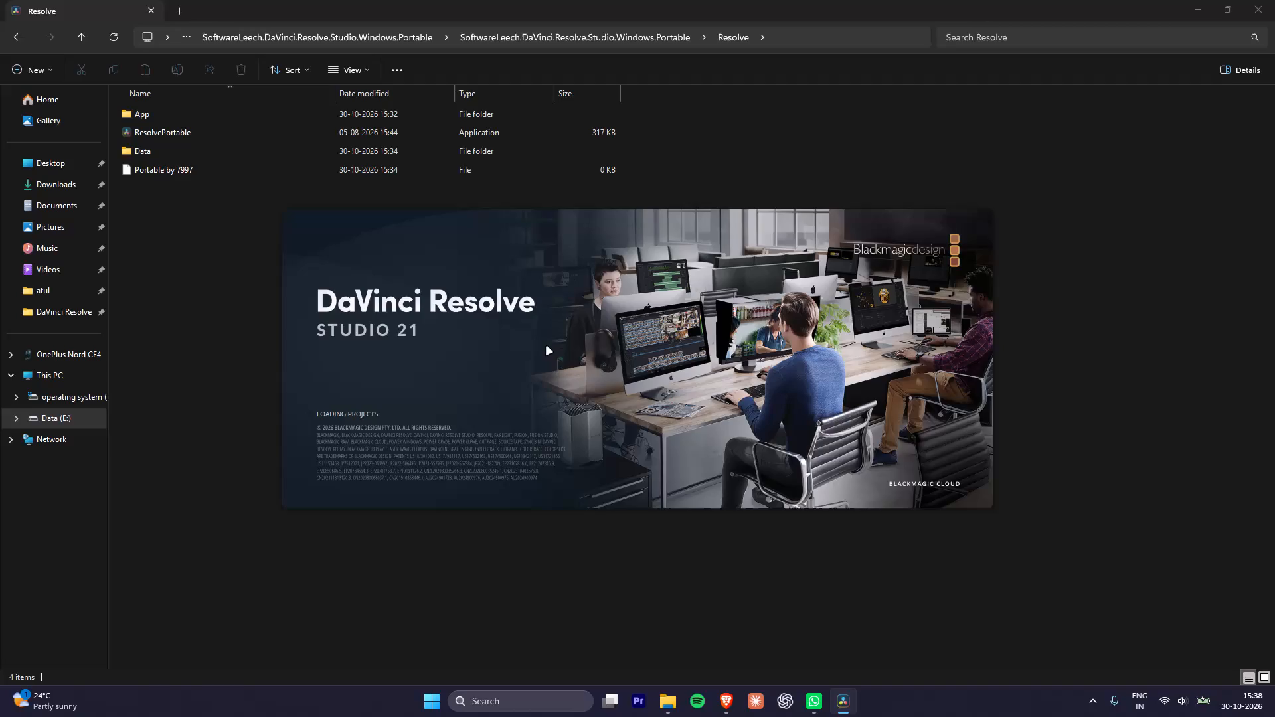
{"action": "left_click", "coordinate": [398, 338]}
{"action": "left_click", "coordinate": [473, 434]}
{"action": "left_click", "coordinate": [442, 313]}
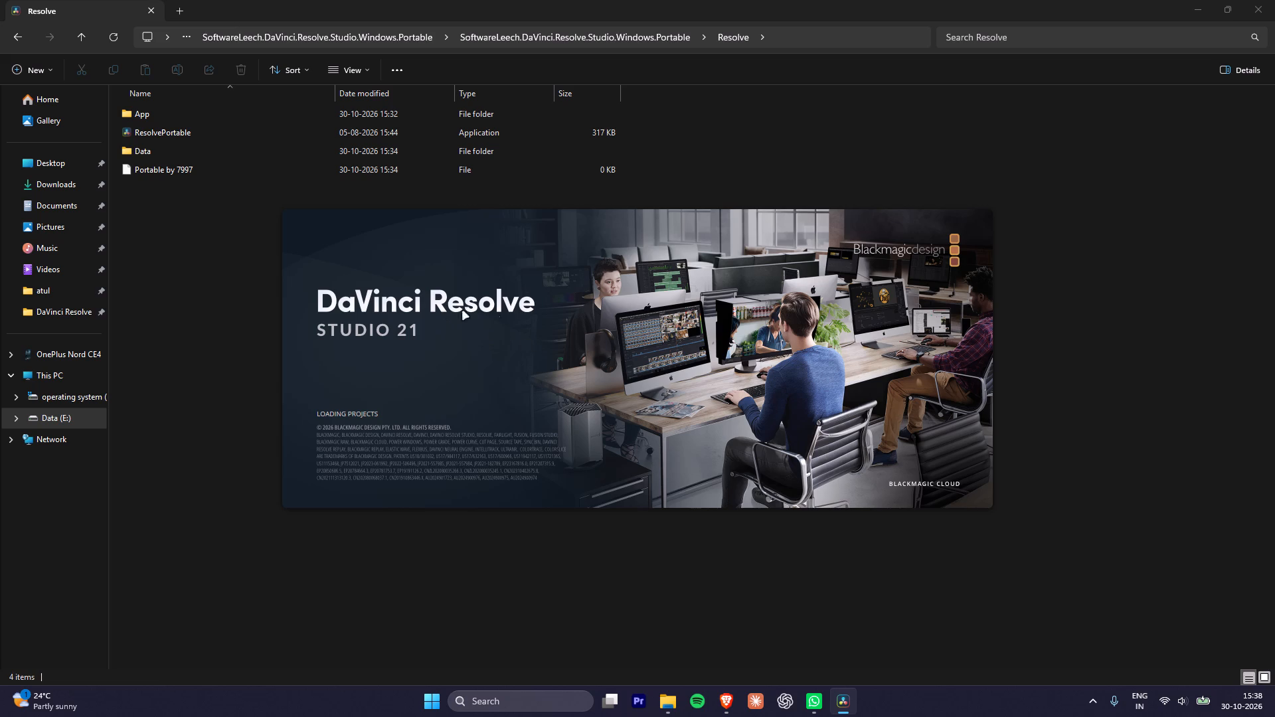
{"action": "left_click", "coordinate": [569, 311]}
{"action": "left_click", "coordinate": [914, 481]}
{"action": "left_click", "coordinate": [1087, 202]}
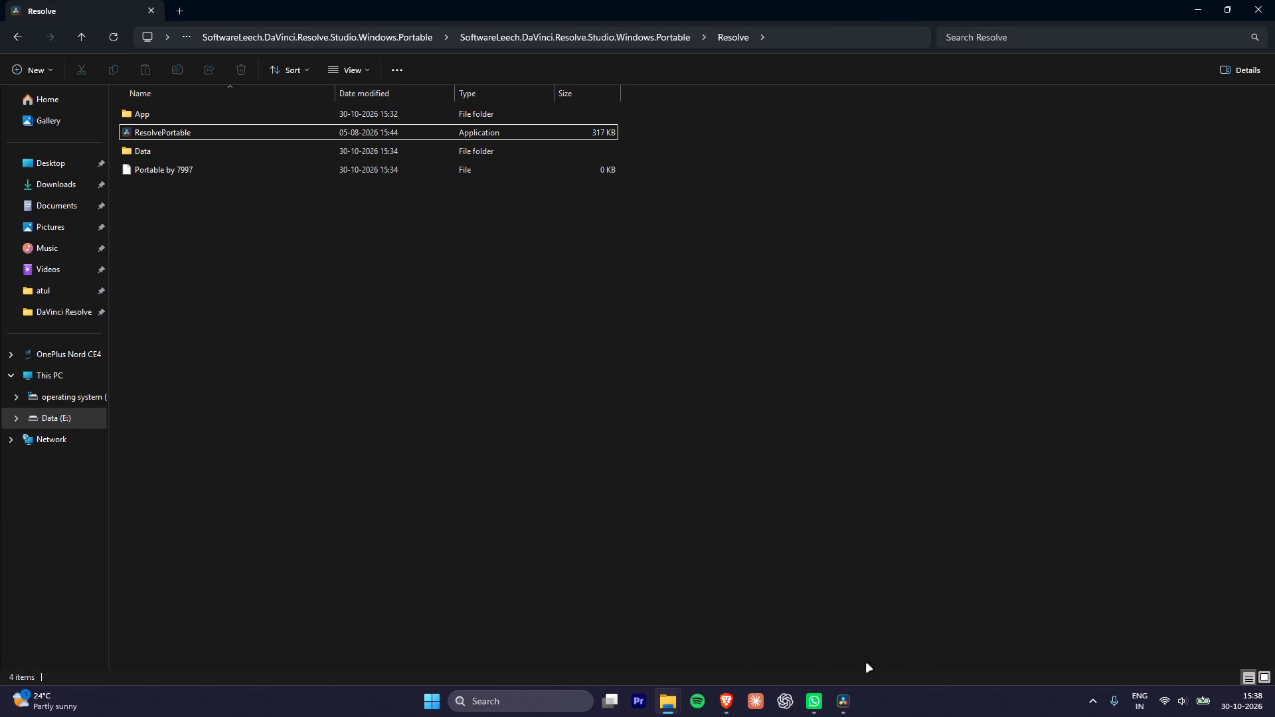
Open Task Manager to check the running processes.
{"action": "right_click", "coordinate": [992, 701]}
{"action": "left_click", "coordinate": [1039, 660]}
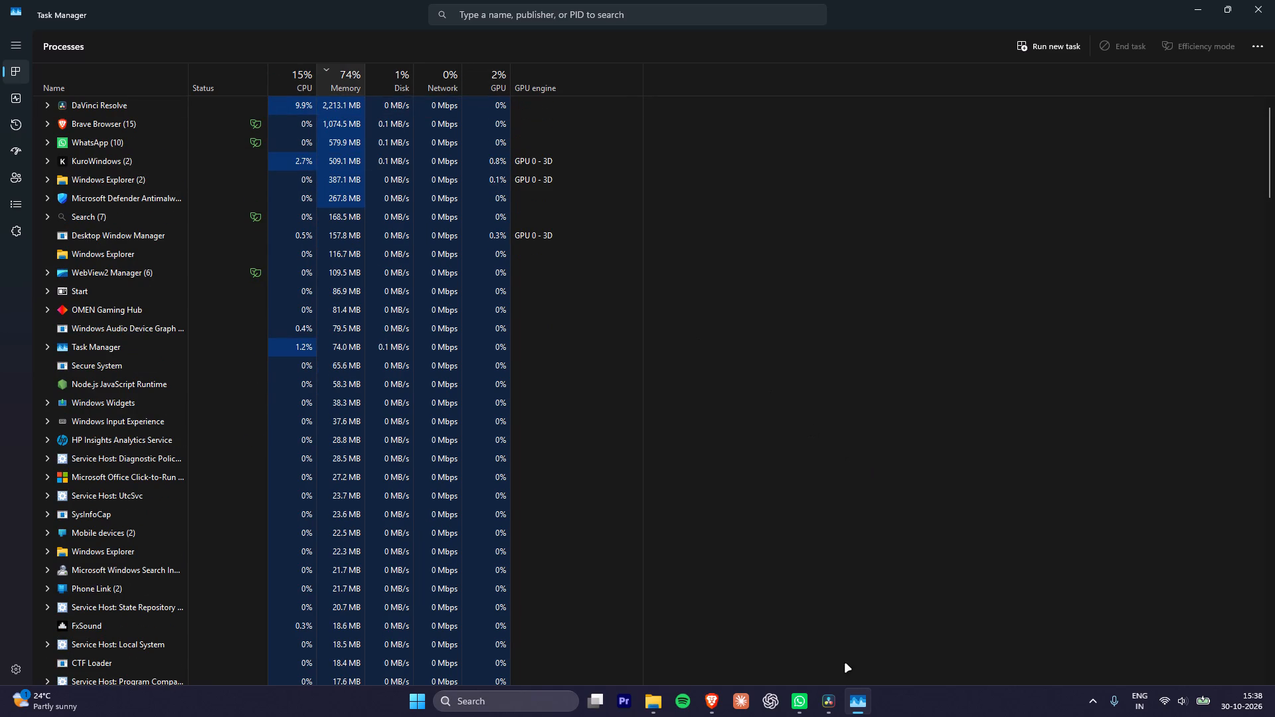
Close the DaVinci Resolve loading window.
{"action": "left_click", "coordinate": [818, 700]}
{"action": "right_click", "coordinate": [333, 310]}
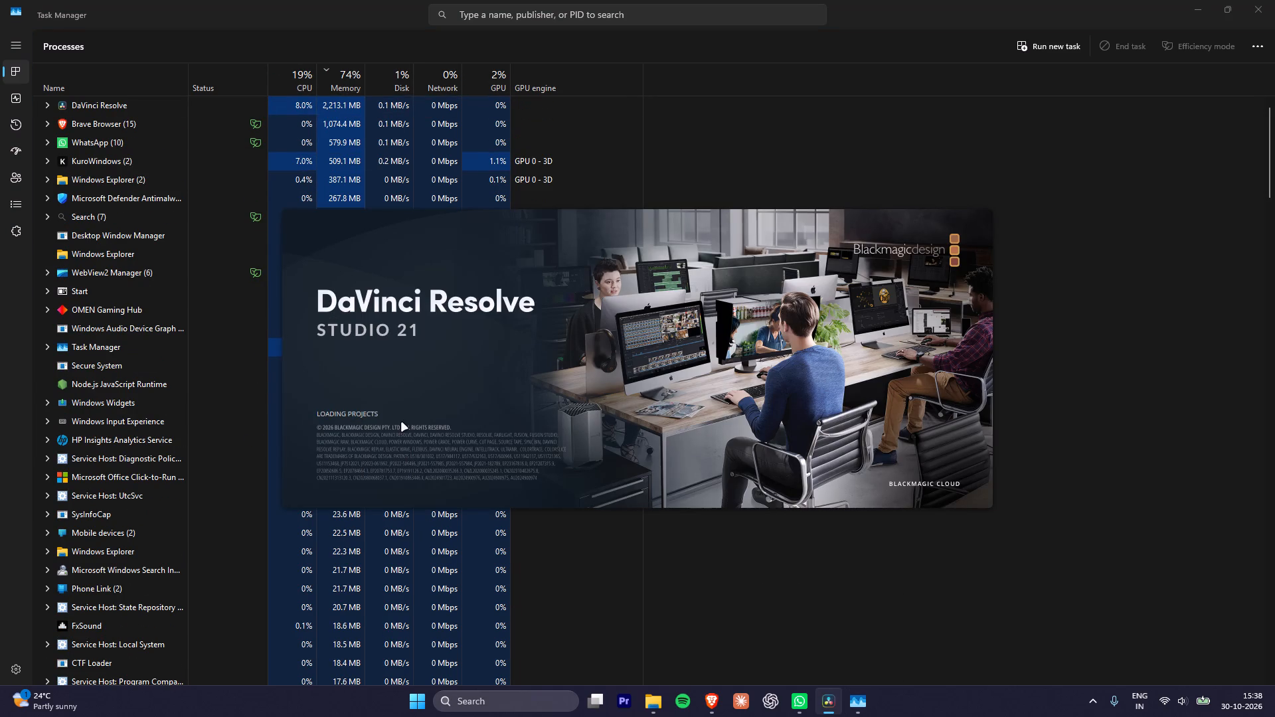
{"action": "left_click", "coordinate": [398, 430]}
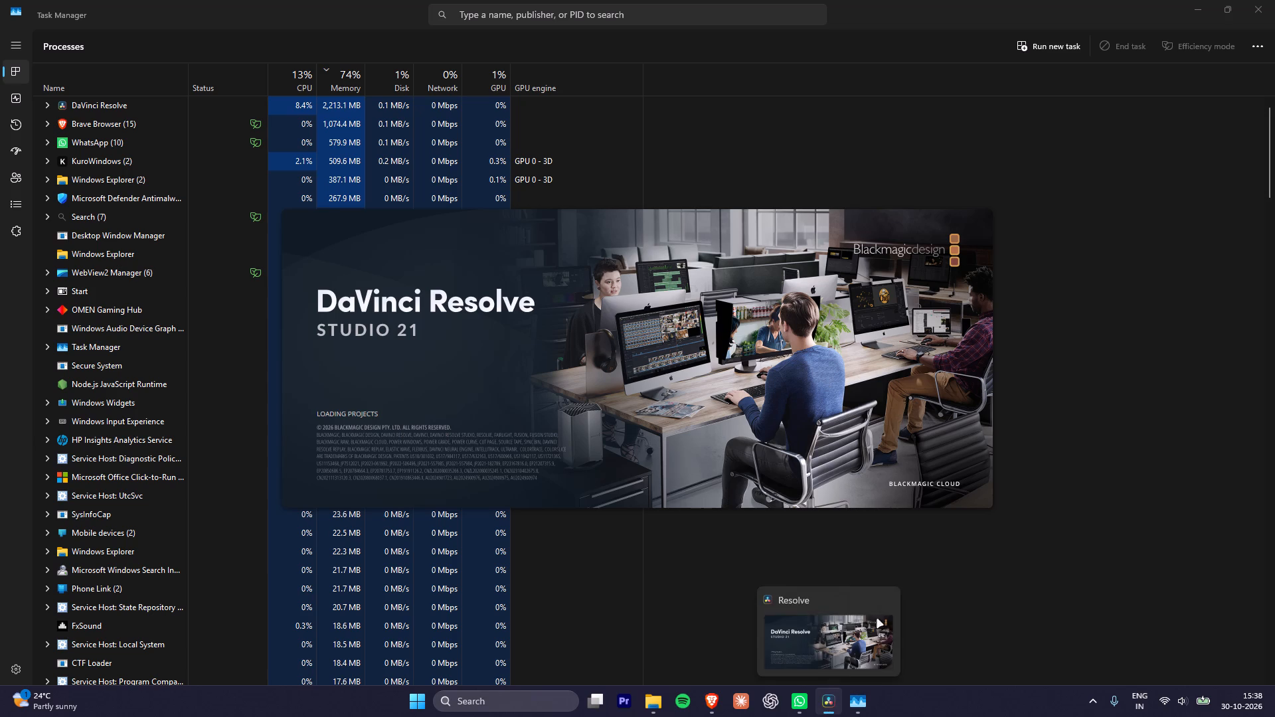
{"action": "left_click", "coordinate": [889, 599]}
From the desktop, browse Data (E:) through premier and photoshop data and SoftwareLeech.DaVinci.Resolve.Studio.Windows.Portable to the Resolve folder.
{"action": "left_click", "coordinate": [1088, 706]}
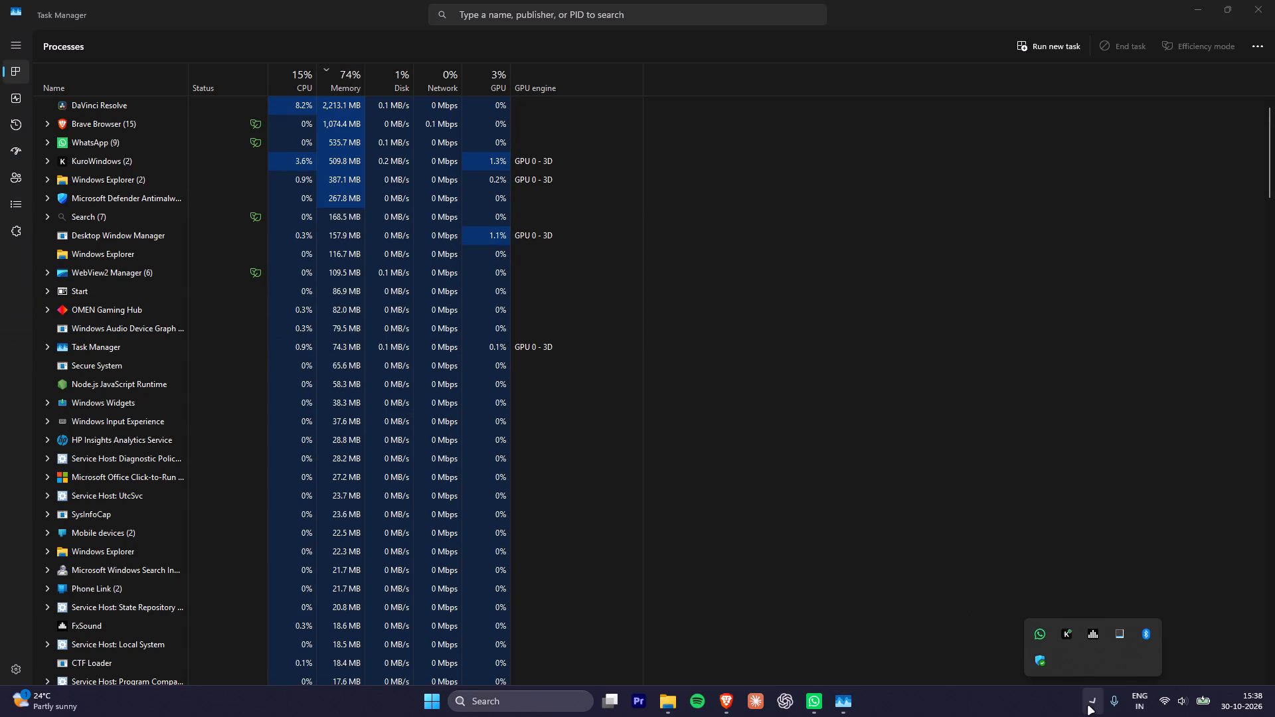
{"action": "left_click", "coordinate": [1274, 716]}
{"action": "left_click", "coordinate": [598, 365]}
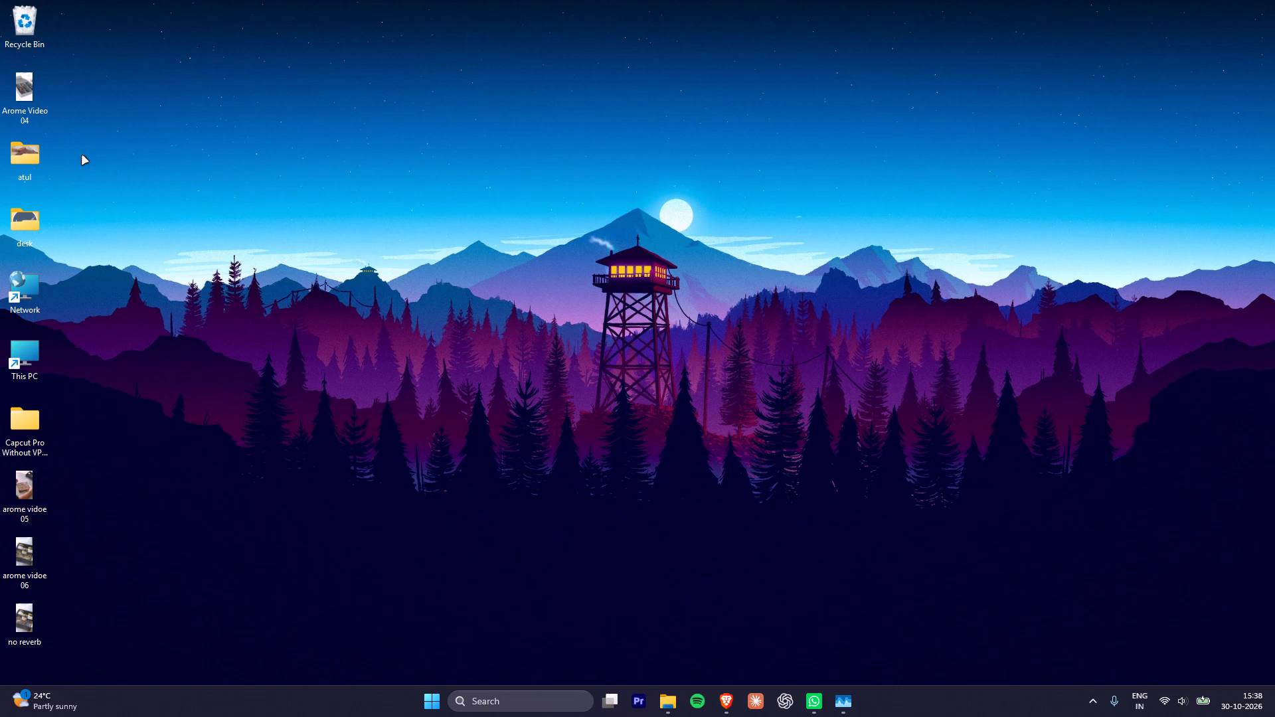
{"action": "double_click", "coordinate": [27, 23]}
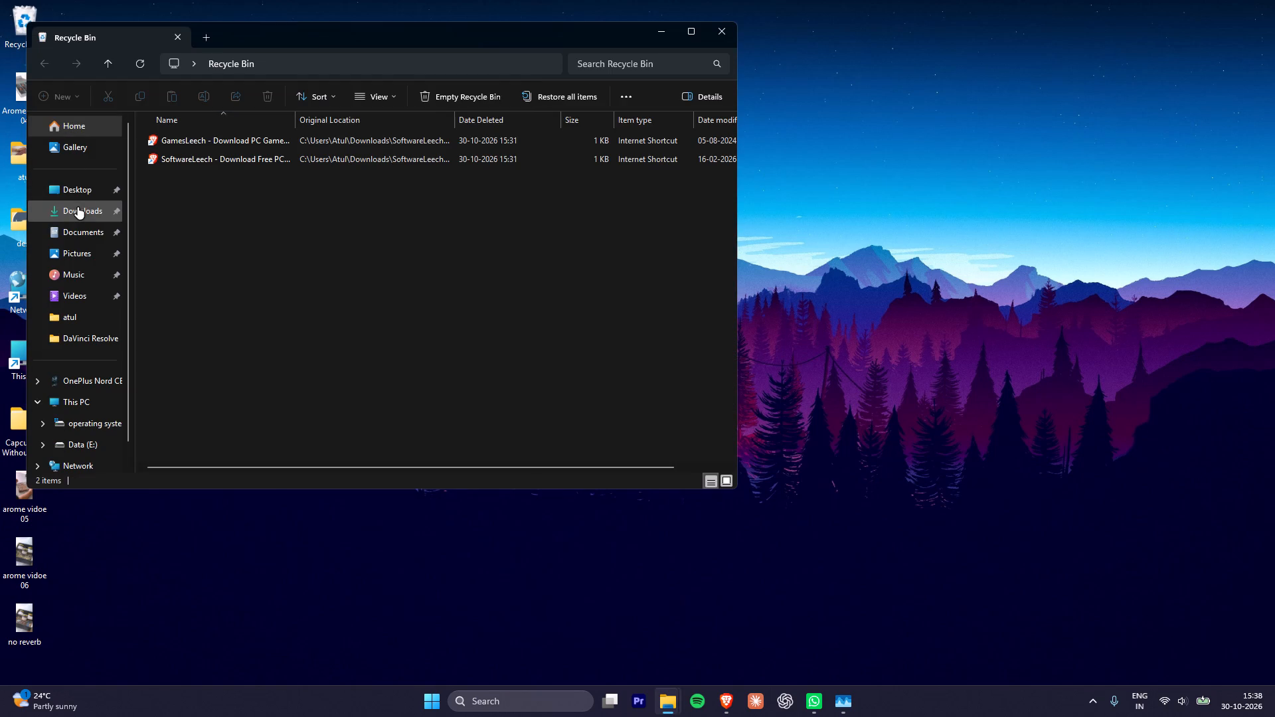
{"action": "left_click", "coordinate": [78, 207]}
{"action": "double_click", "coordinate": [345, 282]}
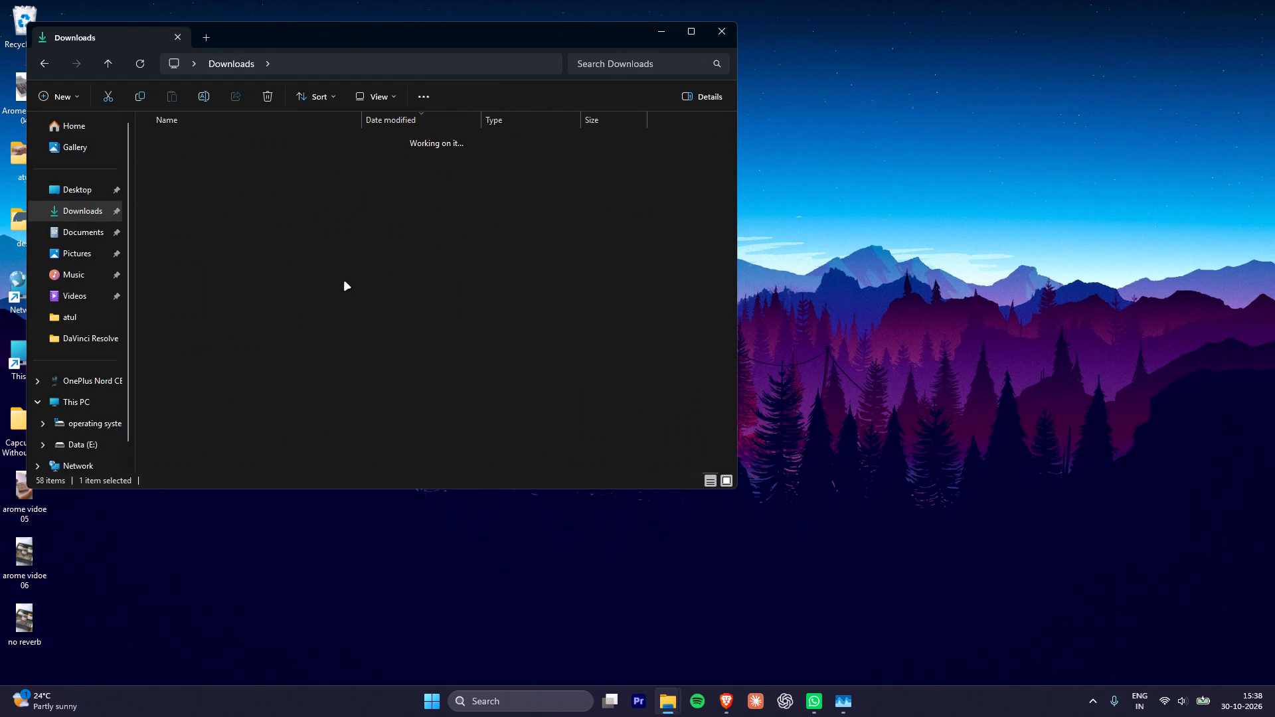
{"action": "left_click_drag", "start_coordinate": [157, 257], "coordinate": [163, 275]}
{"action": "left_click", "coordinate": [84, 398]}
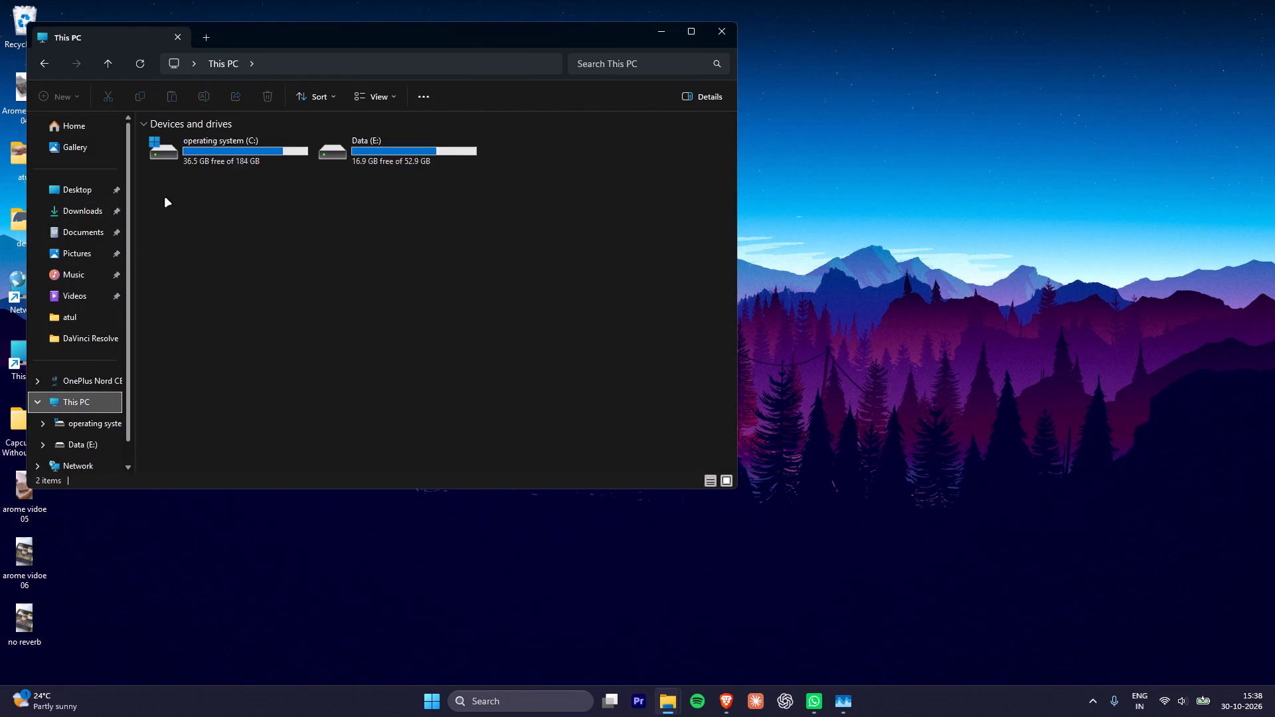
{"action": "double_click", "coordinate": [386, 160]}
{"action": "double_click", "coordinate": [196, 158]}
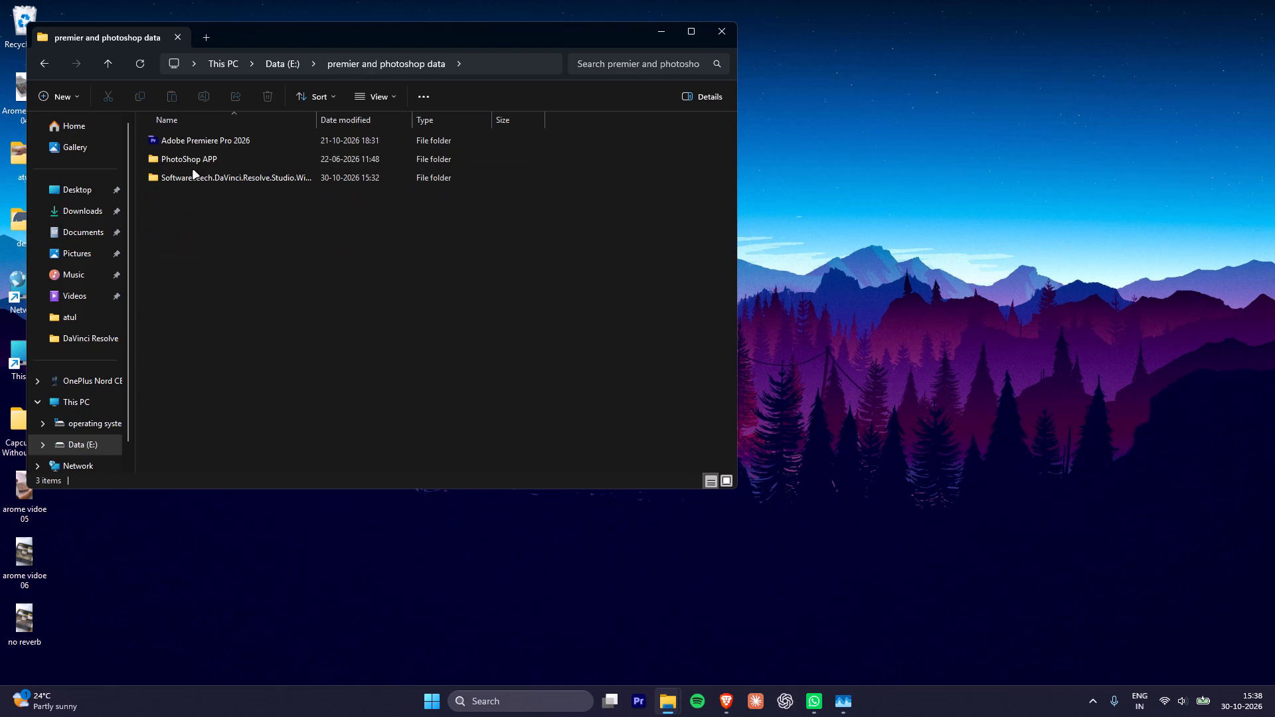
{"action": "double_click", "coordinate": [193, 171]}
{"action": "double_click", "coordinate": [184, 149]}
{"action": "double_click", "coordinate": [186, 143]}
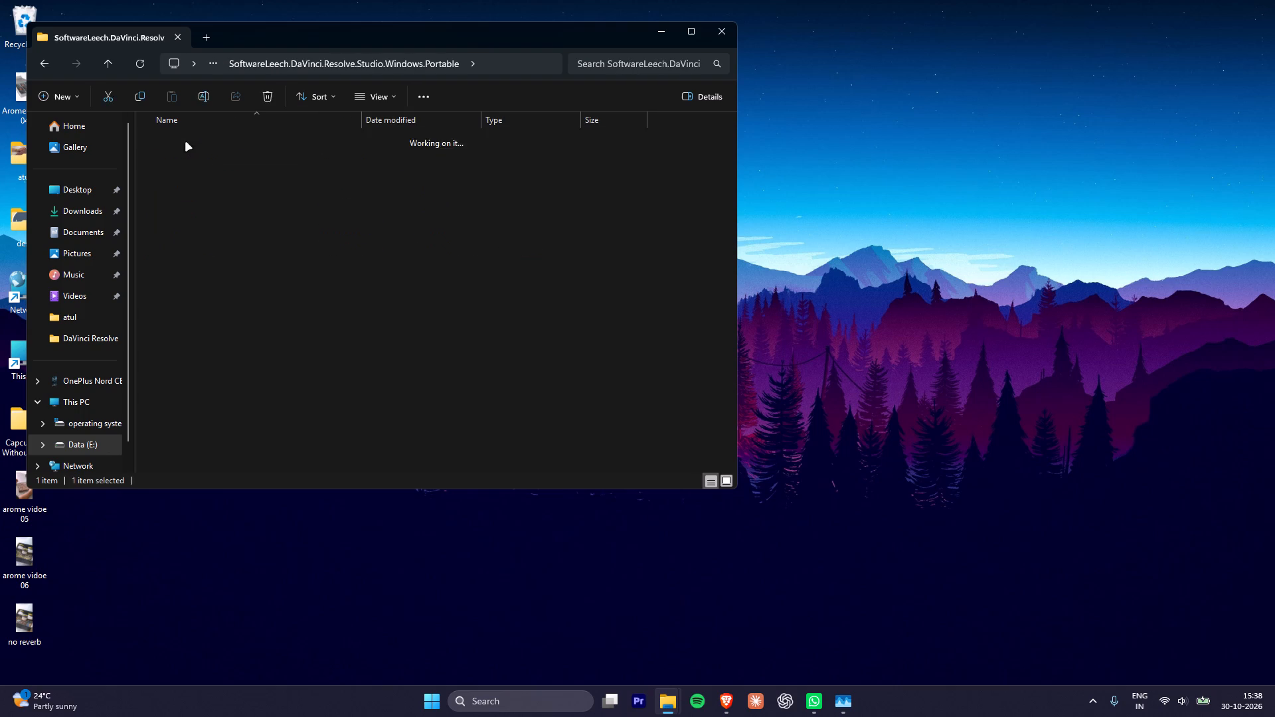
{"action": "double_click", "coordinate": [183, 144]}
Pin the ResolvePortable application to Start.
{"action": "right_click", "coordinate": [173, 196]}
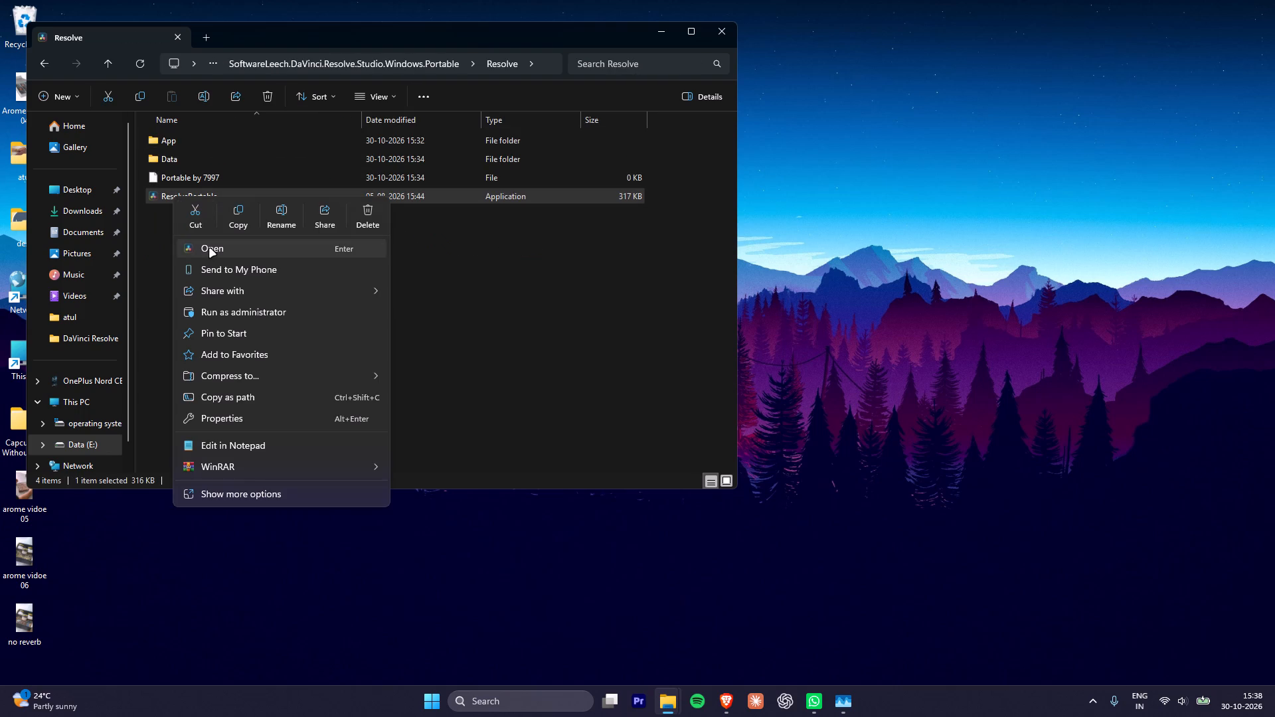
{"action": "left_click", "coordinate": [229, 329]}
Launch ResolvePortable from the Resolve folder and close the folder window.
{"action": "left_click", "coordinate": [181, 190]}
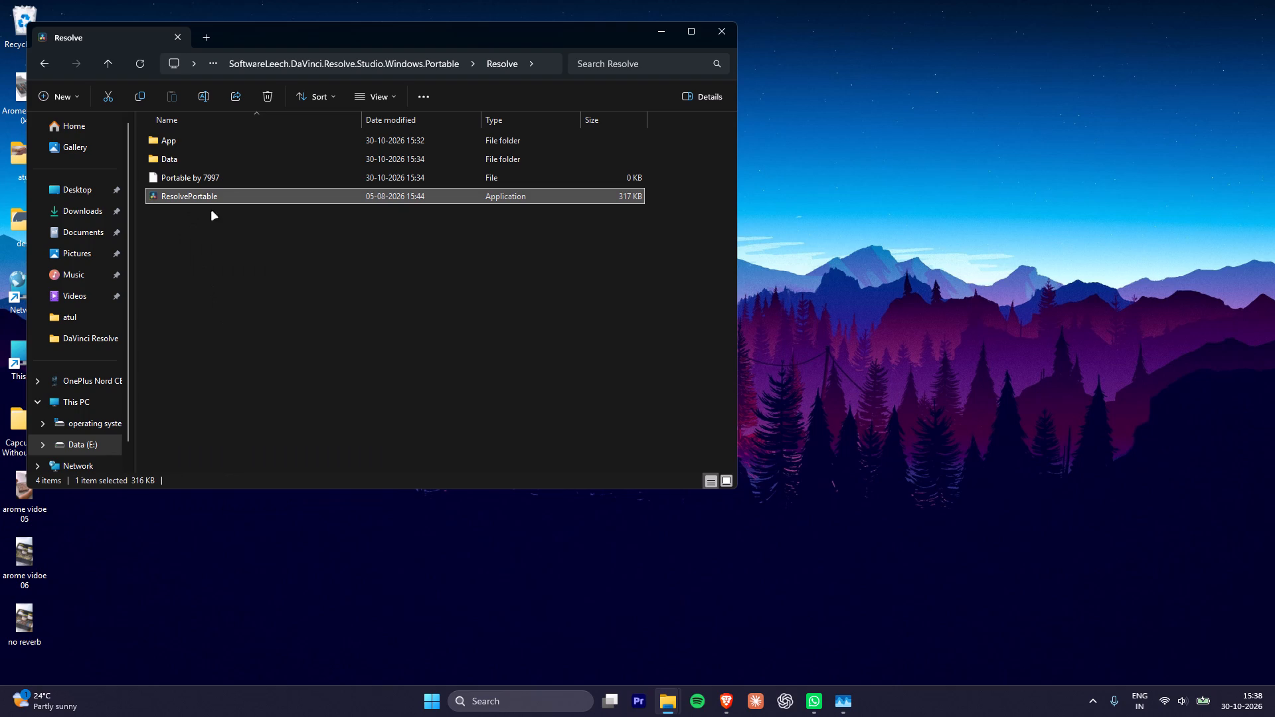
{"action": "left_click", "coordinate": [301, 196]}
{"action": "key", "text": "Return"}
{"action": "left_click", "coordinate": [713, 33]}
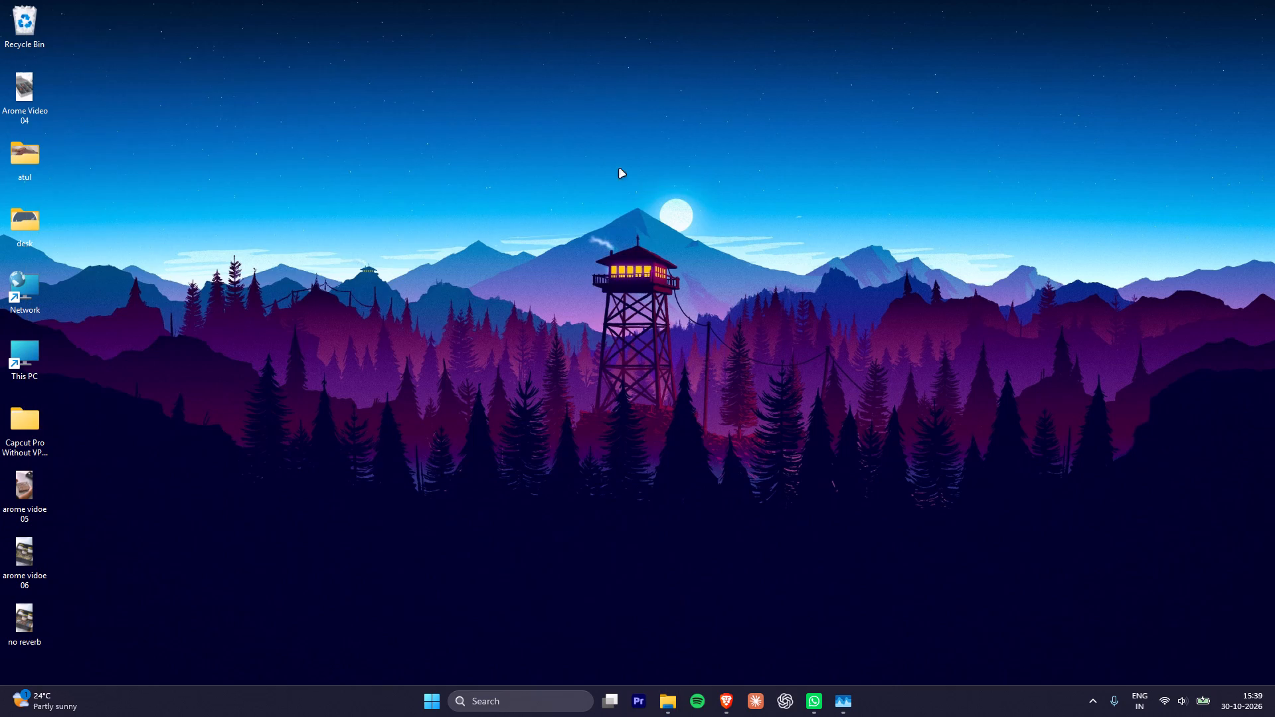
Check the hidden background apps and Task Manager for the relaunched program.
{"action": "left_click", "coordinate": [1086, 703]}
{"action": "left_click", "coordinate": [1086, 703]}
{"action": "left_click", "coordinate": [849, 700]}
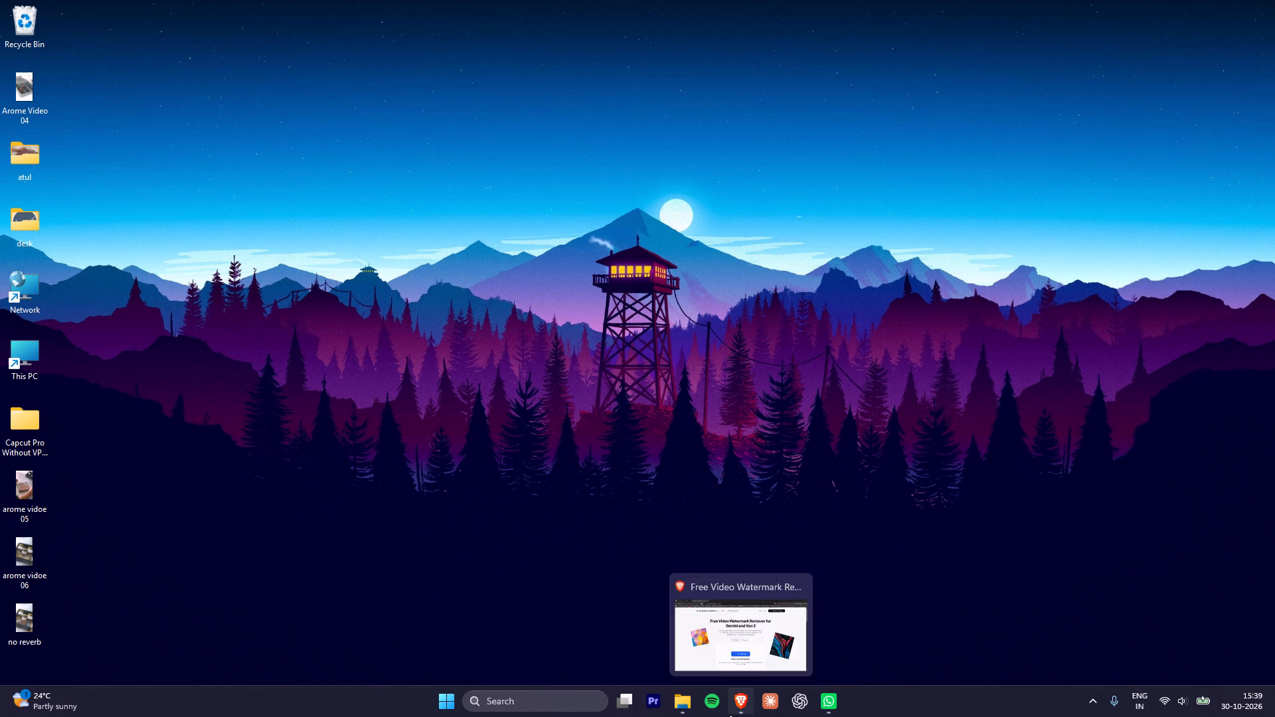
Look through the open browser and Resolve folder windows, and go to This PC.
{"action": "left_click", "coordinate": [730, 716]}
{"action": "left_click", "coordinate": [677, 706]}
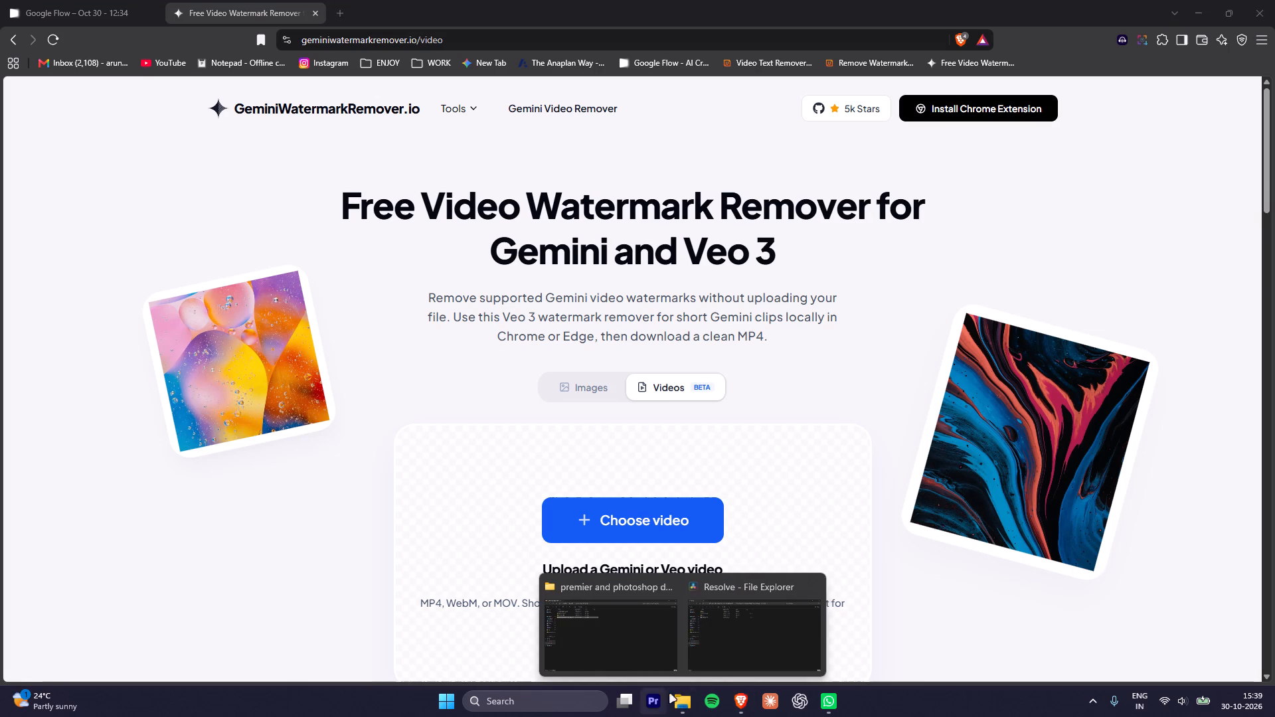
{"action": "left_click", "coordinate": [669, 588]}
{"action": "left_click", "coordinate": [665, 618]}
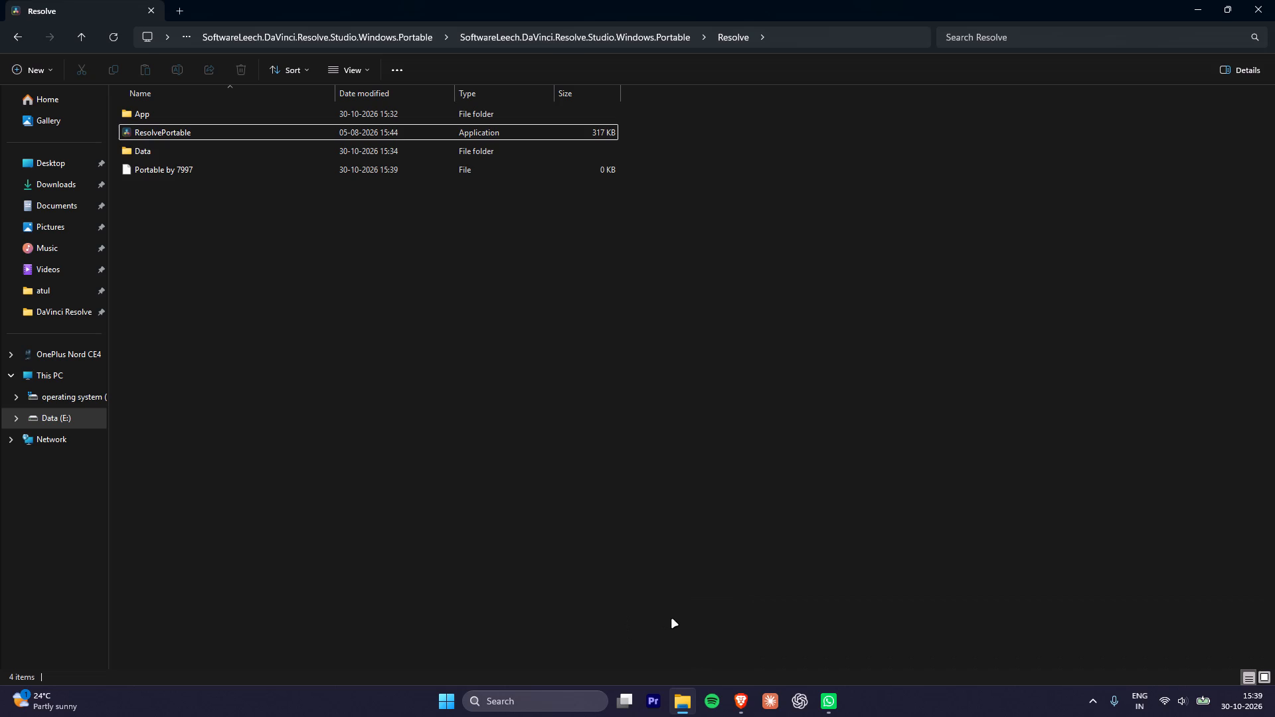
{"action": "left_click", "coordinate": [426, 360]}
{"action": "left_click", "coordinate": [46, 371]}
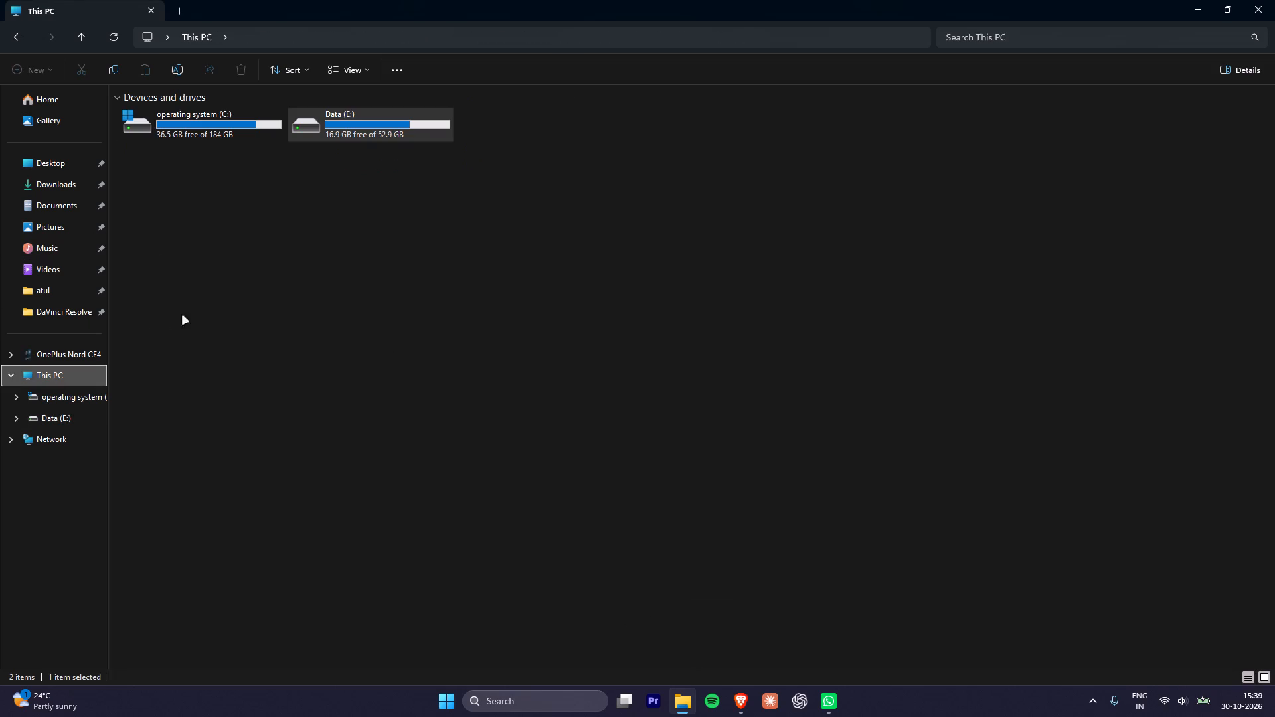
{"action": "left_click", "coordinate": [254, 214]}
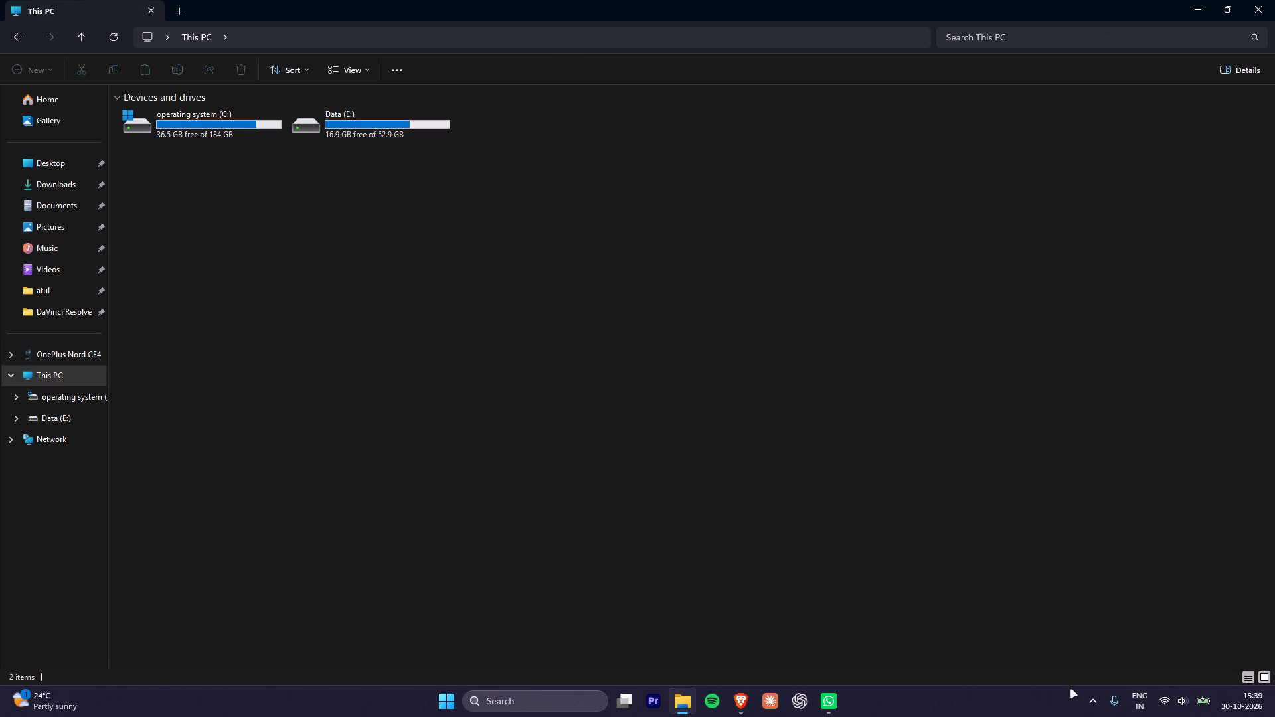
Check the hidden background apps and open Task Manager.
{"action": "left_click", "coordinate": [1089, 699]}
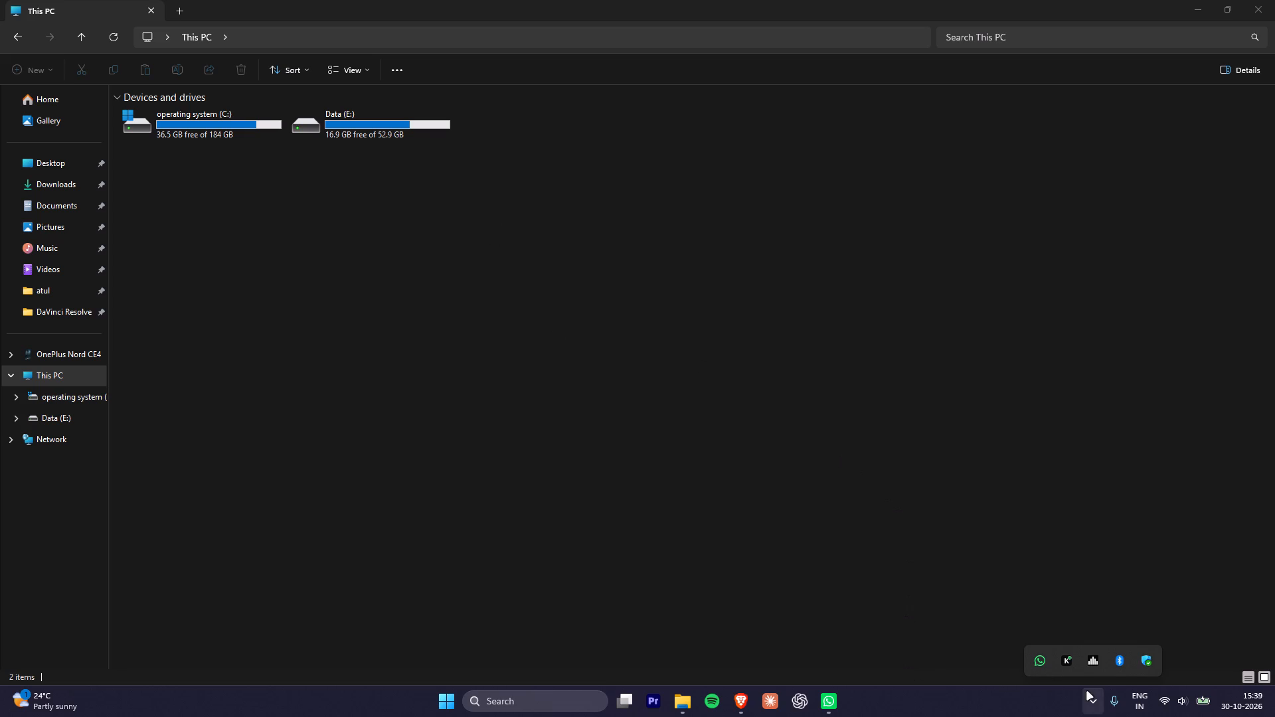
{"action": "left_click", "coordinate": [1004, 698]}
{"action": "right_click", "coordinate": [1004, 698]}
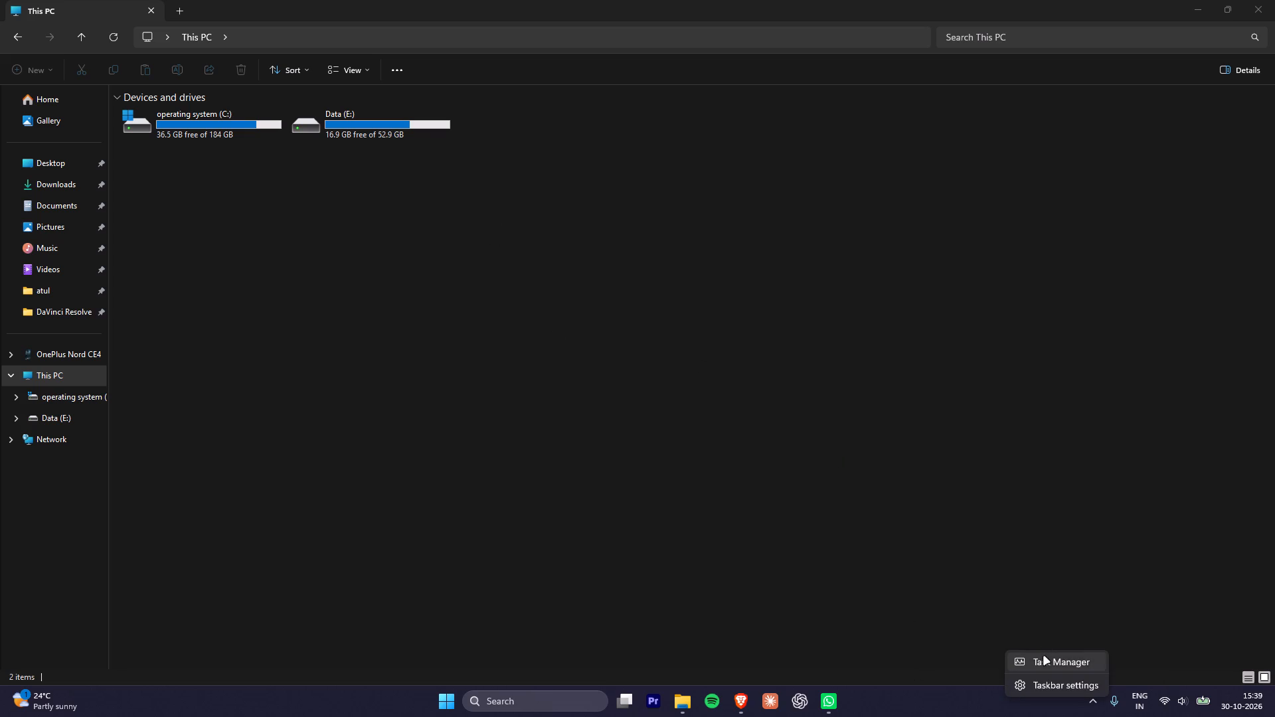
{"action": "left_click", "coordinate": [1044, 657]}
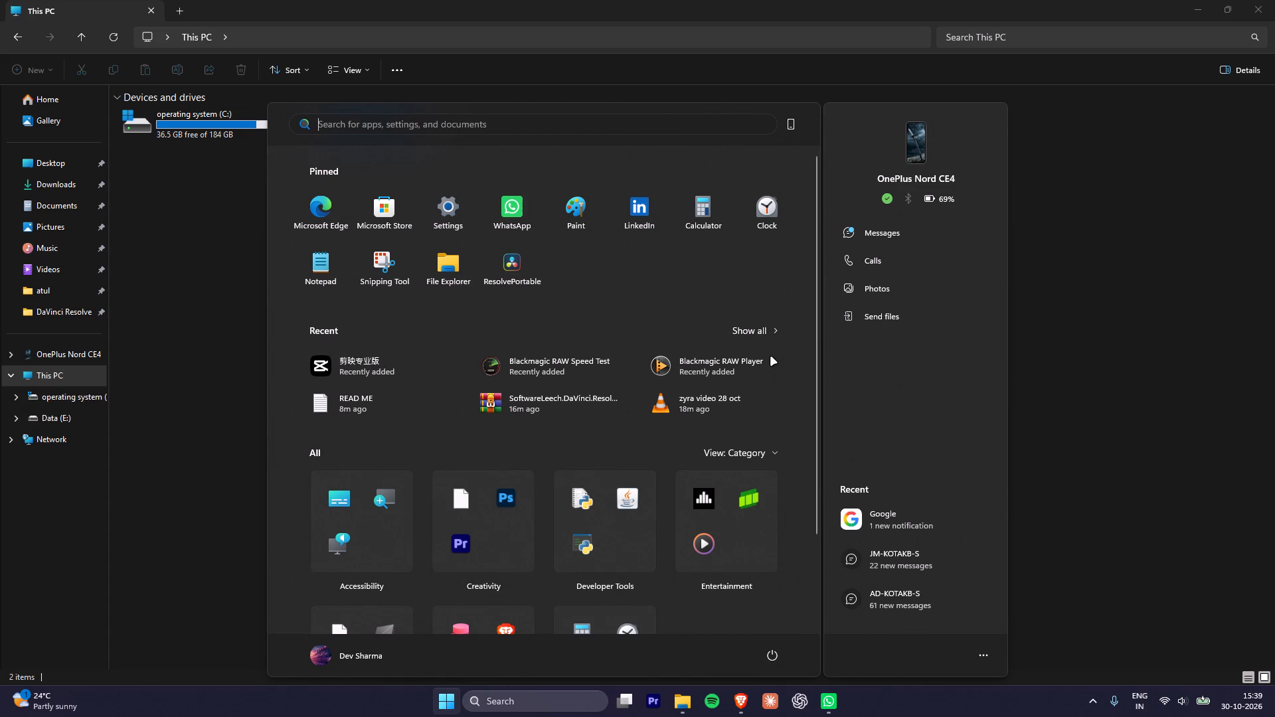
Launch Blackmagic RAW Speed Test, start the speed test, and close the program.
{"action": "left_click", "coordinate": [575, 368]}
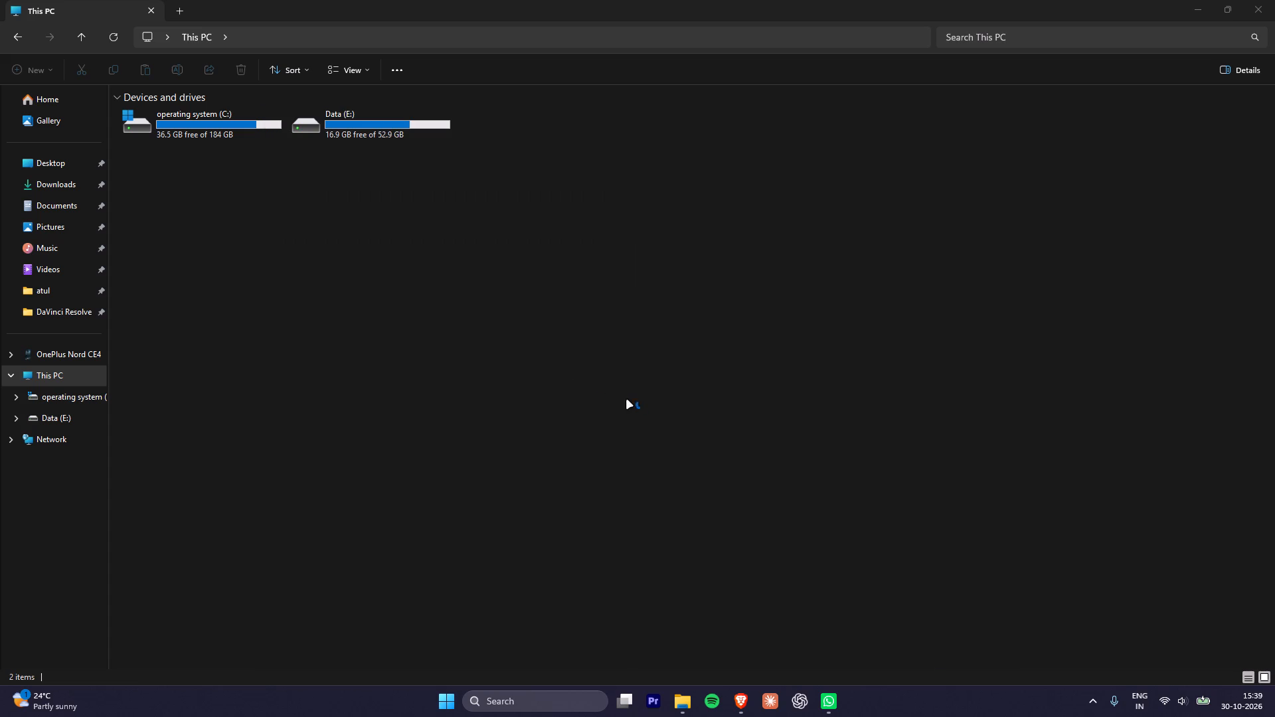
{"action": "left_click", "coordinate": [1086, 712]}
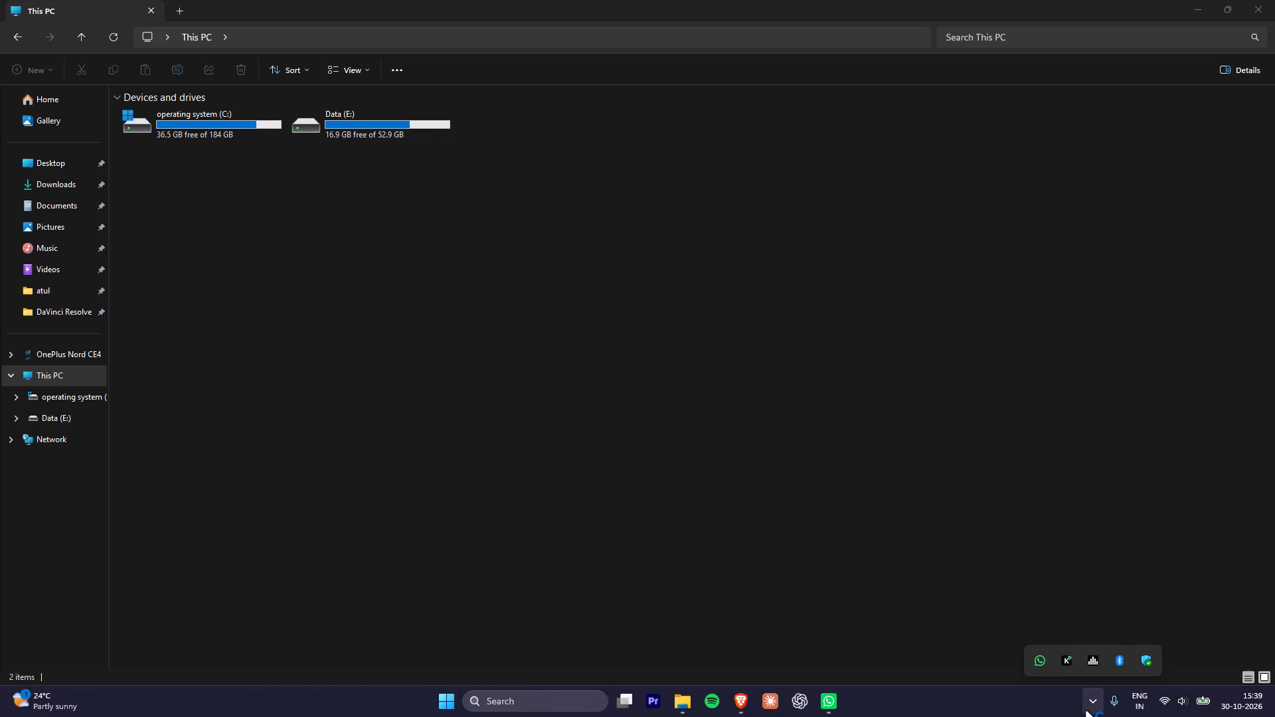
{"action": "left_click", "coordinate": [1086, 712]}
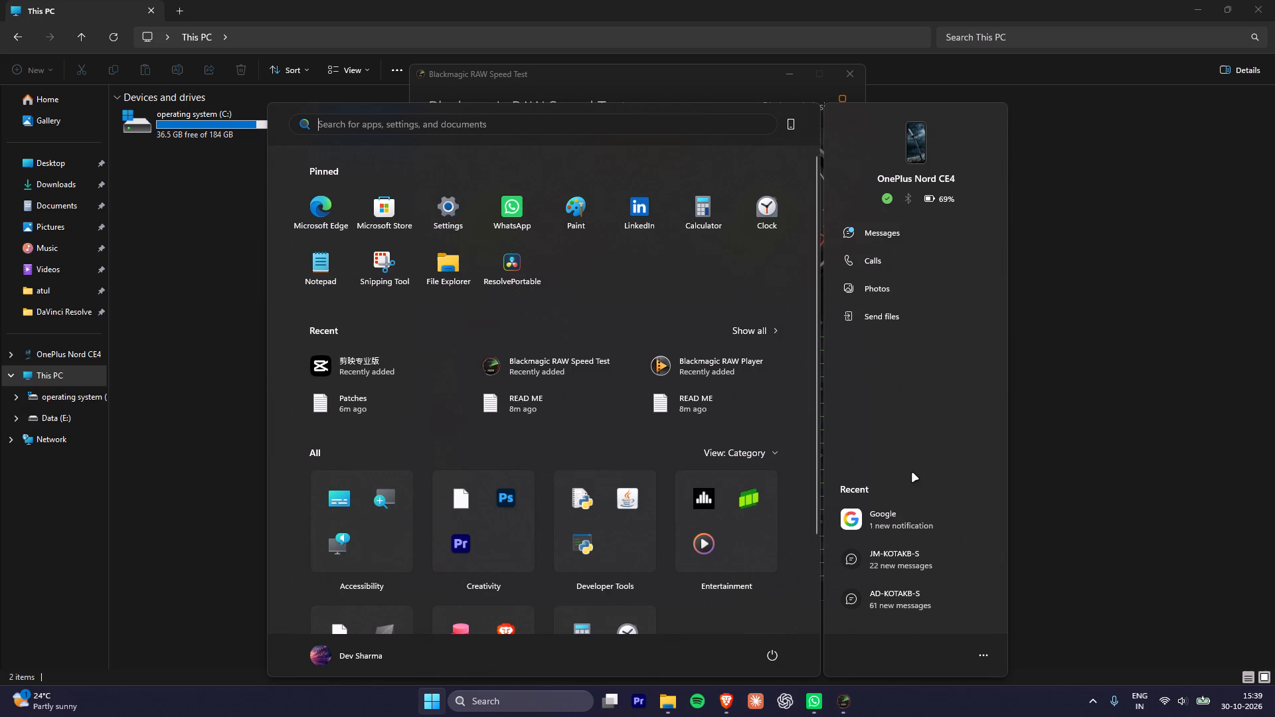
{"action": "left_click", "coordinate": [1150, 336]}
{"action": "left_click", "coordinate": [847, 708]}
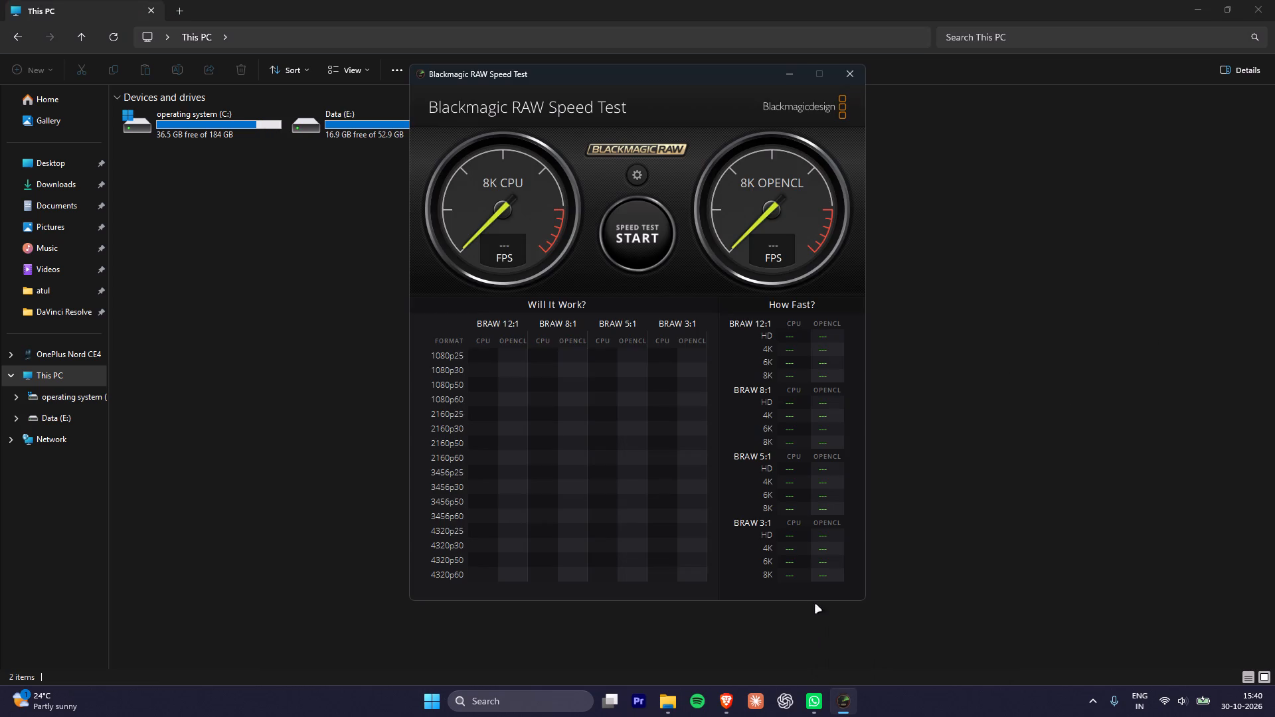
{"action": "left_click", "coordinate": [641, 227]}
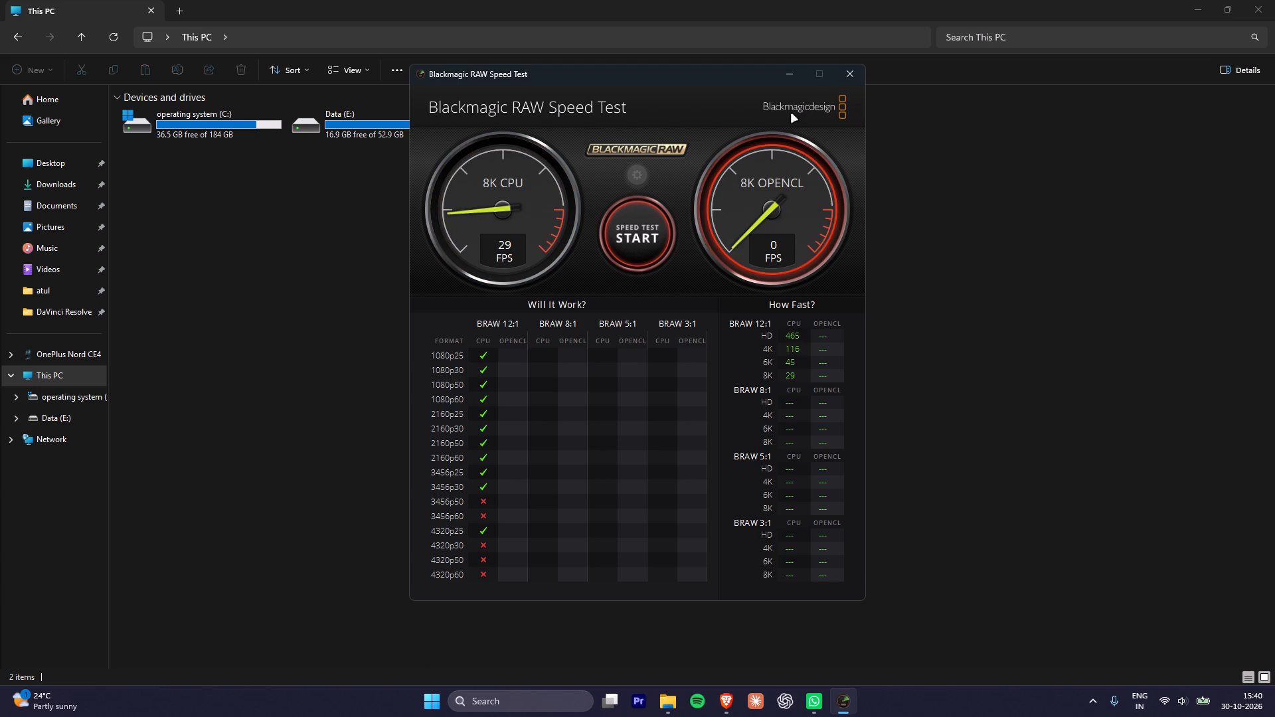
{"action": "left_click", "coordinate": [849, 78]}
Launch the RUN THIS application from the Capcut Pro Without VPN folder on the Desktop and bring its window forward.
{"action": "key", "text": "alt+Tab"}
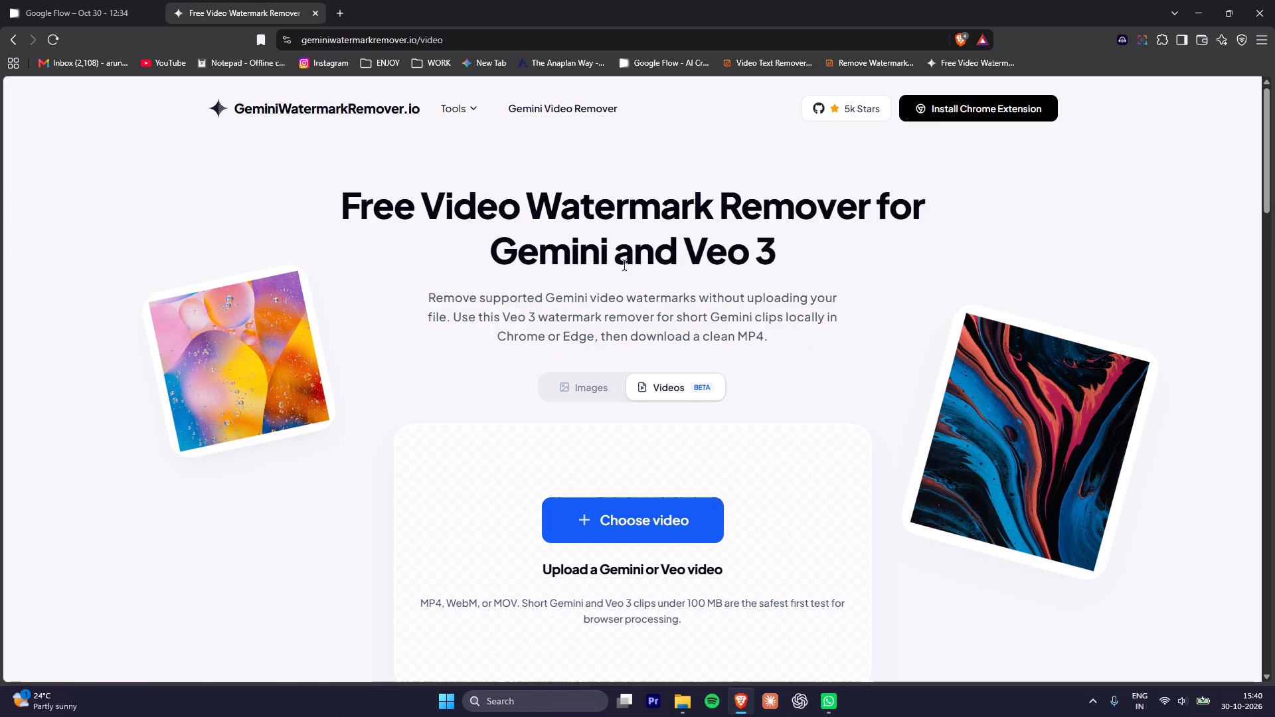
{"action": "key", "text": "alt+Tab"}
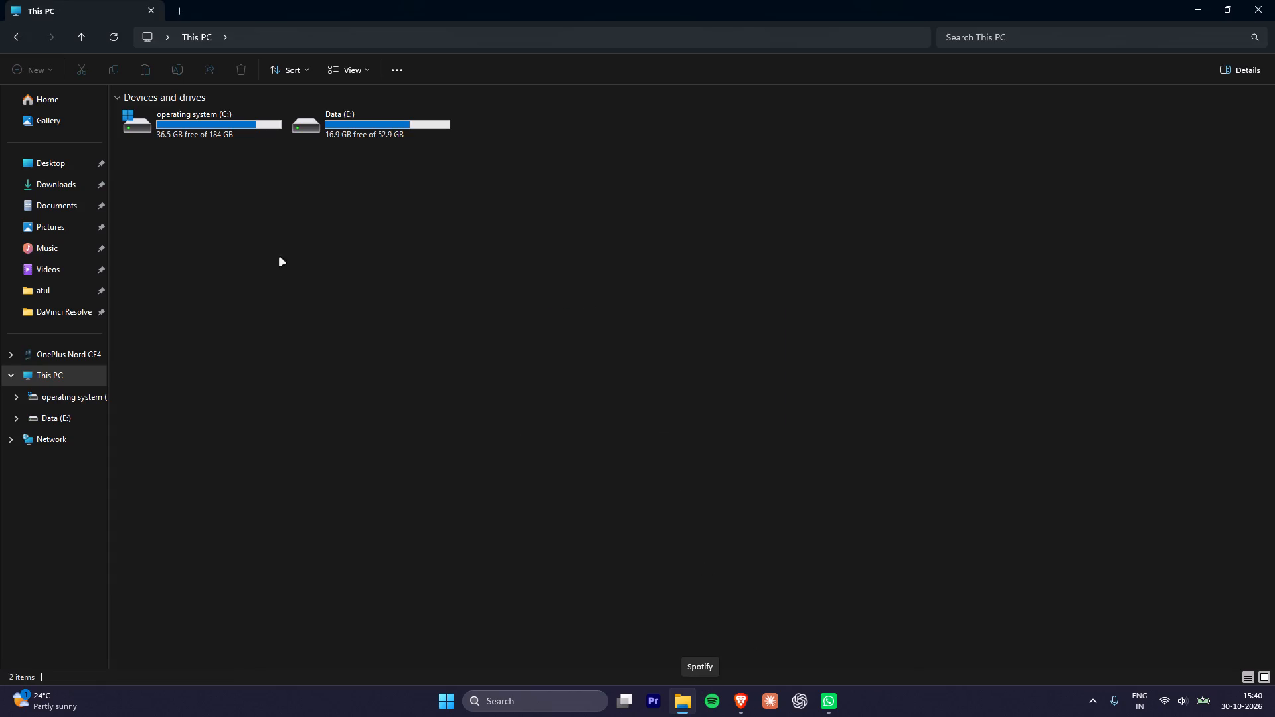
{"action": "left_click", "coordinate": [59, 171]}
{"action": "double_click", "coordinate": [234, 138]}
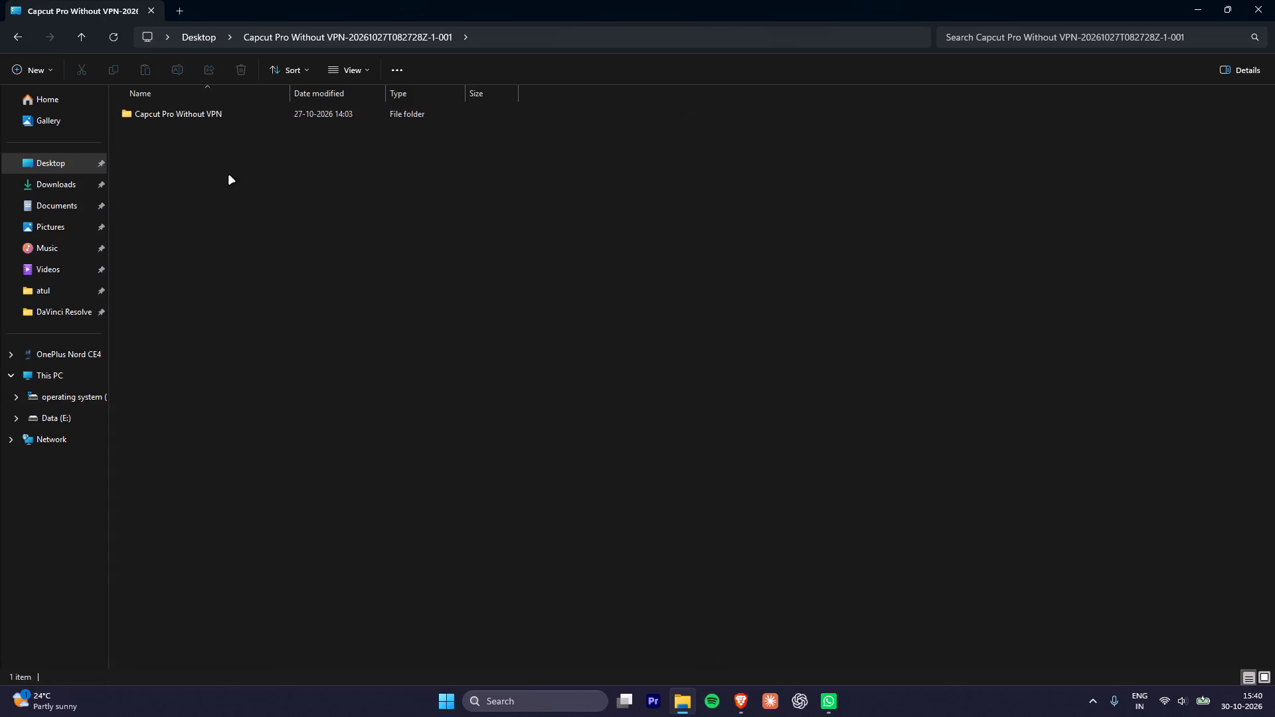
{"action": "double_click", "coordinate": [201, 118]}
{"action": "double_click", "coordinate": [192, 167]}
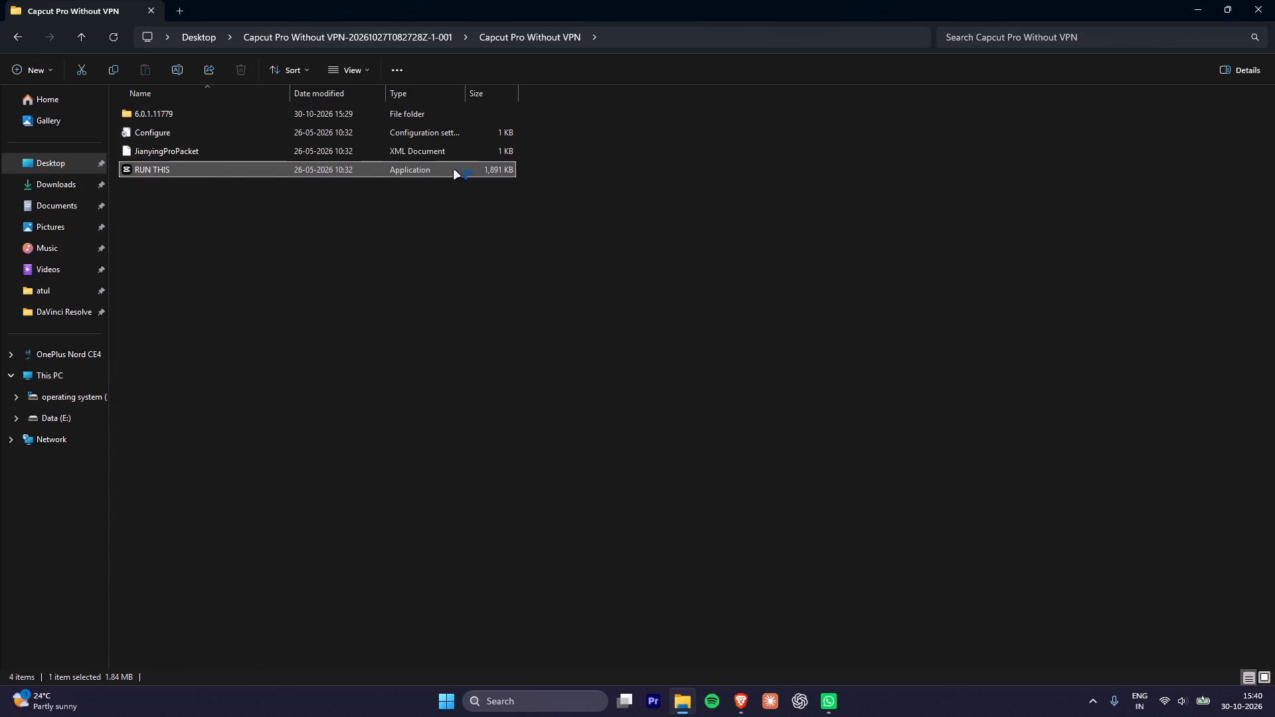
{"action": "key", "text": "alt+Tab"}
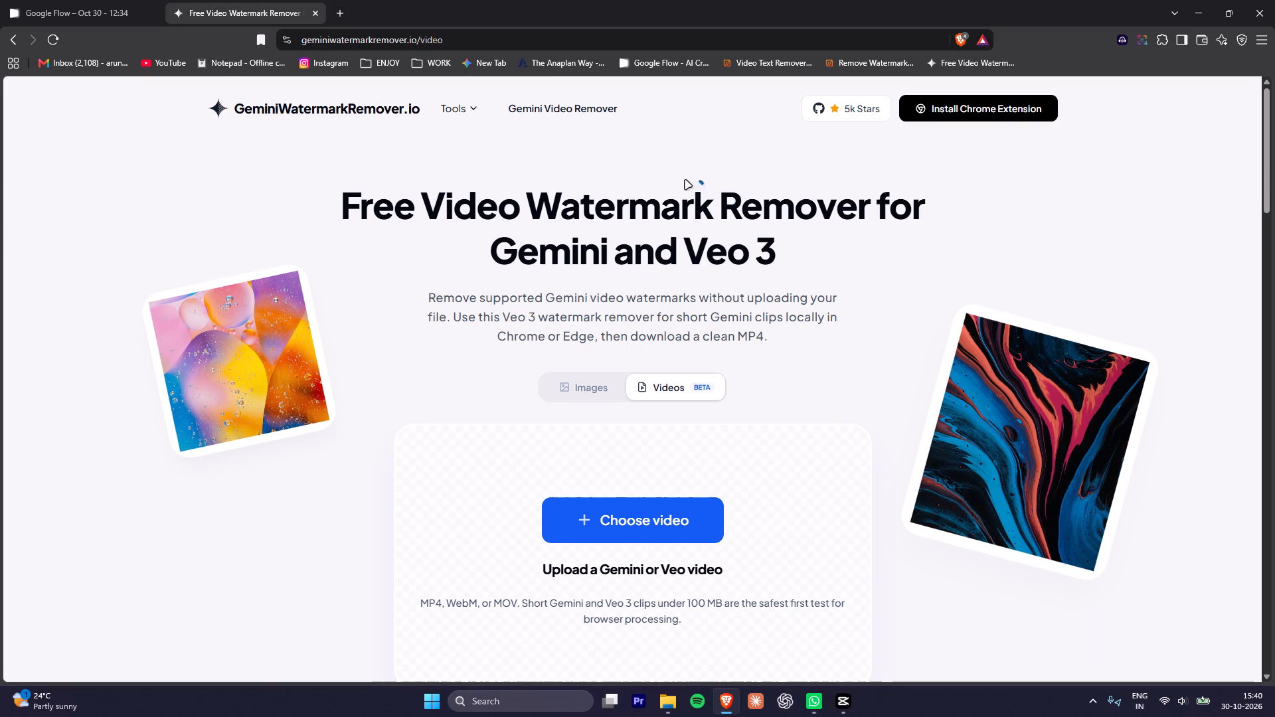
{"action": "left_click", "coordinate": [845, 706]}
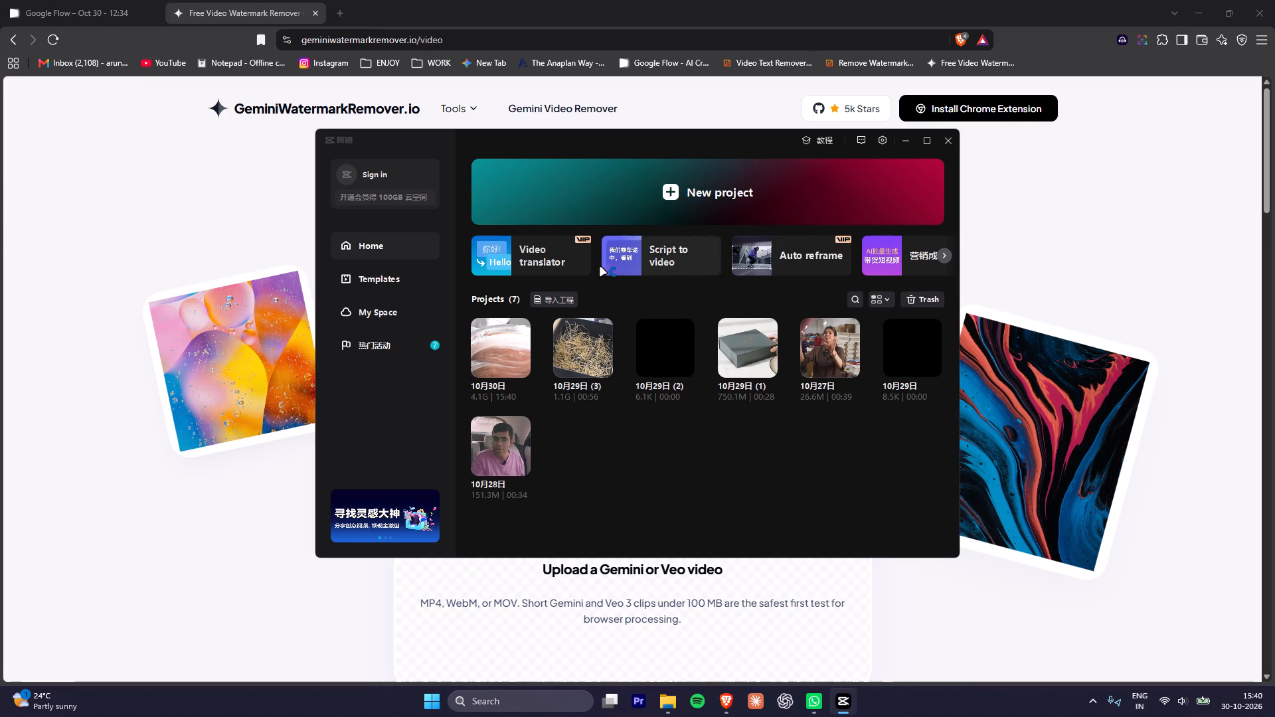
Open the 10月30日 project and briefly preview its footage around the two-minute mark of the timeline.
{"action": "left_click", "coordinate": [511, 372]}
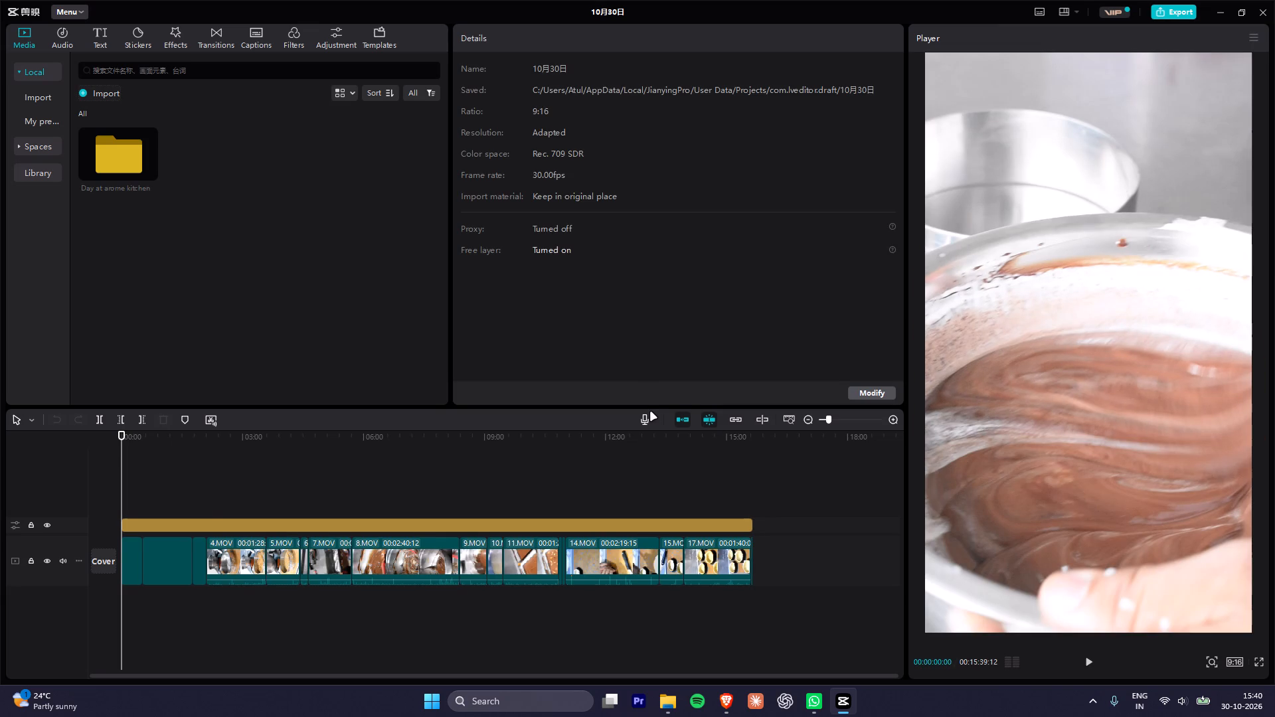
{"action": "left_click", "coordinate": [211, 439]}
{"action": "scroll", "coordinate": [362, 511], "scroll_direction": "down", "scroll_amount": 7, "text": "alt"}
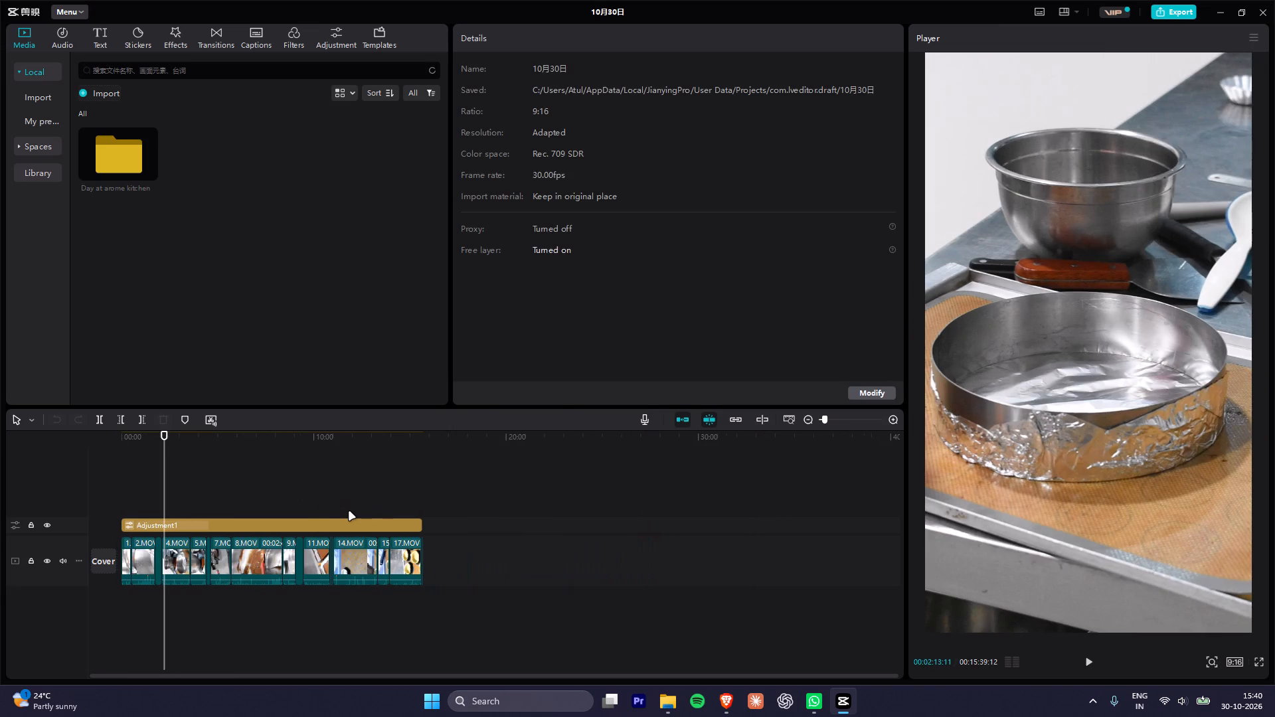
{"action": "key", "text": "space"}
{"action": "key", "text": "space"}
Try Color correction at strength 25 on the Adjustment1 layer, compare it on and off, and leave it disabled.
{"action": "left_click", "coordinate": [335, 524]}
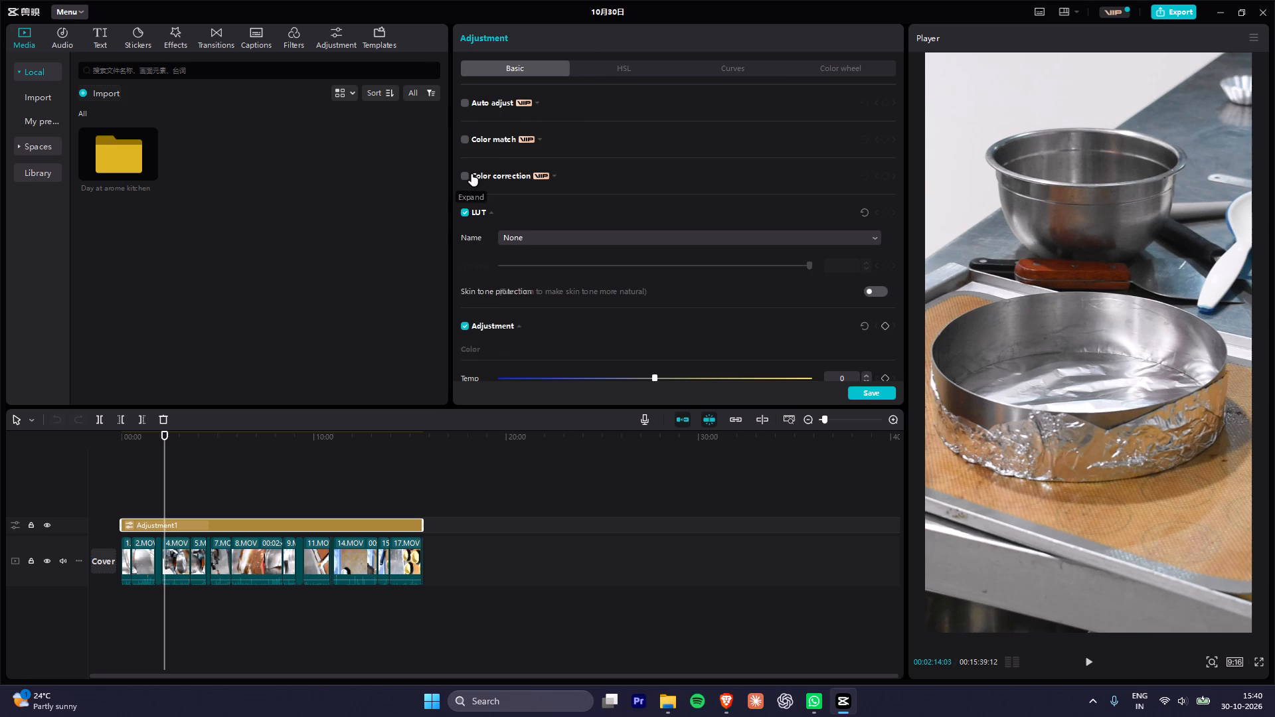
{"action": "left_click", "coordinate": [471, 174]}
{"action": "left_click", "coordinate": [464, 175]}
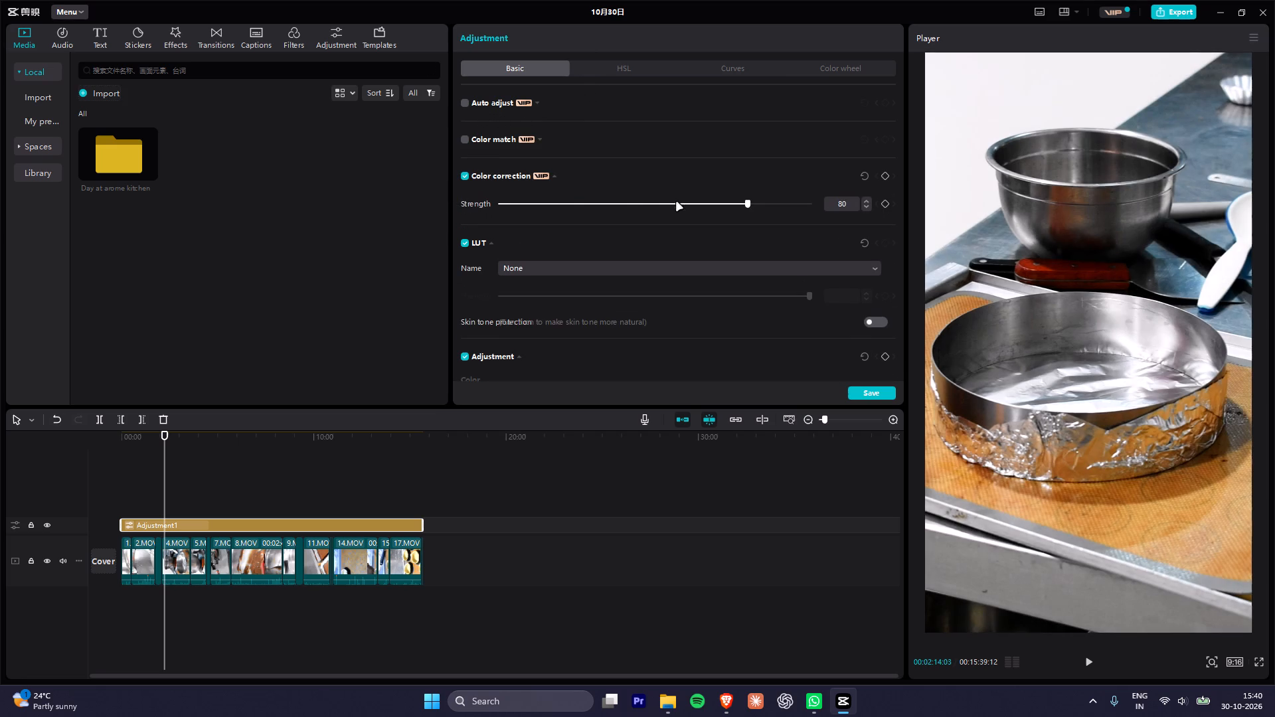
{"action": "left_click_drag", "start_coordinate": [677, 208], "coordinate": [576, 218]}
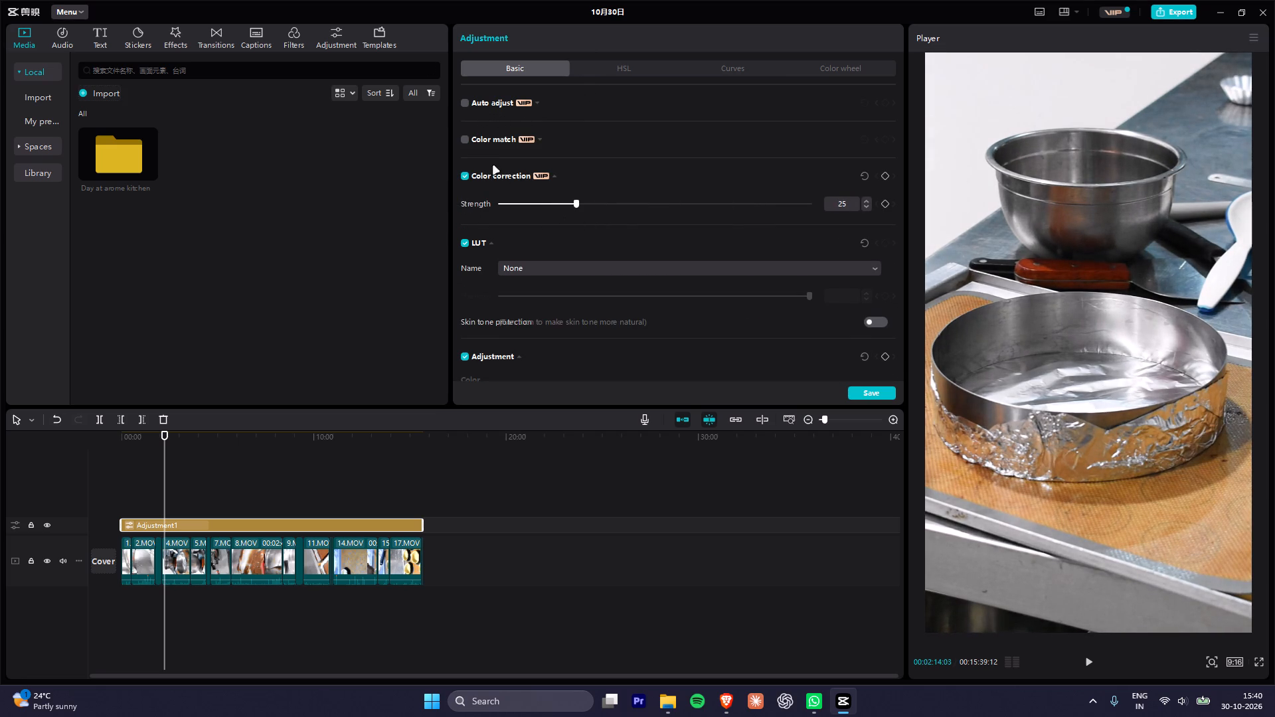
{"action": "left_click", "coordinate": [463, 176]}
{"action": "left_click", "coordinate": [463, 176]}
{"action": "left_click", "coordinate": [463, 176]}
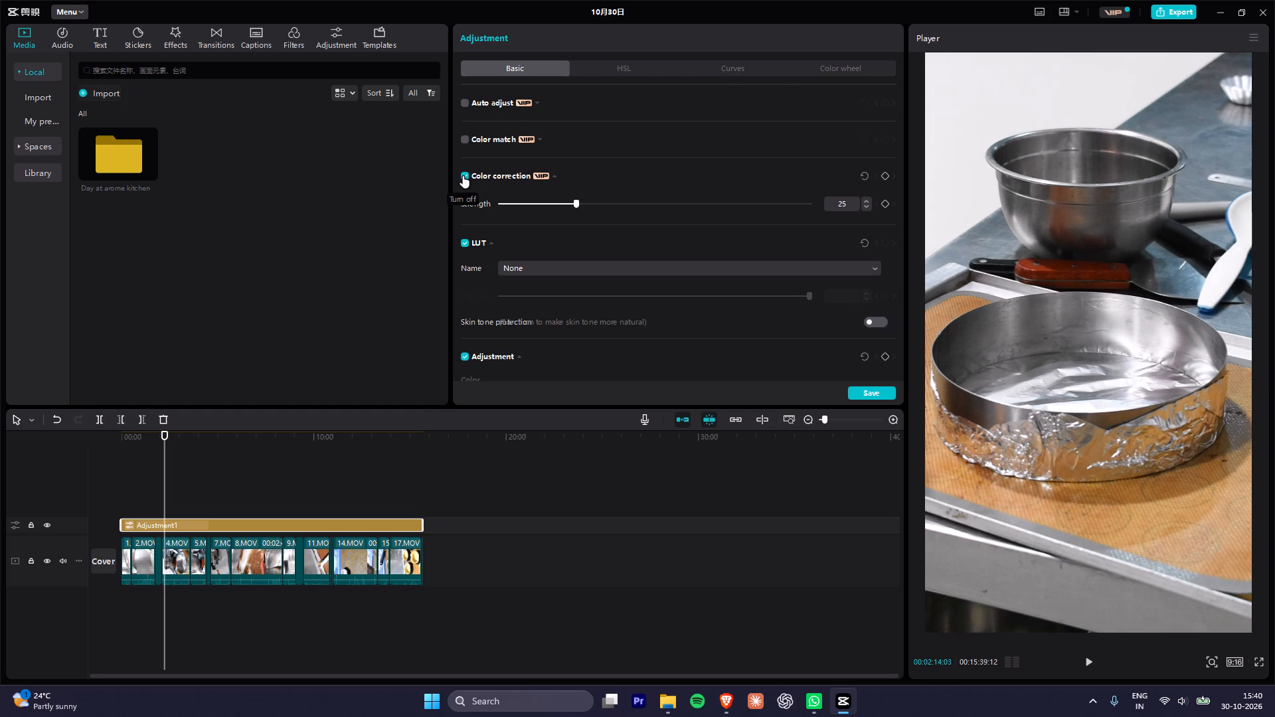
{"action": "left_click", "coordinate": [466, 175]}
Set the Adjustment1 layer's saturation to 5 and check the look on clips along the timeline.
{"action": "left_click_drag", "start_coordinate": [751, 268], "coordinate": [740, 193]}
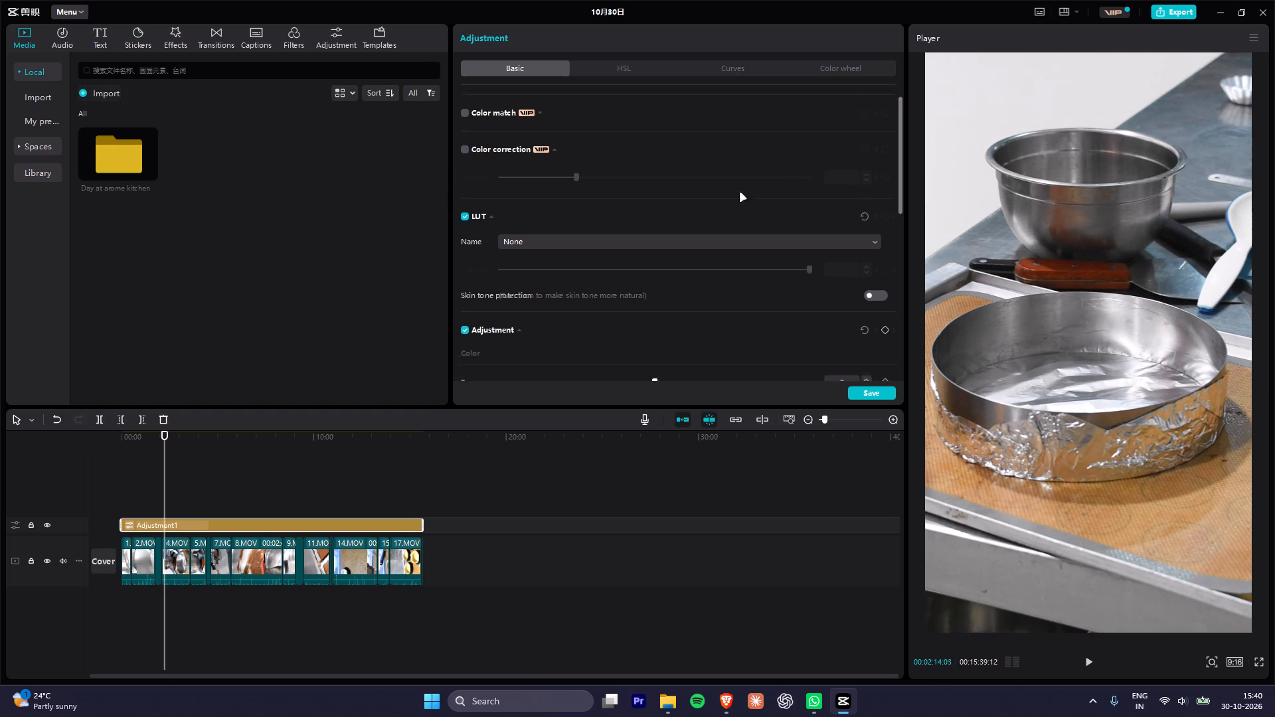
{"action": "left_click_drag", "start_coordinate": [740, 193], "coordinate": [737, 126]}
{"action": "left_click_drag", "start_coordinate": [675, 224], "coordinate": [667, 173]}
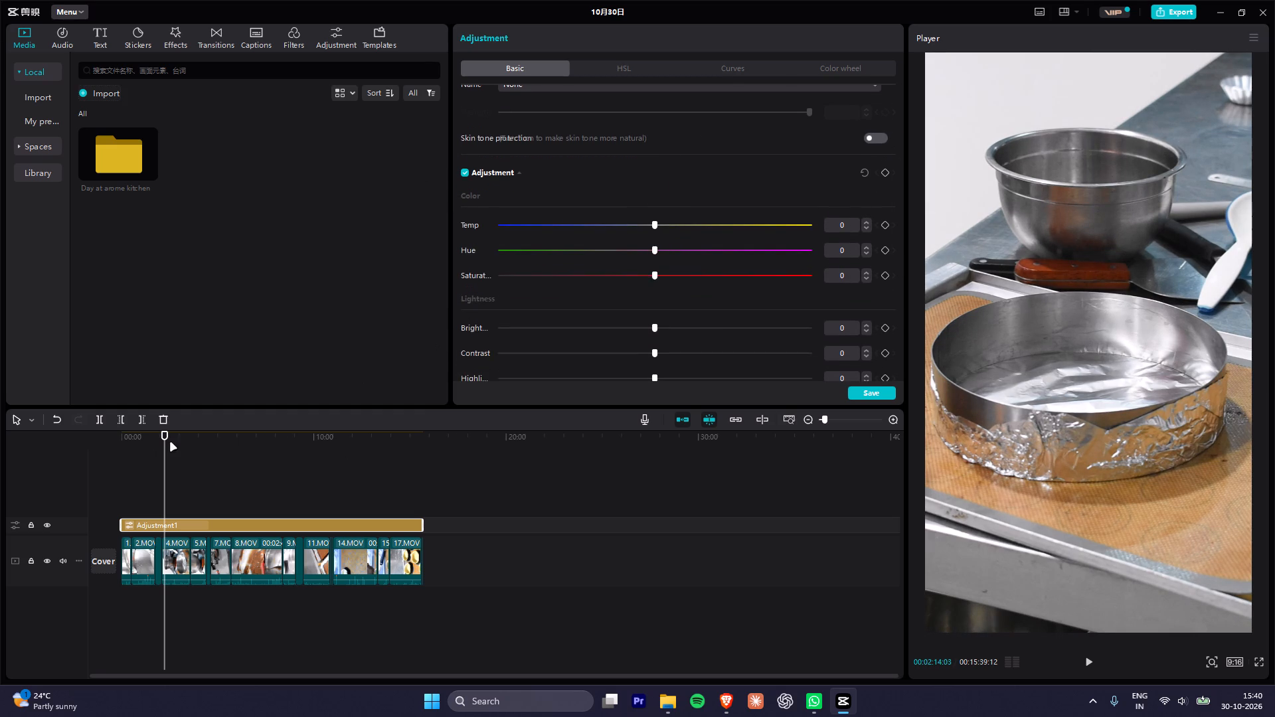
{"action": "left_click_drag", "start_coordinate": [156, 437], "coordinate": [114, 439]}
{"action": "left_click", "coordinate": [663, 276]}
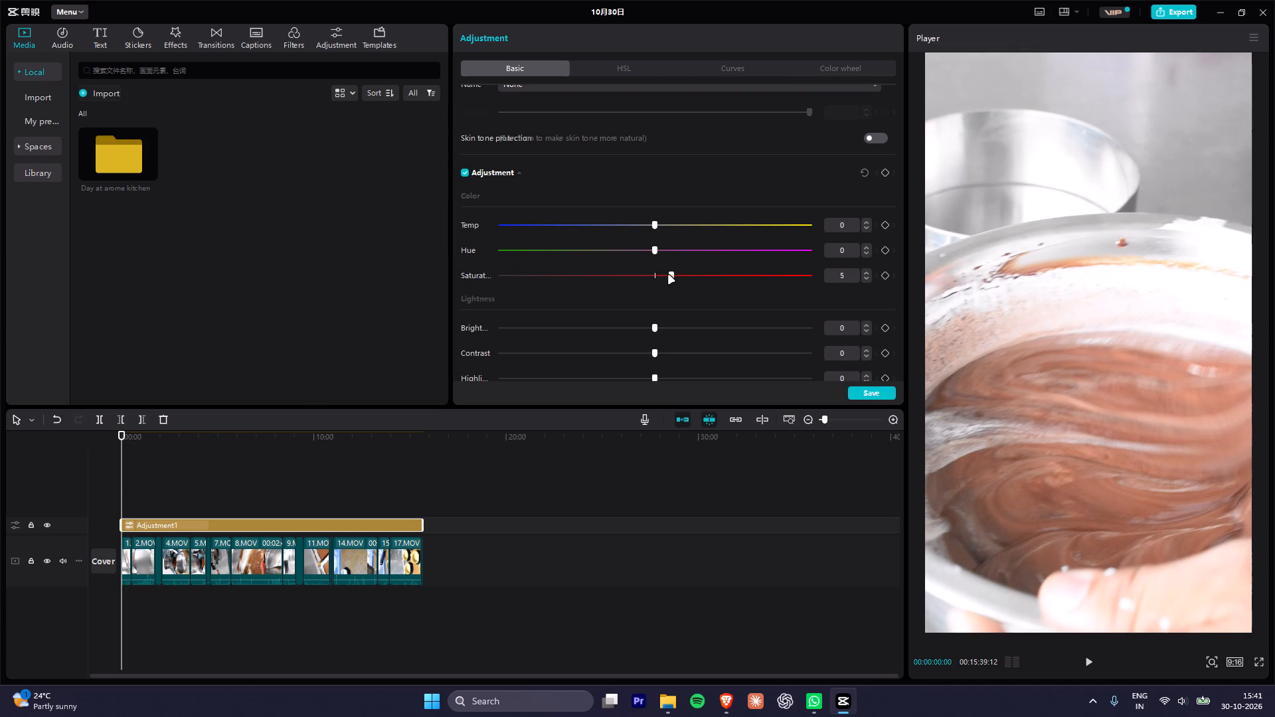
{"action": "left_click_drag", "start_coordinate": [141, 439], "coordinate": [201, 433]}
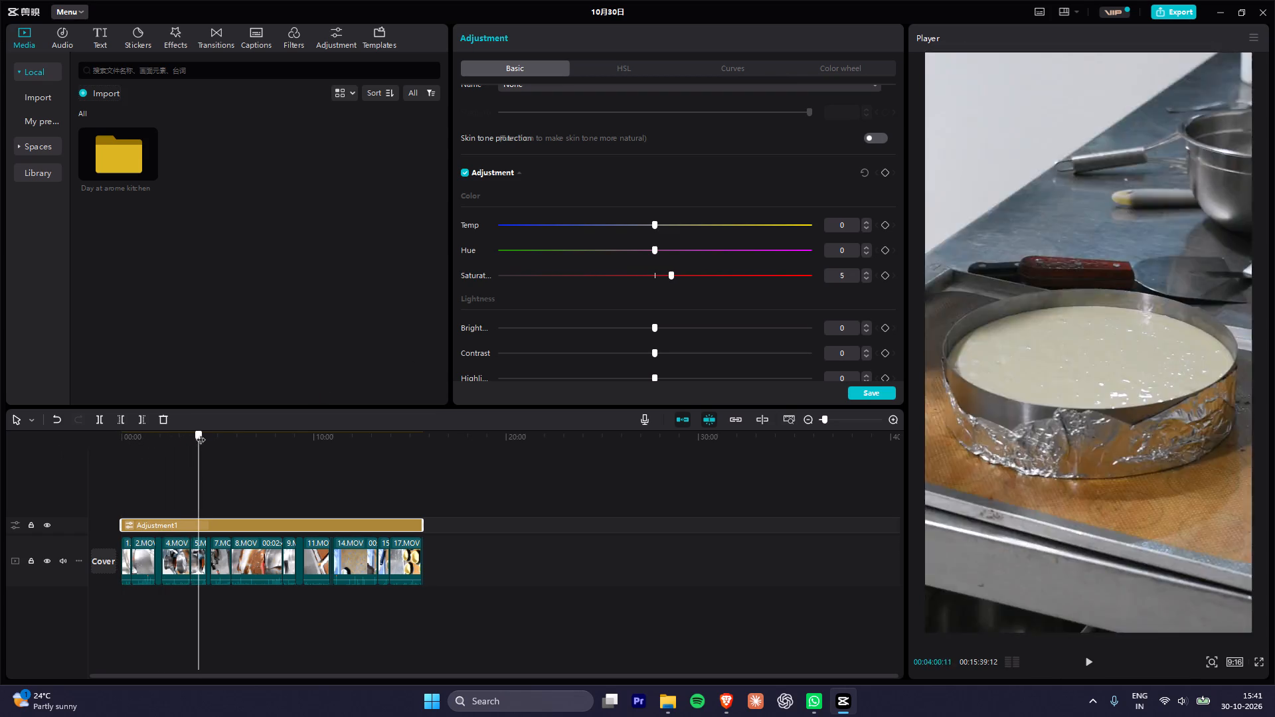
{"action": "left_click_drag", "start_coordinate": [201, 433], "coordinate": [267, 437]}
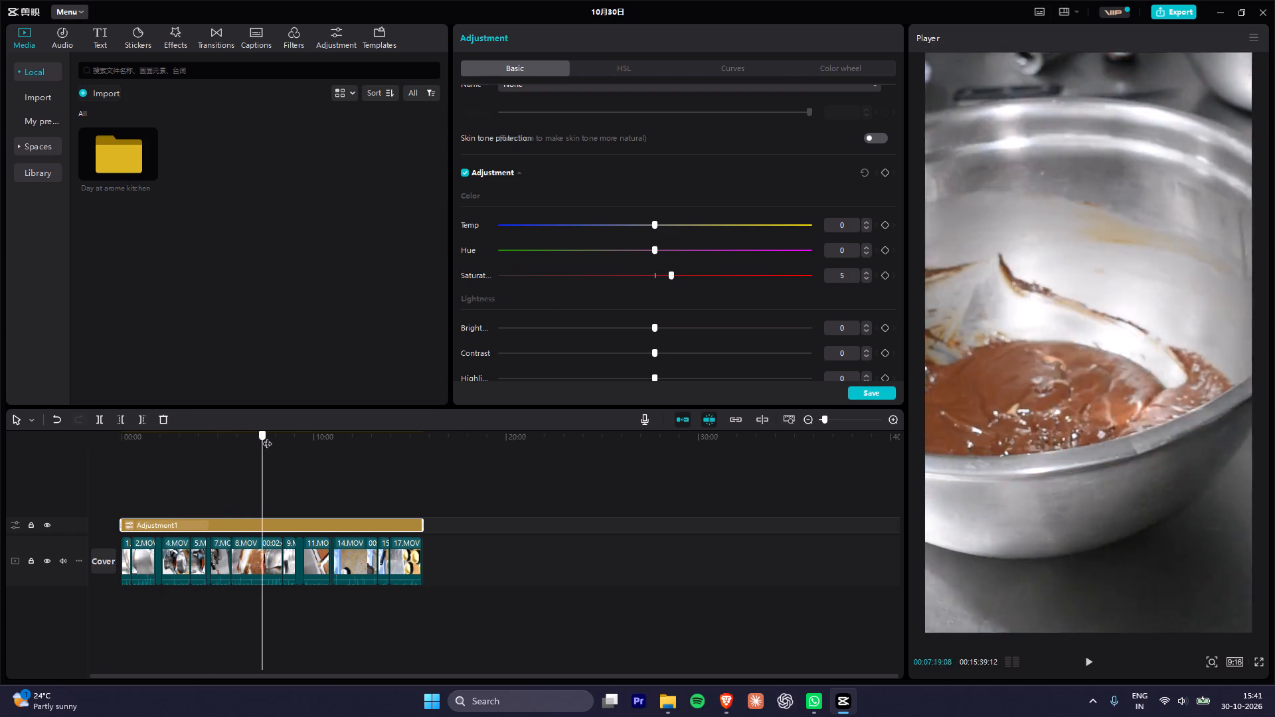
{"action": "left_click_drag", "start_coordinate": [267, 437], "coordinate": [349, 439]}
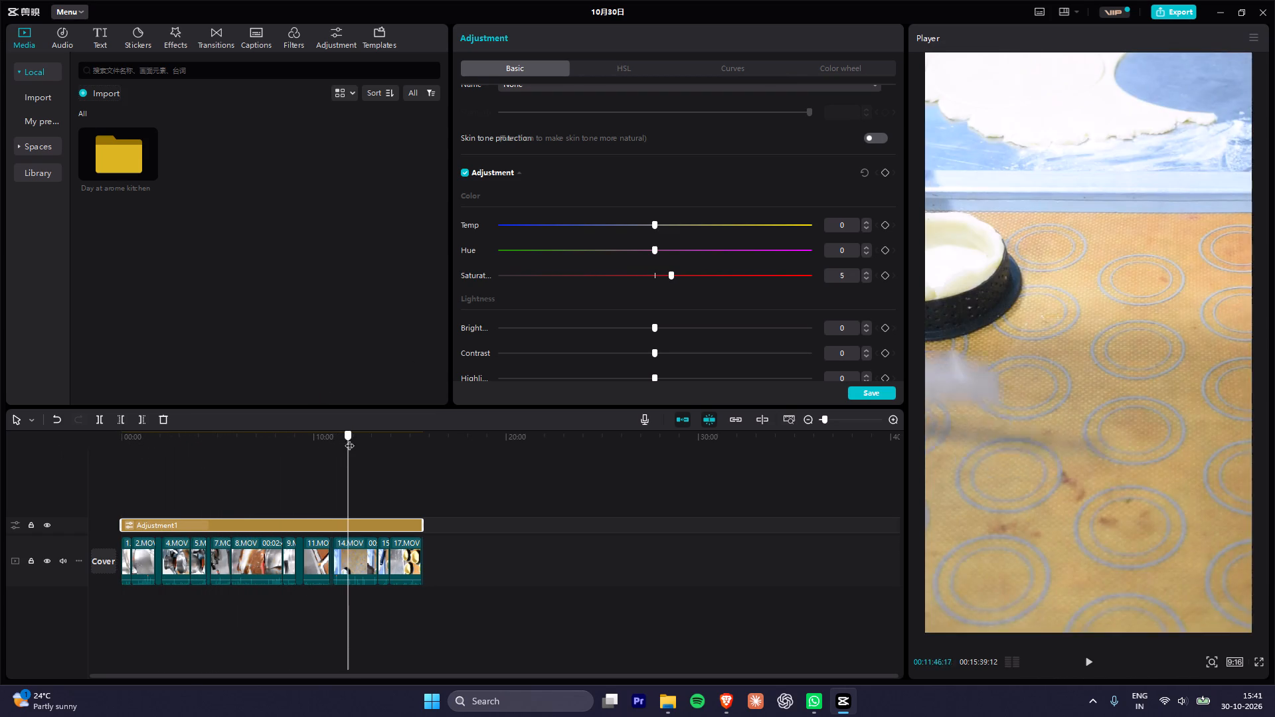
{"action": "left_click_drag", "start_coordinate": [349, 439], "coordinate": [351, 439]}
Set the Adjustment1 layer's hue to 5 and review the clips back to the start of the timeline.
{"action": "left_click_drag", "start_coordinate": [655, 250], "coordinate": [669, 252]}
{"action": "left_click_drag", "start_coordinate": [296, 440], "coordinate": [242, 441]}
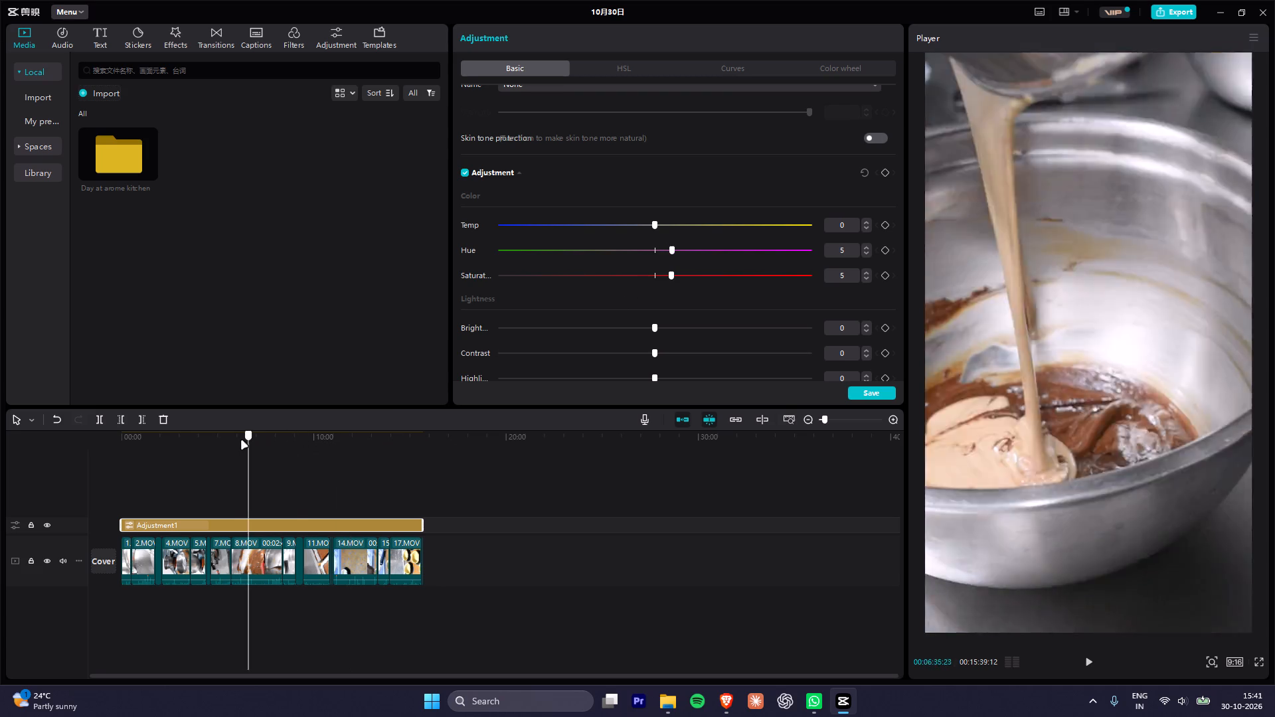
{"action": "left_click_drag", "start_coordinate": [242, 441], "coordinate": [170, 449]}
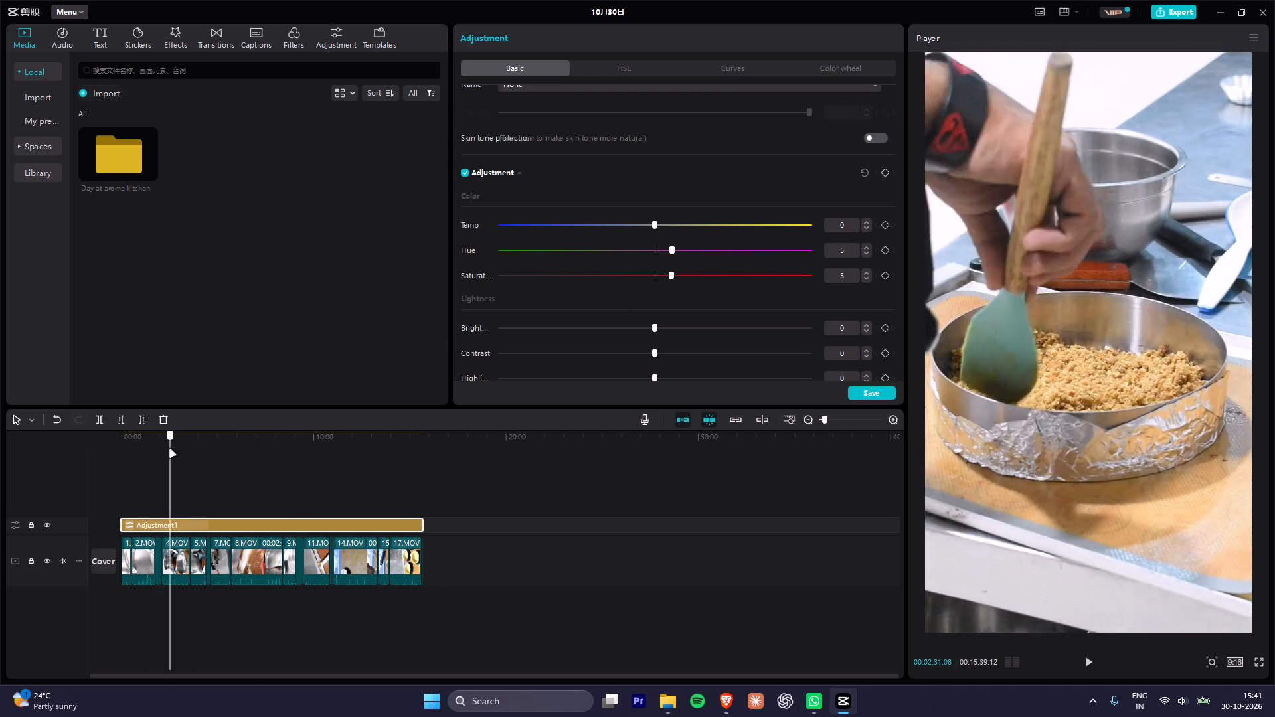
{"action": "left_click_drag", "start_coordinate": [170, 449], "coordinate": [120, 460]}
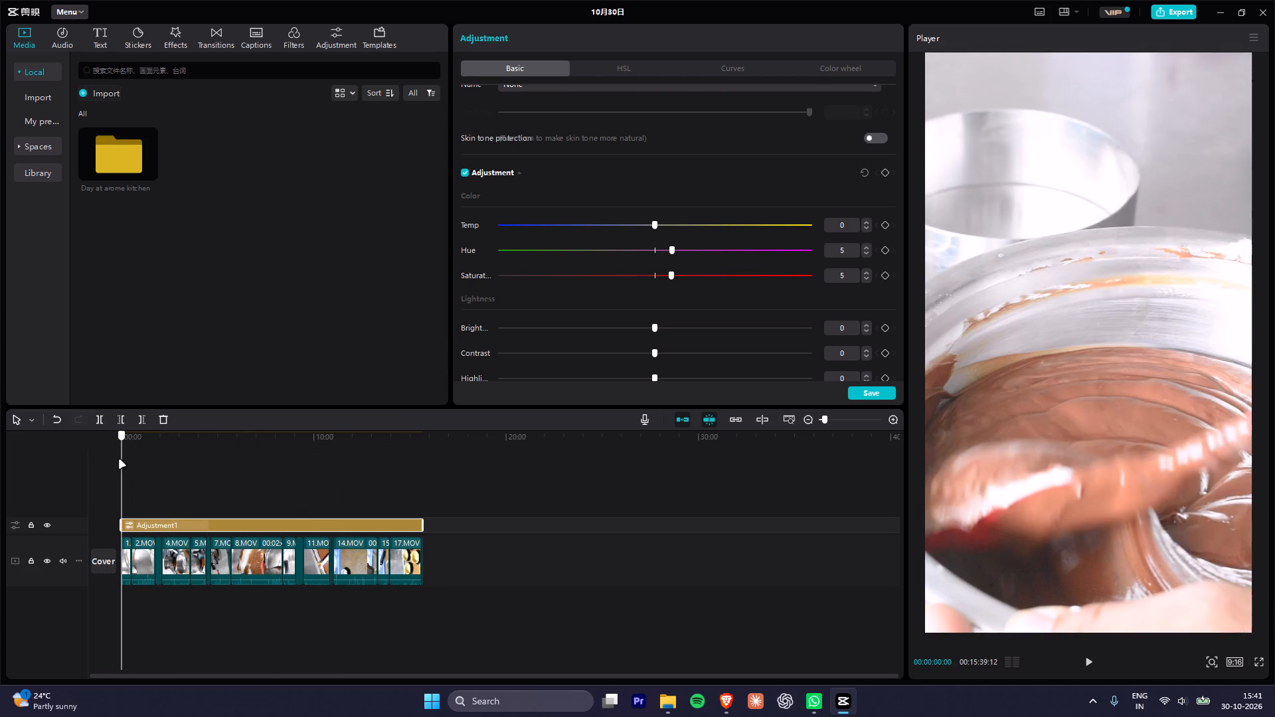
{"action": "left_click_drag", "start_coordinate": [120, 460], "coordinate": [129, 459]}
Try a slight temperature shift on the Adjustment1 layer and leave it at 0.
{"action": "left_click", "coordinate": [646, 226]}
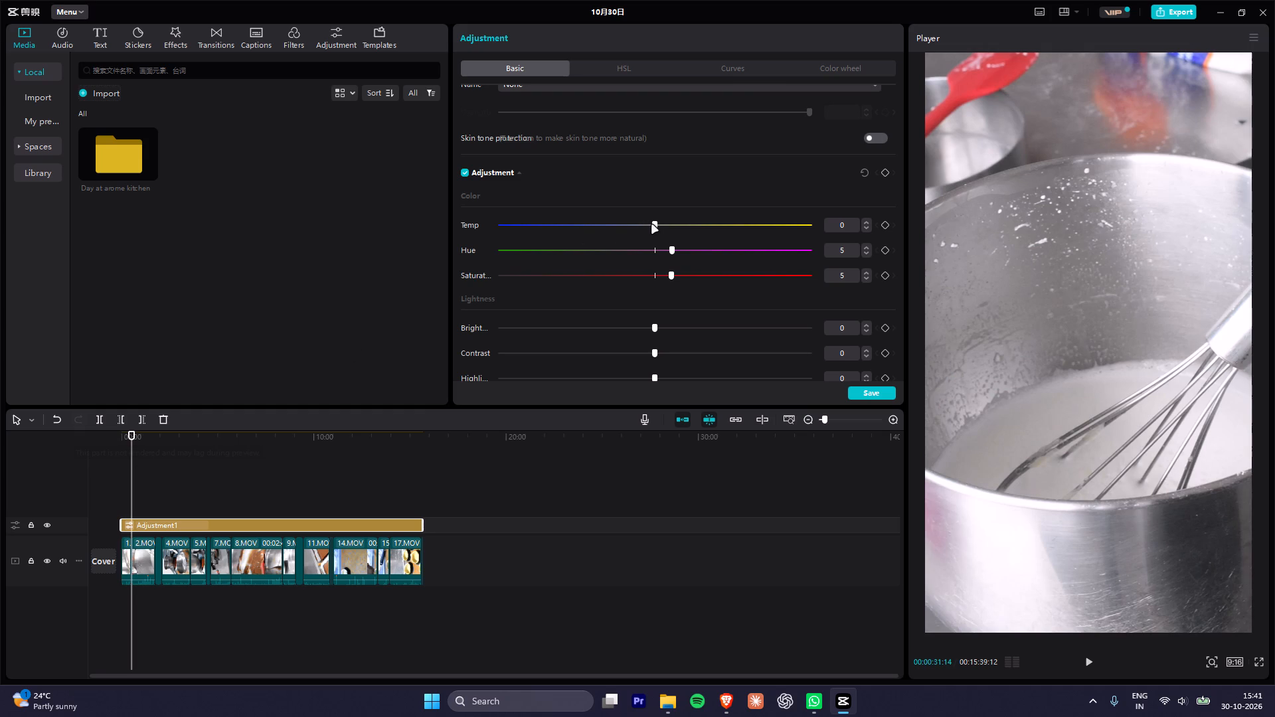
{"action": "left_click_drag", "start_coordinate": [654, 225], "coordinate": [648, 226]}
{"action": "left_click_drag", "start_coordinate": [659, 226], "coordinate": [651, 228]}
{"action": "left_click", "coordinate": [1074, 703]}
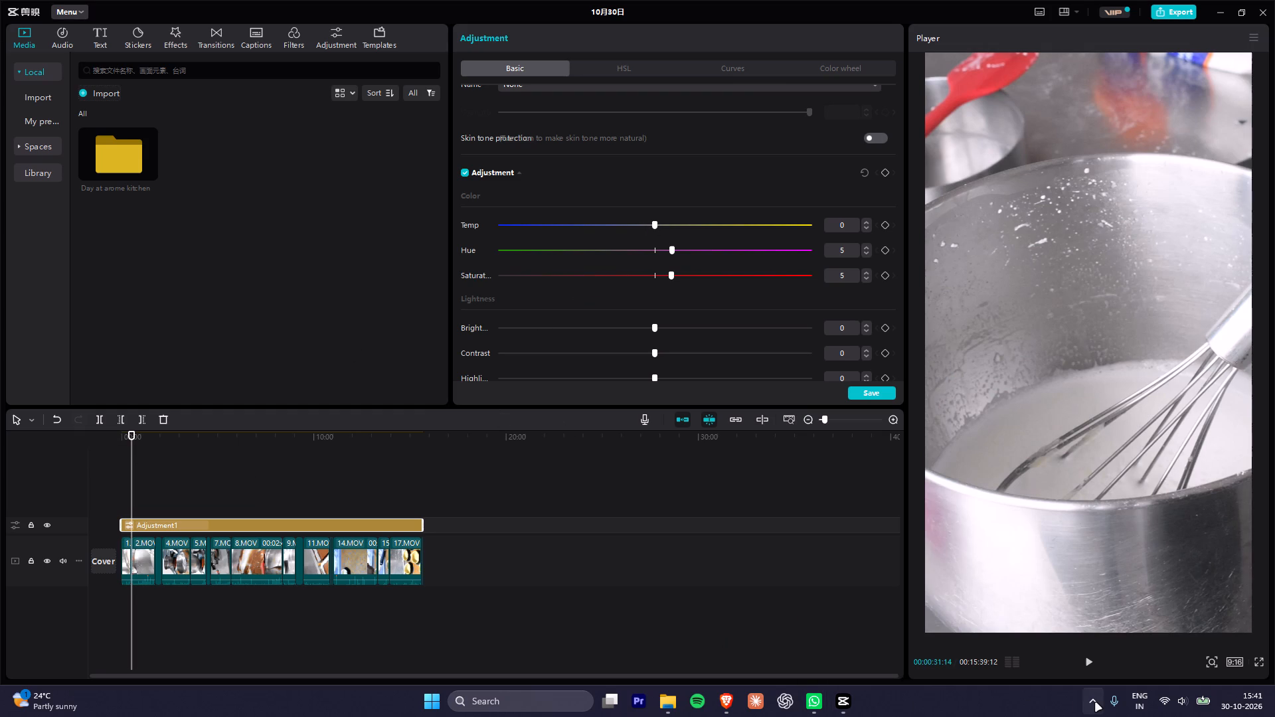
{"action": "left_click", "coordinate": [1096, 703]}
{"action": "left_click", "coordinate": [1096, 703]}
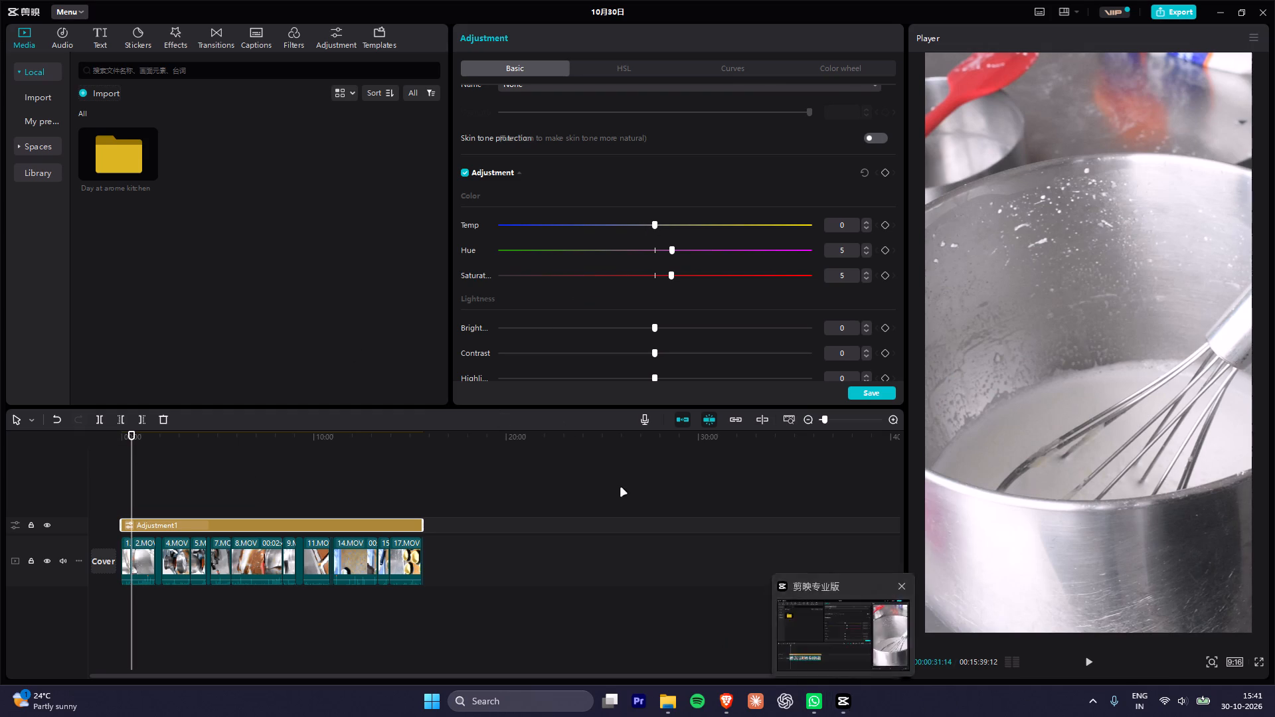
Set the Adjustment1 layer's temperature to -3, judging it on the frame at the start of the timeline.
{"action": "left_click", "coordinate": [248, 483]}
{"action": "left_click_drag", "start_coordinate": [171, 438], "coordinate": [32, 461]}
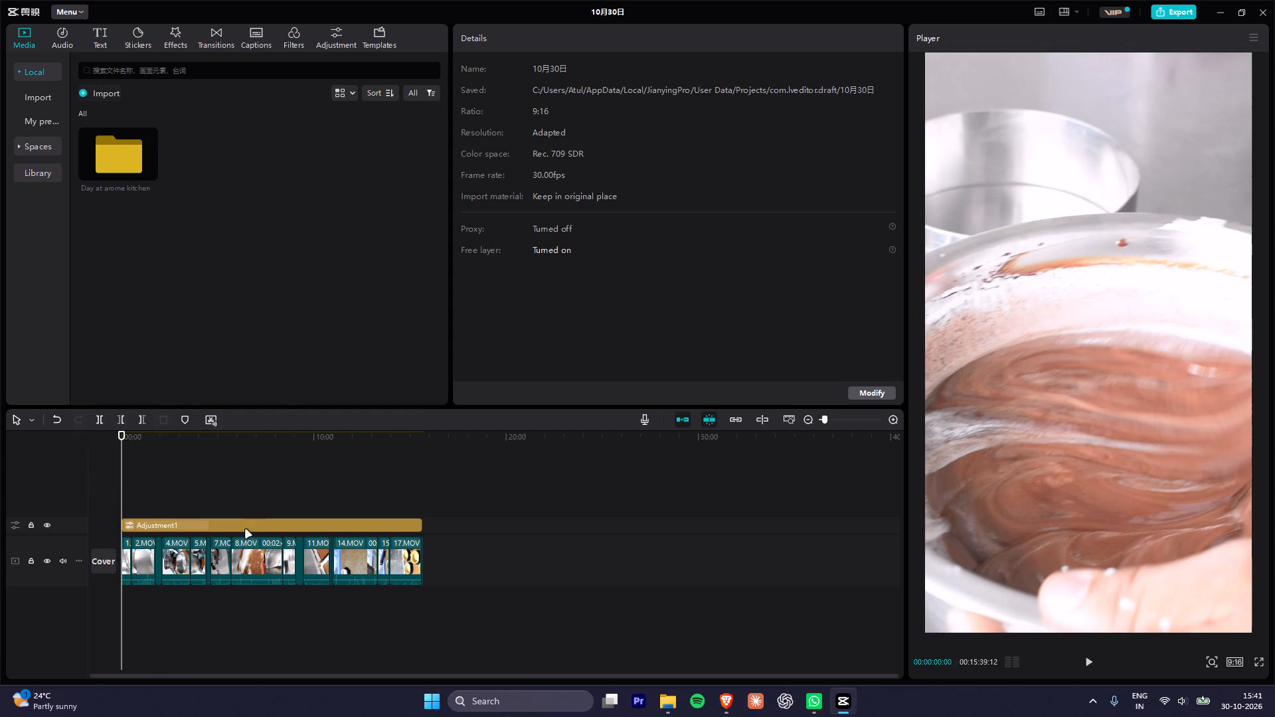
{"action": "left_click", "coordinate": [217, 524]}
{"action": "scroll", "coordinate": [578, 260], "scroll_direction": "down", "scroll_amount": 2}
{"action": "left_click_drag", "start_coordinate": [629, 248], "coordinate": [632, 181]}
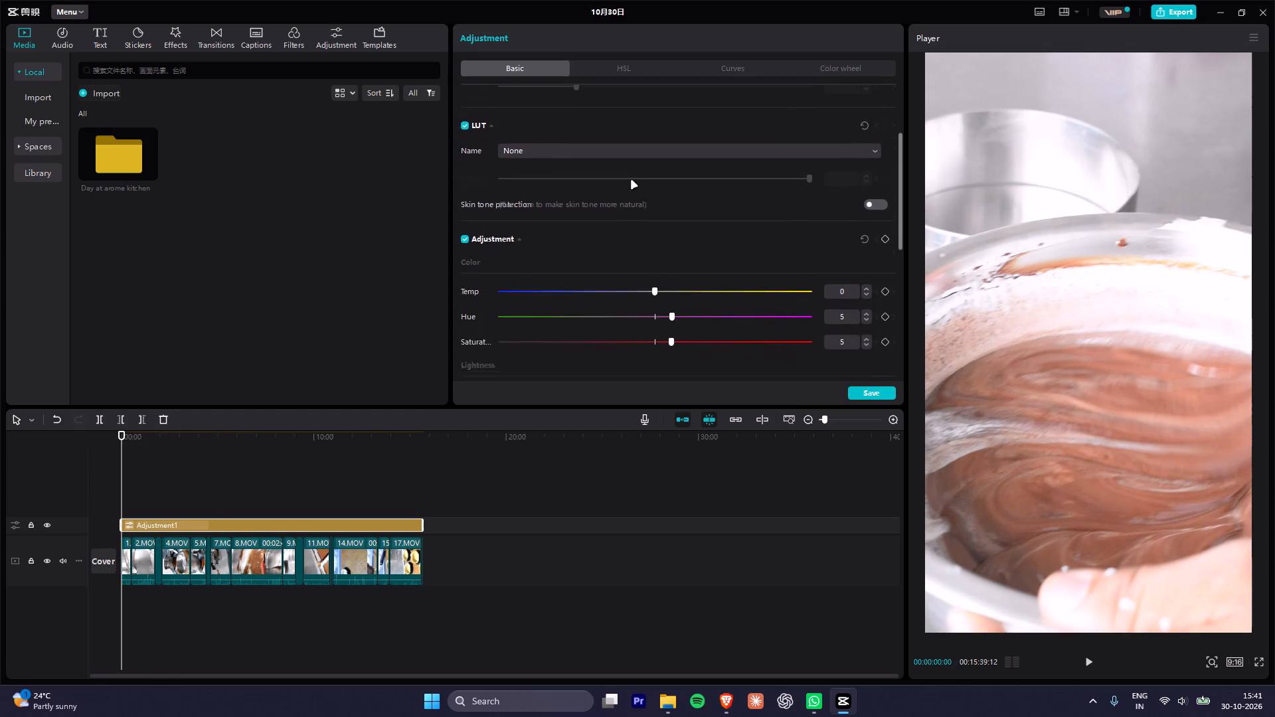
{"action": "left_click_drag", "start_coordinate": [632, 181], "coordinate": [630, 145]}
{"action": "left_click_drag", "start_coordinate": [655, 206], "coordinate": [644, 209]}
{"action": "left_click_drag", "start_coordinate": [649, 202], "coordinate": [636, 205]}
{"action": "left_click", "coordinate": [619, 287]}
{"action": "left_click_drag", "start_coordinate": [619, 287], "coordinate": [619, 242]}
{"action": "left_click", "coordinate": [674, 187]}
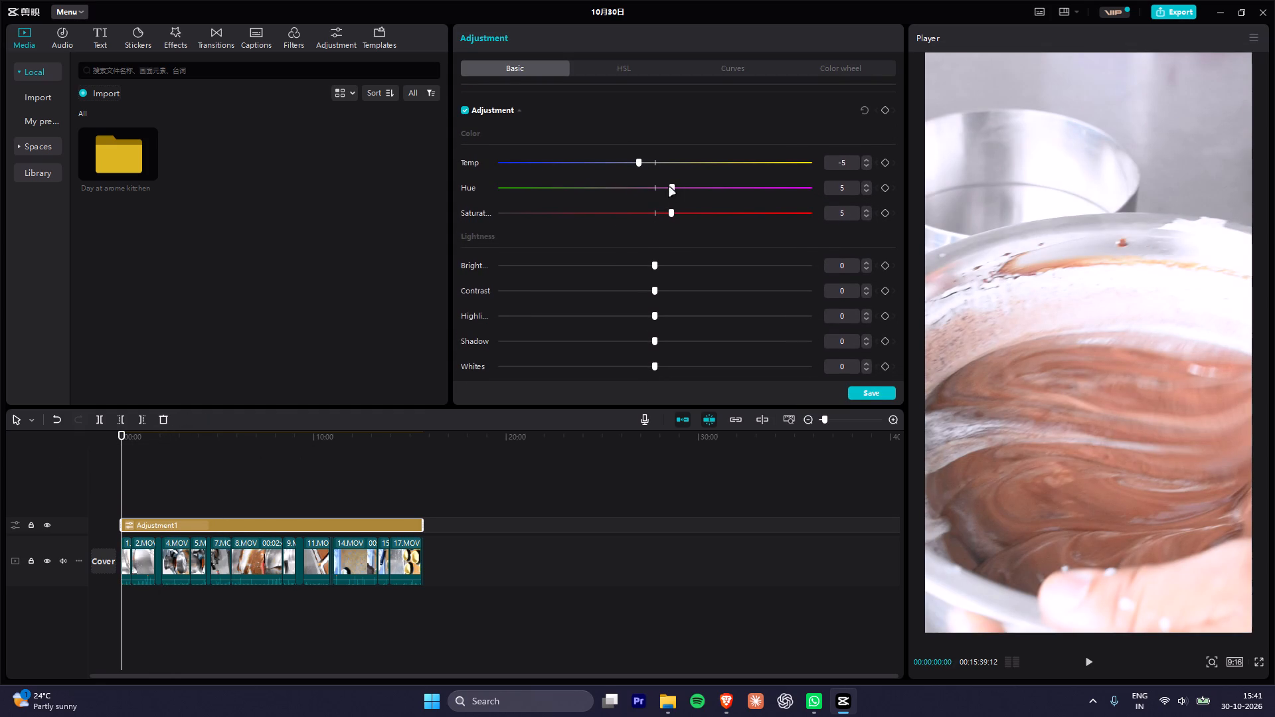
{"action": "left_click", "coordinate": [642, 165]}
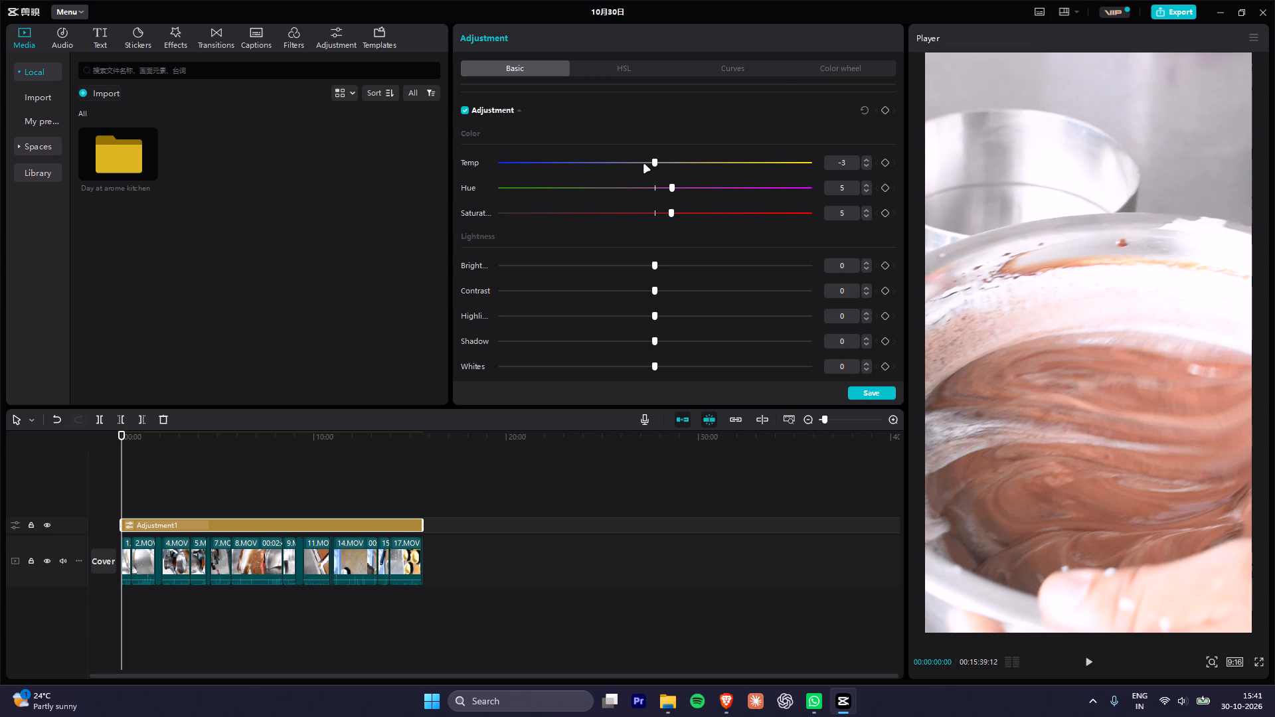
{"action": "left_click", "coordinate": [648, 164]}
Set the Adjustment1 layer's hue to 6, checking the look on clips along the timeline.
{"action": "left_click_drag", "start_coordinate": [140, 440], "coordinate": [153, 440]}
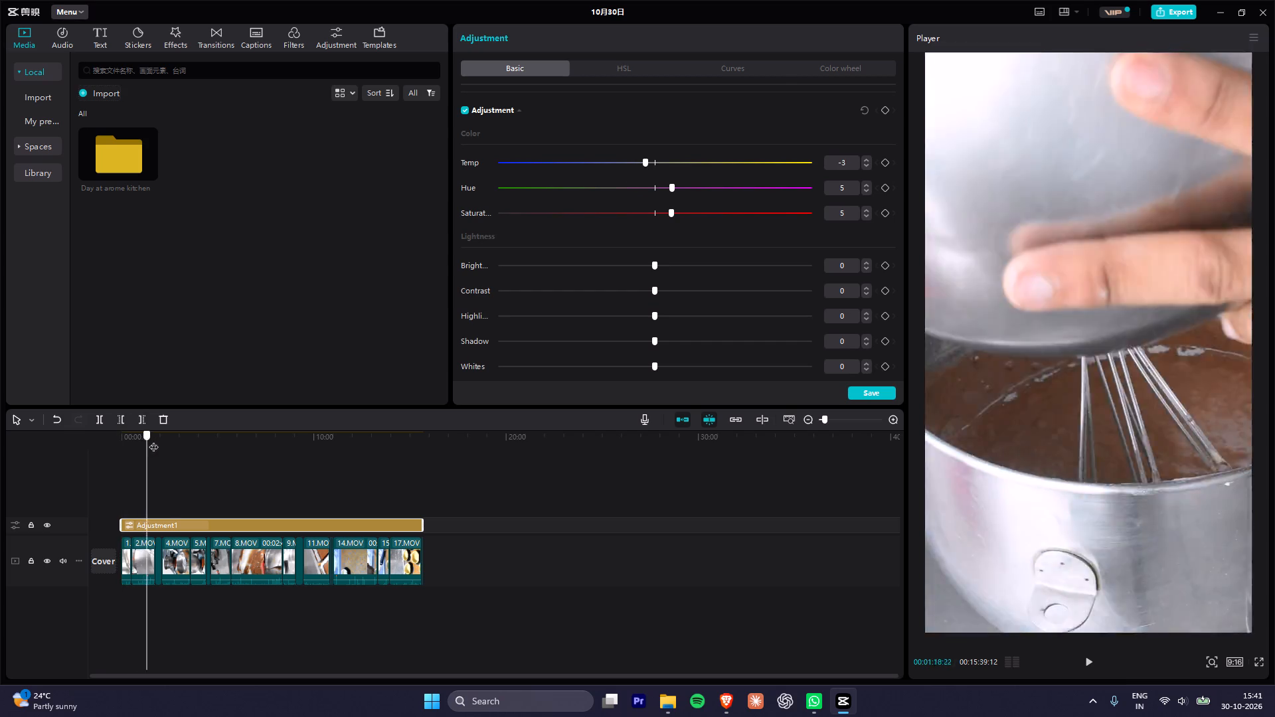
{"action": "left_click_drag", "start_coordinate": [153, 440], "coordinate": [164, 442]}
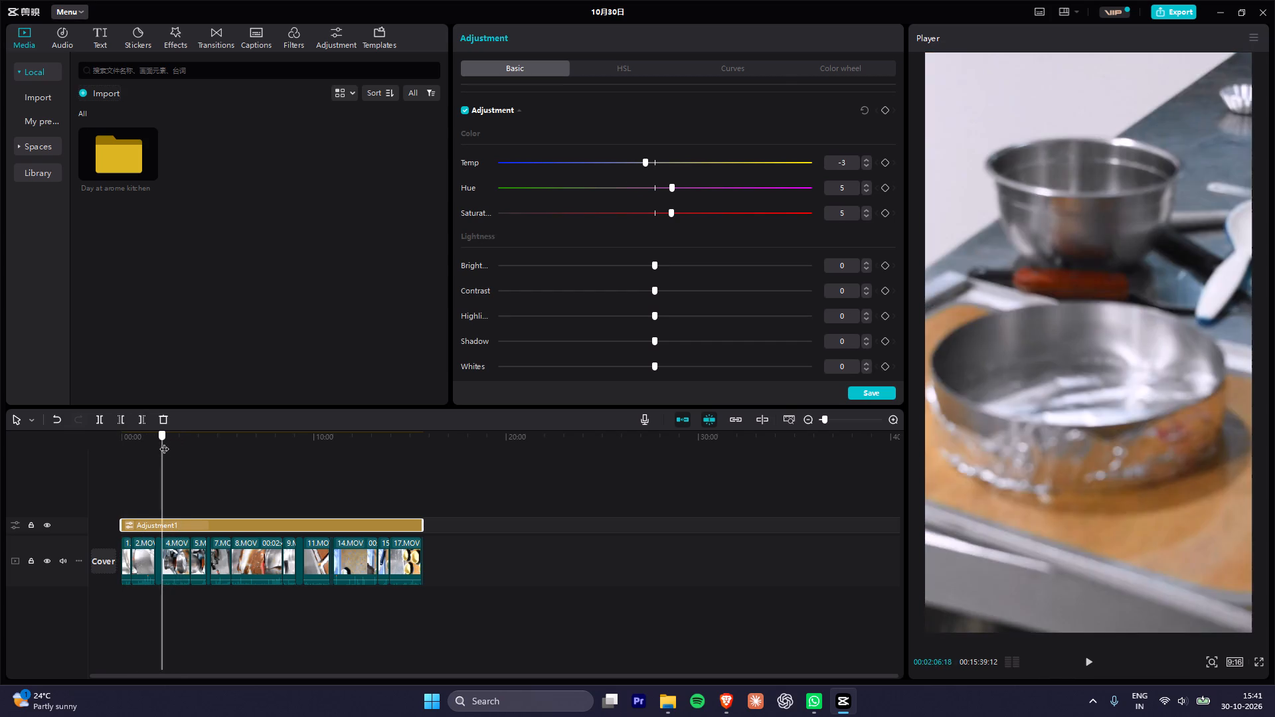
{"action": "left_click_drag", "start_coordinate": [164, 442], "coordinate": [157, 443]}
{"action": "left_click_drag", "start_coordinate": [680, 185], "coordinate": [669, 193]}
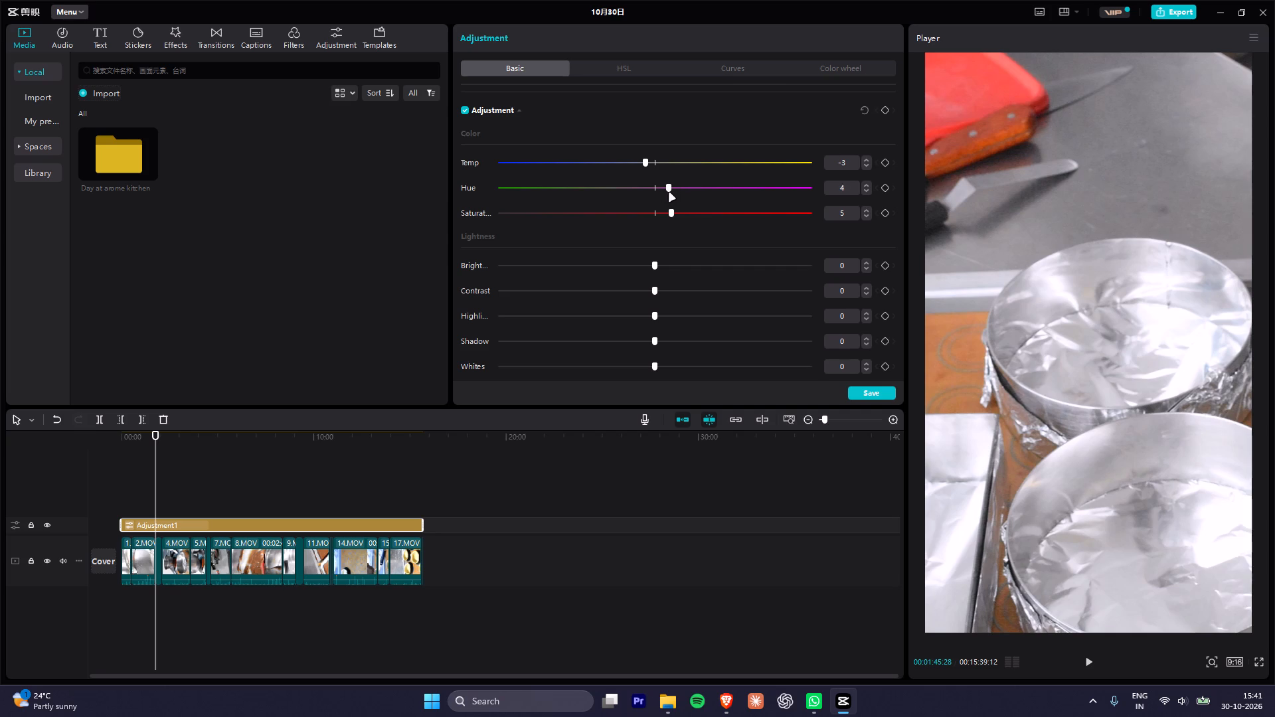
{"action": "left_click_drag", "start_coordinate": [669, 193], "coordinate": [672, 193]}
{"action": "left_click_drag", "start_coordinate": [167, 444], "coordinate": [214, 445]}
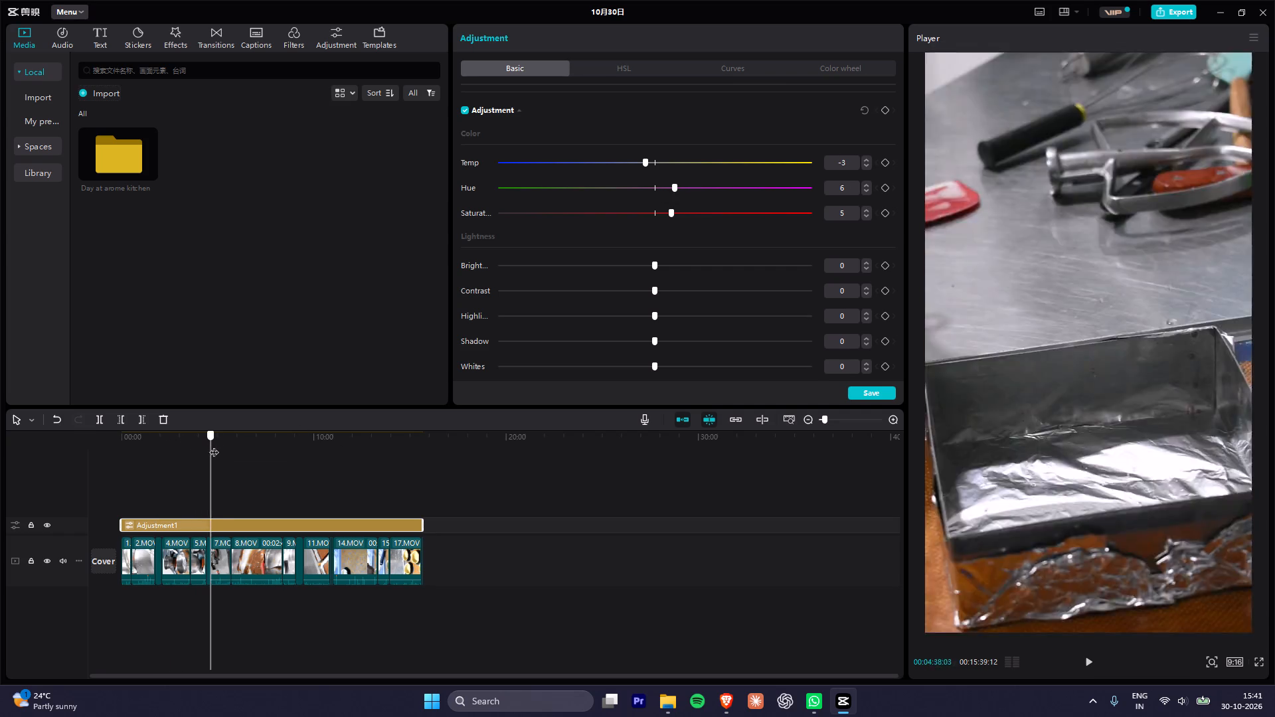
{"action": "left_click_drag", "start_coordinate": [214, 445], "coordinate": [241, 445]}
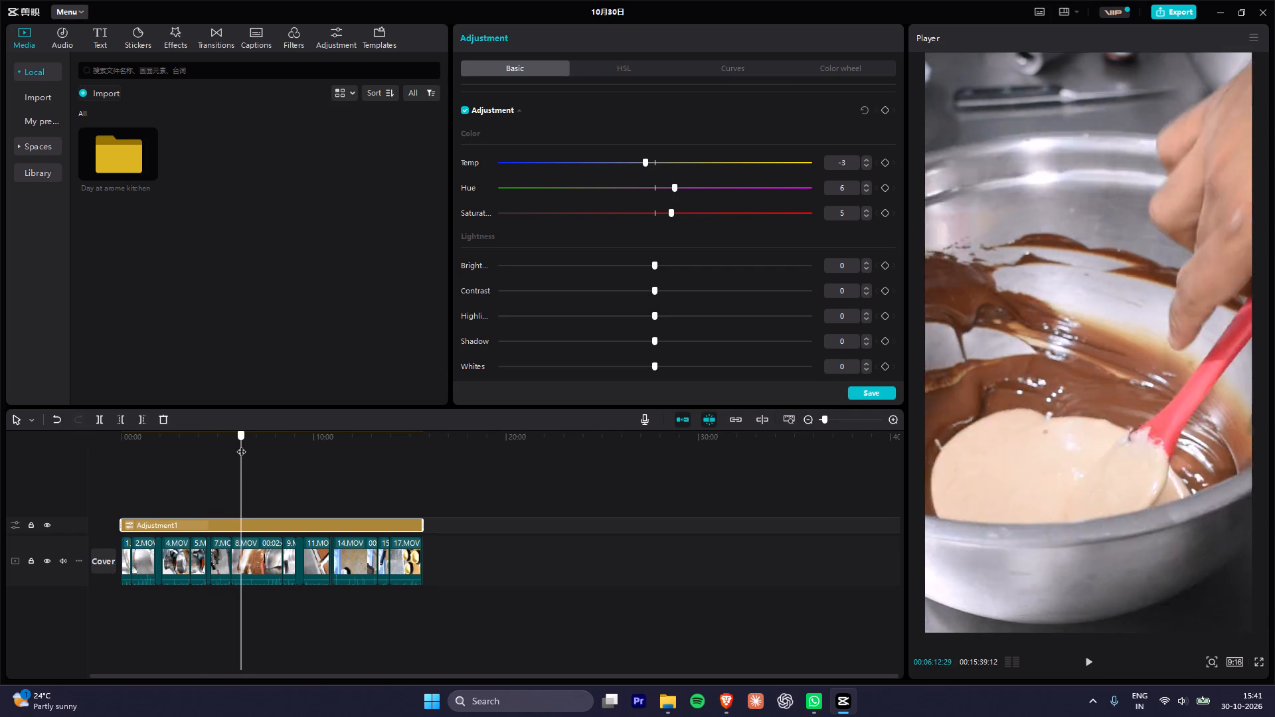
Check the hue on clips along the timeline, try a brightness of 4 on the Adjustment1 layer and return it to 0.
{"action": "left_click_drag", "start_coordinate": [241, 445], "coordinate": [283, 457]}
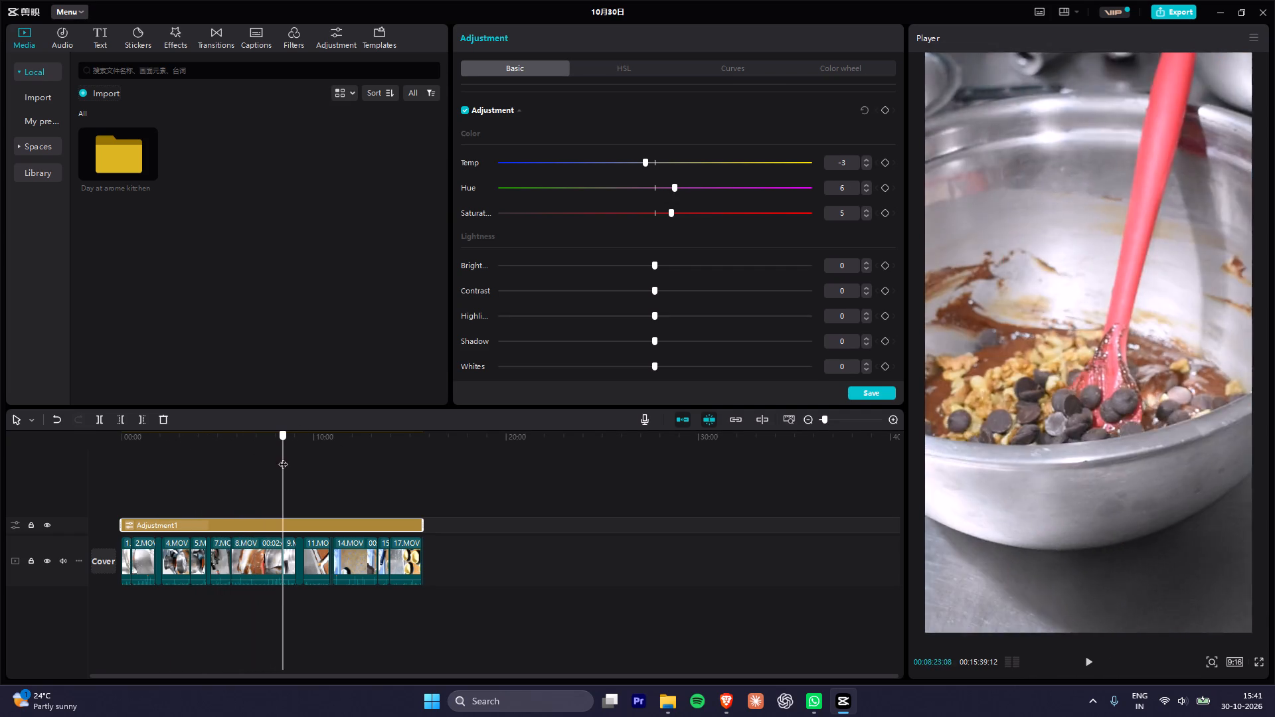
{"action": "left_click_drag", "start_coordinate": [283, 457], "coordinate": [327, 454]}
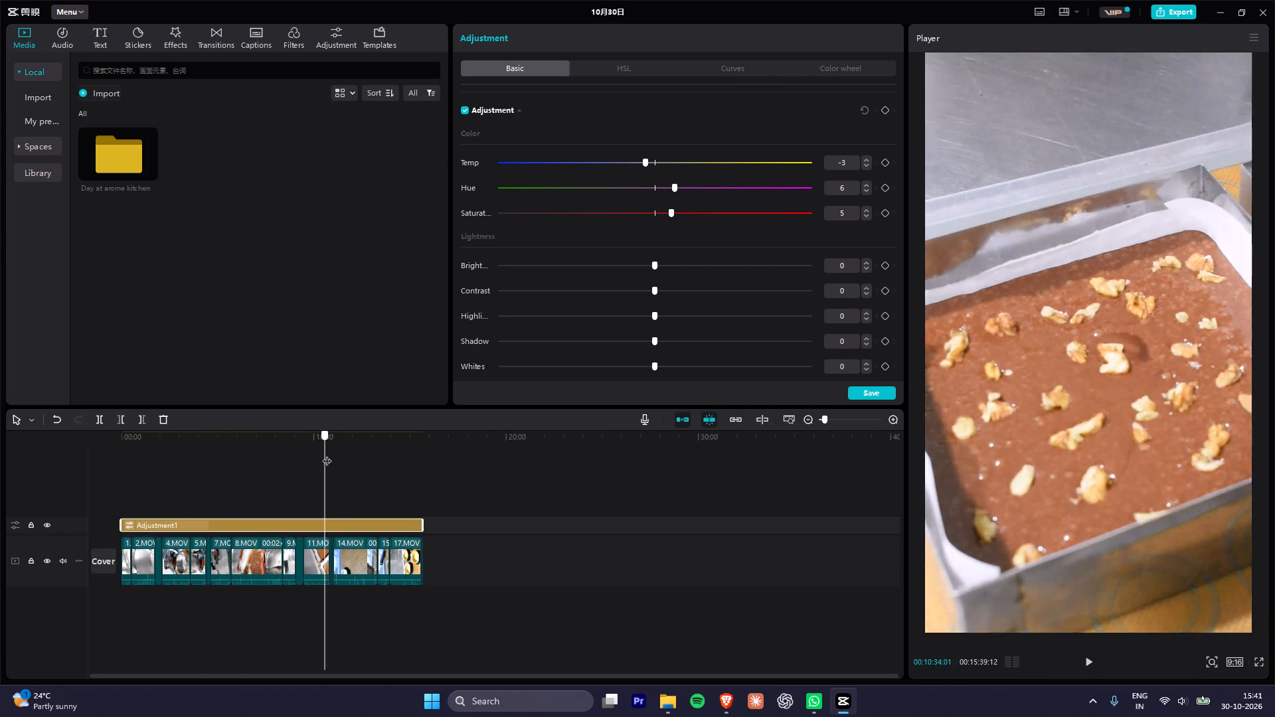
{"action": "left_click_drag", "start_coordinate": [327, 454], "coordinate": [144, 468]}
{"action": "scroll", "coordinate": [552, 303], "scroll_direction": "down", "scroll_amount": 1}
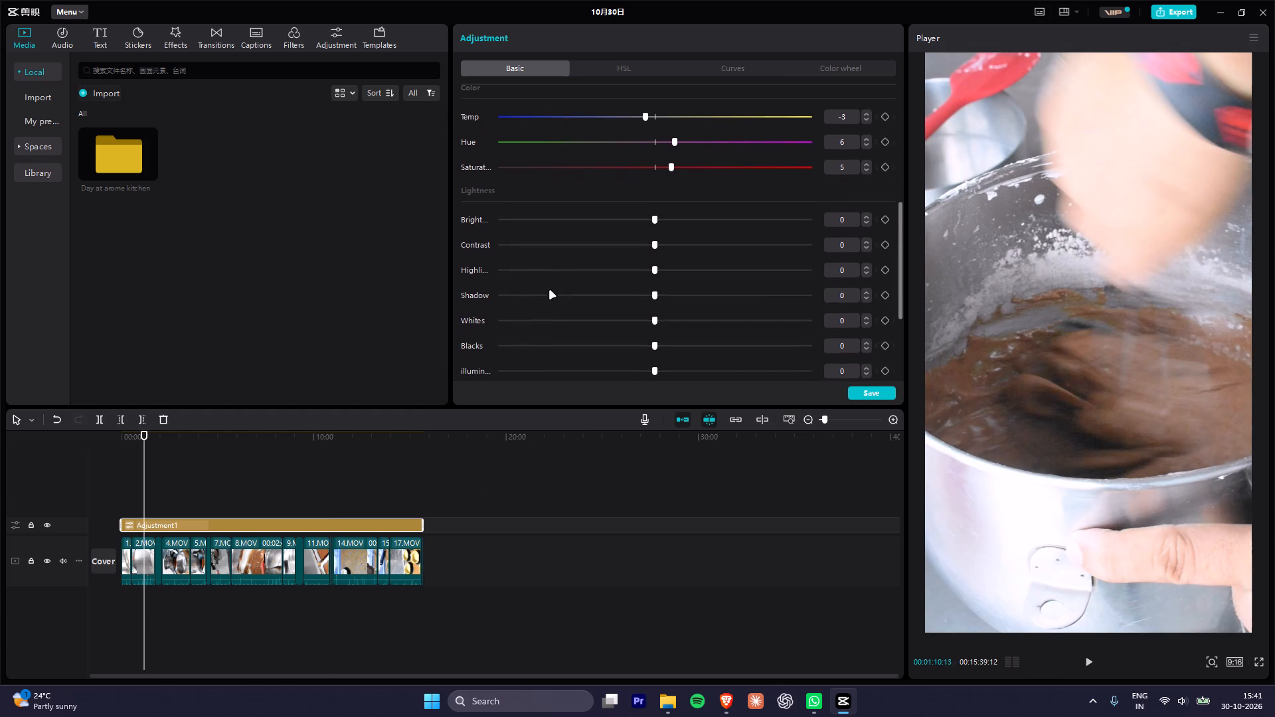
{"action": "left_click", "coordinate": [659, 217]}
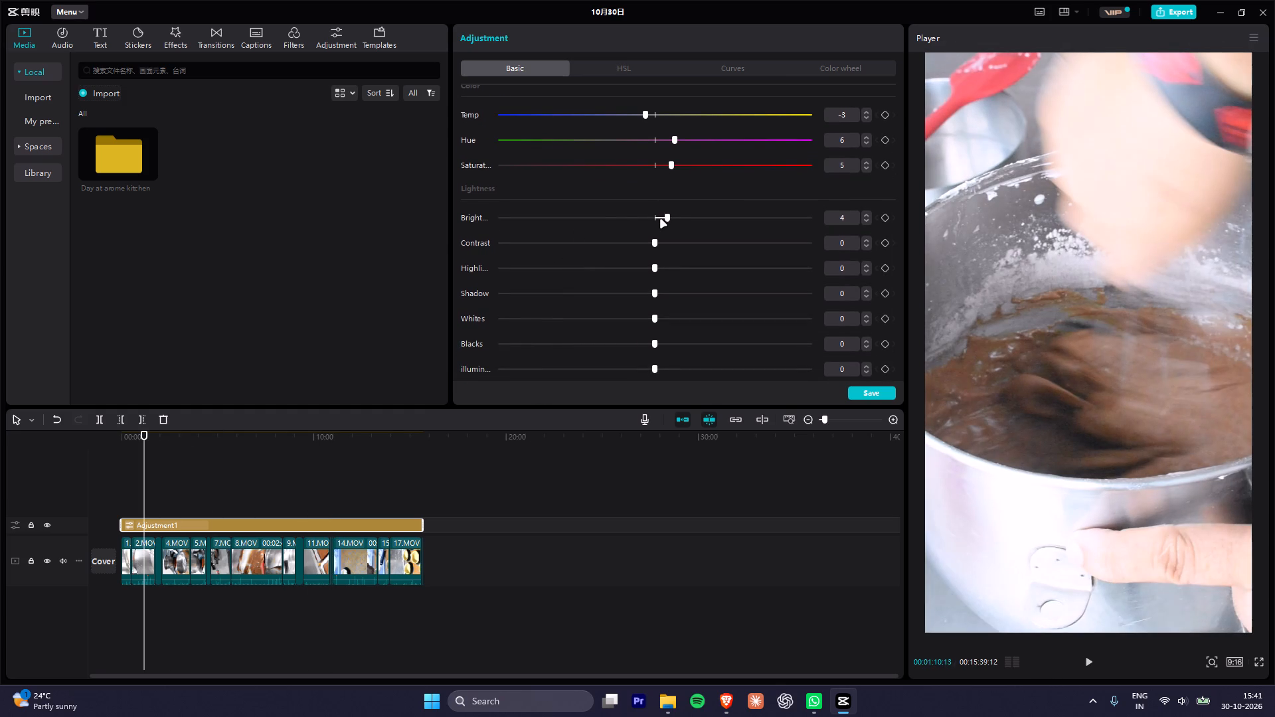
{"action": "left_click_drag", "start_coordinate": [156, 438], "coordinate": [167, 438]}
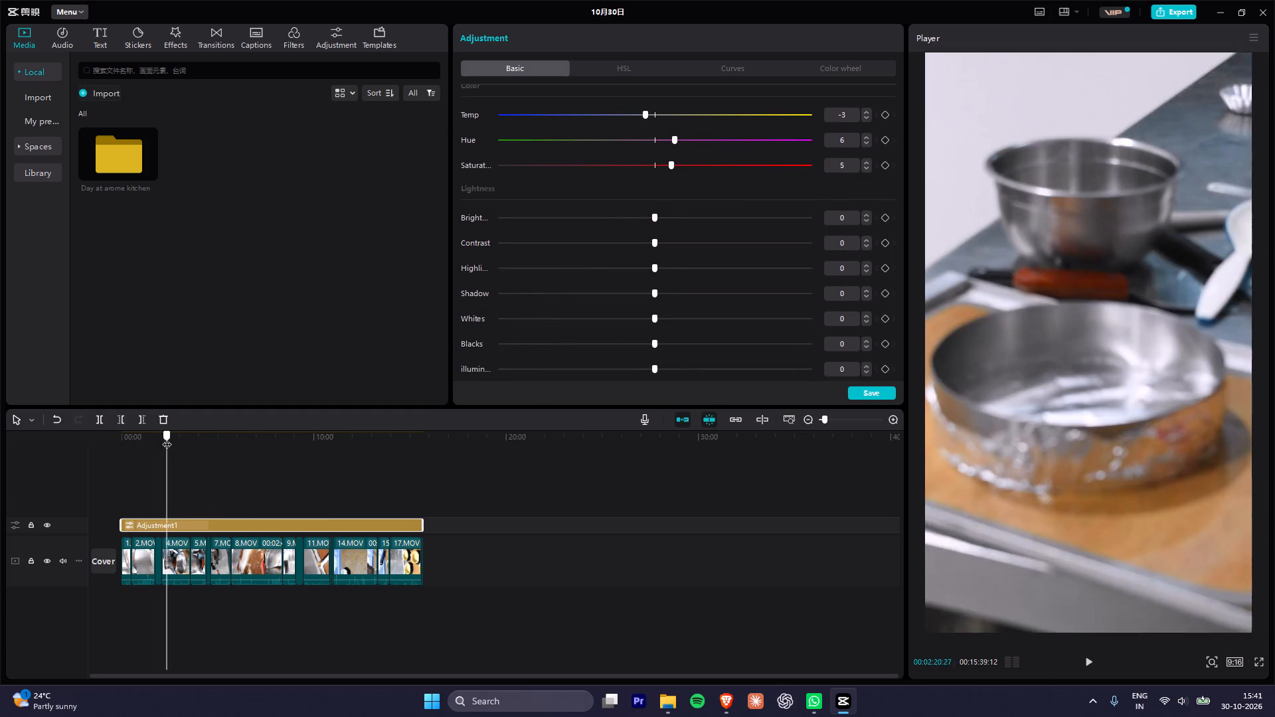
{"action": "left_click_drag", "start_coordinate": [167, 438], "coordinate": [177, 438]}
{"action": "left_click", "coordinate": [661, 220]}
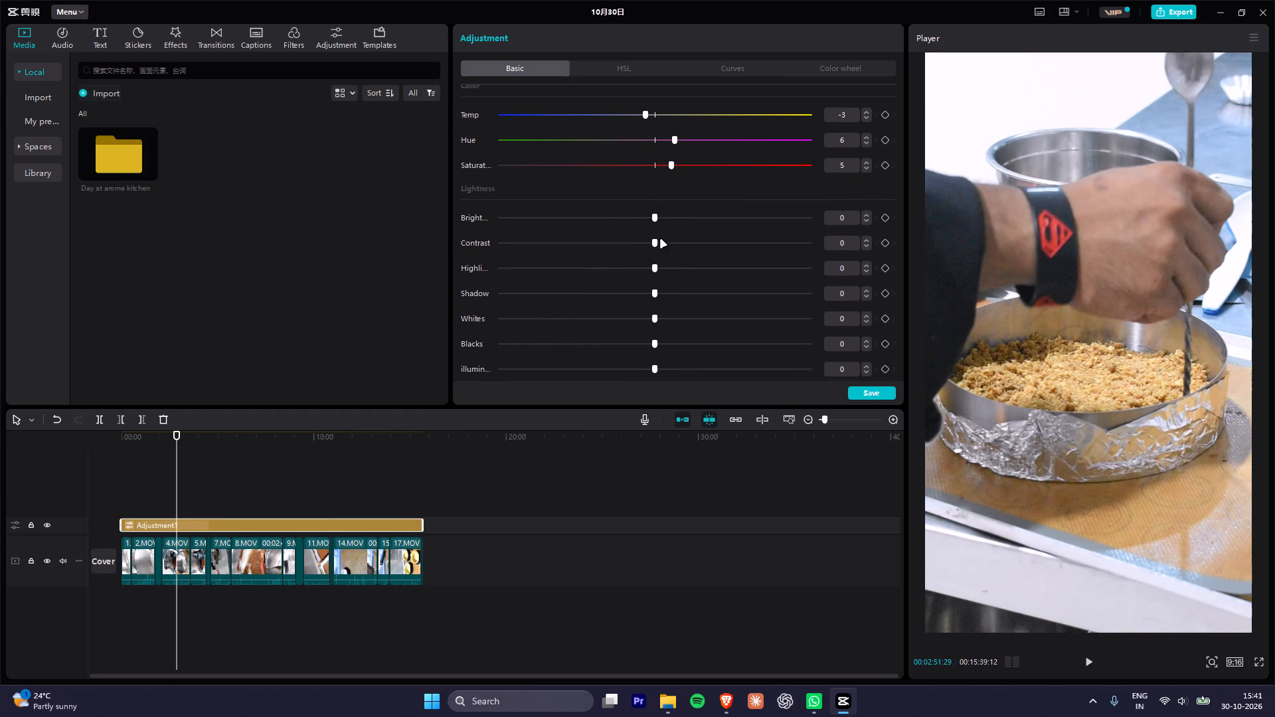
Set the Adjustment1 layer's contrast to 3.
{"action": "left_click", "coordinate": [660, 242]}
{"action": "left_click_drag", "start_coordinate": [497, 316], "coordinate": [510, 207]}
{"action": "key", "text": "ctrl+z"}
Set the Adjustment1 layer's sharpen to 3 and clarity to 4.
{"action": "left_click_drag", "start_coordinate": [471, 300], "coordinate": [480, 133]}
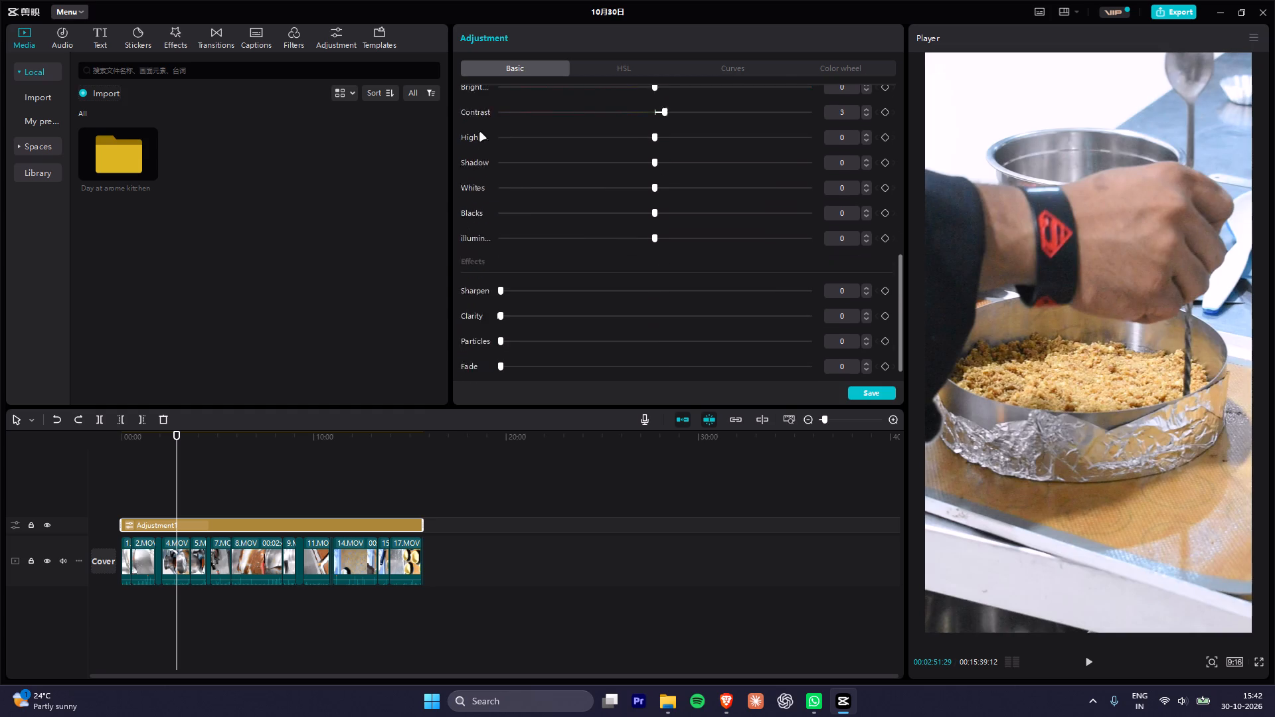
{"action": "left_click_drag", "start_coordinate": [480, 133], "coordinate": [481, 129]}
{"action": "left_click", "coordinate": [509, 272]}
{"action": "left_click", "coordinate": [510, 292]}
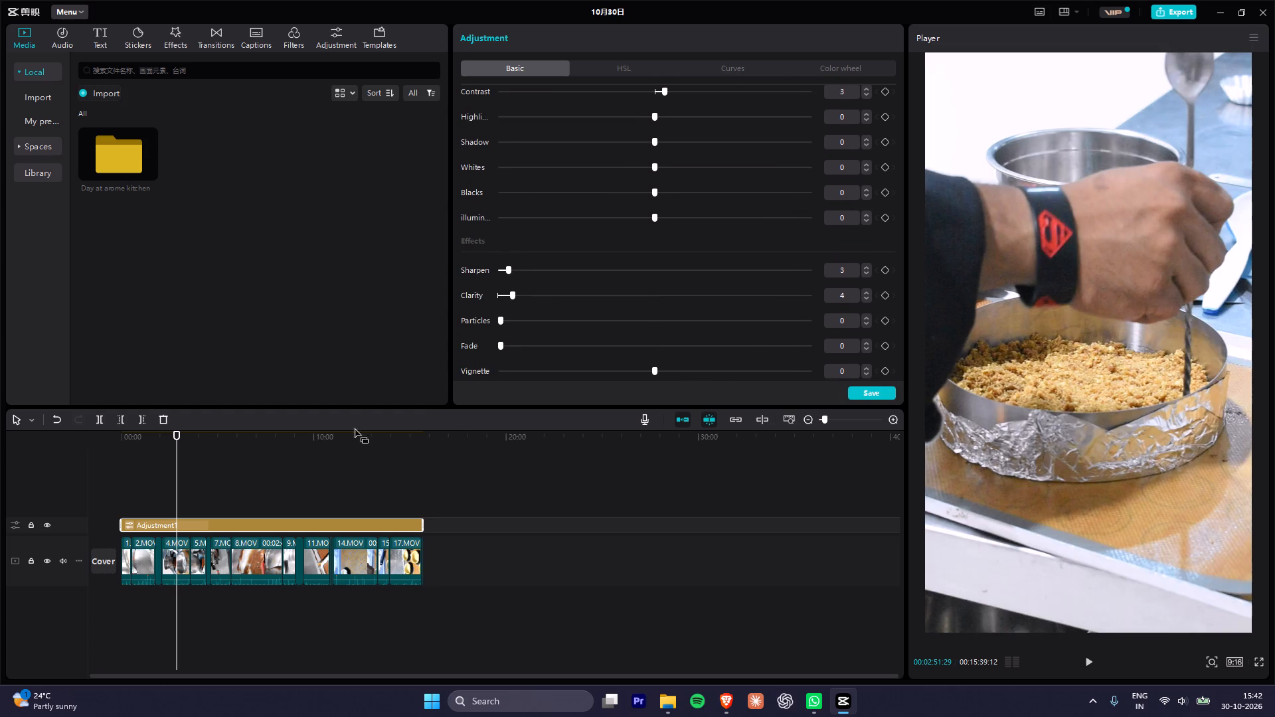
Review the sharpened look on clips up to 11.MOV, and play the first seconds of 1.MOV from the timeline start.
{"action": "left_click_drag", "start_coordinate": [192, 437], "coordinate": [267, 434]}
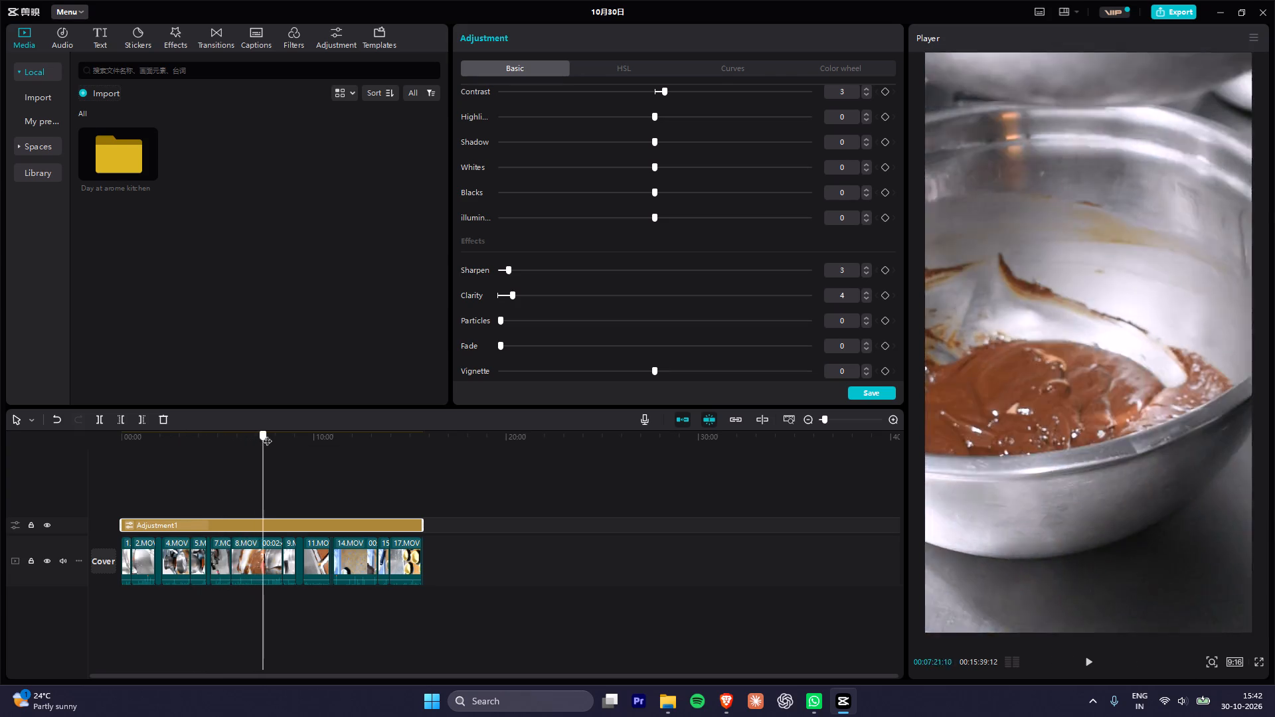
{"action": "left_click_drag", "start_coordinate": [267, 434], "coordinate": [322, 430]}
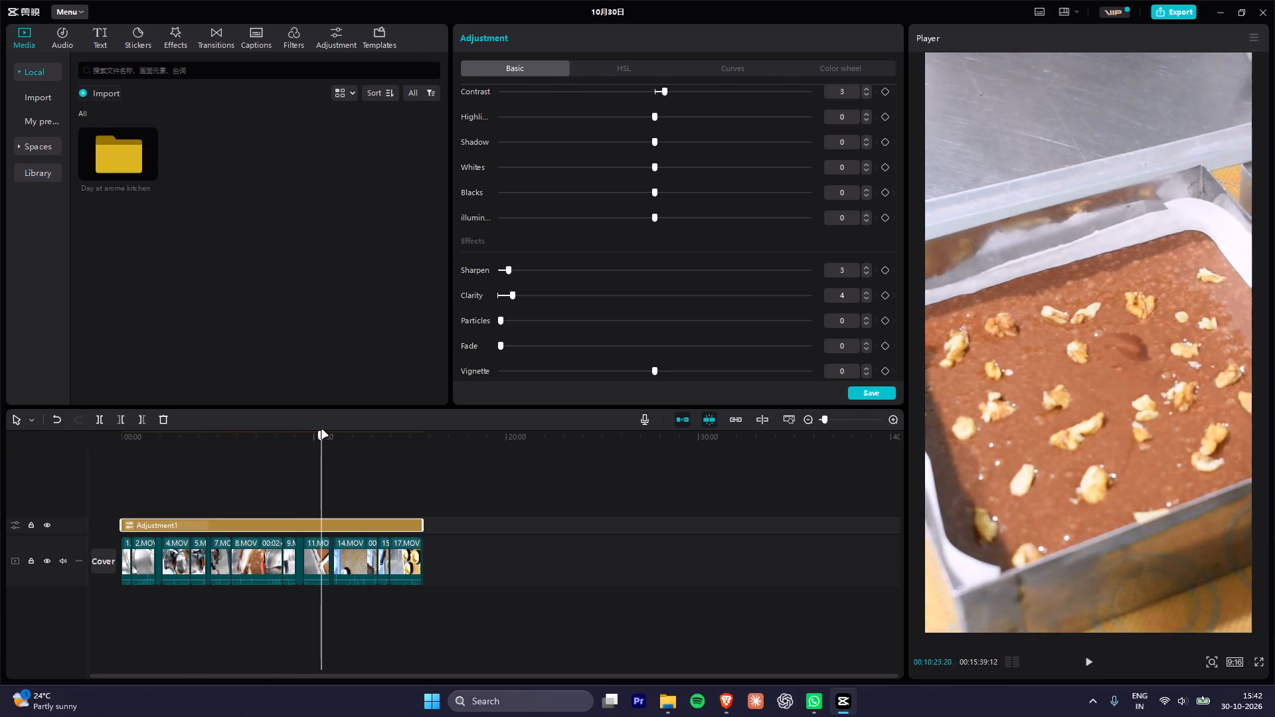
{"action": "left_click_drag", "start_coordinate": [322, 430], "coordinate": [333, 430]}
{"action": "left_click_drag", "start_coordinate": [473, 315], "coordinate": [458, 230]}
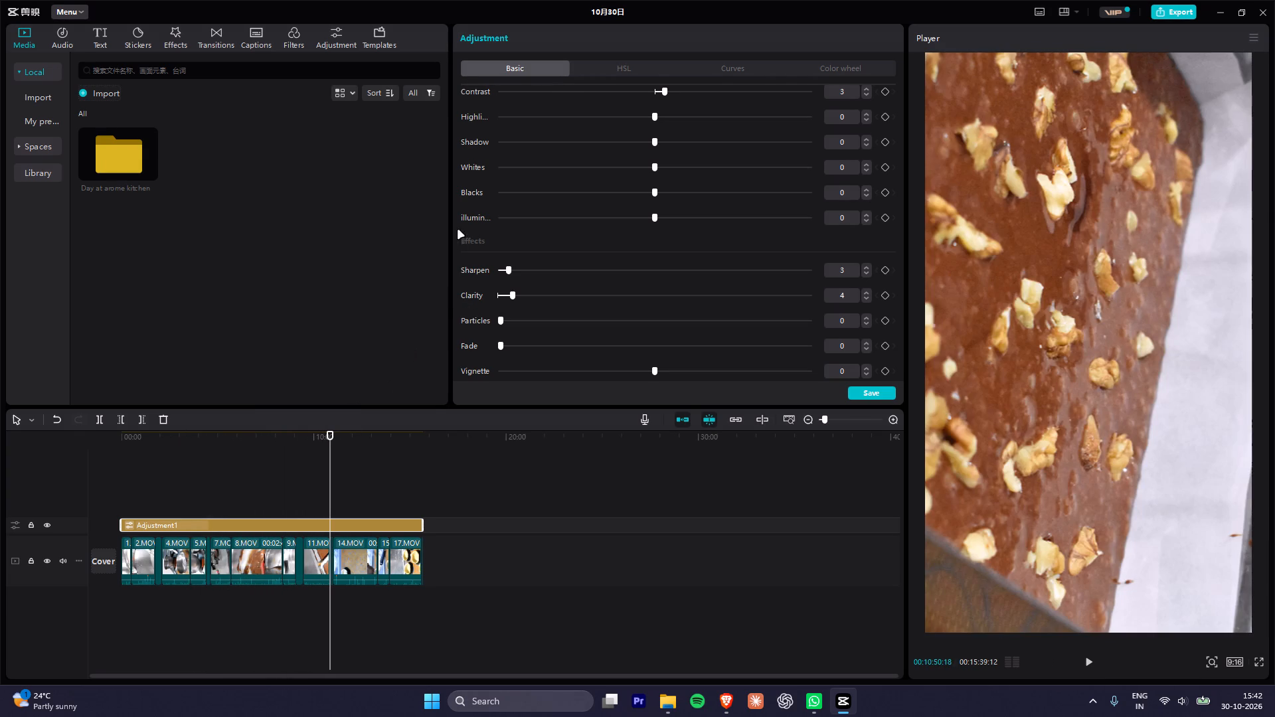
{"action": "left_click_drag", "start_coordinate": [293, 443], "coordinate": [15, 449]}
{"action": "scroll", "coordinate": [175, 497], "scroll_direction": "up", "scroll_amount": 12}
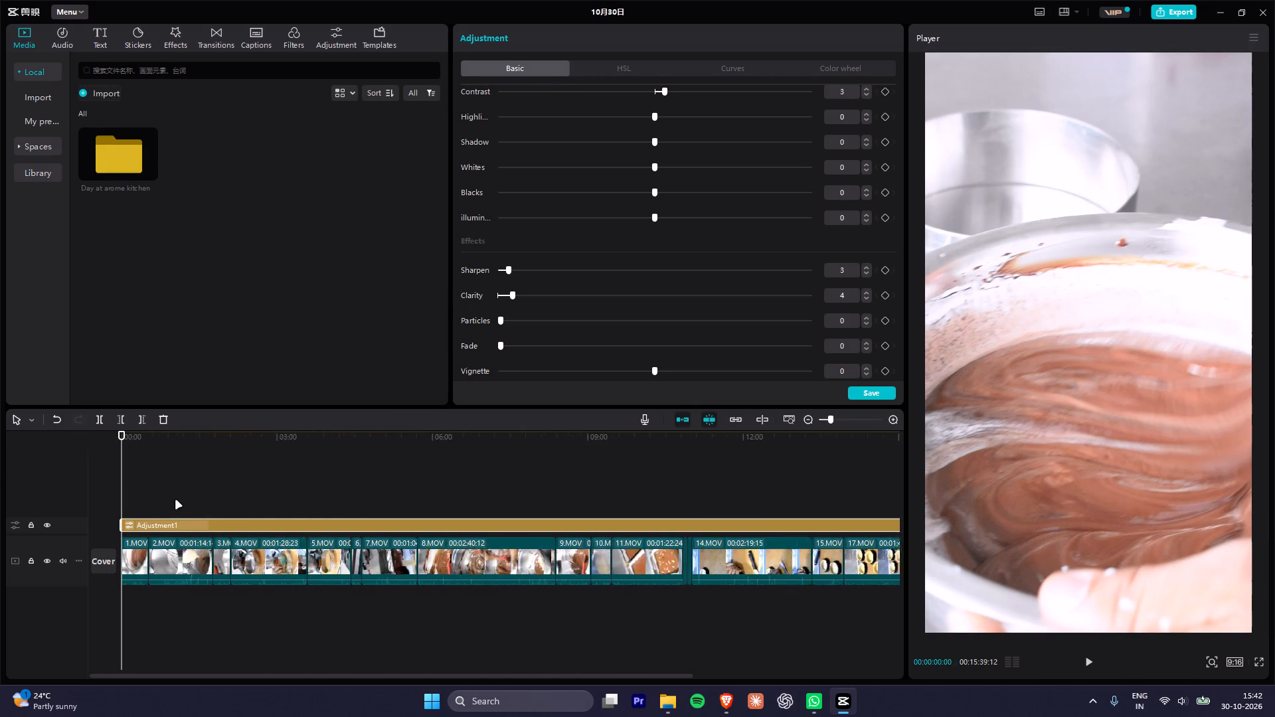
{"action": "scroll", "coordinate": [176, 501], "scroll_direction": "up", "scroll_amount": 11}
{"action": "key", "text": "space"}
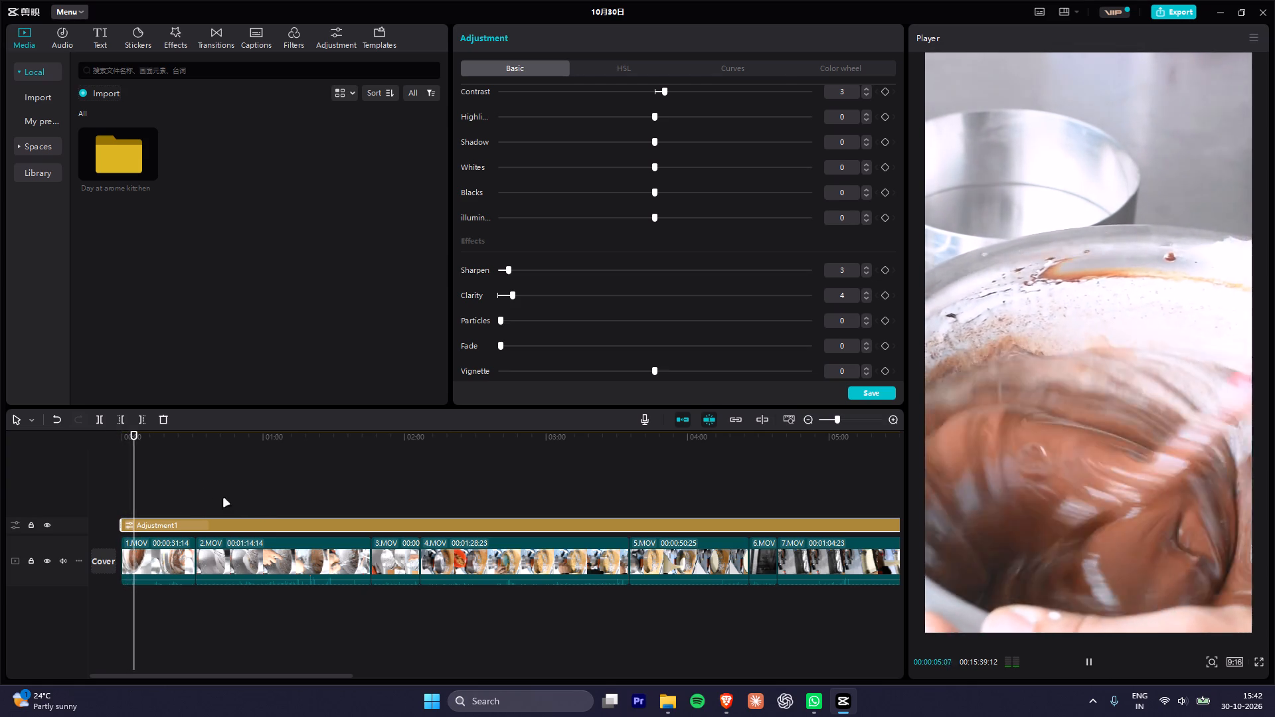
{"action": "key", "text": "space"}
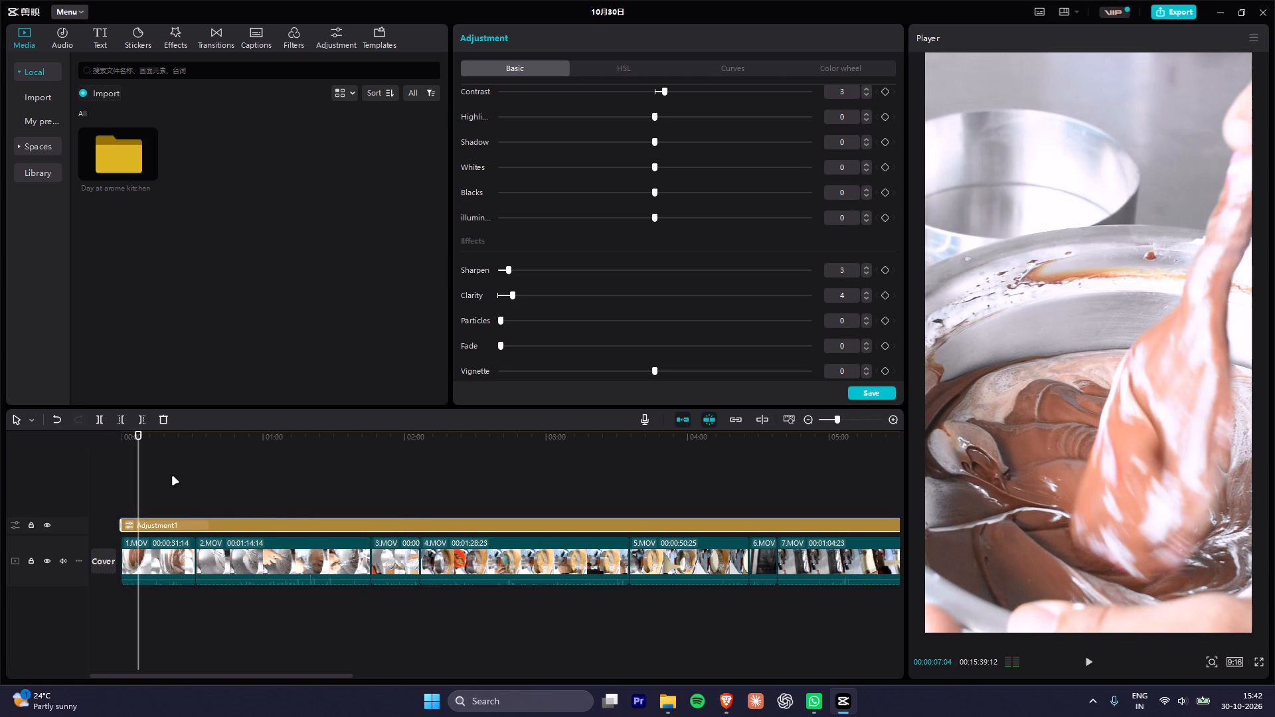
Examine the overall grade on the clips through 17.MOV, comparing 14.MOV and 15.MOV, and return to the timeline start.
{"action": "scroll", "coordinate": [173, 467], "scroll_direction": "down", "scroll_amount": 6, "text": "alt"}
{"action": "left_click_drag", "start_coordinate": [137, 440], "coordinate": [184, 445]}
{"action": "scroll", "coordinate": [233, 466], "scroll_direction": "down", "scroll_amount": 2, "text": "alt"}
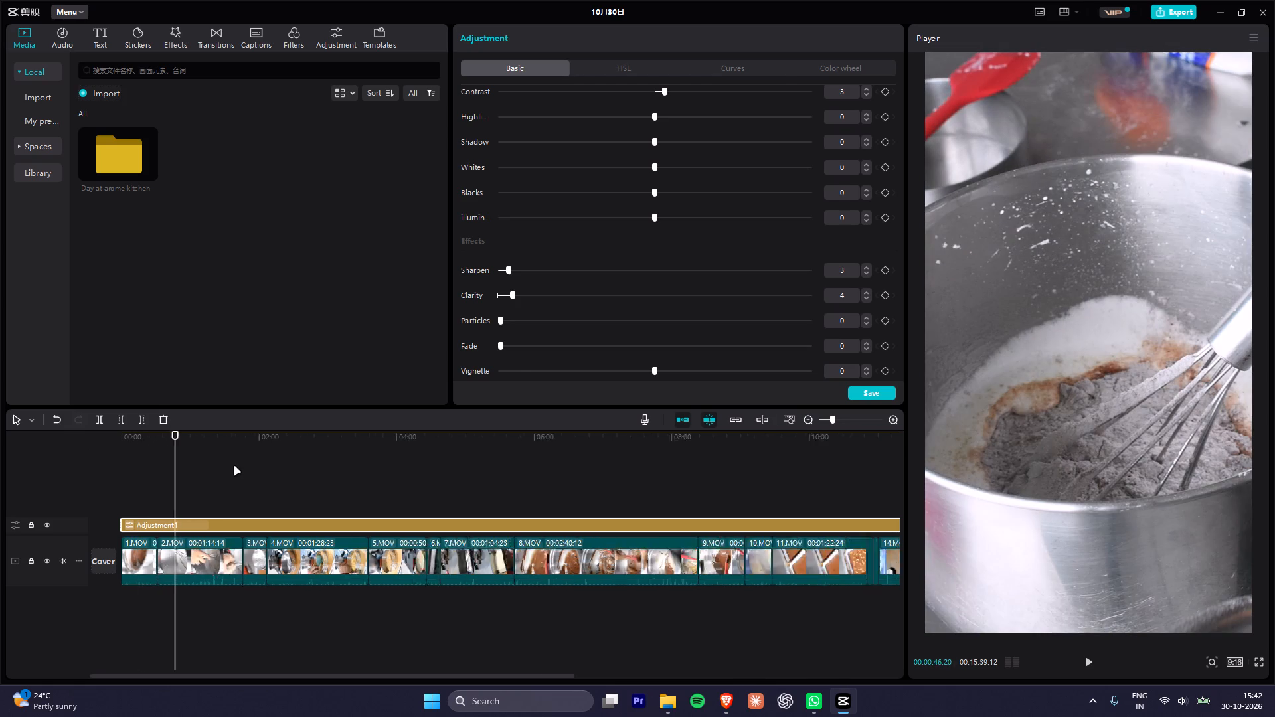
{"action": "scroll", "coordinate": [234, 467], "scroll_direction": "down", "scroll_amount": 9, "text": "alt"}
{"action": "left_click_drag", "start_coordinate": [155, 443], "coordinate": [279, 471]}
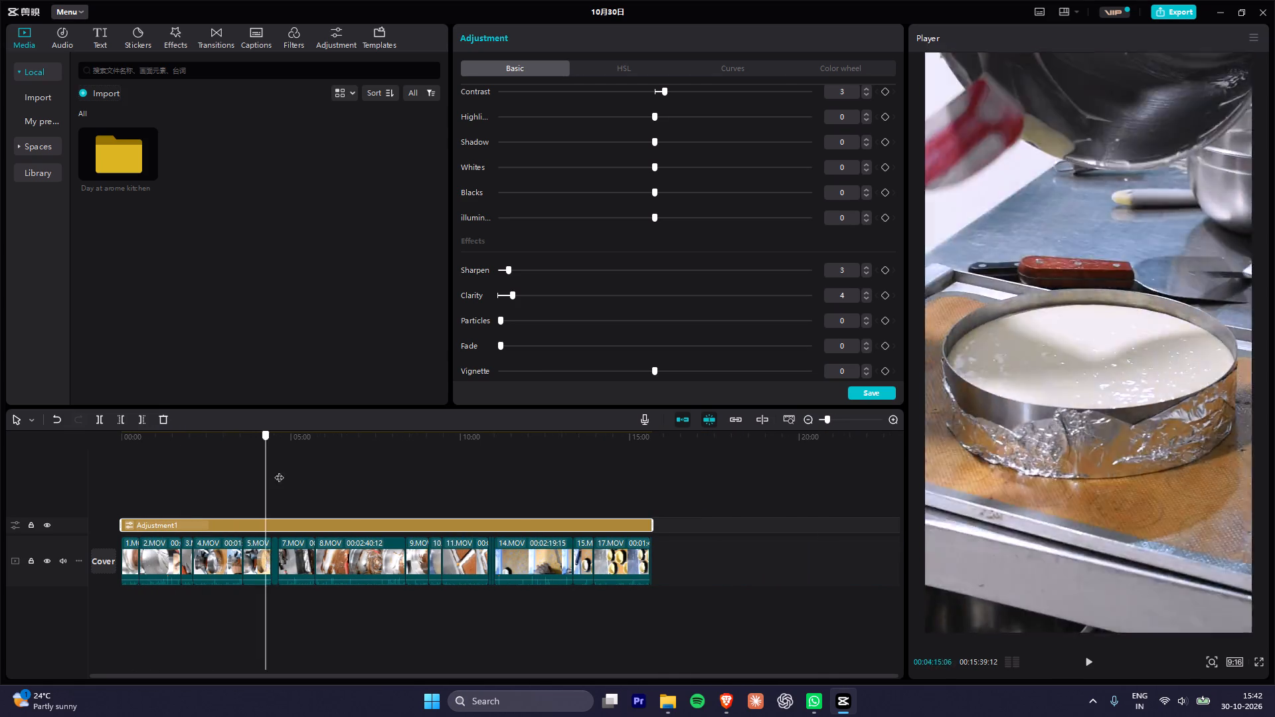
{"action": "left_click_drag", "start_coordinate": [279, 471], "coordinate": [432, 487]}
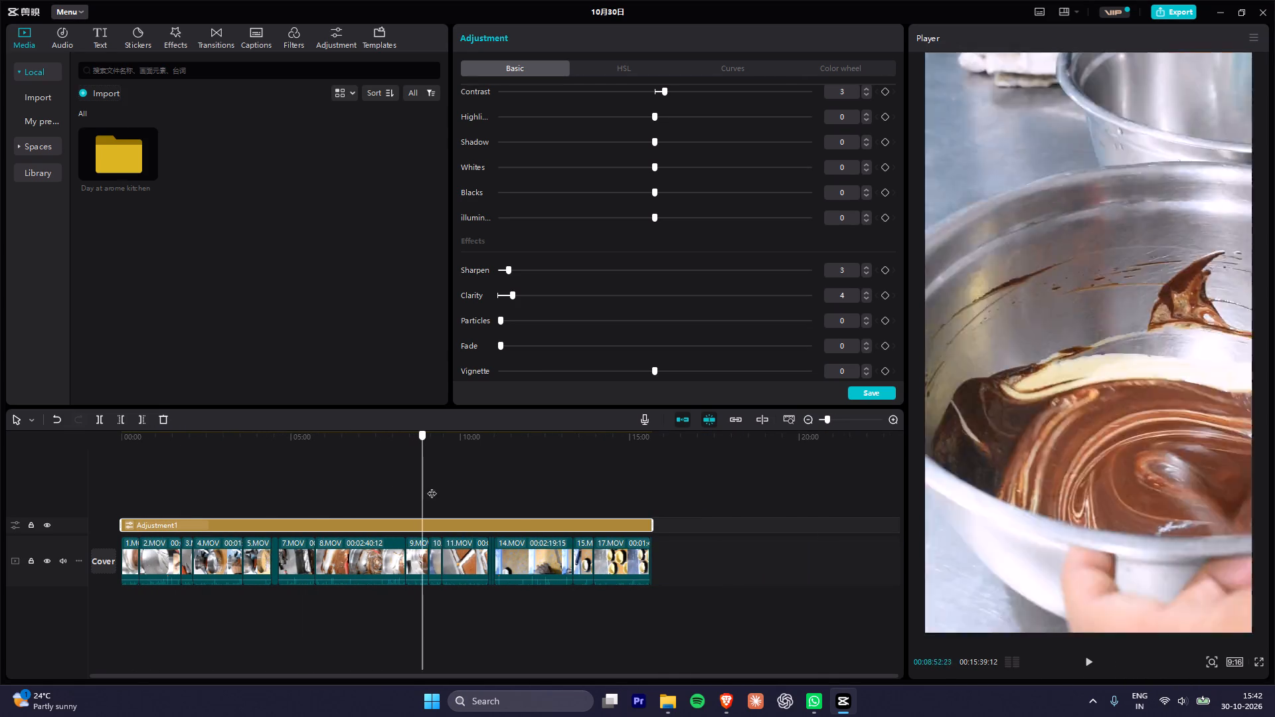
{"action": "left_click_drag", "start_coordinate": [432, 487], "coordinate": [525, 503]}
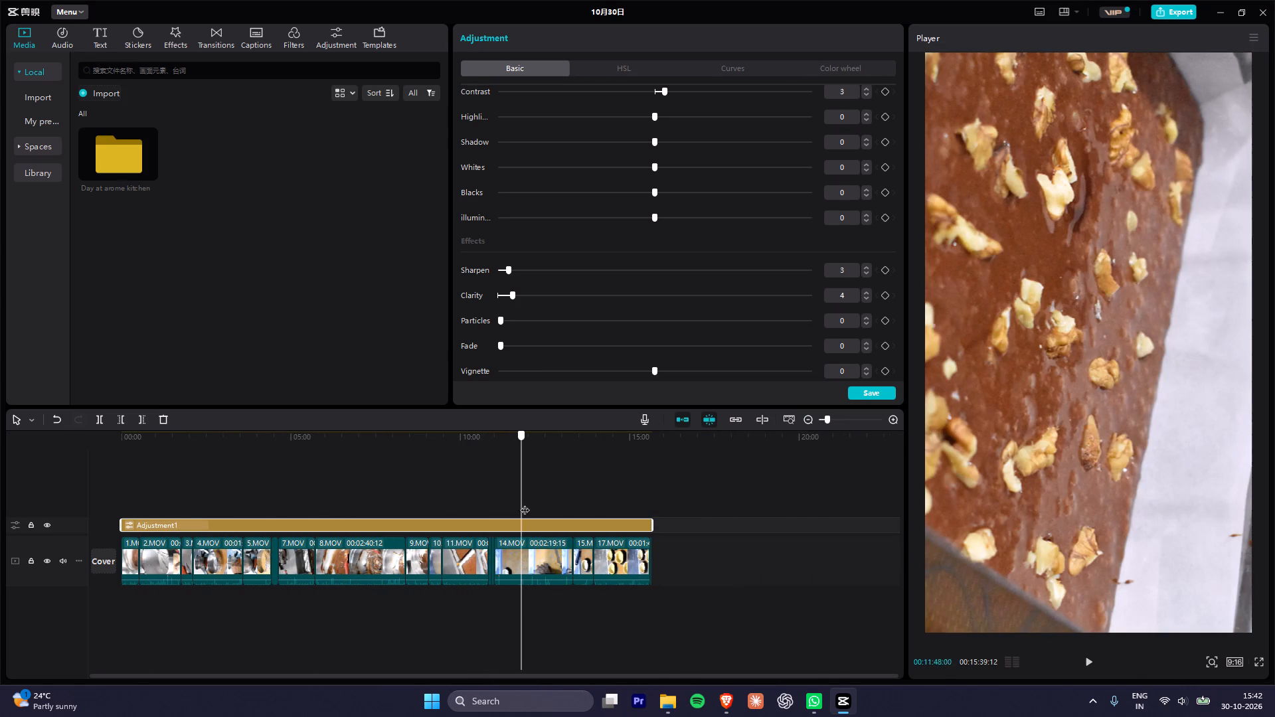
{"action": "left_click_drag", "start_coordinate": [525, 503], "coordinate": [596, 524]}
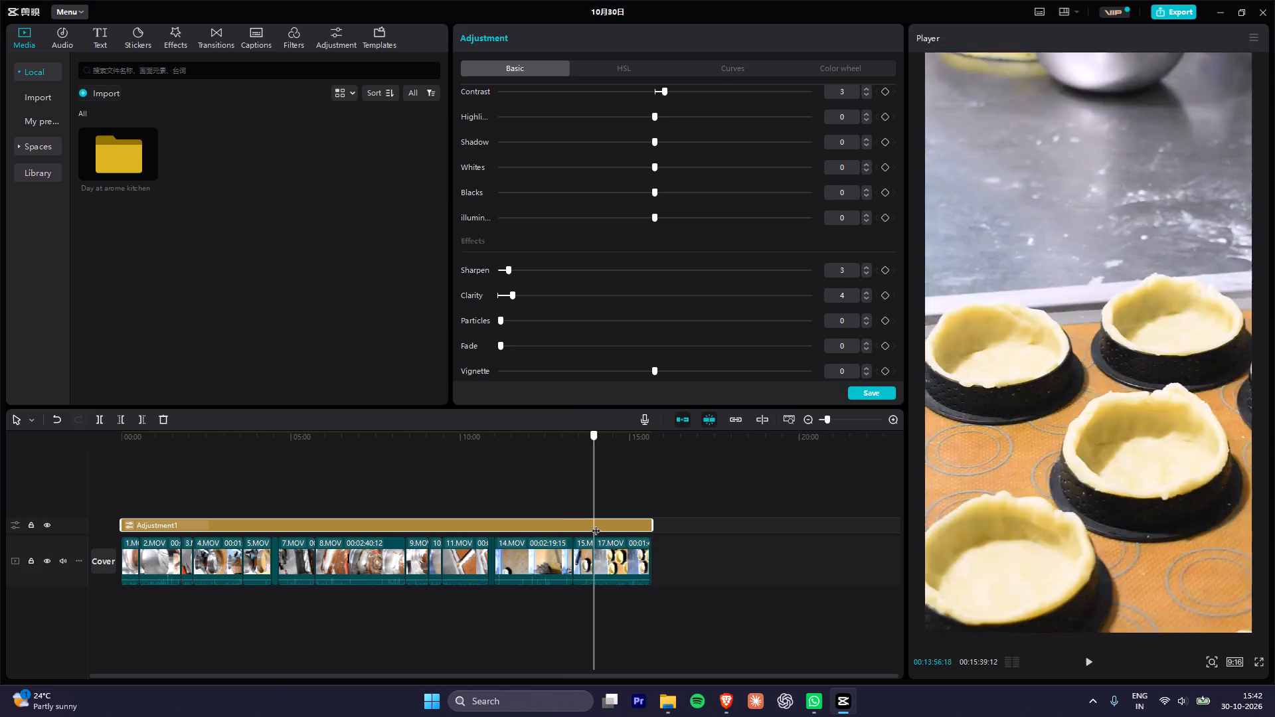
{"action": "left_click_drag", "start_coordinate": [596, 524], "coordinate": [582, 538]}
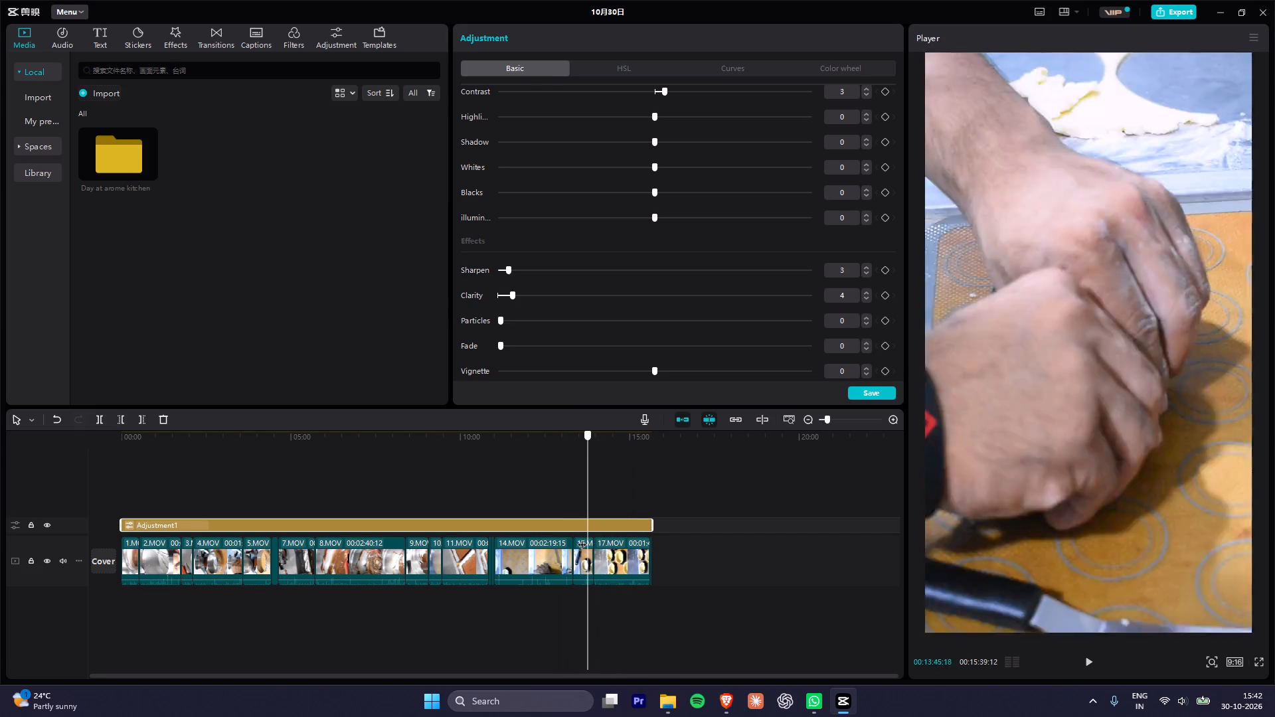
{"action": "left_click_drag", "start_coordinate": [582, 538], "coordinate": [592, 541]}
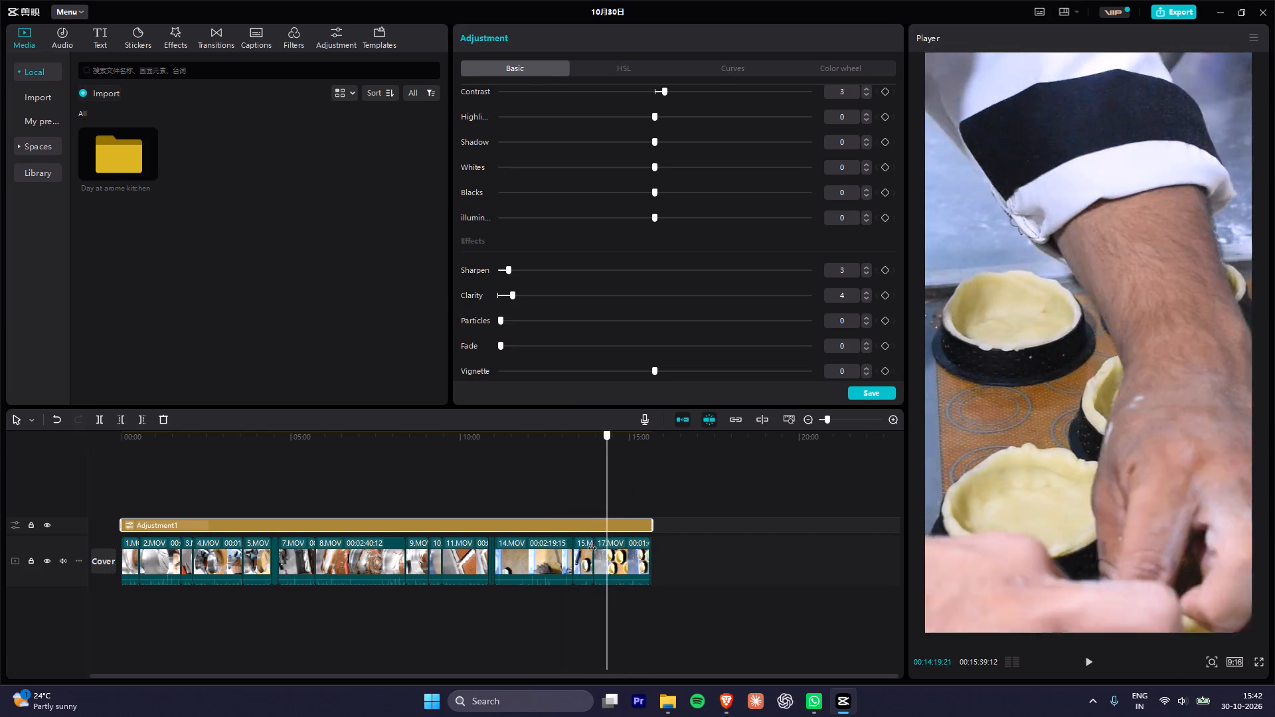
{"action": "left_click_drag", "start_coordinate": [592, 541], "coordinate": [501, 565]}
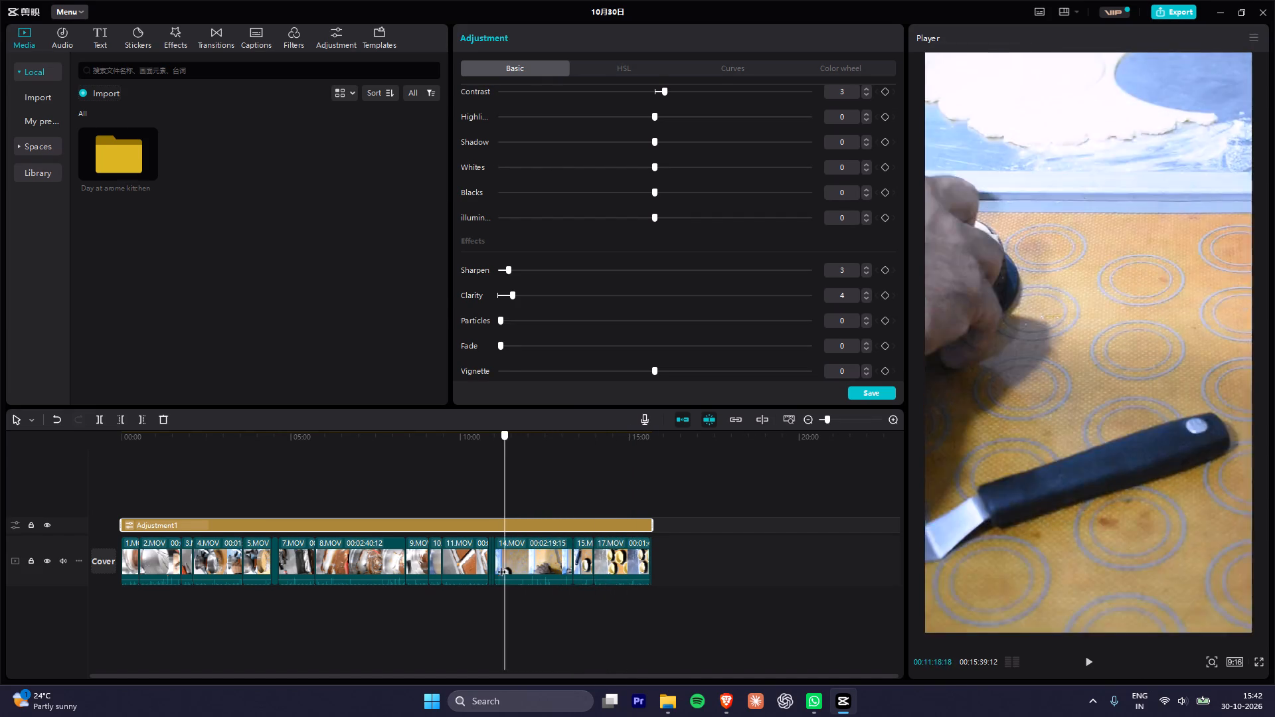
{"action": "left_click_drag", "start_coordinate": [501, 565], "coordinate": [501, 568]}
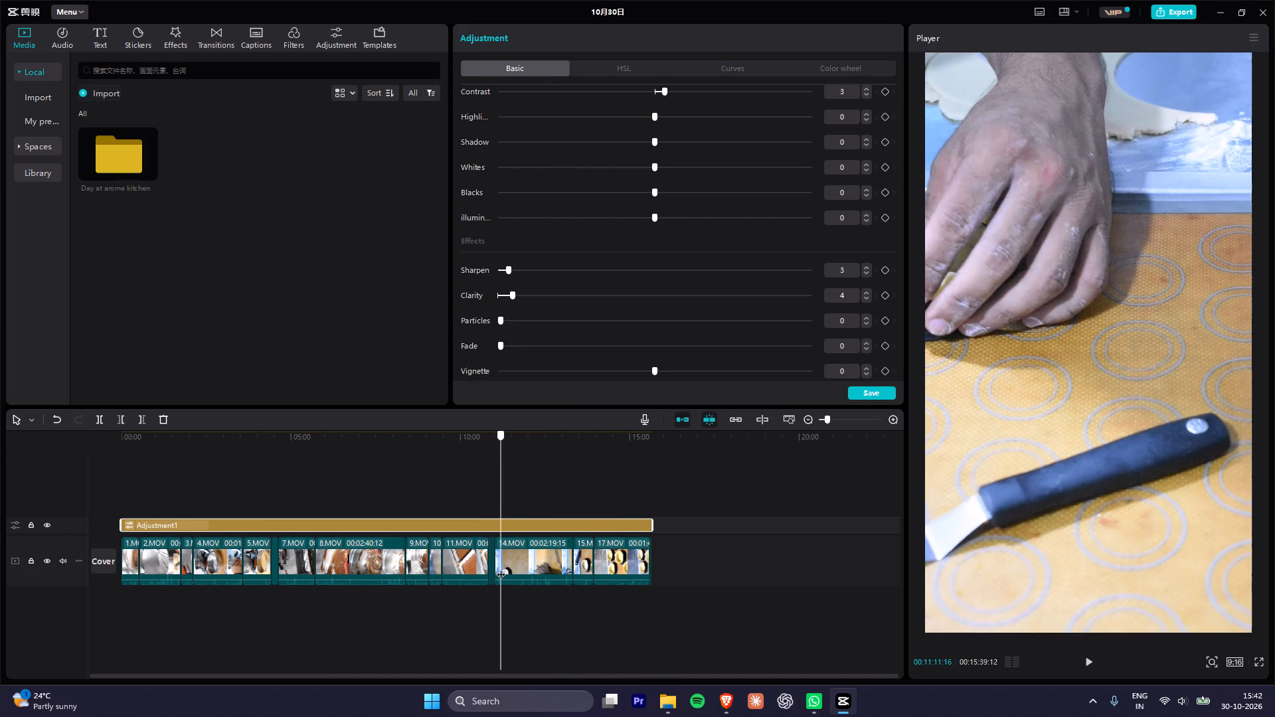
{"action": "left_click_drag", "start_coordinate": [501, 568], "coordinate": [388, 570]}
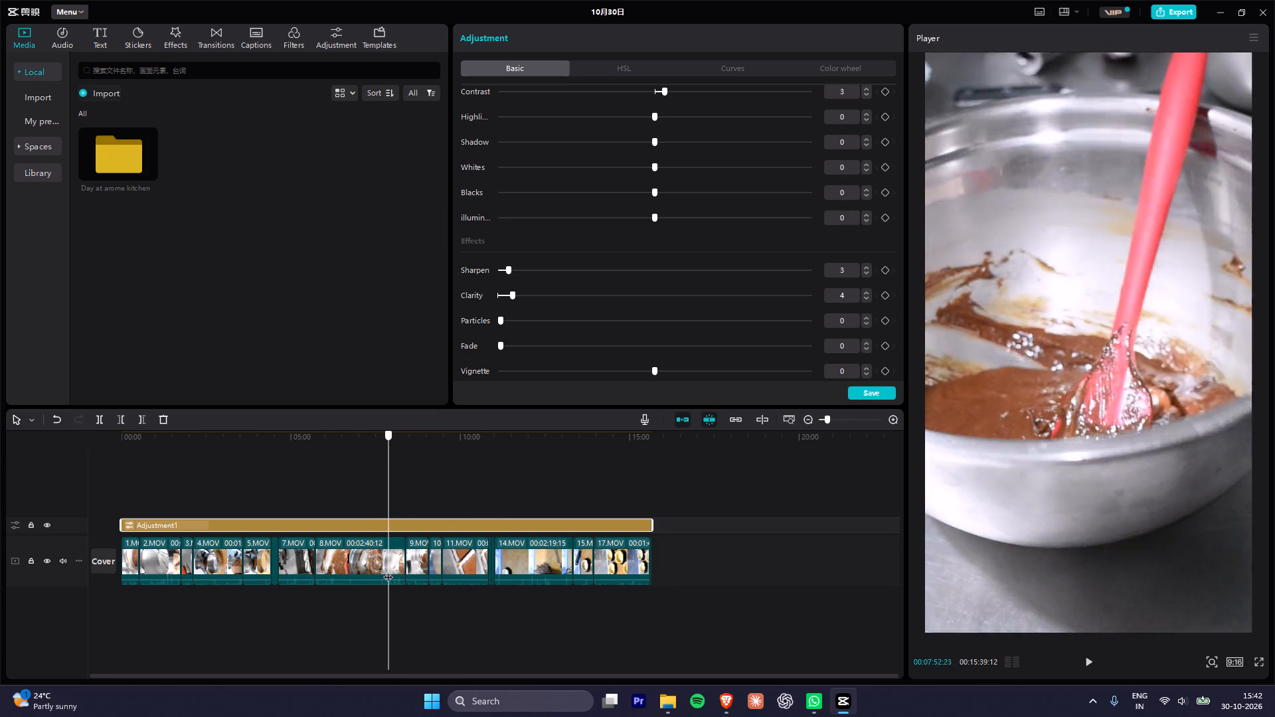
{"action": "left_click_drag", "start_coordinate": [388, 570], "coordinate": [71, 573]}
Examine the graded footage of 1.MOV and 2.MOV up to the start of 3.MOV, going back over 2.MOV.
{"action": "scroll", "coordinate": [141, 471], "scroll_direction": "up", "scroll_amount": 8, "text": "alt"}
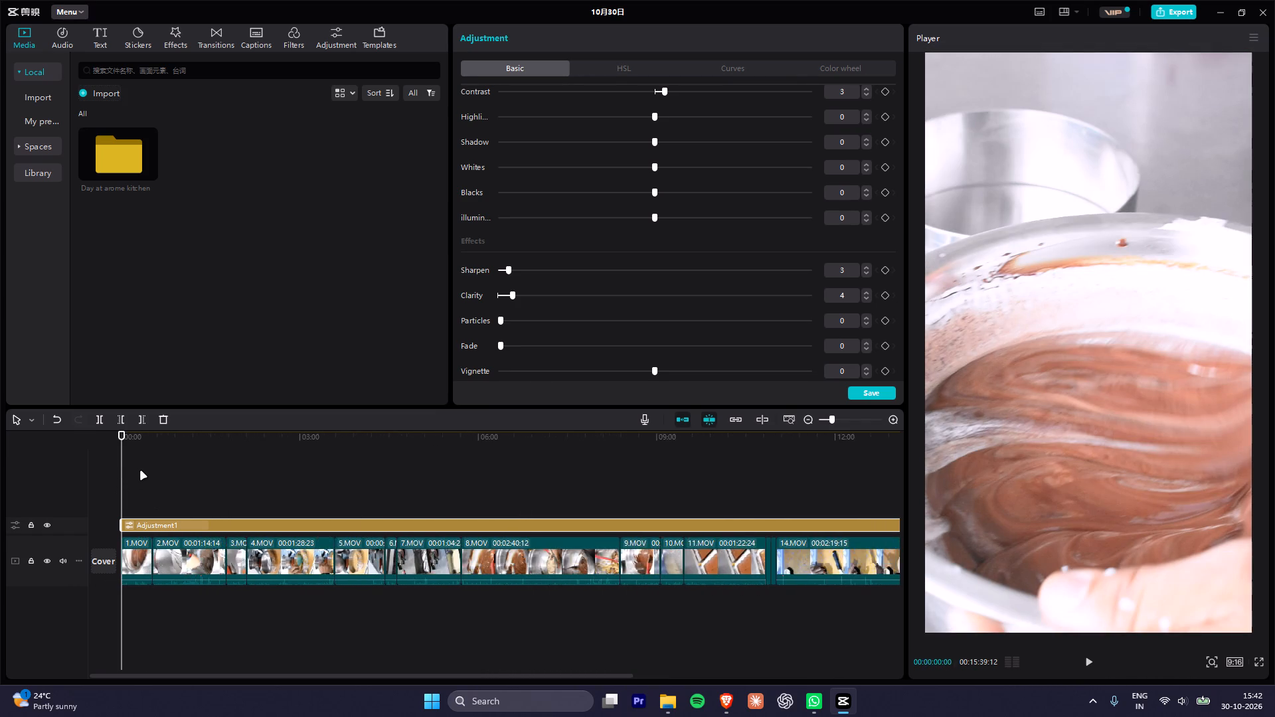
{"action": "scroll", "coordinate": [141, 471], "scroll_direction": "up", "scroll_amount": 10, "text": "alt"}
{"action": "left_click_drag", "start_coordinate": [131, 451], "coordinate": [141, 451]}
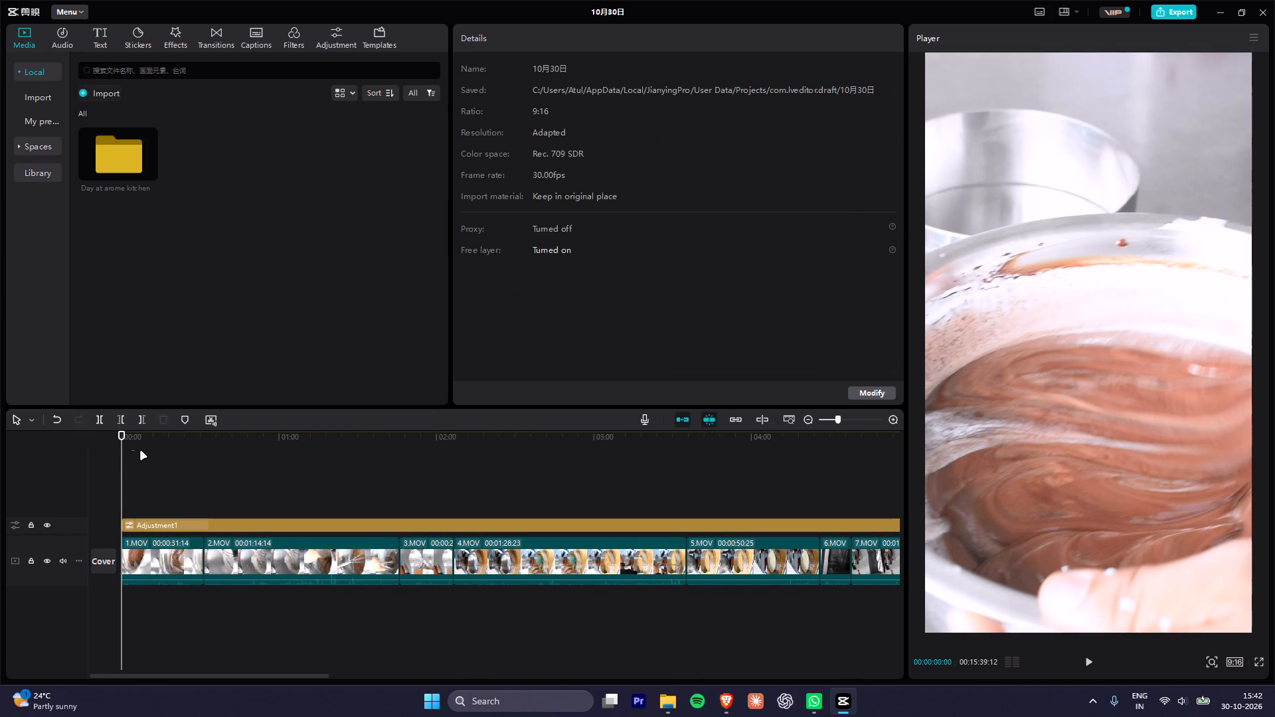
{"action": "left_click_drag", "start_coordinate": [141, 451], "coordinate": [145, 452]}
{"action": "left_click_drag", "start_coordinate": [135, 438], "coordinate": [165, 443]}
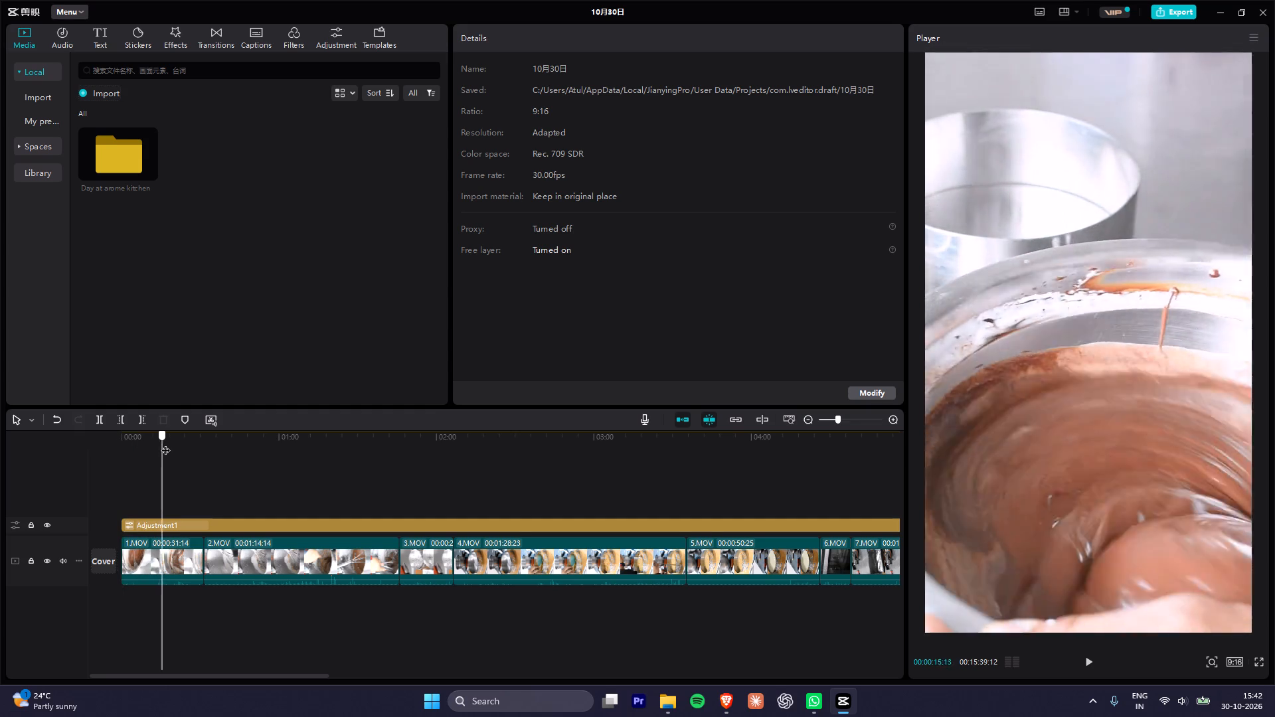
{"action": "left_click_drag", "start_coordinate": [165, 443], "coordinate": [201, 451]}
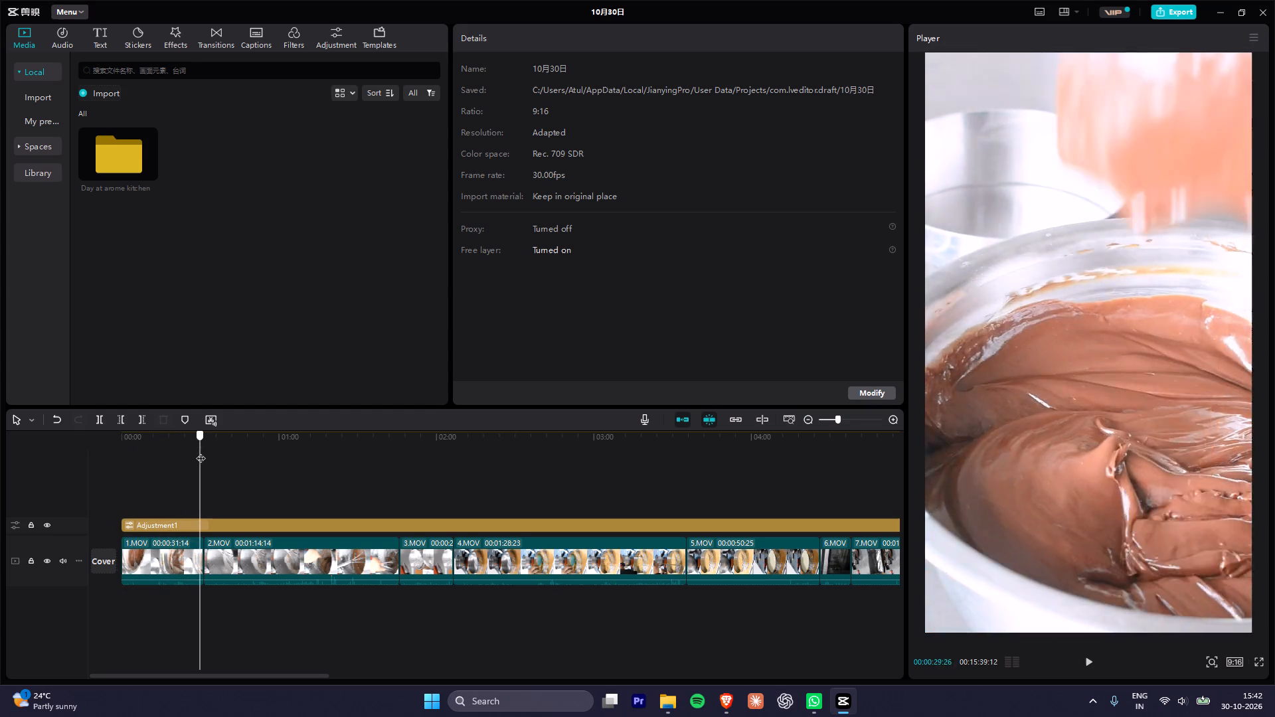
{"action": "left_click_drag", "start_coordinate": [201, 451], "coordinate": [306, 451]}
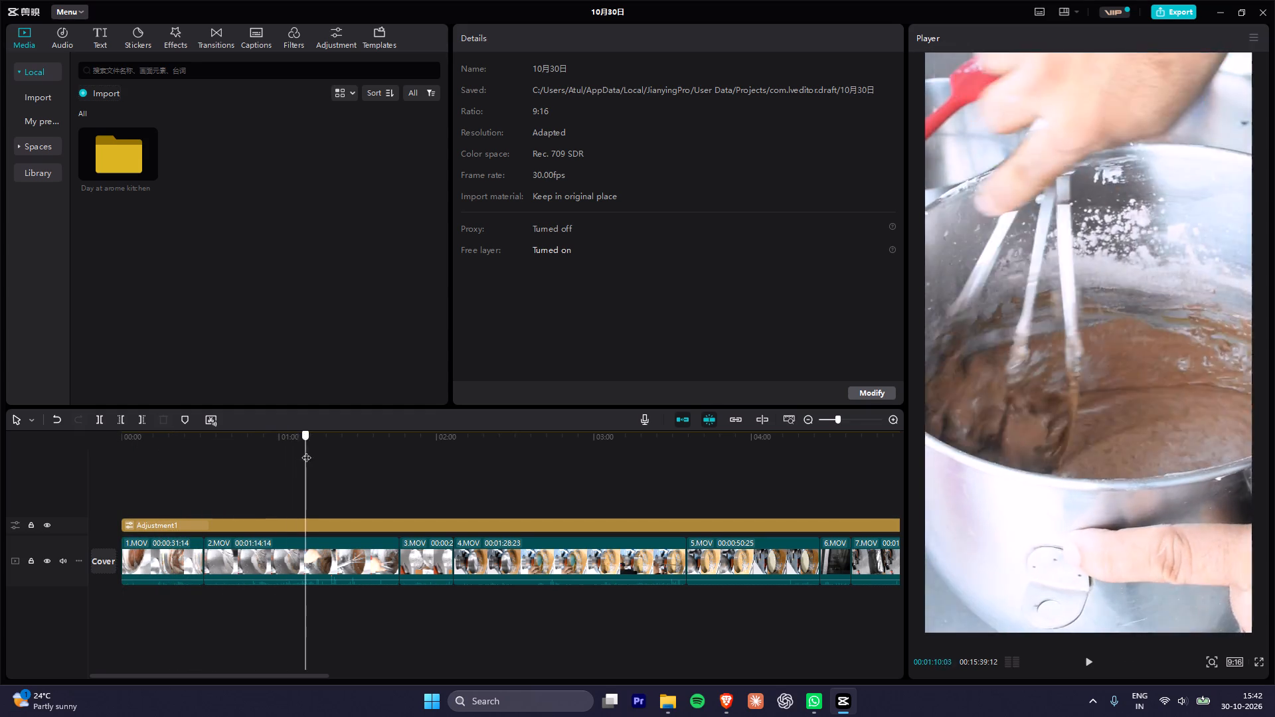
{"action": "left_click_drag", "start_coordinate": [306, 451], "coordinate": [373, 467]}
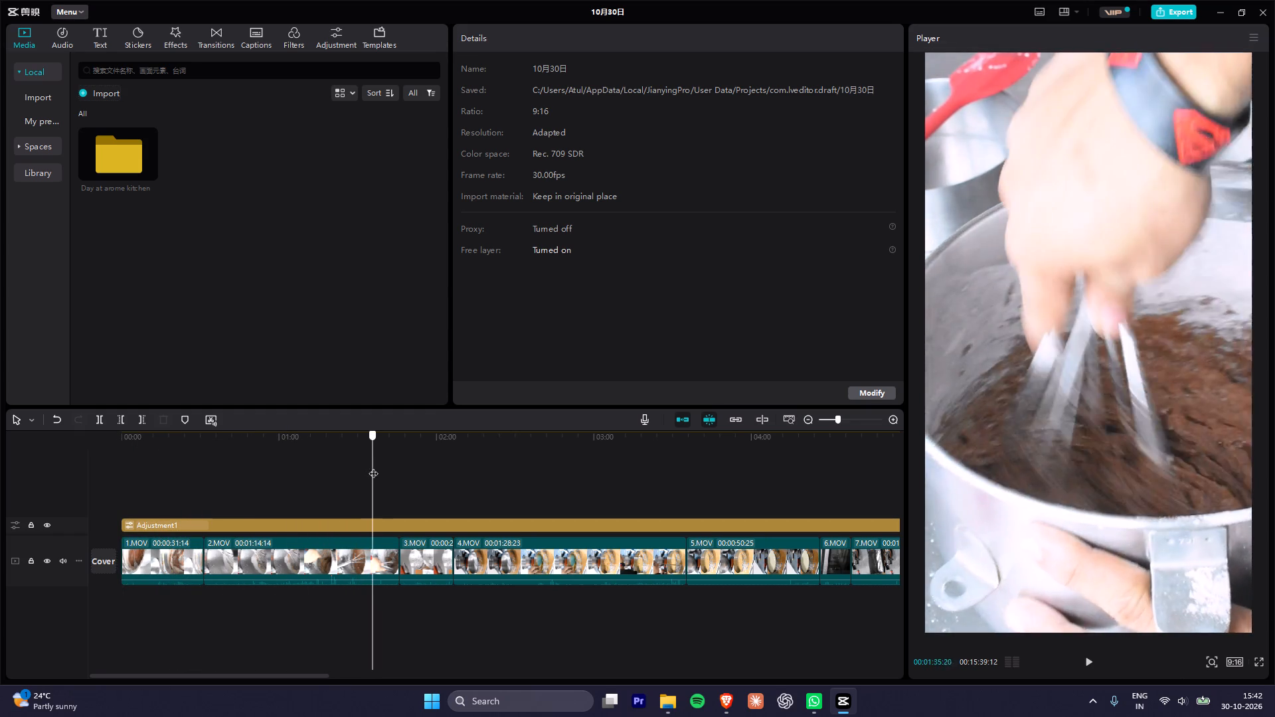
{"action": "left_click_drag", "start_coordinate": [373, 467], "coordinate": [396, 477]}
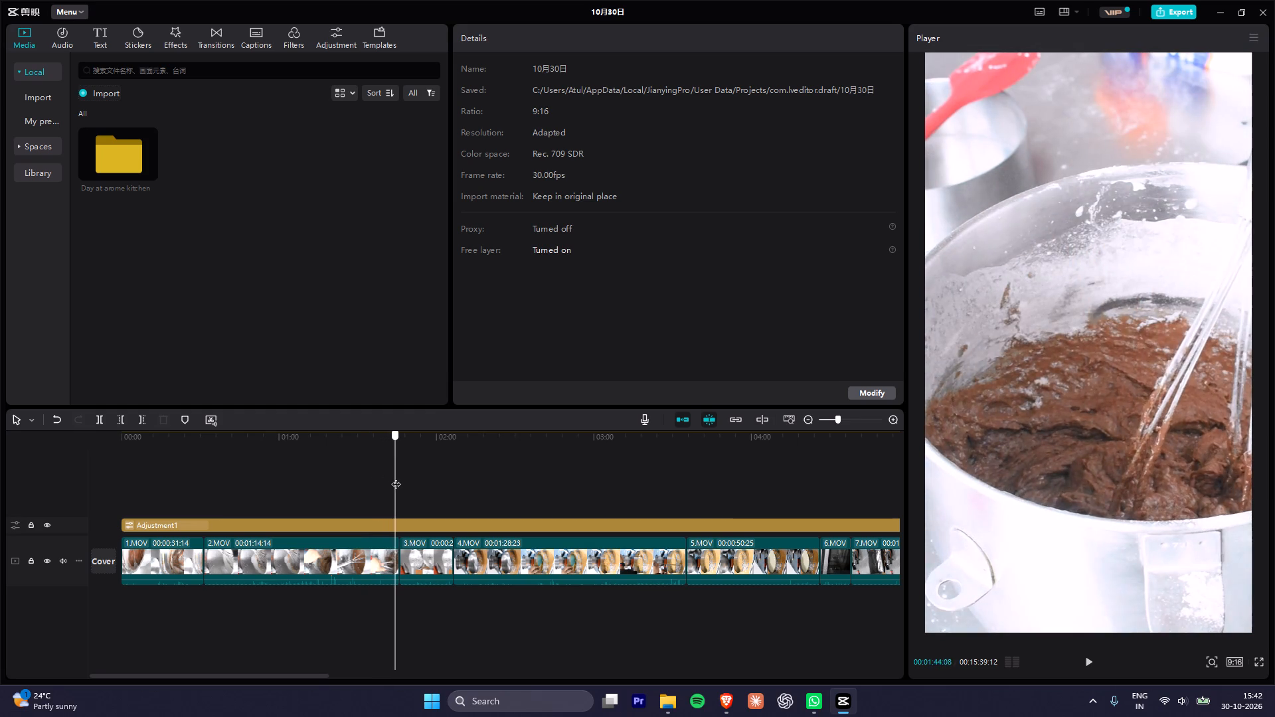
{"action": "left_click_drag", "start_coordinate": [396, 477], "coordinate": [399, 480]}
{"action": "left_click_drag", "start_coordinate": [373, 443], "coordinate": [338, 461]}
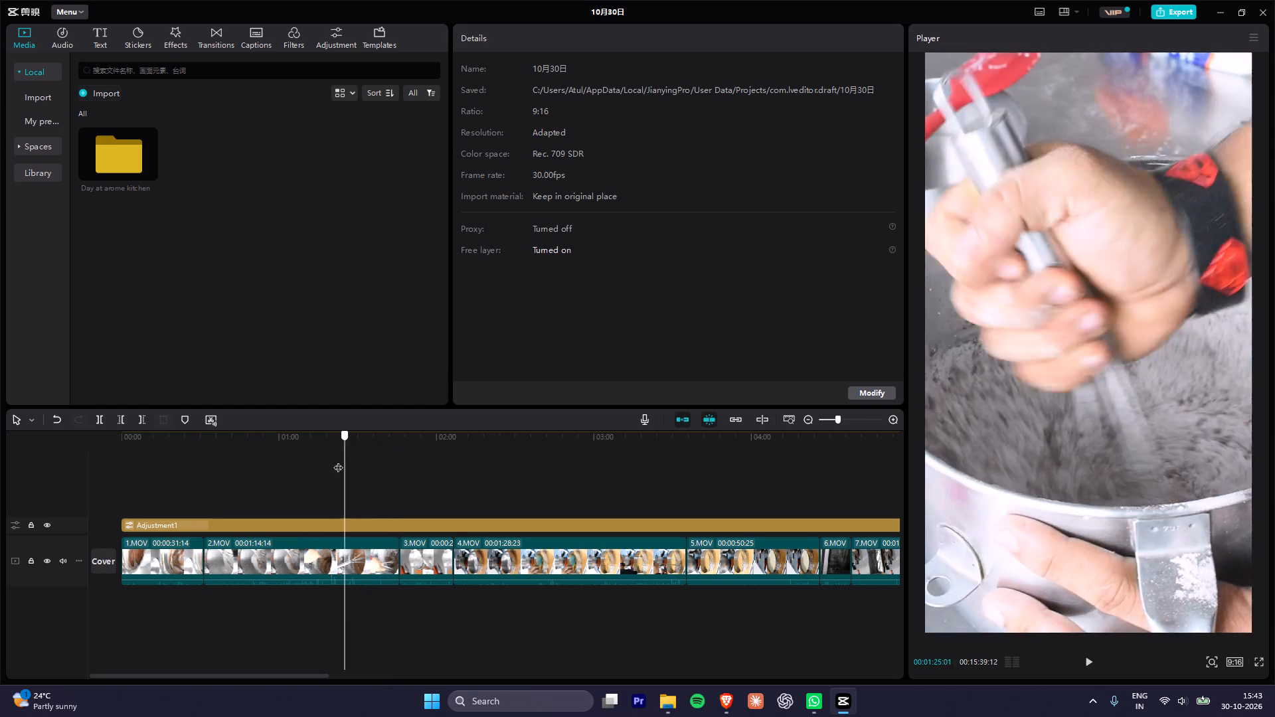
{"action": "left_click_drag", "start_coordinate": [338, 461], "coordinate": [265, 467]}
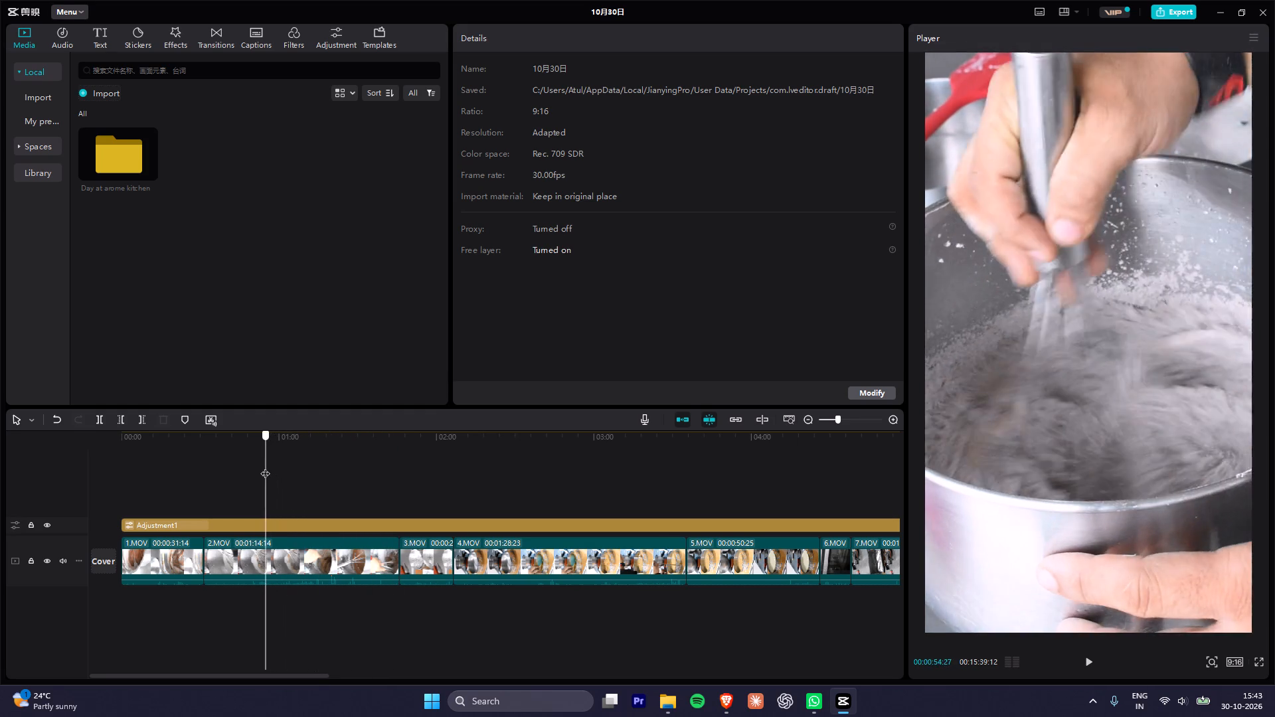
{"action": "left_click_drag", "start_coordinate": [265, 467], "coordinate": [269, 462]}
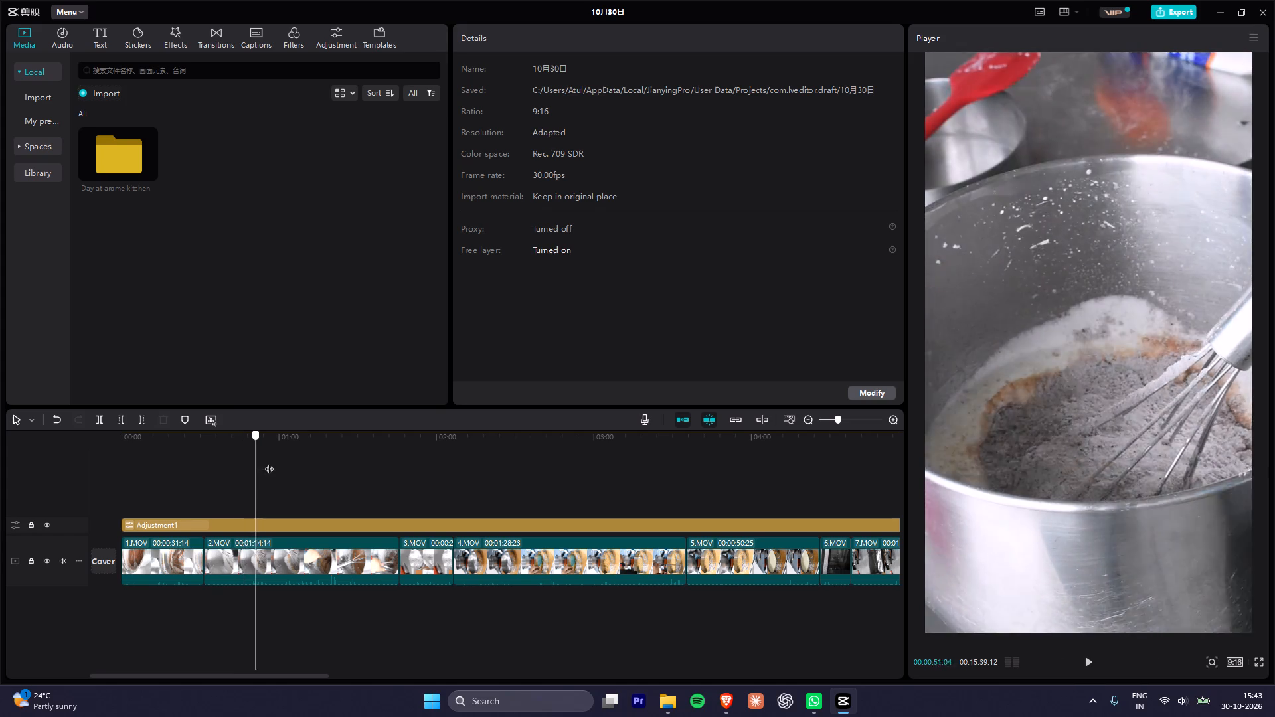
{"action": "left_click_drag", "start_coordinate": [269, 462], "coordinate": [282, 465]}
{"action": "scroll", "coordinate": [362, 503], "scroll_direction": "down", "scroll_amount": 4, "text": "alt"}
{"action": "scroll", "coordinate": [187, 473], "scroll_direction": "up", "scroll_amount": 11, "text": "alt"}
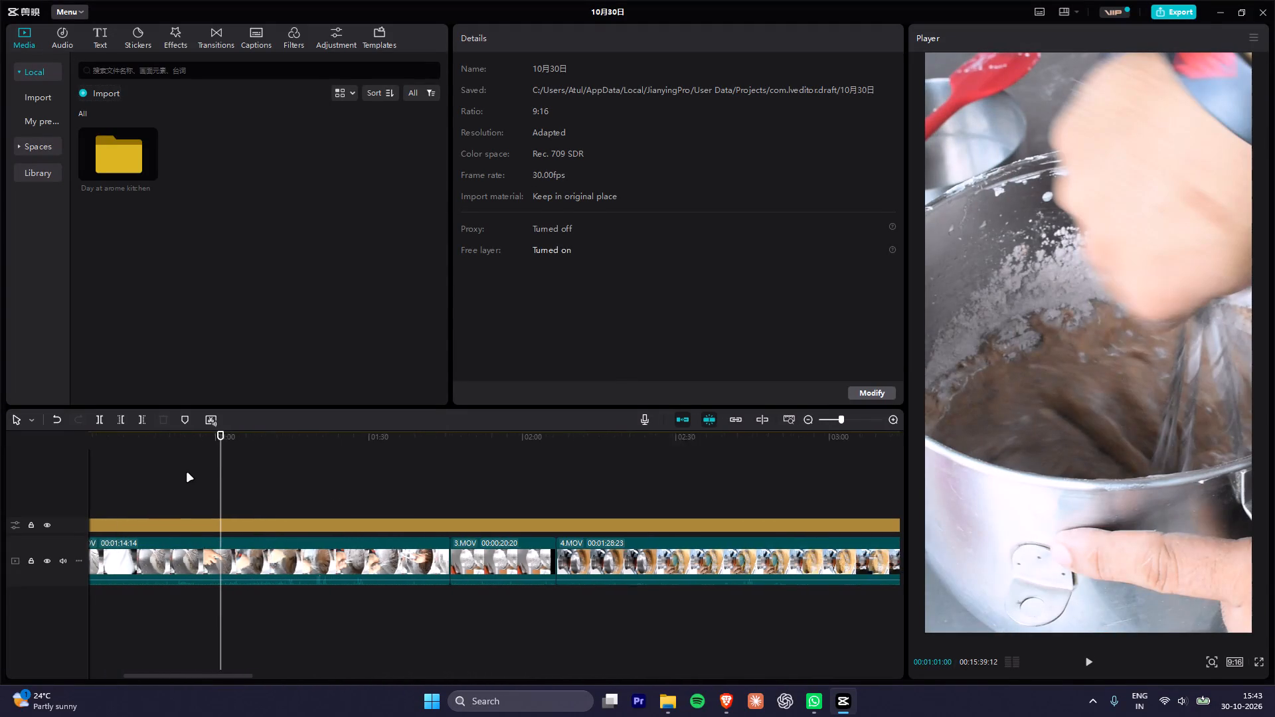
Find the part of 1.MOV worth keeping and trim off its beginning, leaving about the last 8 seconds.
{"action": "left_click_drag", "start_coordinate": [169, 434], "coordinate": [0, 436]}
{"action": "scroll", "coordinate": [227, 512], "scroll_direction": "up", "scroll_amount": 8, "text": "alt"}
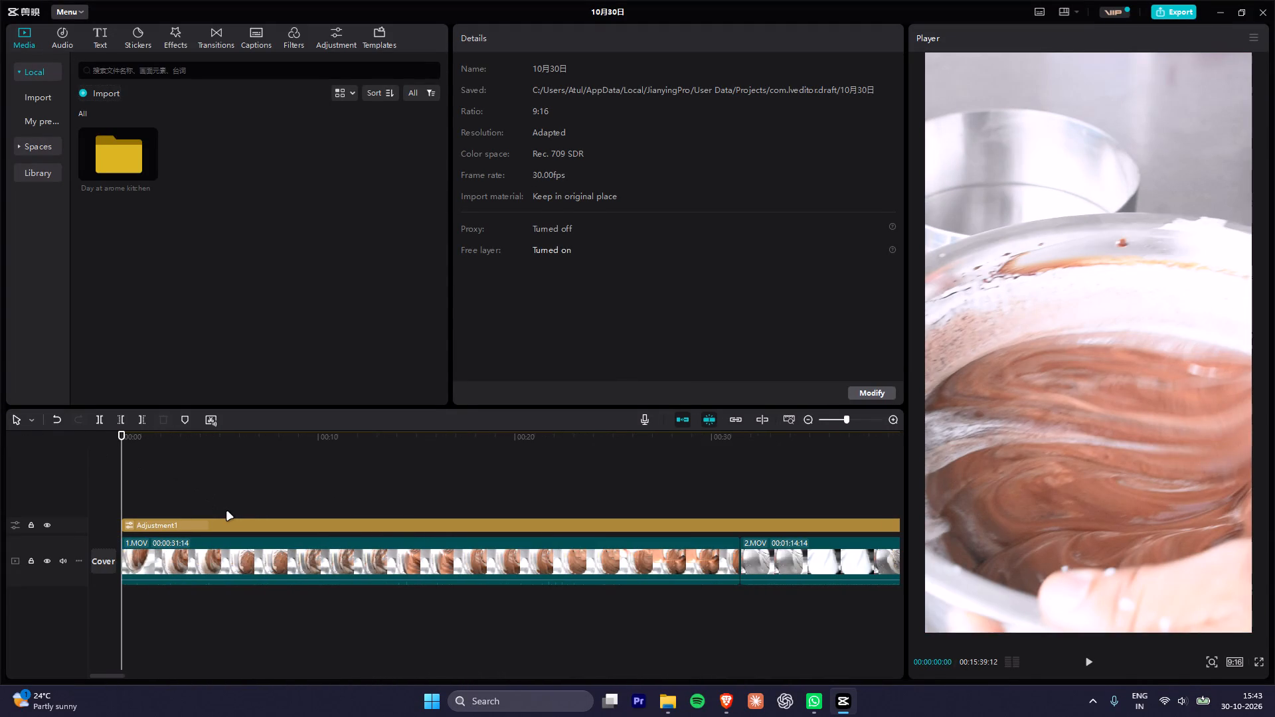
{"action": "key", "text": "space"}
{"action": "left_click_drag", "start_coordinate": [317, 445], "coordinate": [350, 445]}
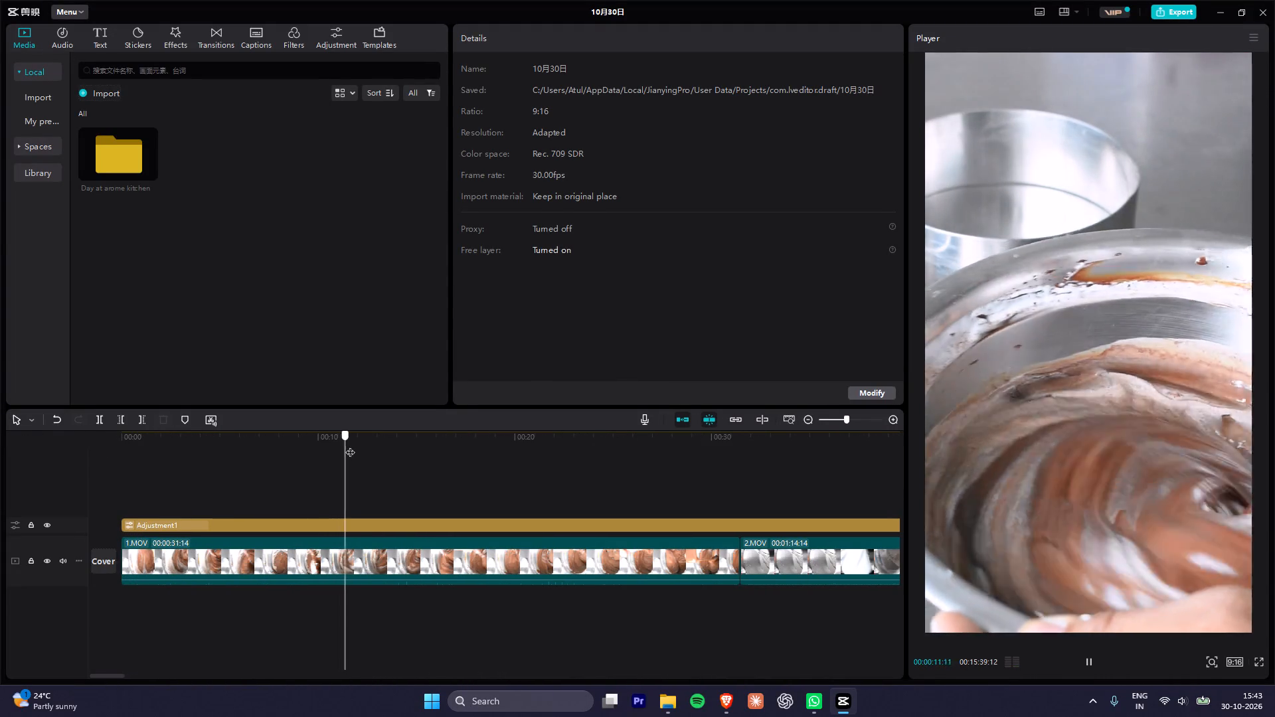
{"action": "left_click_drag", "start_coordinate": [350, 445], "coordinate": [424, 461]}
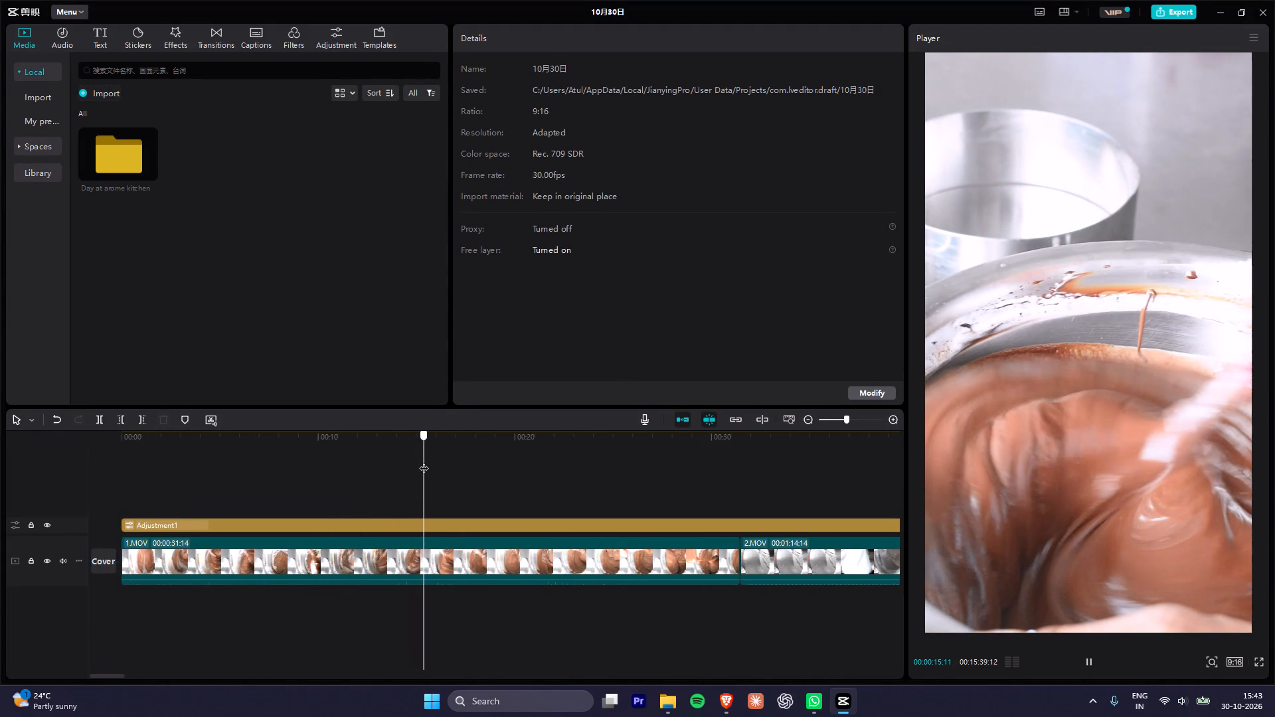
{"action": "left_click_drag", "start_coordinate": [424, 461], "coordinate": [527, 488]}
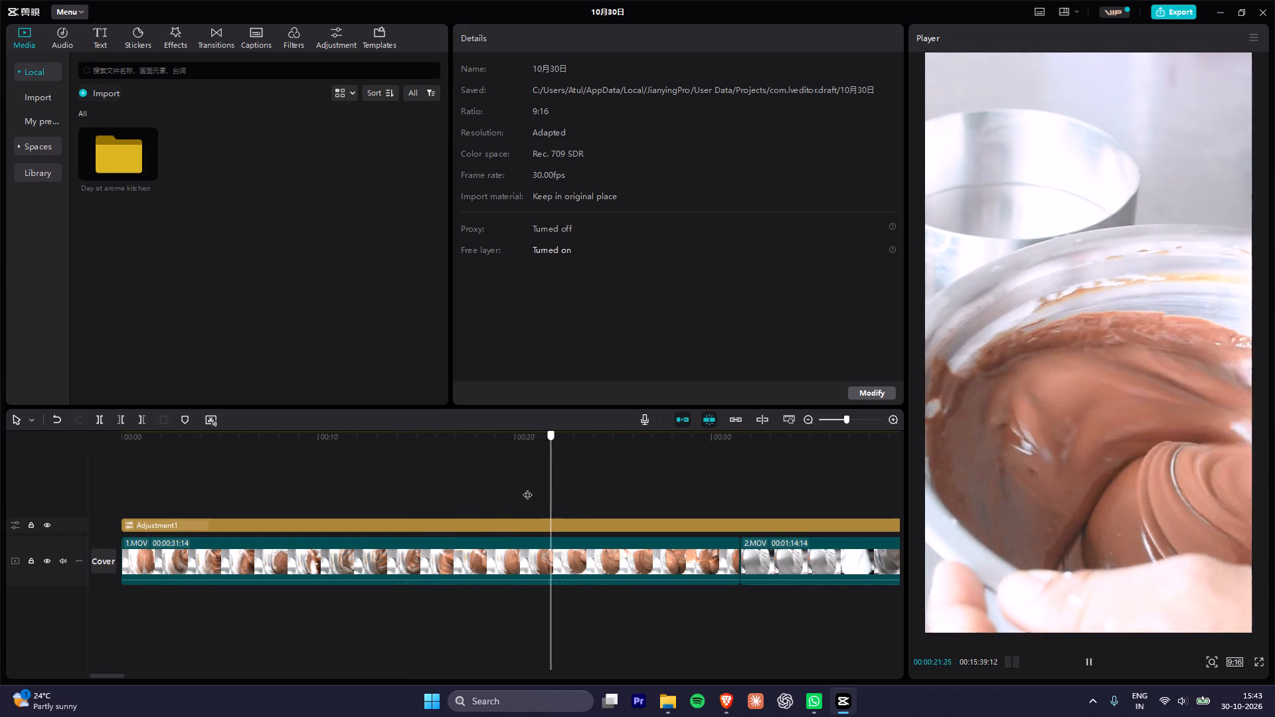
{"action": "left_click_drag", "start_coordinate": [527, 488], "coordinate": [501, 491]}
{"action": "left_click", "coordinate": [466, 554]}
{"action": "left_click_drag", "start_coordinate": [124, 558], "coordinate": [581, 563]}
{"action": "left_click_drag", "start_coordinate": [622, 552], "coordinate": [574, 550]}
{"action": "key", "text": "ctrl+z"}
Set the playback speed of the trimmed 1.MOV clip to 1.4x.
{"action": "left_click_drag", "start_coordinate": [246, 439], "coordinate": [0, 442]}
{"action": "key", "text": "space"}
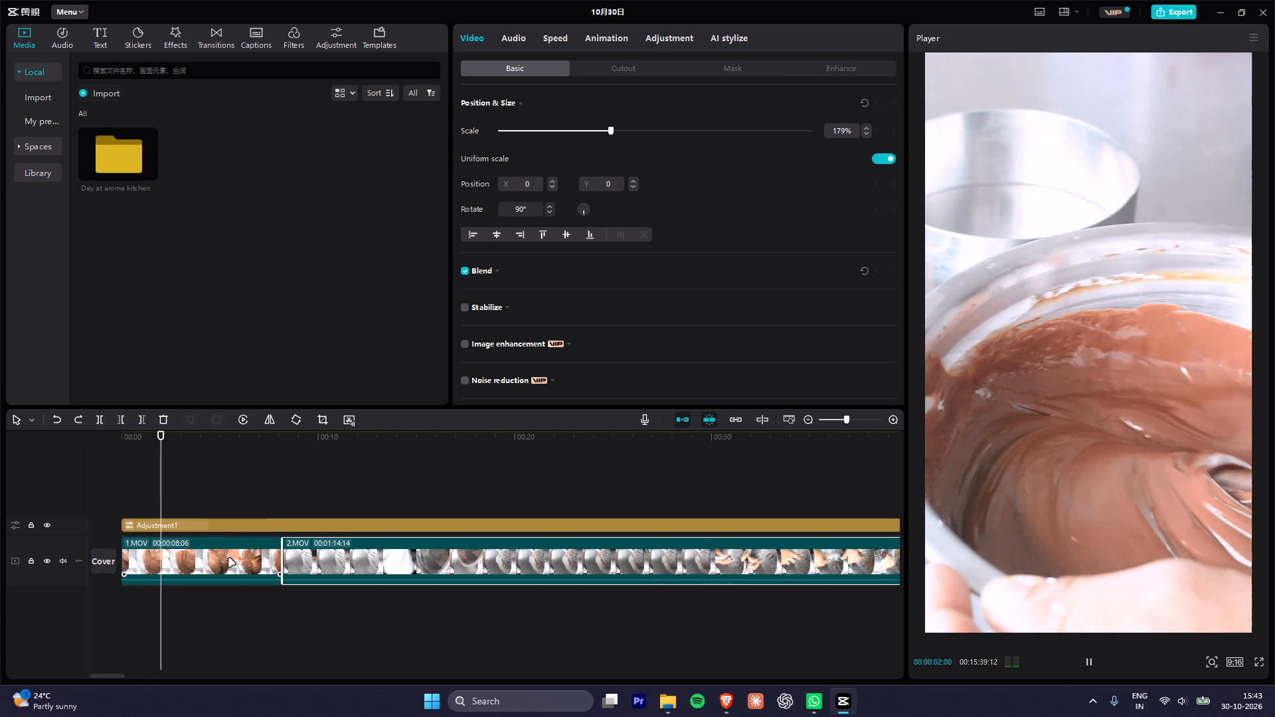
{"action": "left_click", "coordinate": [229, 560]}
{"action": "key", "text": "space"}
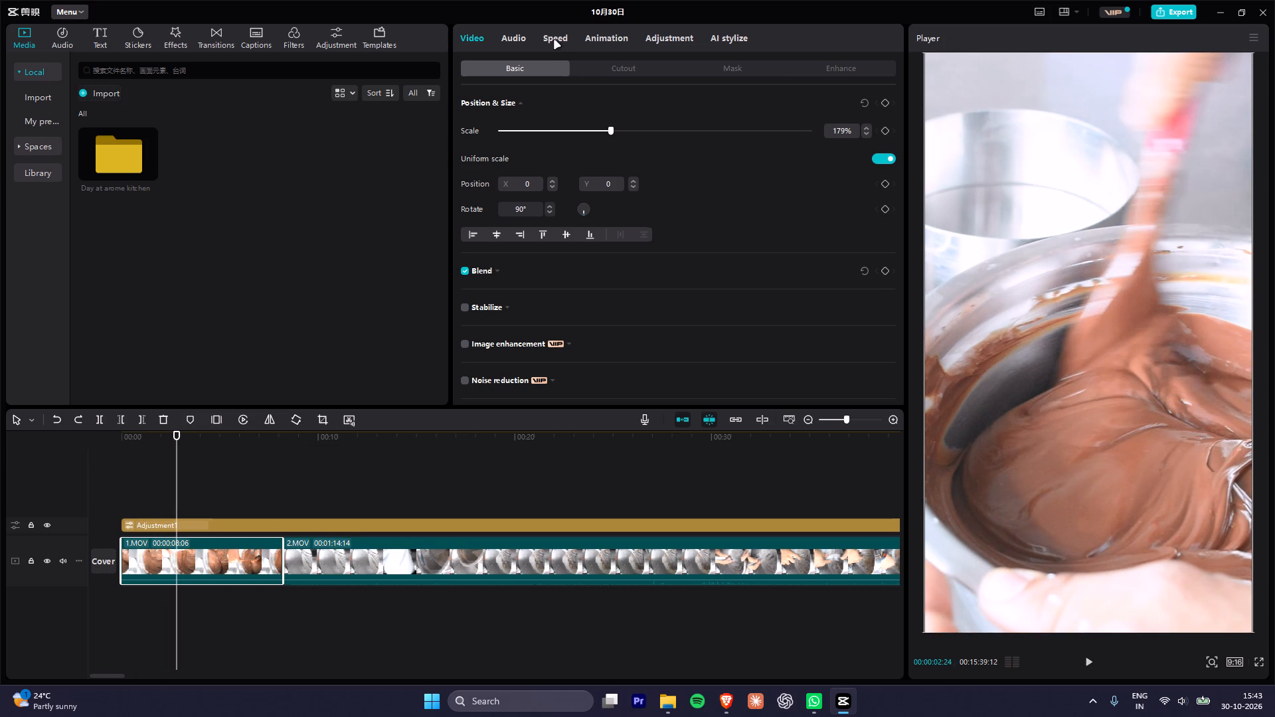
{"action": "left_click", "coordinate": [552, 42]}
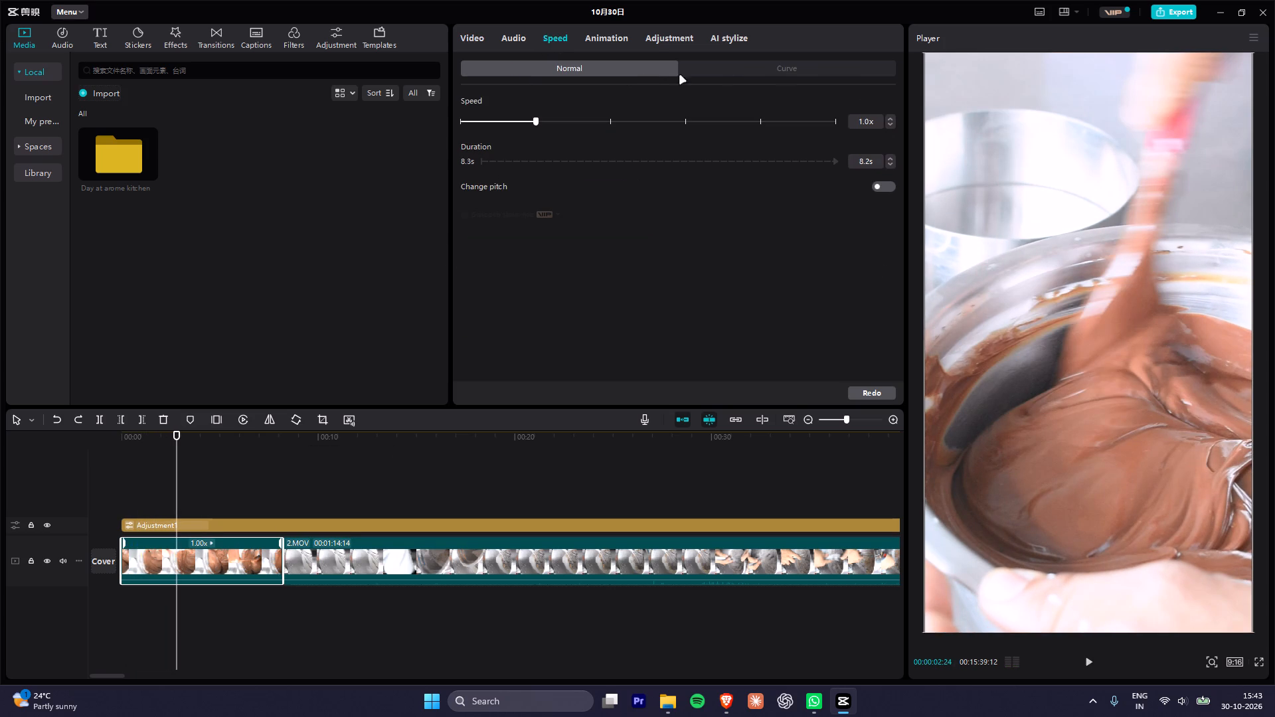
{"action": "triple_click", "coordinate": [893, 118]}
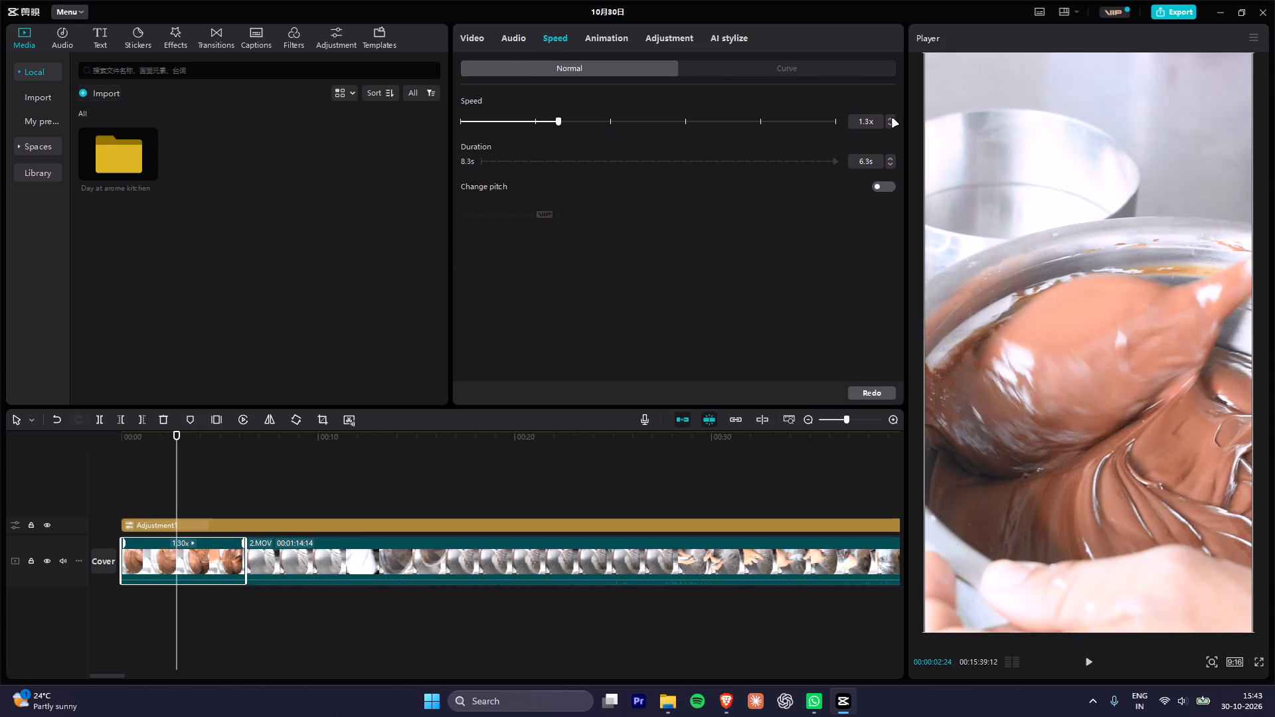
{"action": "left_click", "coordinate": [892, 119]}
Play the first seconds of the sped-up 1.MOV clip from the timeline start to check its pace.
{"action": "left_click_drag", "start_coordinate": [159, 443], "coordinate": [46, 452]}
{"action": "key", "text": "space"}
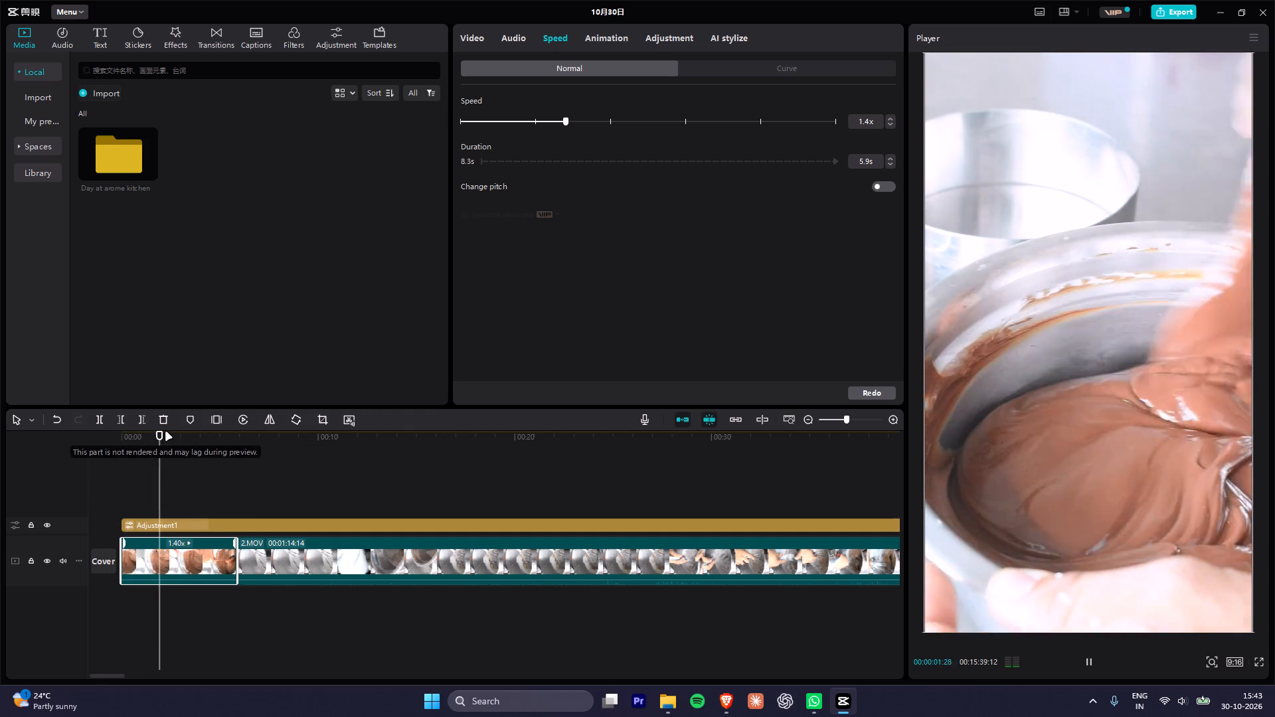
{"action": "key", "text": "space"}
{"action": "key", "text": "space"}
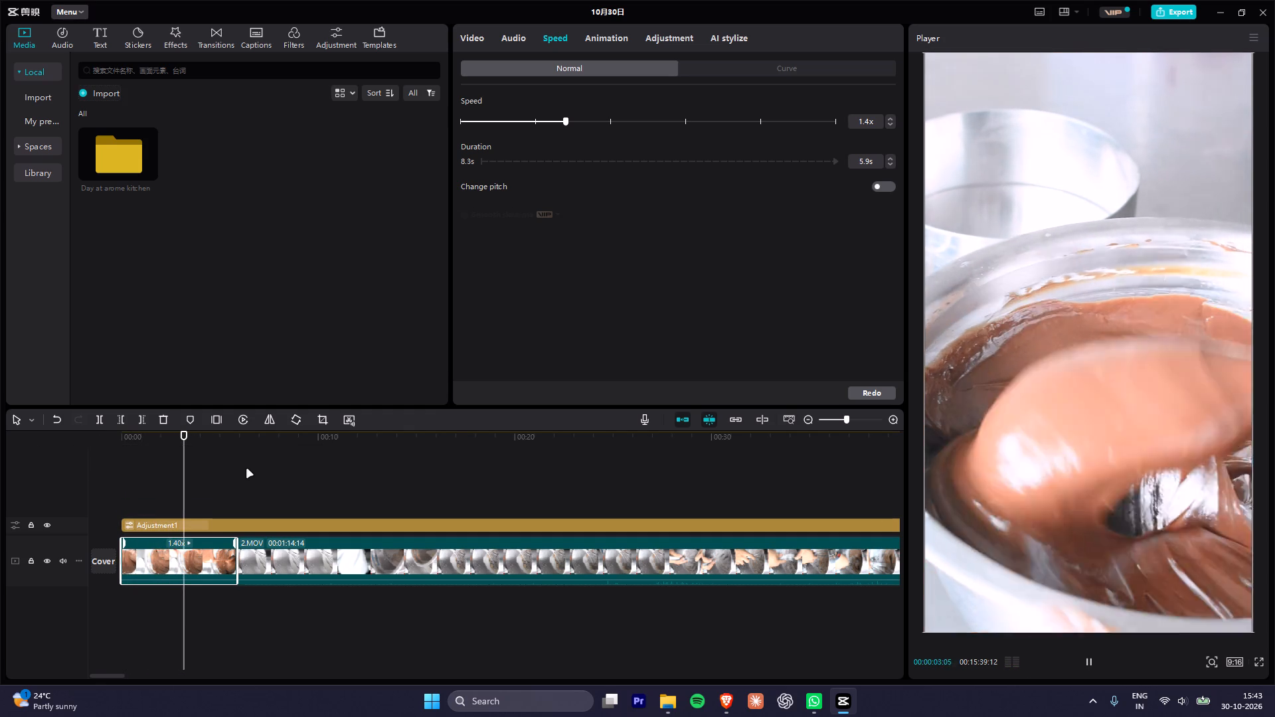
{"action": "key", "text": "space"}
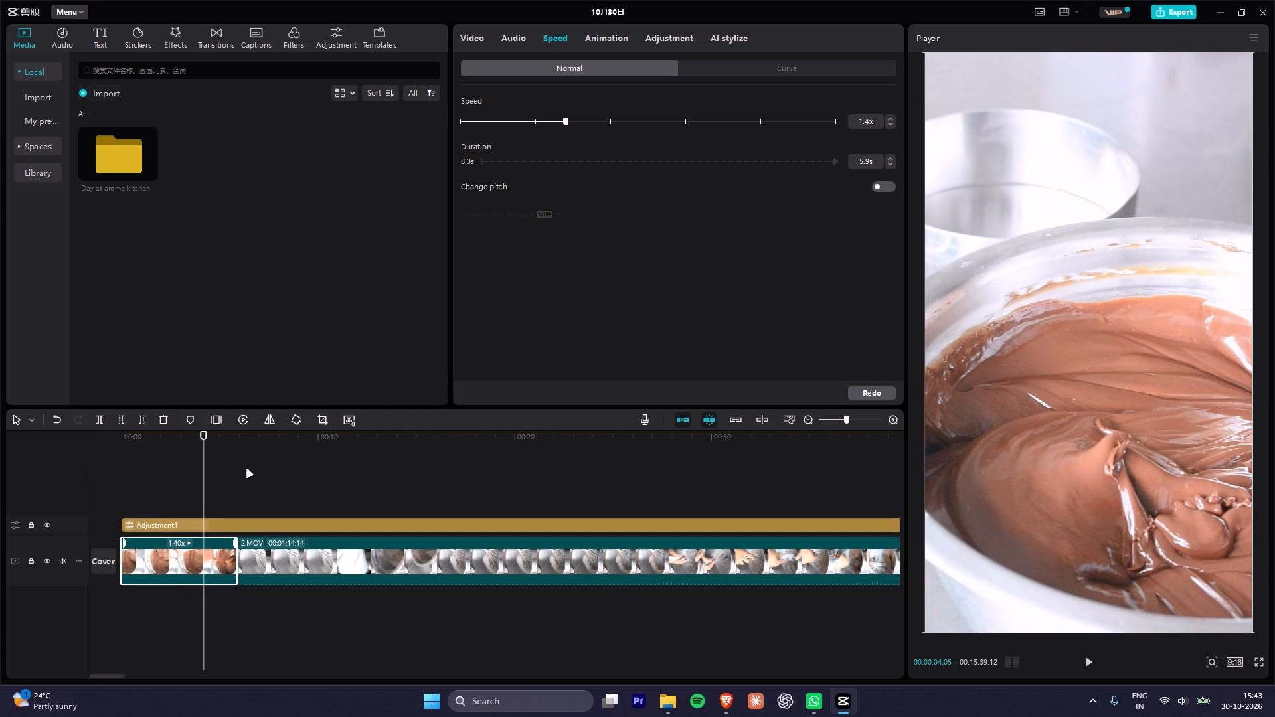
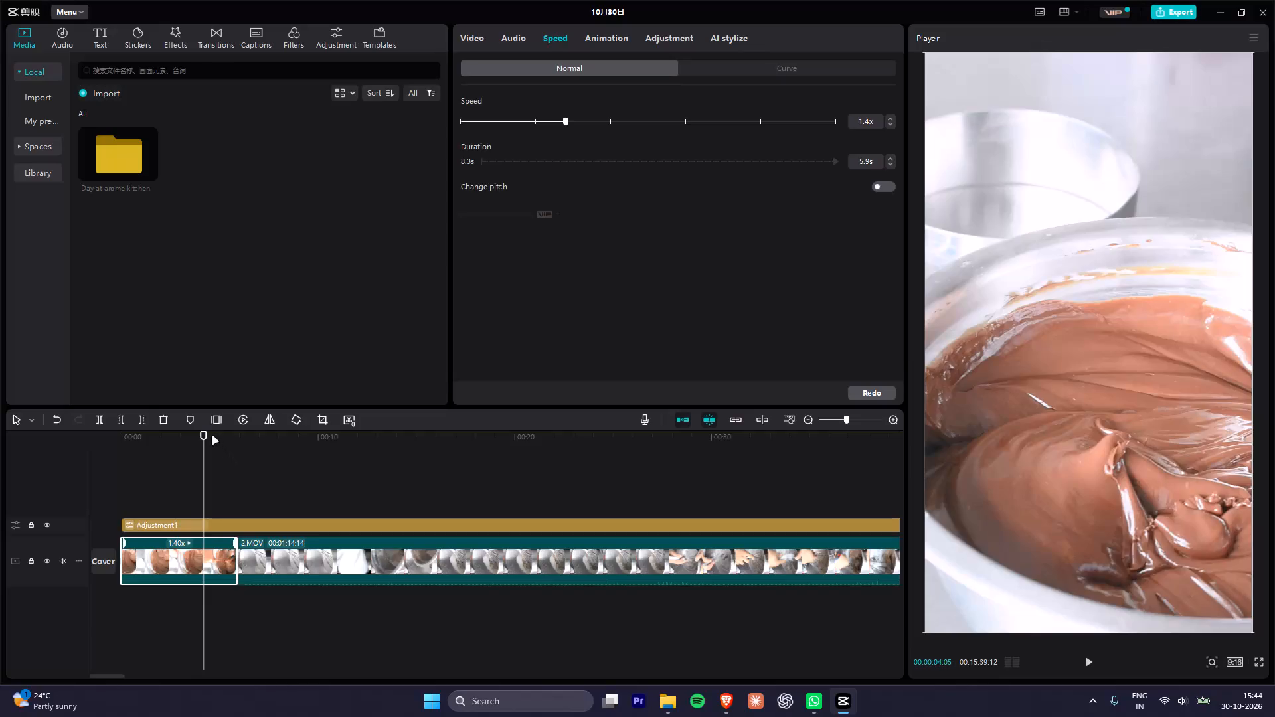
Examine the footage of 2.MOV from its start to its end to judge which mixing moments are worth keeping.
{"action": "left_click_drag", "start_coordinate": [212, 436], "coordinate": [238, 438]}
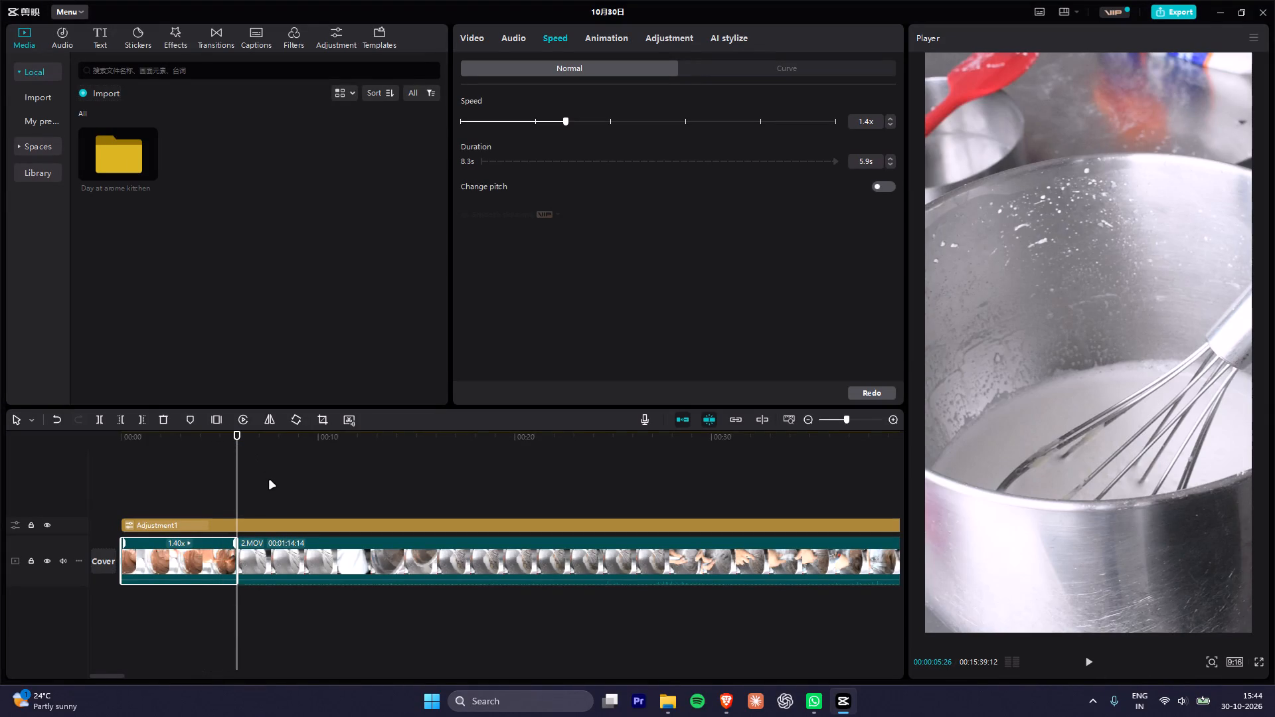
{"action": "scroll", "coordinate": [270, 481], "scroll_direction": "up", "scroll_amount": 2, "text": "alt"}
{"action": "scroll", "coordinate": [270, 481], "scroll_direction": "down", "scroll_amount": 3, "text": "alt"}
{"action": "left_click_drag", "start_coordinate": [231, 439], "coordinate": [482, 458]}
{"action": "scroll", "coordinate": [533, 490], "scroll_direction": "down", "scroll_amount": 6, "text": "alt"}
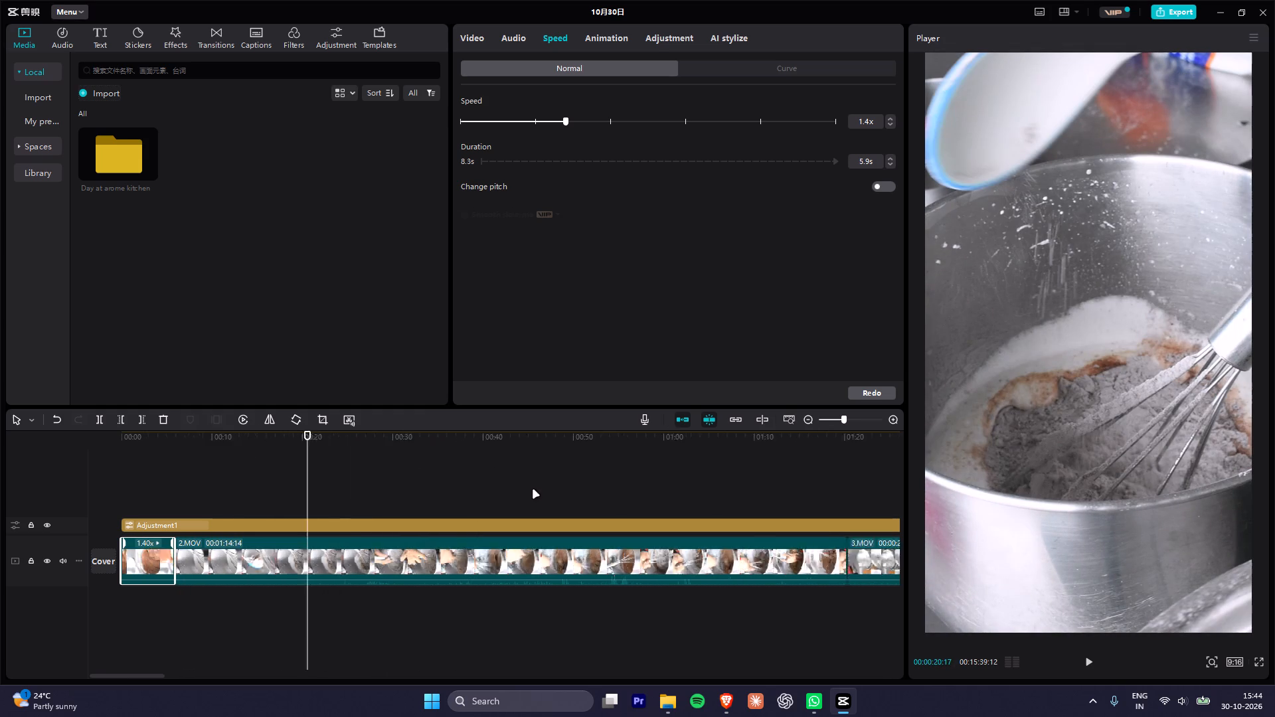
{"action": "scroll", "coordinate": [533, 490], "scroll_direction": "down", "scroll_amount": 1, "text": "alt"}
{"action": "scroll", "coordinate": [333, 453], "scroll_direction": "down", "scroll_amount": 3, "text": "alt"}
{"action": "left_click_drag", "start_coordinate": [258, 445], "coordinate": [344, 452]}
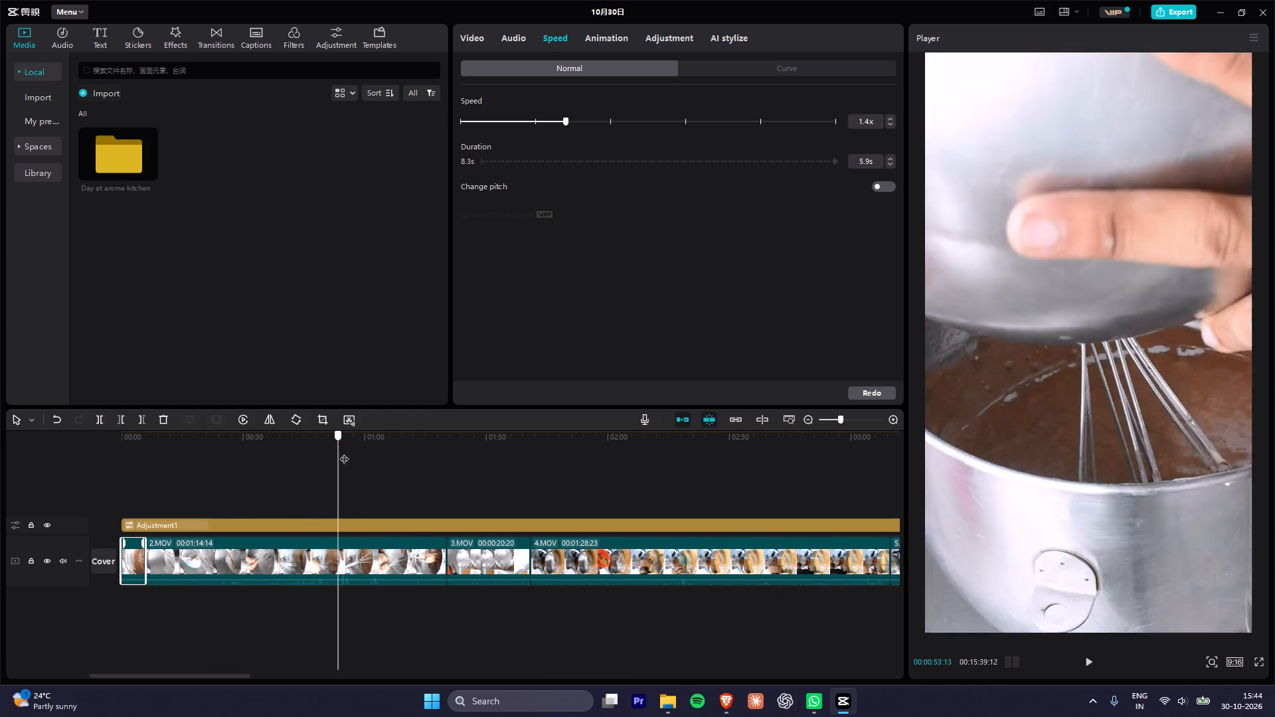
{"action": "left_click_drag", "start_coordinate": [344, 452], "coordinate": [429, 474]}
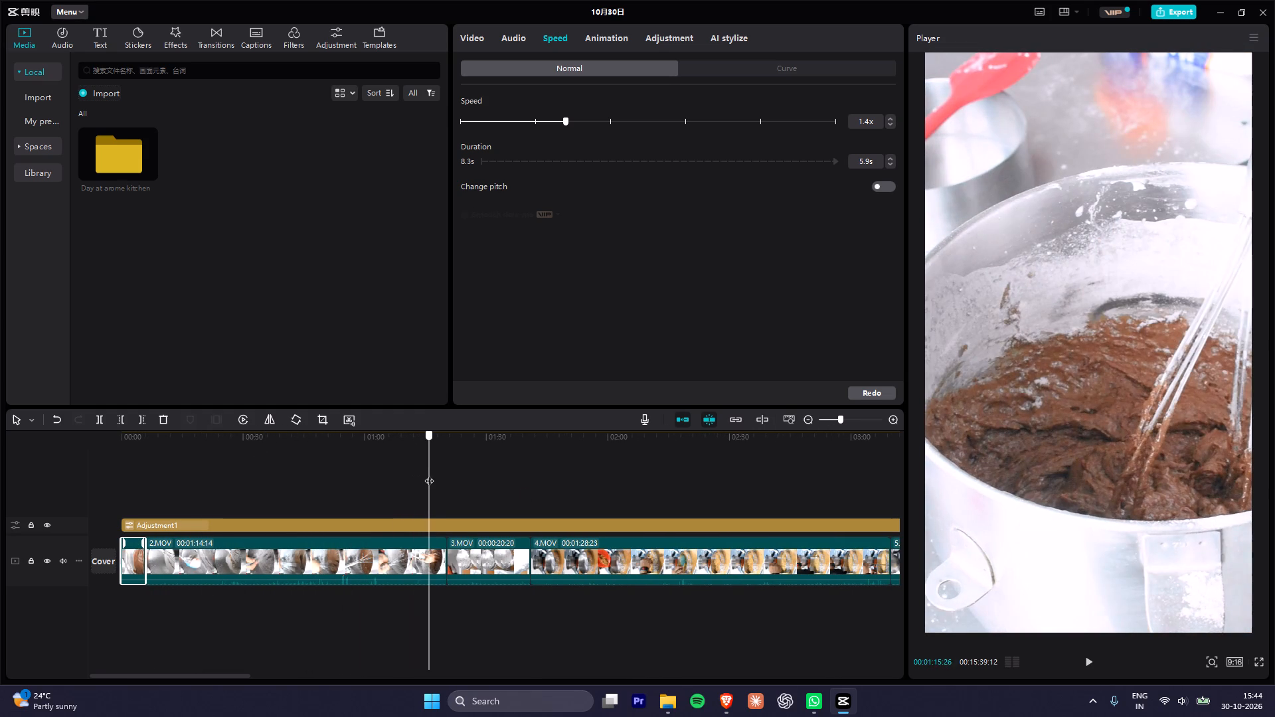
{"action": "left_click_drag", "start_coordinate": [429, 474], "coordinate": [381, 480]}
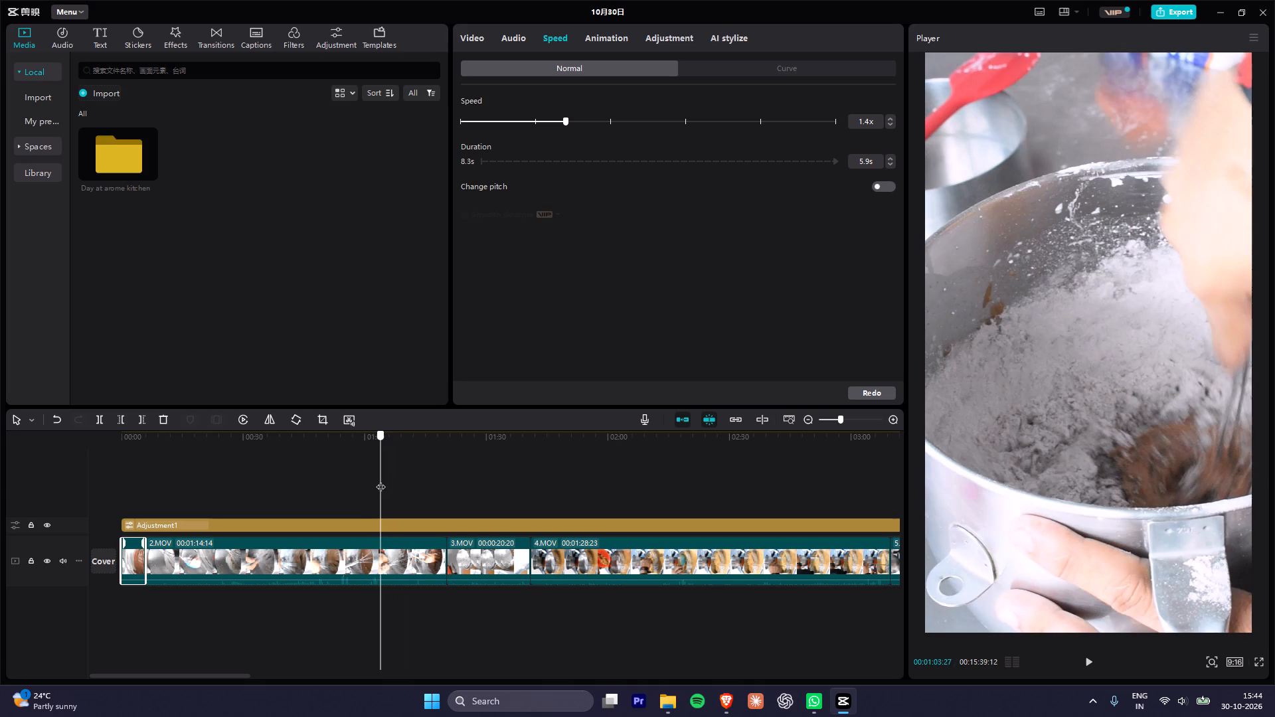
{"action": "left_click_drag", "start_coordinate": [381, 480], "coordinate": [409, 485]}
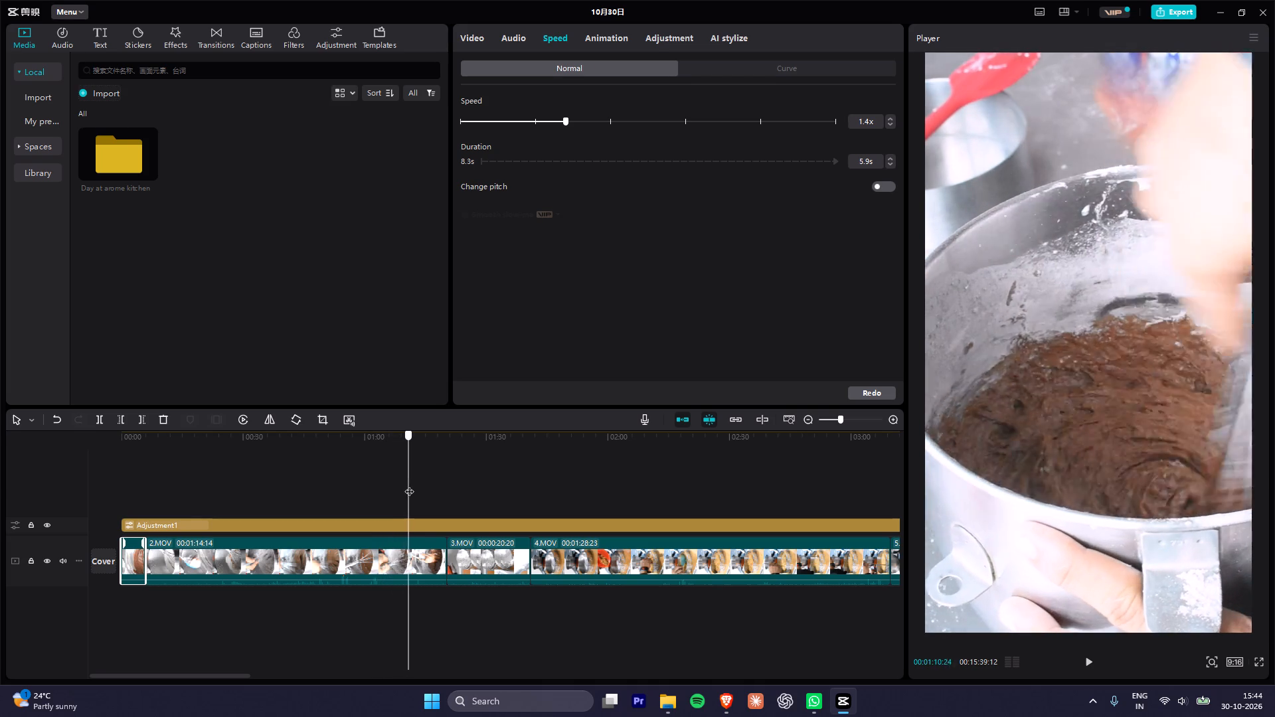
{"action": "left_click_drag", "start_coordinate": [409, 485], "coordinate": [402, 488]}
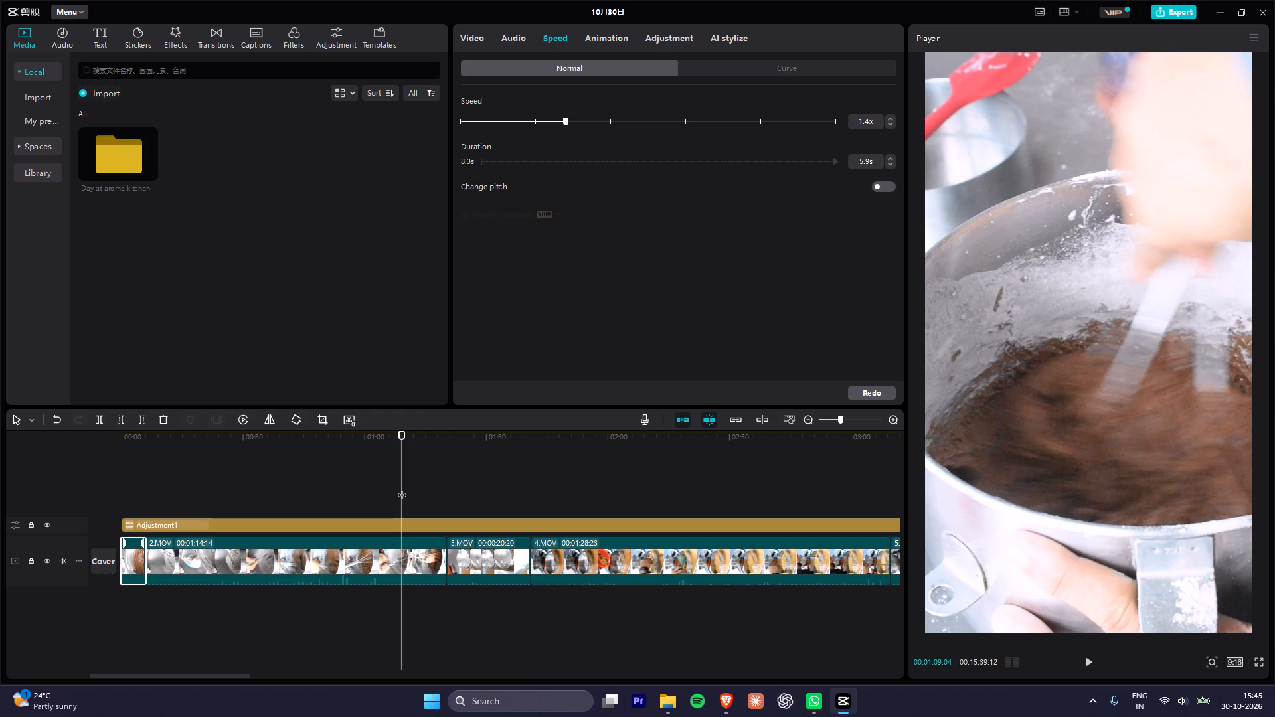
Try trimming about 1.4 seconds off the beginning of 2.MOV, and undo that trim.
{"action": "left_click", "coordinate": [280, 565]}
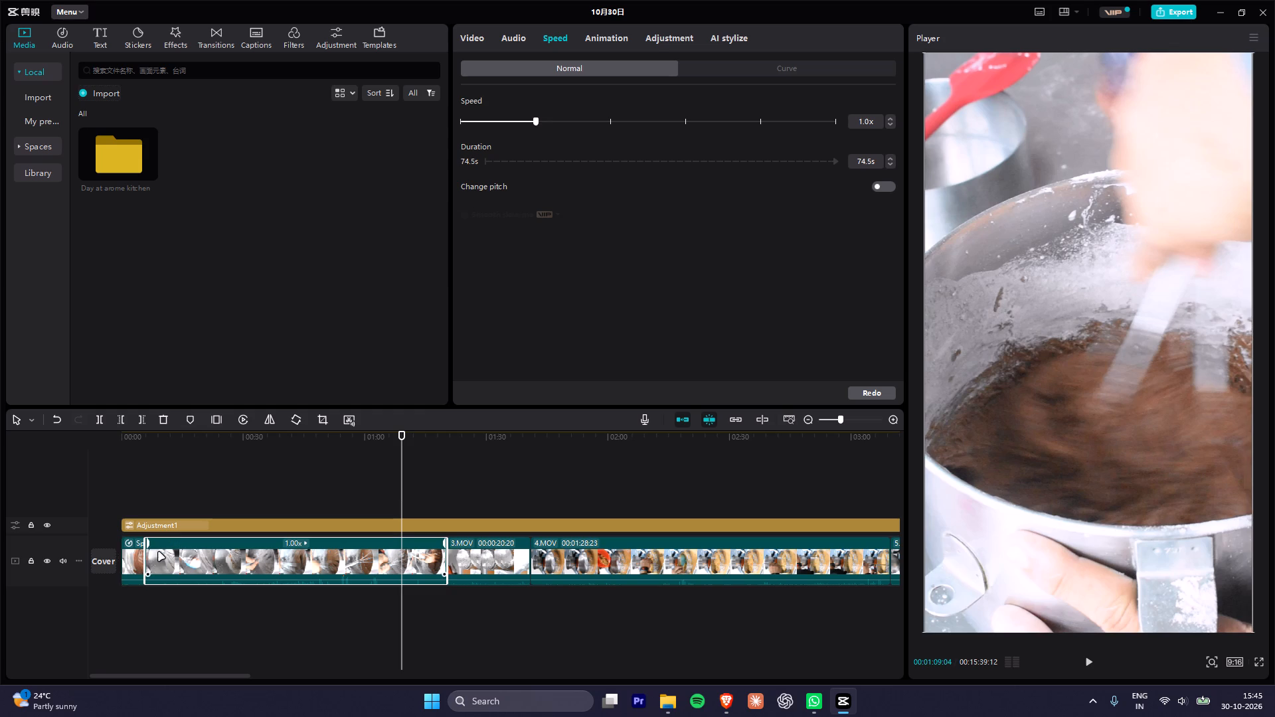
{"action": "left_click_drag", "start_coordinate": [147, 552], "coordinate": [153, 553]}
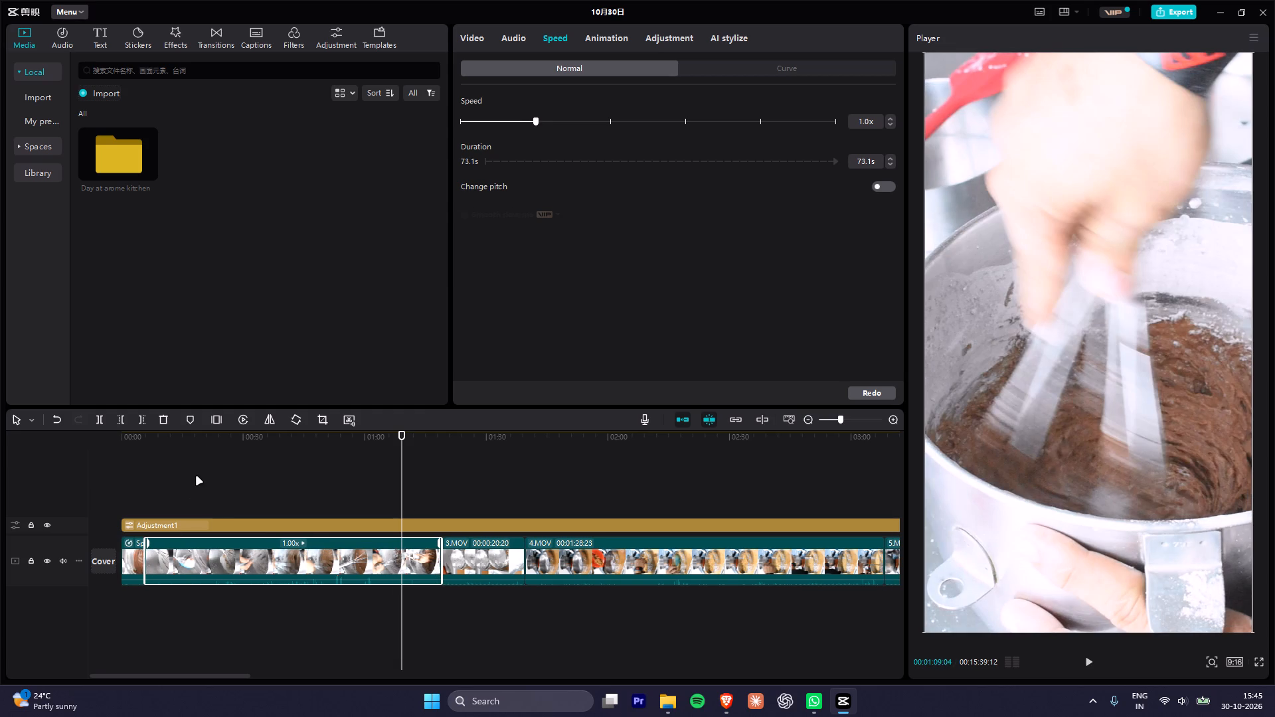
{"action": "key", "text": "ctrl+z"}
Split 2.MOV at about 00:00:30:24, once the whisking is under way, and delete the roughly 25-second part before the cut.
{"action": "left_click_drag", "start_coordinate": [171, 441], "coordinate": [166, 441]}
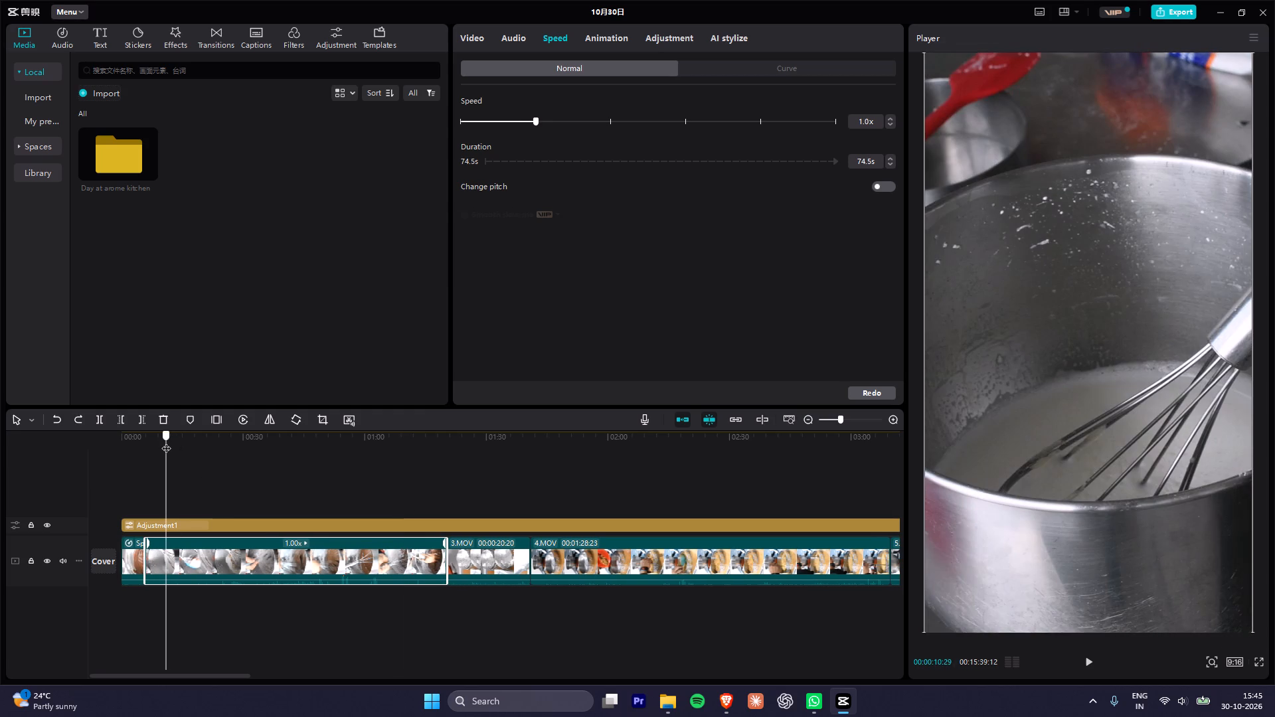
{"action": "left_click_drag", "start_coordinate": [166, 441], "coordinate": [205, 450]}
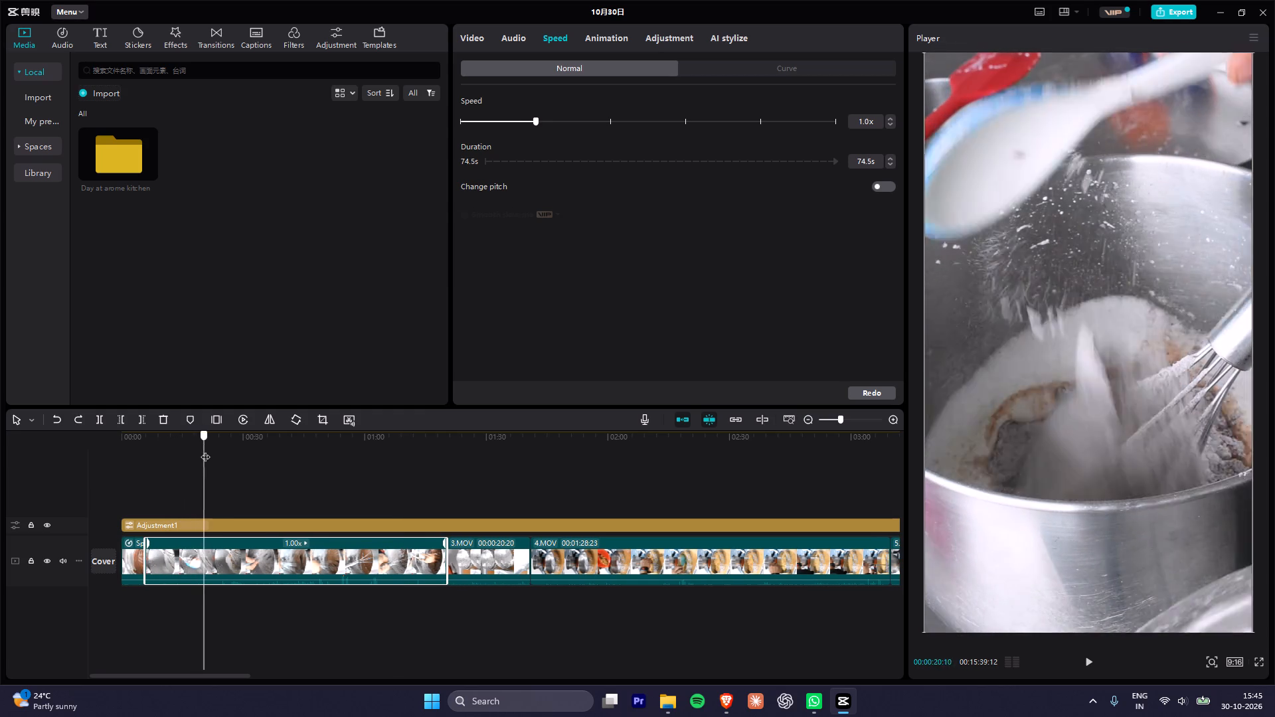
{"action": "left_click_drag", "start_coordinate": [205, 450], "coordinate": [242, 459]}
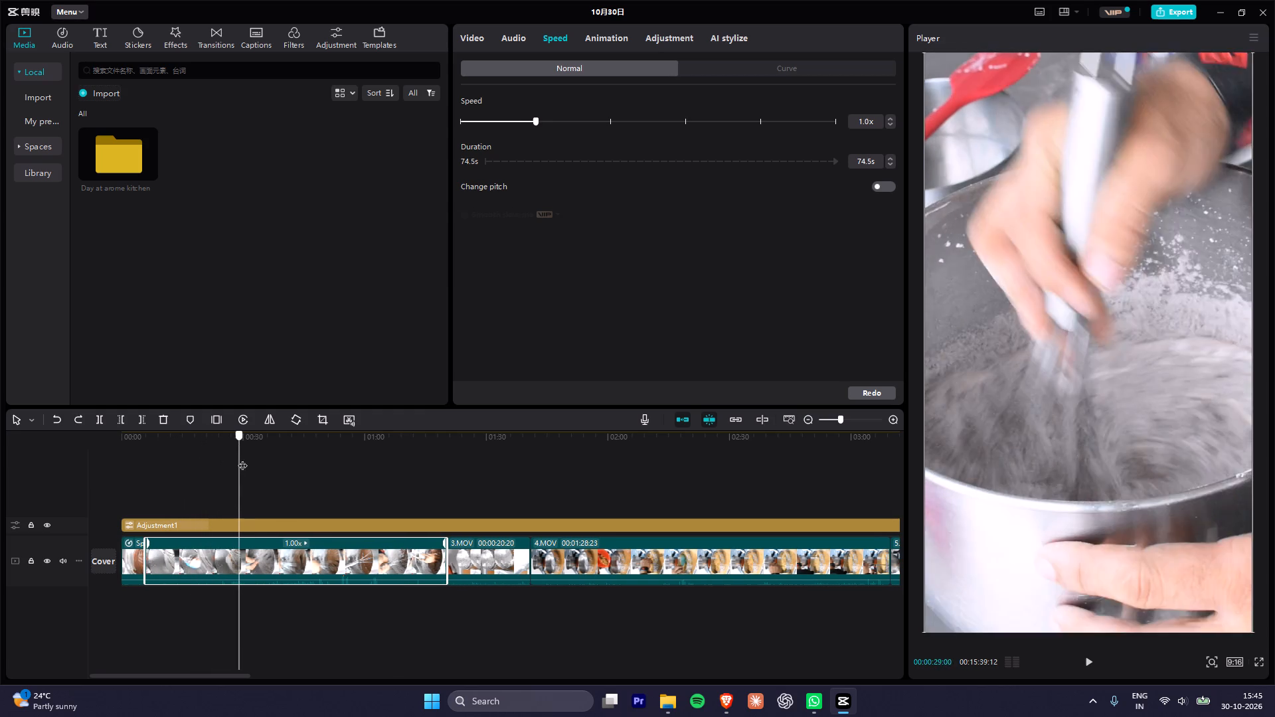
{"action": "left_click_drag", "start_coordinate": [242, 459], "coordinate": [266, 464]}
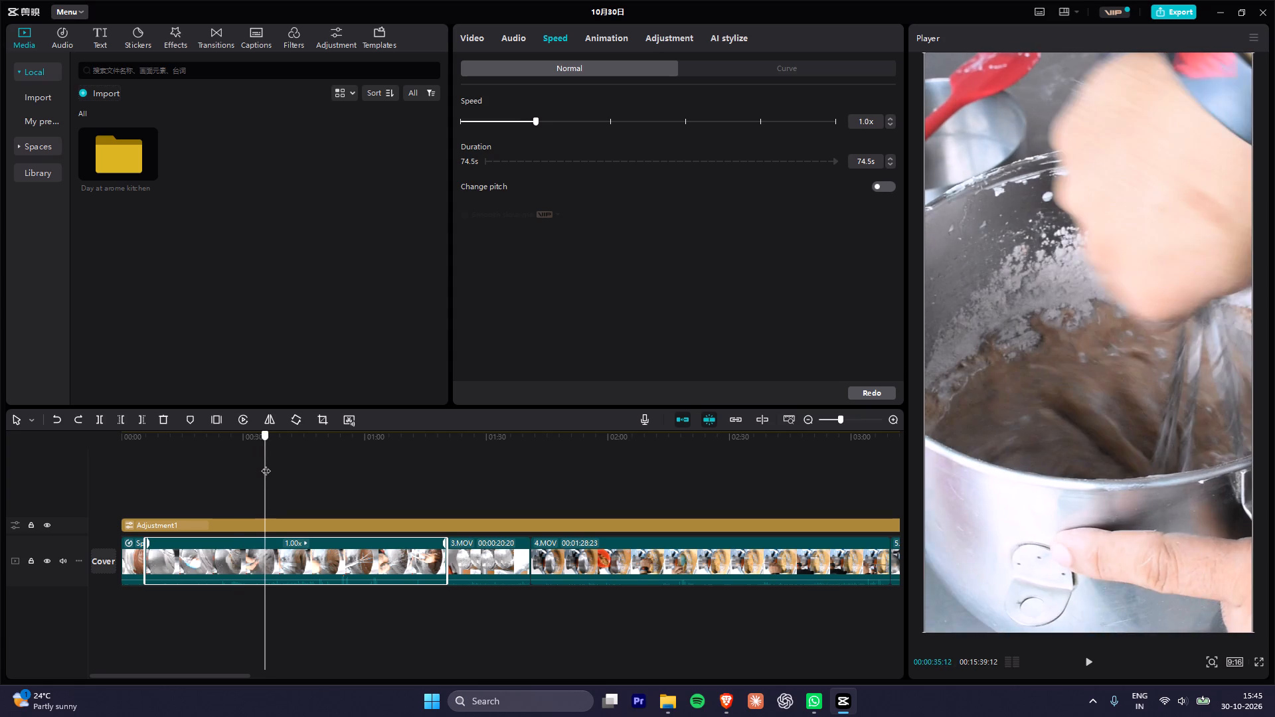
{"action": "left_click_drag", "start_coordinate": [266, 464], "coordinate": [374, 499]}
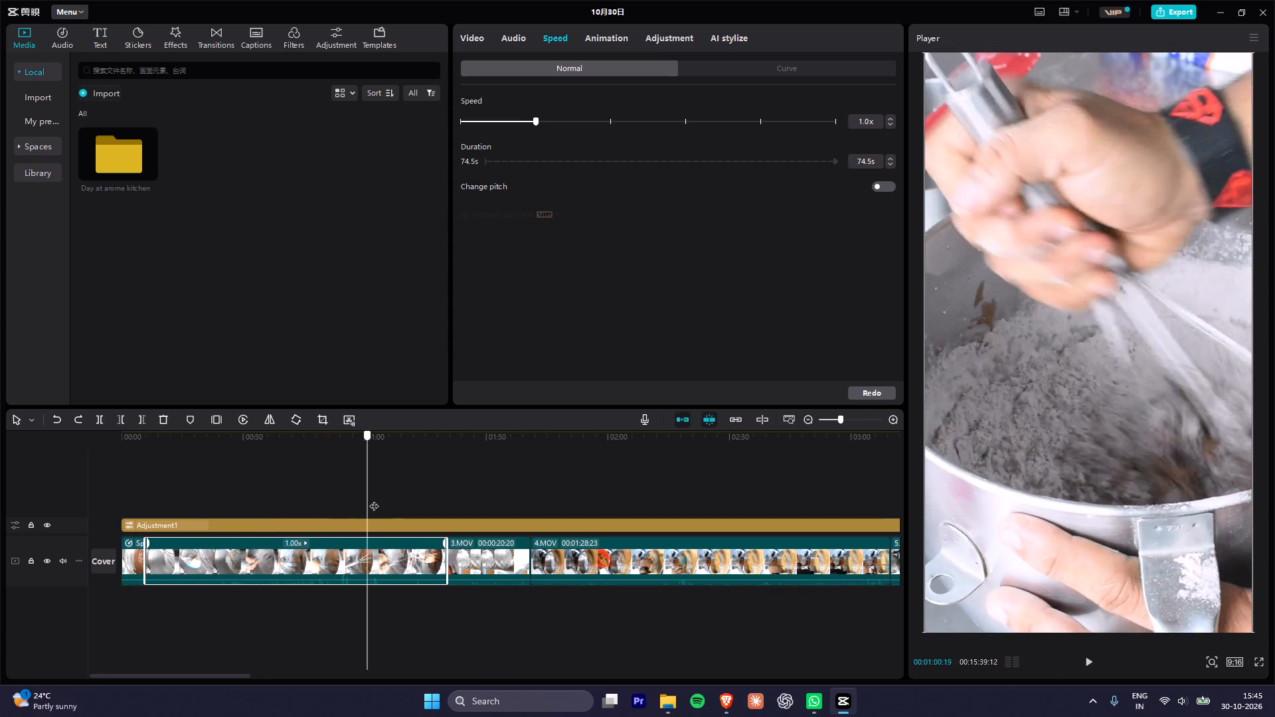
{"action": "left_click_drag", "start_coordinate": [374, 499], "coordinate": [410, 513]}
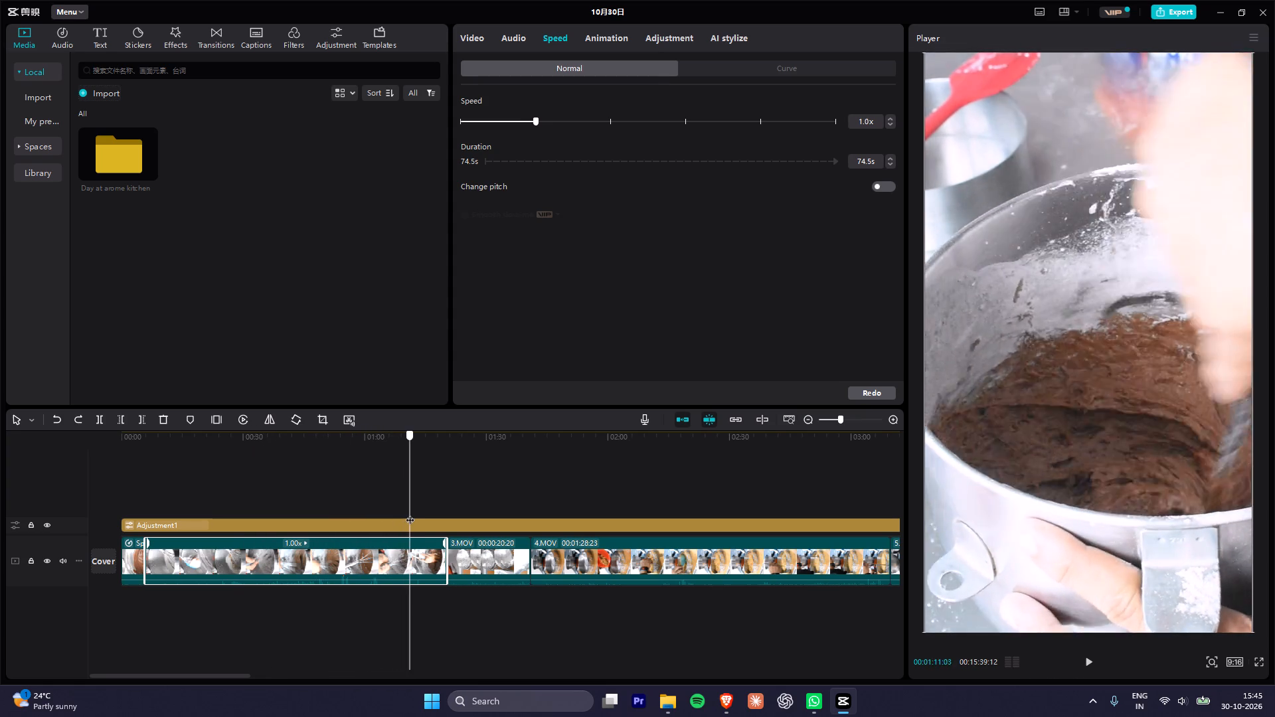
{"action": "left_click_drag", "start_coordinate": [410, 513], "coordinate": [194, 495]}
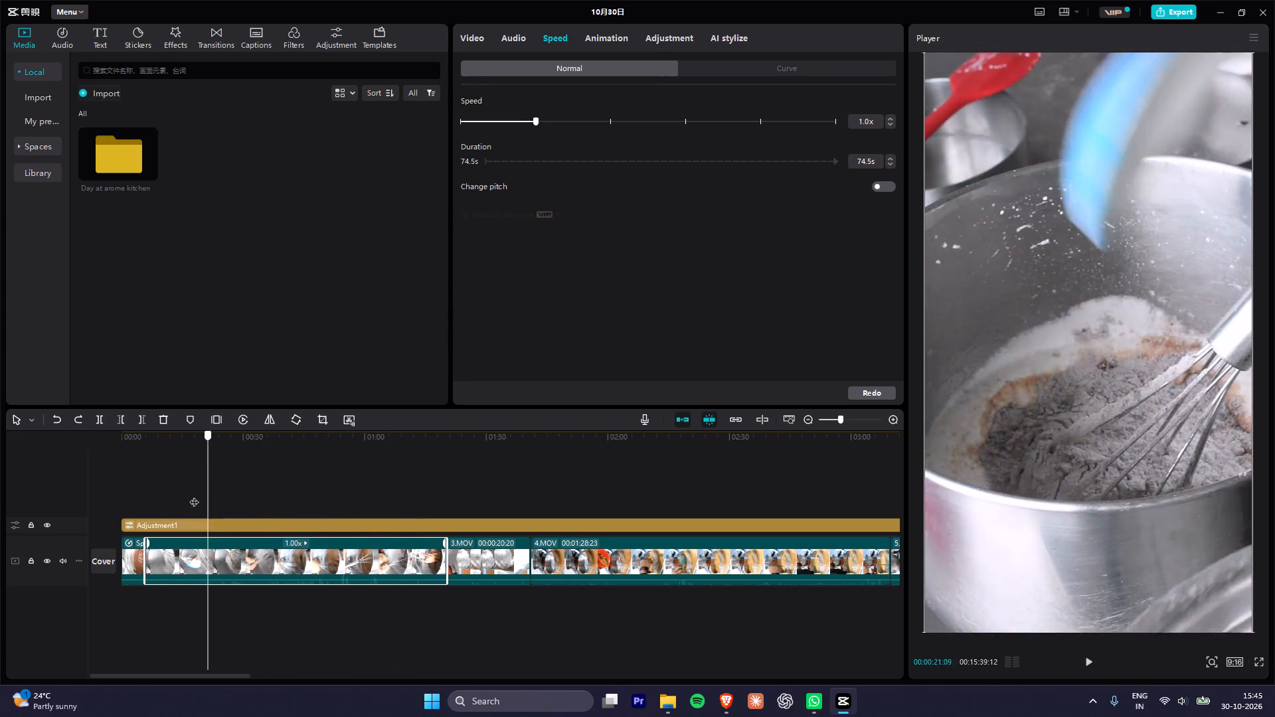
{"action": "left_click_drag", "start_coordinate": [194, 495], "coordinate": [253, 505]}
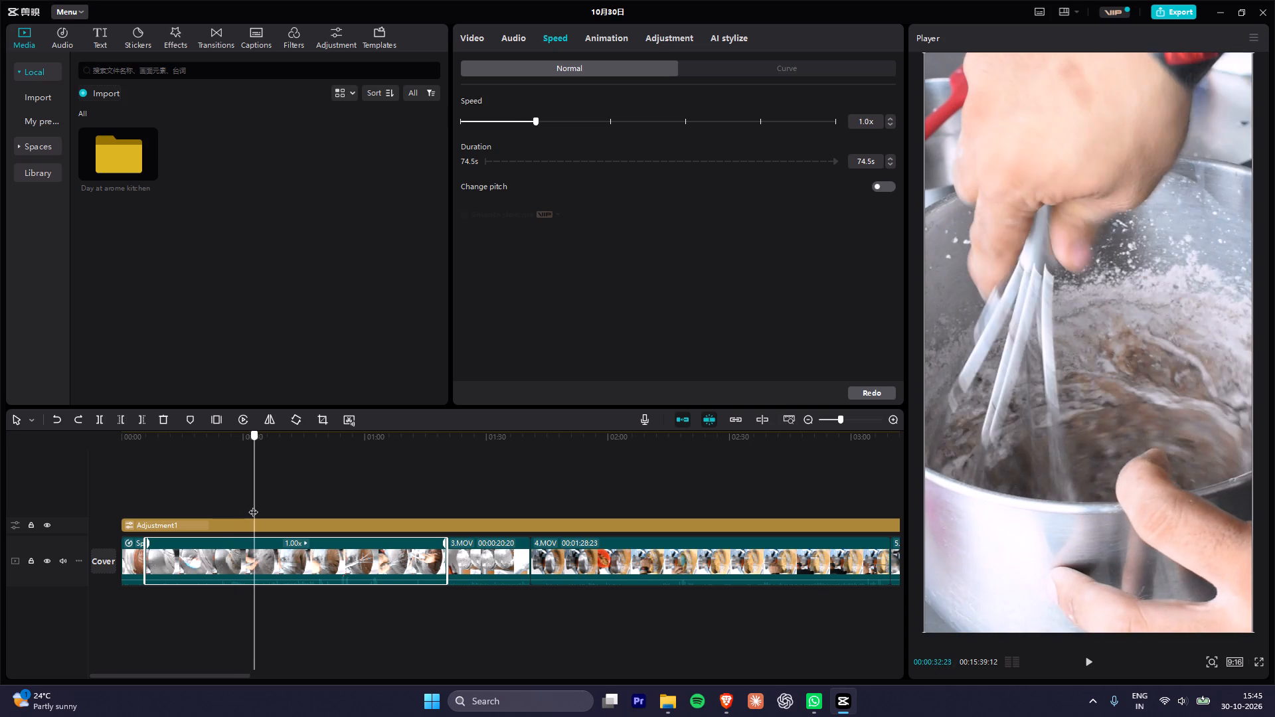
{"action": "left_click_drag", "start_coordinate": [253, 505], "coordinate": [246, 507]}
{"action": "left_click", "coordinate": [292, 564]}
{"action": "key", "text": "ctrl+b"}
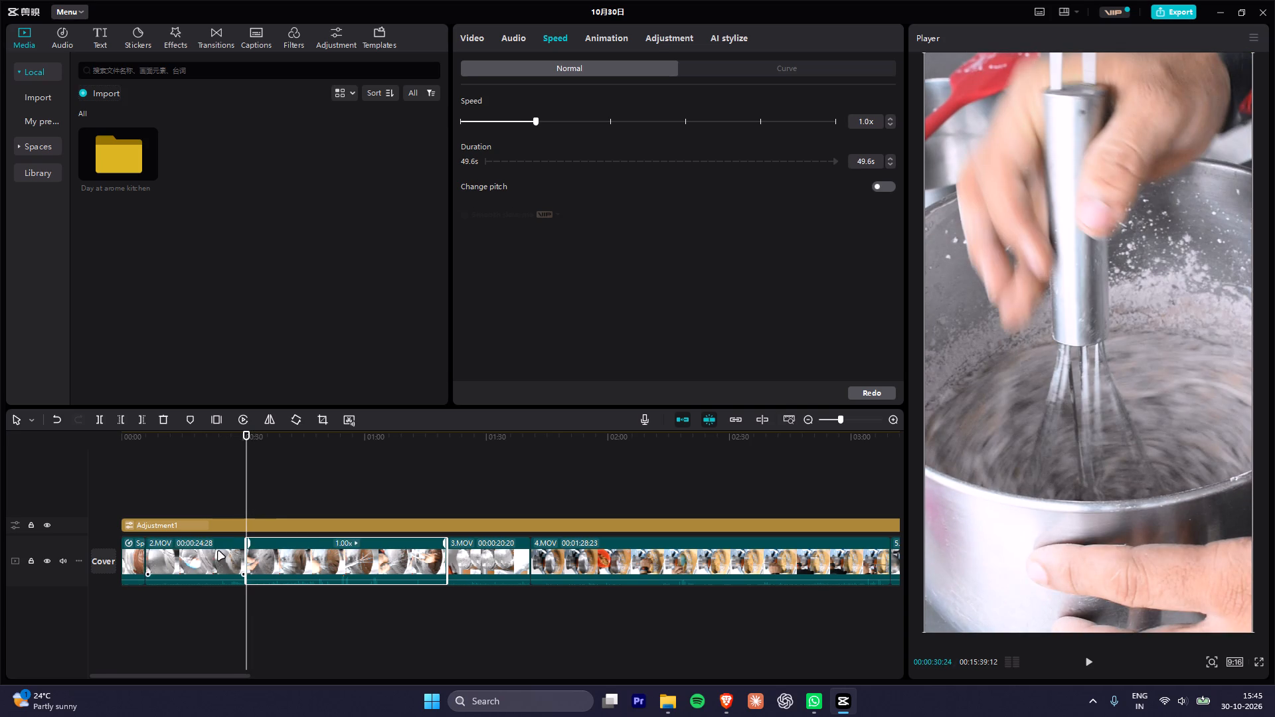
{"action": "left_click", "coordinate": [215, 552]}
{"action": "key", "text": "Delete"}
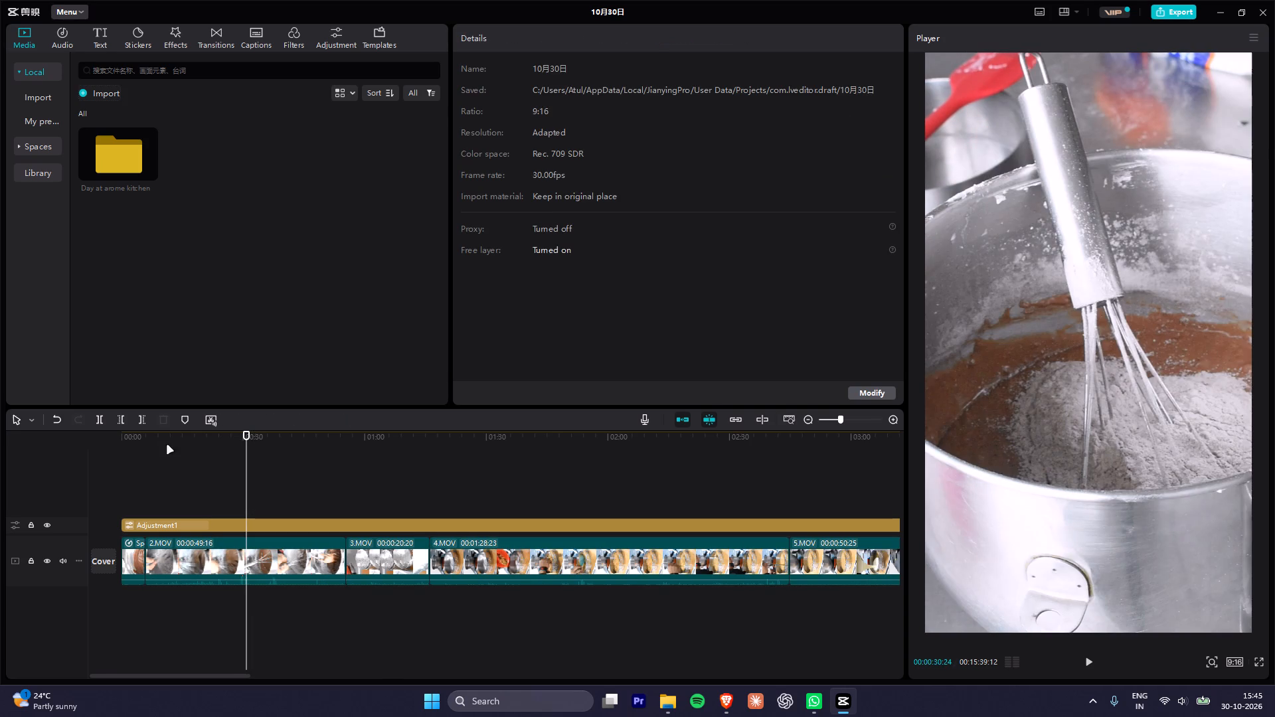
Play and skim the edit from the timeline start through 1.MOV into the shortened 2.MOV to check the cut.
{"action": "left_click_drag", "start_coordinate": [147, 437], "coordinate": [164, 441]}
{"action": "left_click_drag", "start_coordinate": [164, 441], "coordinate": [84, 434]}
{"action": "key", "text": "space"}
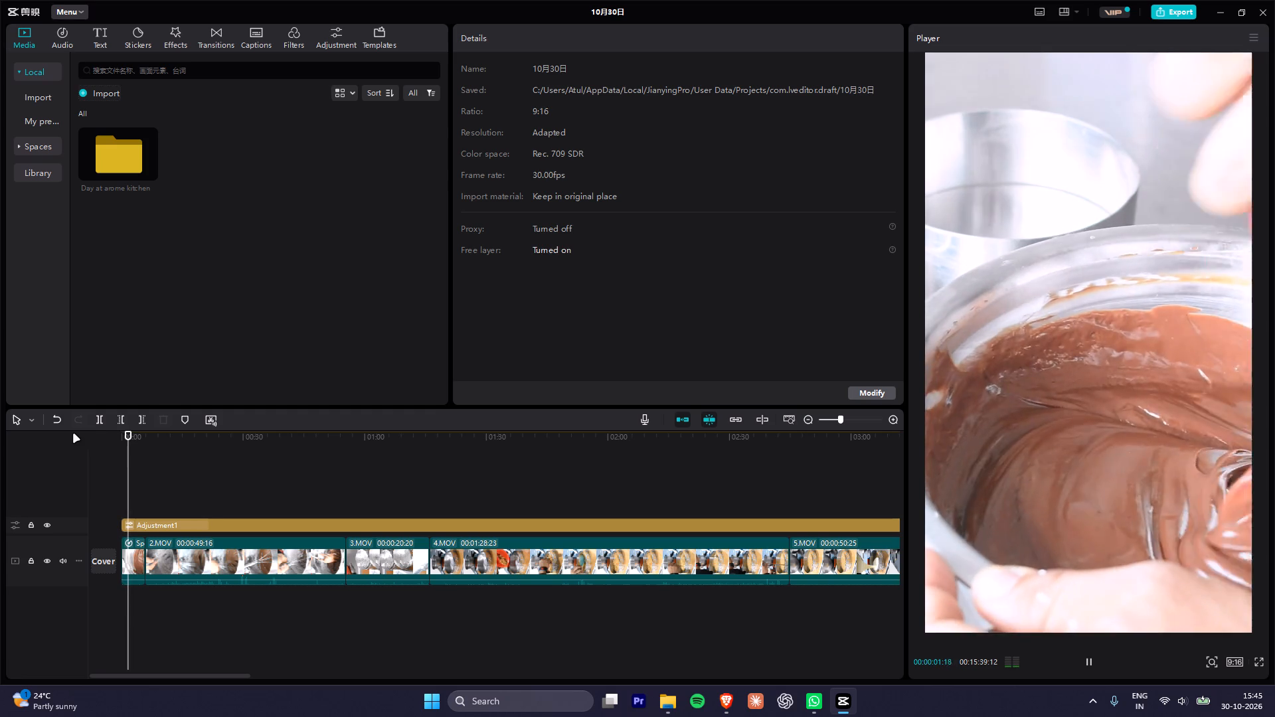
{"action": "key", "text": "space"}
{"action": "key", "text": "space"}
{"action": "scroll", "coordinate": [133, 499], "scroll_direction": "up", "scroll_amount": 5, "text": "alt"}
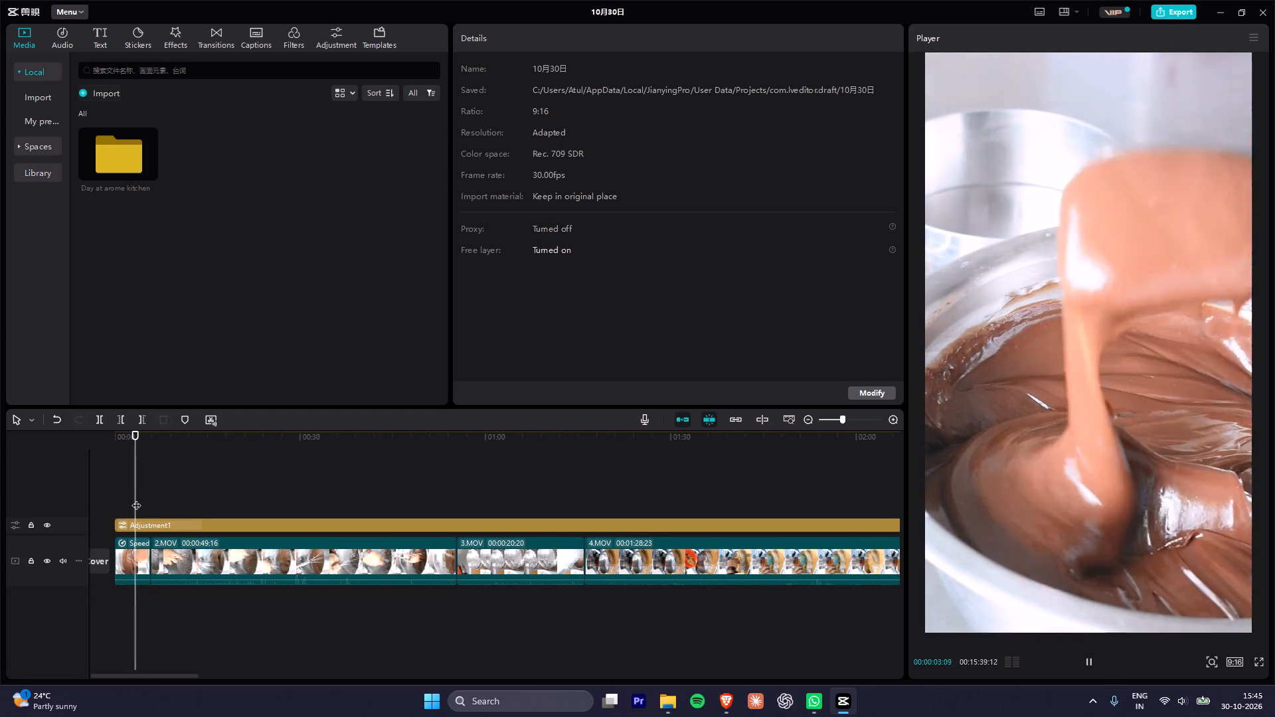
{"action": "left_click_drag", "start_coordinate": [161, 443], "coordinate": [164, 443]}
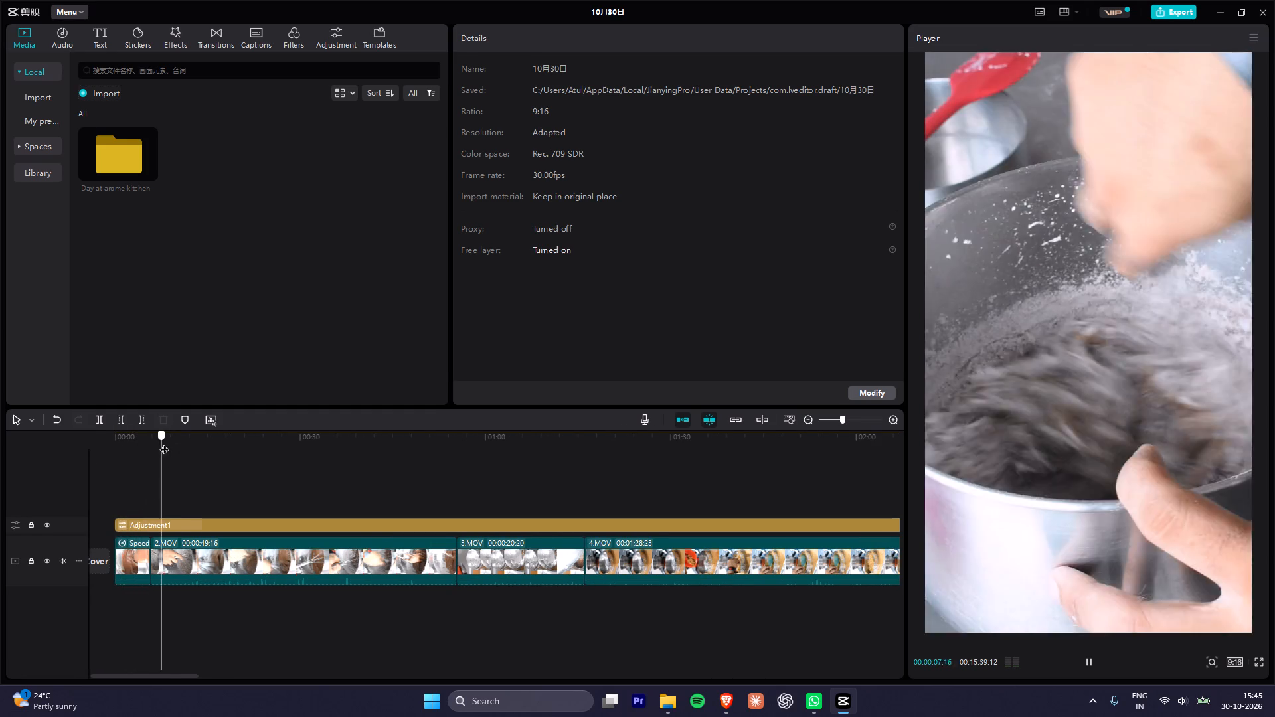
{"action": "left_click_drag", "start_coordinate": [164, 443], "coordinate": [189, 445]}
{"action": "left_click_drag", "start_coordinate": [193, 445], "coordinate": [196, 444]}
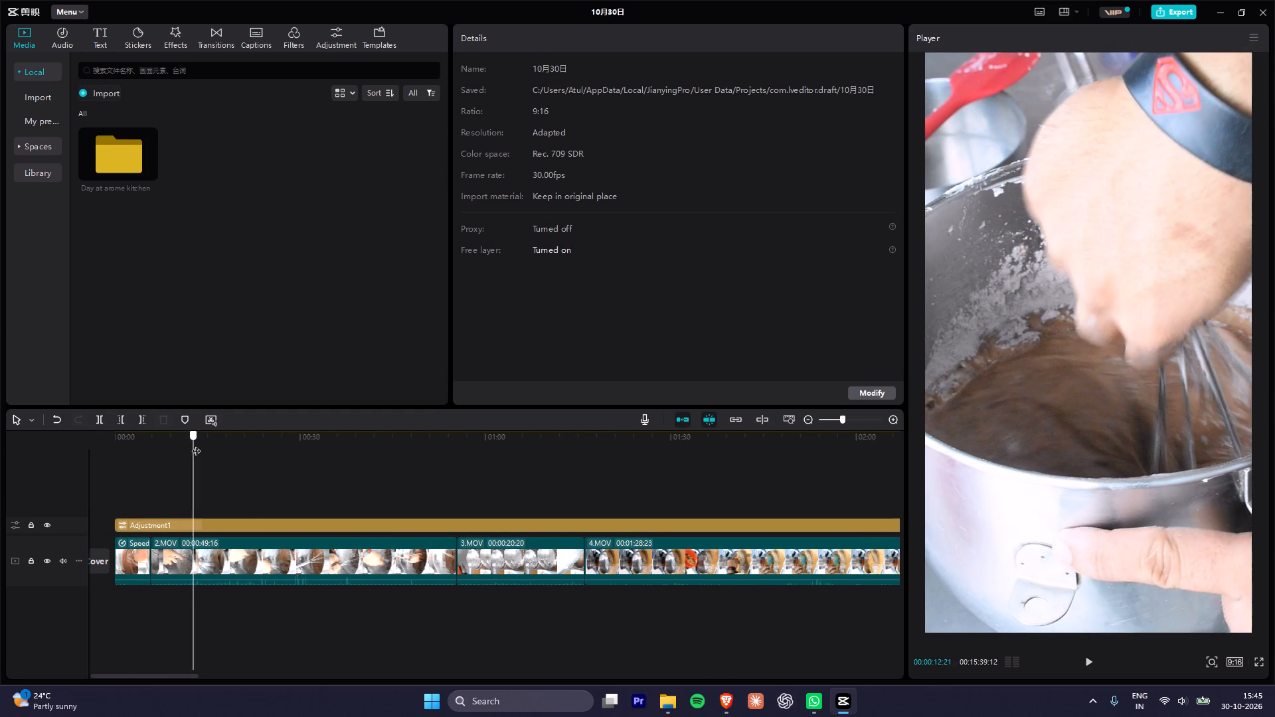
{"action": "left_click_drag", "start_coordinate": [196, 444], "coordinate": [212, 448]}
{"action": "scroll", "coordinate": [295, 509], "scroll_direction": "down", "scroll_amount": 7, "text": "alt"}
{"action": "key", "text": "space"}
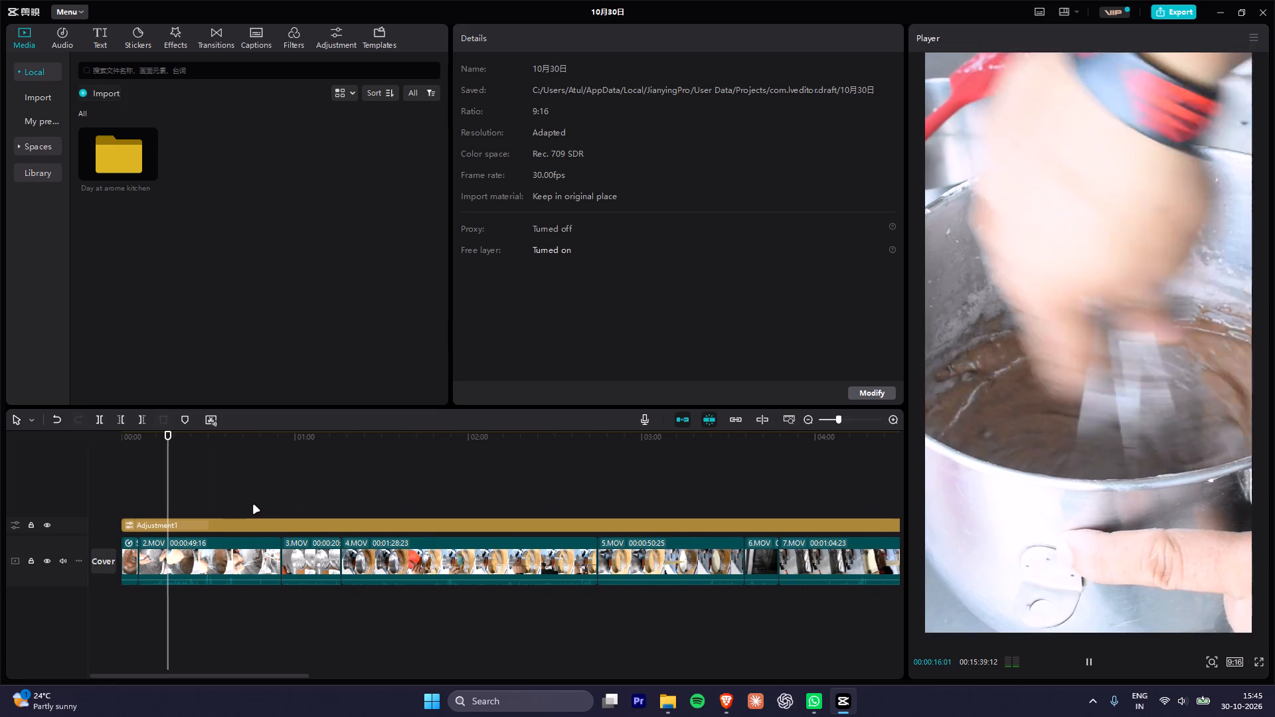
{"action": "key", "text": "space"}
Skim from the shortened 2.MOV through 3.MOV to examine when the batter pour into the foil-lined tins takes place.
{"action": "left_click_drag", "start_coordinate": [169, 451], "coordinate": [233, 471]}
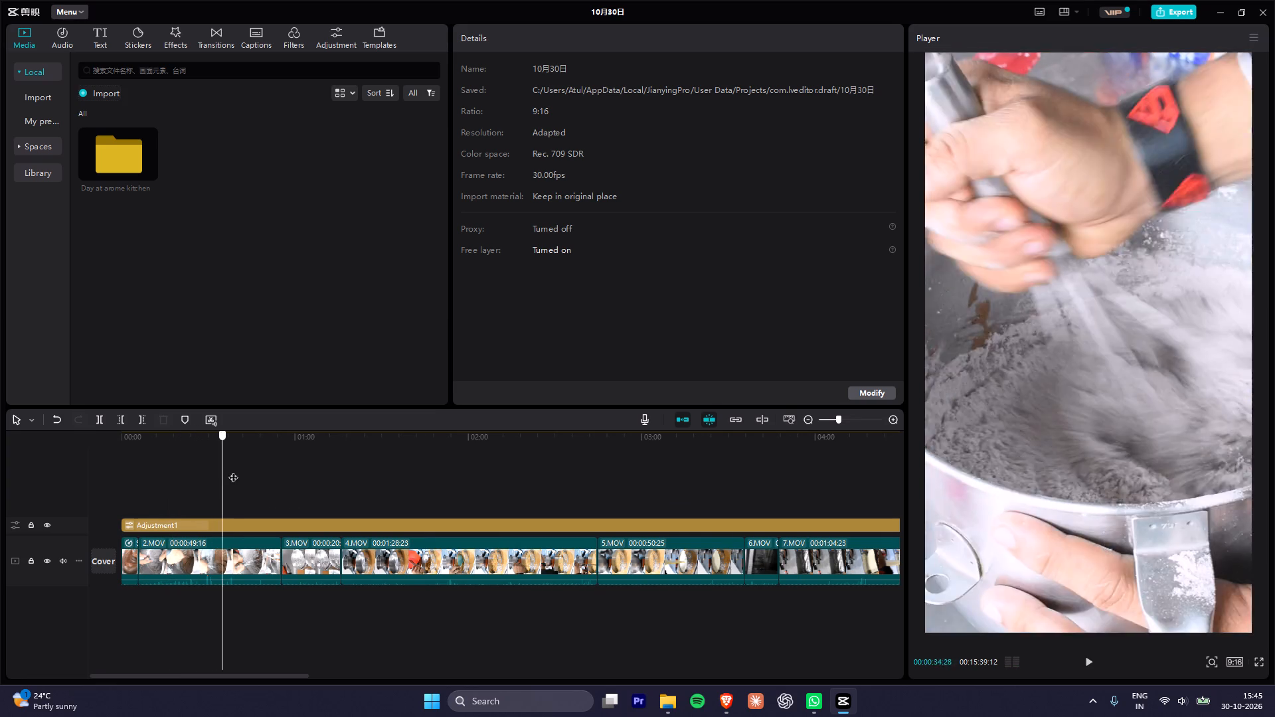
{"action": "left_click_drag", "start_coordinate": [233, 471], "coordinate": [310, 499]}
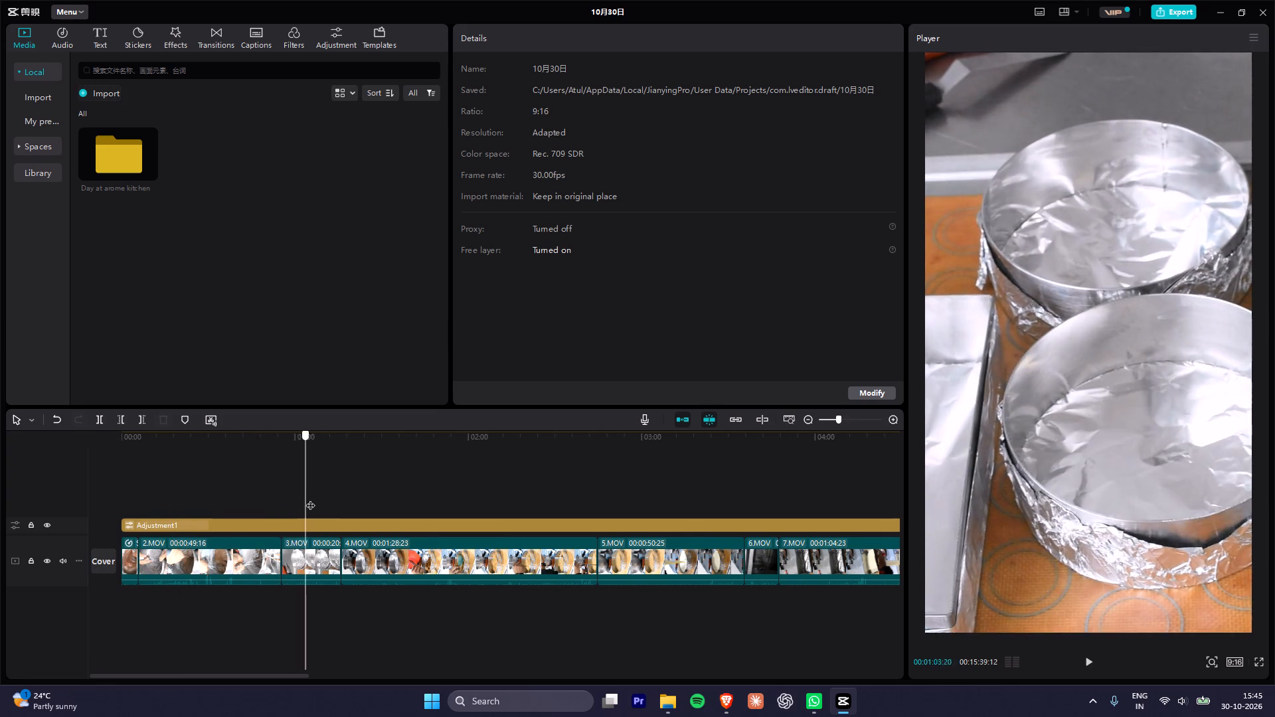
{"action": "left_click_drag", "start_coordinate": [310, 499], "coordinate": [332, 510]}
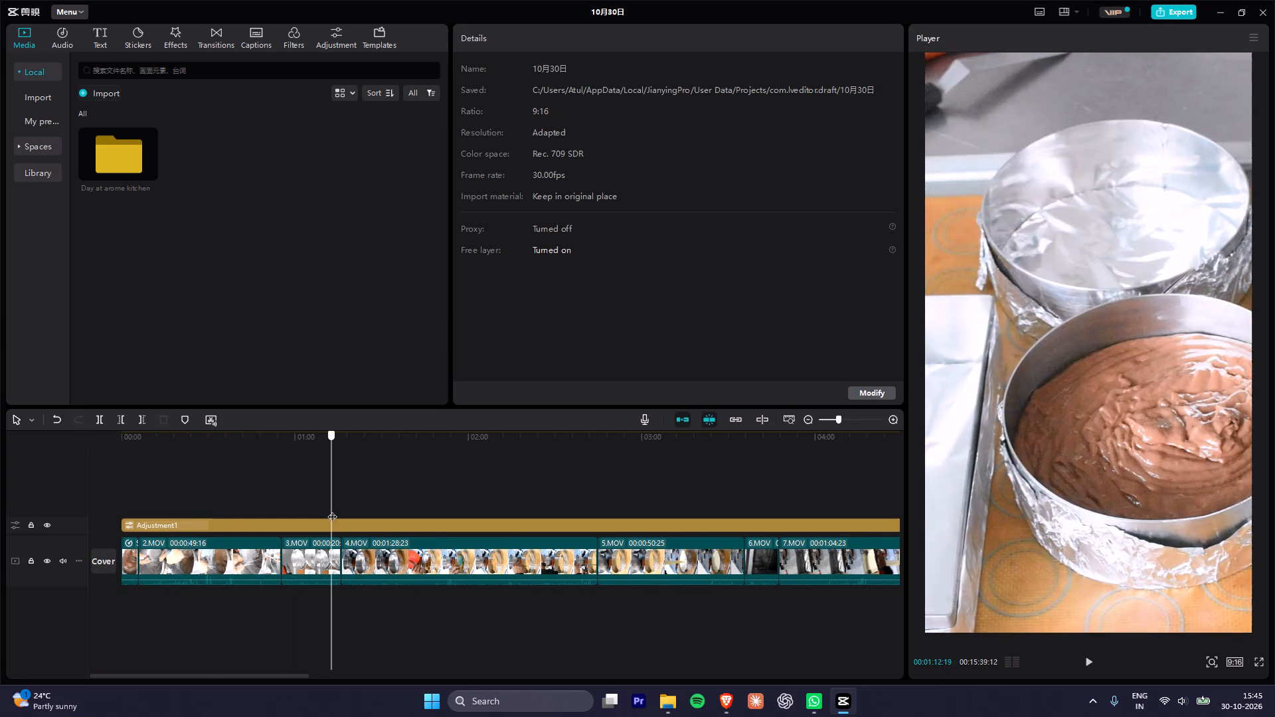
{"action": "left_click_drag", "start_coordinate": [332, 510], "coordinate": [312, 525]}
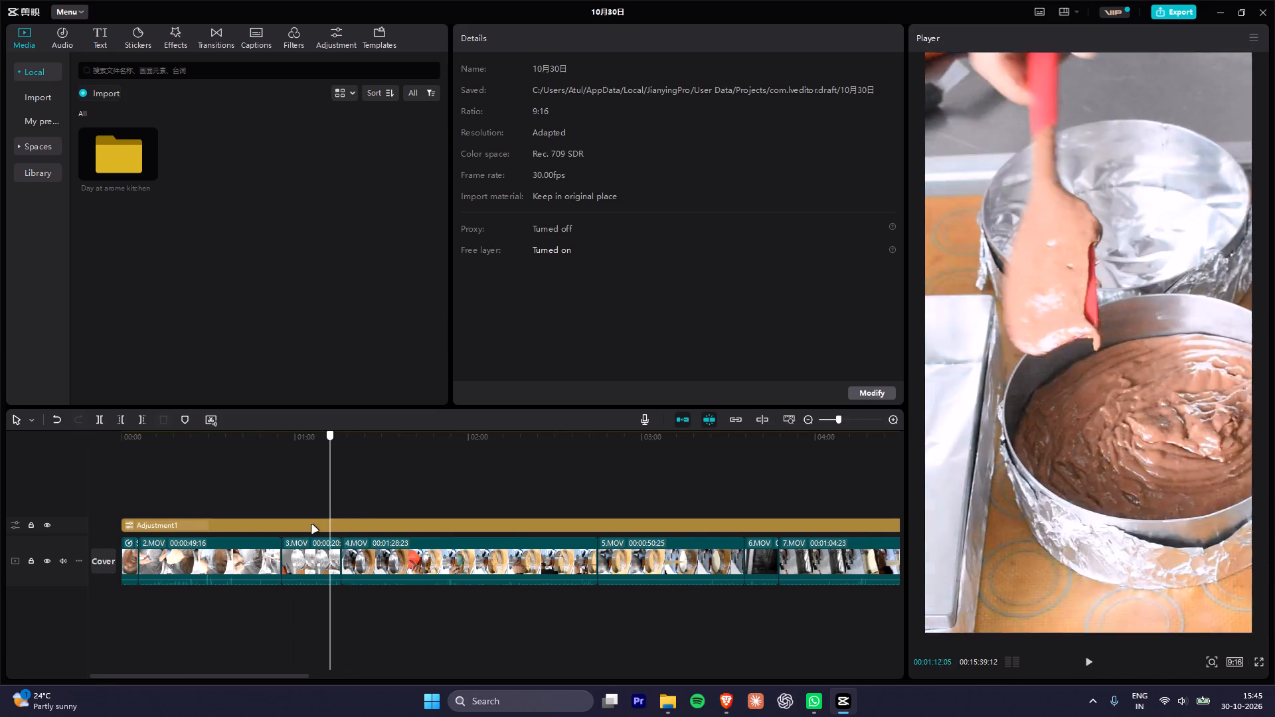
{"action": "left_click_drag", "start_coordinate": [312, 525], "coordinate": [304, 537]}
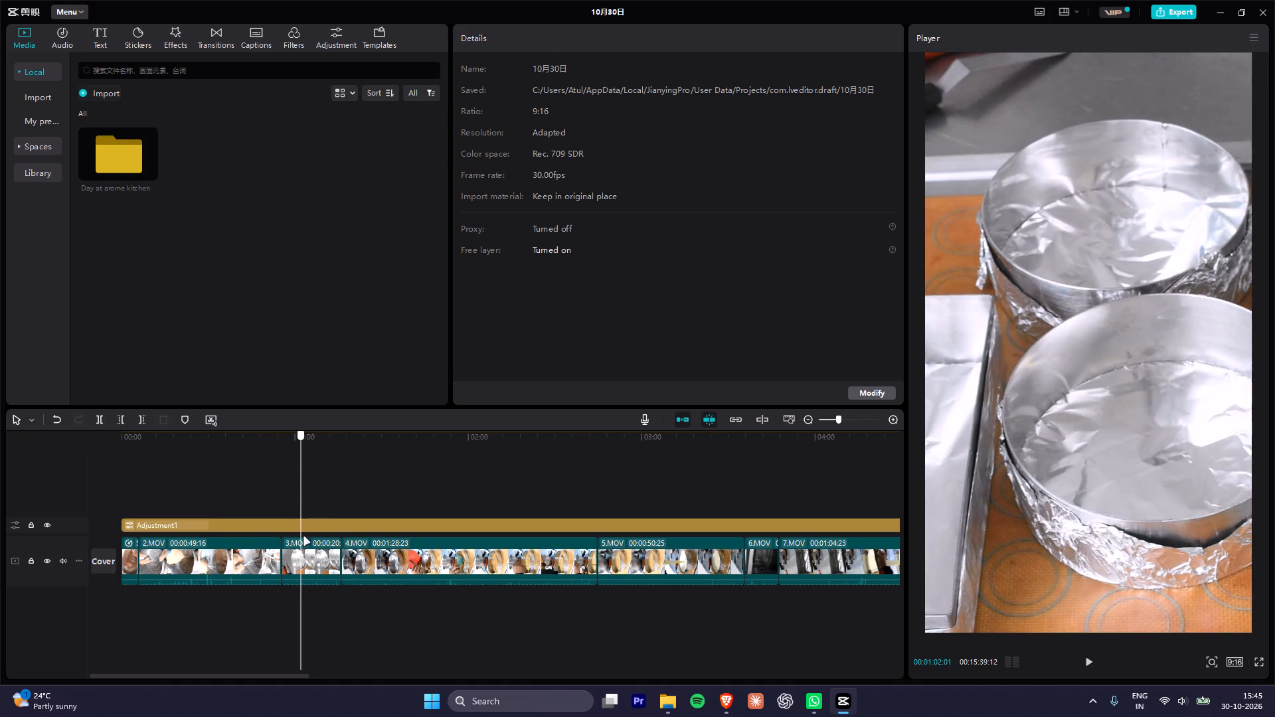
{"action": "left_click_drag", "start_coordinate": [304, 537], "coordinate": [334, 545]}
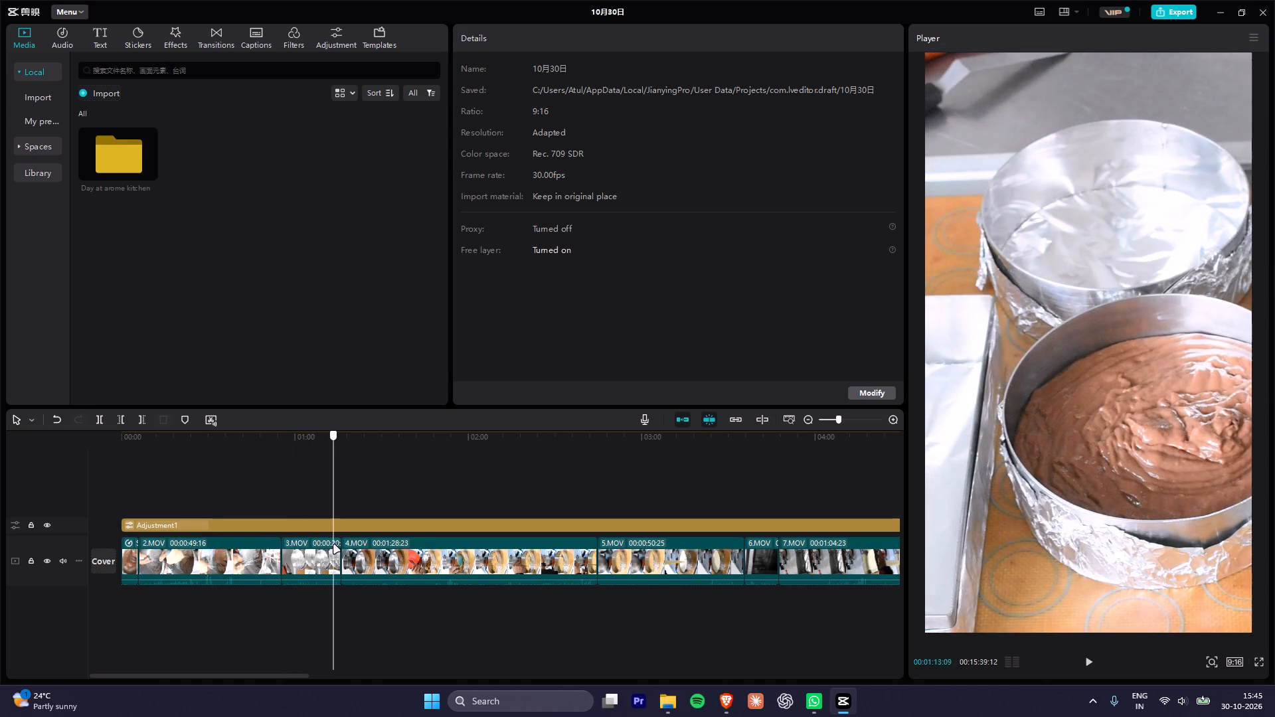
{"action": "left_click_drag", "start_coordinate": [334, 545], "coordinate": [290, 545]}
{"action": "key", "text": "space"}
Split 3.MOV at 00:01:06:11, just before the batter is poured, and delete the roughly 11-second part before the cut.
{"action": "left_click", "coordinate": [320, 561]}
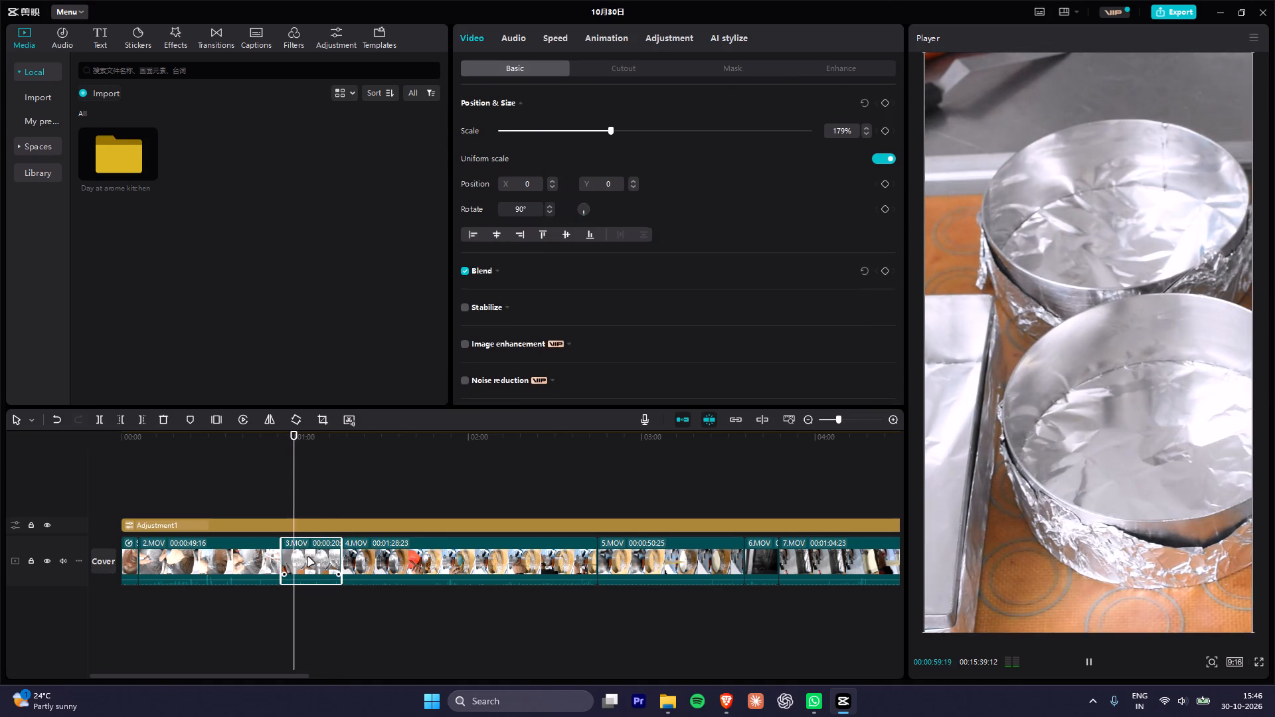
{"action": "scroll", "coordinate": [319, 524], "scroll_direction": "up", "scroll_amount": 14, "text": "alt"}
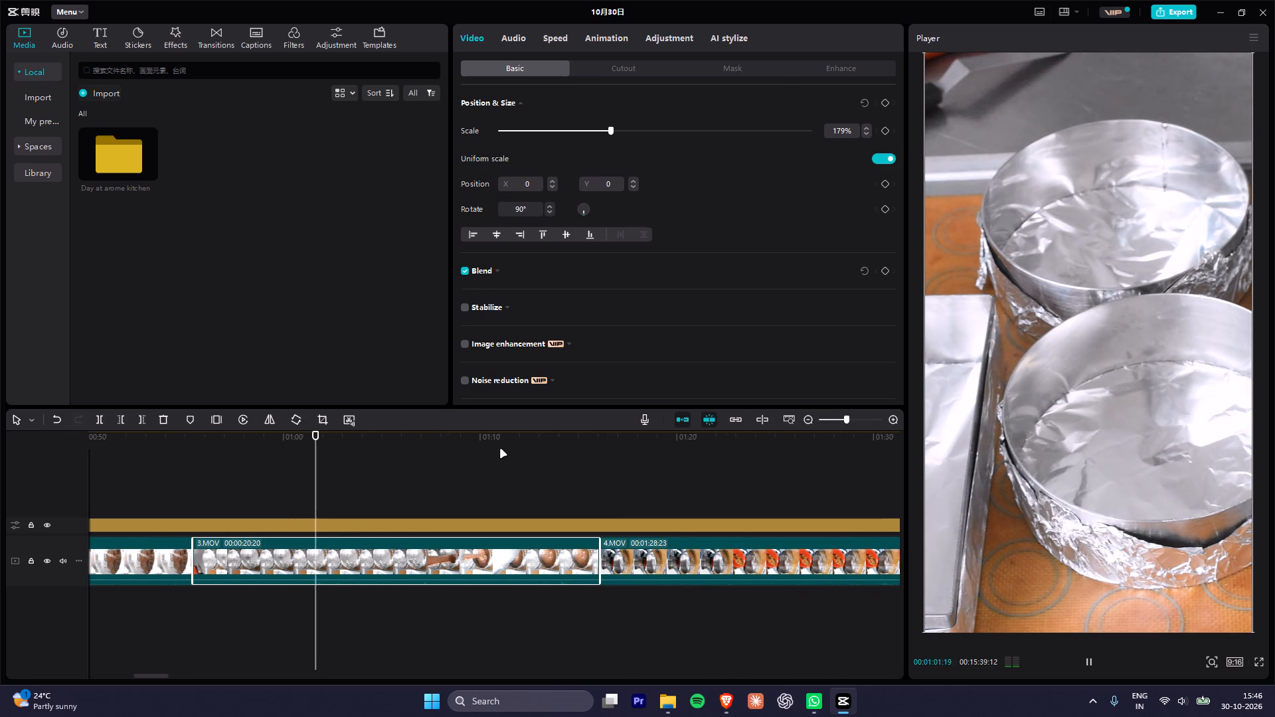
{"action": "left_click_drag", "start_coordinate": [505, 441], "coordinate": [588, 464]}
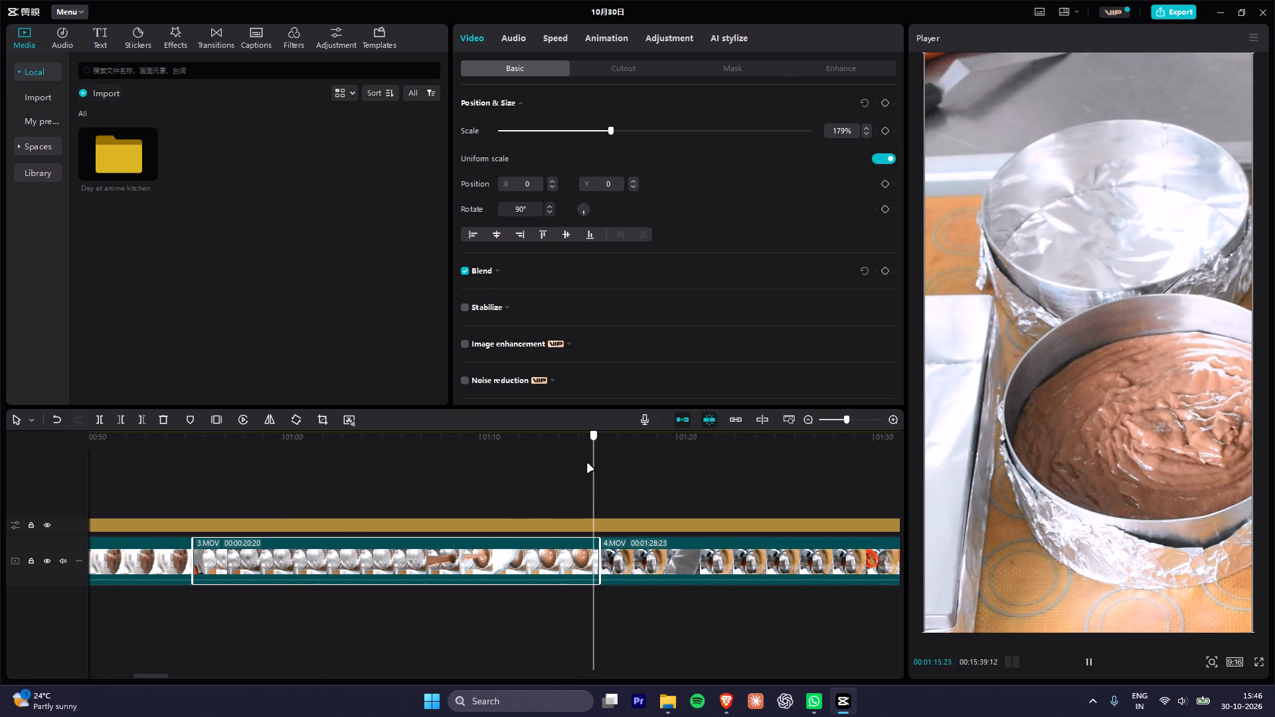
{"action": "left_click_drag", "start_coordinate": [588, 464], "coordinate": [495, 481]}
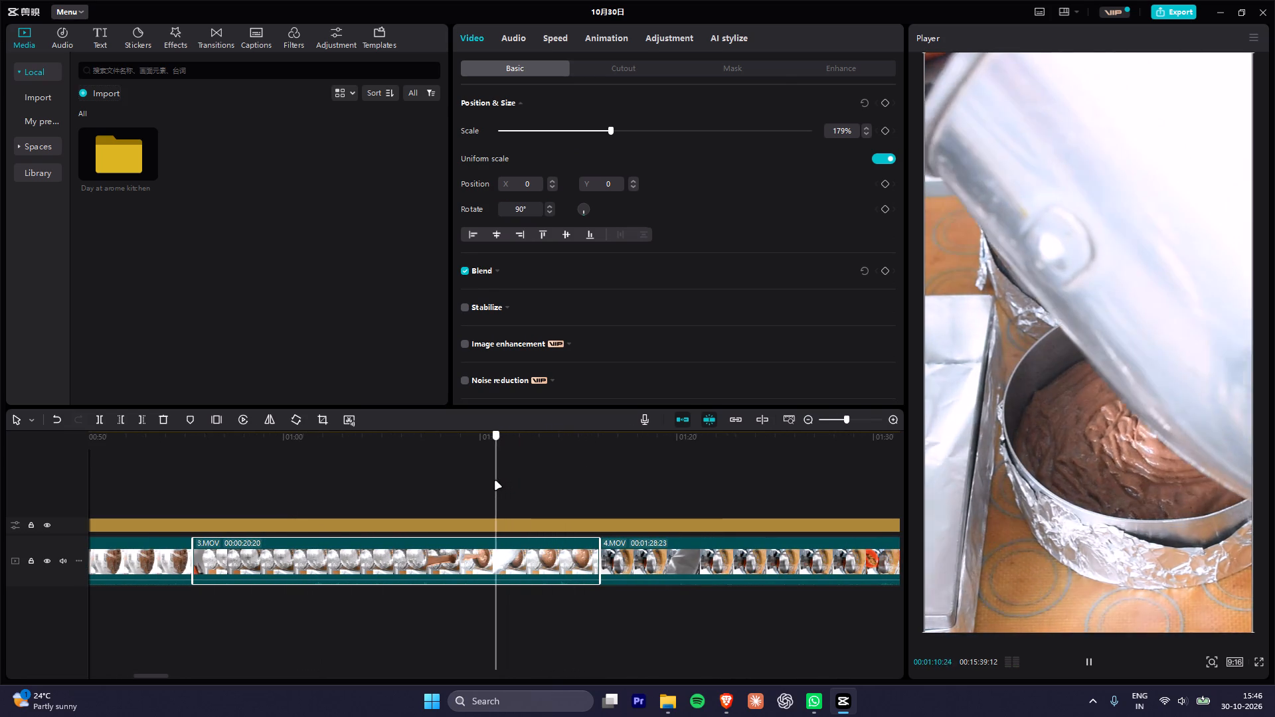
{"action": "left_click_drag", "start_coordinate": [495, 481], "coordinate": [428, 465]}
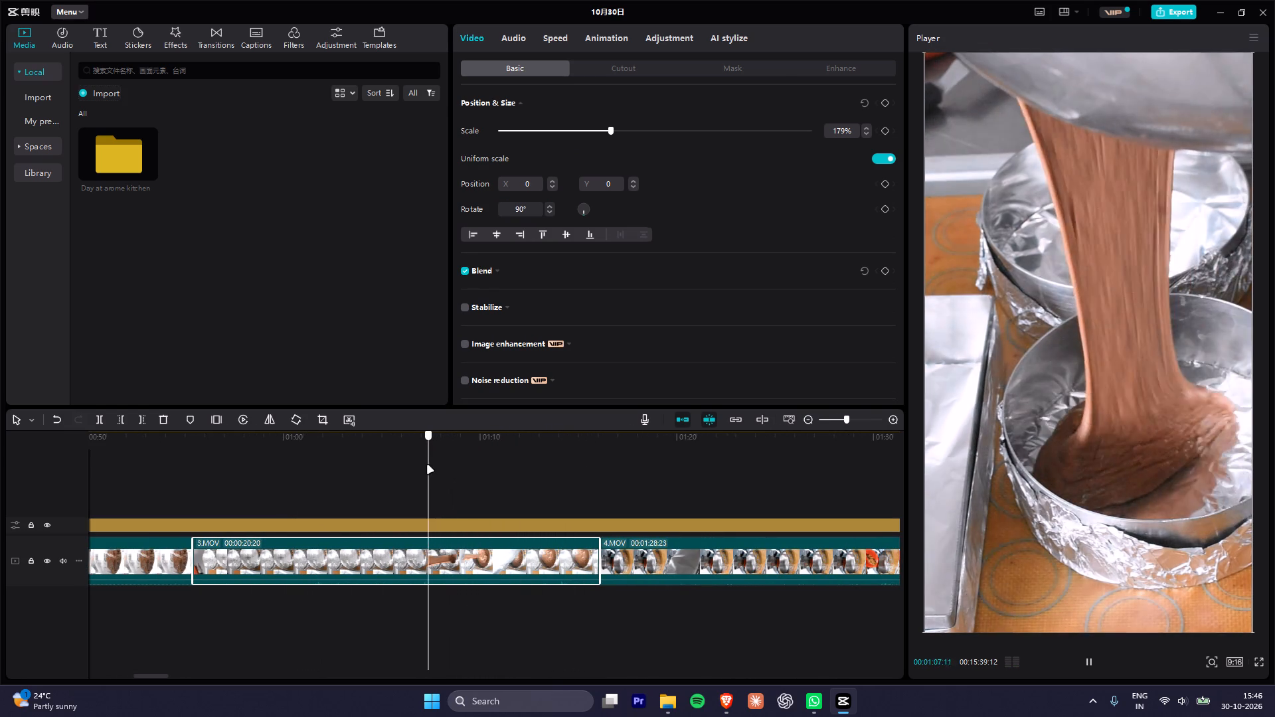
{"action": "left_click_drag", "start_coordinate": [428, 465], "coordinate": [418, 463]}
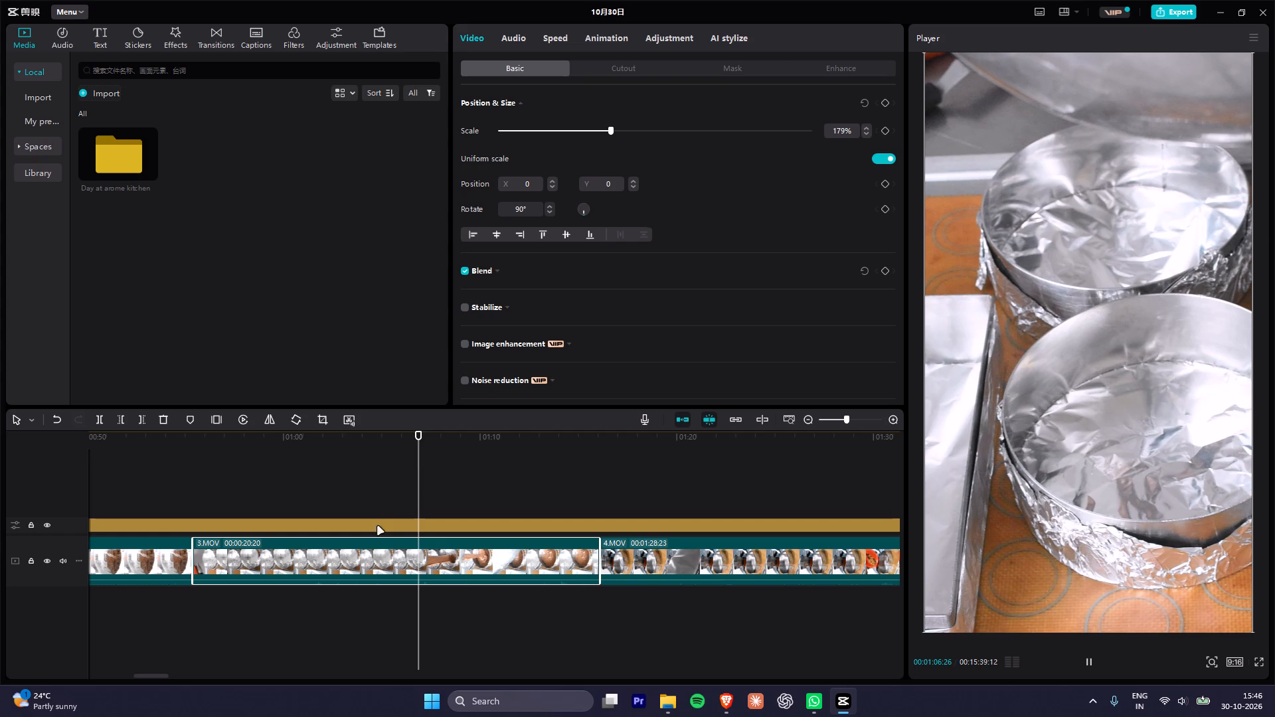
{"action": "left_click", "coordinate": [376, 557]}
{"action": "left_click", "coordinate": [421, 438]}
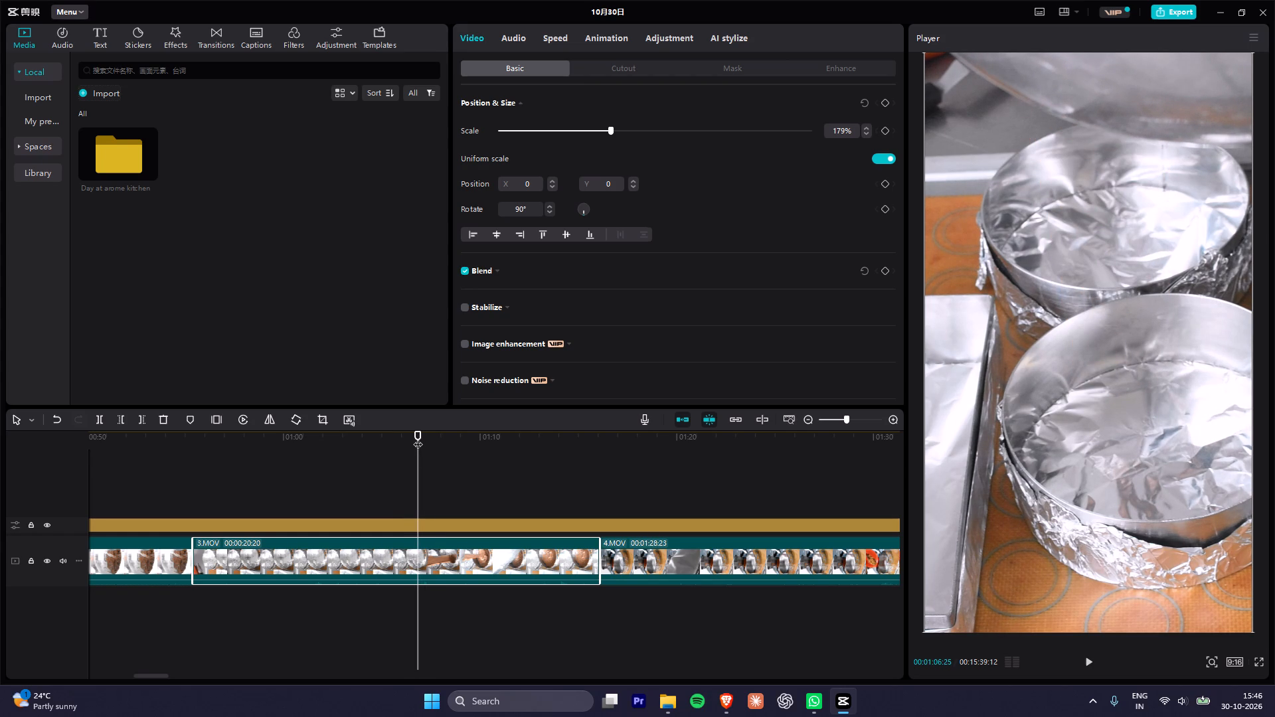
{"action": "left_click", "coordinate": [402, 552]}
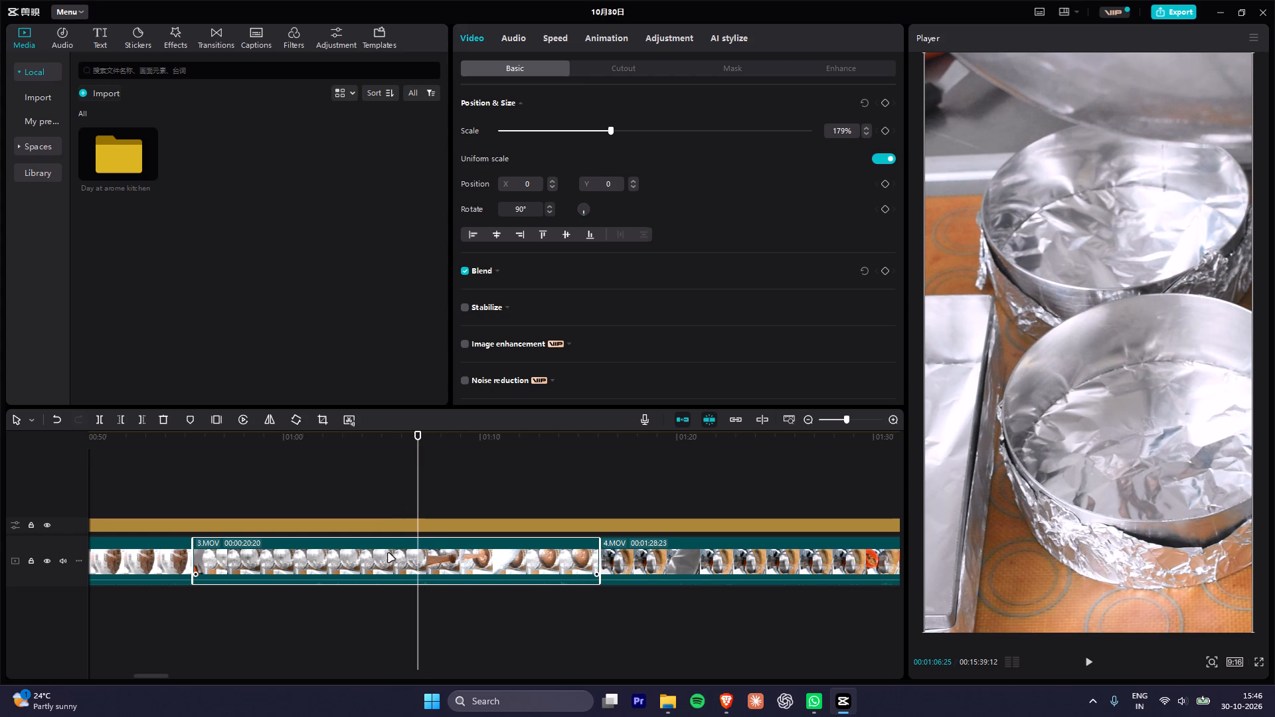
{"action": "left_click", "coordinate": [386, 558]}
{"action": "left_click", "coordinate": [386, 558]}
{"action": "left_click_drag", "start_coordinate": [374, 438], "coordinate": [408, 456]}
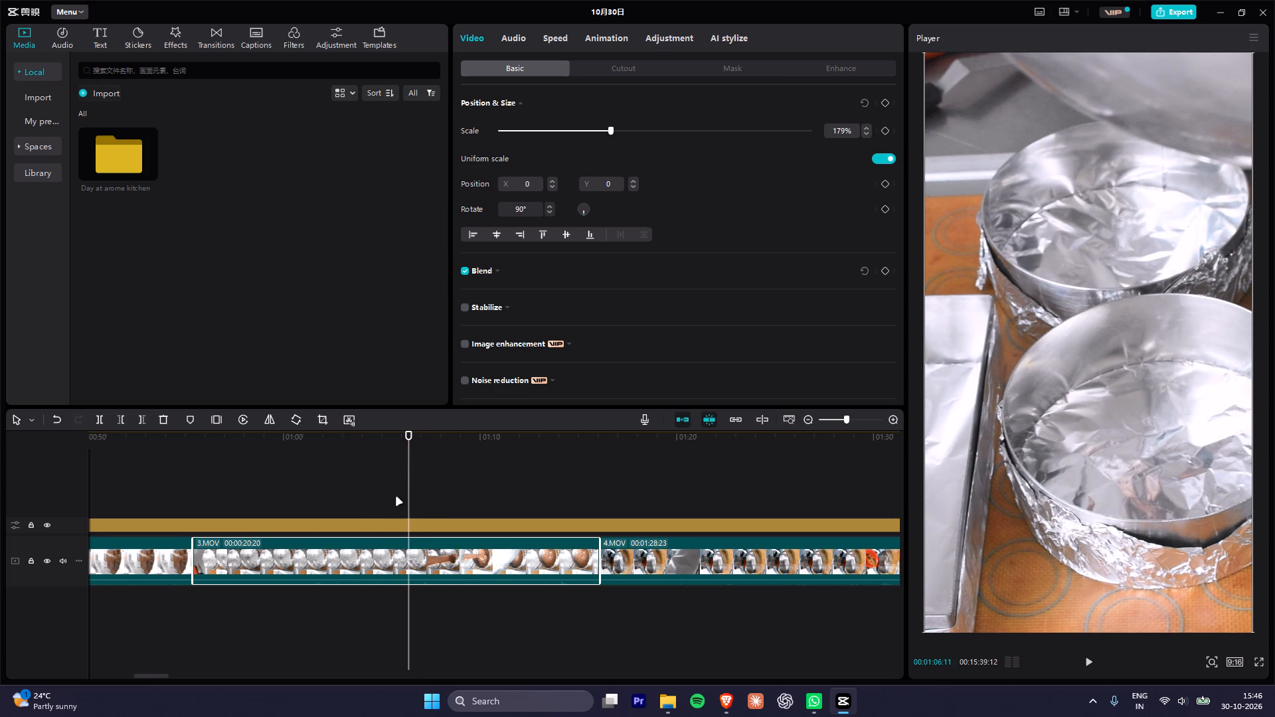
{"action": "left_click", "coordinate": [341, 564]}
{"action": "key", "text": "ctrl+b"}
{"action": "key", "text": "ctrl+b"}
{"action": "left_click", "coordinate": [341, 564]}
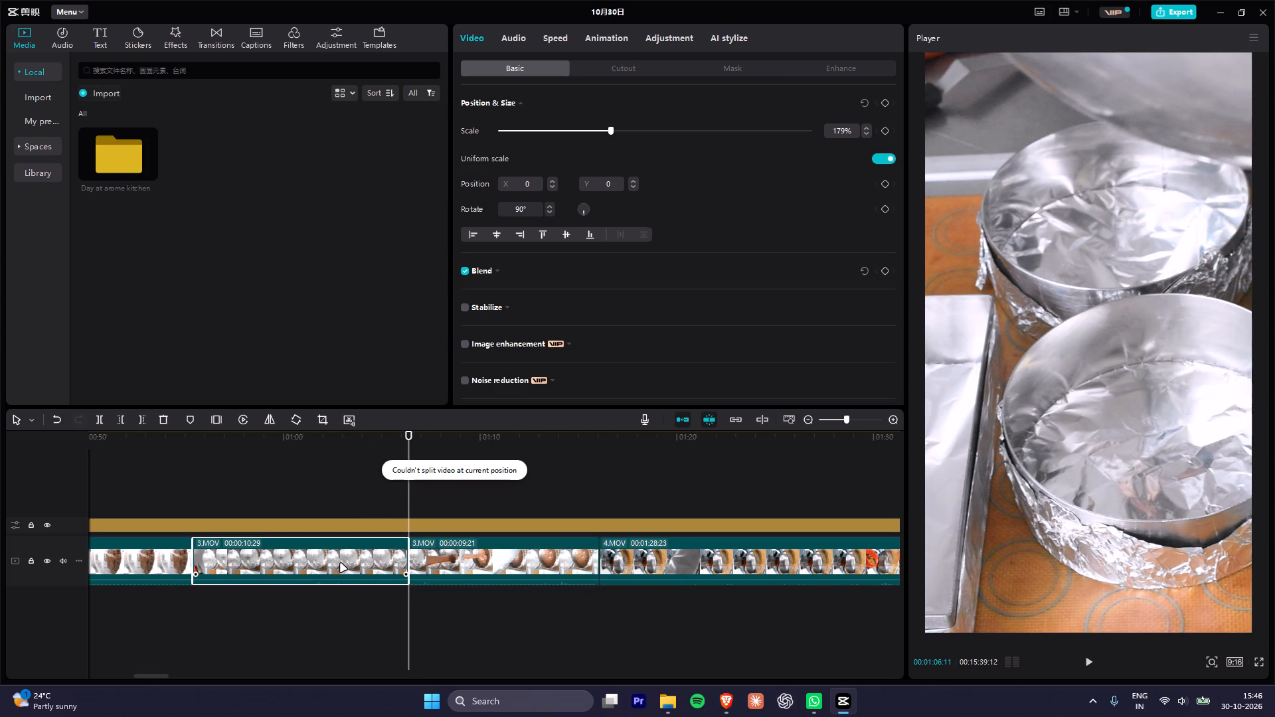
{"action": "key", "text": "Delete"}
Play and skim the edit from 2.MOV through the shortened 3.MOV to the start of 4.MOV to check the cut.
{"action": "left_click", "coordinate": [159, 445]}
{"action": "key", "text": "space"}
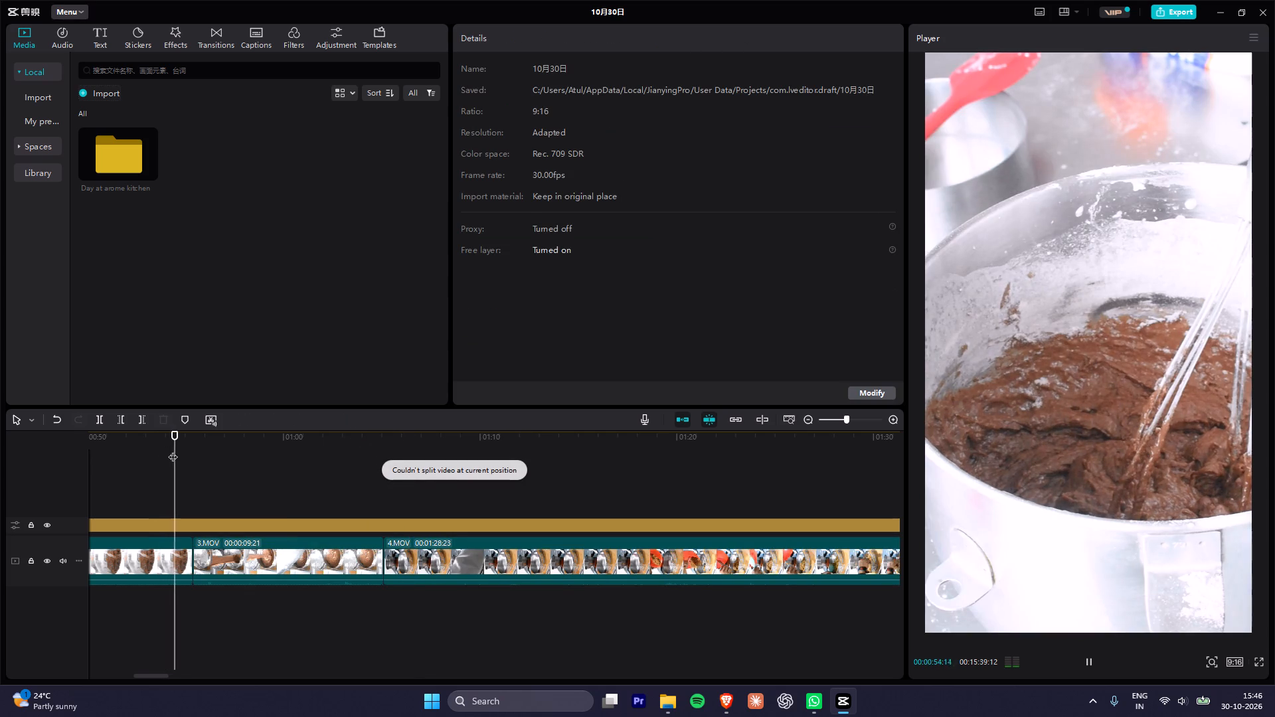
{"action": "left_click_drag", "start_coordinate": [159, 446], "coordinate": [289, 484]}
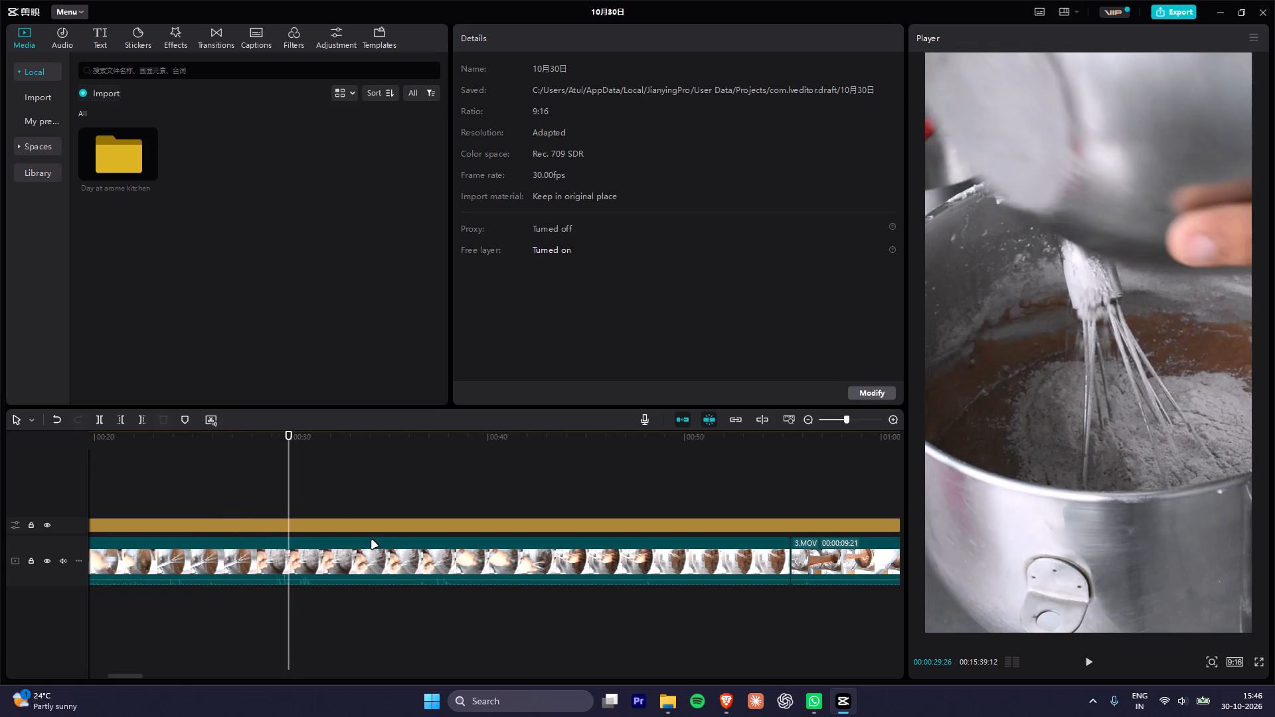
{"action": "scroll", "coordinate": [373, 541], "scroll_direction": "down", "scroll_amount": 13}
{"action": "left_click_drag", "start_coordinate": [170, 438], "coordinate": [161, 438]}
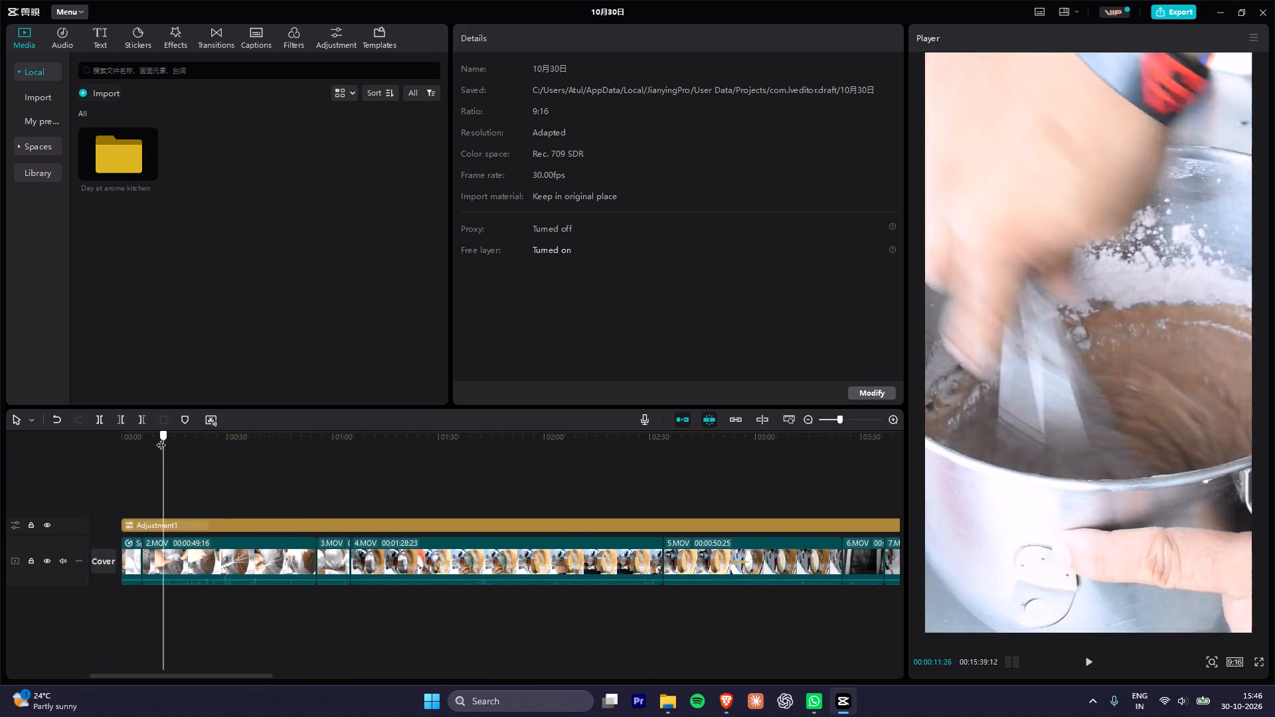
{"action": "left_click_drag", "start_coordinate": [161, 438], "coordinate": [181, 457]}
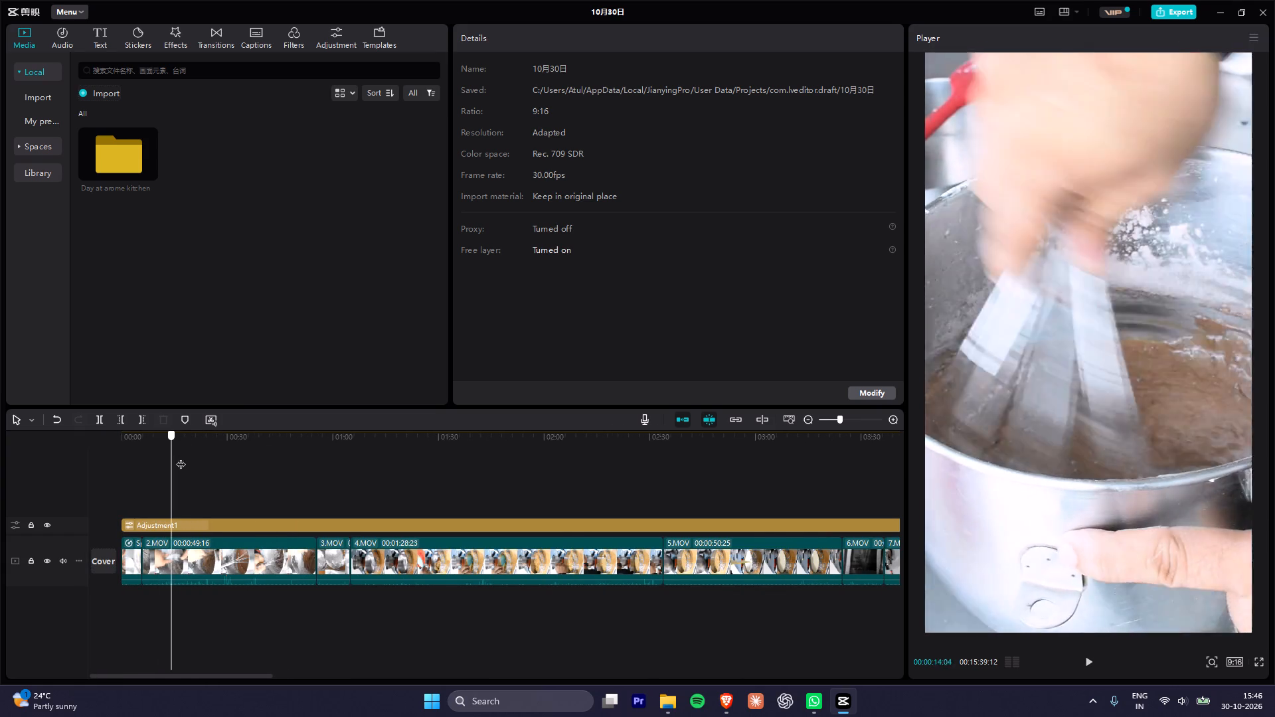
{"action": "left_click_drag", "start_coordinate": [181, 457], "coordinate": [276, 485]}
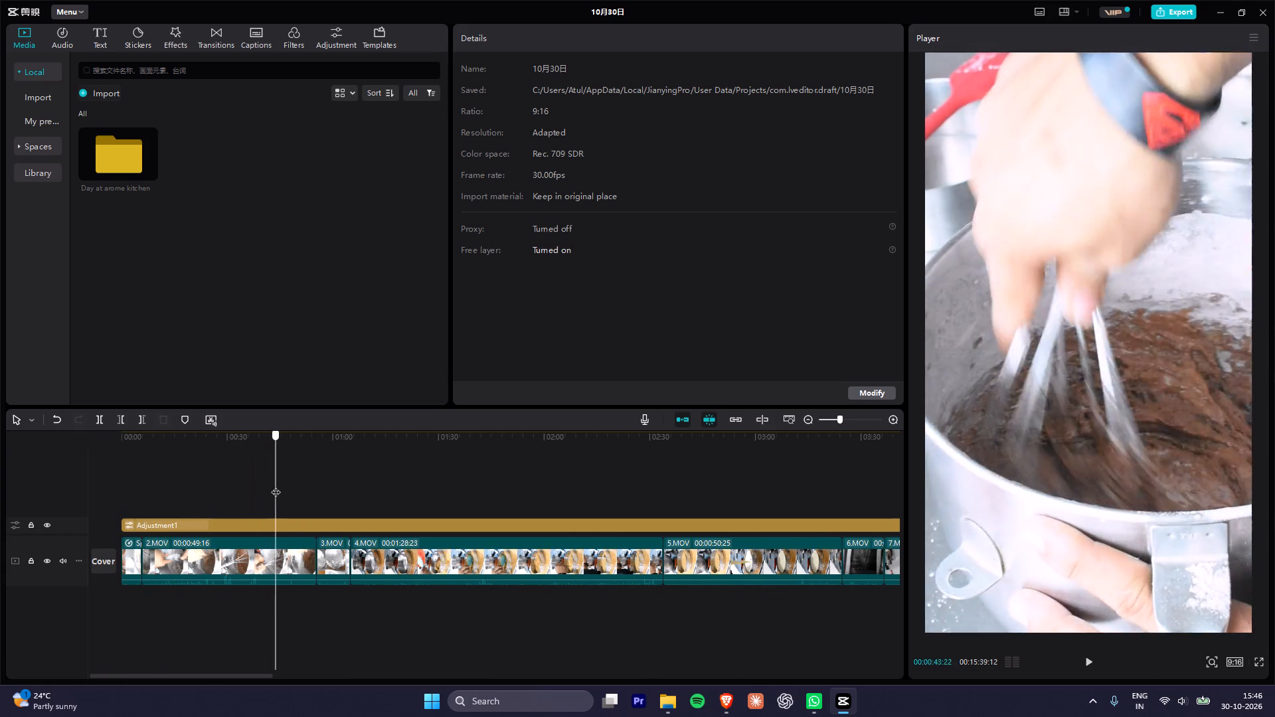
{"action": "left_click_drag", "start_coordinate": [276, 485], "coordinate": [317, 530]}
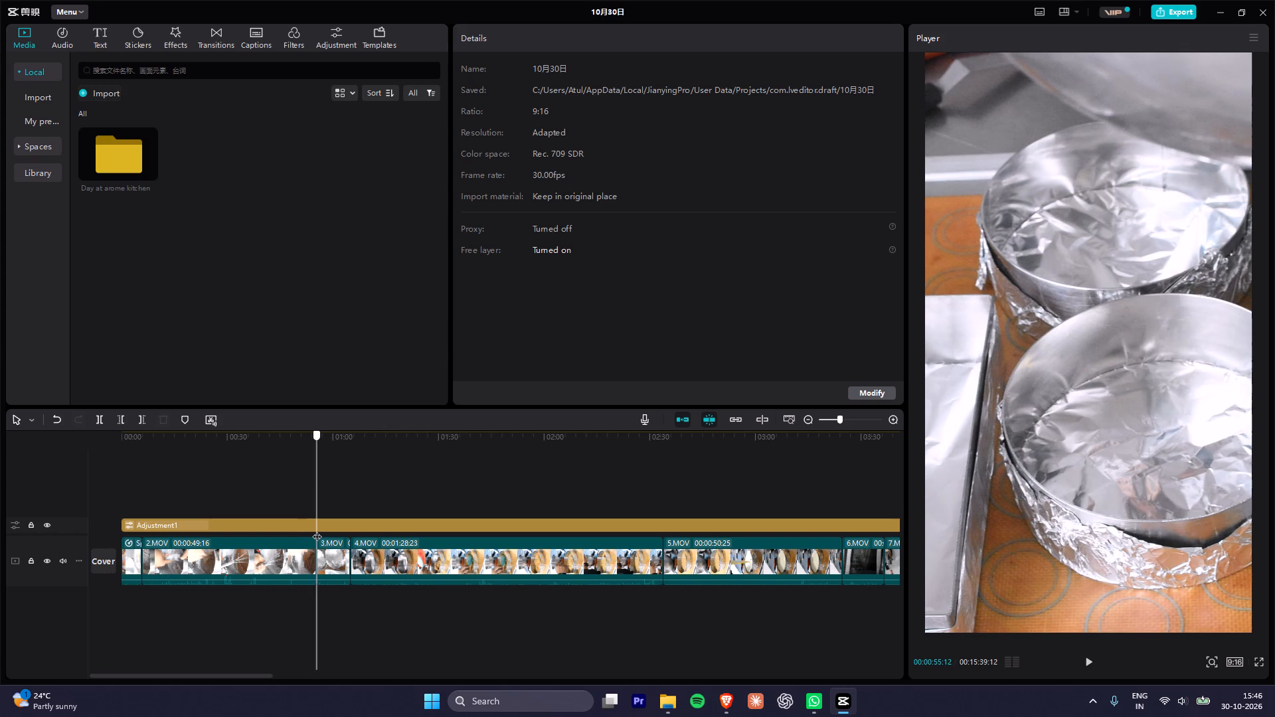
{"action": "left_click_drag", "start_coordinate": [317, 530], "coordinate": [339, 554]}
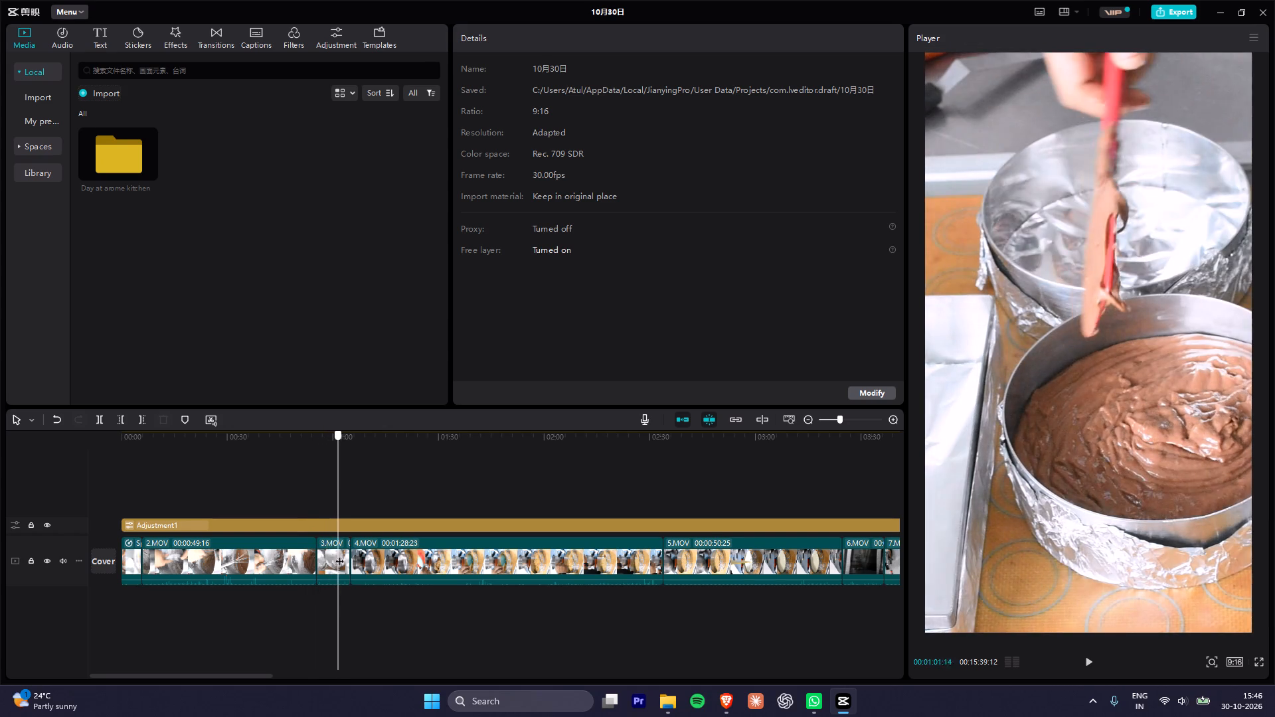
{"action": "left_click_drag", "start_coordinate": [339, 554], "coordinate": [329, 577]}
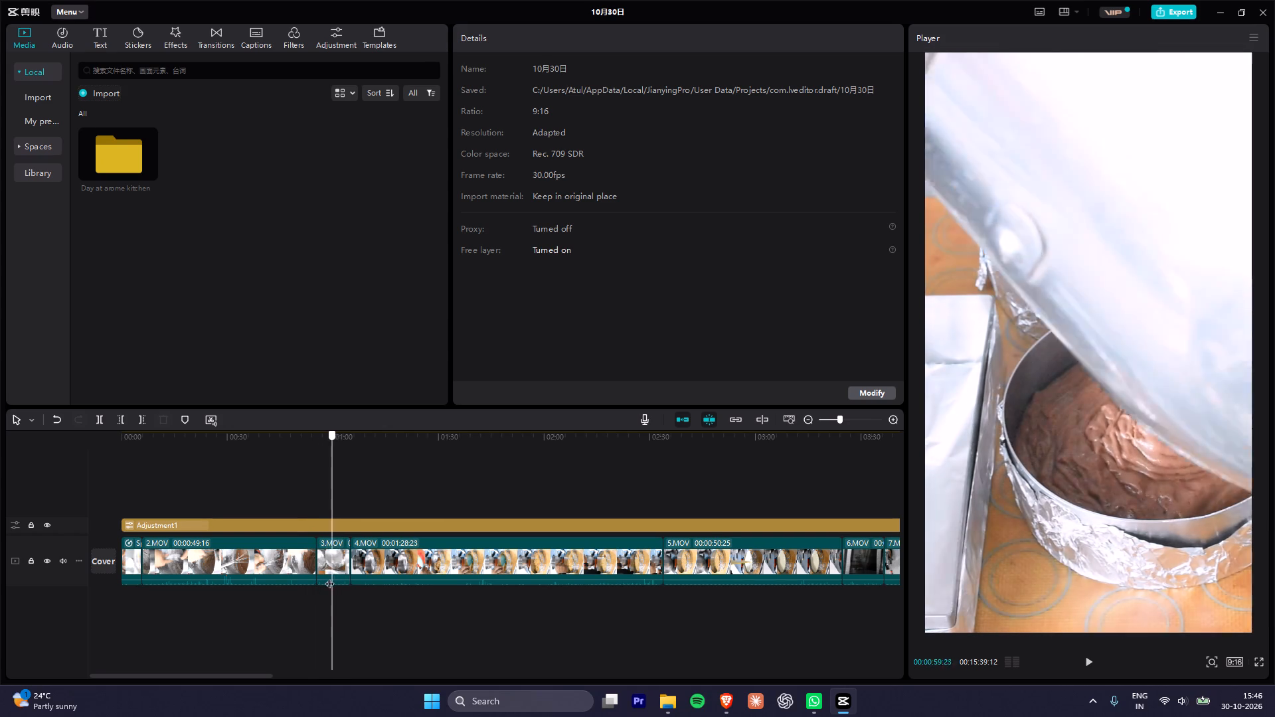
{"action": "left_click_drag", "start_coordinate": [329, 577], "coordinate": [349, 592]}
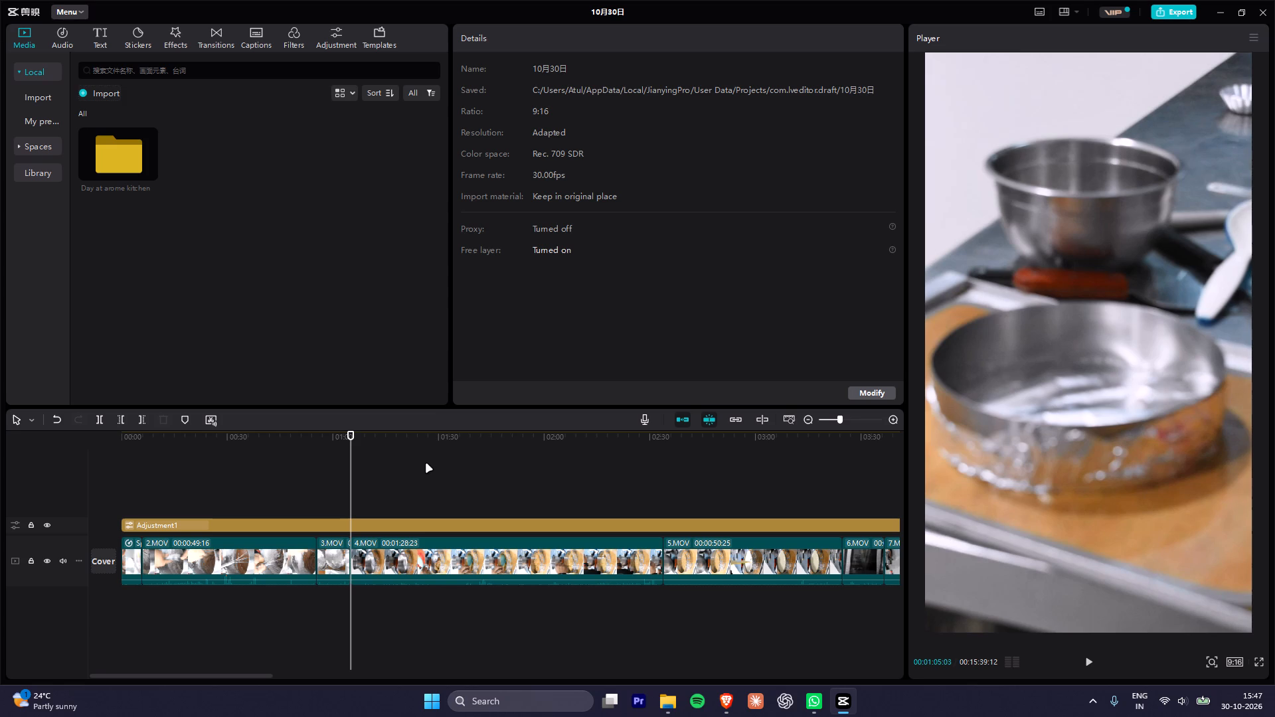
Skim back and forth through 4.MOV to examine when the crumbs are tipped into the foil-lined ring and pressed down.
{"action": "left_click_drag", "start_coordinate": [371, 436], "coordinate": [412, 436]}
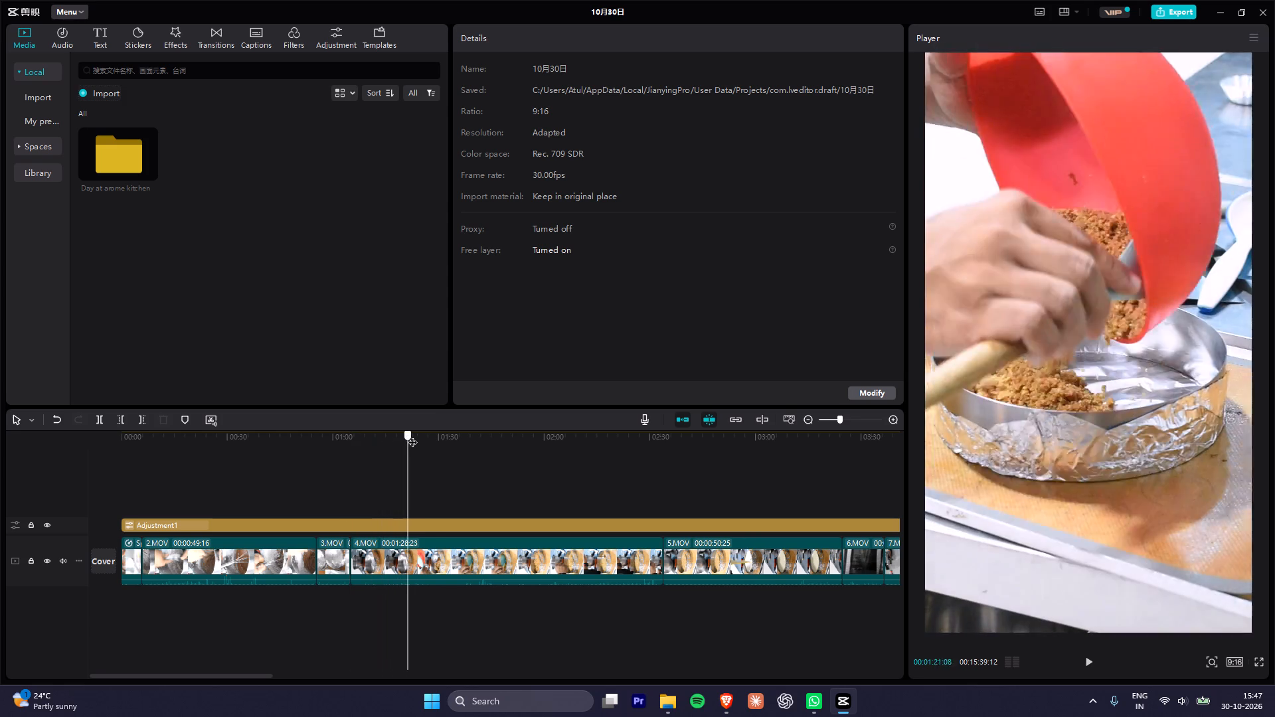
{"action": "left_click_drag", "start_coordinate": [412, 436], "coordinate": [456, 454]}
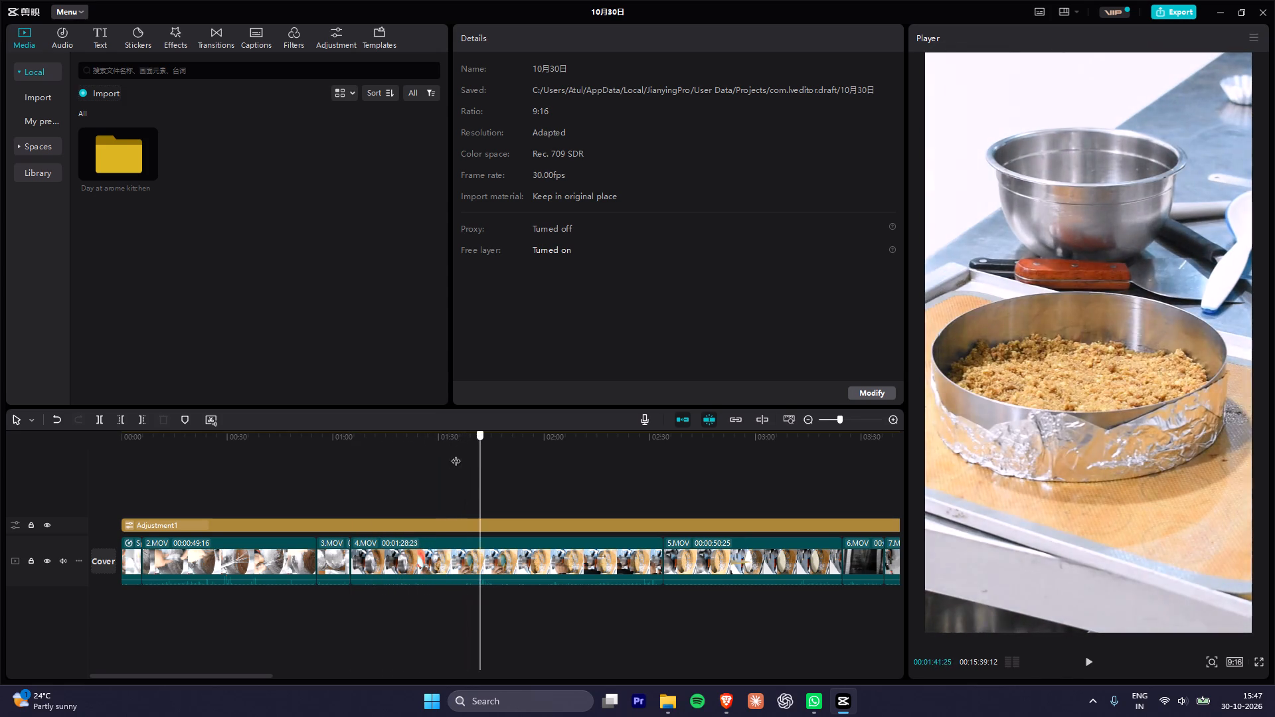
{"action": "left_click_drag", "start_coordinate": [456, 454], "coordinate": [367, 462]}
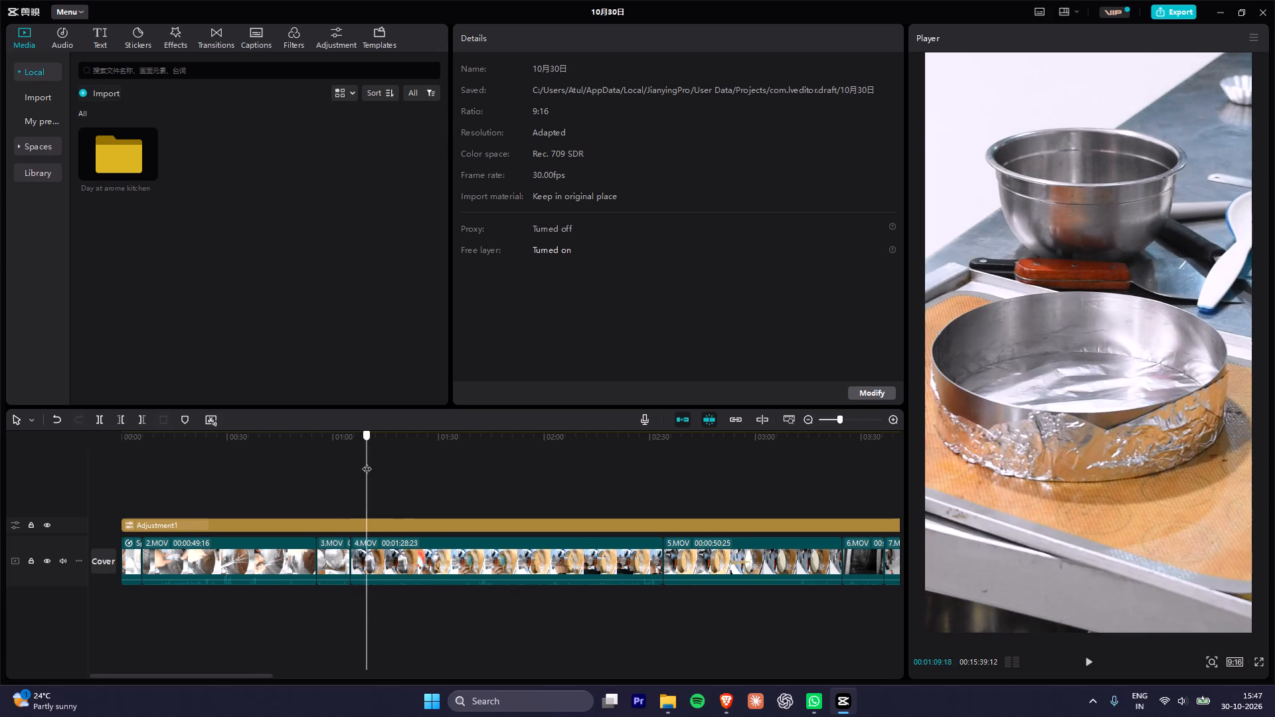
{"action": "left_click_drag", "start_coordinate": [367, 462], "coordinate": [401, 463]}
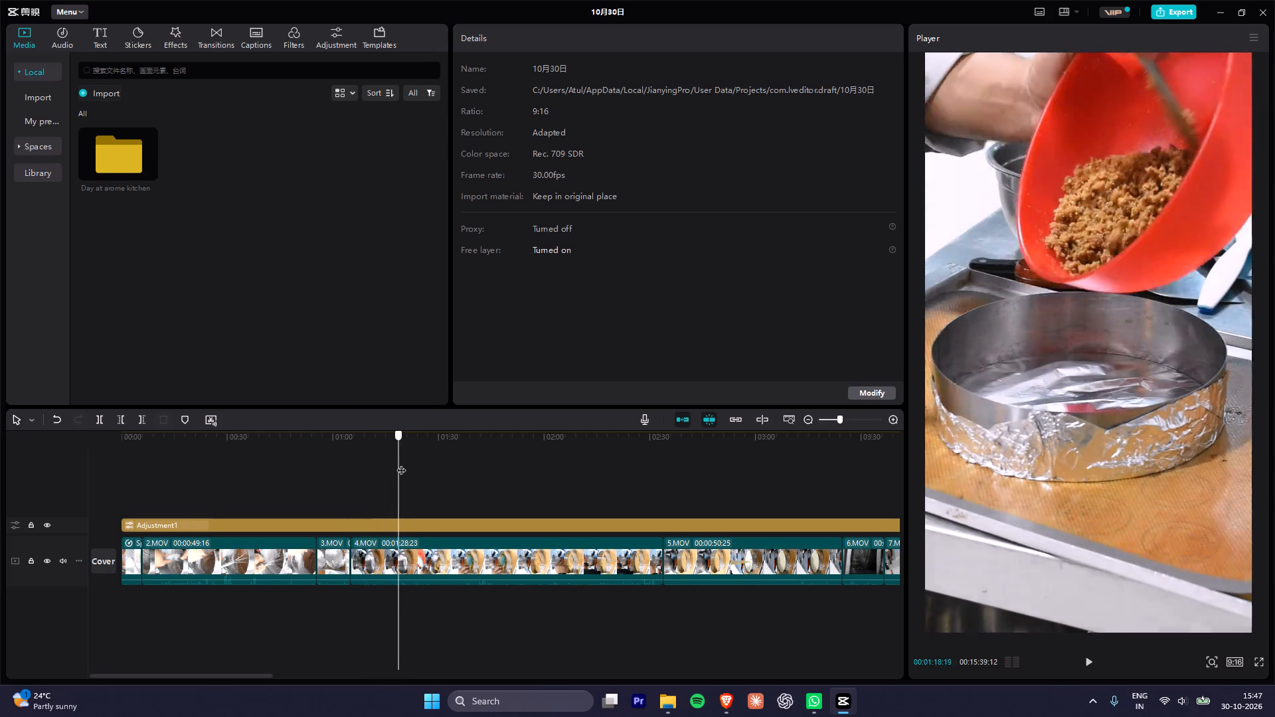
{"action": "left_click_drag", "start_coordinate": [401, 463], "coordinate": [400, 467]}
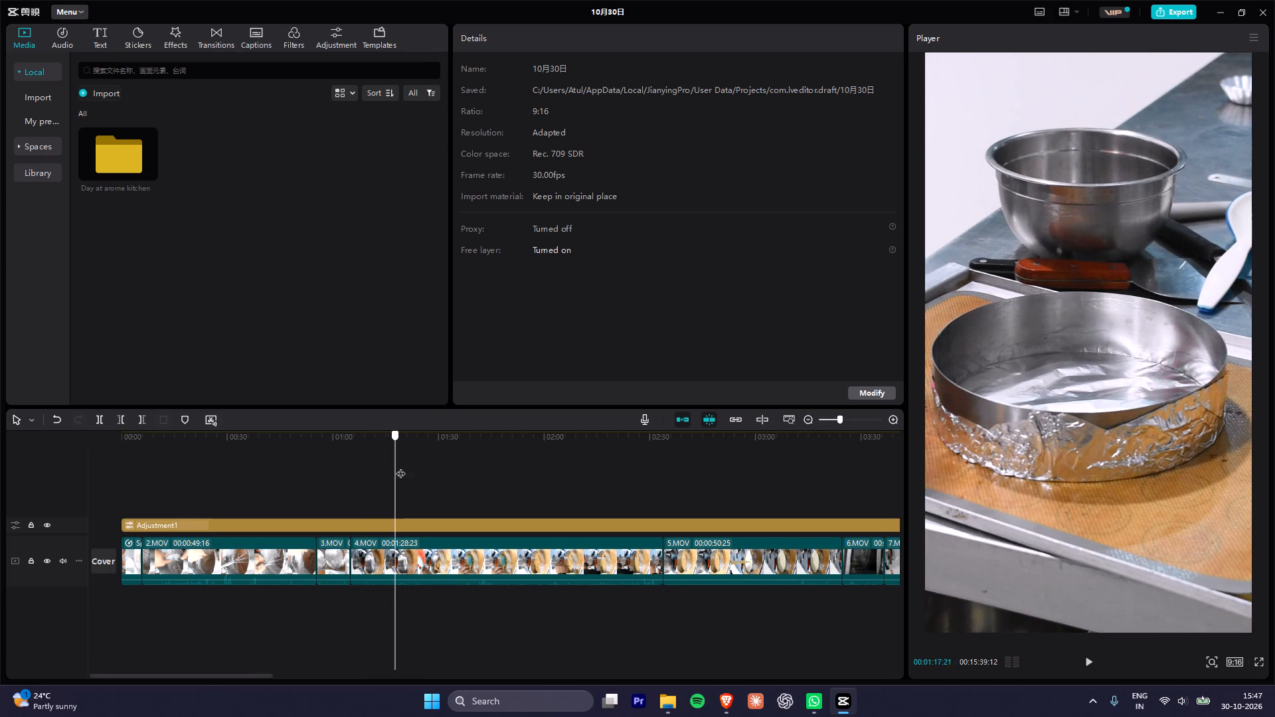
{"action": "left_click_drag", "start_coordinate": [400, 467], "coordinate": [456, 478]}
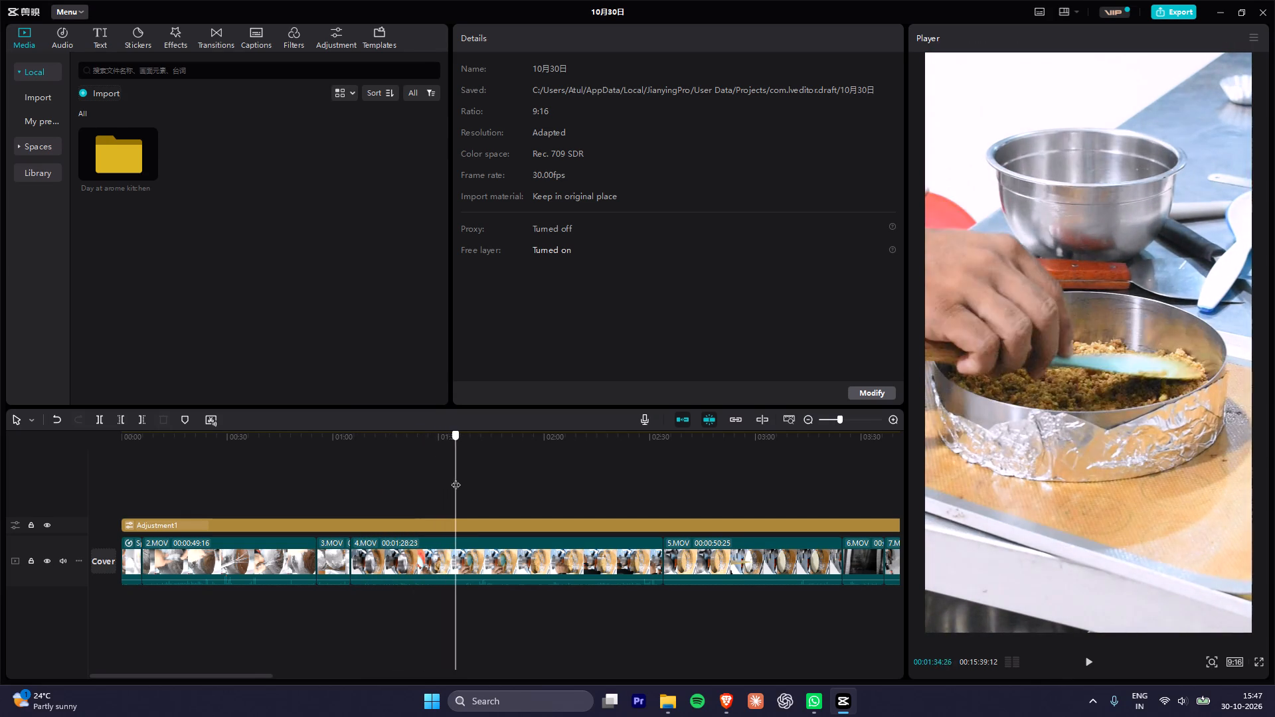
{"action": "left_click_drag", "start_coordinate": [456, 478], "coordinate": [483, 490]}
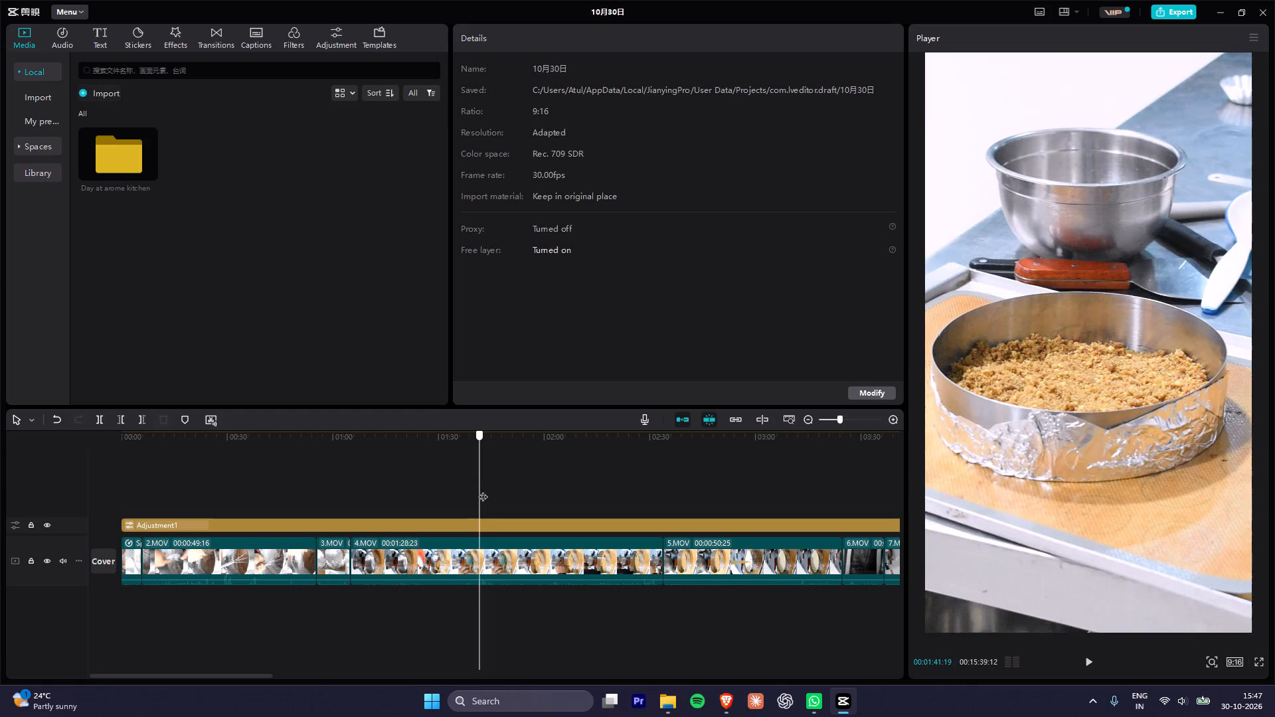
{"action": "left_click_drag", "start_coordinate": [483, 490], "coordinate": [507, 499]}
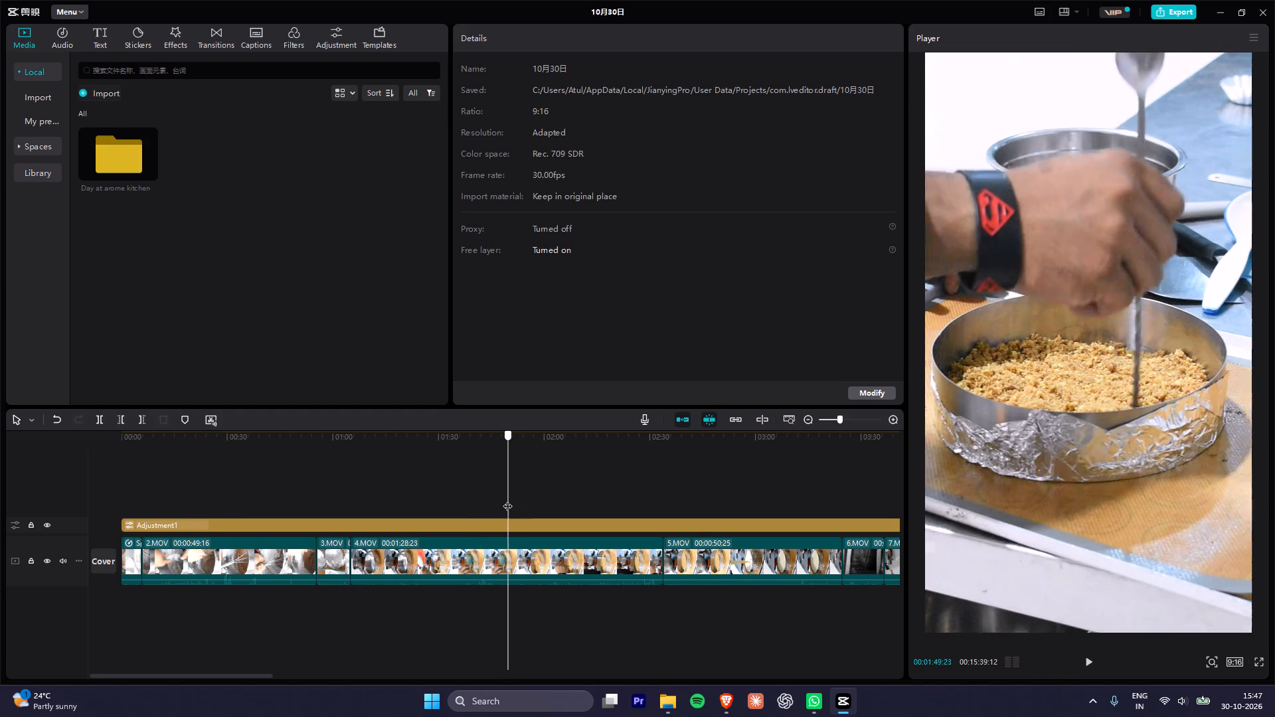
{"action": "left_click_drag", "start_coordinate": [507, 499], "coordinate": [521, 501]}
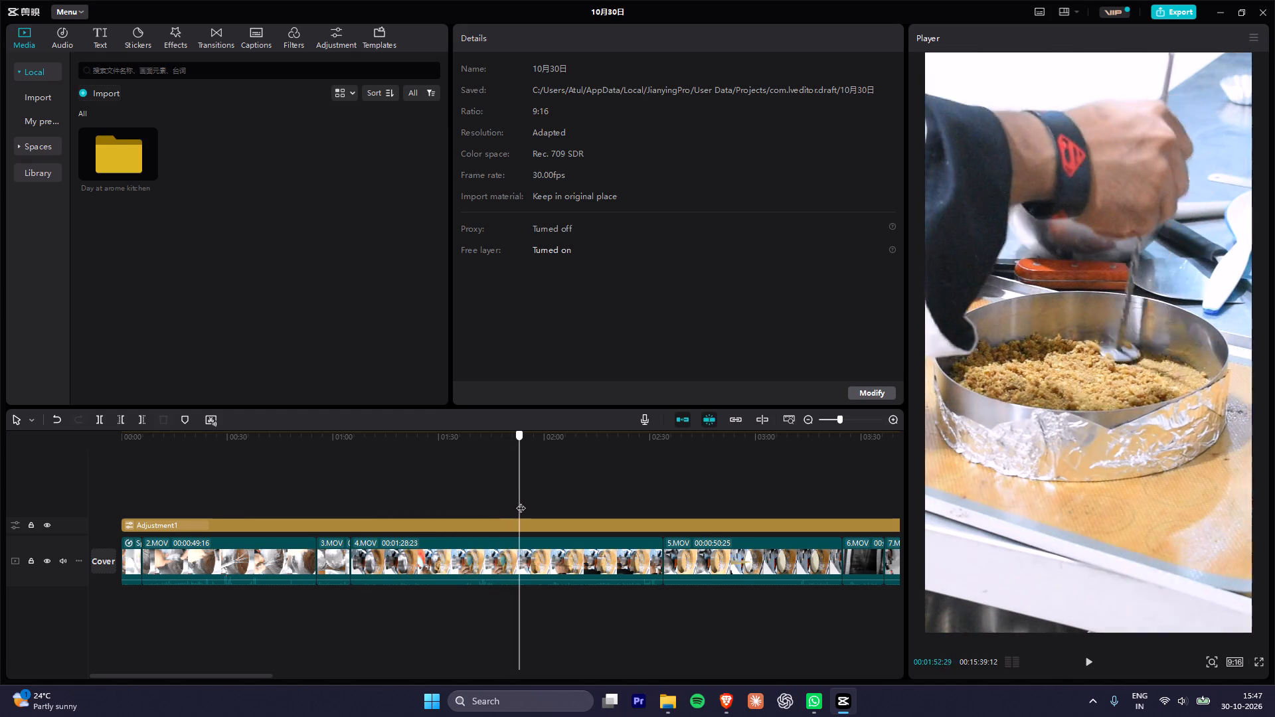
{"action": "left_click_drag", "start_coordinate": [521, 501], "coordinate": [524, 502]}
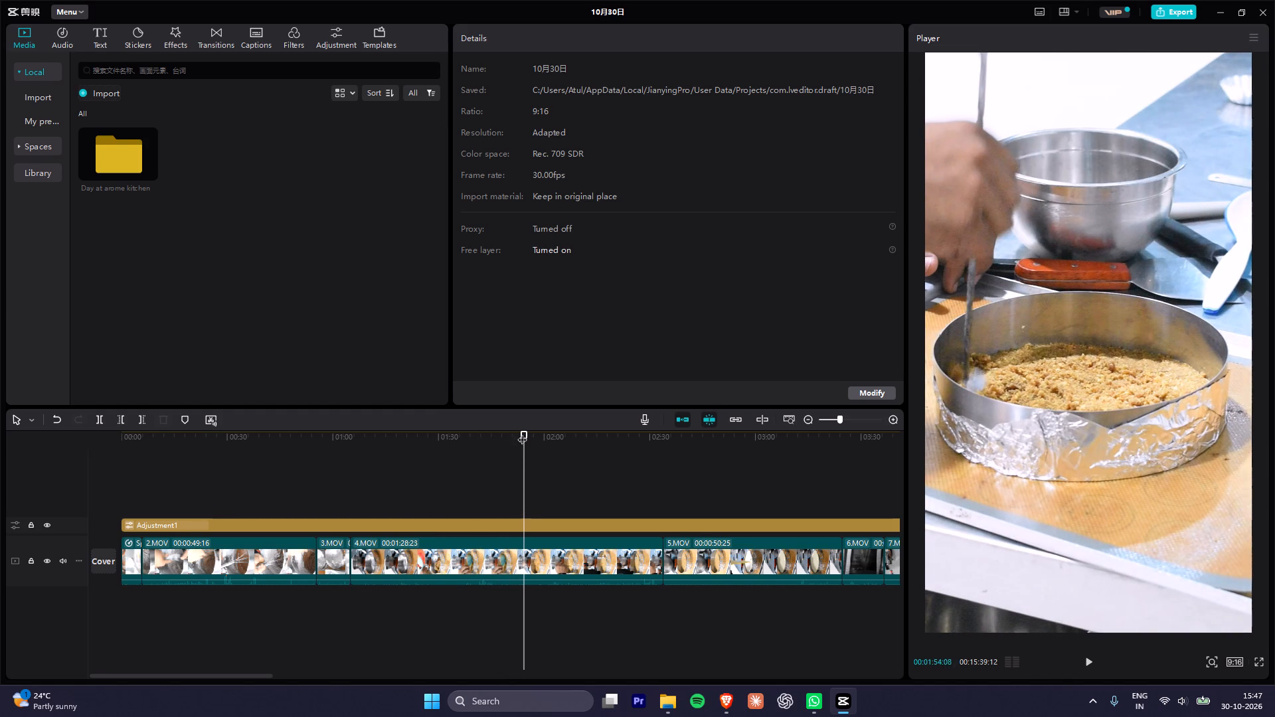
{"action": "left_click_drag", "start_coordinate": [522, 433], "coordinate": [535, 447]}
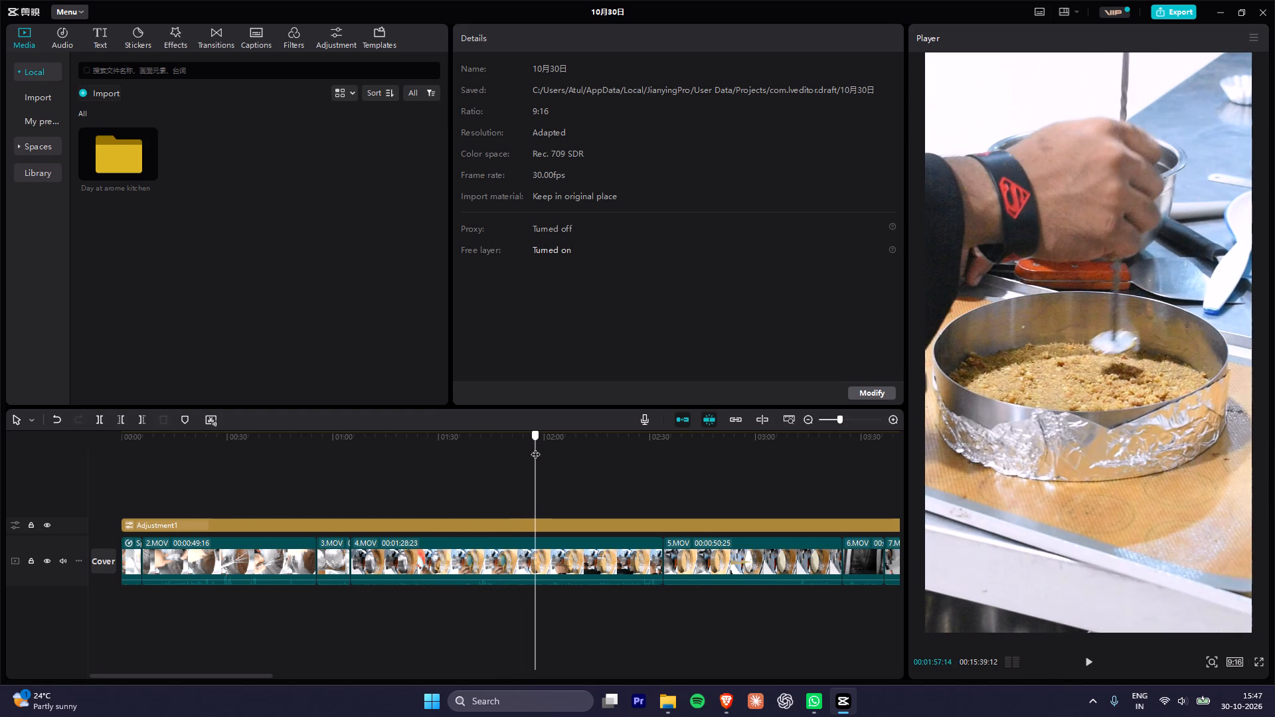
{"action": "left_click_drag", "start_coordinate": [535, 447], "coordinate": [511, 451]}
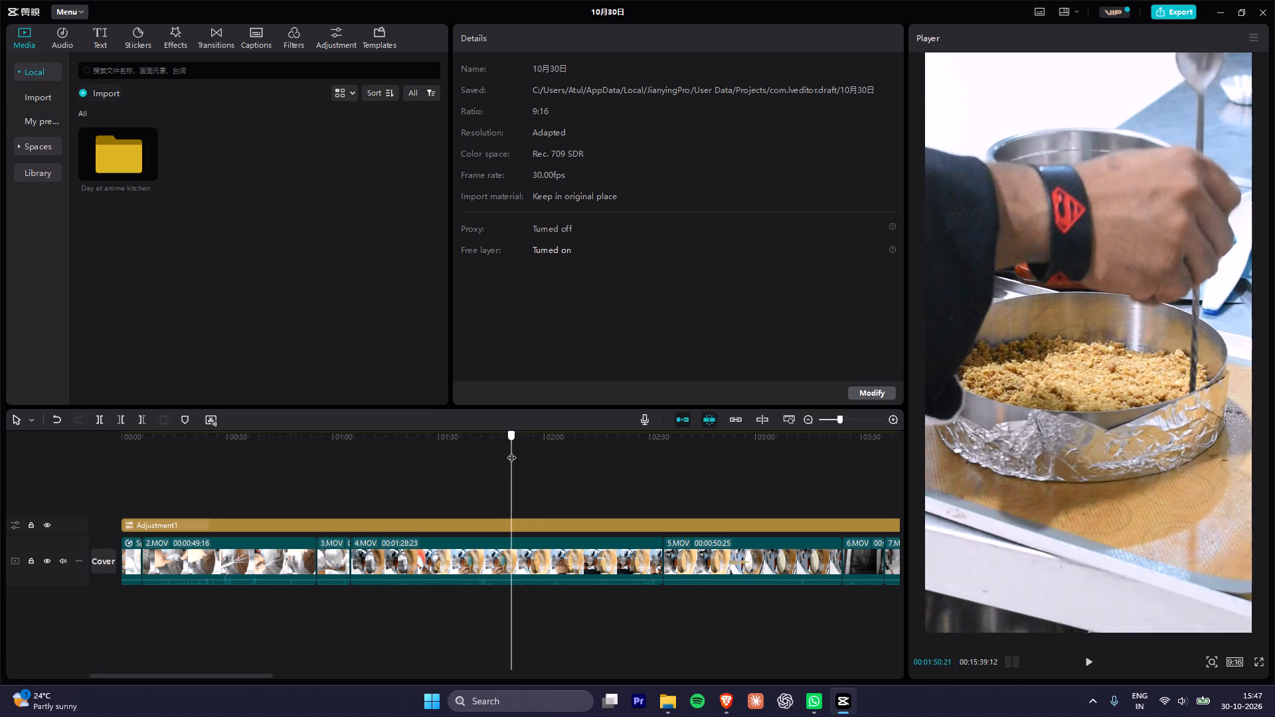
Split 4.MOV at 00:01:49:17, as the crumbs start being pressed down, and delete the part before the cut.
{"action": "left_click_drag", "start_coordinate": [511, 451], "coordinate": [507, 451]}
{"action": "left_click", "coordinate": [535, 554]}
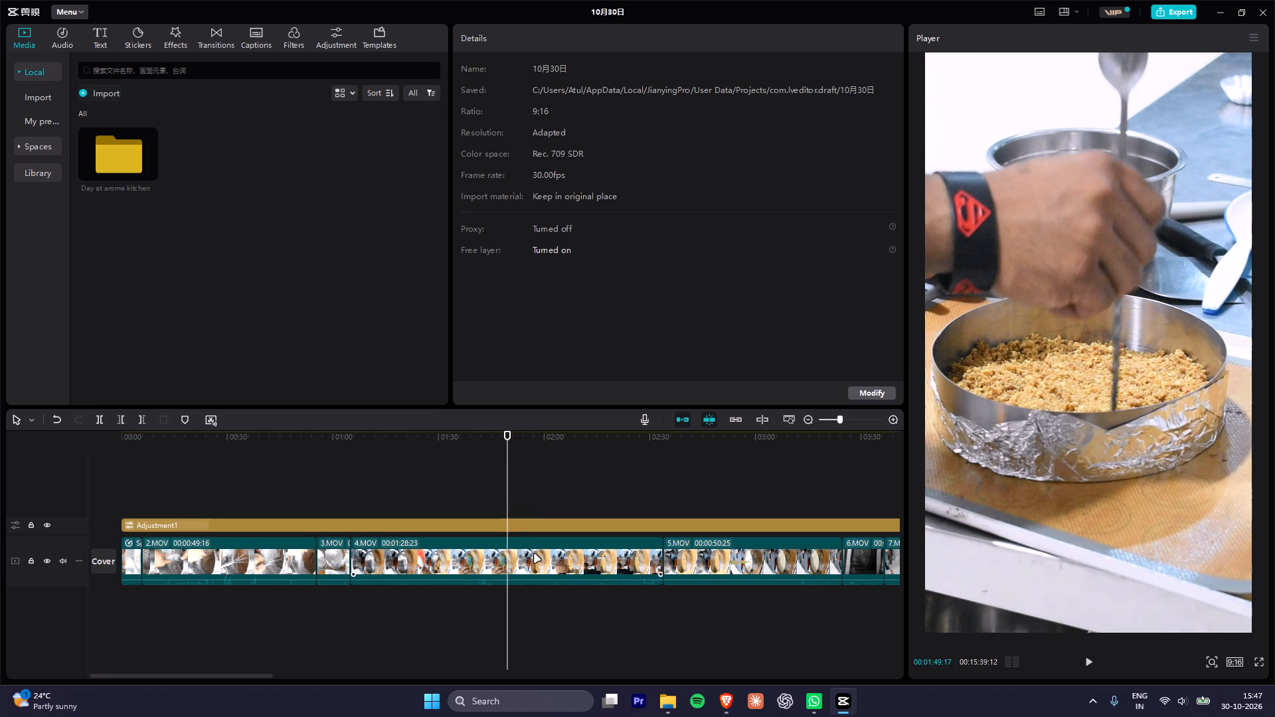
{"action": "key", "text": "ctrl+b"}
{"action": "left_click", "coordinate": [452, 550]}
{"action": "key", "text": "Delete"}
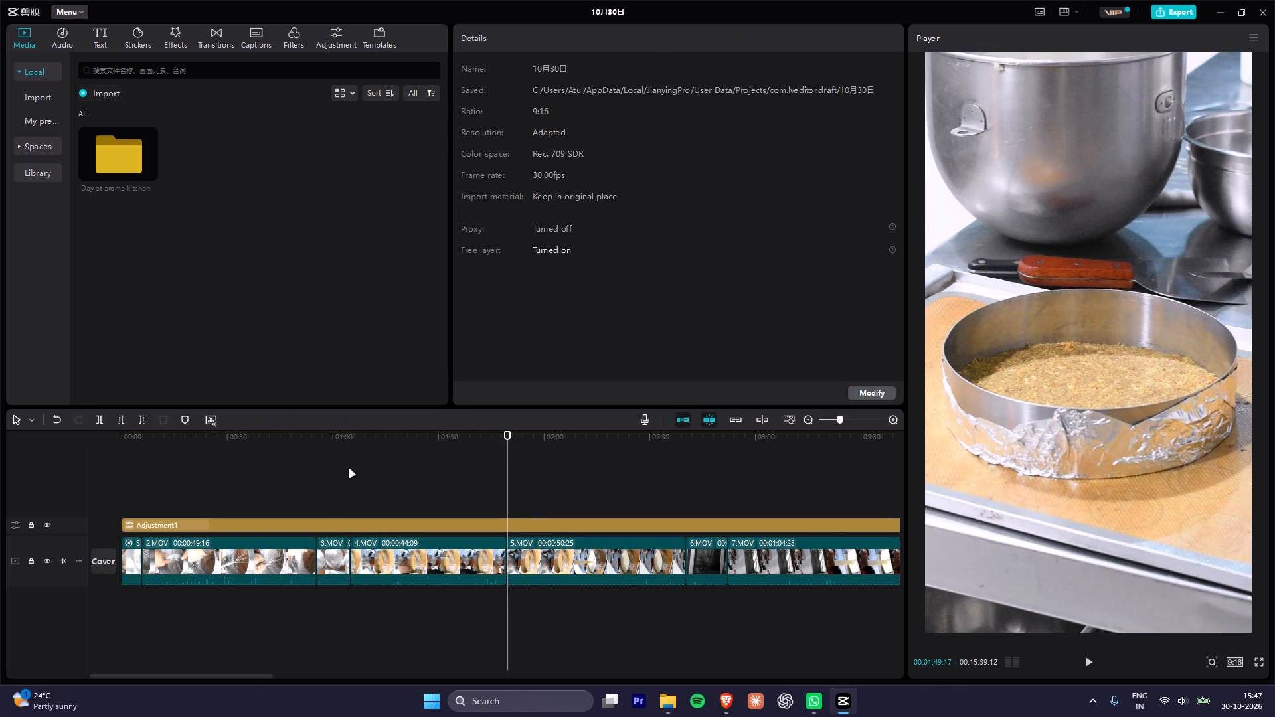
Split 2.MOV at 00:00:31:20, while the flour is being whisked in, and delete the roughly 26-second part before the cut.
{"action": "left_click_drag", "start_coordinate": [328, 441], "coordinate": [296, 450]}
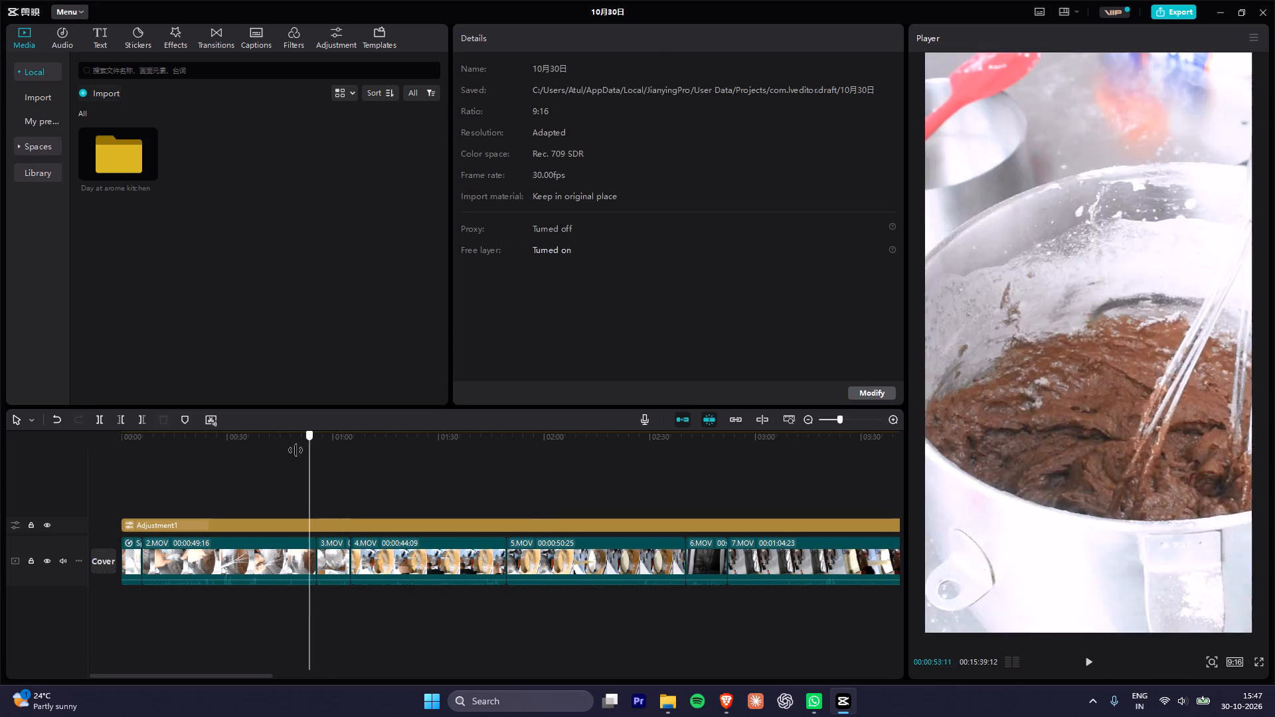
{"action": "left_click_drag", "start_coordinate": [296, 450], "coordinate": [210, 458]}
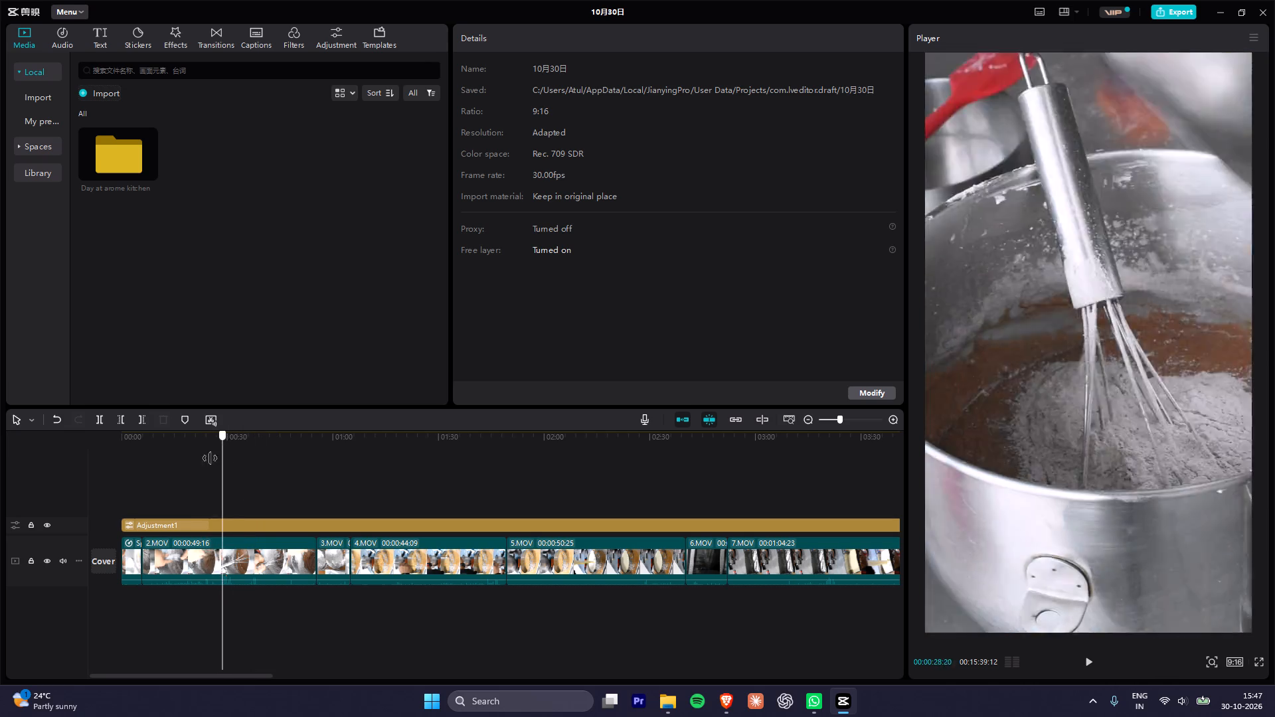
{"action": "left_click_drag", "start_coordinate": [210, 458], "coordinate": [205, 464]}
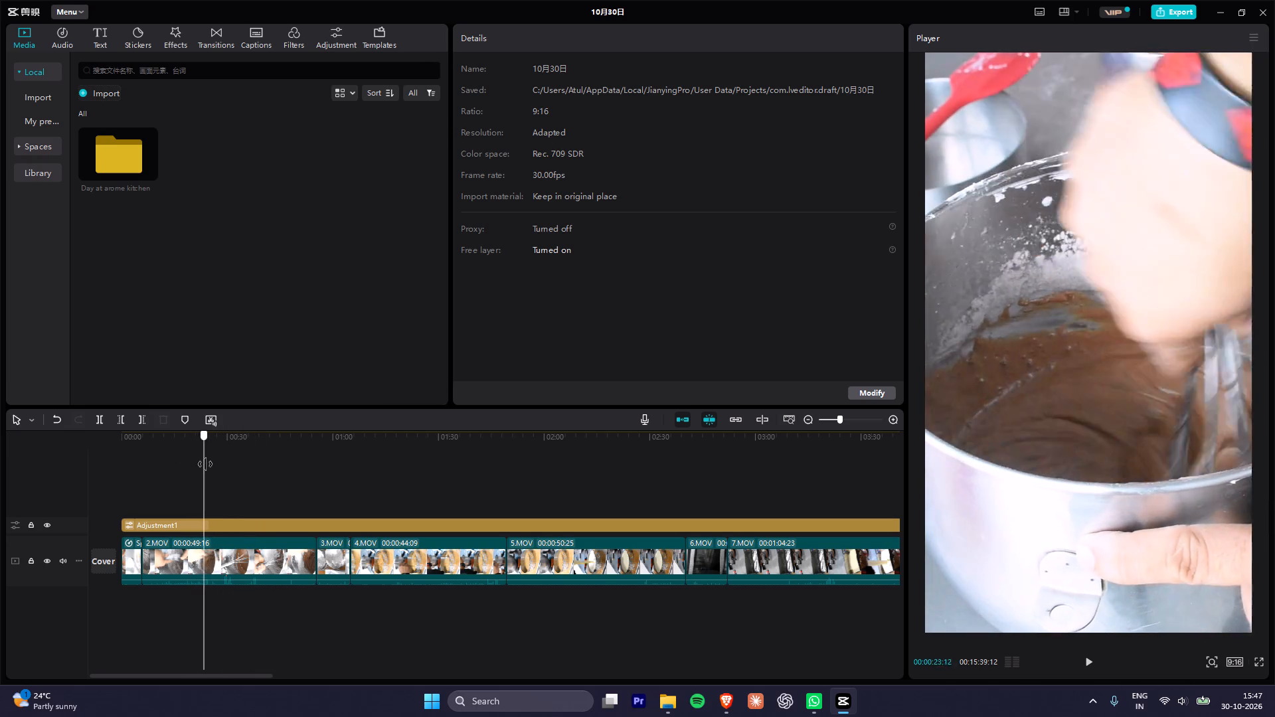
{"action": "left_click_drag", "start_coordinate": [205, 464], "coordinate": [226, 465]}
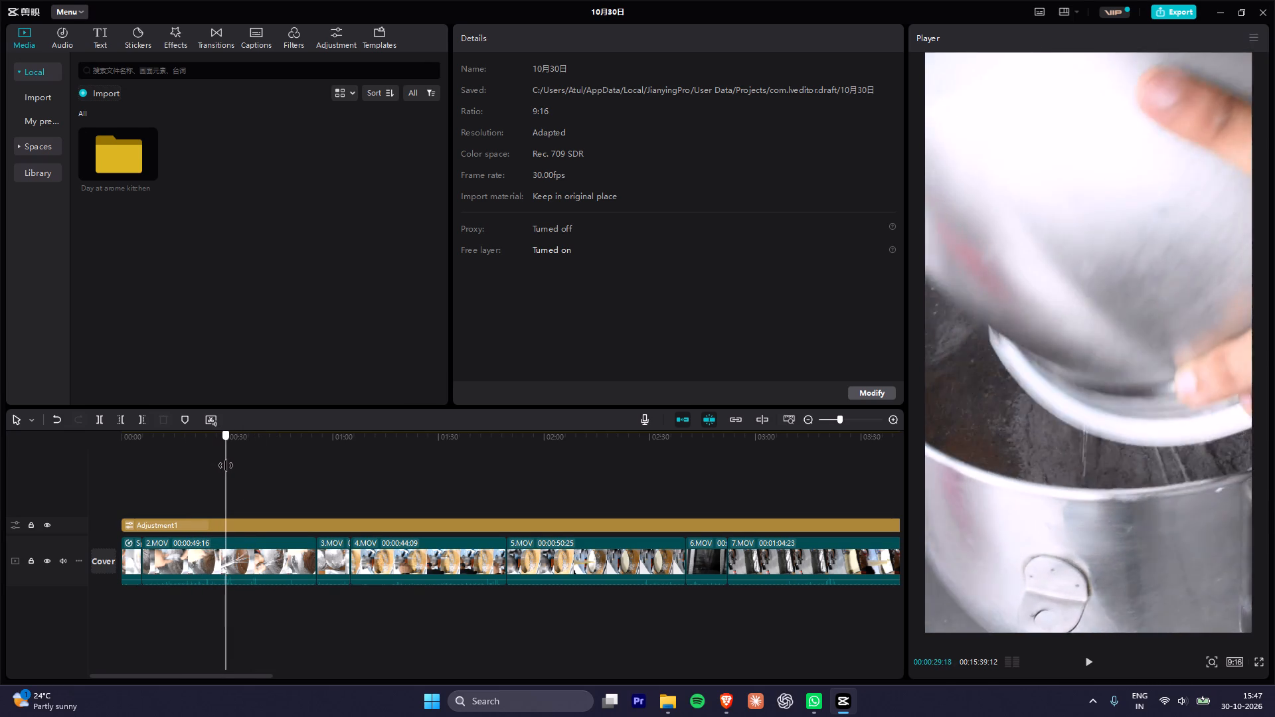
{"action": "left_click_drag", "start_coordinate": [226, 465], "coordinate": [225, 467]}
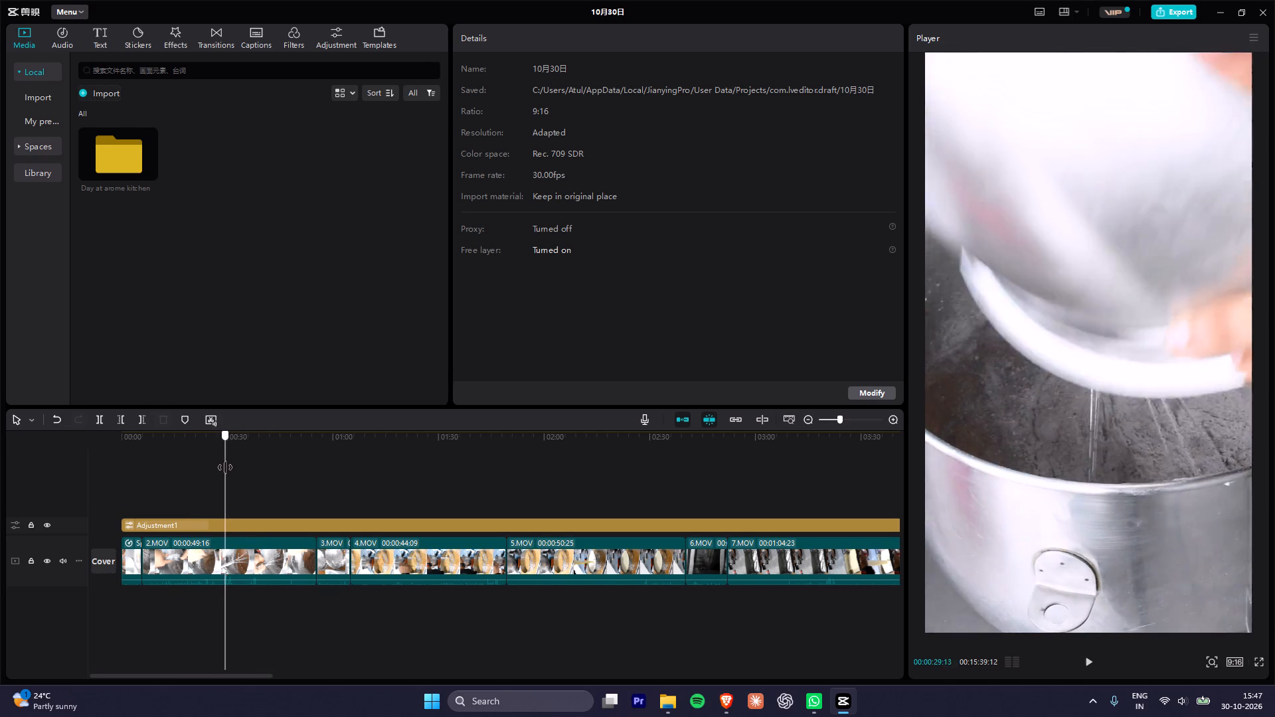
{"action": "left_click_drag", "start_coordinate": [225, 467], "coordinate": [233, 468]}
{"action": "left_click", "coordinate": [267, 560]}
{"action": "key", "text": "ctrl+b"}
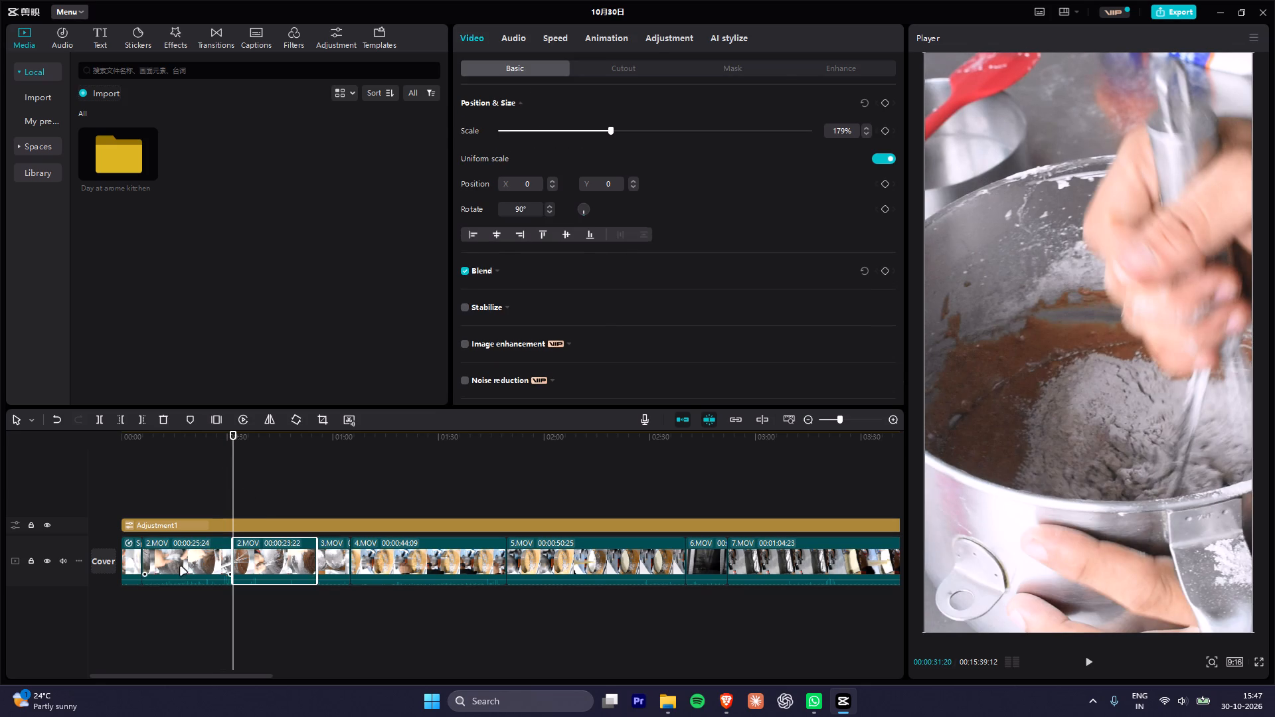
{"action": "left_click", "coordinate": [194, 558]}
{"action": "key", "text": "Delete"}
Play and skim the edit from the start of the shortened 2.MOV through 3.MOV and 4.MOV to check the cuts.
{"action": "left_click", "coordinate": [147, 434]}
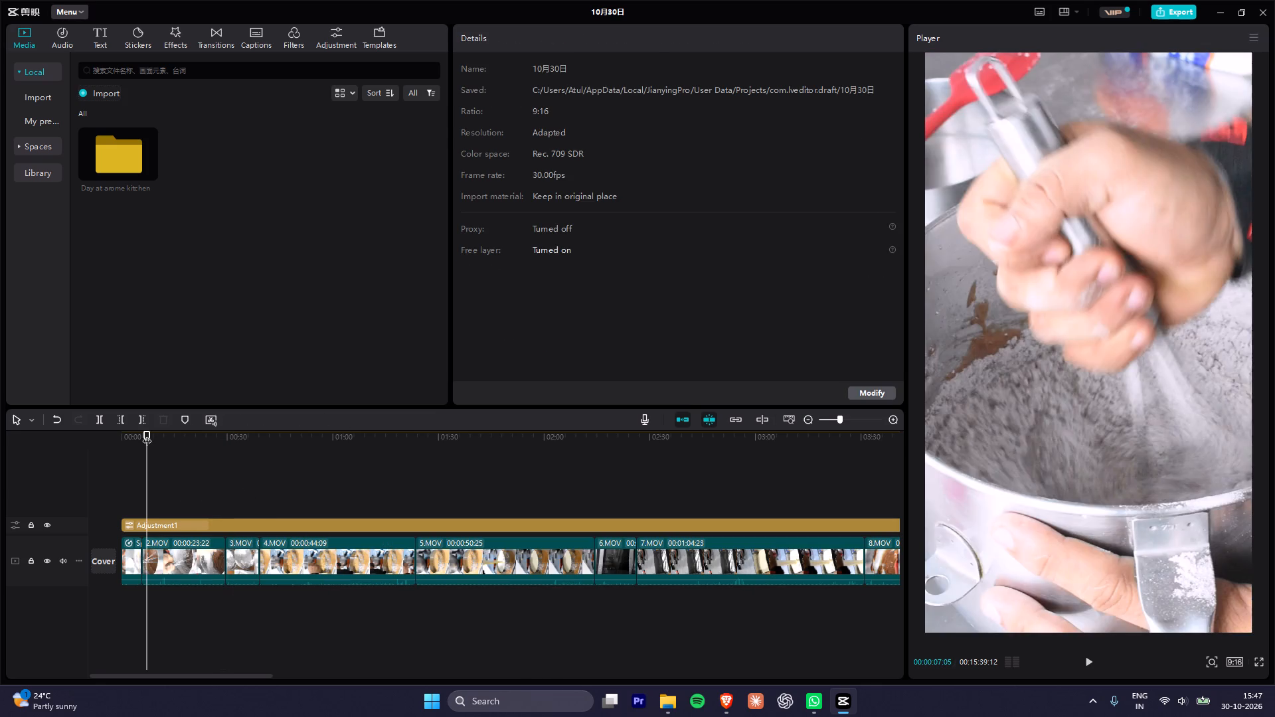
{"action": "key", "text": "space"}
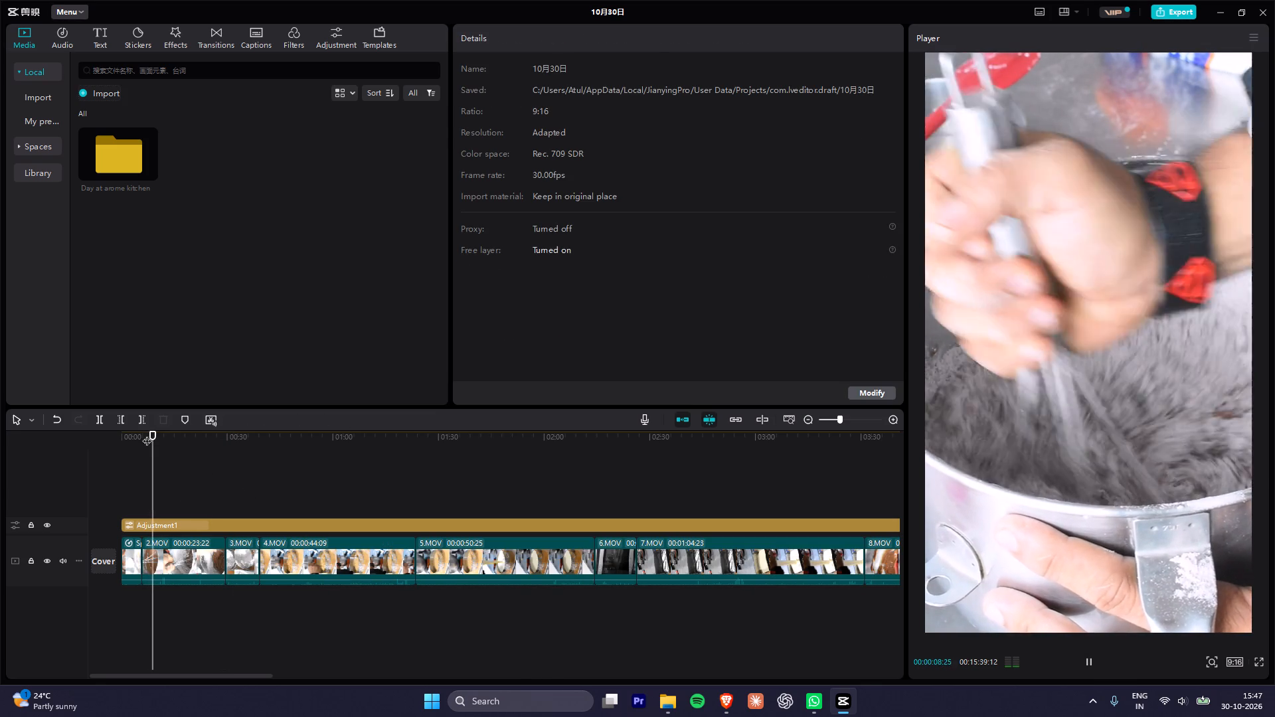
{"action": "left_click_drag", "start_coordinate": [207, 439], "coordinate": [230, 448]}
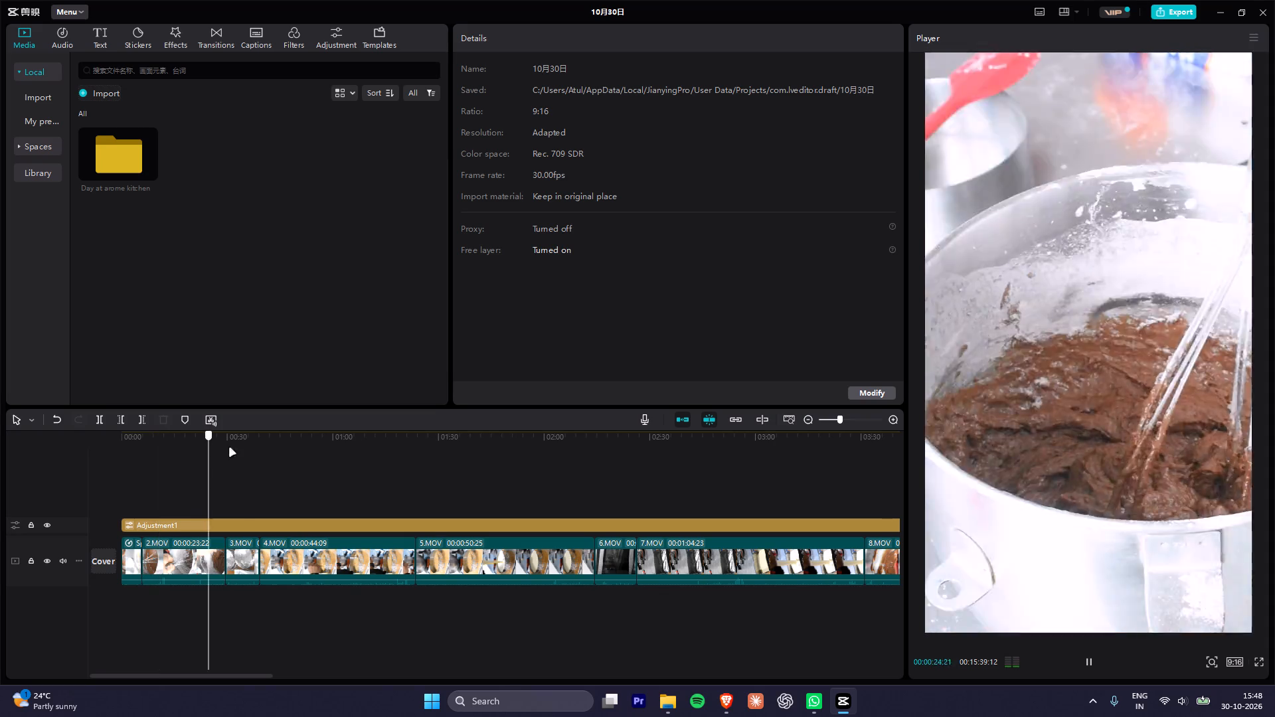
{"action": "left_click_drag", "start_coordinate": [230, 448], "coordinate": [226, 477]}
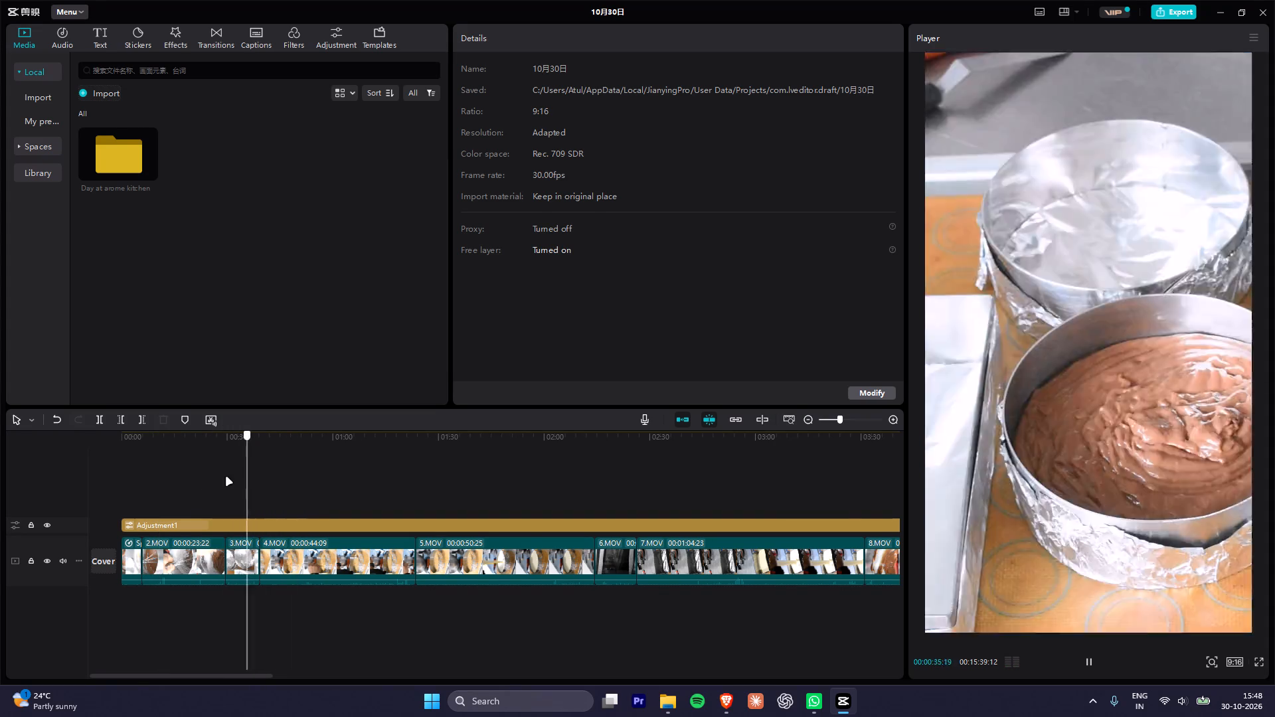
{"action": "left_click_drag", "start_coordinate": [226, 477], "coordinate": [302, 495]}
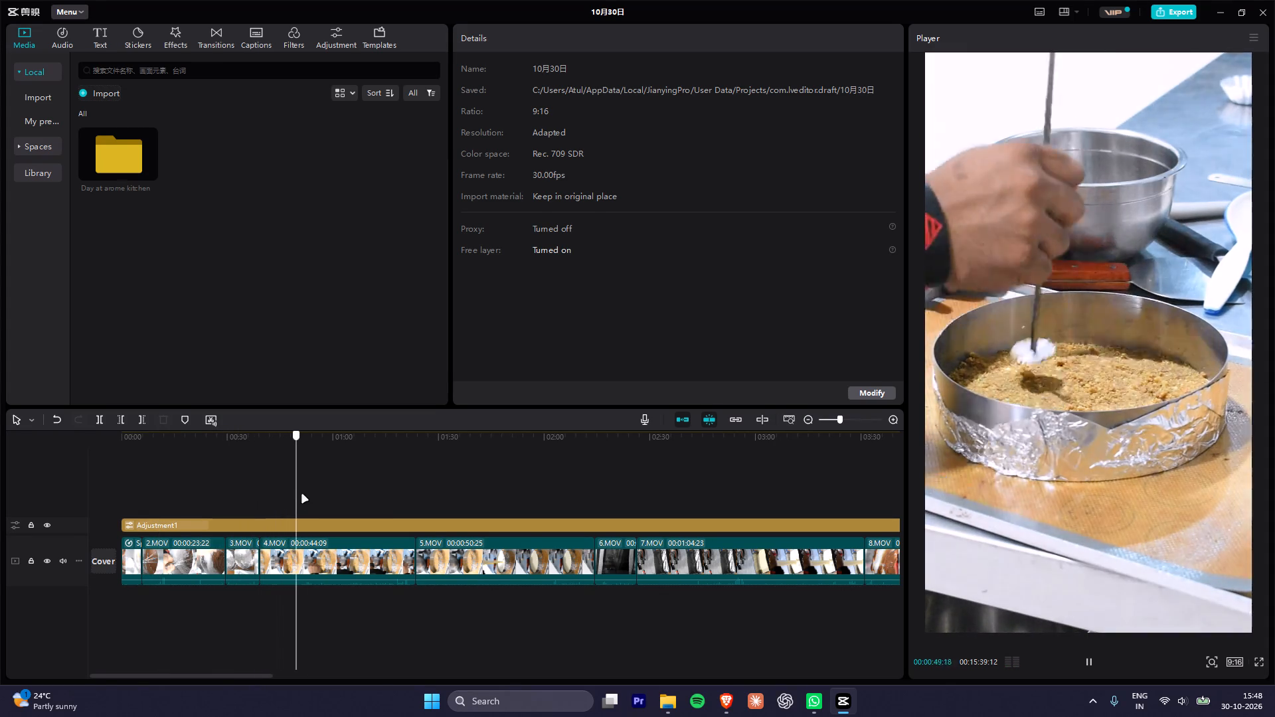
{"action": "left_click_drag", "start_coordinate": [302, 495], "coordinate": [350, 528]}
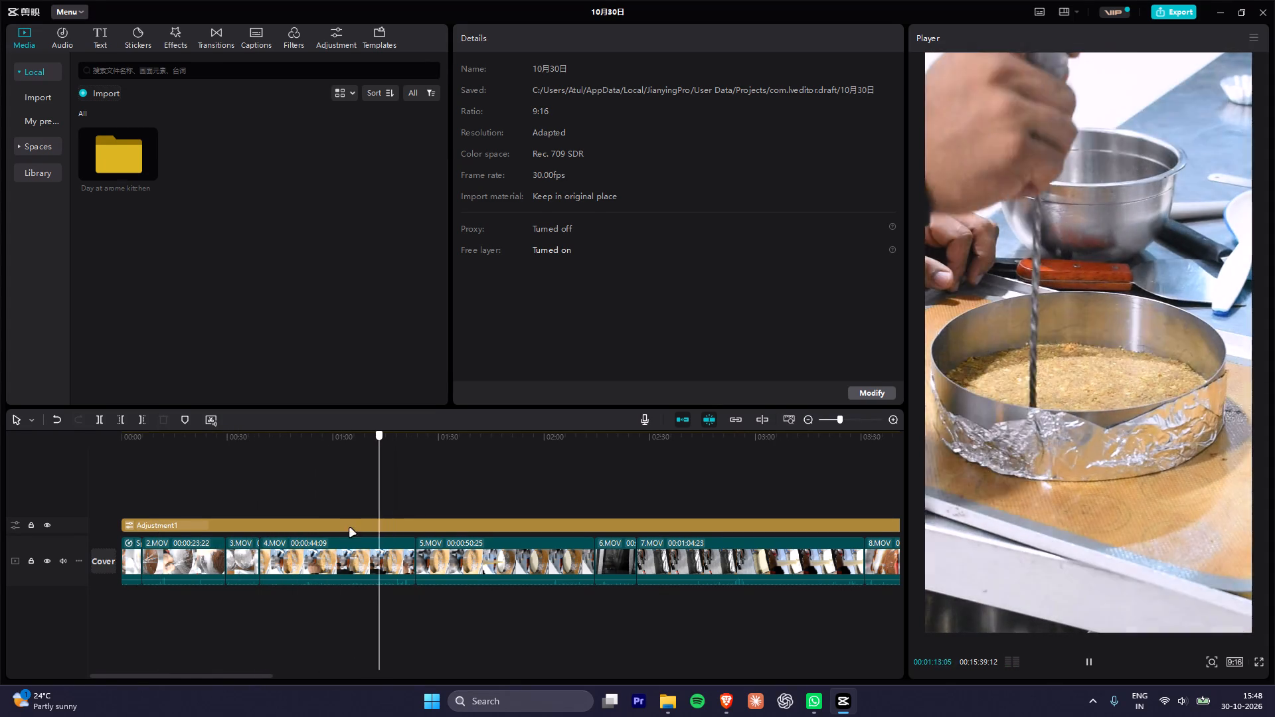
Split 4.MOV at 00:00:48:25, during the pressing of the crumb base, and delete the roughly 35-second part after the cut.
{"action": "left_click_drag", "start_coordinate": [350, 528], "coordinate": [288, 533]}
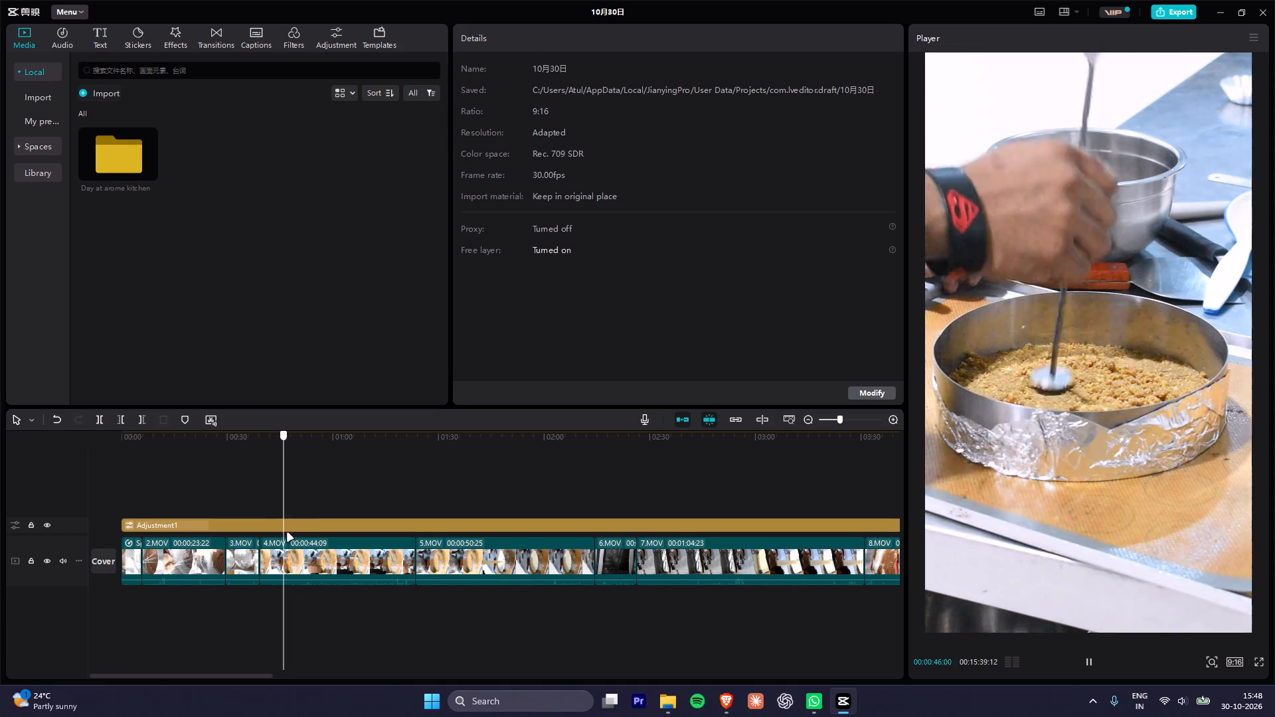
{"action": "left_click_drag", "start_coordinate": [288, 533], "coordinate": [294, 534]}
{"action": "left_click", "coordinate": [319, 557]}
{"action": "key", "text": "ctrl+b"}
{"action": "left_click", "coordinate": [331, 561]}
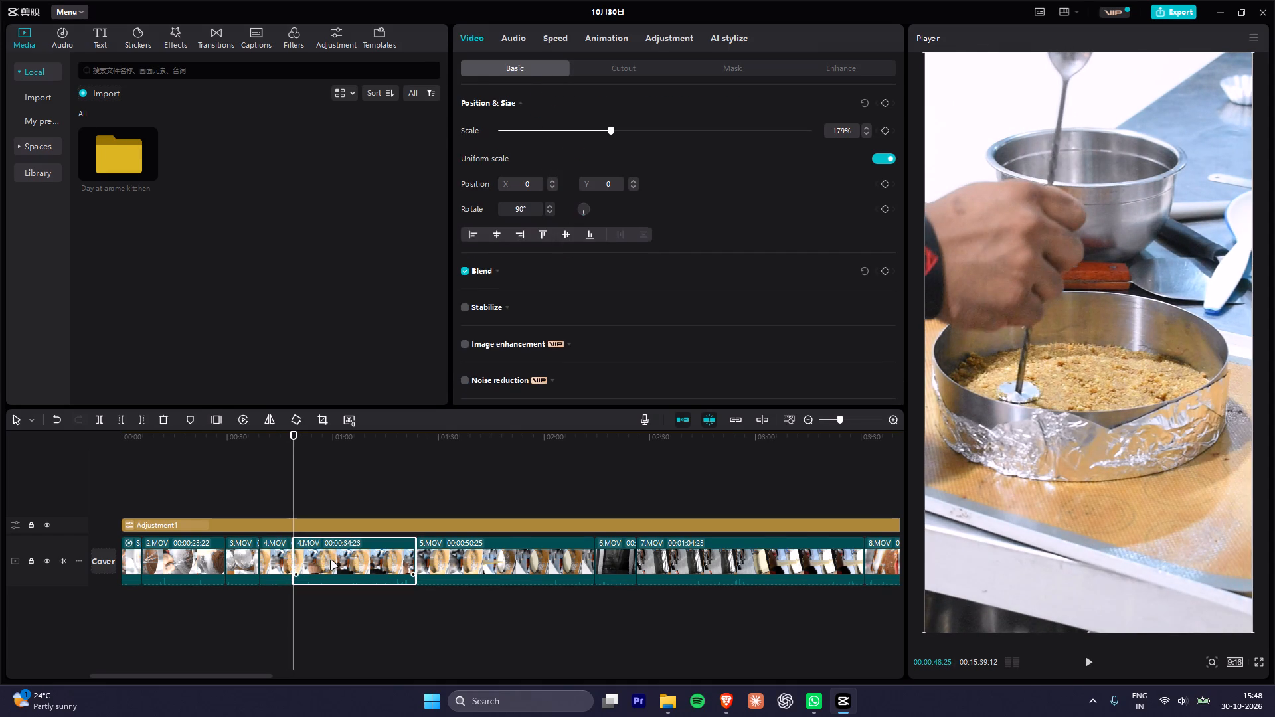
{"action": "key", "text": "Delete"}
Split 5.MOV at 00:00:58:19, just before the cream filling is poured, and delete the roughly 10-second part before the cut.
{"action": "key", "text": "space"}
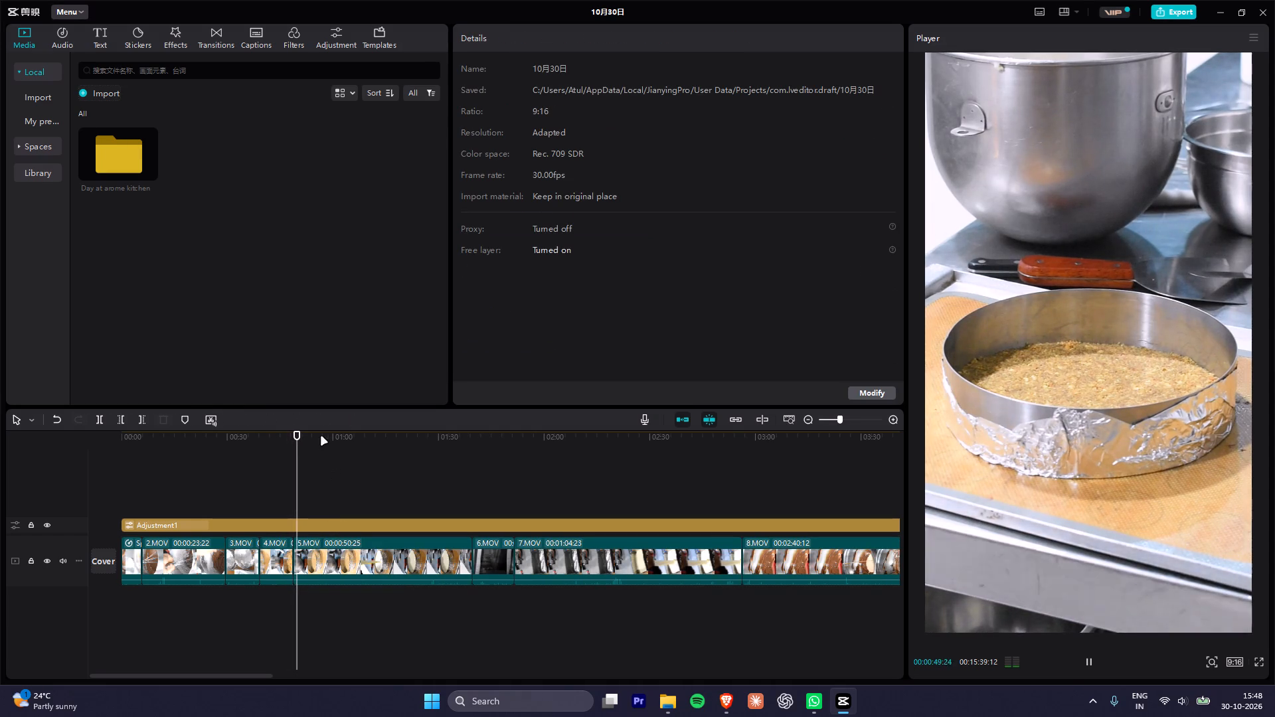
{"action": "left_click_drag", "start_coordinate": [313, 438], "coordinate": [320, 452]}
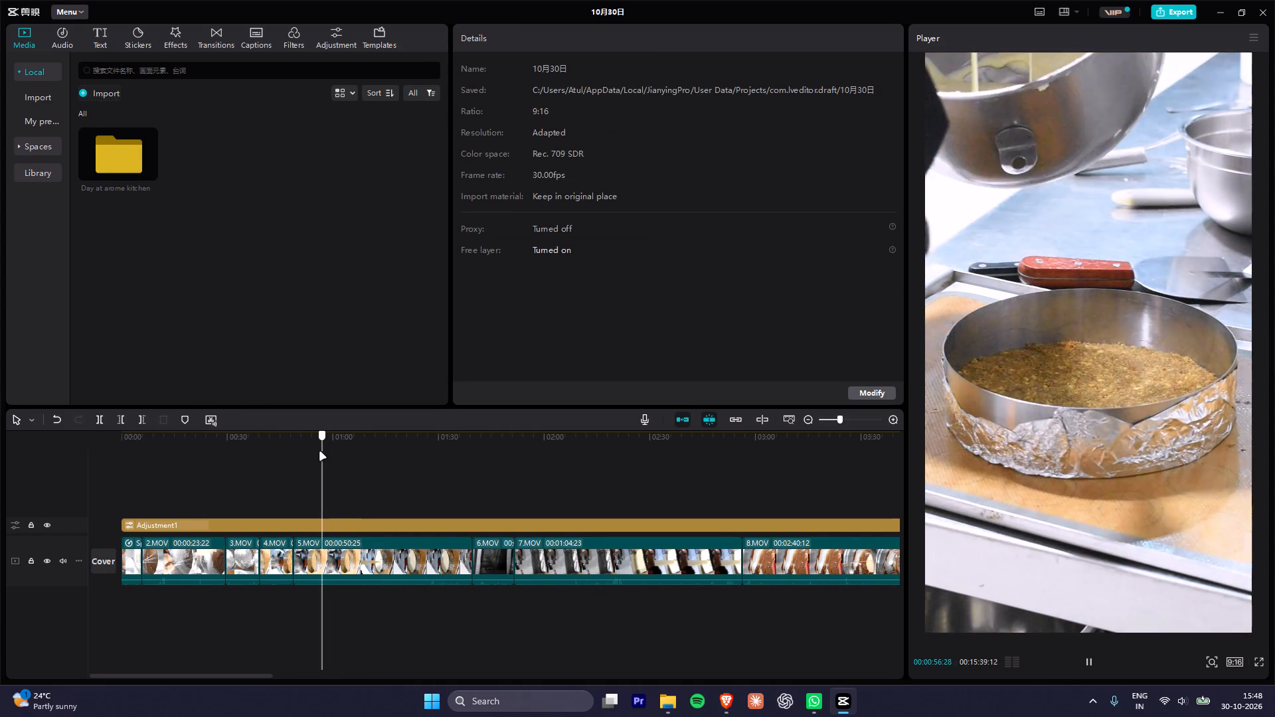
{"action": "left_click_drag", "start_coordinate": [320, 452], "coordinate": [426, 481]}
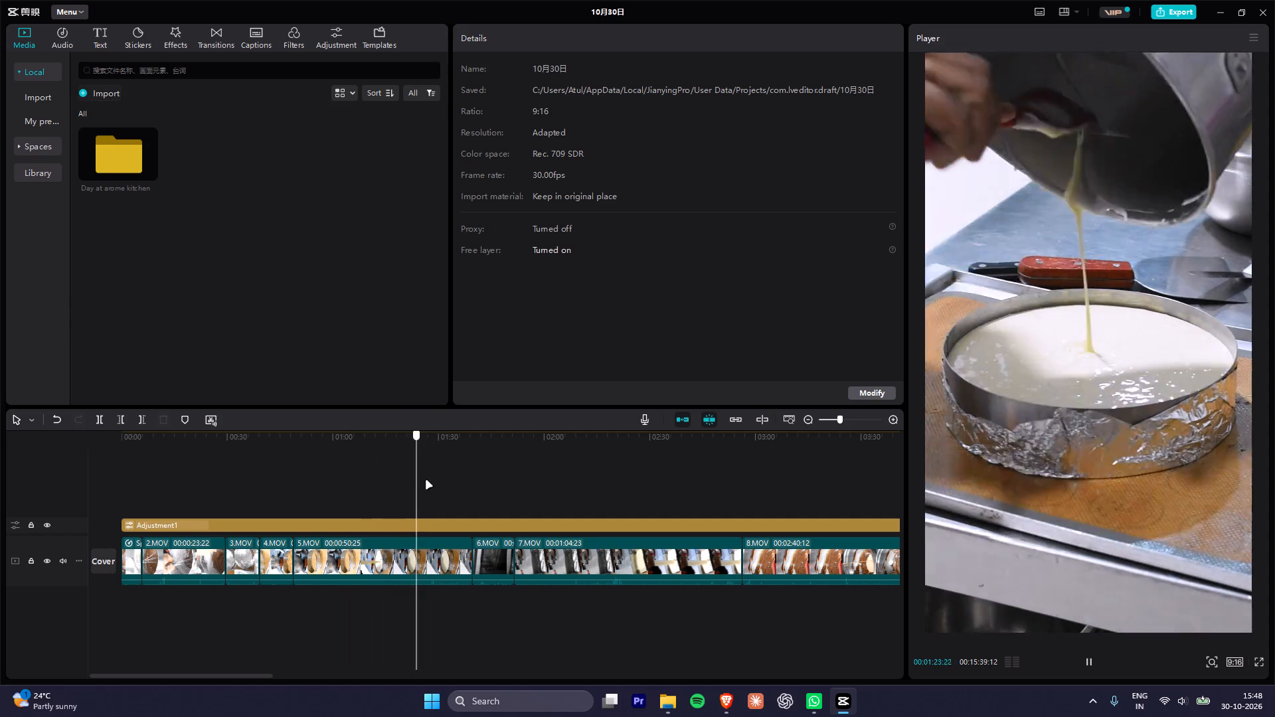
{"action": "left_click_drag", "start_coordinate": [426, 481], "coordinate": [309, 494]}
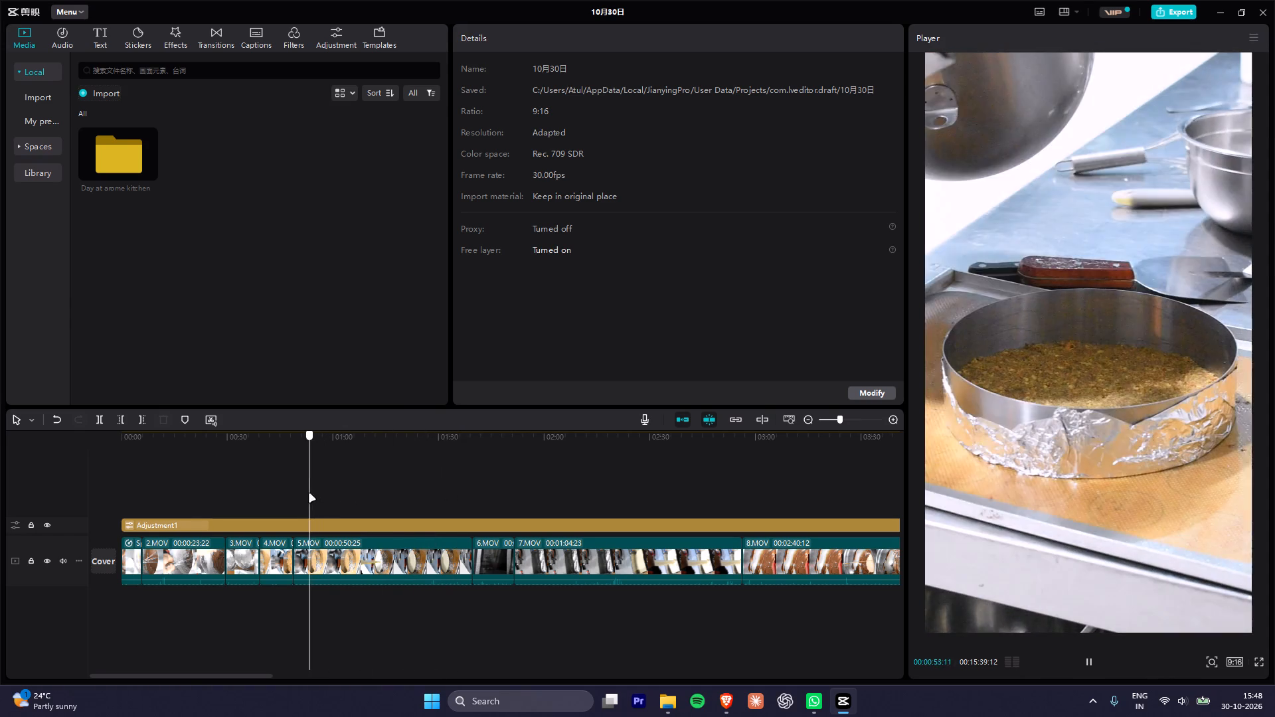
{"action": "left_click_drag", "start_coordinate": [309, 494], "coordinate": [329, 498]}
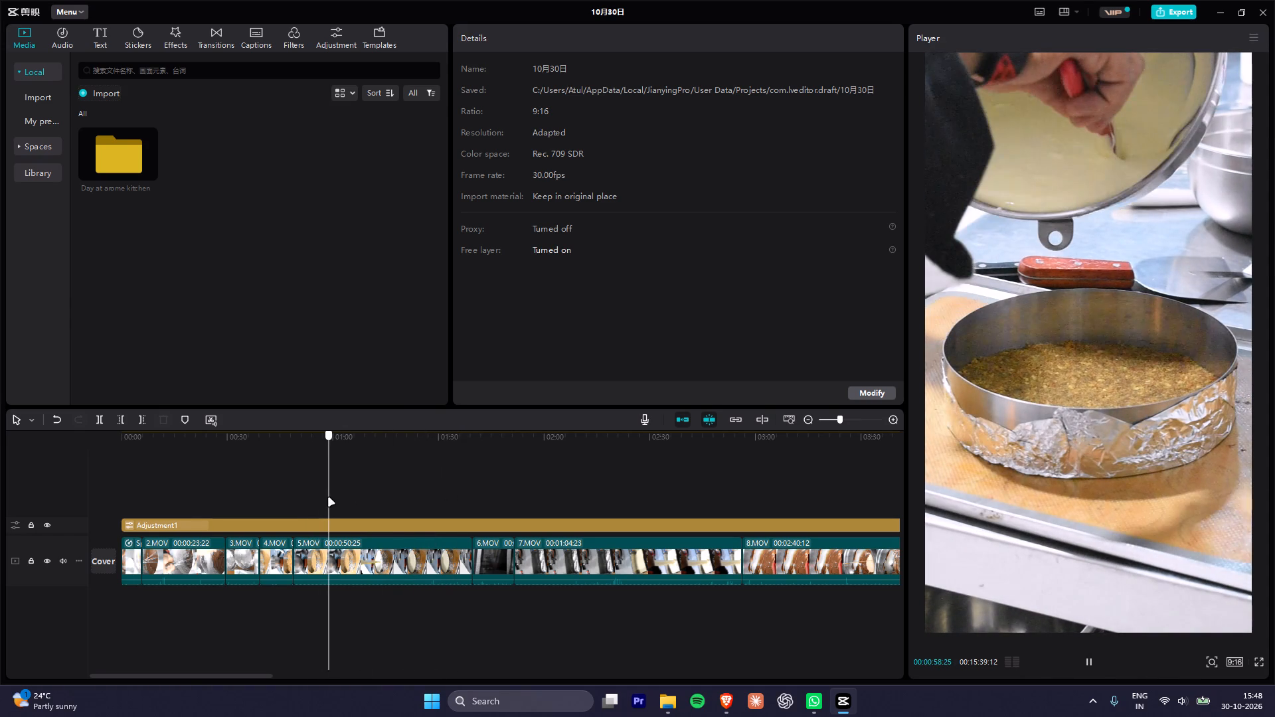
{"action": "left_click_drag", "start_coordinate": [329, 498], "coordinate": [328, 498]}
{"action": "left_click", "coordinate": [362, 560]}
{"action": "key", "text": "ctrl+b"}
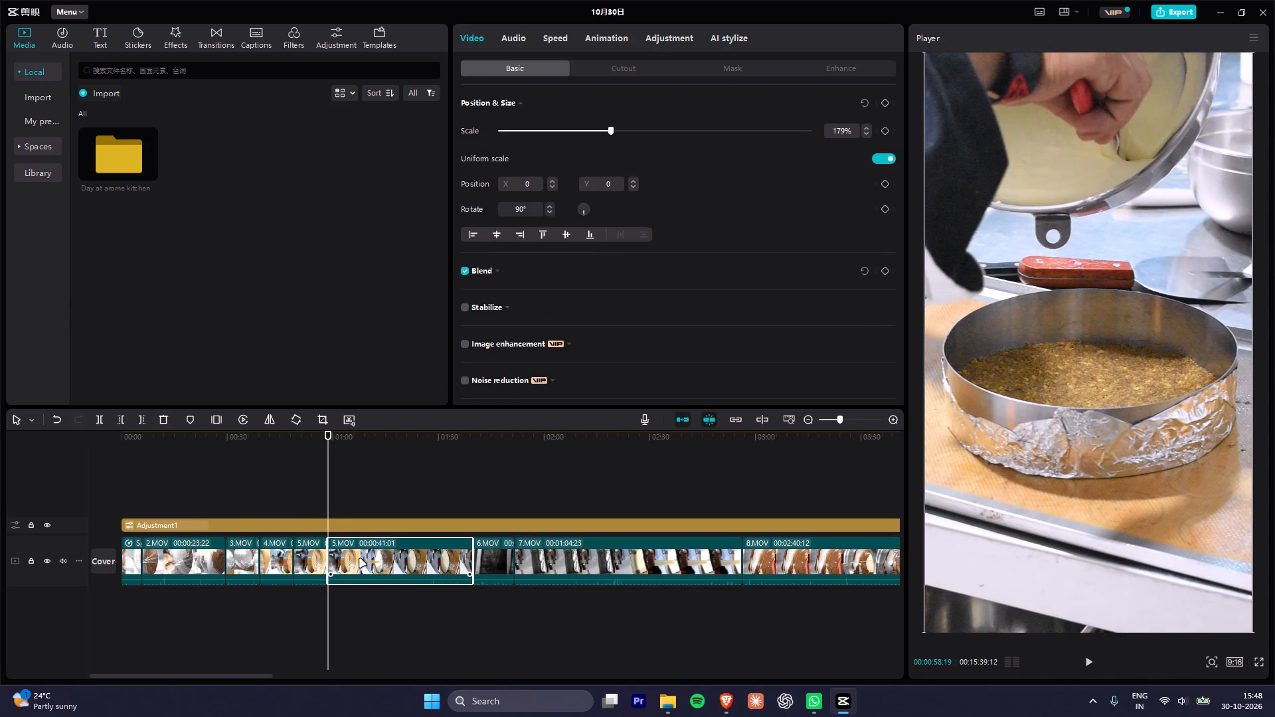
{"action": "left_click", "coordinate": [309, 557]}
{"action": "key", "text": "Delete"}
Split 5.MOV at 00:01:03:00, once the cream filling has filled the ring, and delete the roughly 27-second part after the cut.
{"action": "left_click_drag", "start_coordinate": [305, 438], "coordinate": [309, 438]}
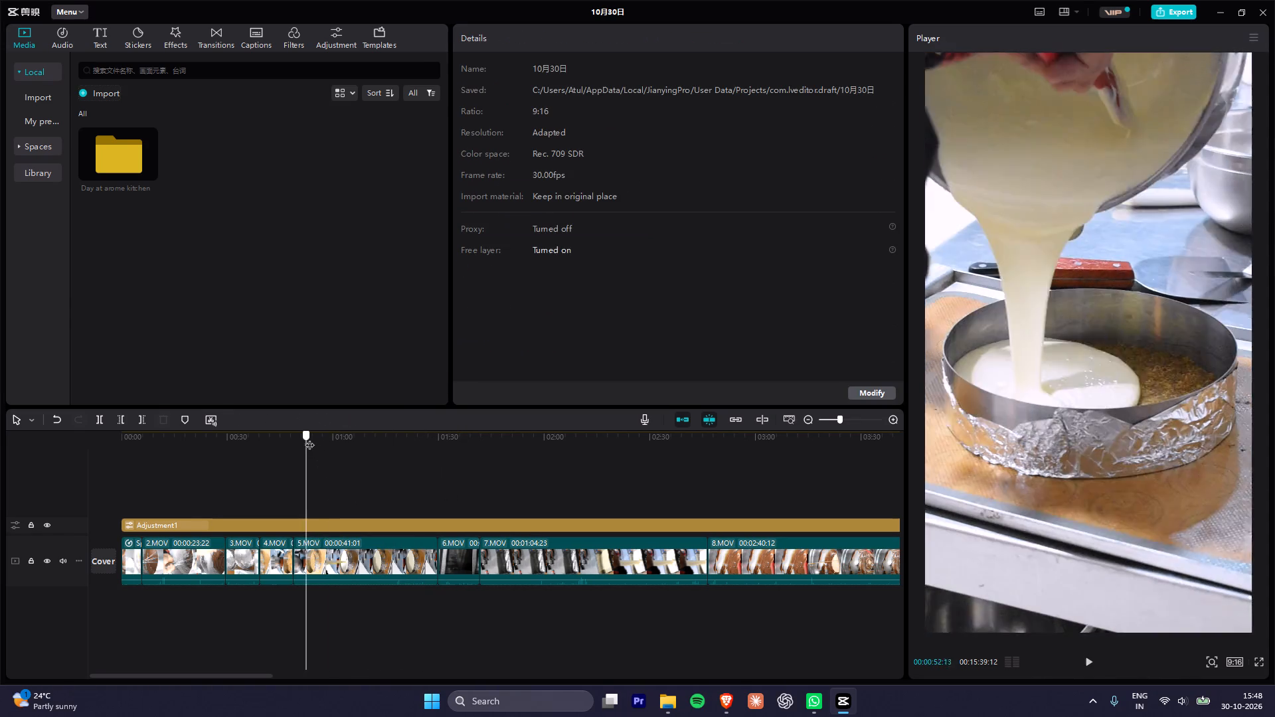
{"action": "left_click_drag", "start_coordinate": [309, 438], "coordinate": [343, 449]}
{"action": "left_click", "coordinate": [373, 551]}
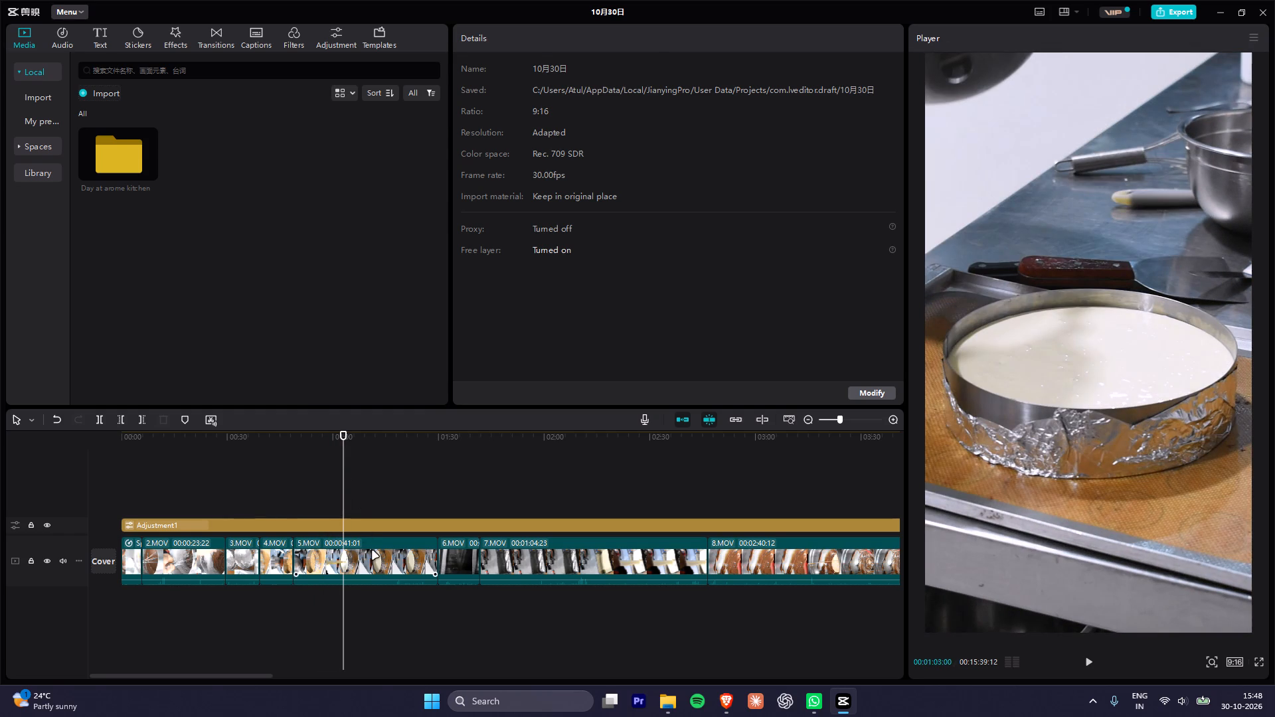
{"action": "key", "text": "ctrl+v"}
{"action": "key", "text": "ctrl+z"}
{"action": "key", "text": "ctrl+shift+z"}
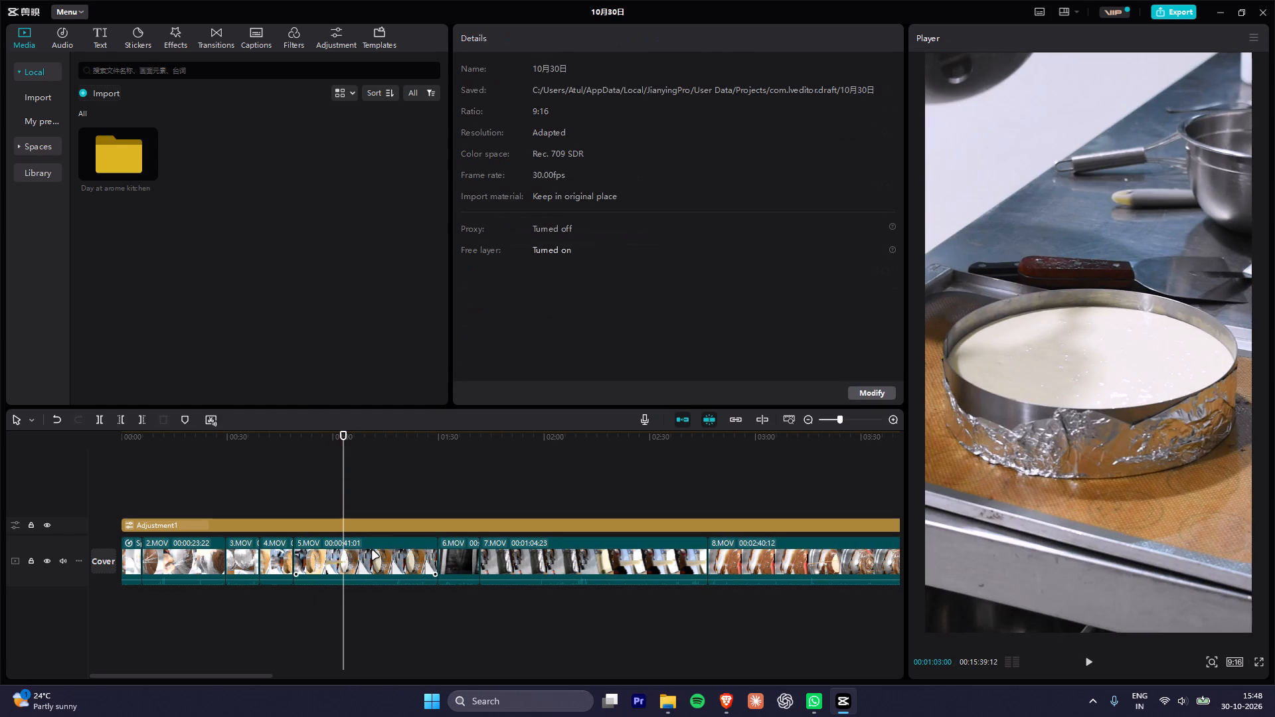
{"action": "left_click", "coordinate": [373, 551]}
{"action": "key", "text": "ctrl+b"}
{"action": "left_click", "coordinate": [373, 551]}
{"action": "key", "text": "Delete"}
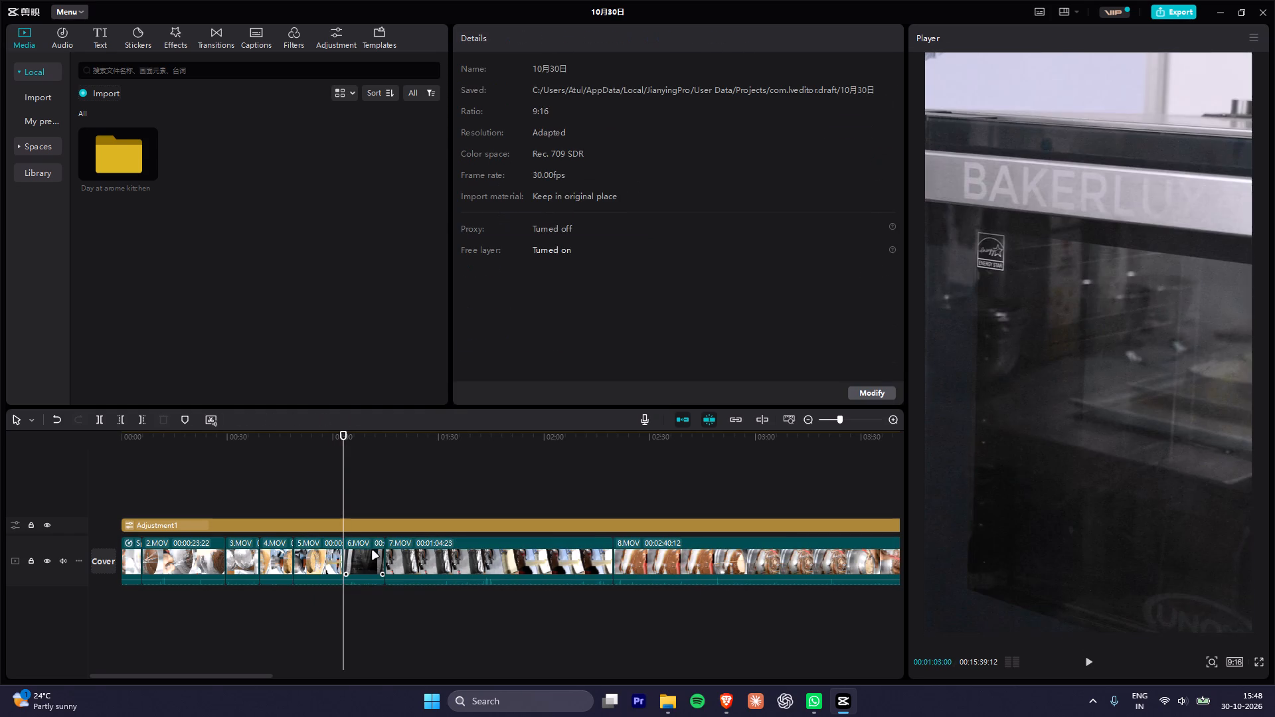
Play 6.MOV from its start to check when the tray goes into the oven.
{"action": "key", "text": "space"}
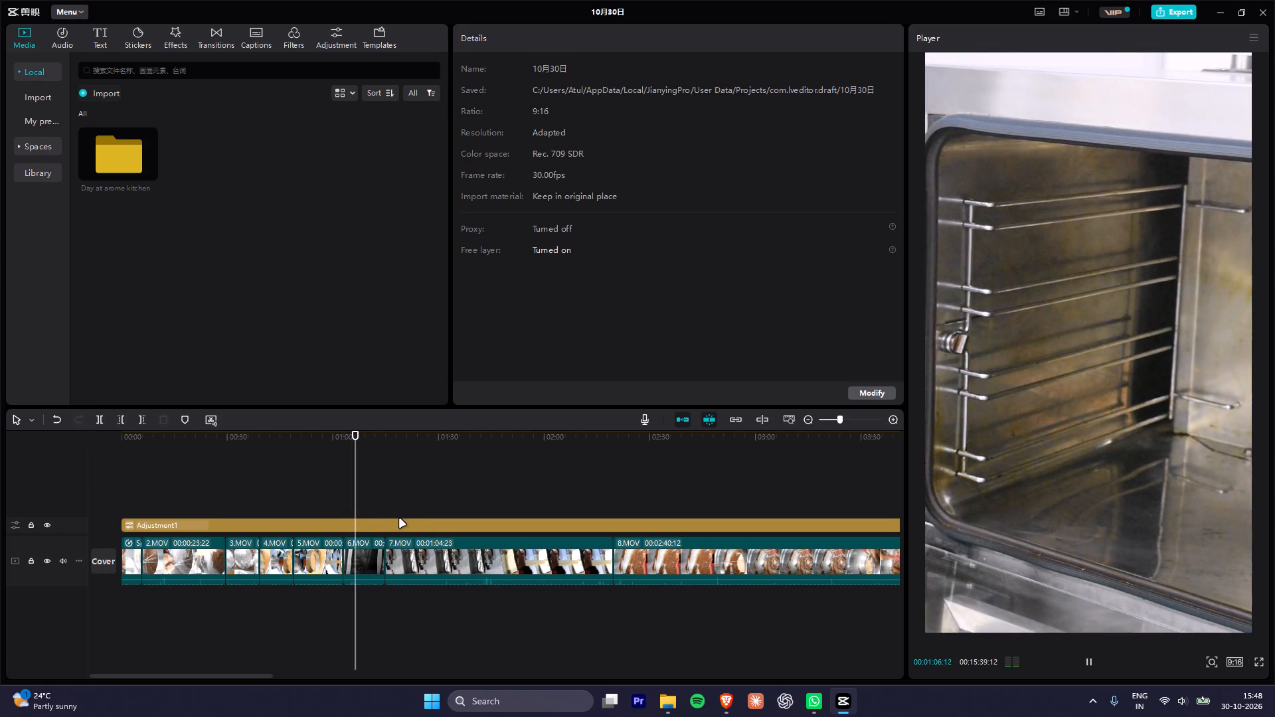
{"action": "key", "text": "space"}
{"action": "key", "text": "space"}
{"action": "key", "text": "space"}
{"action": "left_click", "coordinate": [369, 550]}
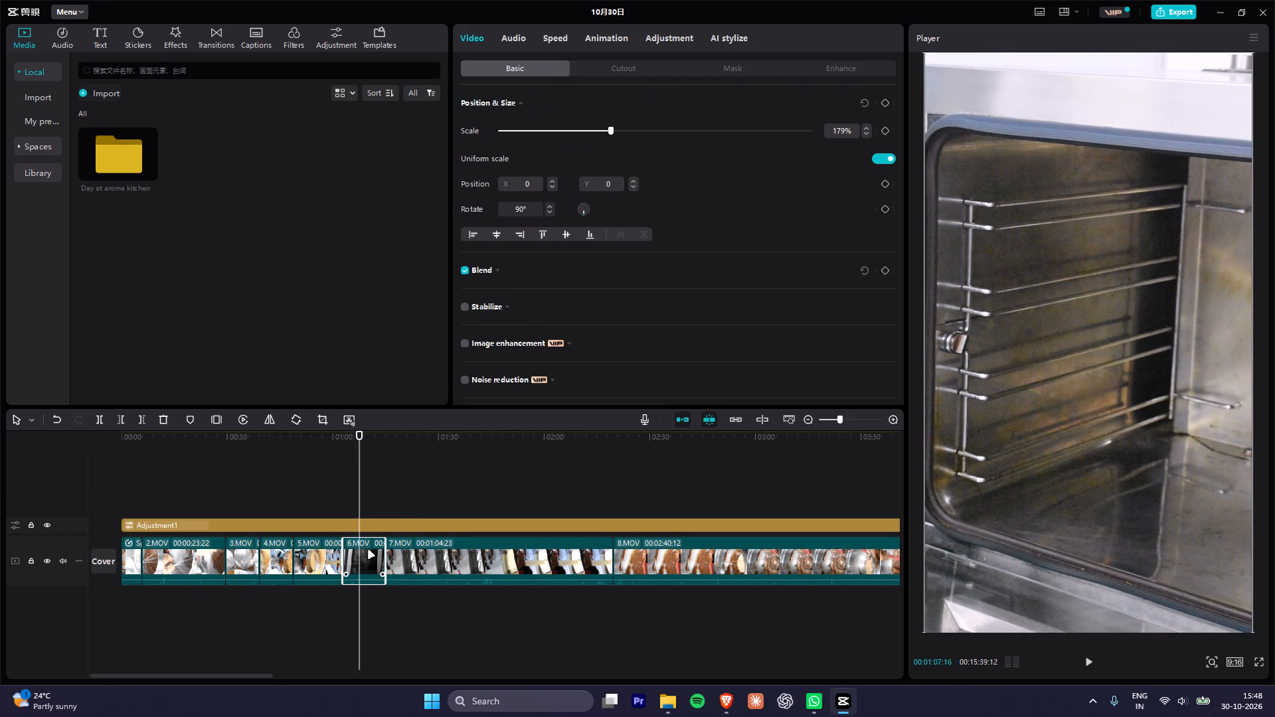
{"action": "key", "text": "space"}
{"action": "key", "text": "space"}
Disable the Adjustment1 color-grade layer above the clips.
{"action": "left_click", "coordinate": [432, 518]}
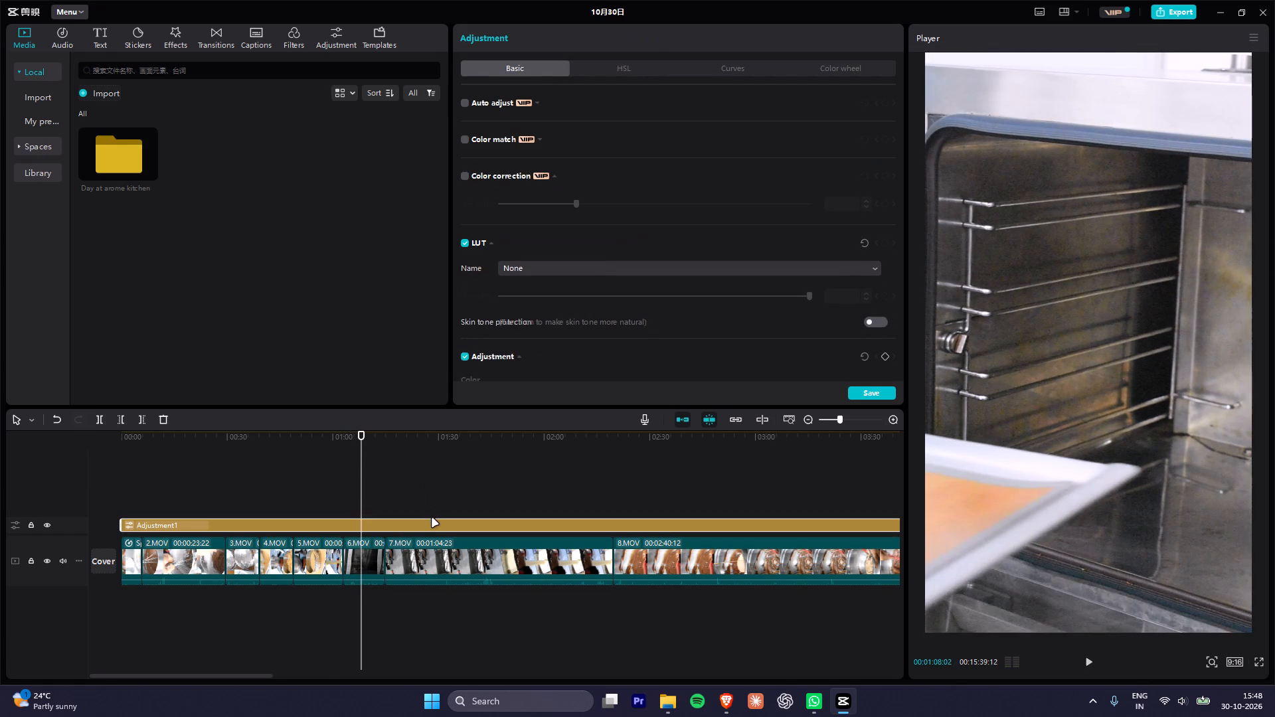
{"action": "type", "text": "v"}
Split 6.MOV at 00:01:07:24, just before the tray enters the open oven, and delete the roughly 5-second part before the cut.
{"action": "key", "text": "space"}
{"action": "key", "text": "space"}
{"action": "key", "text": "space"}
{"action": "key", "text": "space"}
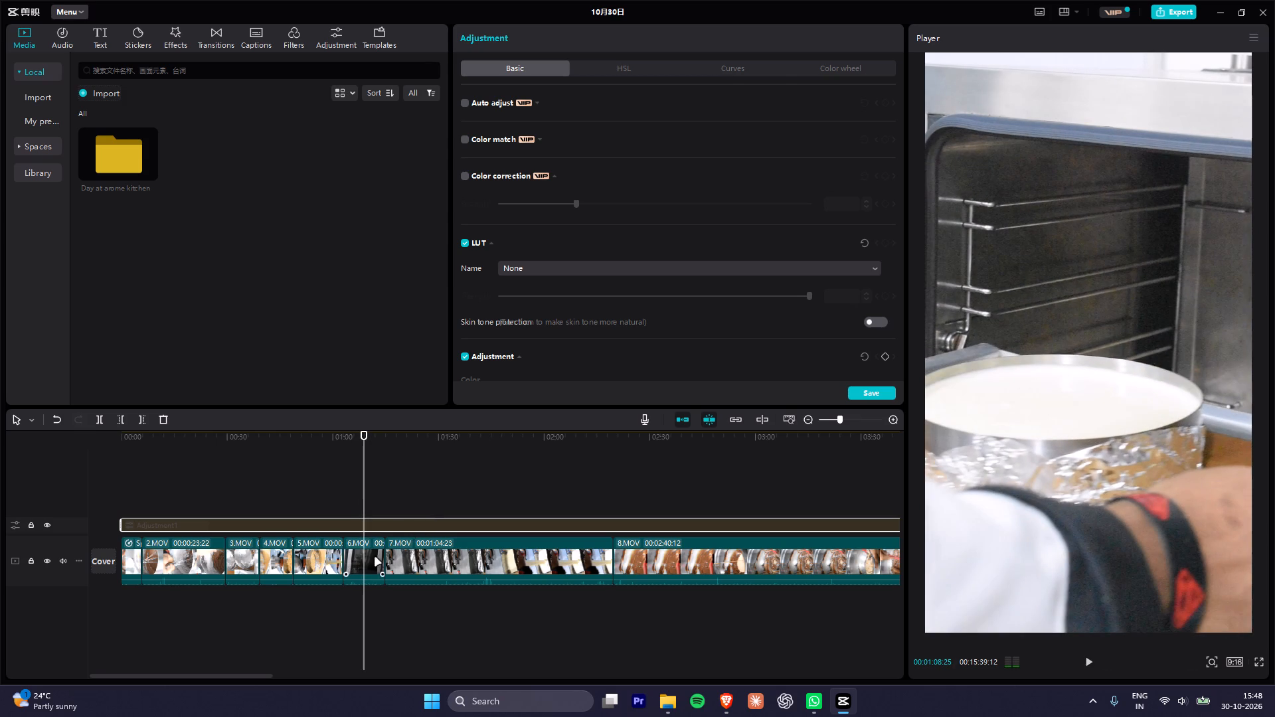
{"action": "left_click", "coordinate": [365, 557]}
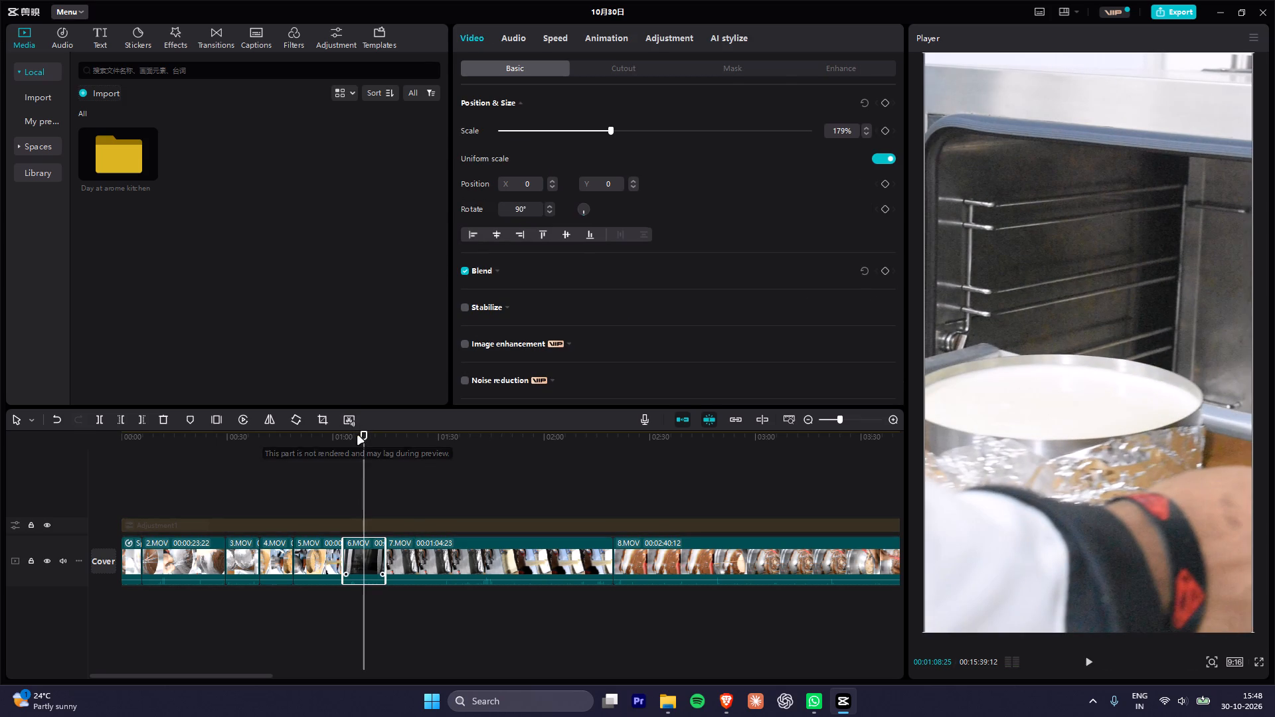
{"action": "left_click_drag", "start_coordinate": [358, 436], "coordinate": [375, 447]}
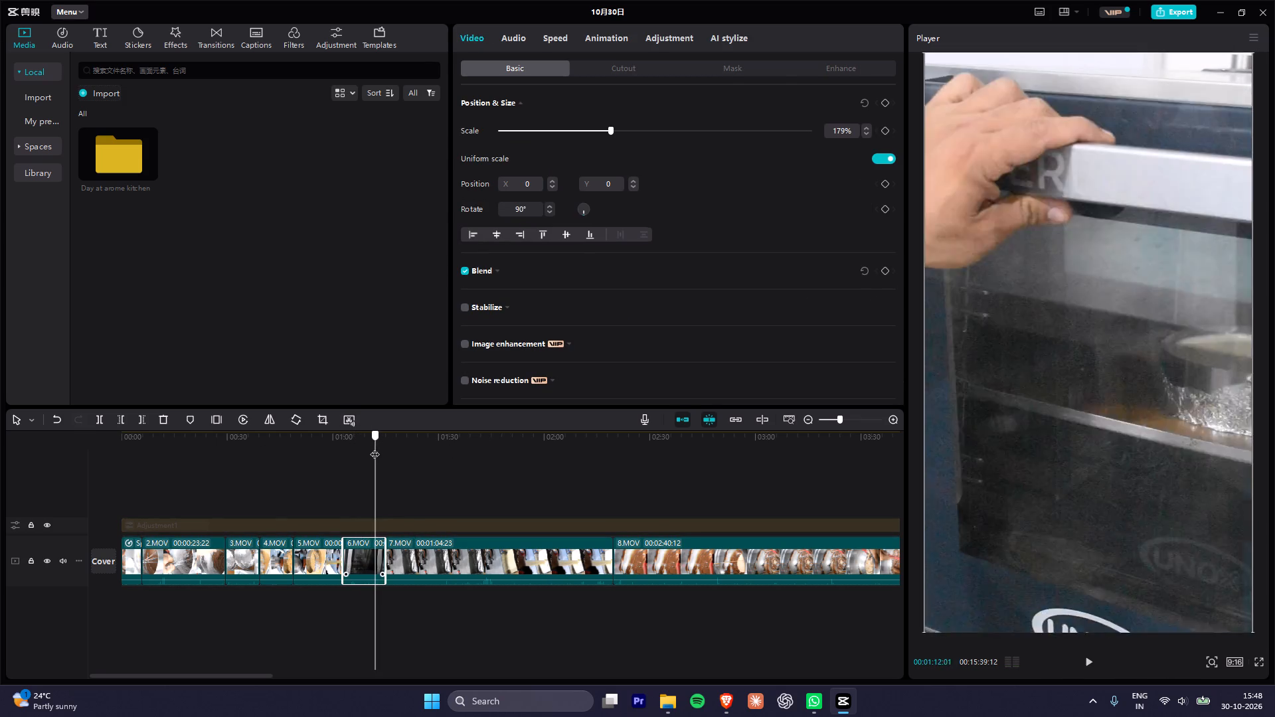
{"action": "left_click_drag", "start_coordinate": [375, 447], "coordinate": [361, 450]}
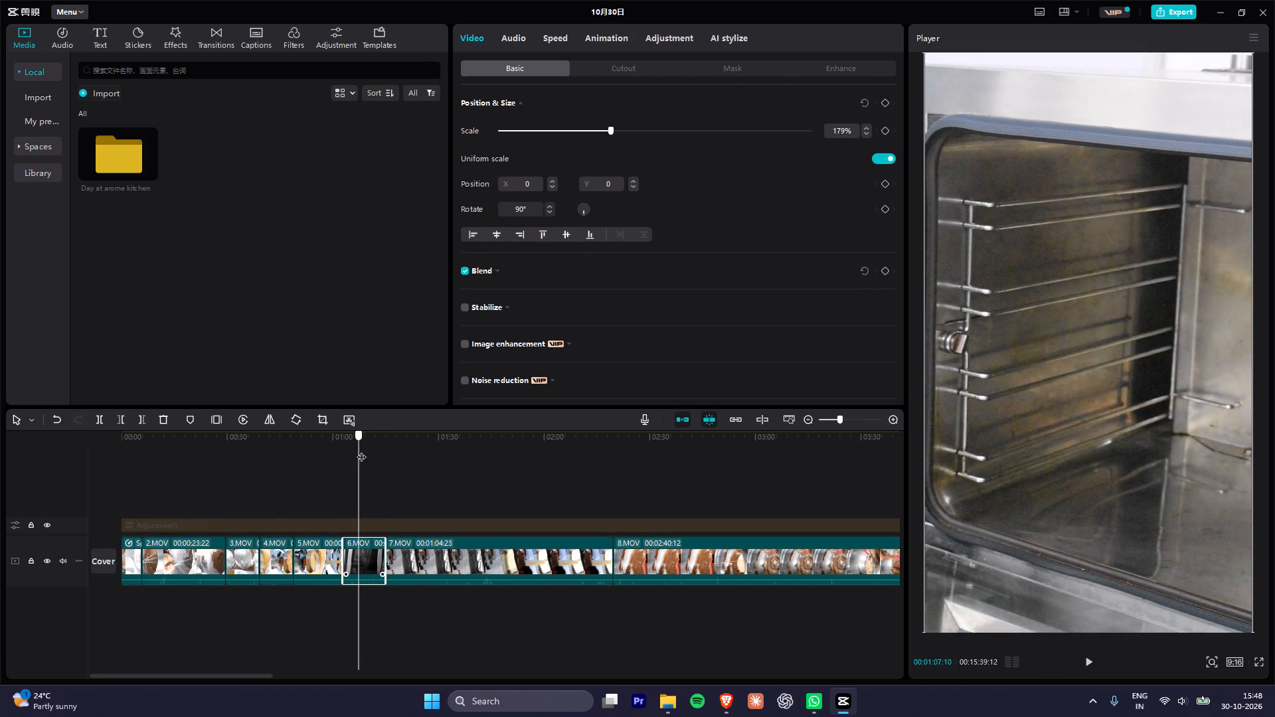
{"action": "left_click_drag", "start_coordinate": [361, 450], "coordinate": [376, 453]}
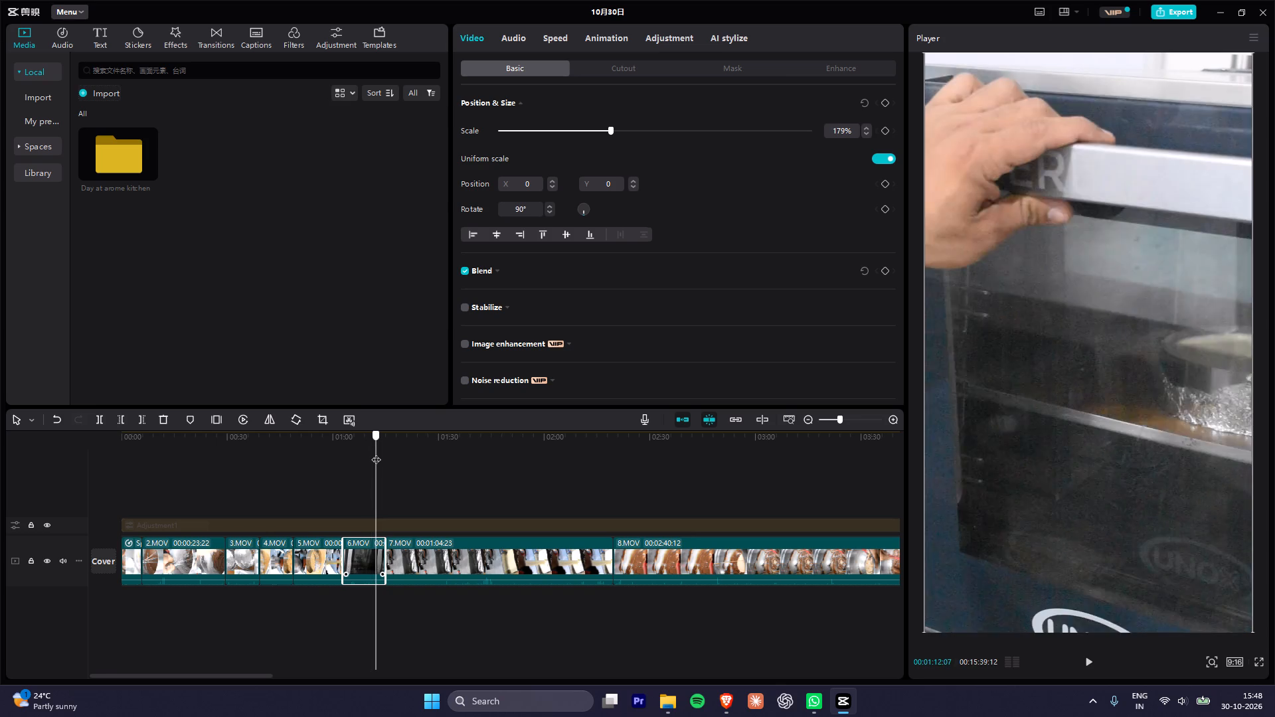
{"action": "left_click_drag", "start_coordinate": [376, 453], "coordinate": [372, 455]}
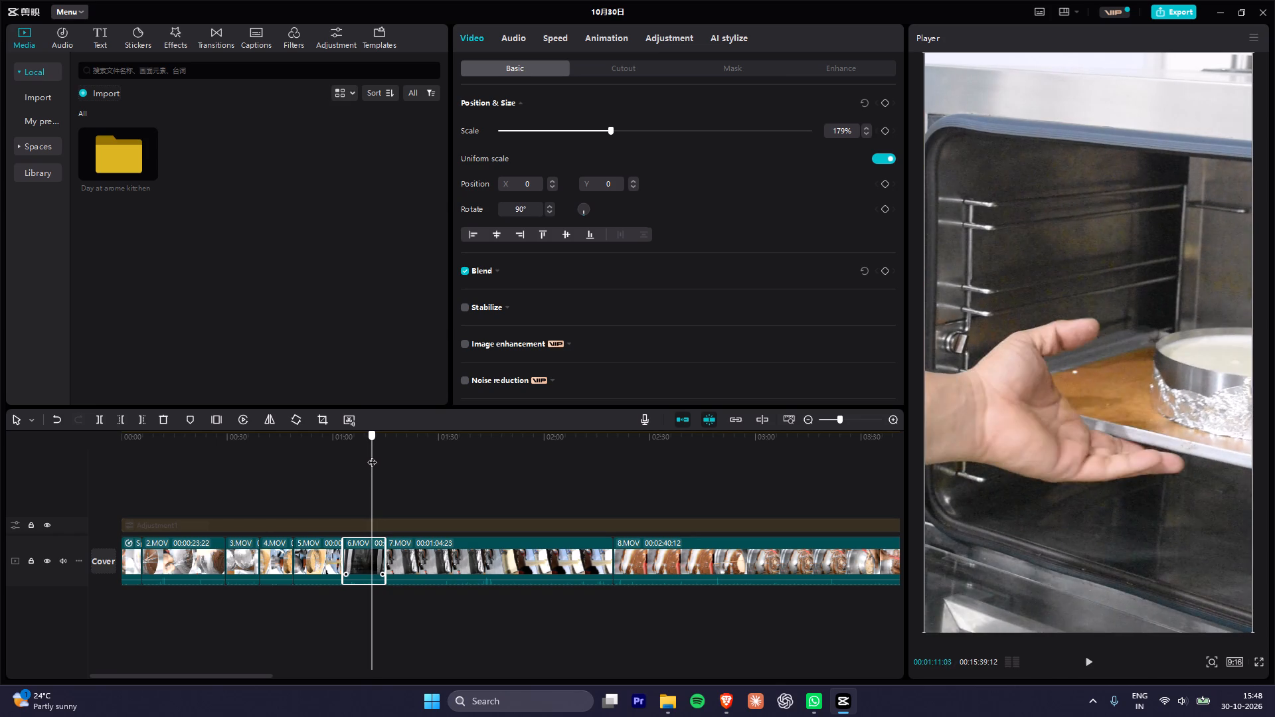
{"action": "left_click_drag", "start_coordinate": [372, 455], "coordinate": [359, 454]}
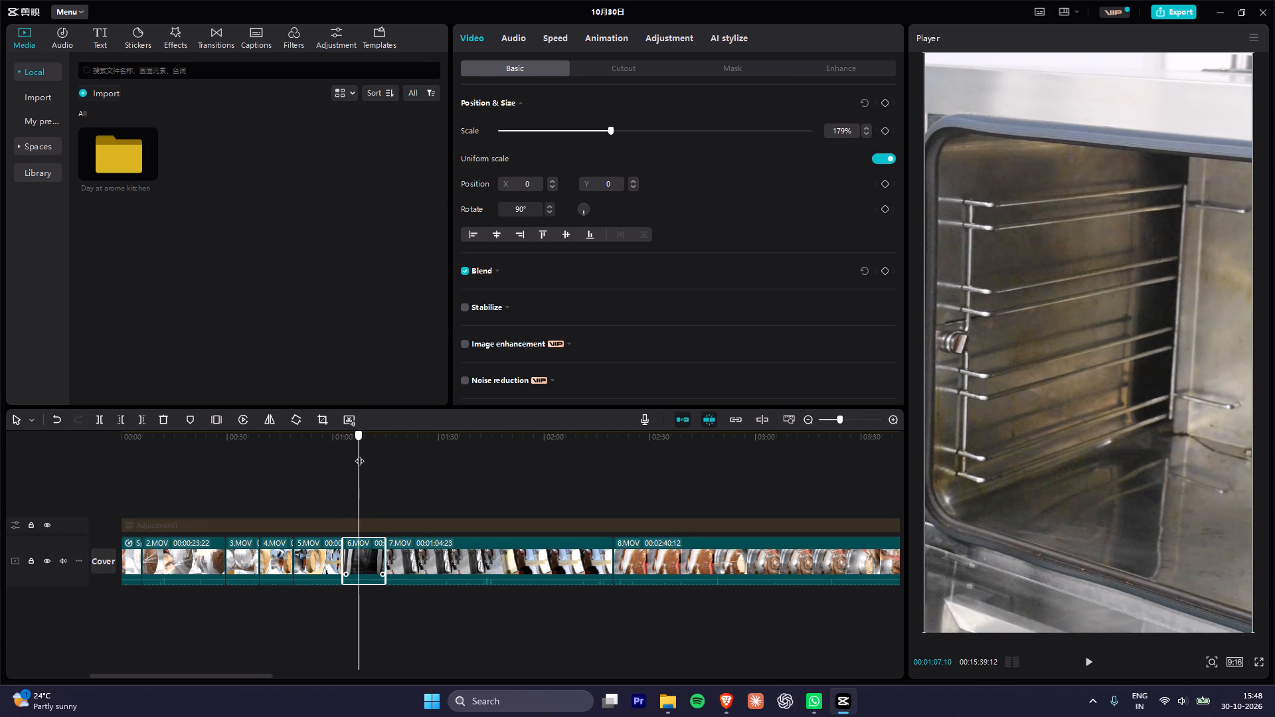
{"action": "left_click_drag", "start_coordinate": [359, 454], "coordinate": [361, 454]}
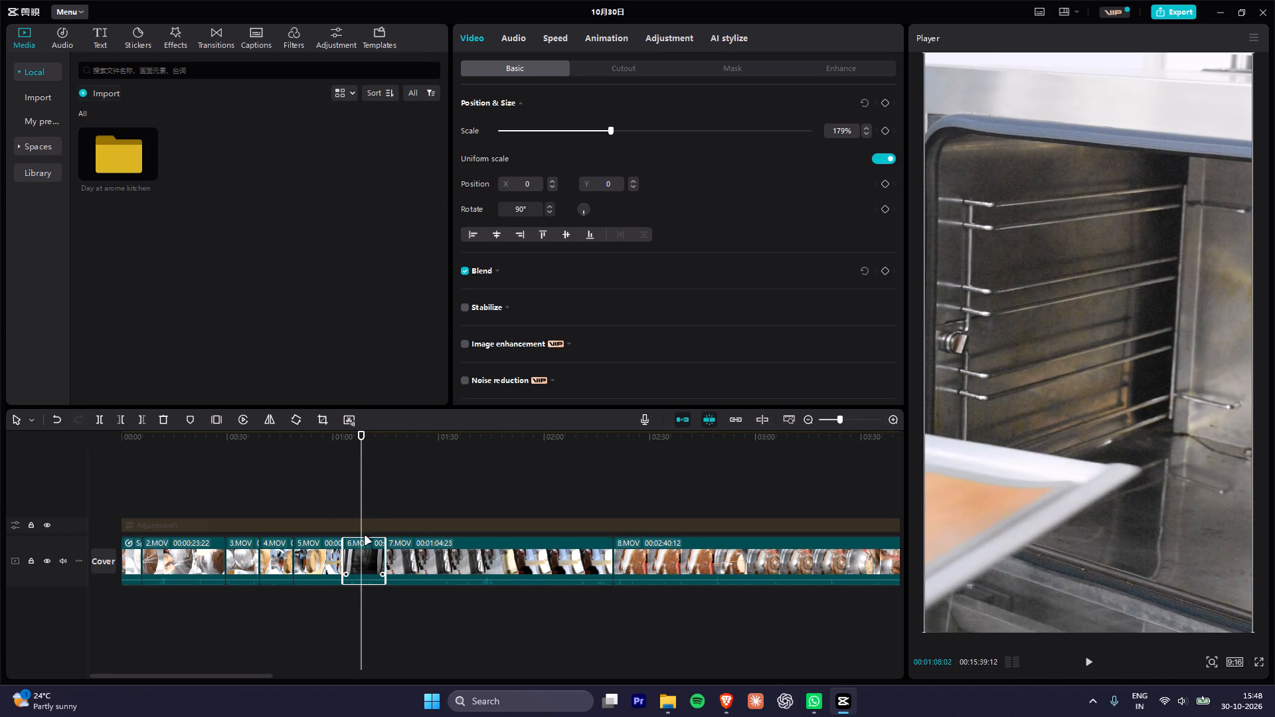
{"action": "left_click", "coordinate": [366, 546]}
{"action": "key", "text": "Left"}
{"action": "key", "text": "Left"}
{"action": "key", "text": "Left"}
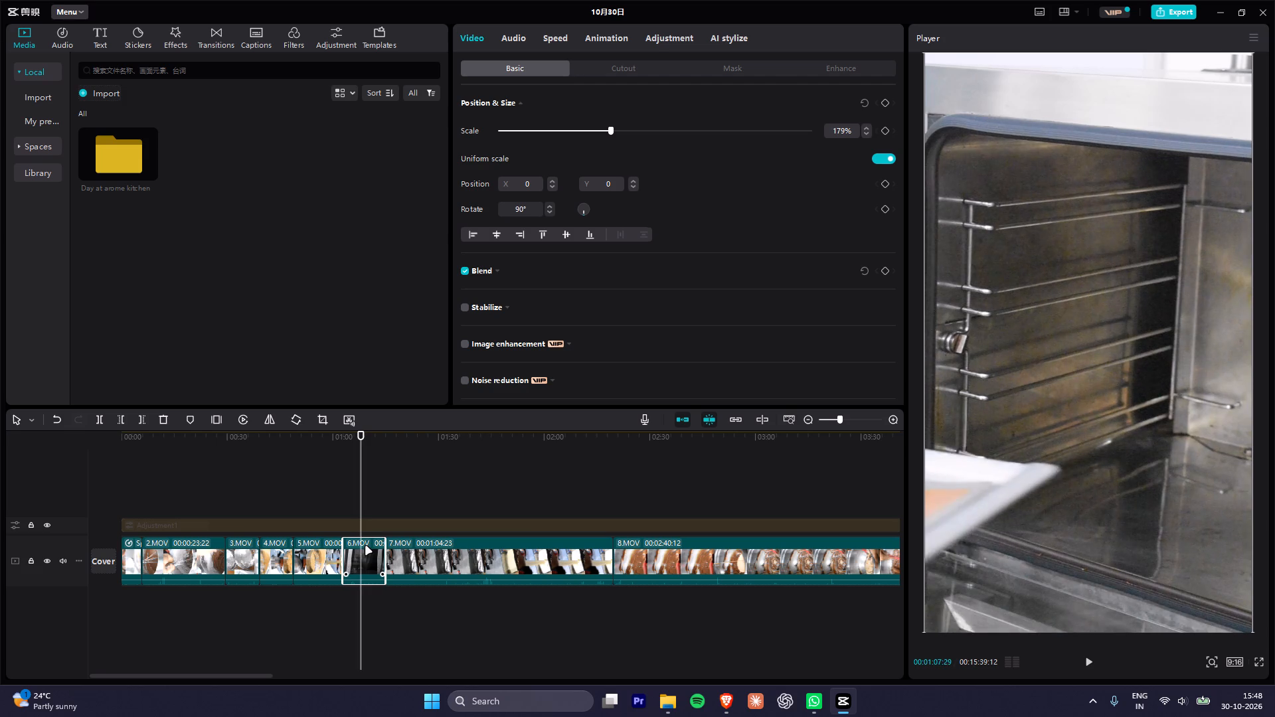
{"action": "key", "text": "Left"}
{"action": "key", "text": "Left"}
{"action": "key", "text": "Left"}
{"action": "key", "text": "Left"}
{"action": "key", "text": "Left"}
{"action": "key", "text": "ctrl+b"}
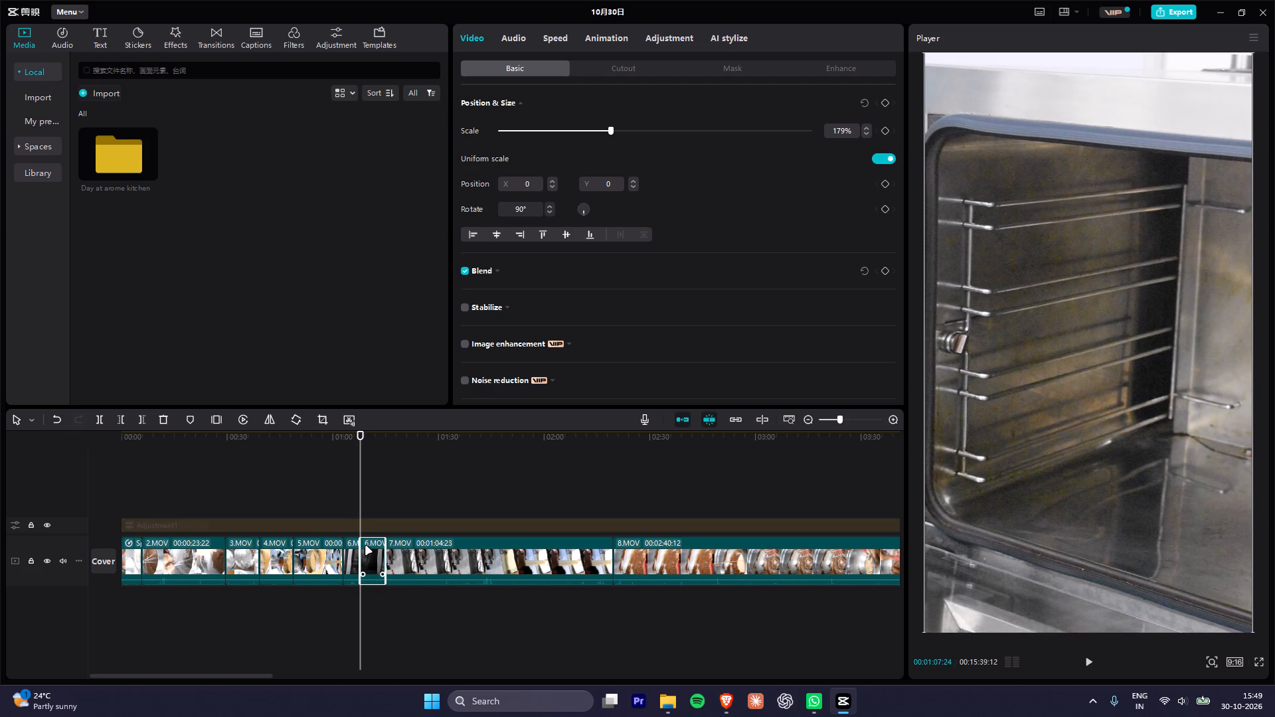
{"action": "scroll", "coordinate": [366, 546], "scroll_direction": "up", "scroll_amount": 9, "text": "alt"}
{"action": "left_click", "coordinate": [341, 554]}
{"action": "key", "text": "Delete"}
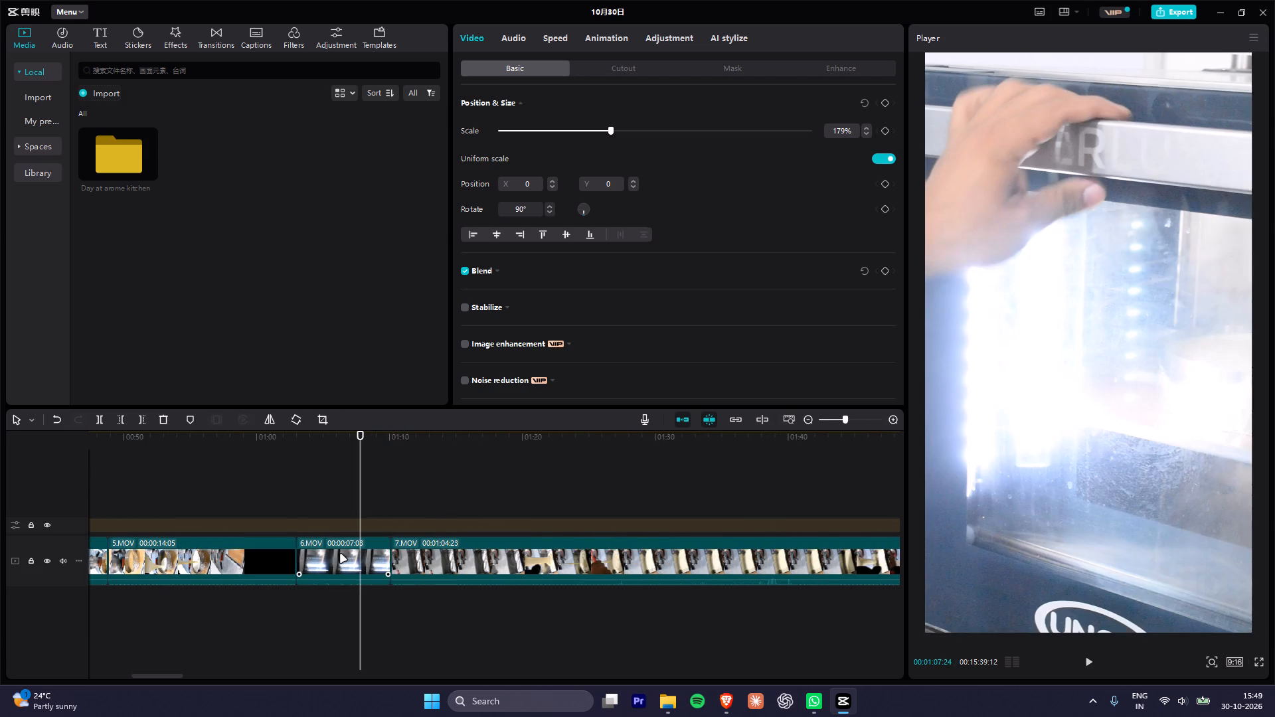
Split the shortened 6.MOV at 00:01:07:24, just after the oven door closes, and delete the roughly 2-second part after the cut.
{"action": "left_click", "coordinate": [328, 548]}
{"action": "left_click_drag", "start_coordinate": [315, 434], "coordinate": [336, 438]}
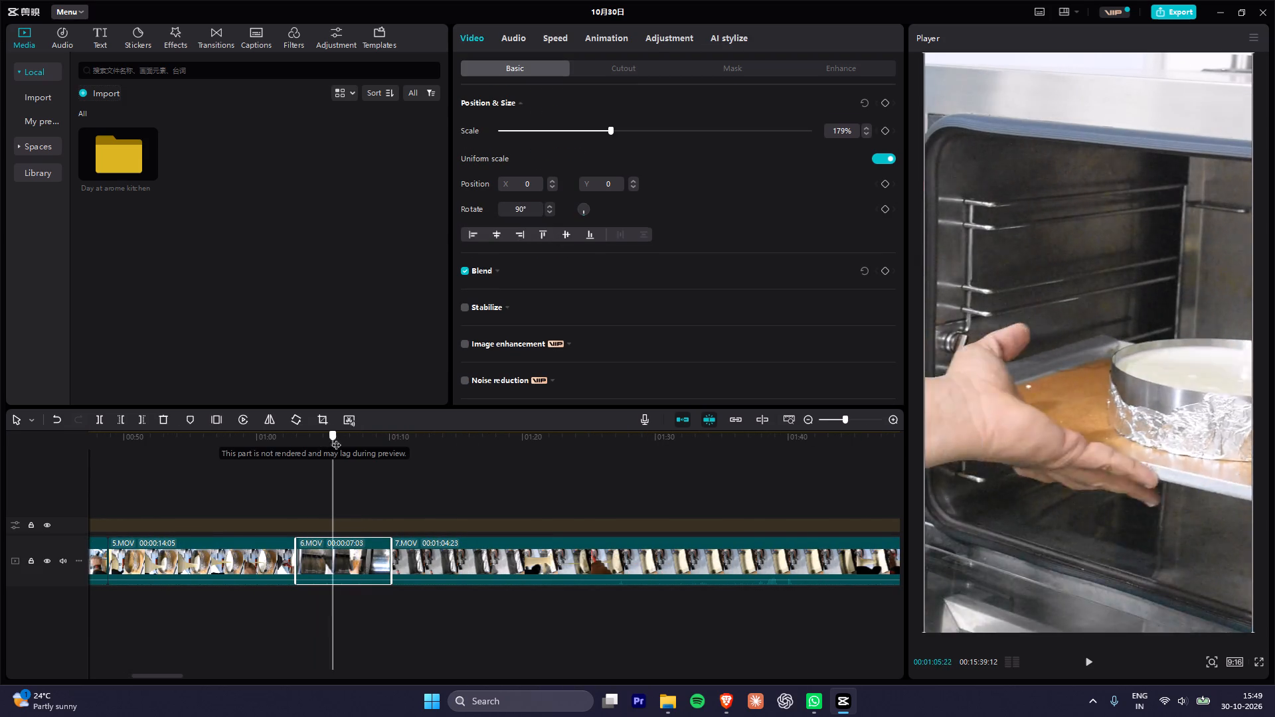
{"action": "left_click_drag", "start_coordinate": [336, 438], "coordinate": [359, 445]}
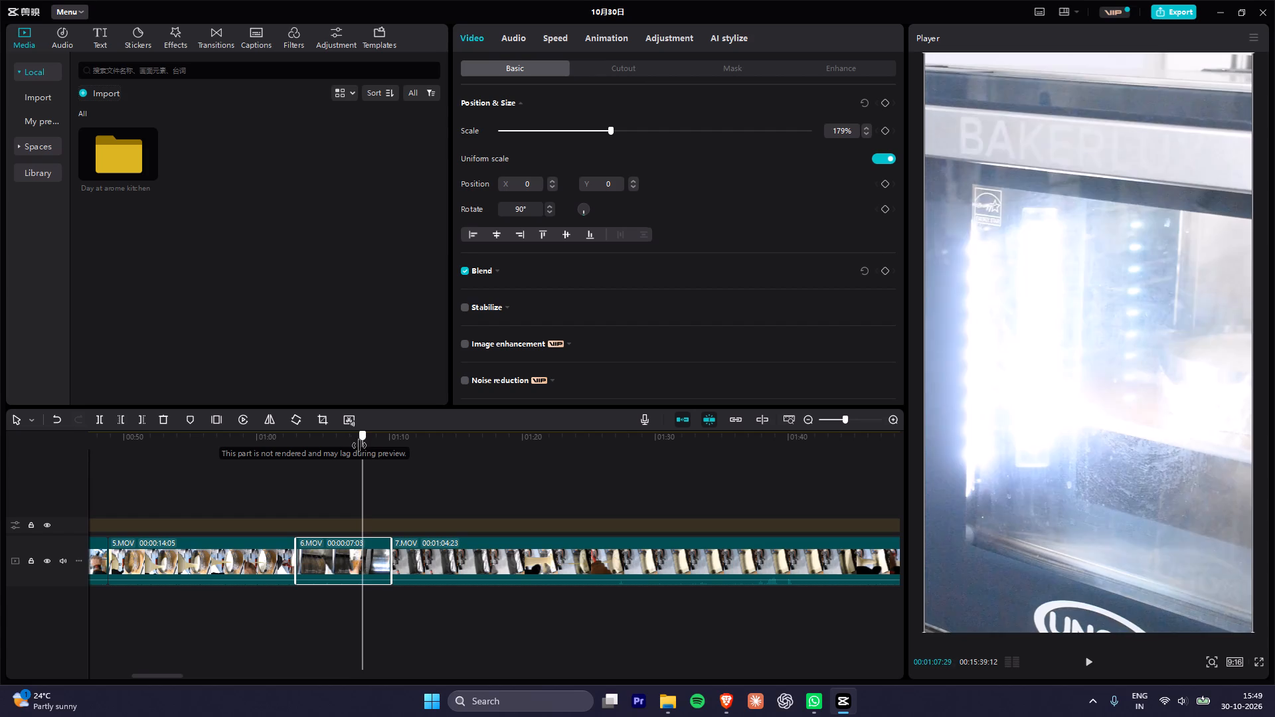
{"action": "left_click_drag", "start_coordinate": [359, 445], "coordinate": [356, 447]}
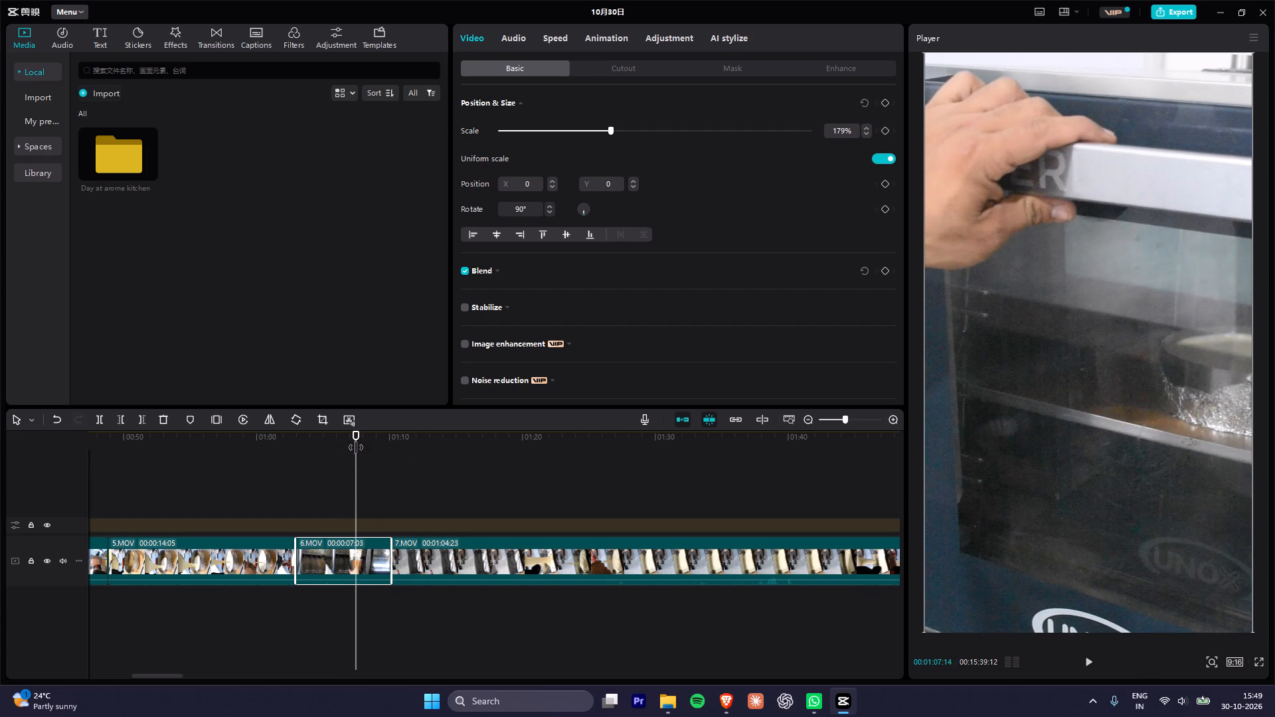
{"action": "key", "text": "Right"}
{"action": "key", "text": "Right"}
{"action": "key", "text": "Right"}
{"action": "key", "text": "Right"}
{"action": "key", "text": "Right"}
{"action": "key", "text": "Right"}
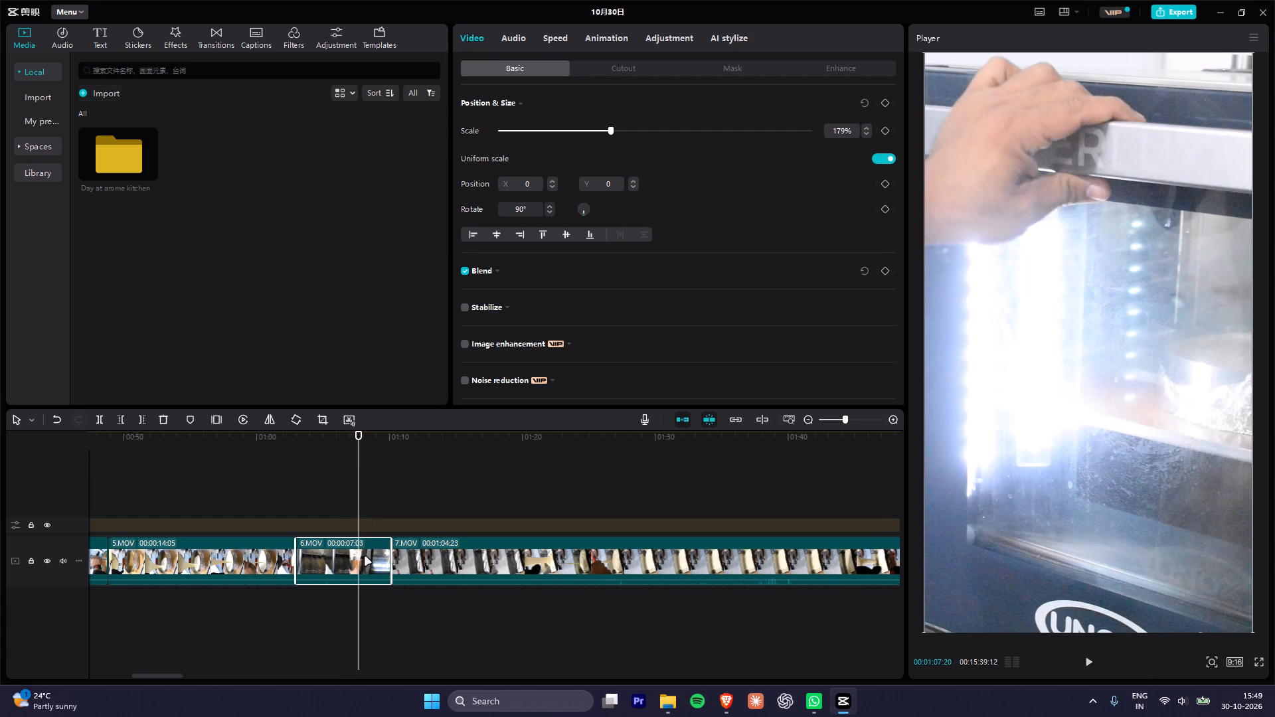
{"action": "left_click", "coordinate": [365, 557]}
{"action": "key", "text": "ctrl+b"}
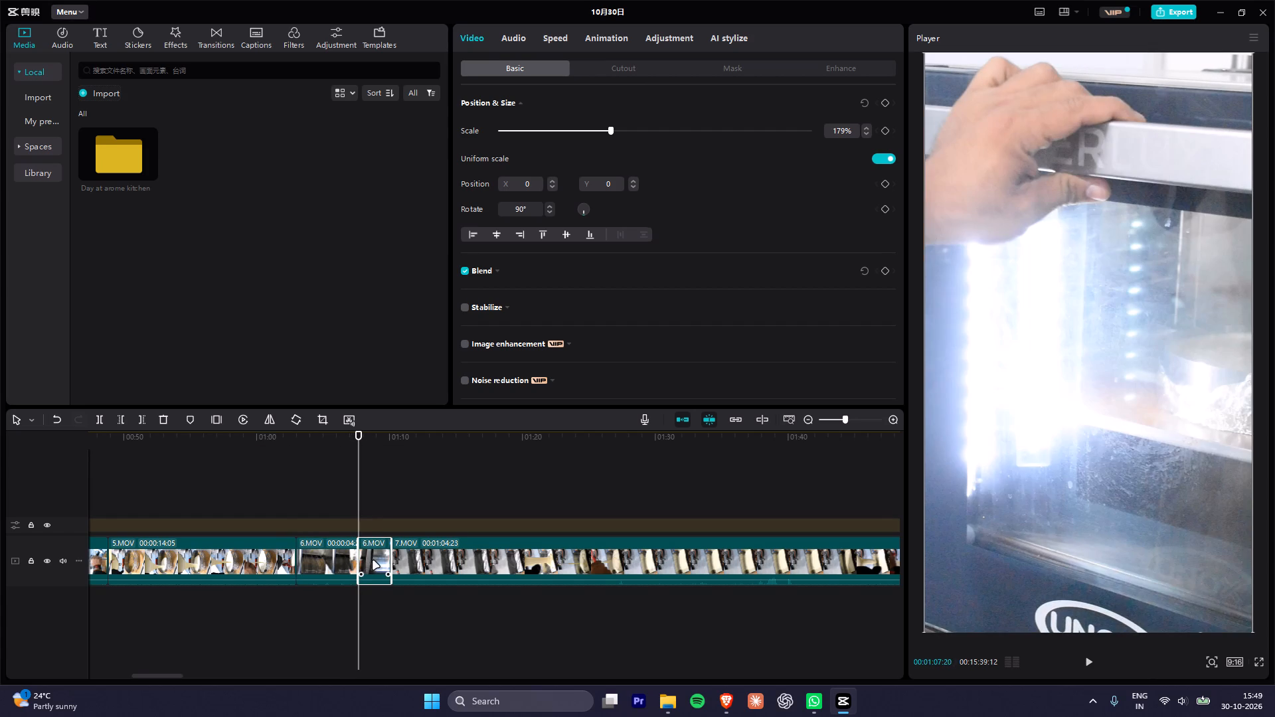
{"action": "key", "text": "ctrl+z"}
{"action": "key", "text": "Right"}
{"action": "key", "text": "Right"}
{"action": "key", "text": "Right"}
{"action": "key", "text": "Right"}
{"action": "key", "text": "ctrl+b"}
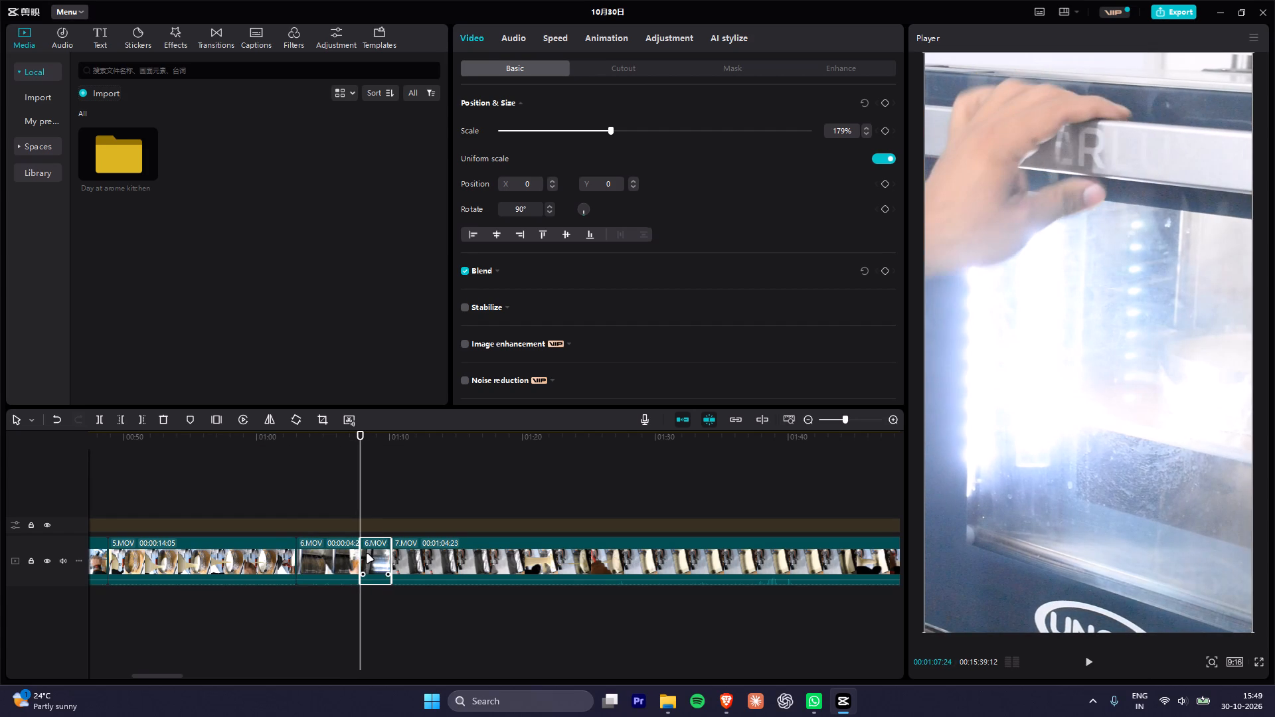
{"action": "key", "text": "Delete"}
Scrub through 7.MOV to examine when the batter is poured into the foil-wrapped tin and when the pour ends.
{"action": "key", "text": "space"}
{"action": "key", "text": "space"}
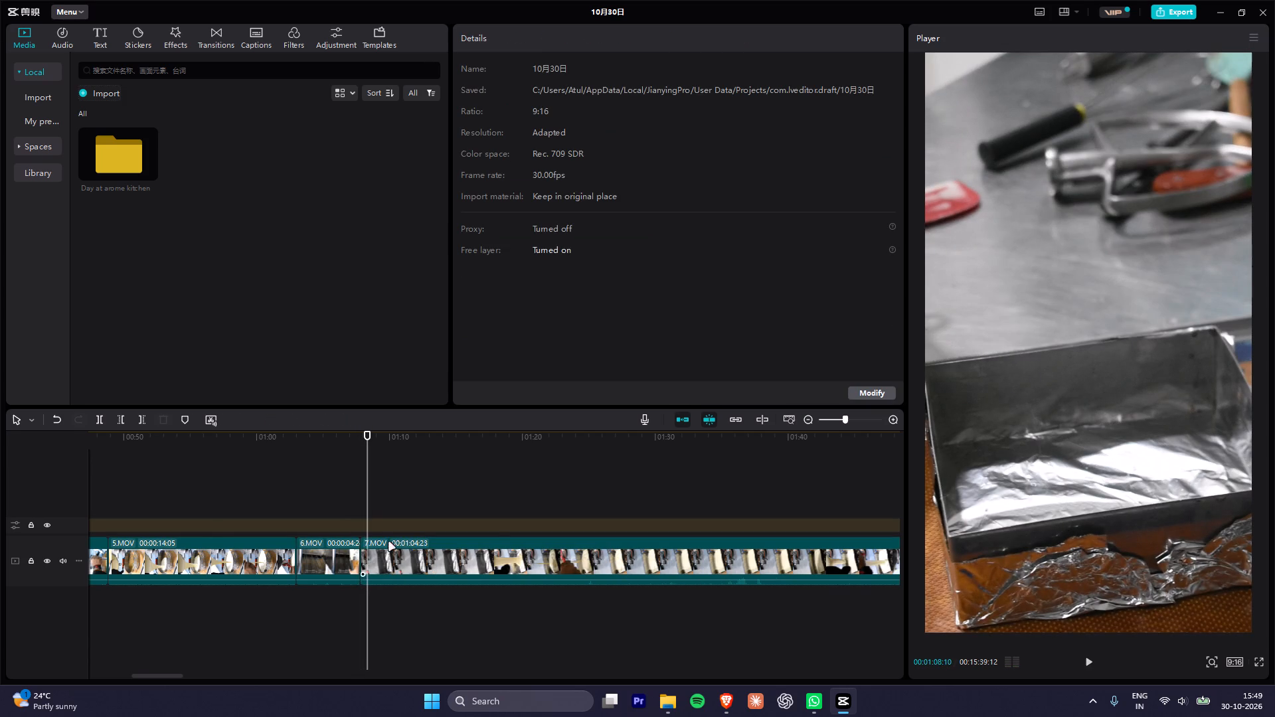
{"action": "scroll", "coordinate": [398, 535], "scroll_direction": "down", "scroll_amount": 7, "text": "alt"}
{"action": "left_click_drag", "start_coordinate": [375, 434], "coordinate": [422, 442]}
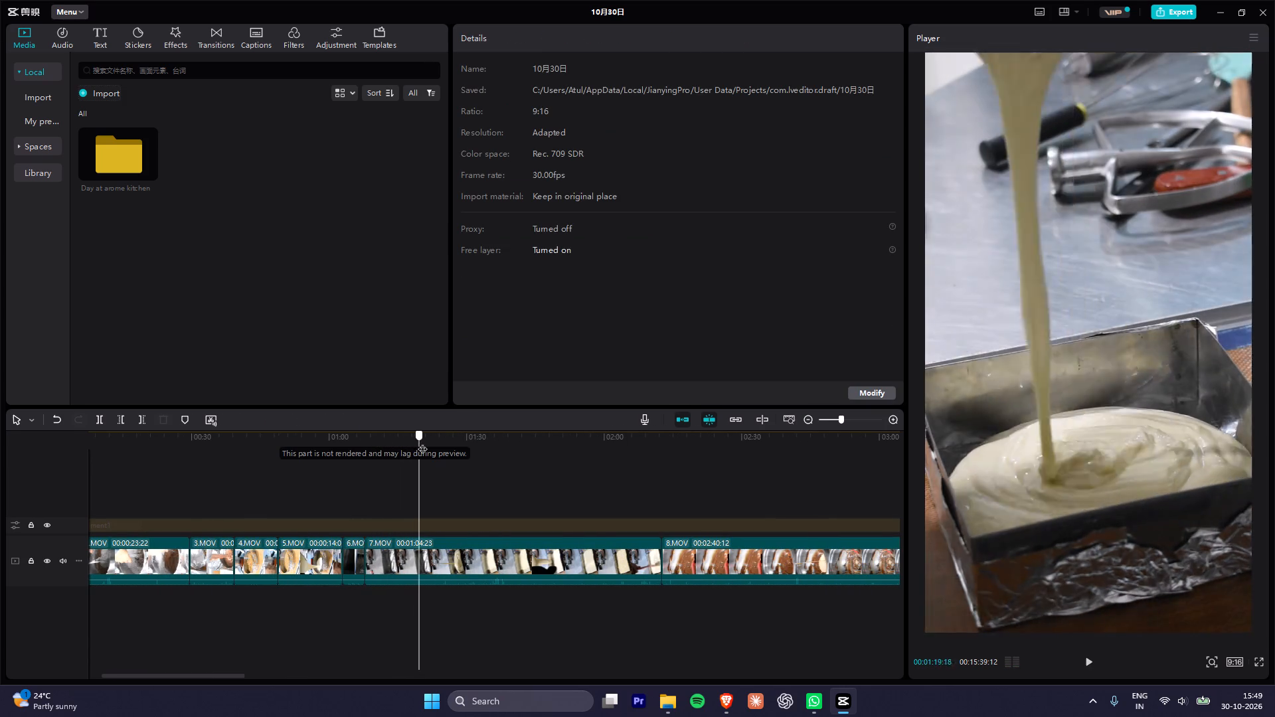
{"action": "left_click_drag", "start_coordinate": [422, 442], "coordinate": [641, 475]}
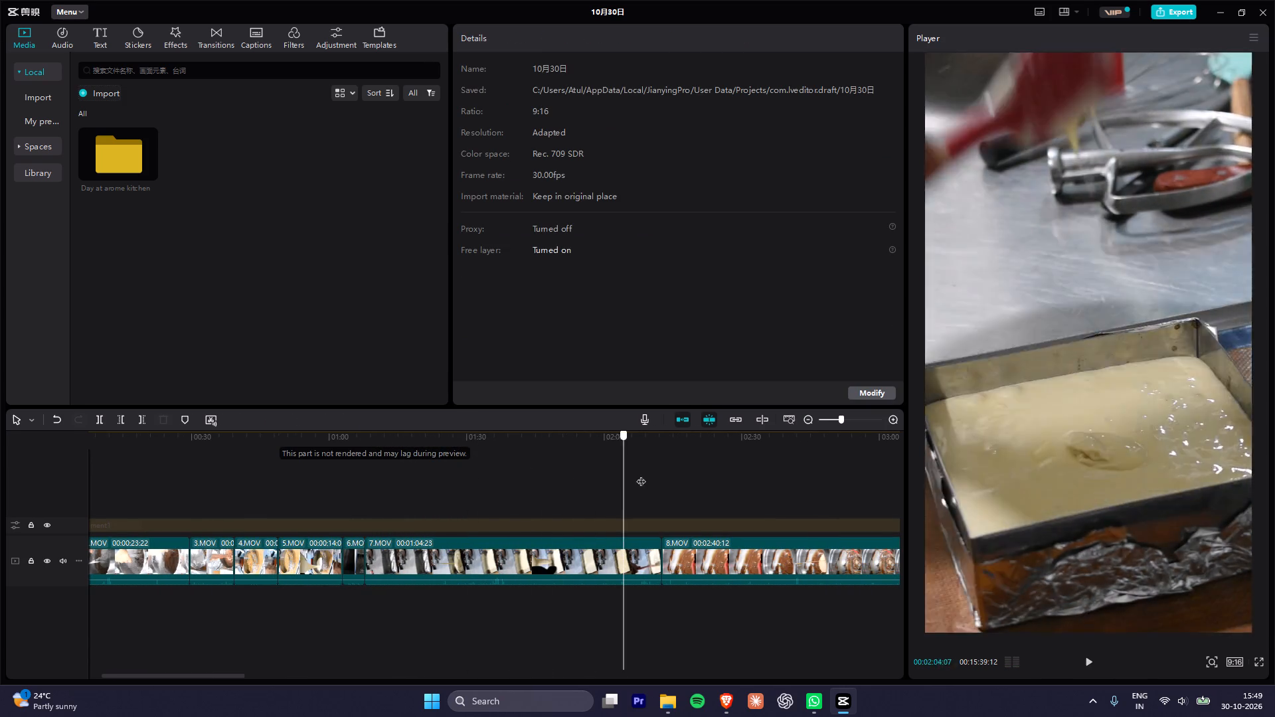
{"action": "left_click_drag", "start_coordinate": [641, 475], "coordinate": [466, 481]}
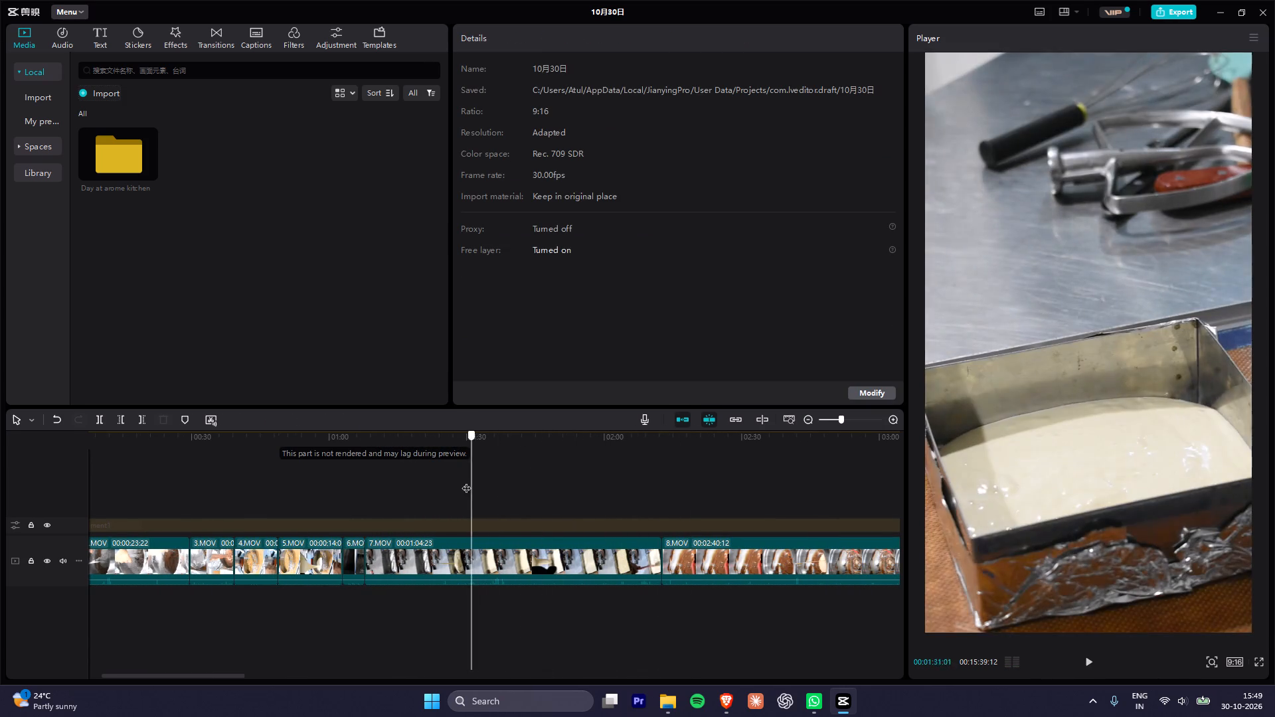
{"action": "left_click_drag", "start_coordinate": [466, 481], "coordinate": [547, 488]}
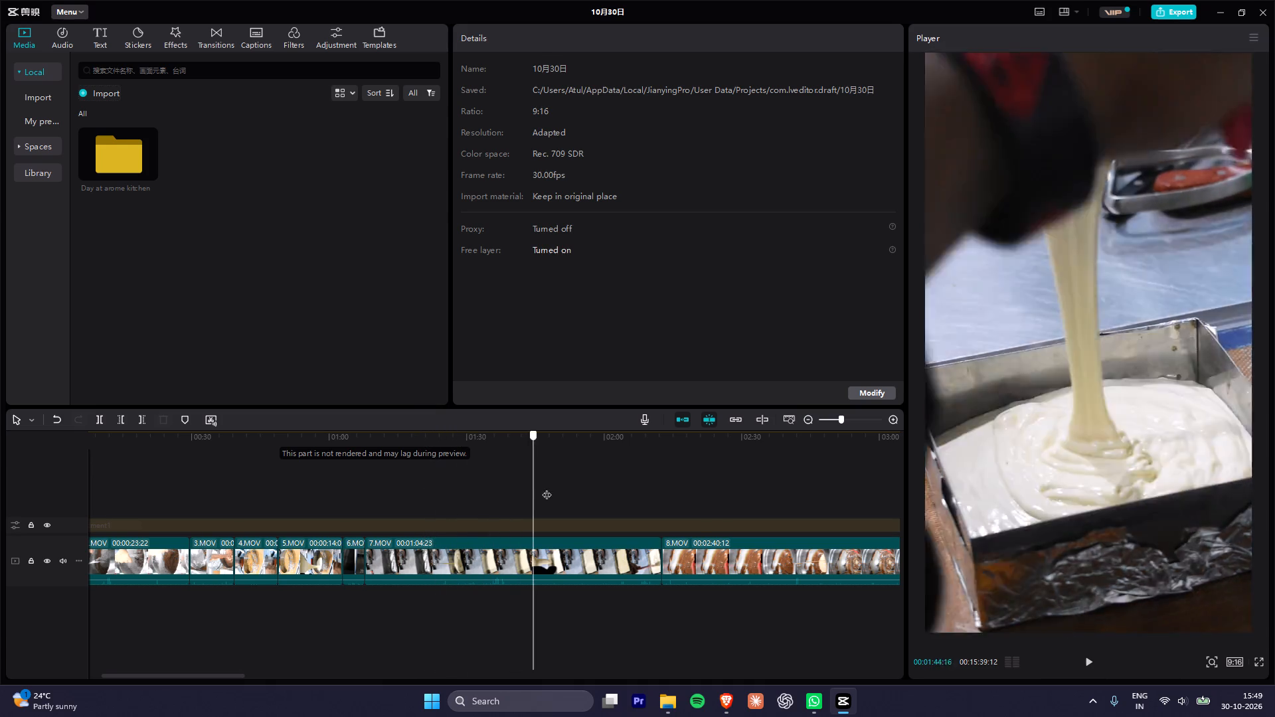
{"action": "left_click_drag", "start_coordinate": [547, 488], "coordinate": [551, 497]}
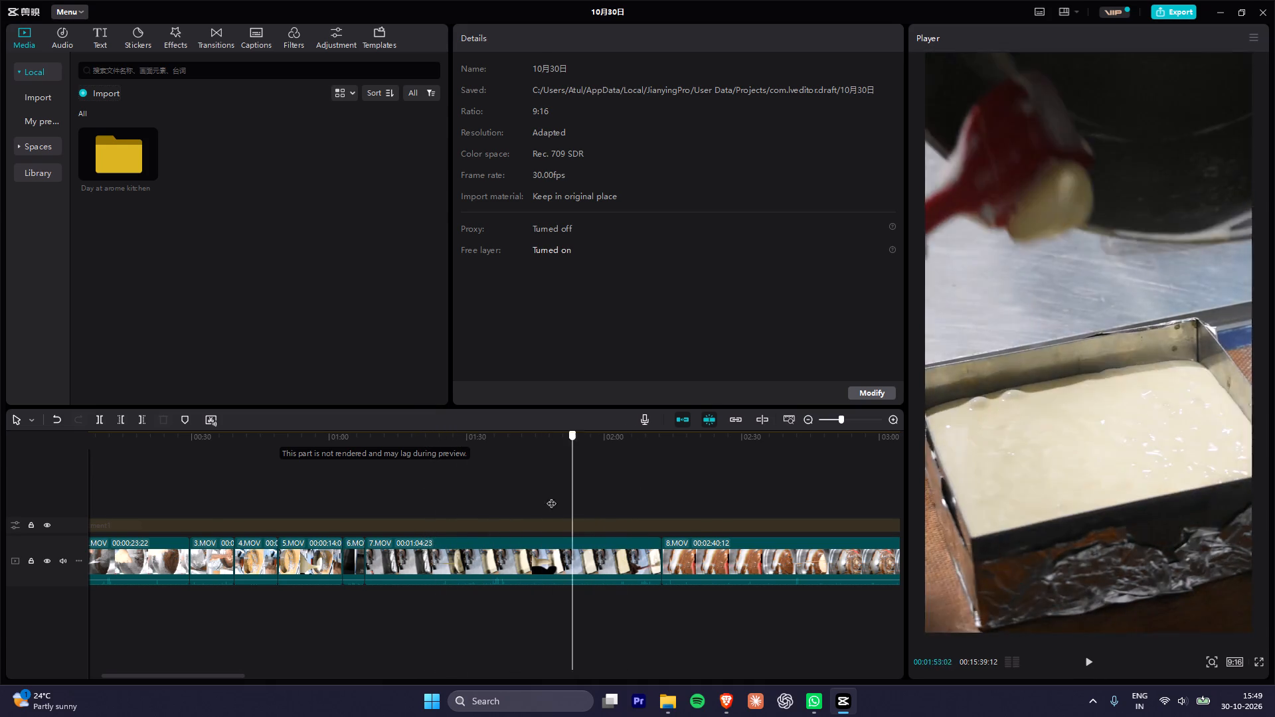
{"action": "left_click_drag", "start_coordinate": [551, 497], "coordinate": [489, 509]}
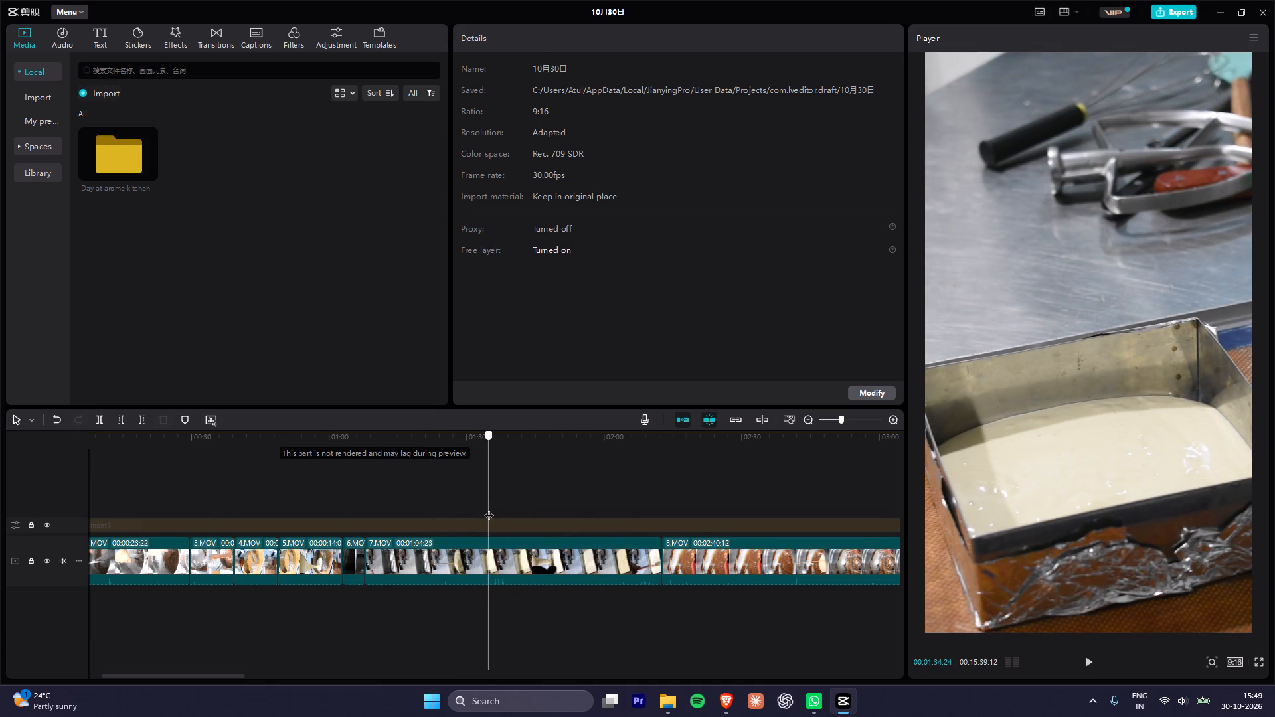
{"action": "left_click_drag", "start_coordinate": [489, 509], "coordinate": [448, 515]}
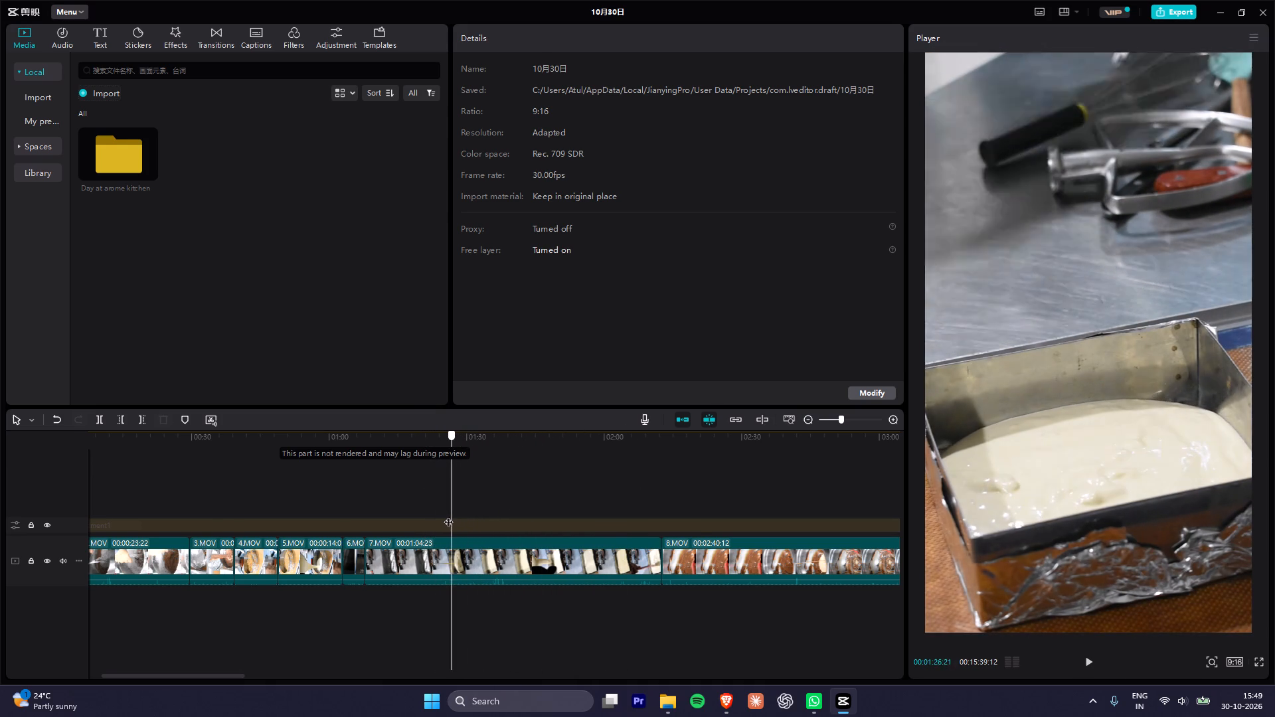
{"action": "left_click_drag", "start_coordinate": [448, 515], "coordinate": [413, 522]}
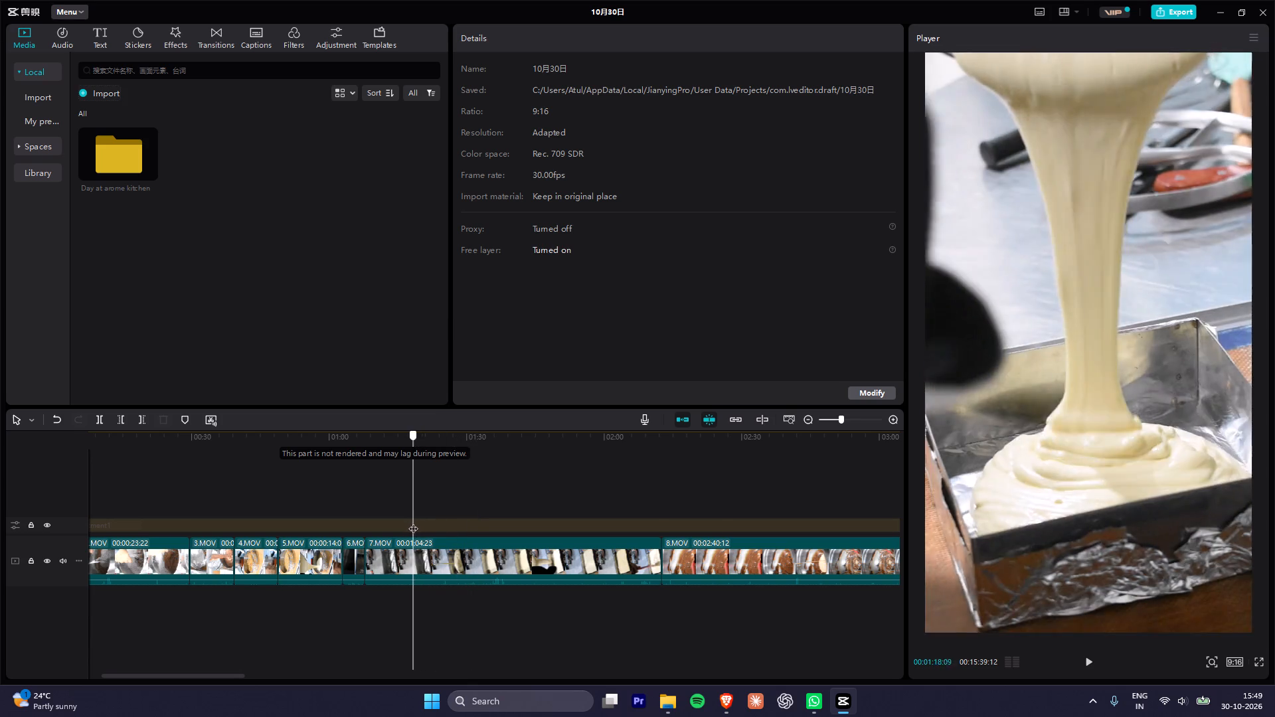
{"action": "left_click_drag", "start_coordinate": [413, 522], "coordinate": [520, 519]}
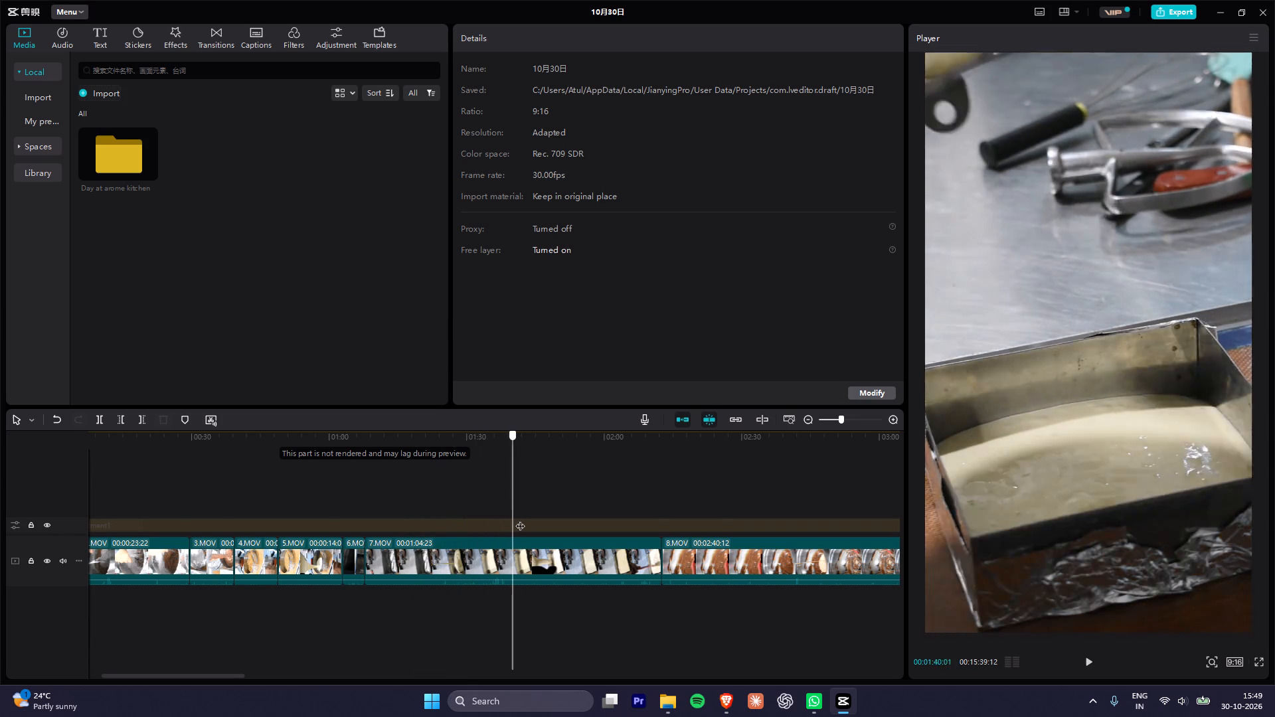
{"action": "left_click_drag", "start_coordinate": [520, 519], "coordinate": [444, 535]}
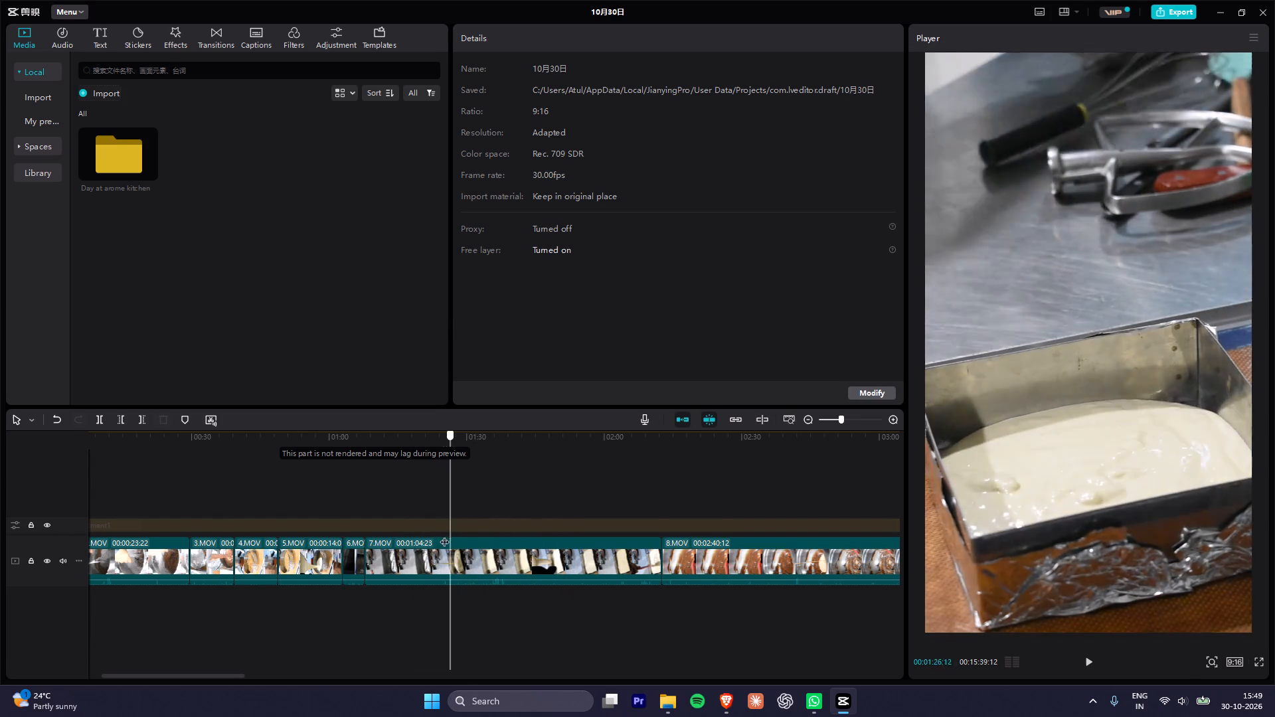
Split 7.MOV at 00:01:15:29, just before the batter pours into the empty tin, and delete the roughly 8-second part before the cut.
{"action": "left_click_drag", "start_coordinate": [444, 535], "coordinate": [398, 532]}
{"action": "key", "text": "Right"}
{"action": "key", "text": "Right"}
{"action": "key", "text": "Right"}
{"action": "key", "text": "Right"}
{"action": "key", "text": "Right"}
{"action": "key", "text": "Right"}
{"action": "key", "text": "Right"}
{"action": "key", "text": "Right"}
{"action": "key", "text": "Right"}
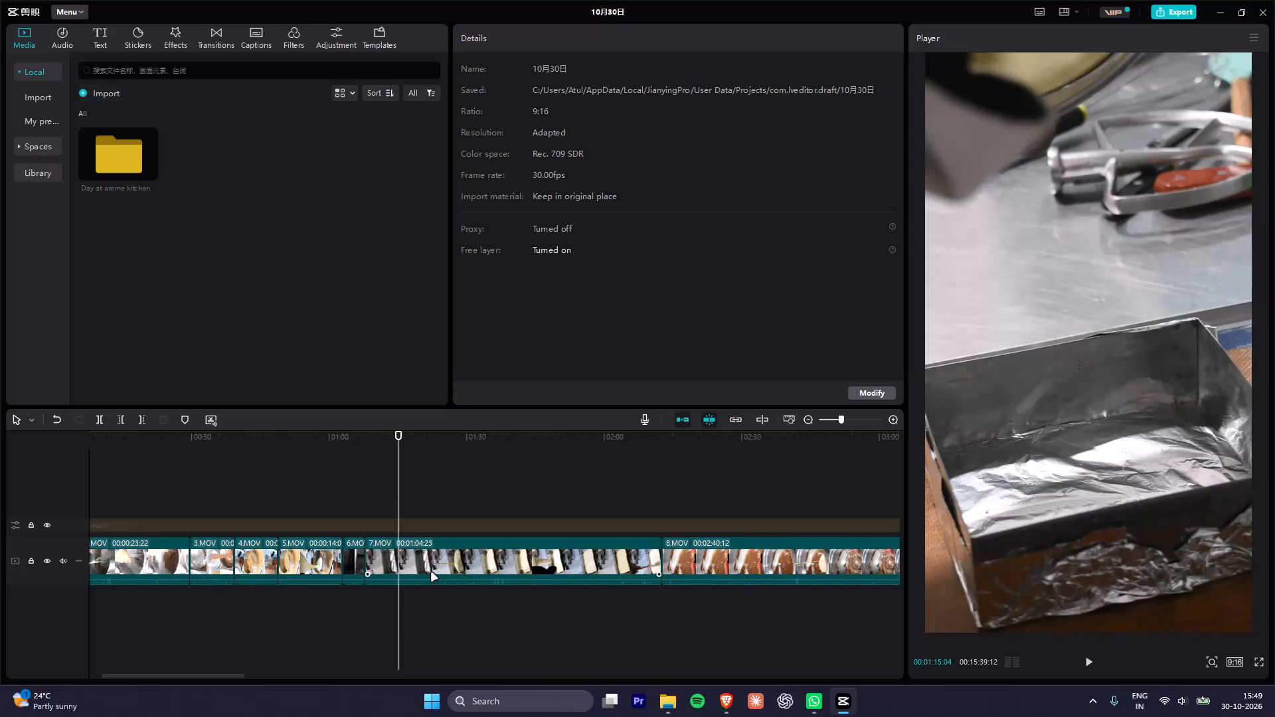
{"action": "key", "text": "Right"}
{"action": "key", "text": "Right"}
{"action": "key", "text": "Right"}
{"action": "key", "text": "Right"}
{"action": "key", "text": "Right"}
{"action": "key", "text": "Right"}
{"action": "key", "text": "Right"}
{"action": "key", "text": "Right"}
{"action": "key", "text": "Right"}
{"action": "key", "text": "Right"}
{"action": "key", "text": "Right"}
{"action": "key", "text": "Right"}
{"action": "key", "text": "Right"}
{"action": "key", "text": "Right"}
{"action": "key", "text": "Right"}
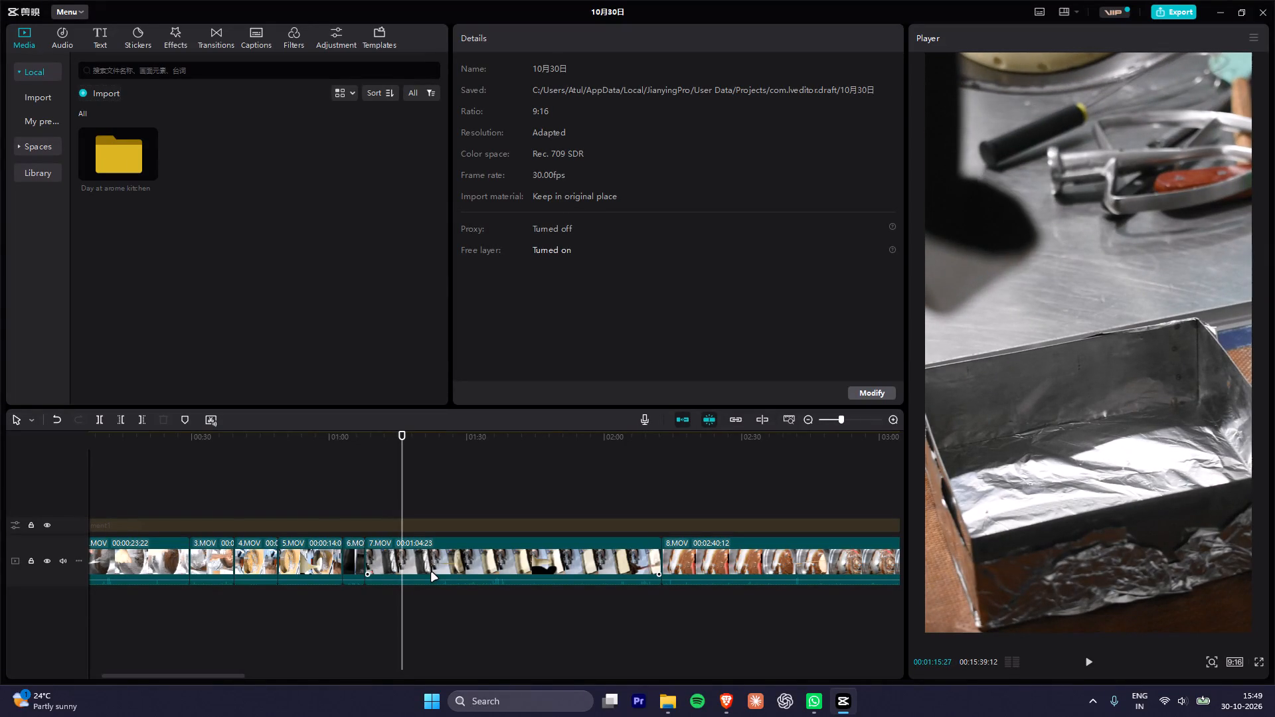
{"action": "key", "text": "Right"}
{"action": "key", "text": "Right"}
{"action": "key", "text": "Right"}
{"action": "key", "text": "Right"}
{"action": "key", "text": "Right"}
{"action": "key", "text": "Left"}
{"action": "key", "text": "Left"}
{"action": "key", "text": "Left"}
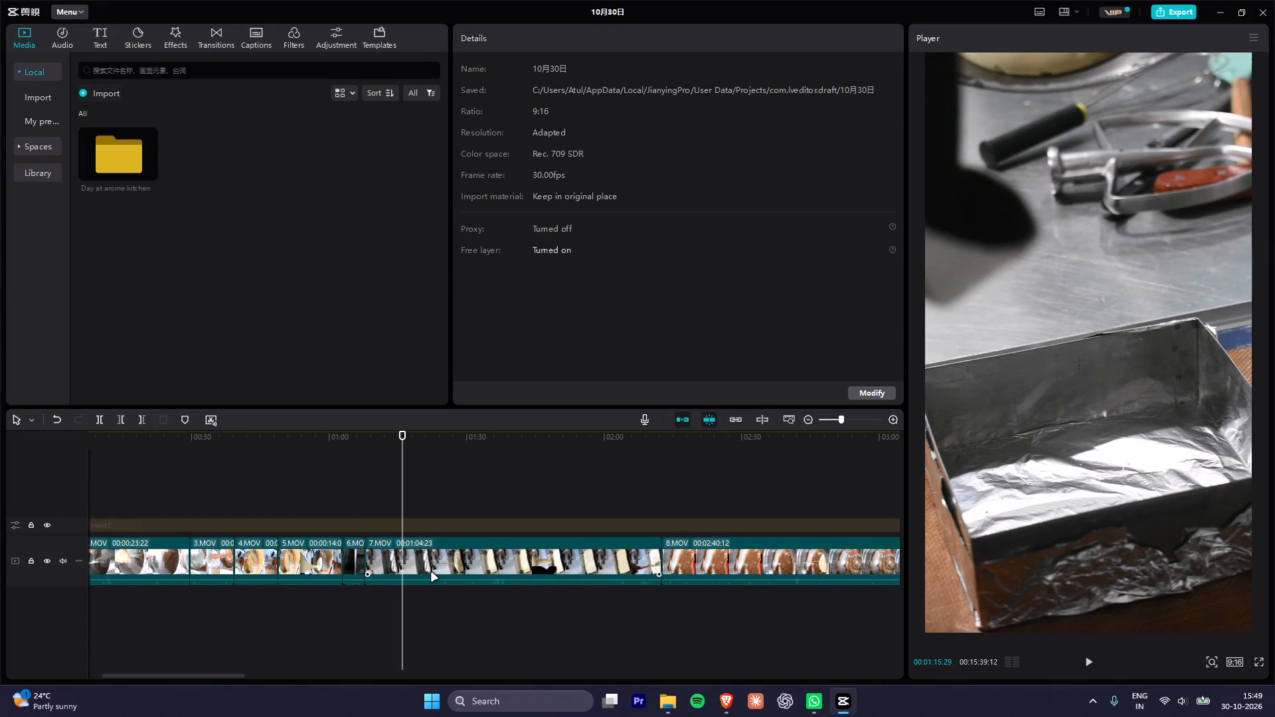
{"action": "left_click", "coordinate": [432, 573]}
{"action": "key", "text": "ctrl+b"}
{"action": "left_click", "coordinate": [395, 567]}
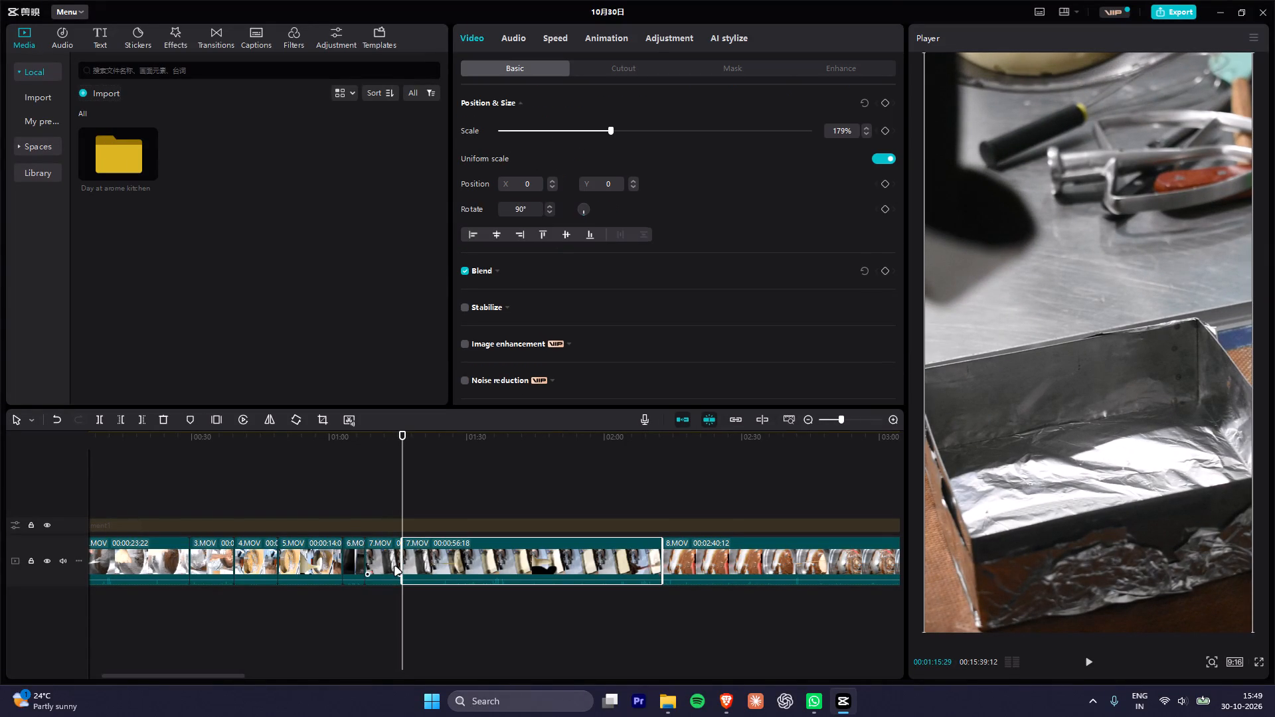
{"action": "key", "text": "Delete"}
Split the shortened 7.MOV at 00:01:30:14, after the first pour has settled, and delete the roughly 34-second part after the cut.
{"action": "left_click_drag", "start_coordinate": [381, 443], "coordinate": [415, 451]}
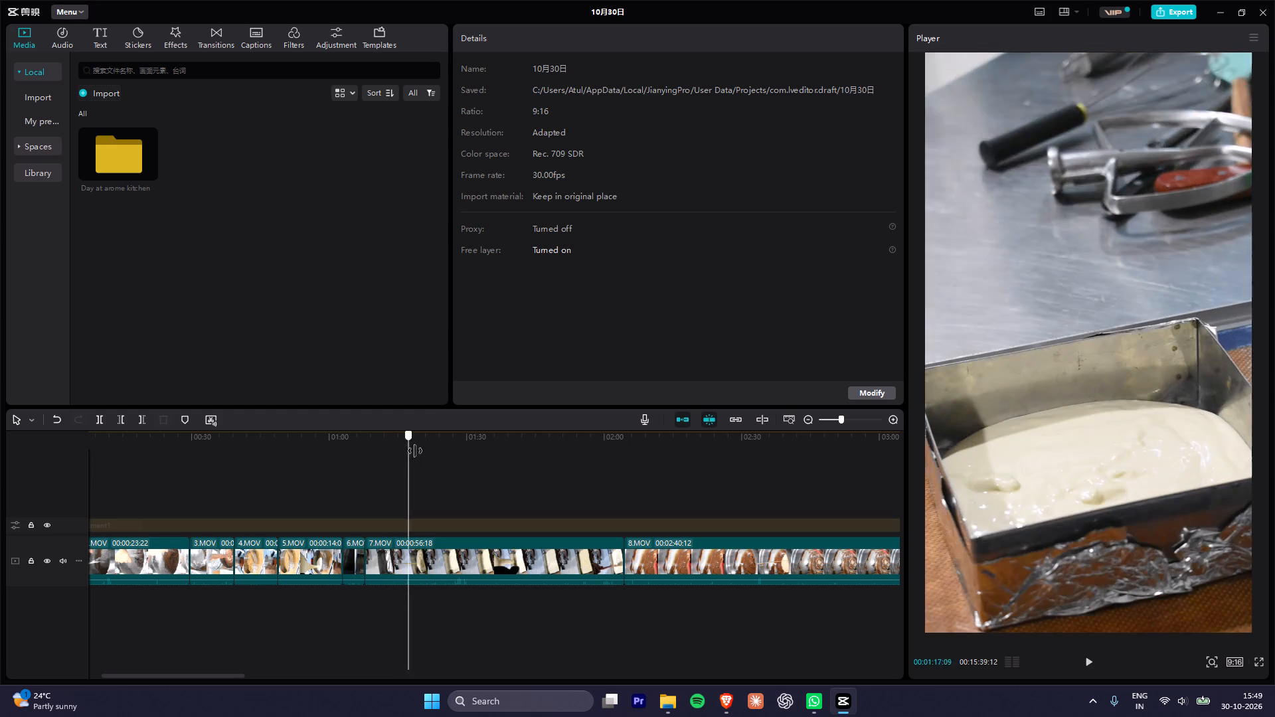
{"action": "left_click_drag", "start_coordinate": [415, 451], "coordinate": [469, 466]}
{"action": "left_click", "coordinate": [481, 566]}
{"action": "key", "text": "ctrl+b"}
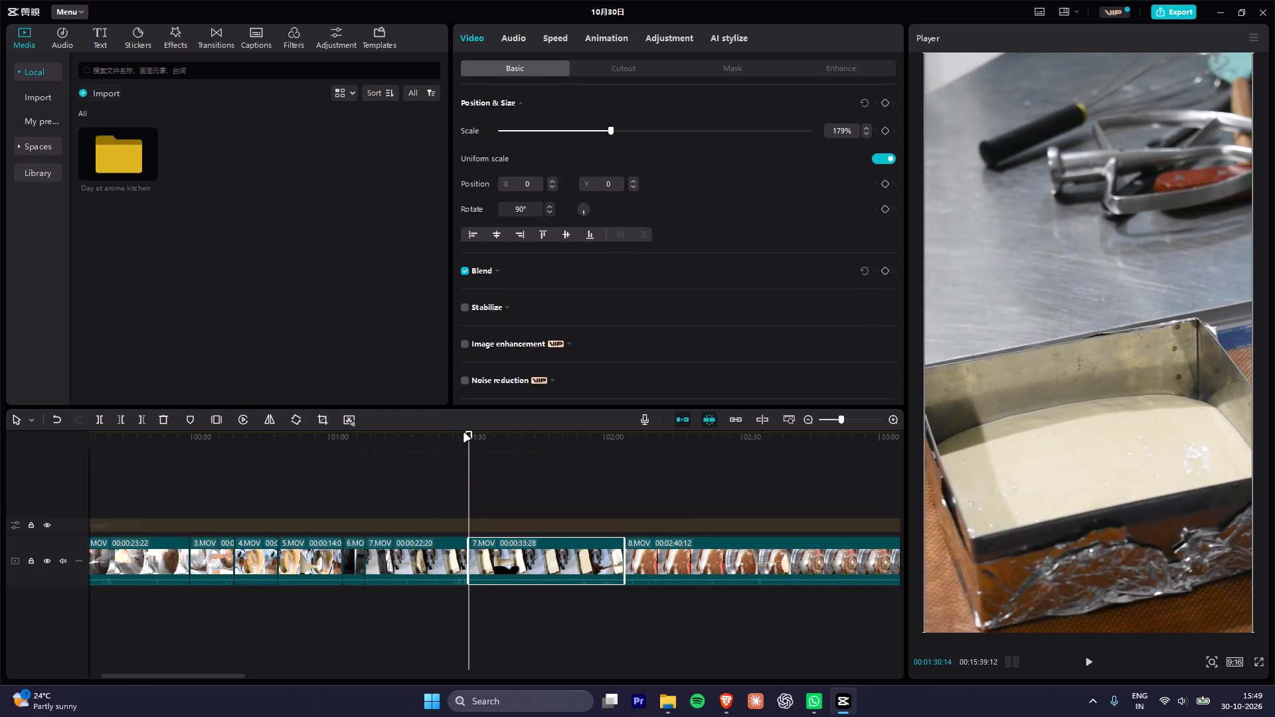
{"action": "left_click_drag", "start_coordinate": [479, 438], "coordinate": [570, 485]}
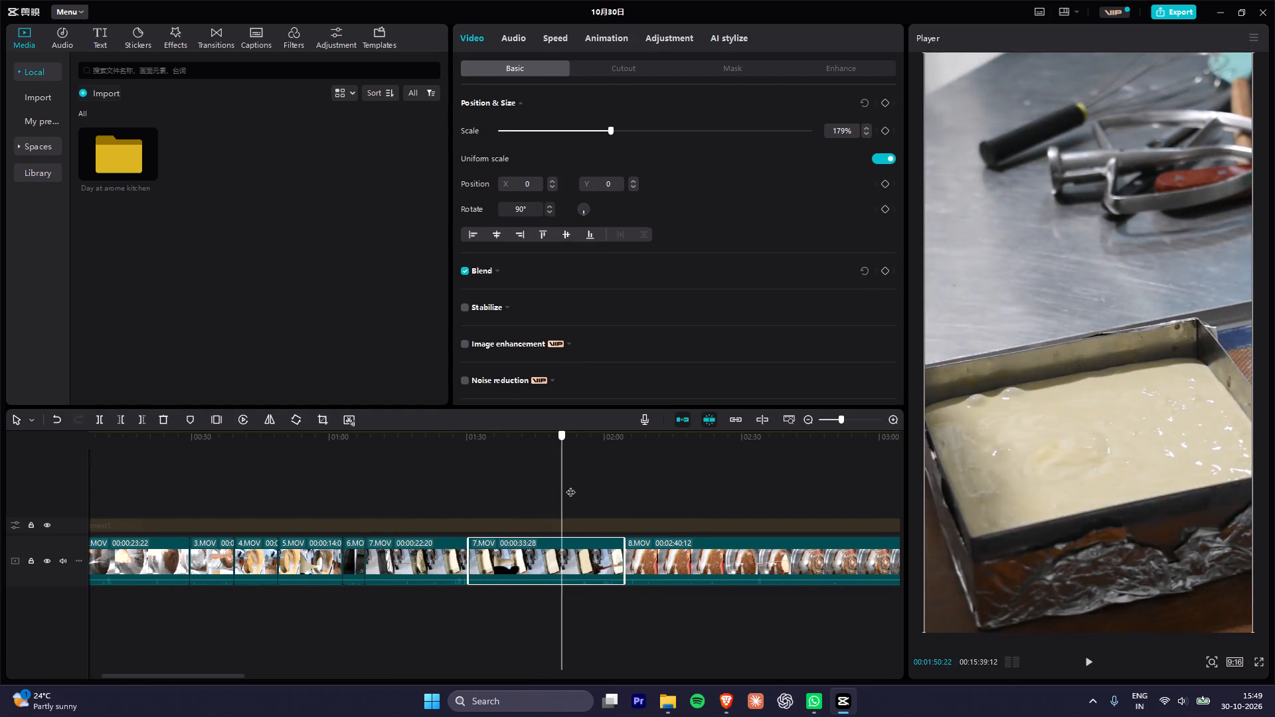
{"action": "left_click_drag", "start_coordinate": [570, 485], "coordinate": [606, 516]}
{"action": "key", "text": "Delete"}
Scrub through the first part of 8.MOV to examine when the light batter gets mixed into the chocolate.
{"action": "left_click_drag", "start_coordinate": [462, 440], "coordinate": [483, 447]}
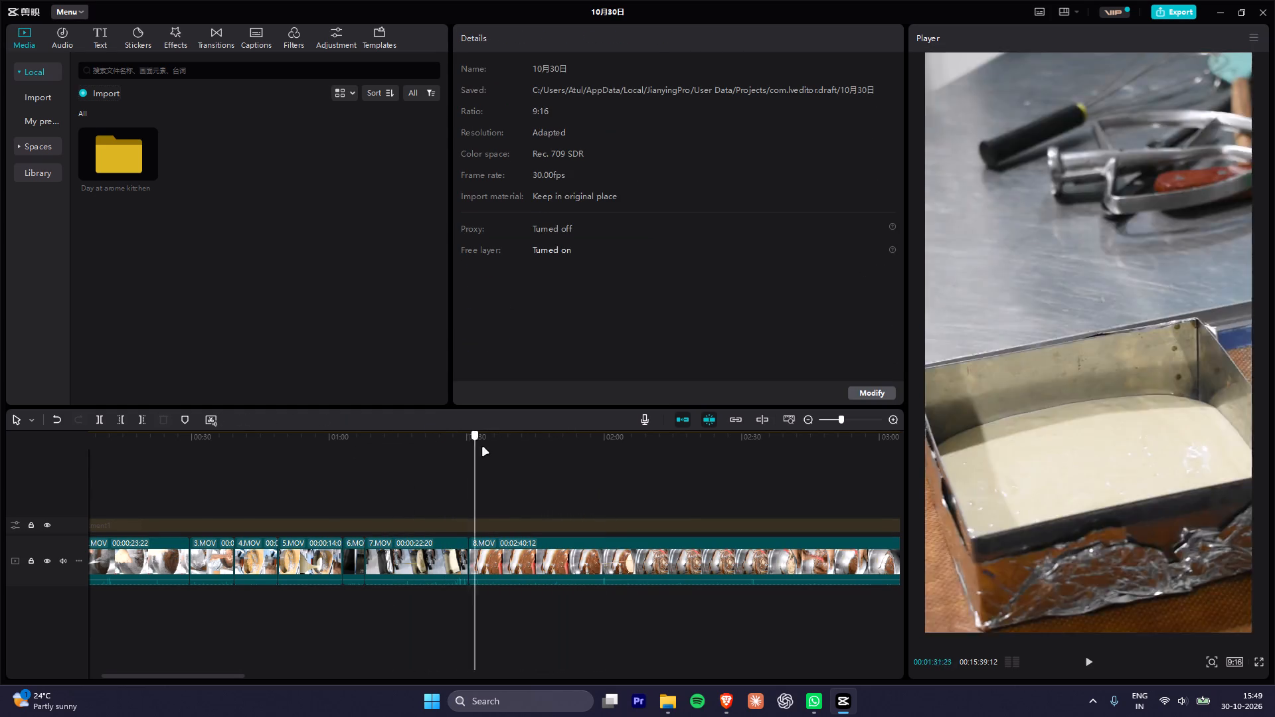
{"action": "left_click_drag", "start_coordinate": [483, 447], "coordinate": [584, 545]}
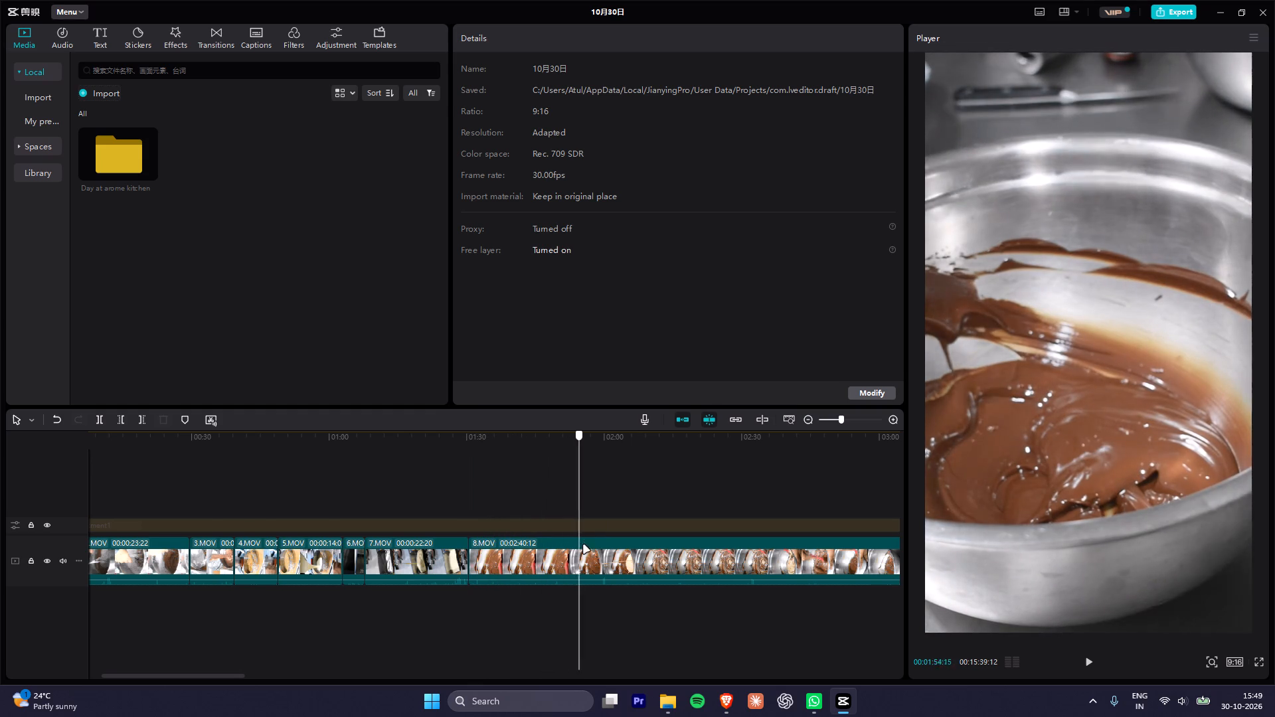
{"action": "left_click_drag", "start_coordinate": [584, 545], "coordinate": [705, 601]}
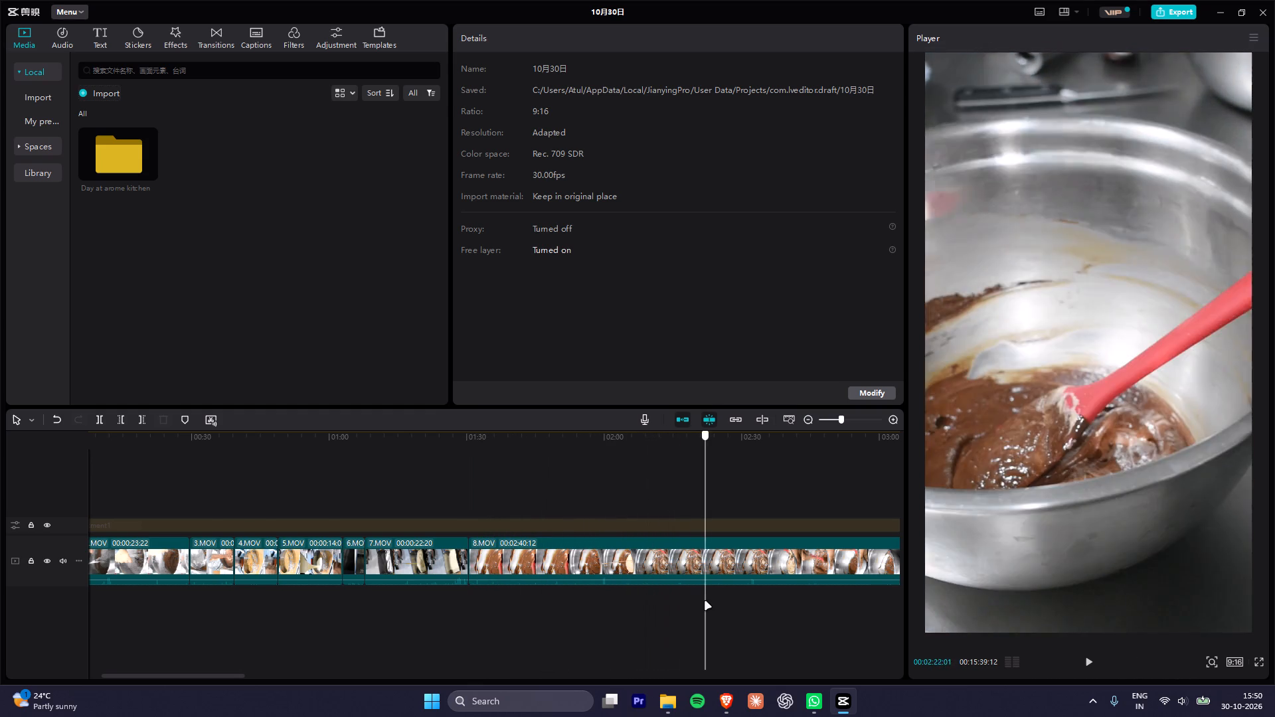
{"action": "left_click_drag", "start_coordinate": [705, 601], "coordinate": [747, 617]}
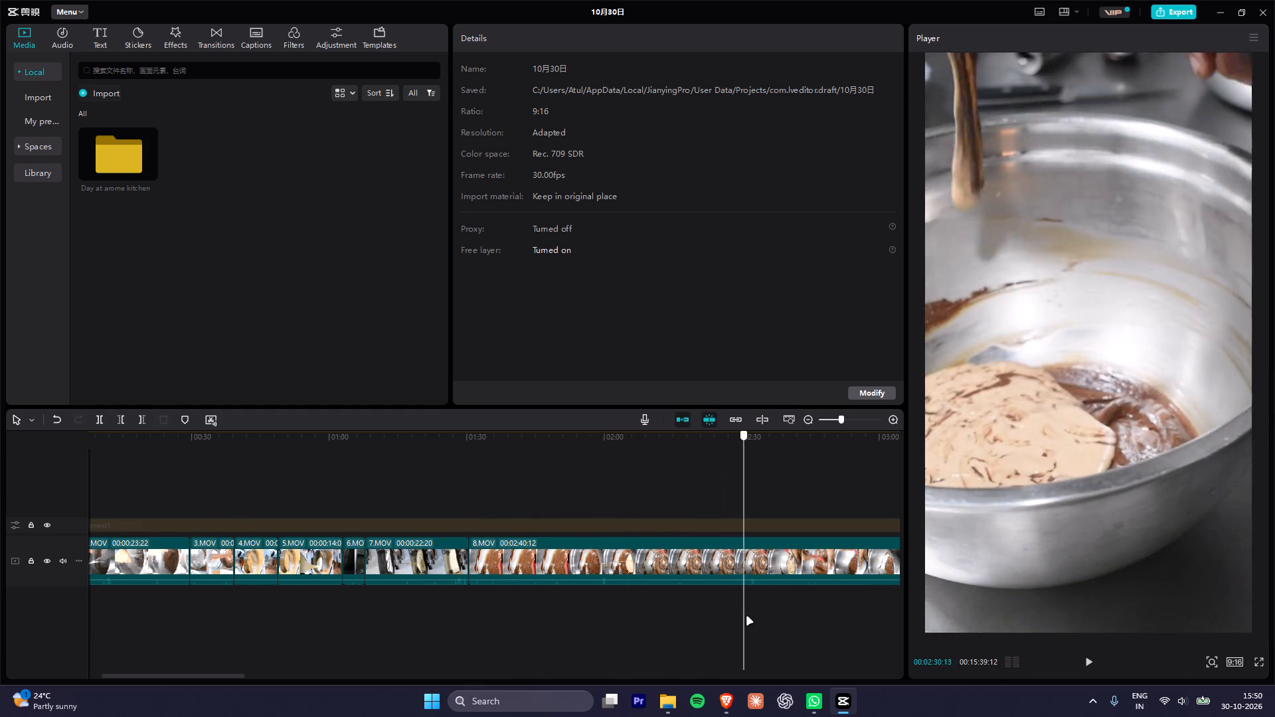
{"action": "left_click_drag", "start_coordinate": [747, 617], "coordinate": [485, 606]}
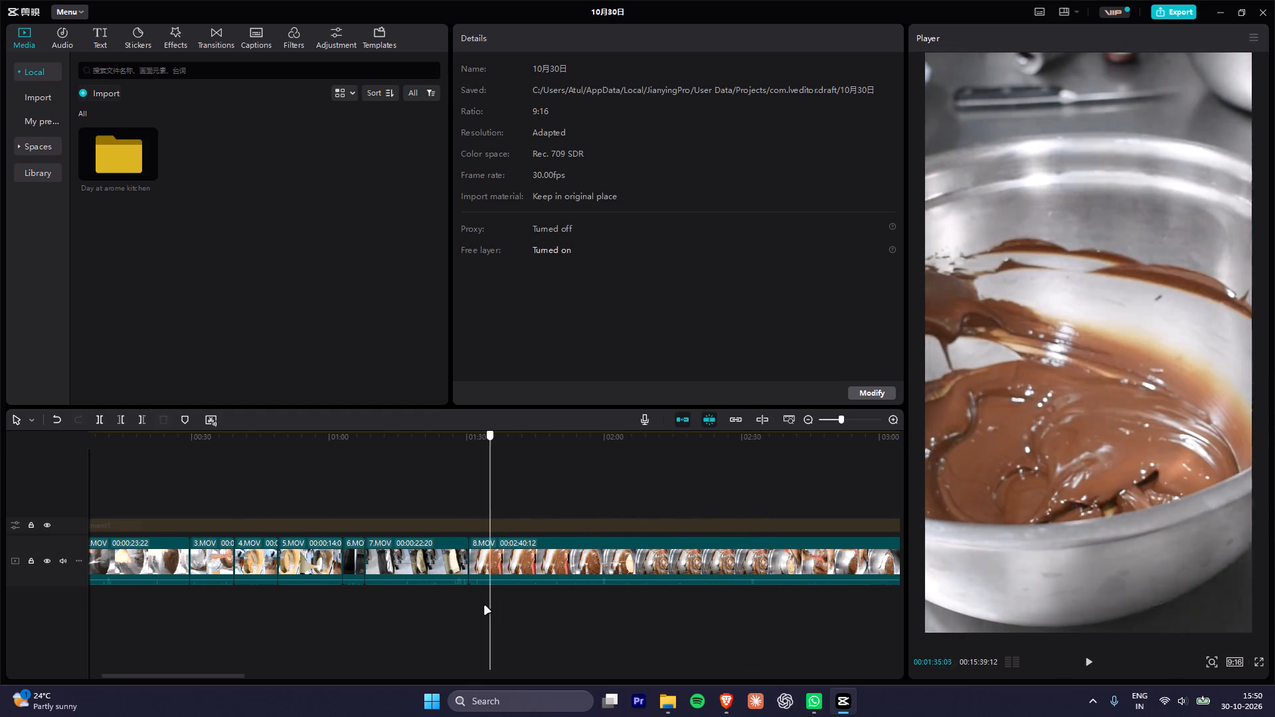
{"action": "left_click_drag", "start_coordinate": [485, 606], "coordinate": [571, 618]}
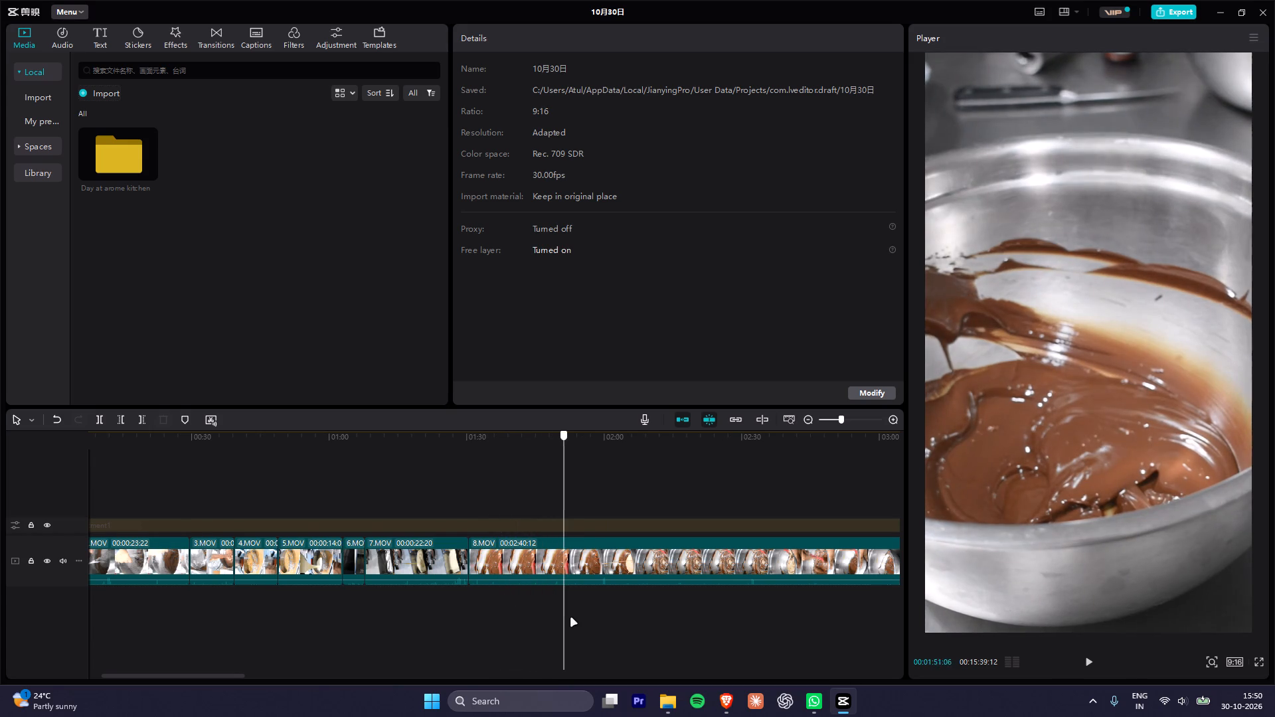
{"action": "left_click_drag", "start_coordinate": [571, 618], "coordinate": [626, 627]}
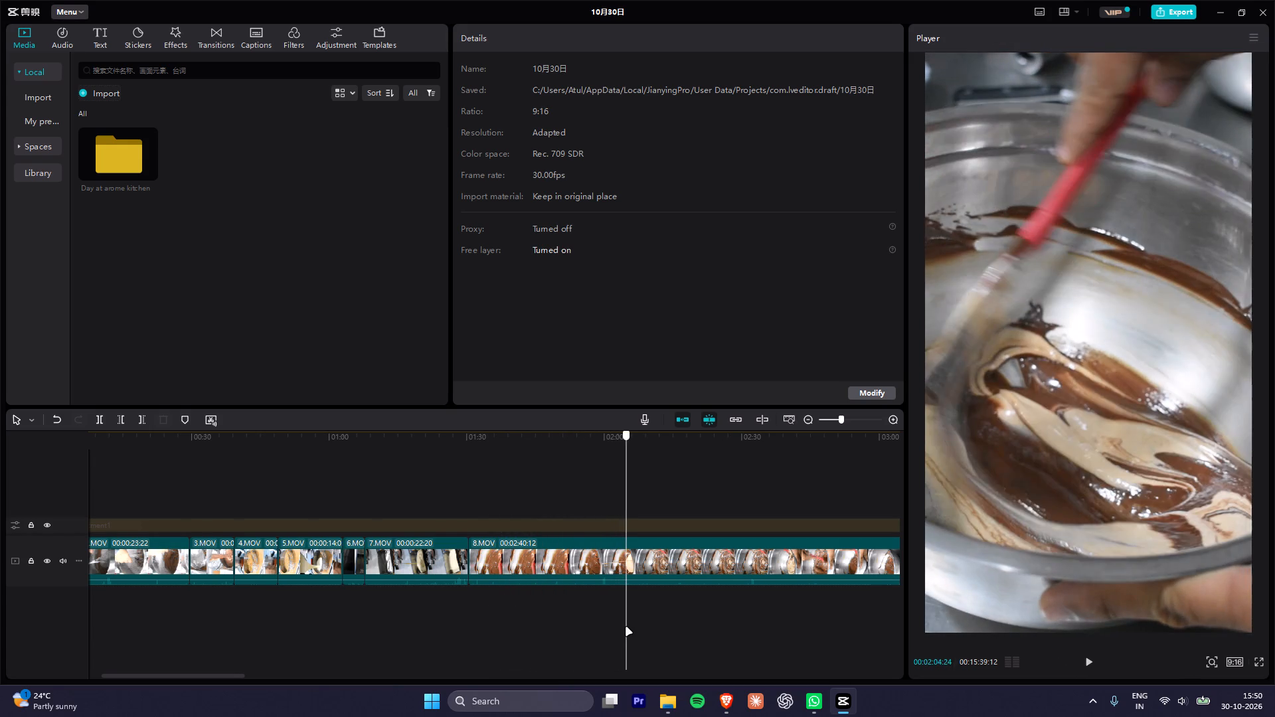
{"action": "left_click_drag", "start_coordinate": [626, 627], "coordinate": [615, 630]}
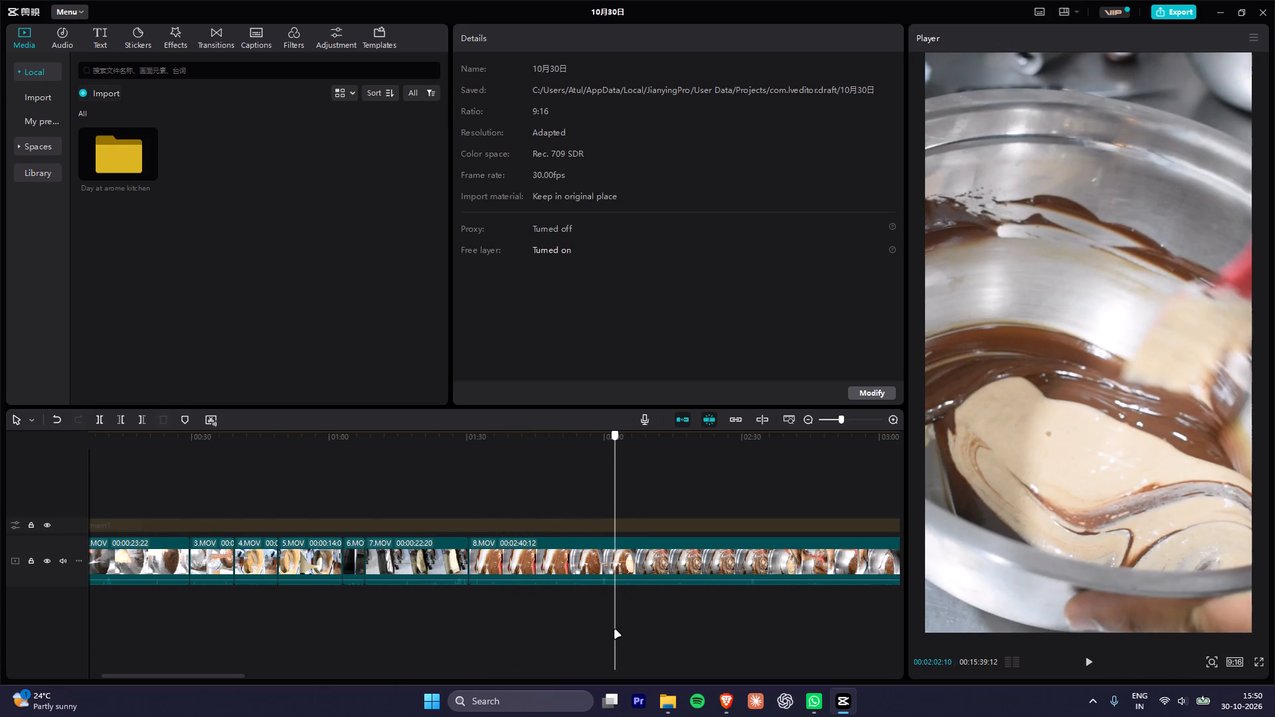
{"action": "left_click_drag", "start_coordinate": [615, 630], "coordinate": [602, 631]}
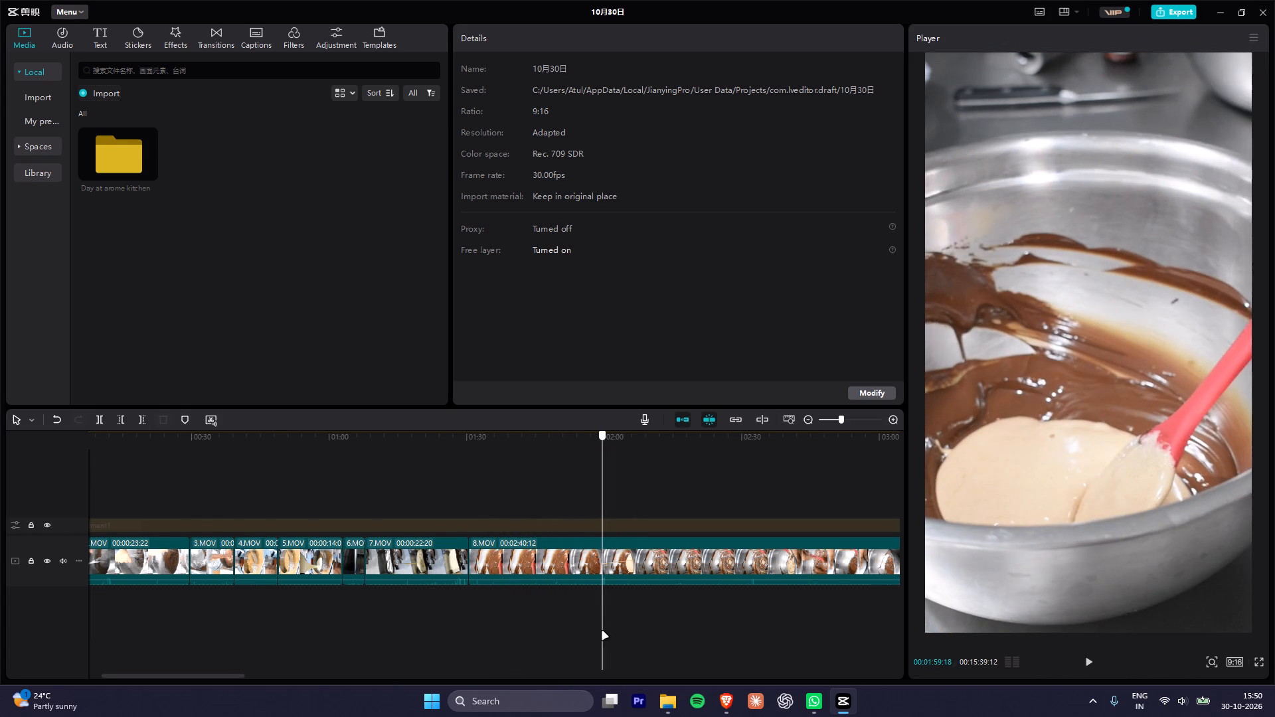
Split 8.MOV at 00:01:59:10, as the red spatula starts on the light batter, and delete the roughly 29-second part before the cut.
{"action": "left_click_drag", "start_coordinate": [602, 631], "coordinate": [599, 633]}
{"action": "key", "text": "Right"}
{"action": "key", "text": "Right"}
{"action": "key", "text": "Right"}
{"action": "key", "text": "Right"}
{"action": "key", "text": "Right"}
{"action": "key", "text": "Right"}
{"action": "key", "text": "Right"}
{"action": "key", "text": "Right"}
{"action": "key", "text": "Right"}
{"action": "key", "text": "Right"}
{"action": "key", "text": "Right"}
{"action": "key", "text": "Right"}
{"action": "key", "text": "Right"}
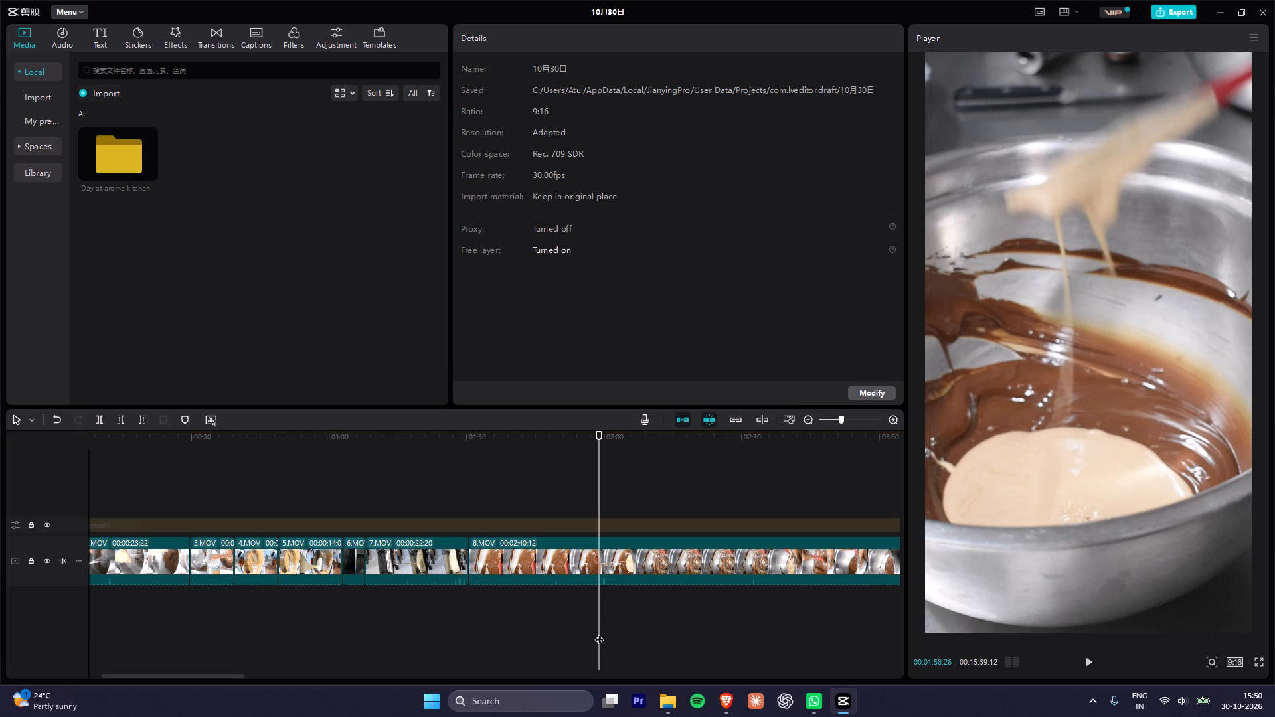
{"action": "key", "text": "Right"}
{"action": "left_click", "coordinate": [646, 561]}
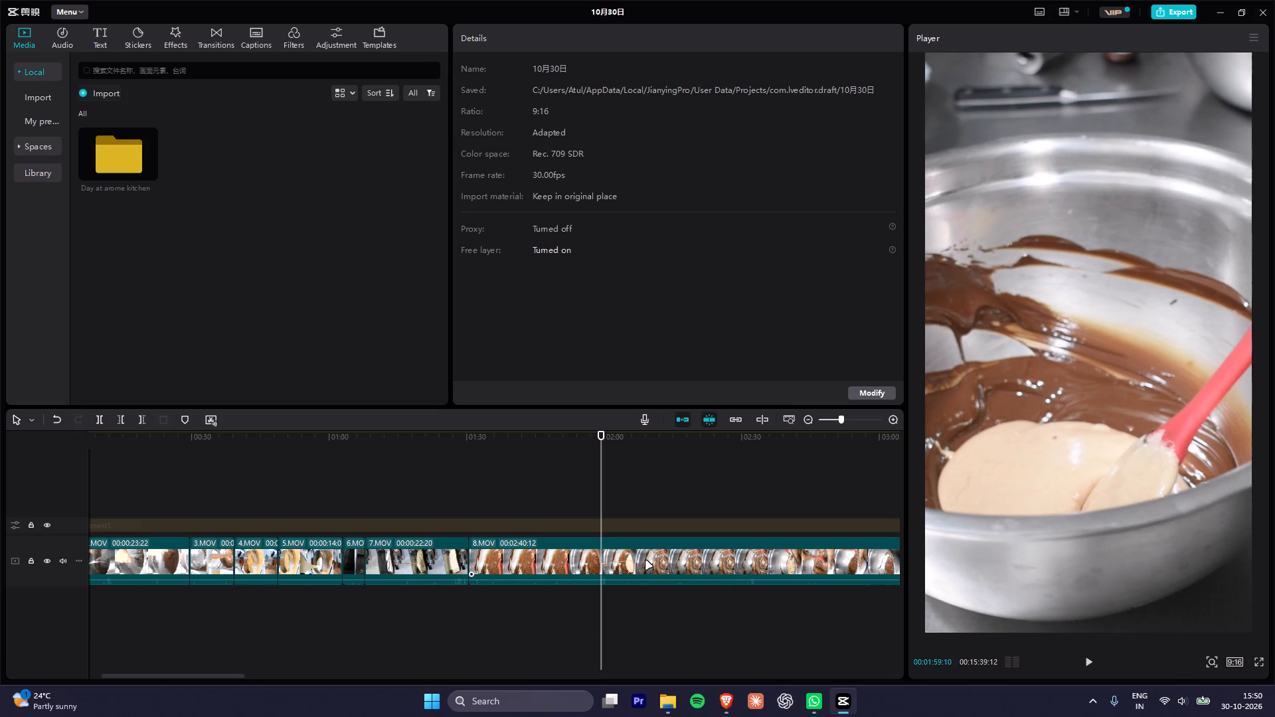
{"action": "key", "text": "ctrl+b"}
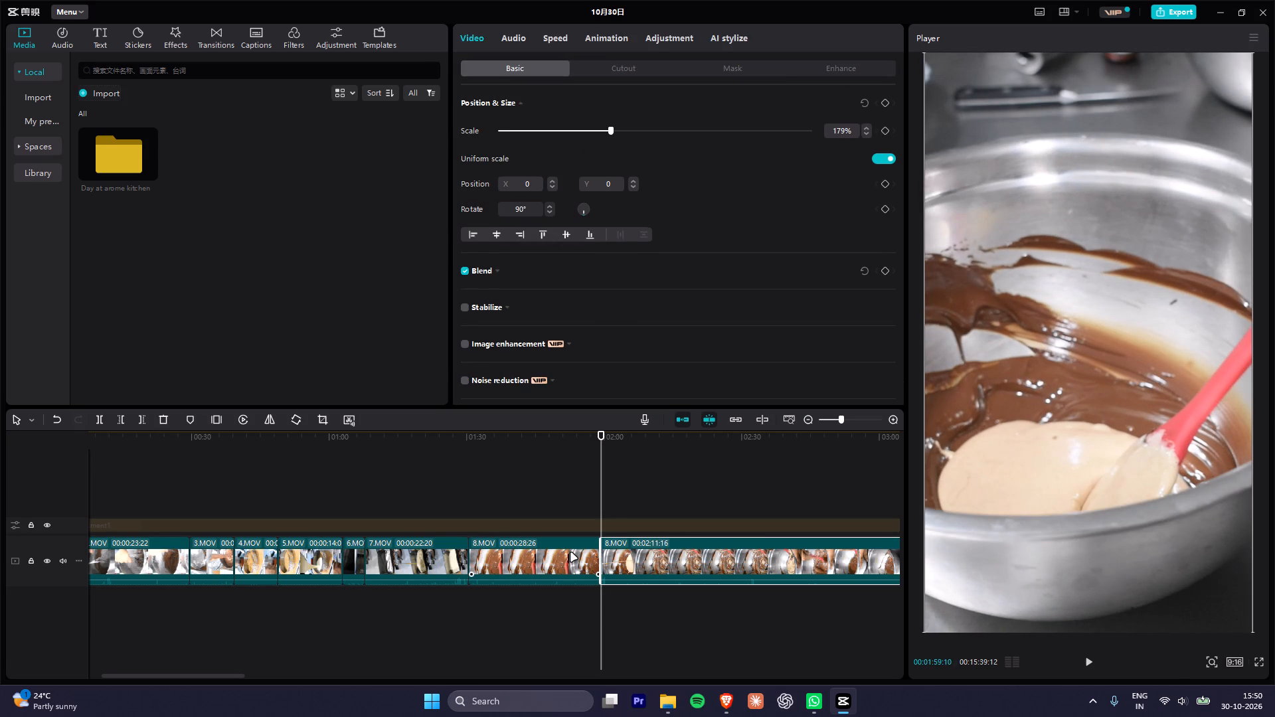
{"action": "left_click", "coordinate": [571, 553]}
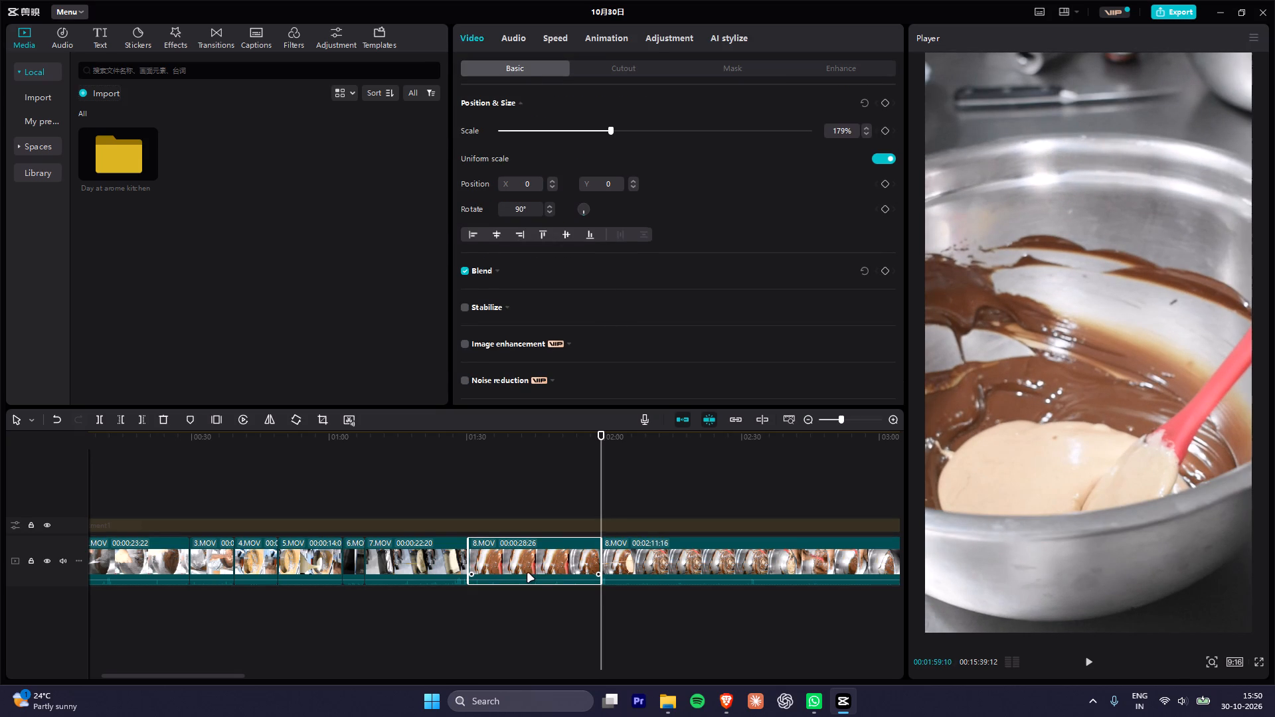
{"action": "key", "text": "Delete"}
Scrub through the mixing in 8.MOV to examine how the light batter blends into the chocolate.
{"action": "left_click_drag", "start_coordinate": [481, 439], "coordinate": [499, 439]}
{"action": "scroll", "coordinate": [526, 534], "scroll_direction": "down", "scroll_amount": 4, "text": "alt"}
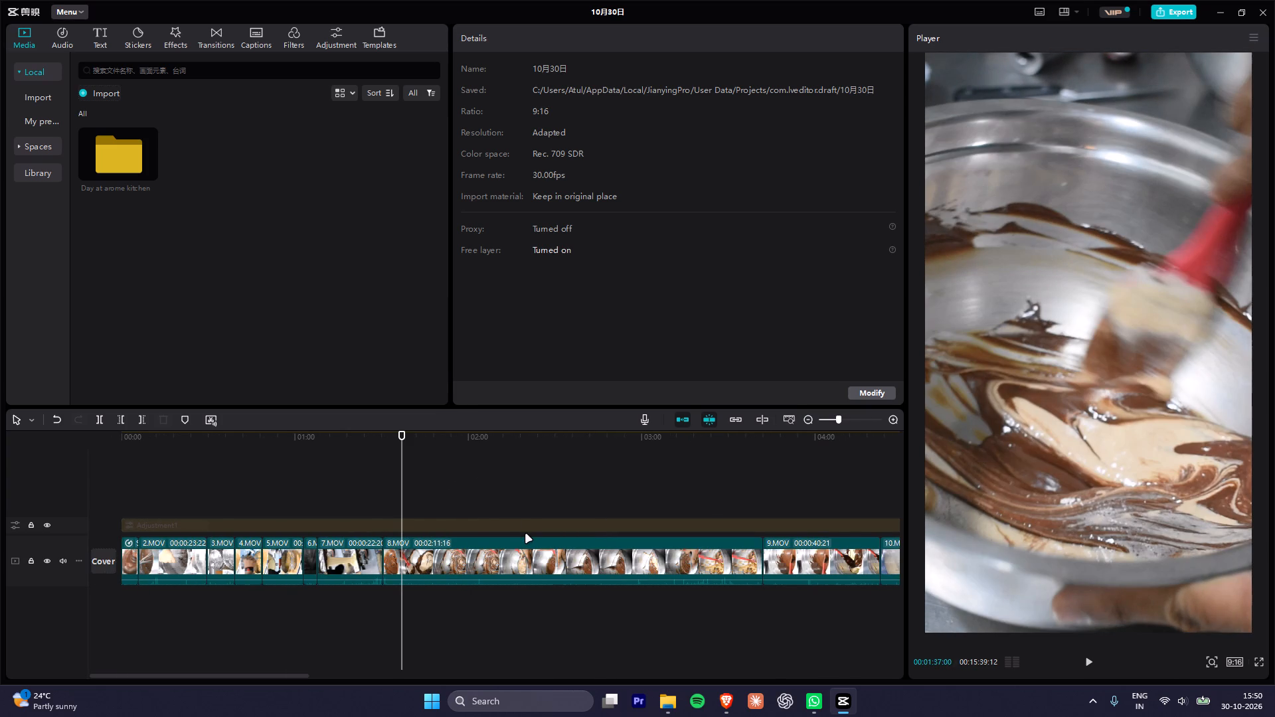
{"action": "scroll", "coordinate": [502, 540], "scroll_direction": "down", "scroll_amount": 9, "text": "alt"}
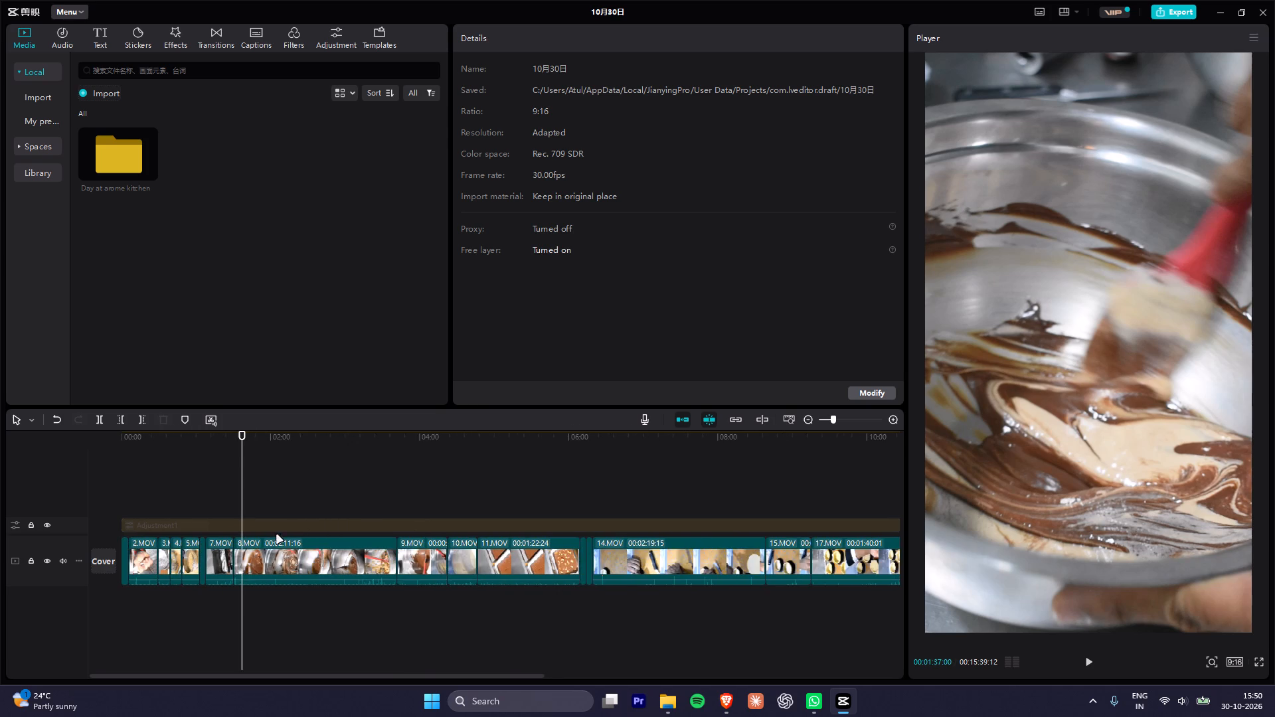
{"action": "scroll", "coordinate": [282, 561], "scroll_direction": "up", "scroll_amount": 17, "text": "alt"}
{"action": "left_click_drag", "start_coordinate": [246, 435], "coordinate": [250, 434]}
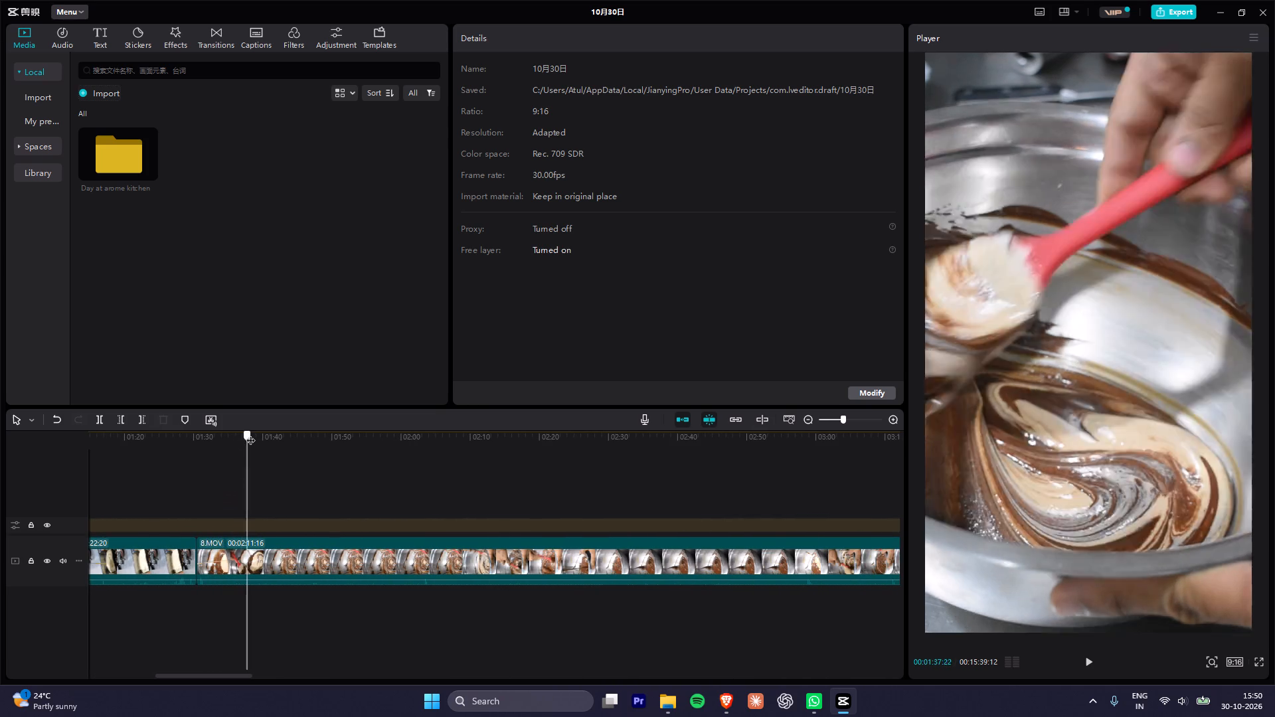
{"action": "left_click_drag", "start_coordinate": [250, 434], "coordinate": [269, 433]}
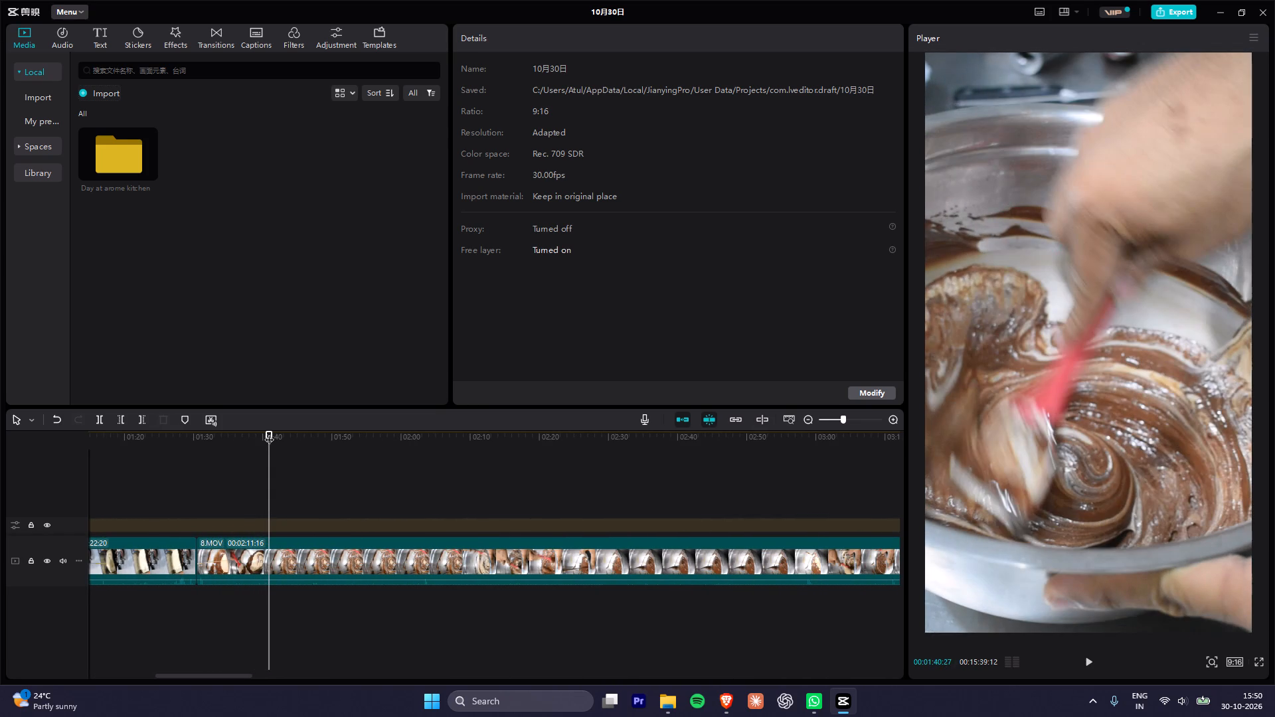
{"action": "left_click_drag", "start_coordinate": [269, 433], "coordinate": [276, 432]}
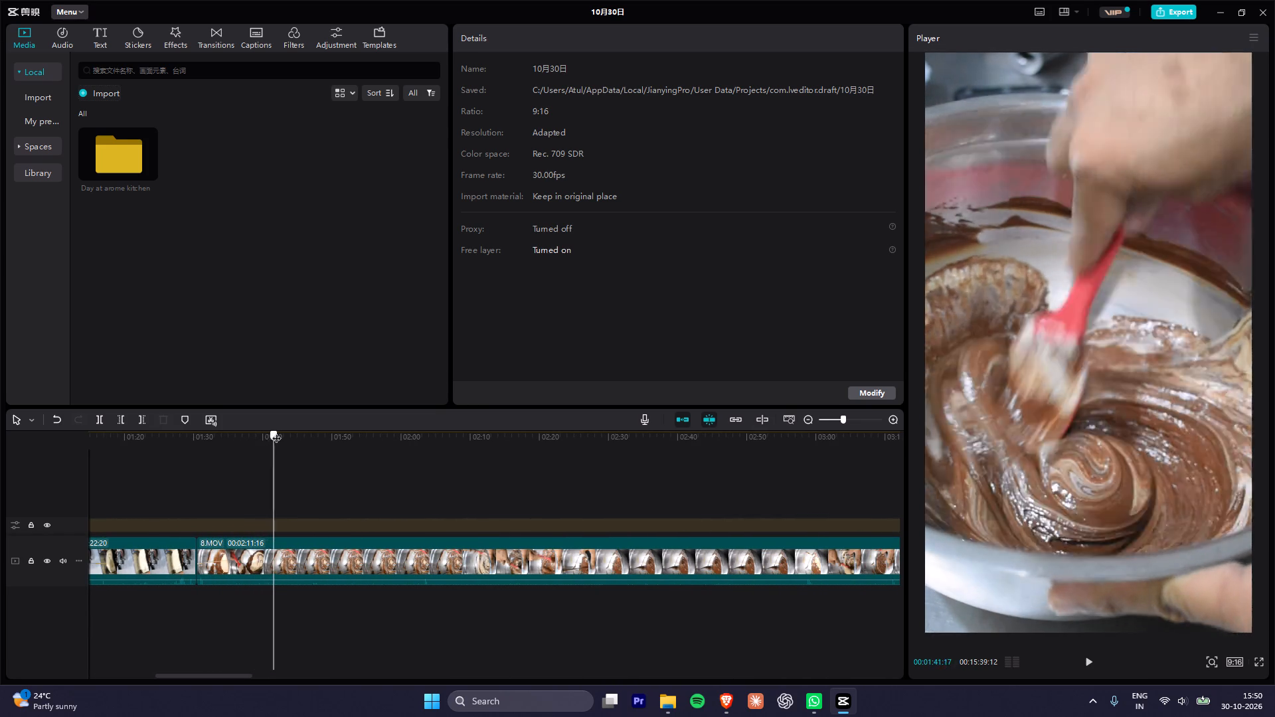
{"action": "left_click_drag", "start_coordinate": [276, 432], "coordinate": [307, 434]}
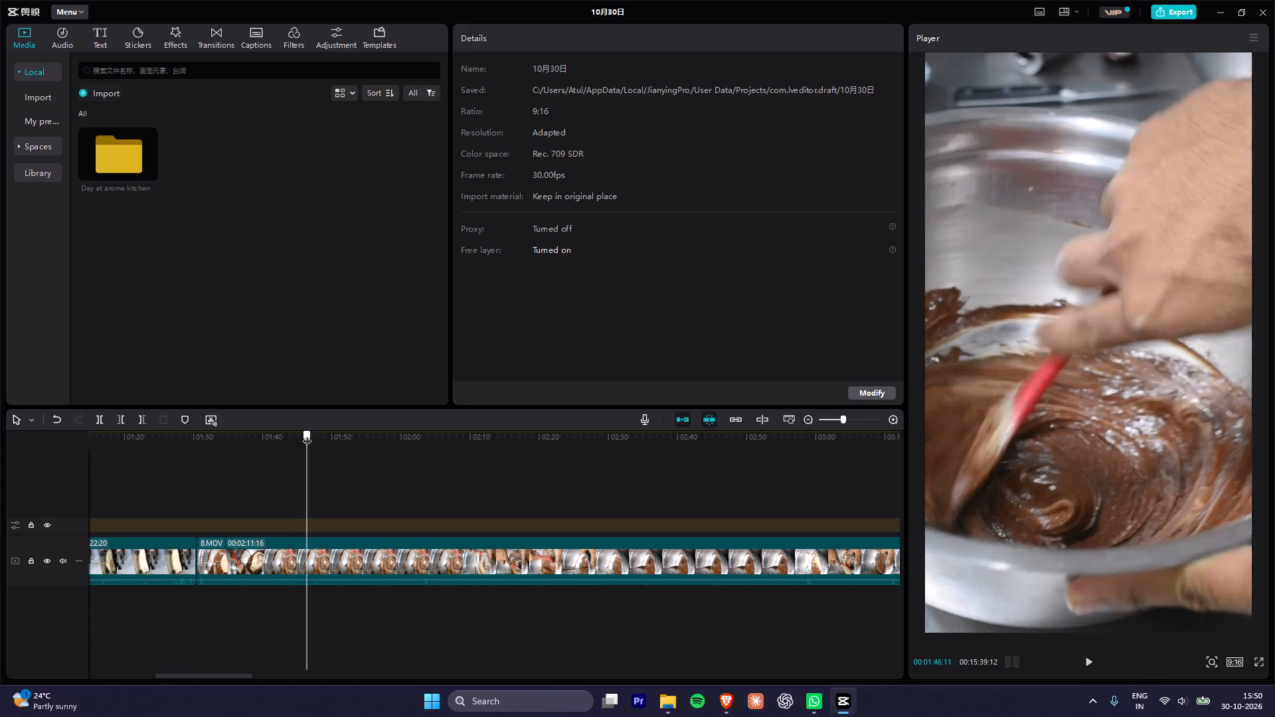
{"action": "left_click_drag", "start_coordinate": [307, 434], "coordinate": [323, 443]}
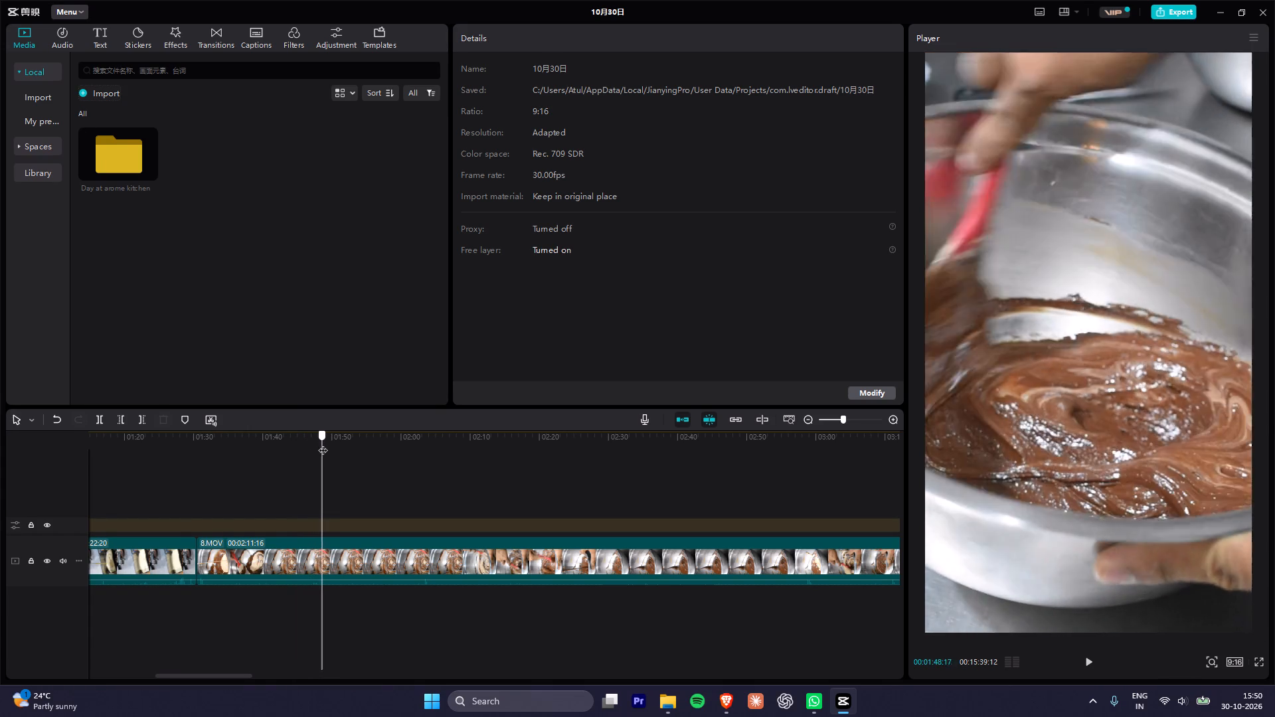
{"action": "left_click_drag", "start_coordinate": [323, 443], "coordinate": [248, 462]}
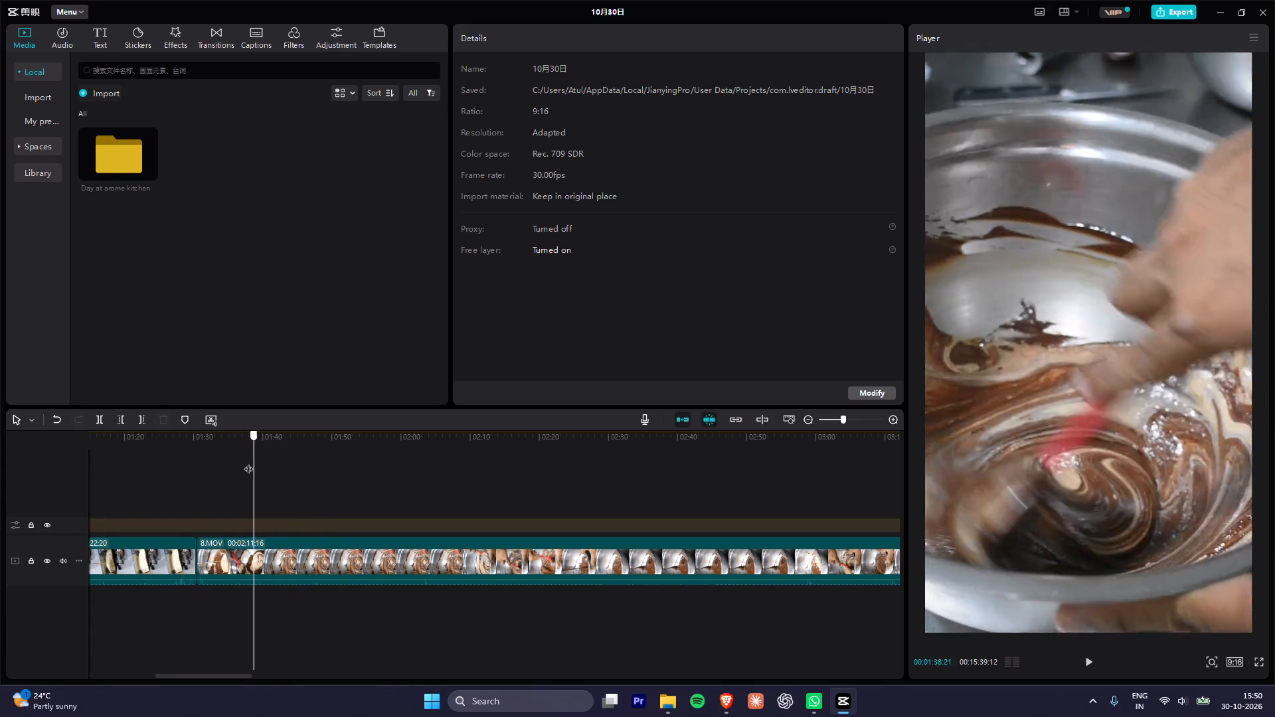
{"action": "left_click_drag", "start_coordinate": [248, 462], "coordinate": [202, 472]}
Split 8.MOV at 00:01:35:12, where the red spatula lifts the light batter over the chocolate.
{"action": "scroll", "coordinate": [280, 523], "scroll_direction": "up", "scroll_amount": 3, "text": "alt"}
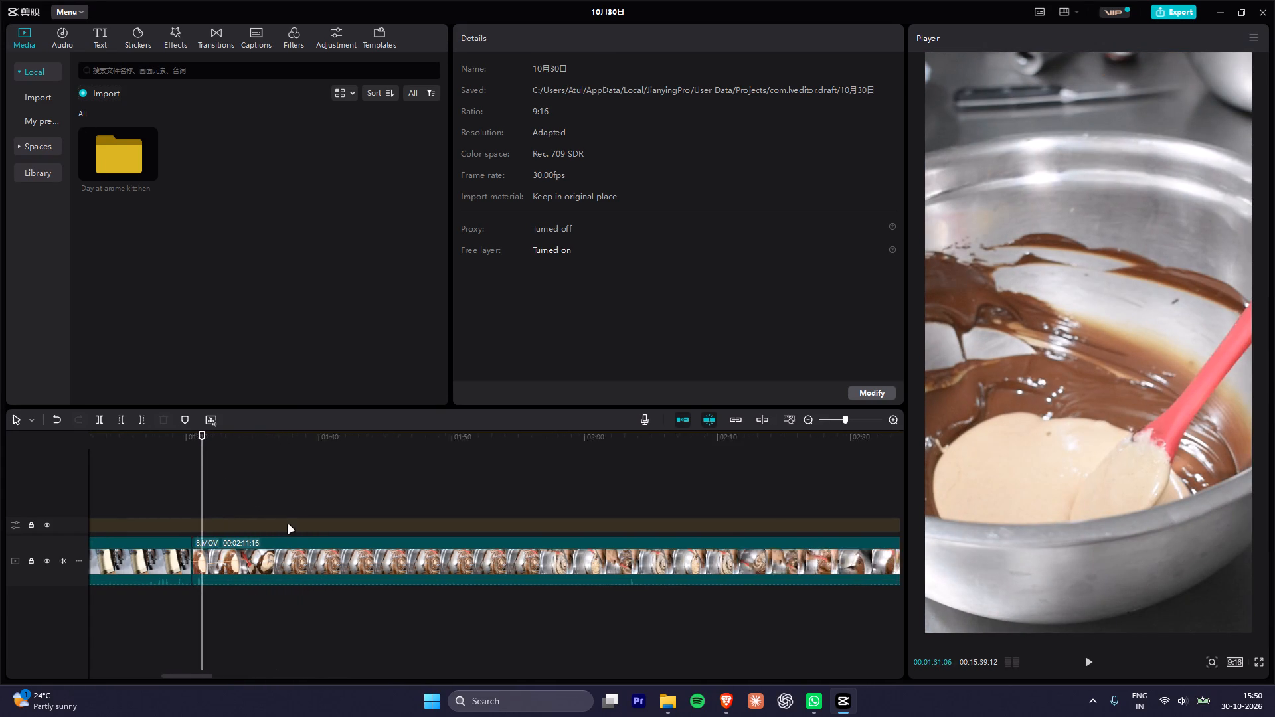
{"action": "scroll", "coordinate": [288, 525], "scroll_direction": "up", "scroll_amount": 3, "text": "alt"}
{"action": "left_click_drag", "start_coordinate": [221, 434], "coordinate": [270, 445]}
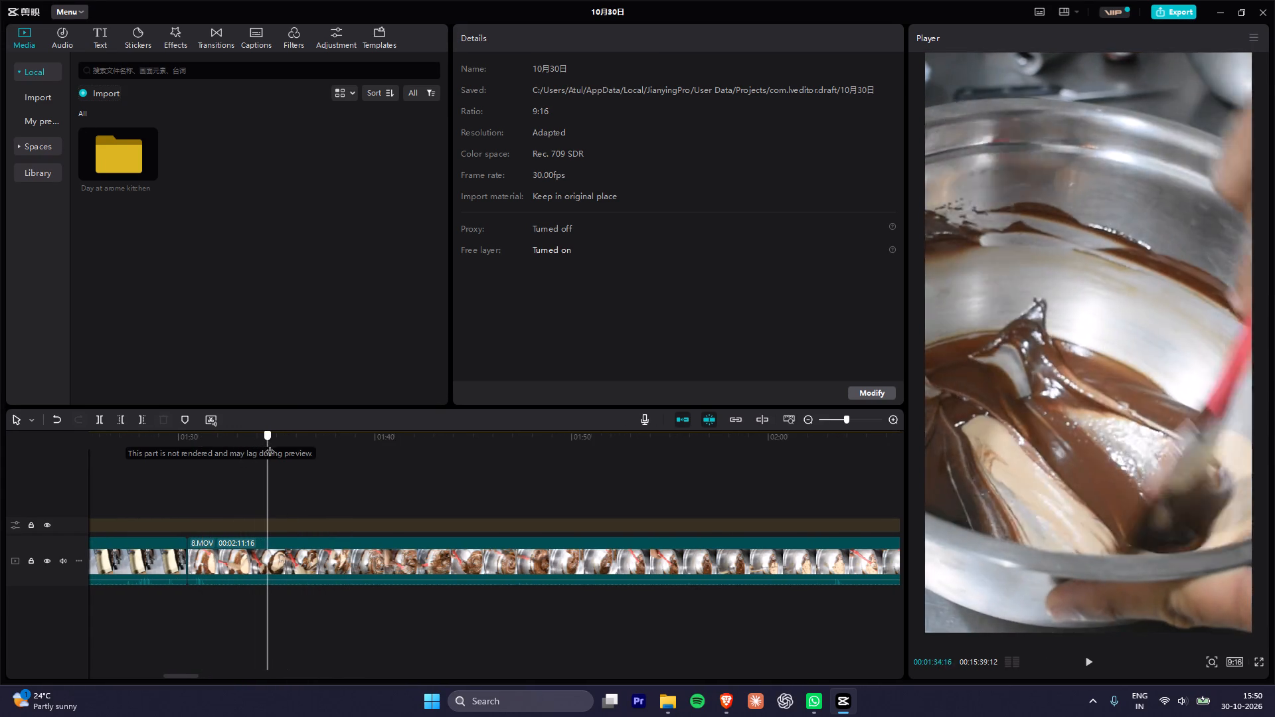
{"action": "left_click_drag", "start_coordinate": [270, 445], "coordinate": [284, 454]}
{"action": "left_click", "coordinate": [343, 567]}
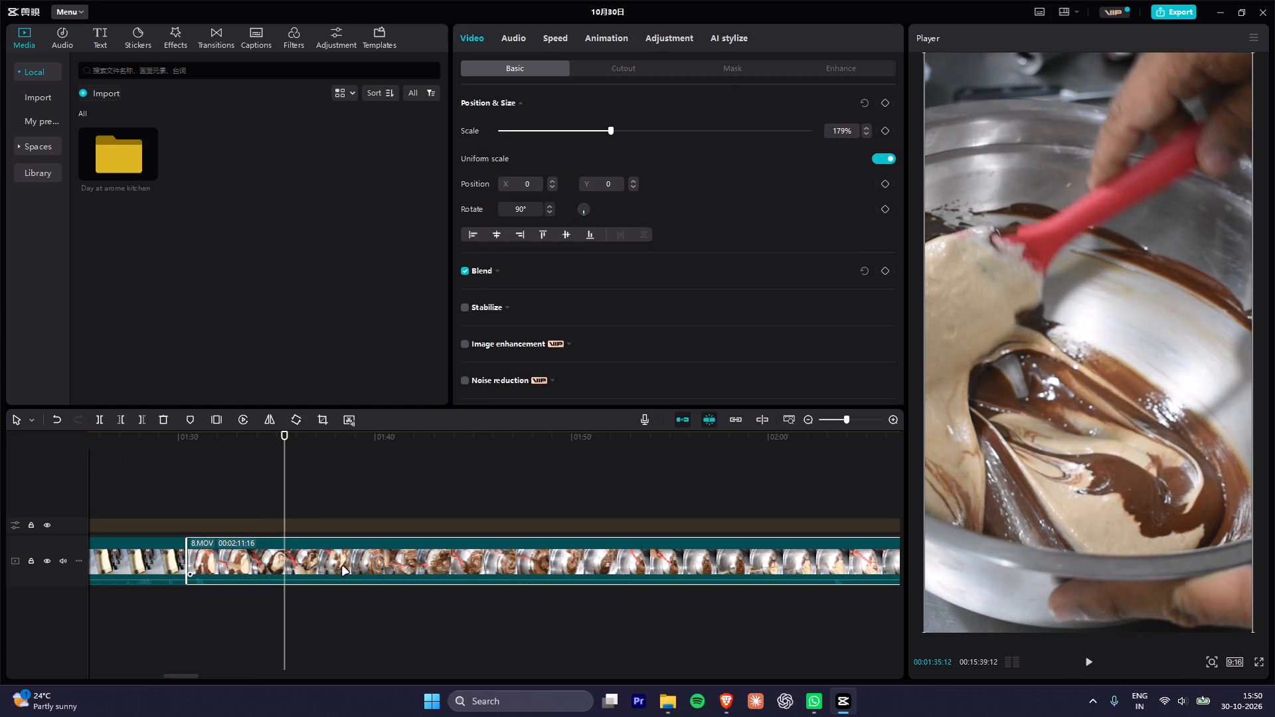
{"action": "key", "text": "ctrl+b"}
Split the rest of 8.MOV at 00:01:38:19, with the batters swirled together, and delete the roughly 3-second piece between the two cuts.
{"action": "left_click_drag", "start_coordinate": [299, 441], "coordinate": [403, 467]}
{"action": "scroll", "coordinate": [430, 522], "scroll_direction": "down", "scroll_amount": 4, "text": "alt"}
{"action": "left_click_drag", "start_coordinate": [390, 437], "coordinate": [391, 436]}
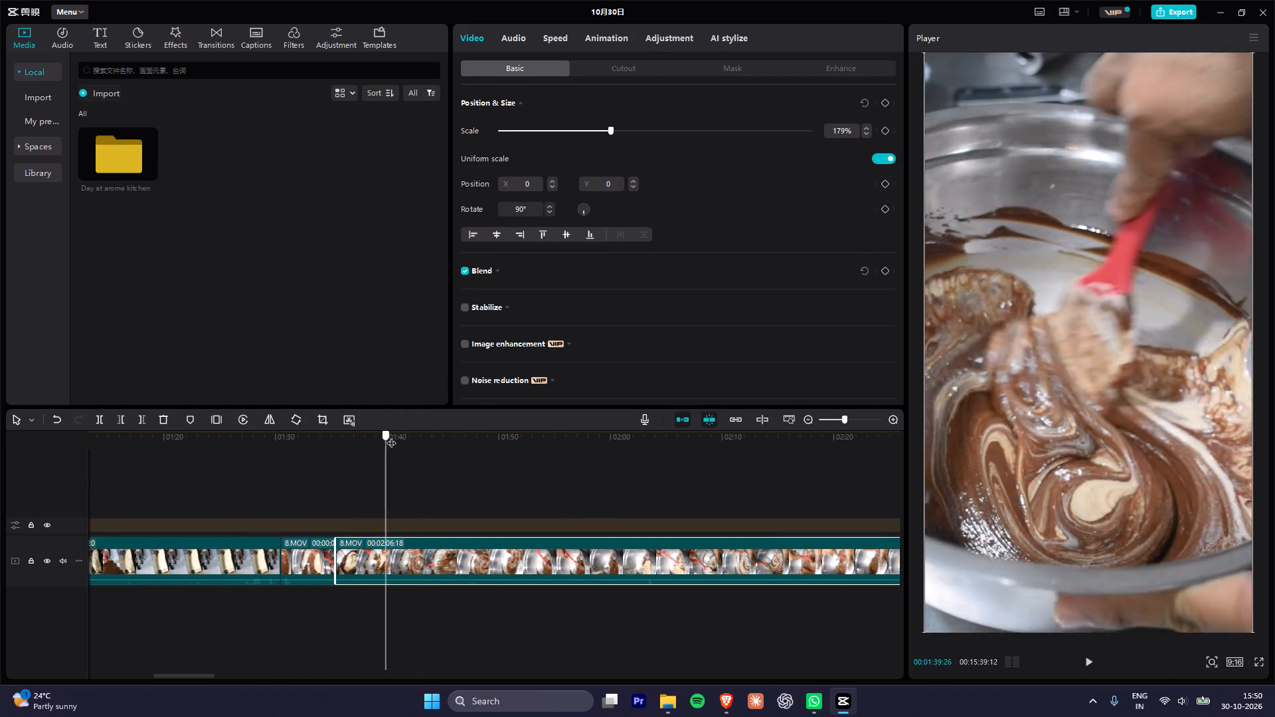
{"action": "left_click_drag", "start_coordinate": [391, 436], "coordinate": [363, 459]}
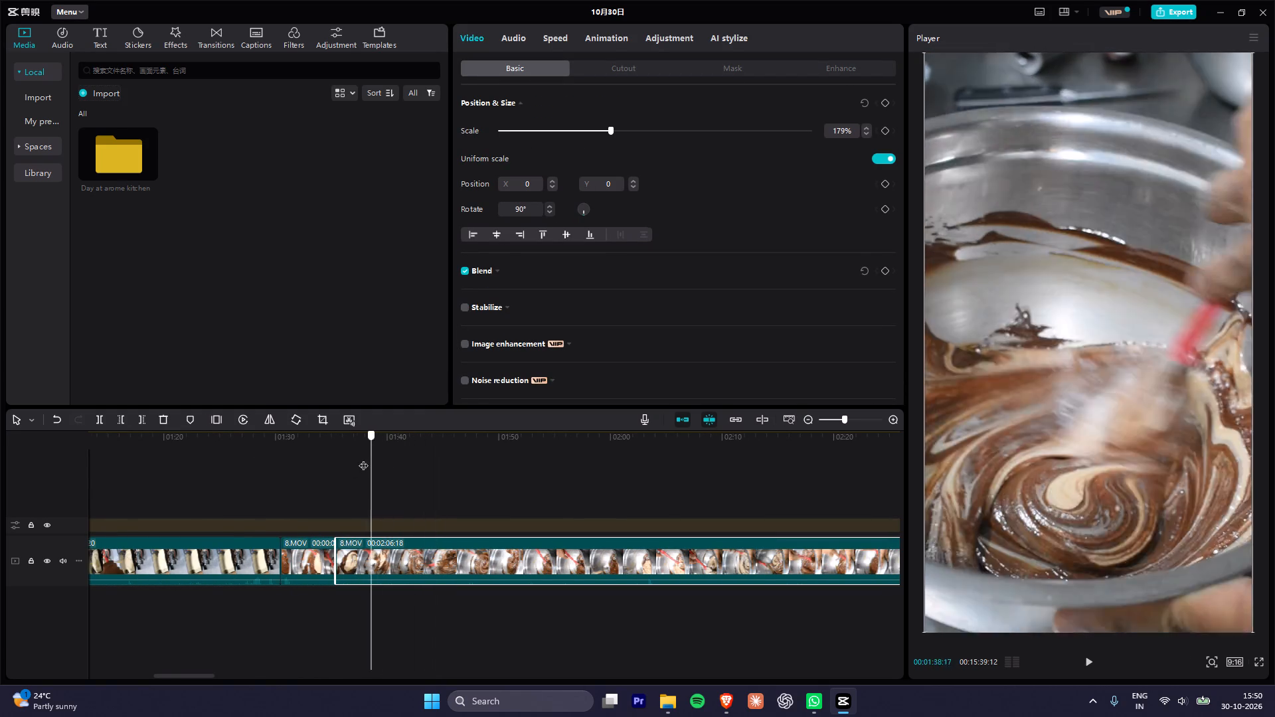
{"action": "left_click_drag", "start_coordinate": [363, 459], "coordinate": [339, 463]}
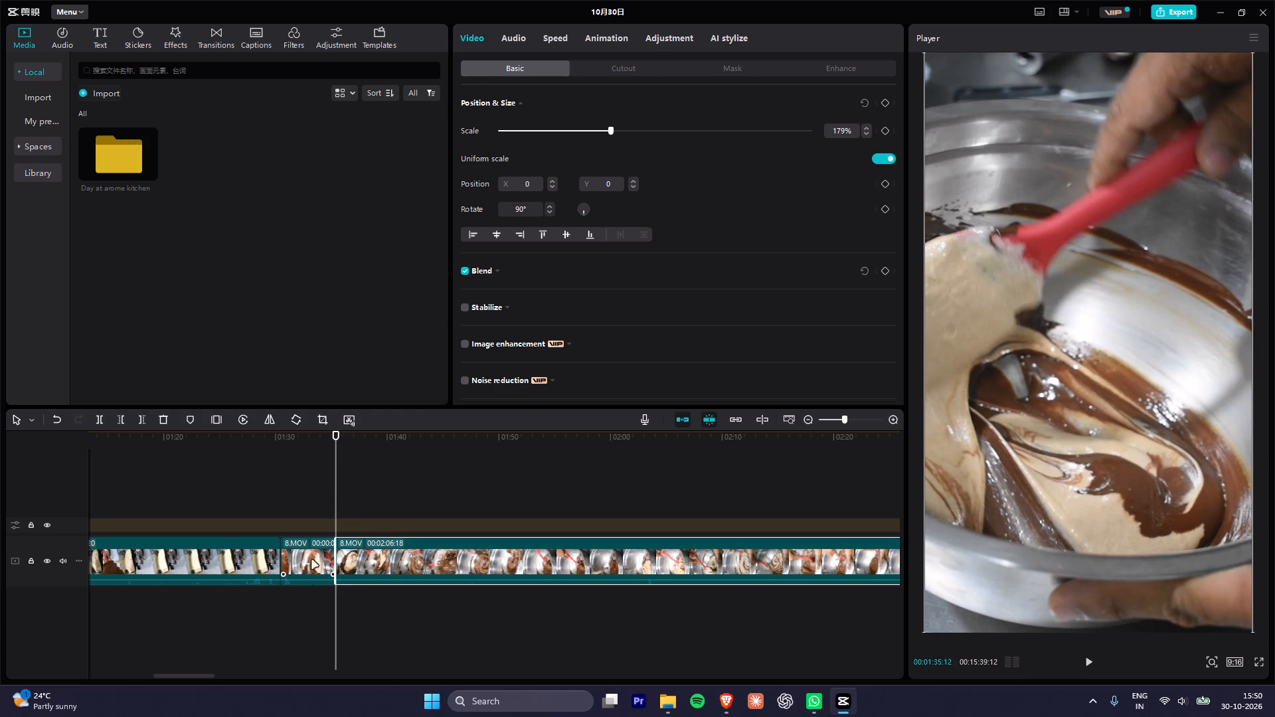
{"action": "left_click", "coordinate": [311, 563]}
{"action": "left_click_drag", "start_coordinate": [344, 437], "coordinate": [406, 445]}
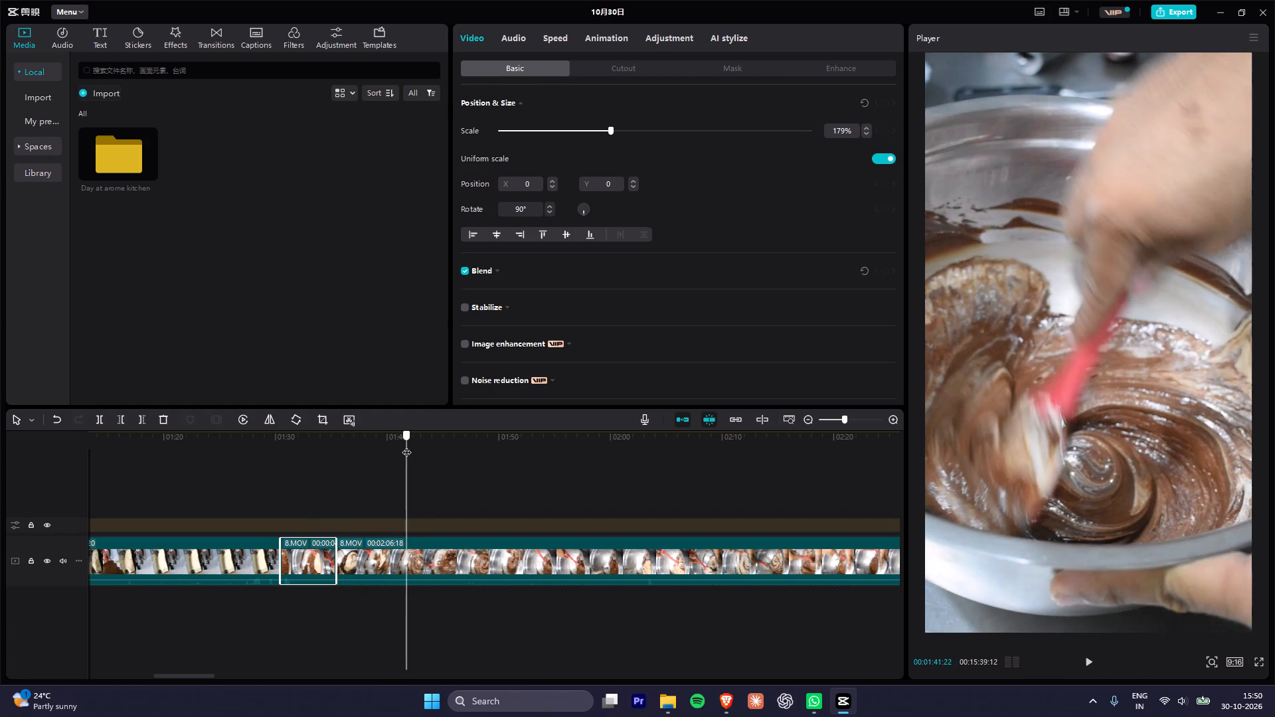
{"action": "left_click_drag", "start_coordinate": [406, 445], "coordinate": [372, 453]}
{"action": "left_click", "coordinate": [411, 557]}
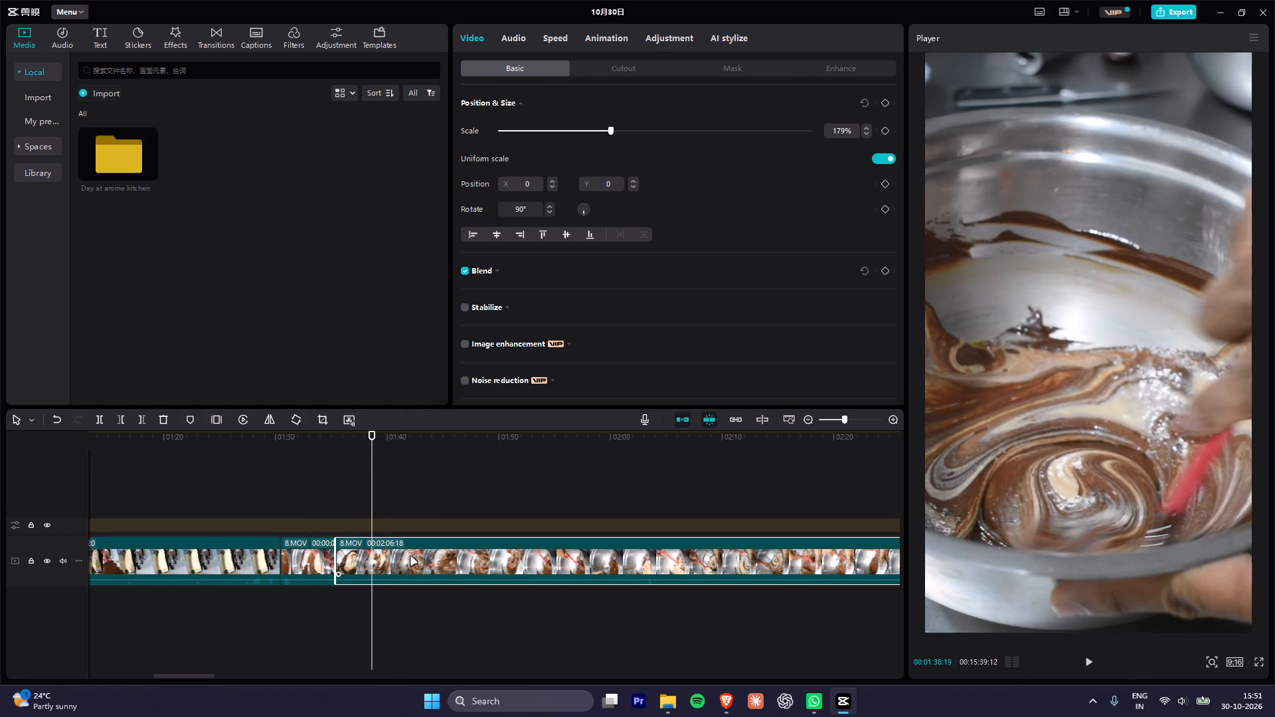
{"action": "key", "text": "ctrl+b"}
{"action": "key", "text": "ctrl+v"}
{"action": "left_click", "coordinate": [368, 558]}
{"action": "key", "text": "backslash"}
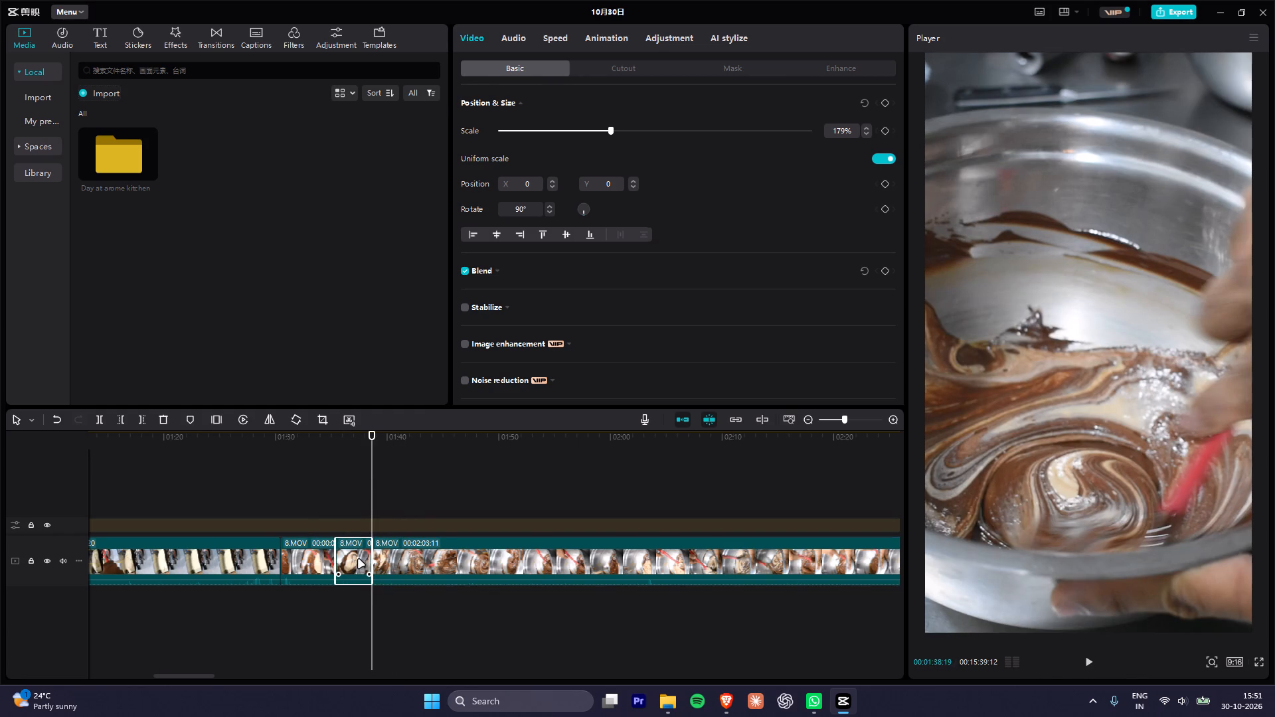
{"action": "key", "text": "Delete"}
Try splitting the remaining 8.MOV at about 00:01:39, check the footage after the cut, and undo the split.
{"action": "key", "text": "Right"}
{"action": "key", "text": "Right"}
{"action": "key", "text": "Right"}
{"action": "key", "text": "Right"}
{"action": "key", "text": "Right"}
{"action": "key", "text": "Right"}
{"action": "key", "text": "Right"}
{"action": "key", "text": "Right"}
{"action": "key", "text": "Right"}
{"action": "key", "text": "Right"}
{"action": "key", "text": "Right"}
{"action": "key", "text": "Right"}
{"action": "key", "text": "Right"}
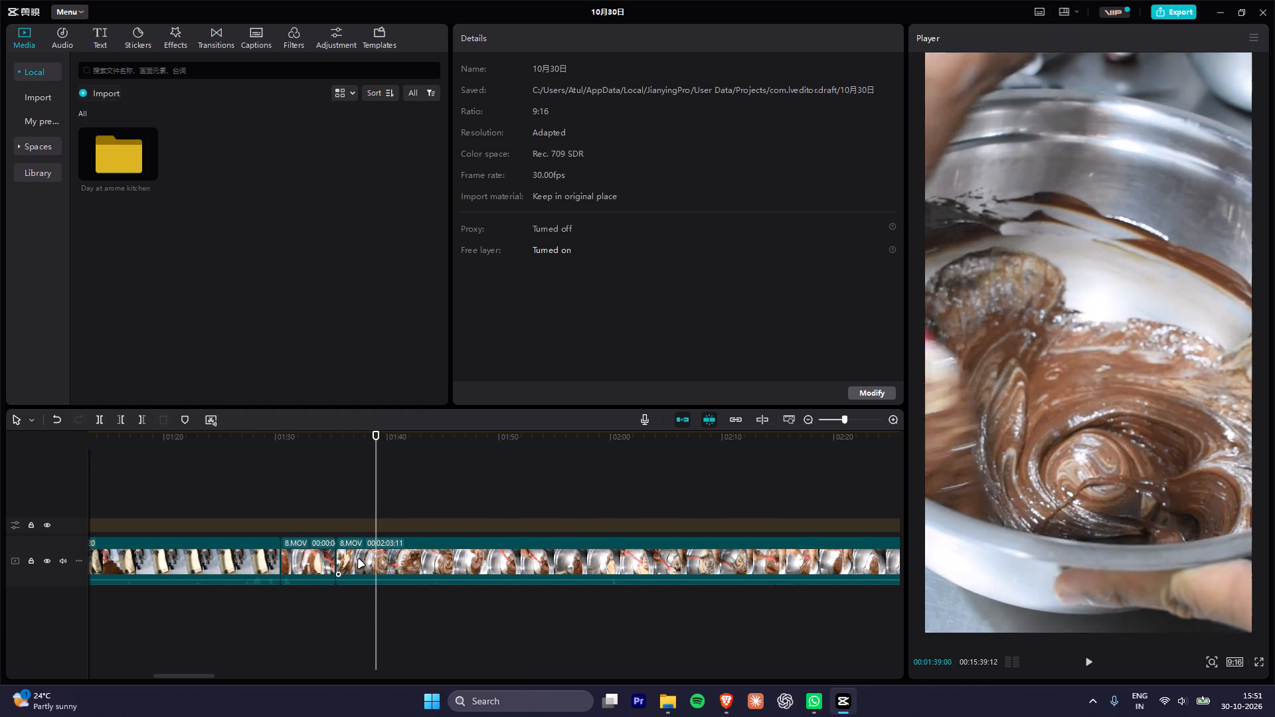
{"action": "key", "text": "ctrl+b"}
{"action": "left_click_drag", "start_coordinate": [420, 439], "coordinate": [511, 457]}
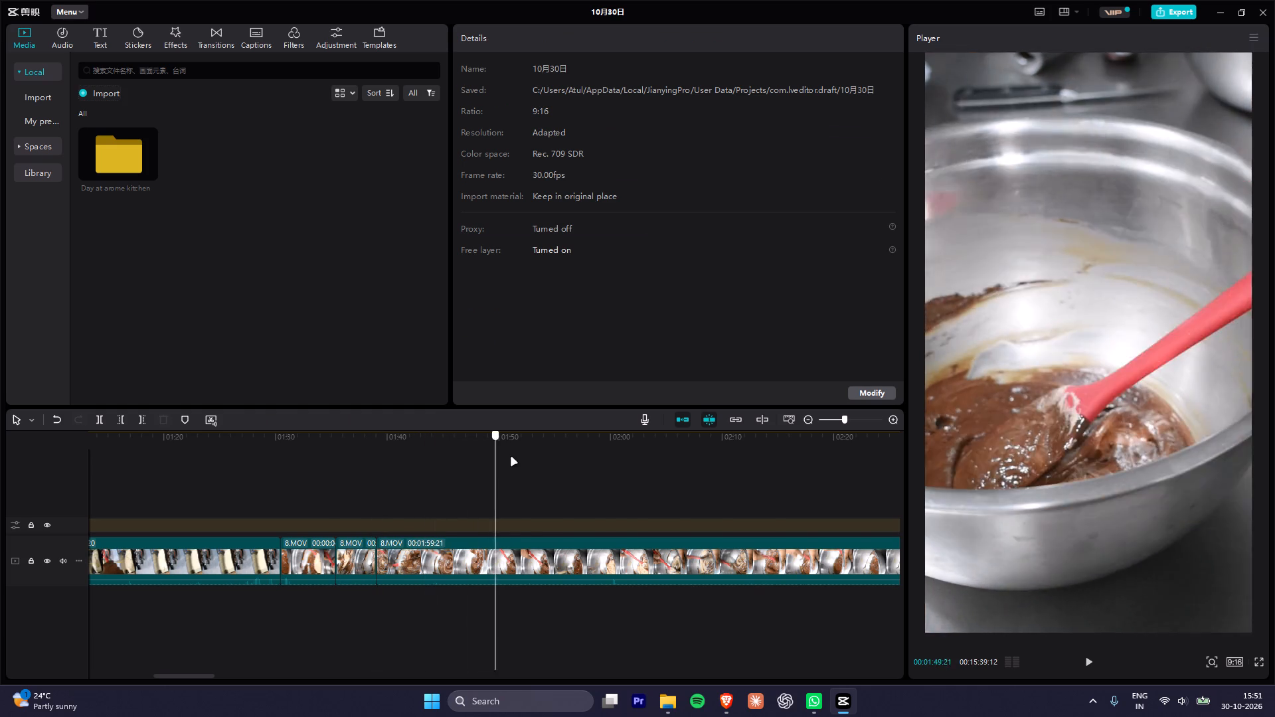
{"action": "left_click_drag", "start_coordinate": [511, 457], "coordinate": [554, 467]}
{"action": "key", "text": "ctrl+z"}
Split the remaining 8.MOV at 00:01:43:03, during the fast stirring of the nearly blended batter.
{"action": "left_click", "coordinate": [420, 439]}
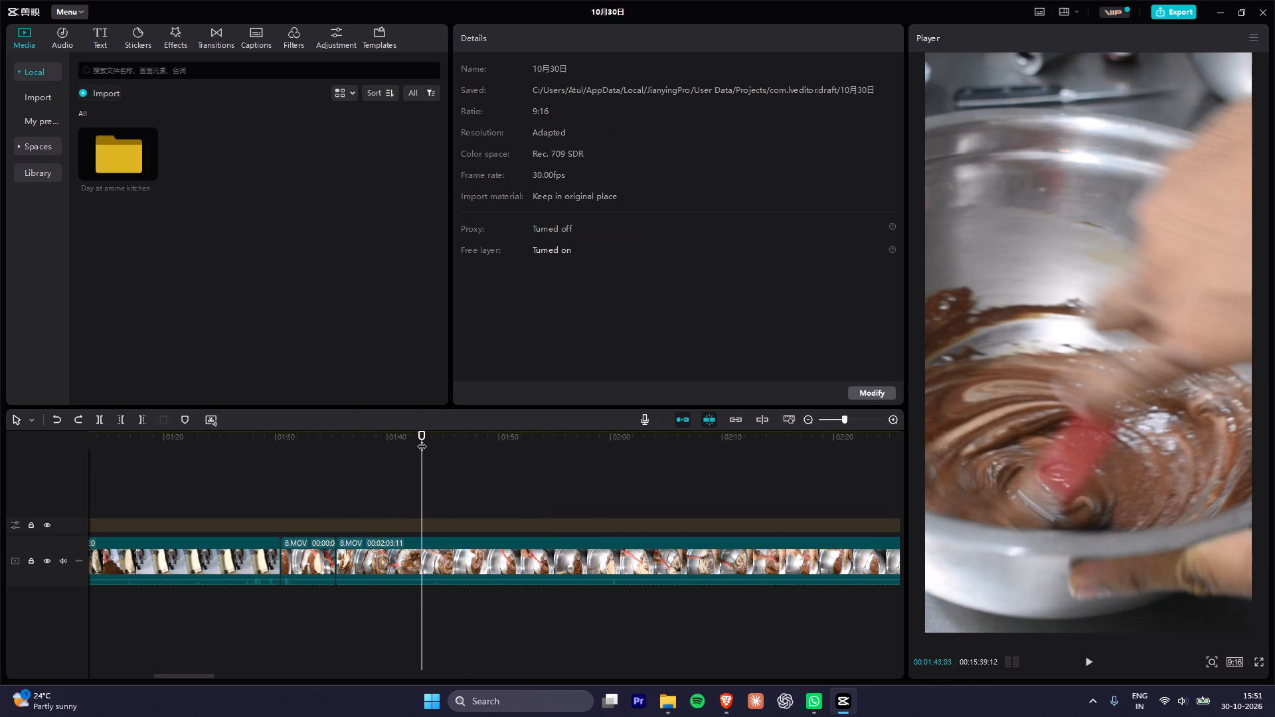
{"action": "key", "text": "ctrl+b"}
{"action": "left_click", "coordinate": [306, 560]}
Split the last 8.MOV piece at 00:03:09:00, just before the nuts and chocolate chips go in, and delete the roughly 86-second part before it.
{"action": "left_click", "coordinate": [467, 554]}
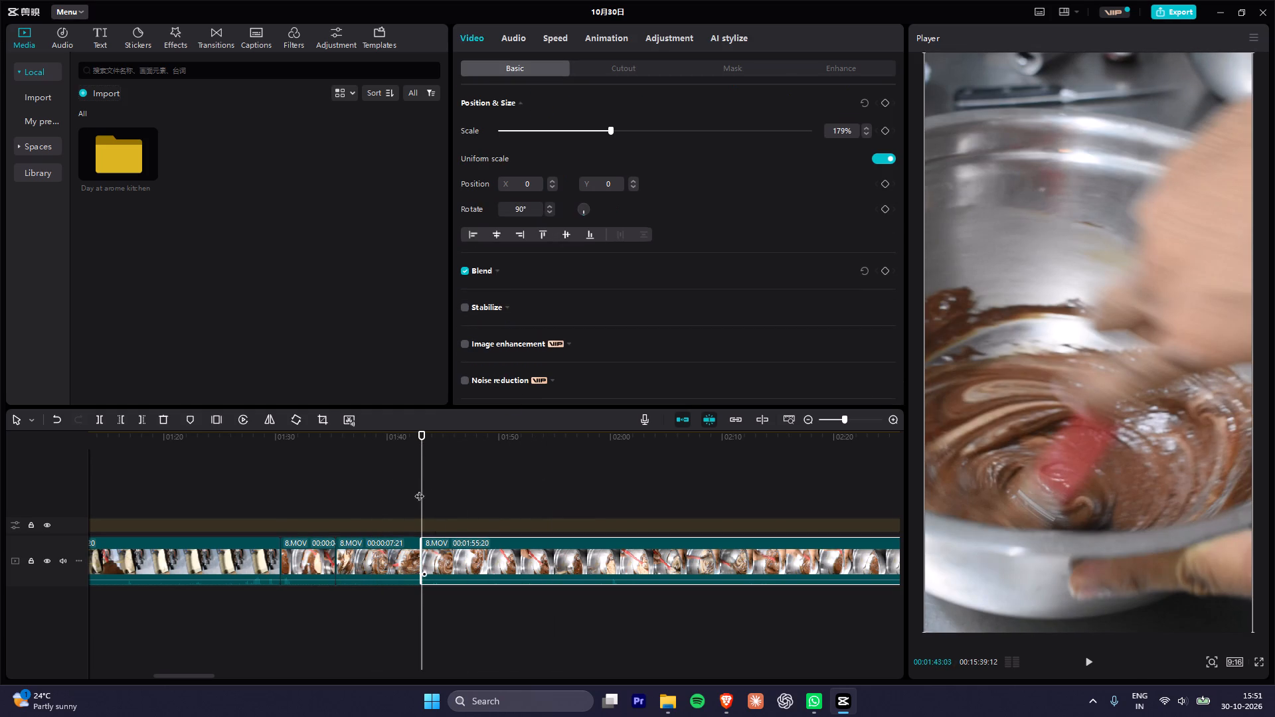
{"action": "left_click_drag", "start_coordinate": [430, 436], "coordinate": [724, 481]}
{"action": "scroll", "coordinate": [592, 540], "scroll_direction": "down", "scroll_amount": 10}
{"action": "key", "text": "space"}
{"action": "key", "text": "space"}
{"action": "key", "text": "space"}
{"action": "key", "text": "space"}
{"action": "key", "text": "space"}
{"action": "scroll", "coordinate": [592, 544], "scroll_direction": "down", "scroll_amount": 9, "text": "alt"}
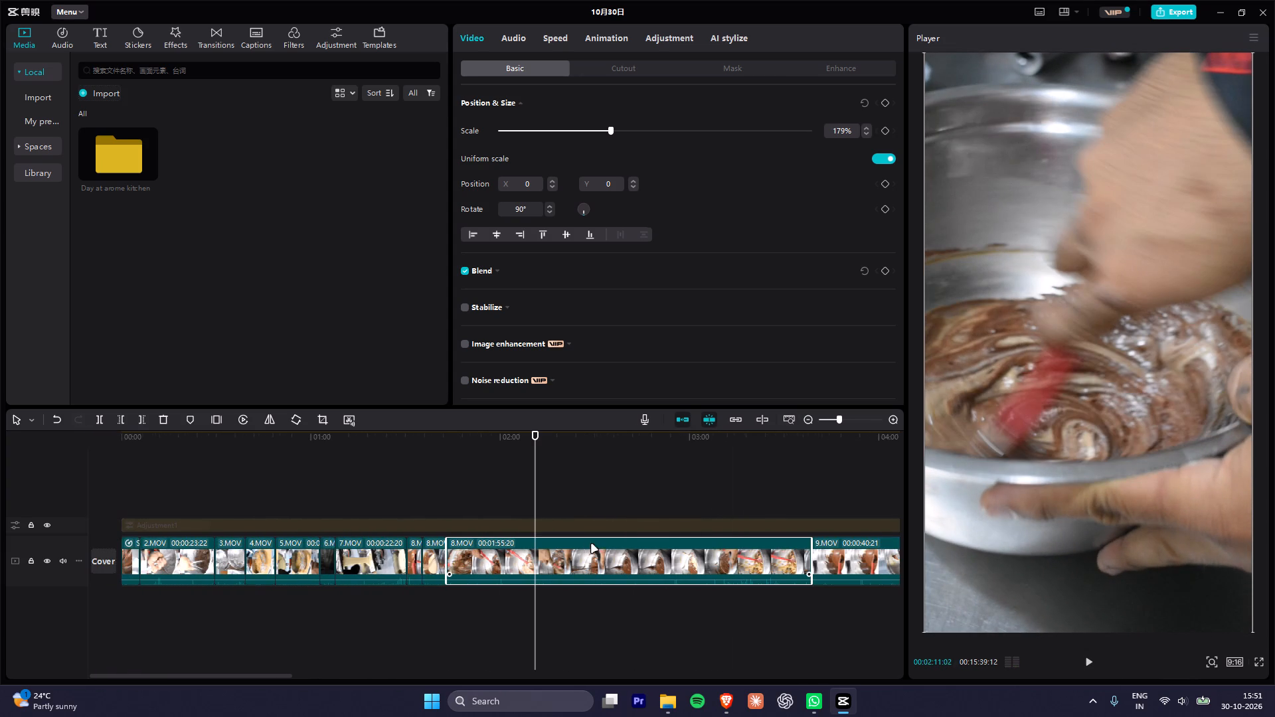
{"action": "left_click_drag", "start_coordinate": [548, 436], "coordinate": [718, 463]}
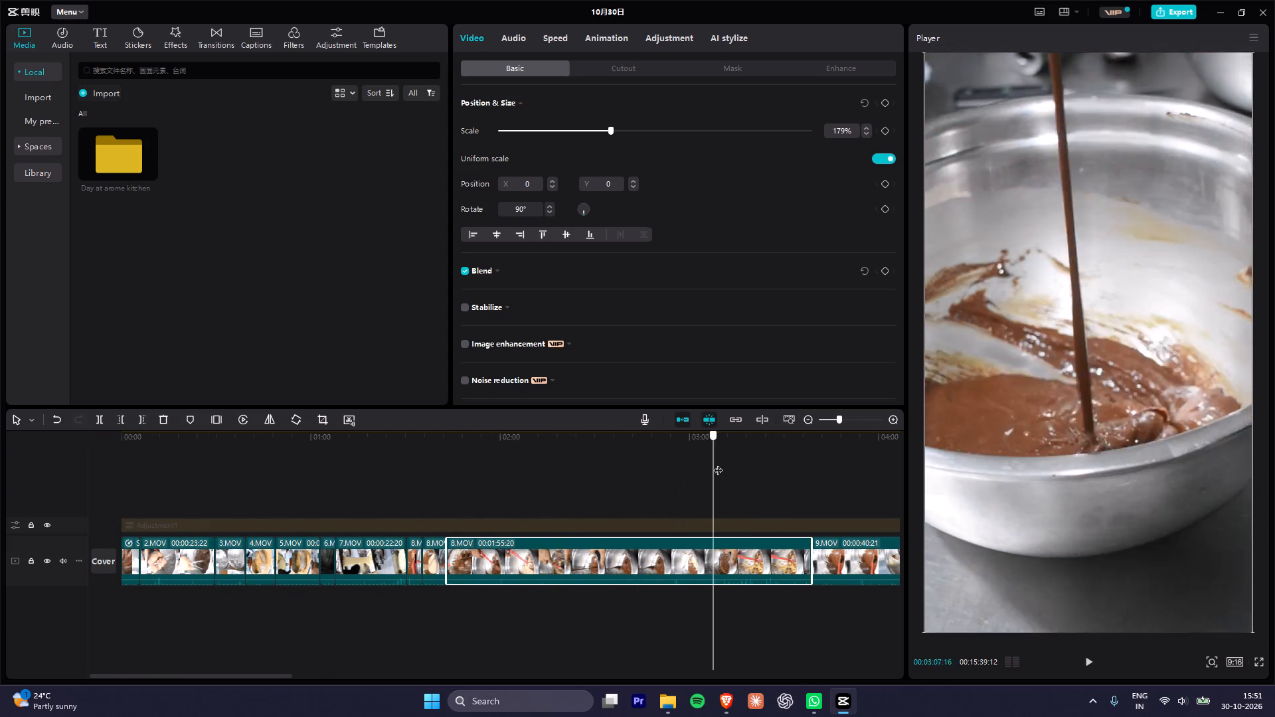
{"action": "left_click_drag", "start_coordinate": [718, 463], "coordinate": [719, 471]}
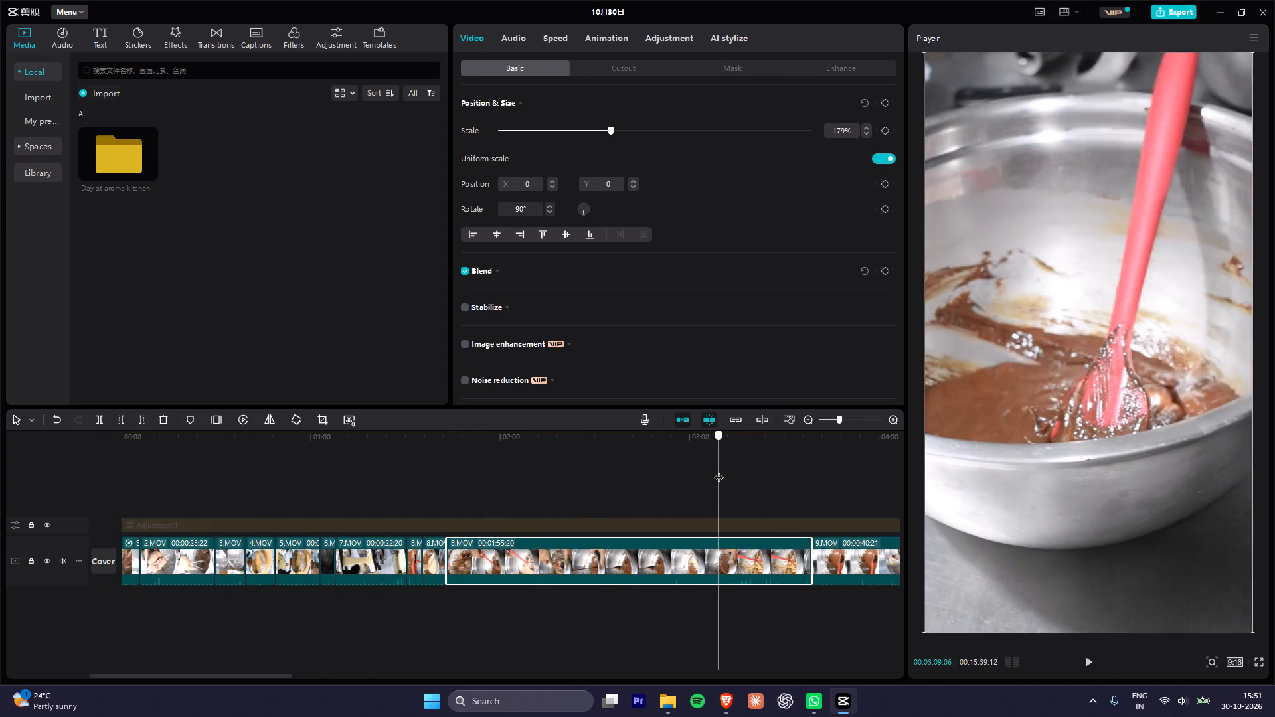
{"action": "left_click_drag", "start_coordinate": [719, 471], "coordinate": [718, 471]}
{"action": "left_click", "coordinate": [736, 561]}
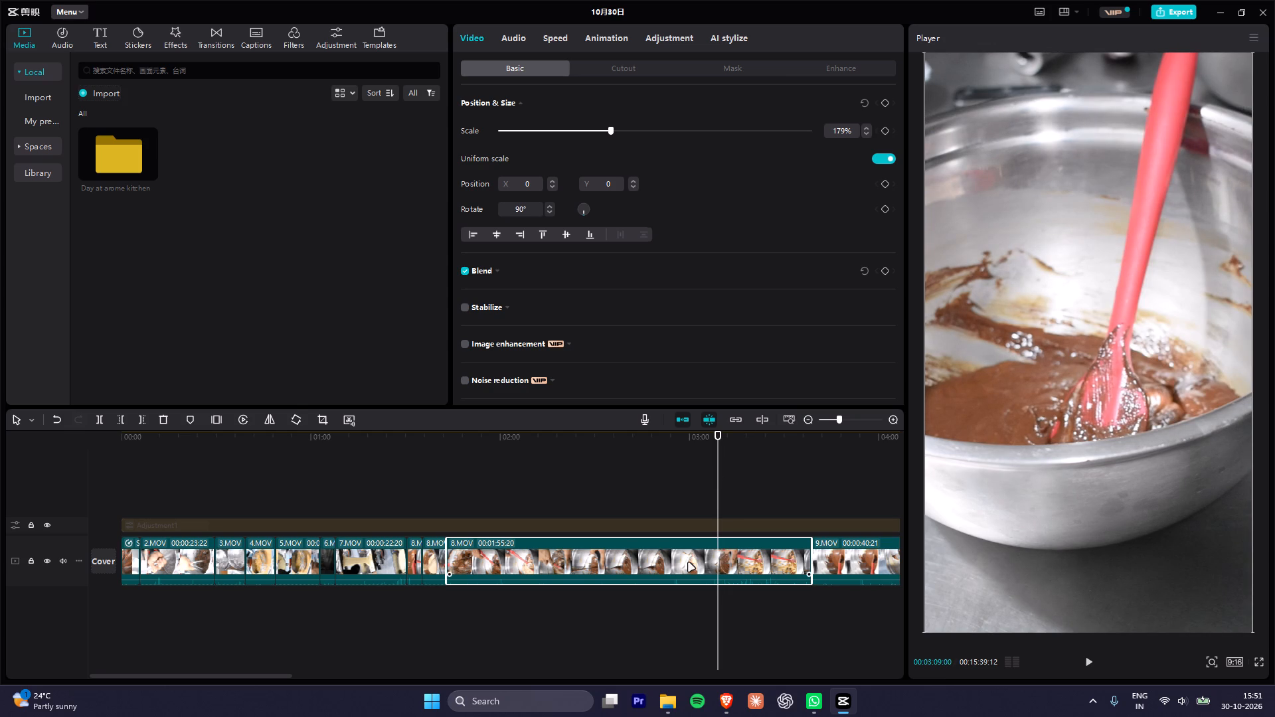
{"action": "key", "text": "ctrl+b"}
{"action": "left_click", "coordinate": [675, 560]}
{"action": "key", "text": "Delete"}
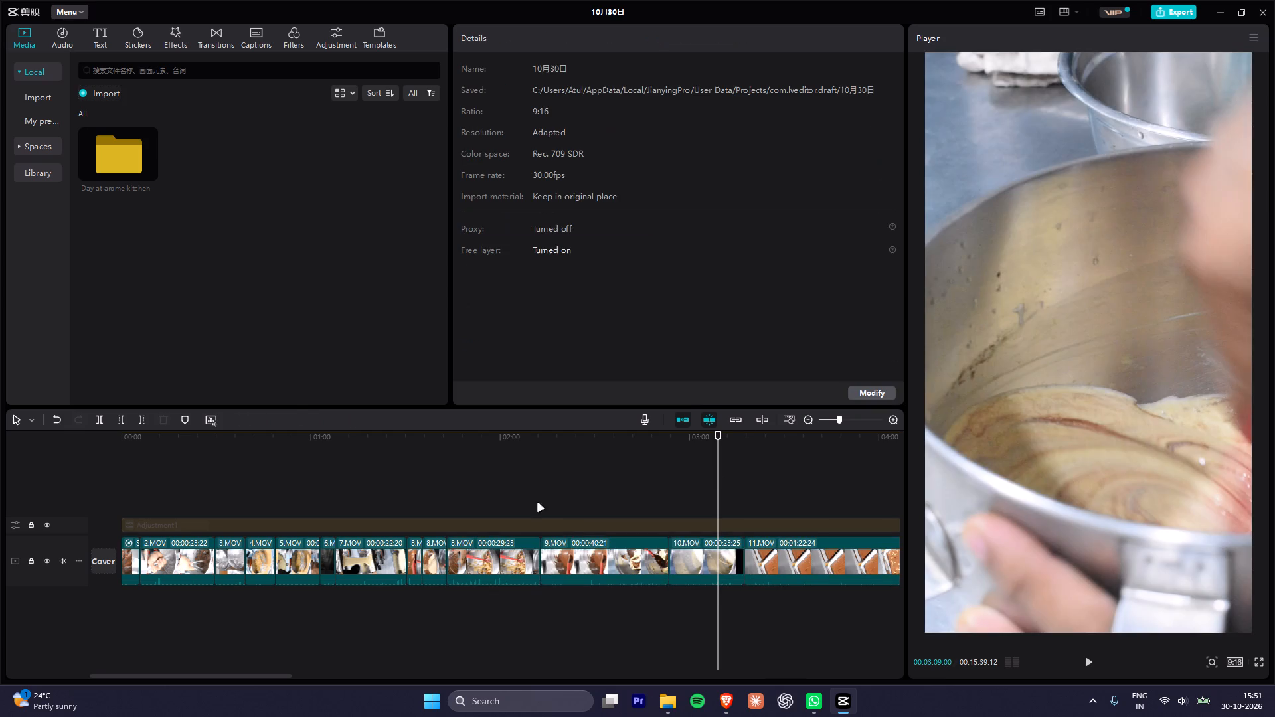
Split 9.MOV at 00:02:35:10, with the dark and light batters partly swirled, and delete the roughly 18-second remainder after the cut.
{"action": "left_click_drag", "start_coordinate": [428, 449], "coordinate": [479, 457]}
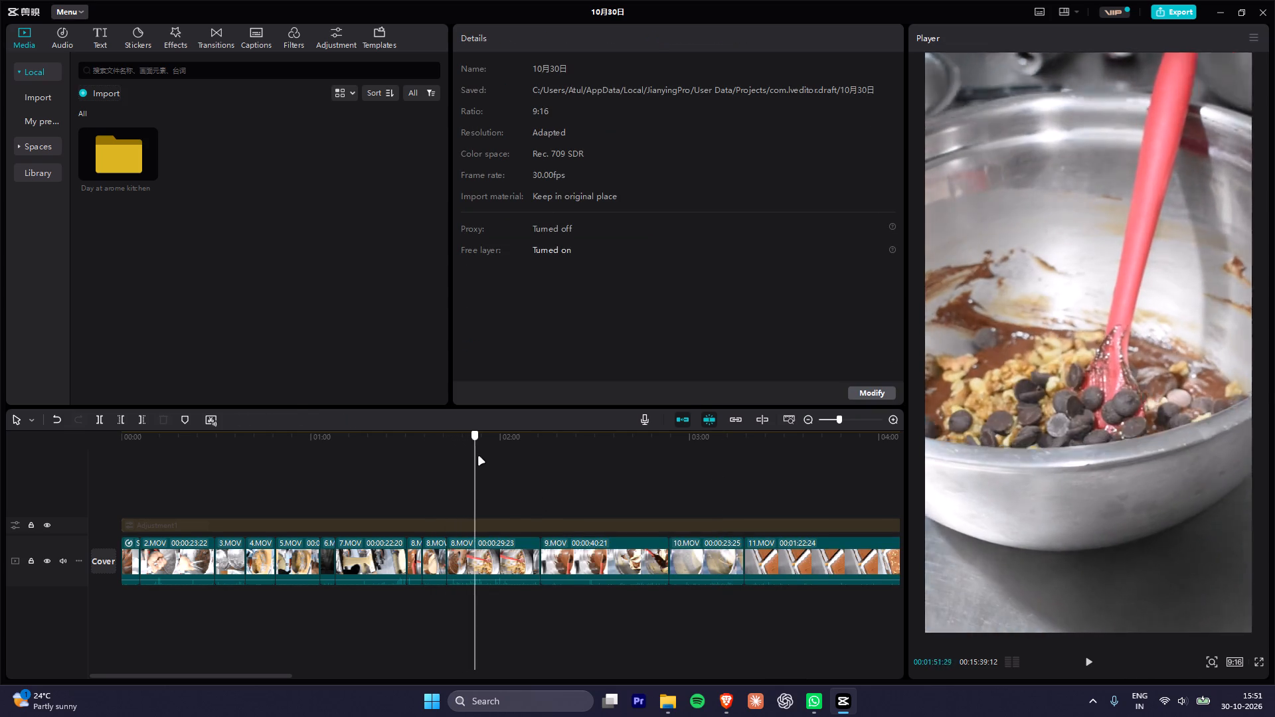
{"action": "left_click_drag", "start_coordinate": [479, 457], "coordinate": [531, 474]}
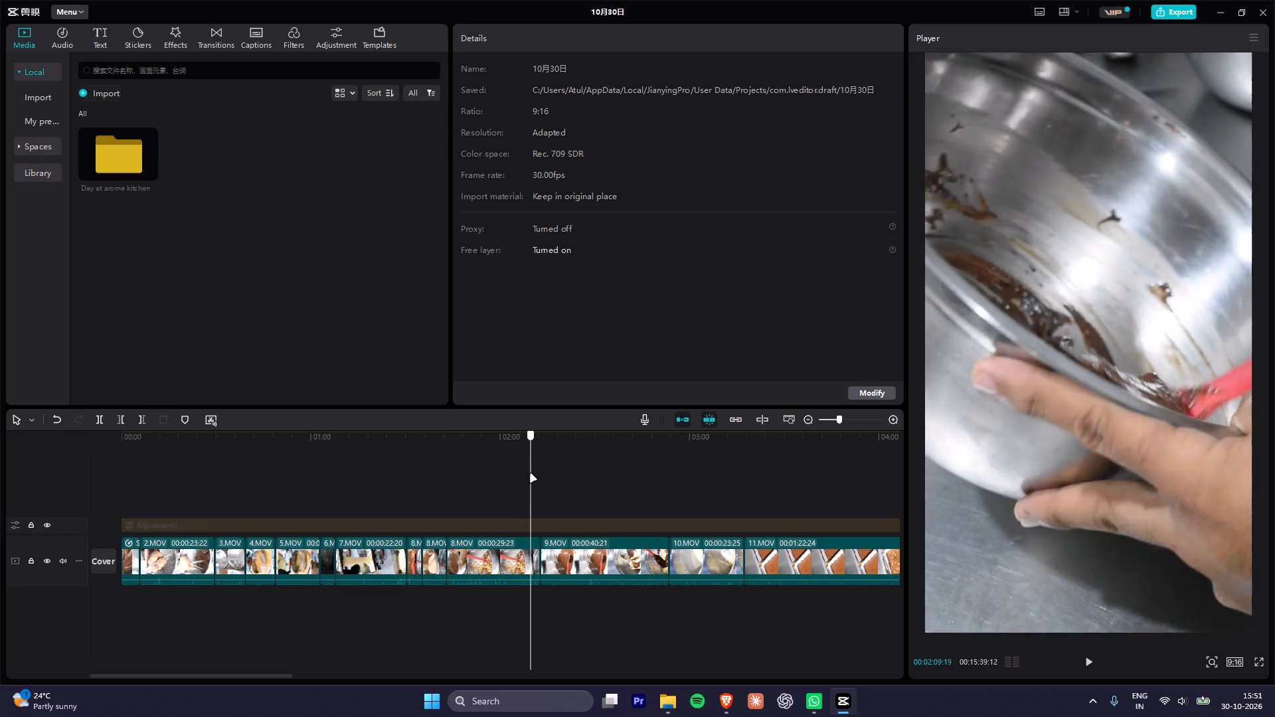
{"action": "left_click_drag", "start_coordinate": [531, 474], "coordinate": [549, 482]}
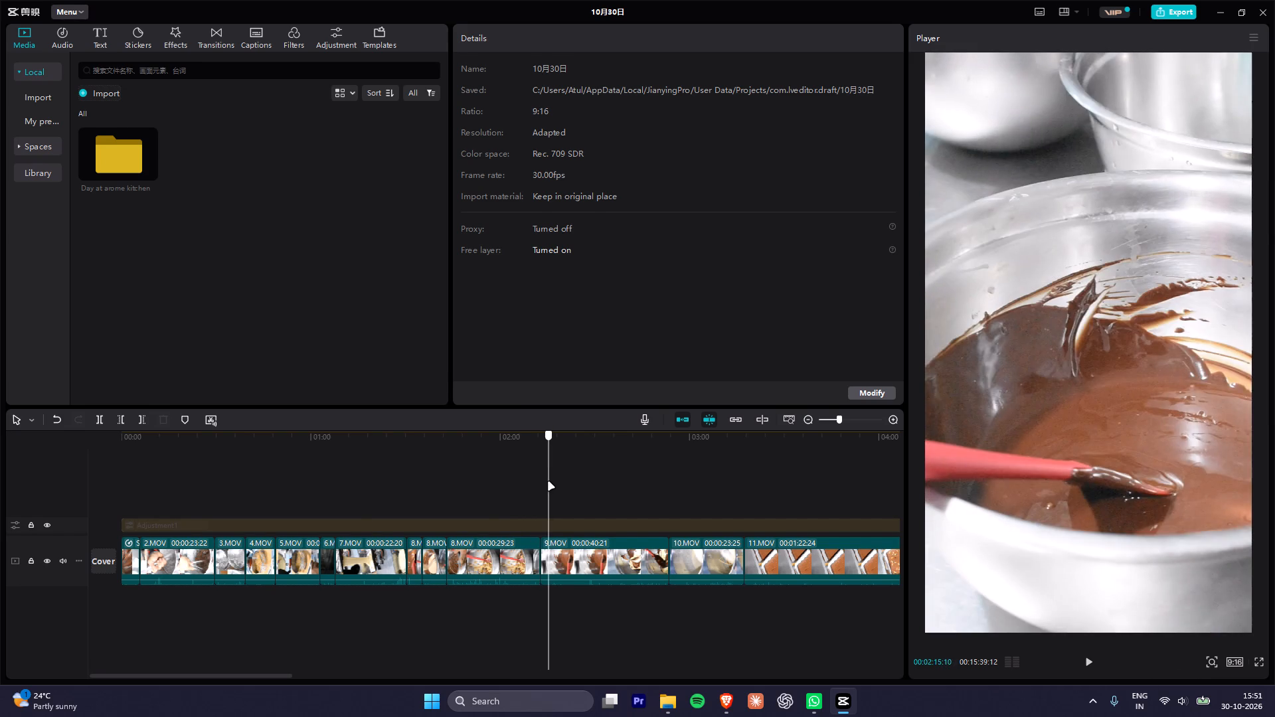
{"action": "left_click_drag", "start_coordinate": [549, 482], "coordinate": [586, 495]}
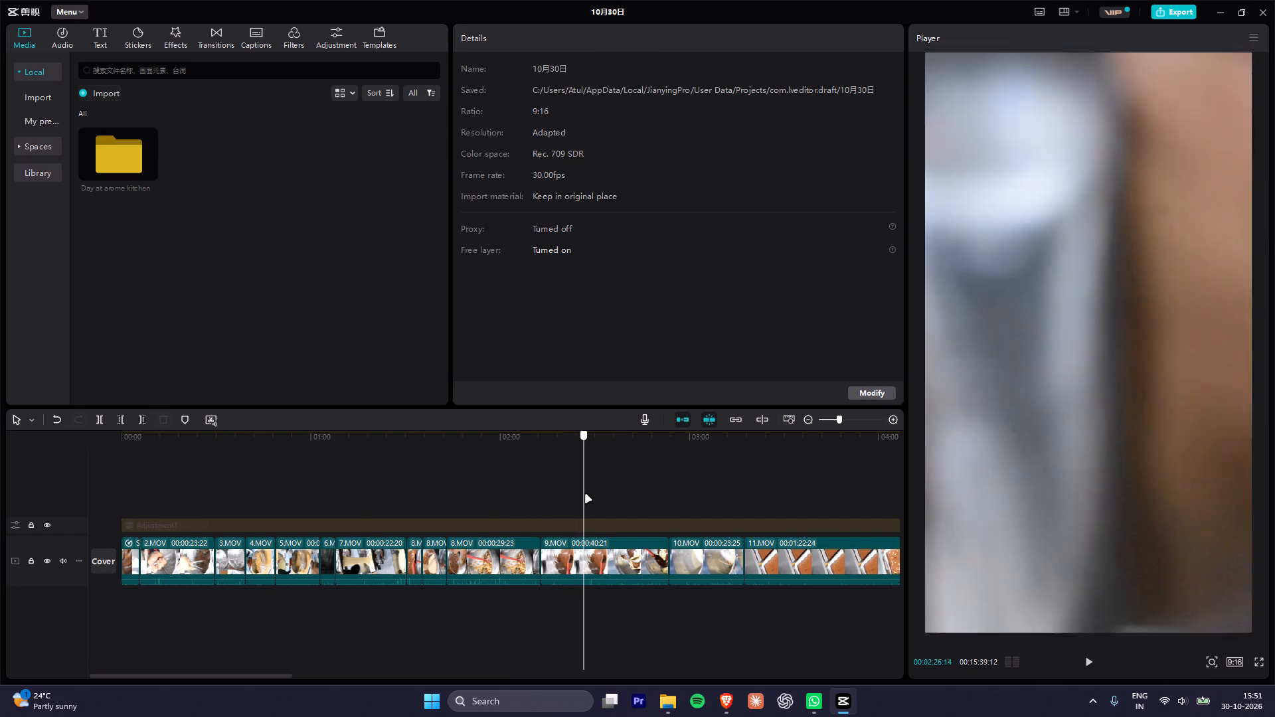
{"action": "left_click_drag", "start_coordinate": [586, 495], "coordinate": [641, 522]}
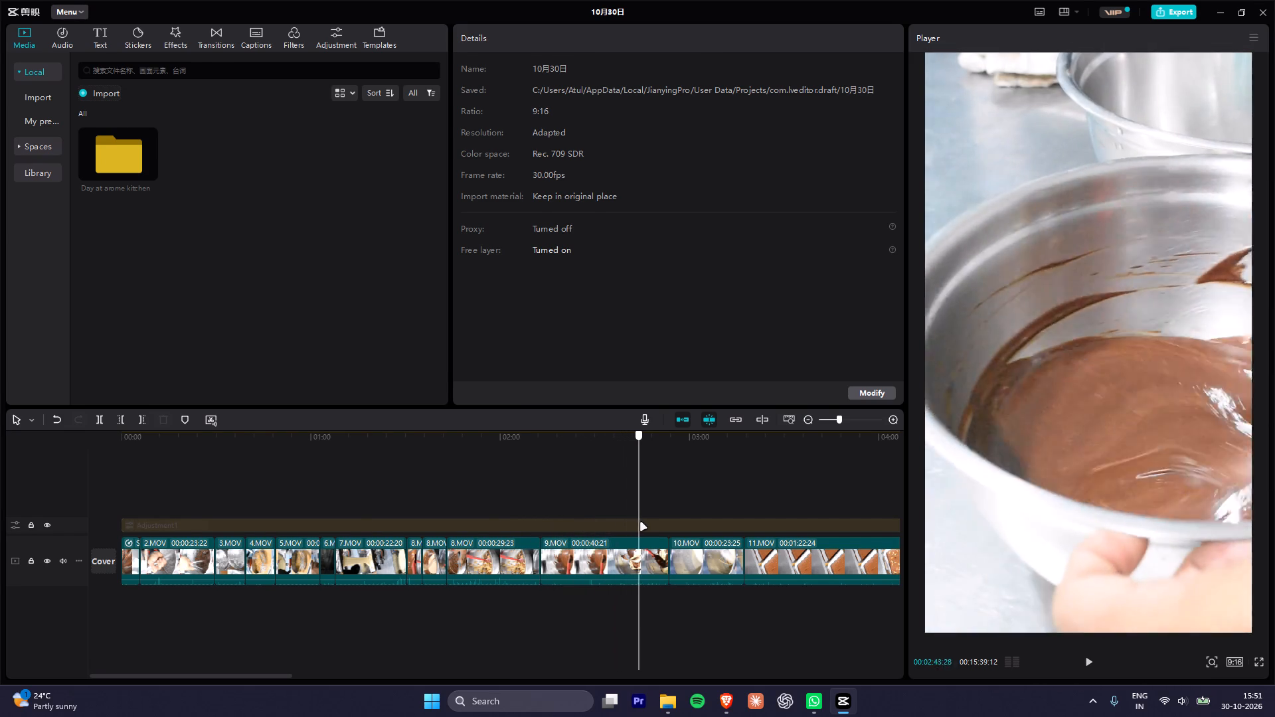
{"action": "left_click_drag", "start_coordinate": [641, 522], "coordinate": [636, 537]}
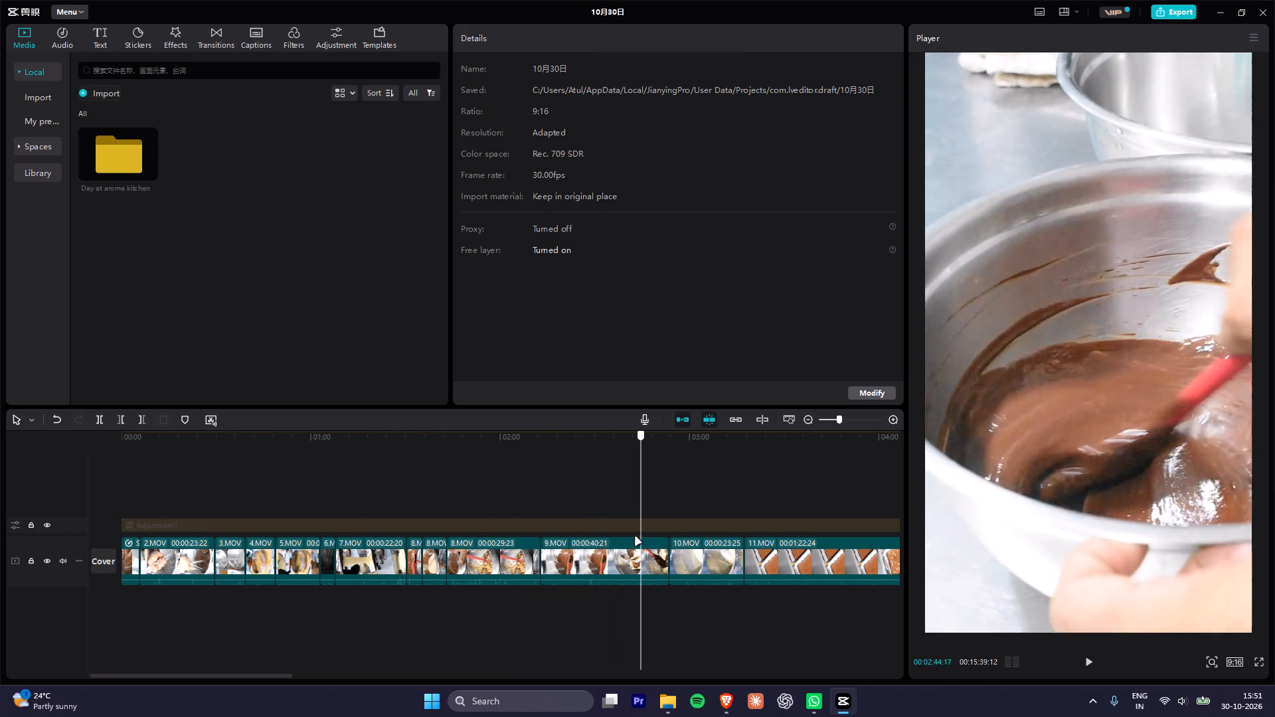
{"action": "left_click_drag", "start_coordinate": [636, 537], "coordinate": [608, 542]}
{"action": "left_click", "coordinate": [569, 556]}
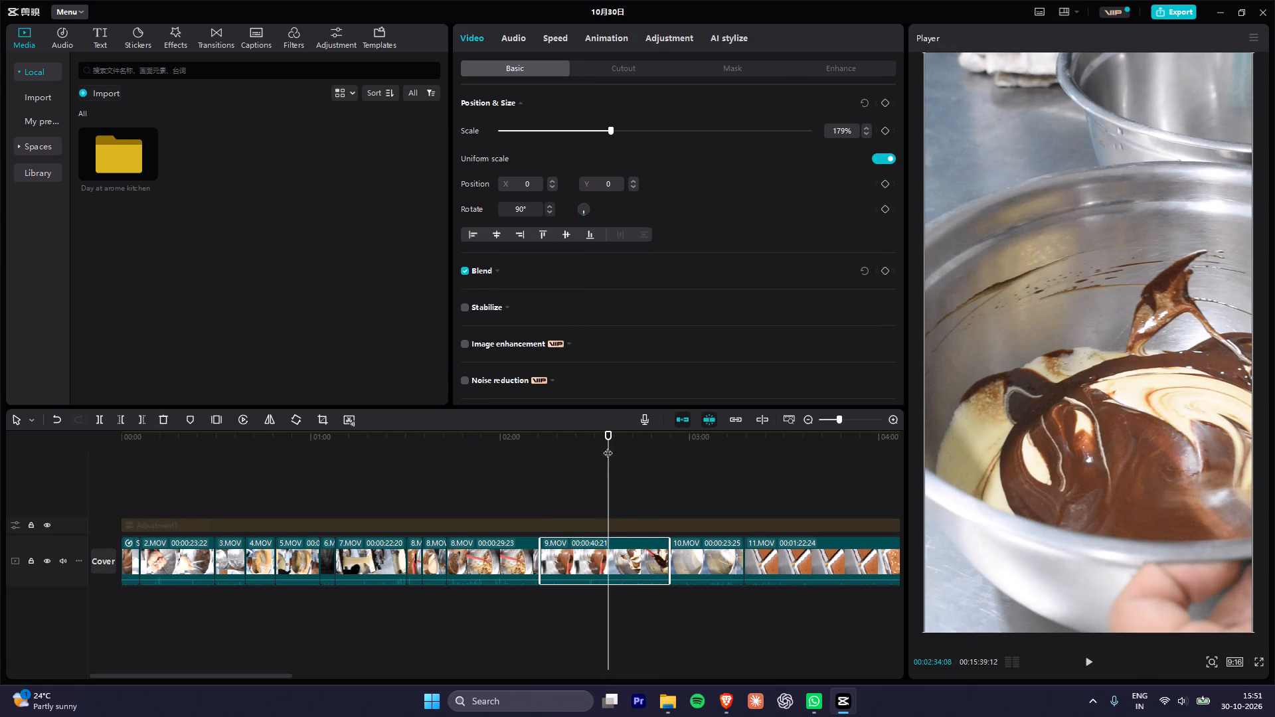
{"action": "left_click_drag", "start_coordinate": [608, 445], "coordinate": [614, 458]}
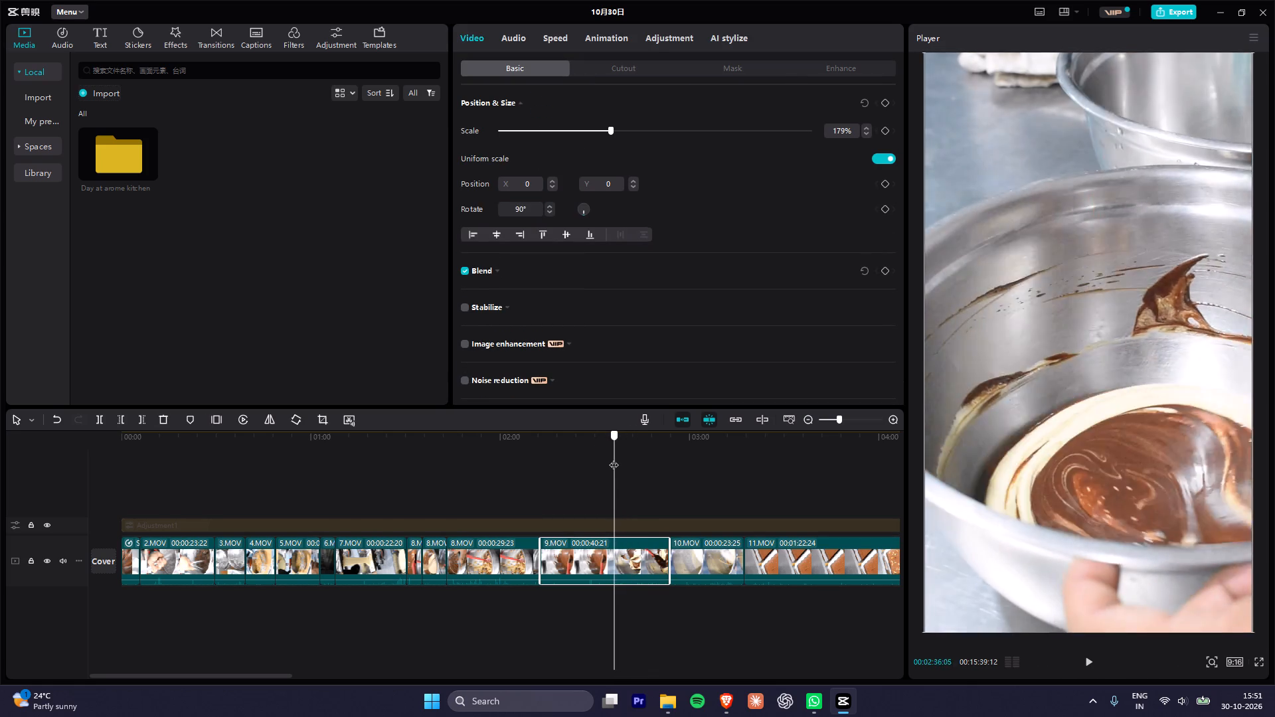
{"action": "left_click_drag", "start_coordinate": [614, 458], "coordinate": [612, 458]}
{"action": "left_click", "coordinate": [621, 560]}
{"action": "key", "text": "ctrl+b"}
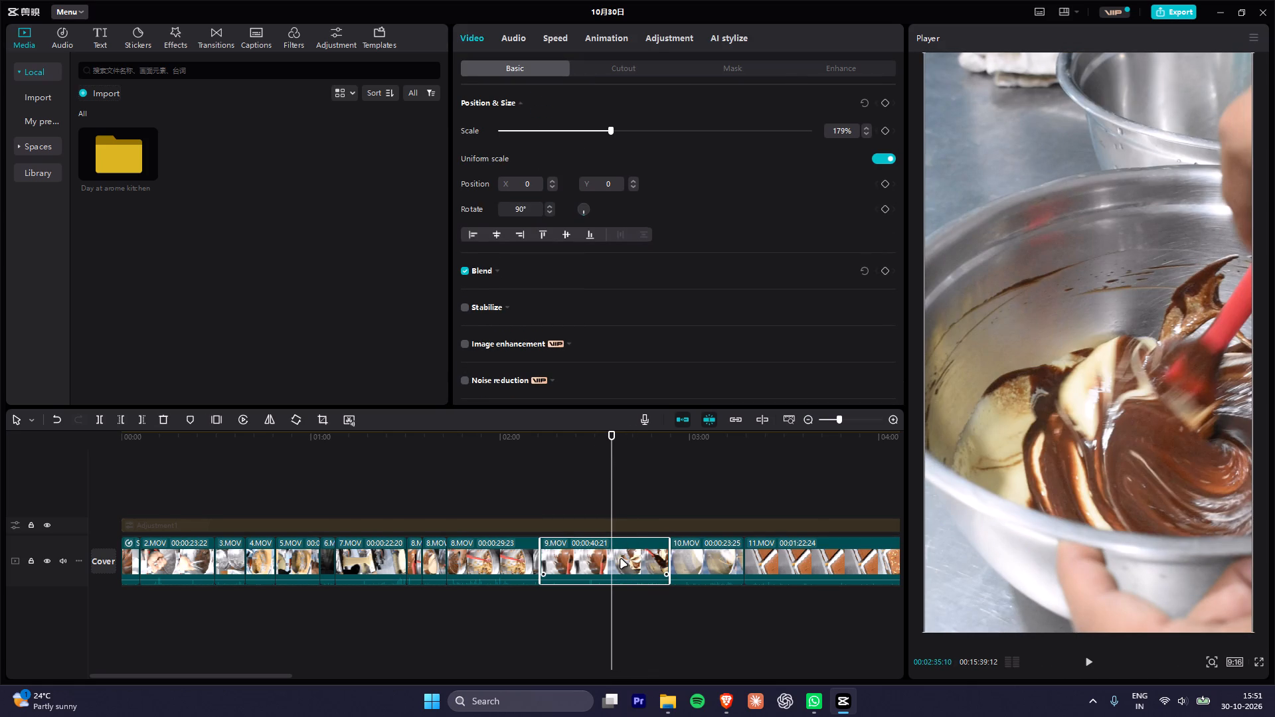
{"action": "left_click", "coordinate": [621, 560]}
{"action": "key", "text": "Delete"}
Delete the two still images 12.JPG and 13.NEF between 11.MOV and 14.MOV.
{"action": "left_click_drag", "start_coordinate": [625, 438], "coordinate": [648, 441]}
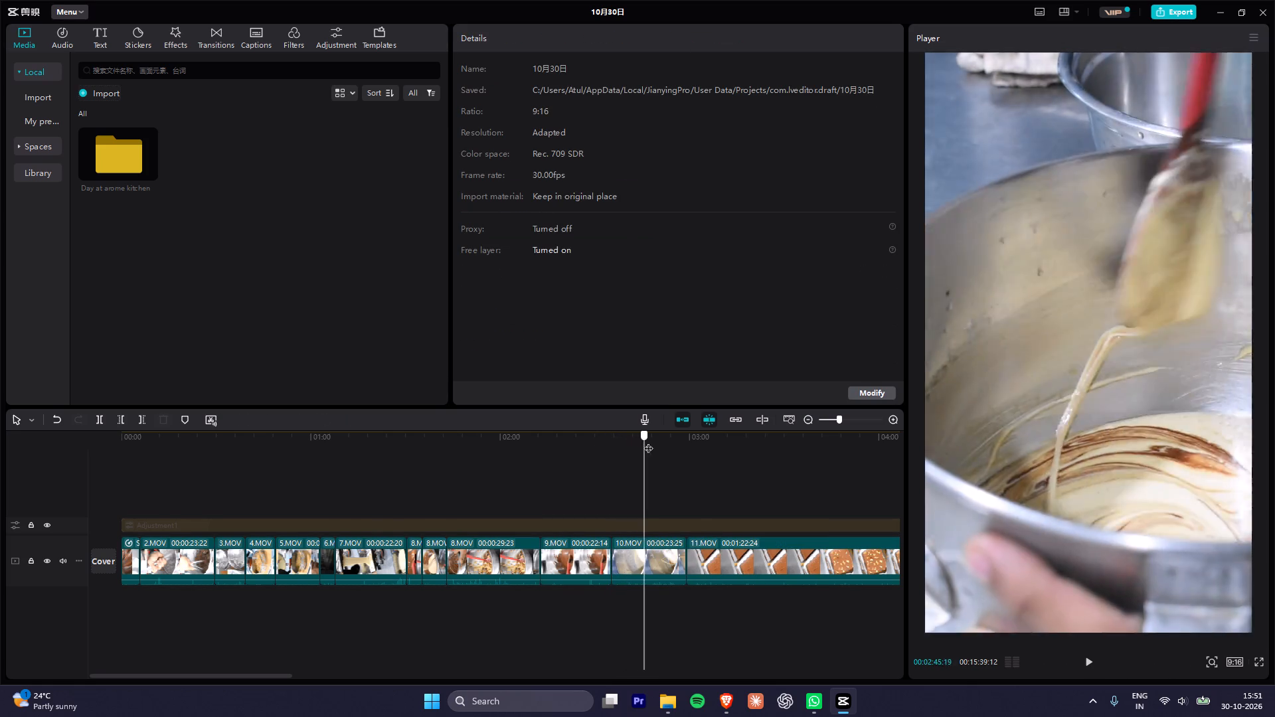
{"action": "left_click_drag", "start_coordinate": [648, 441], "coordinate": [676, 467]}
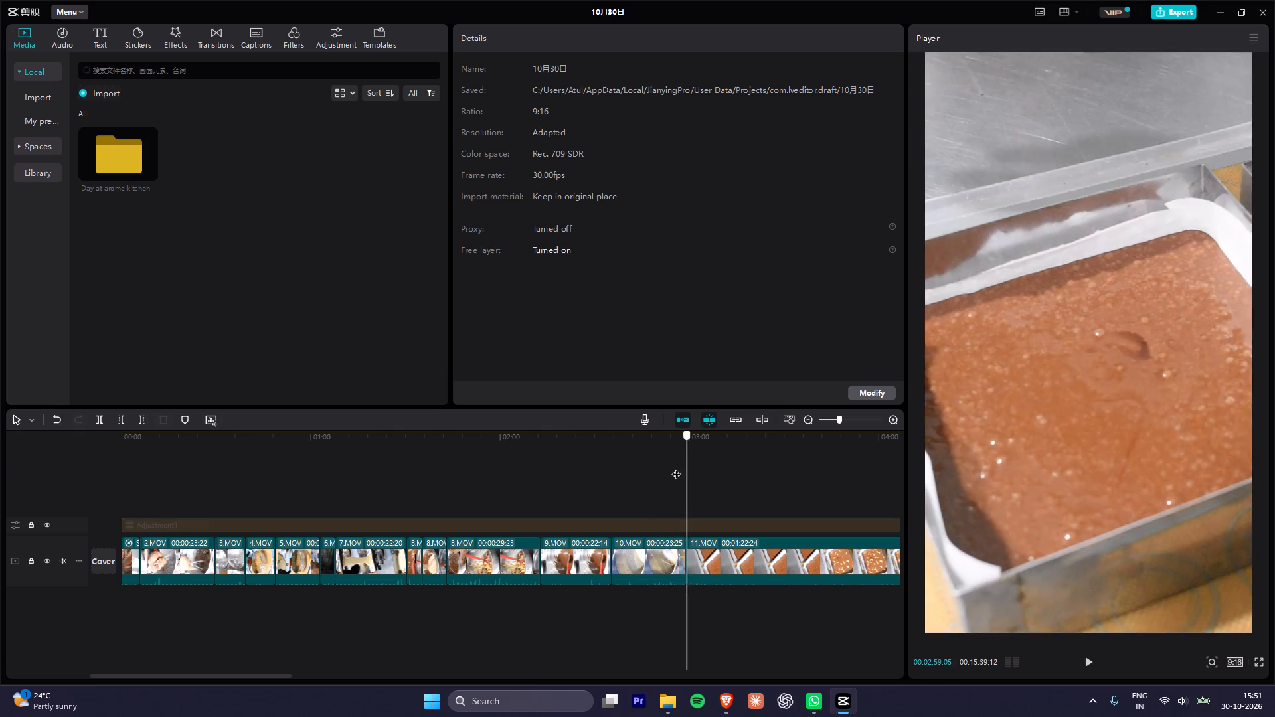
{"action": "left_click_drag", "start_coordinate": [676, 467], "coordinate": [639, 473]}
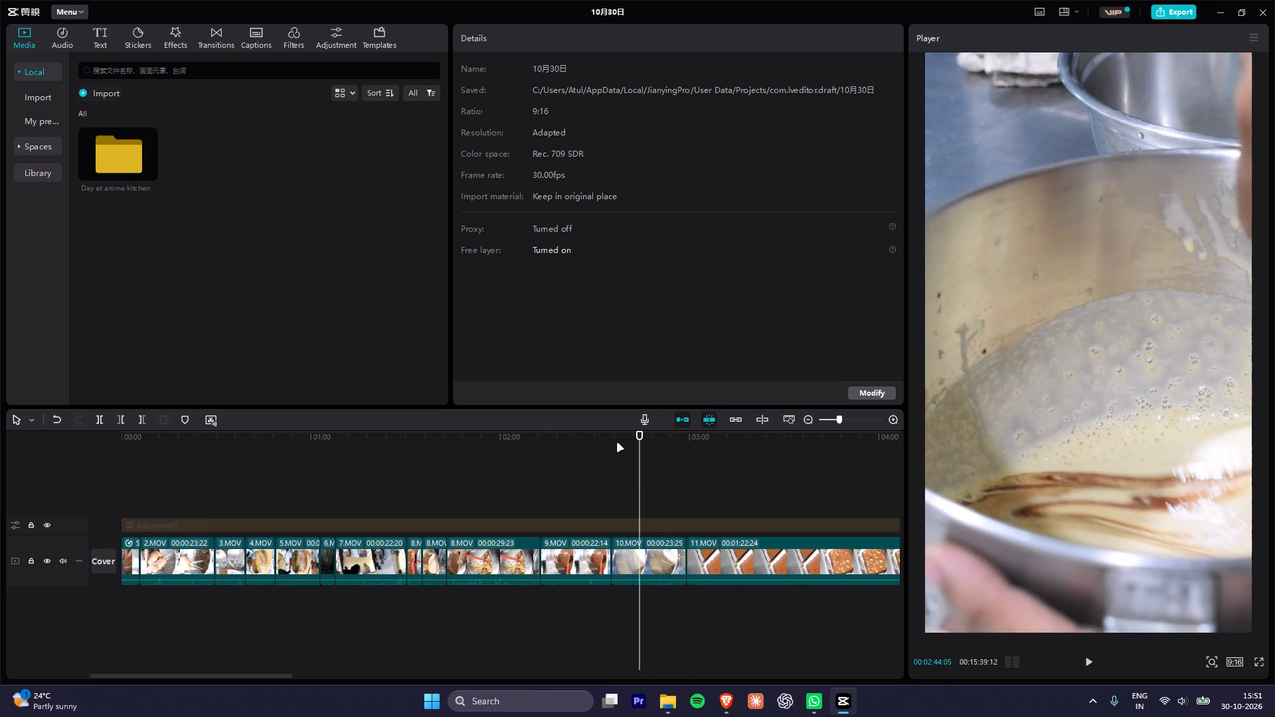
{"action": "left_click_drag", "start_coordinate": [594, 438], "coordinate": [0, 467]}
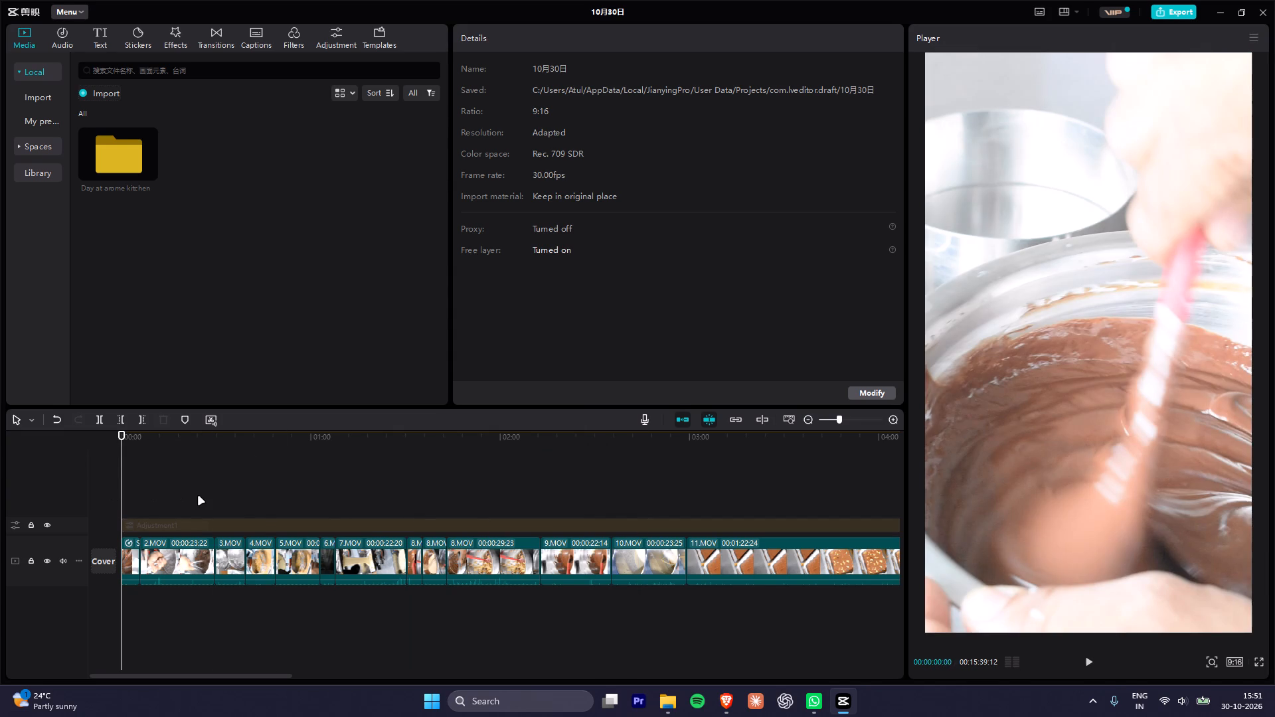
{"action": "scroll", "coordinate": [240, 503], "scroll_direction": "down", "scroll_amount": 10, "text": "alt"}
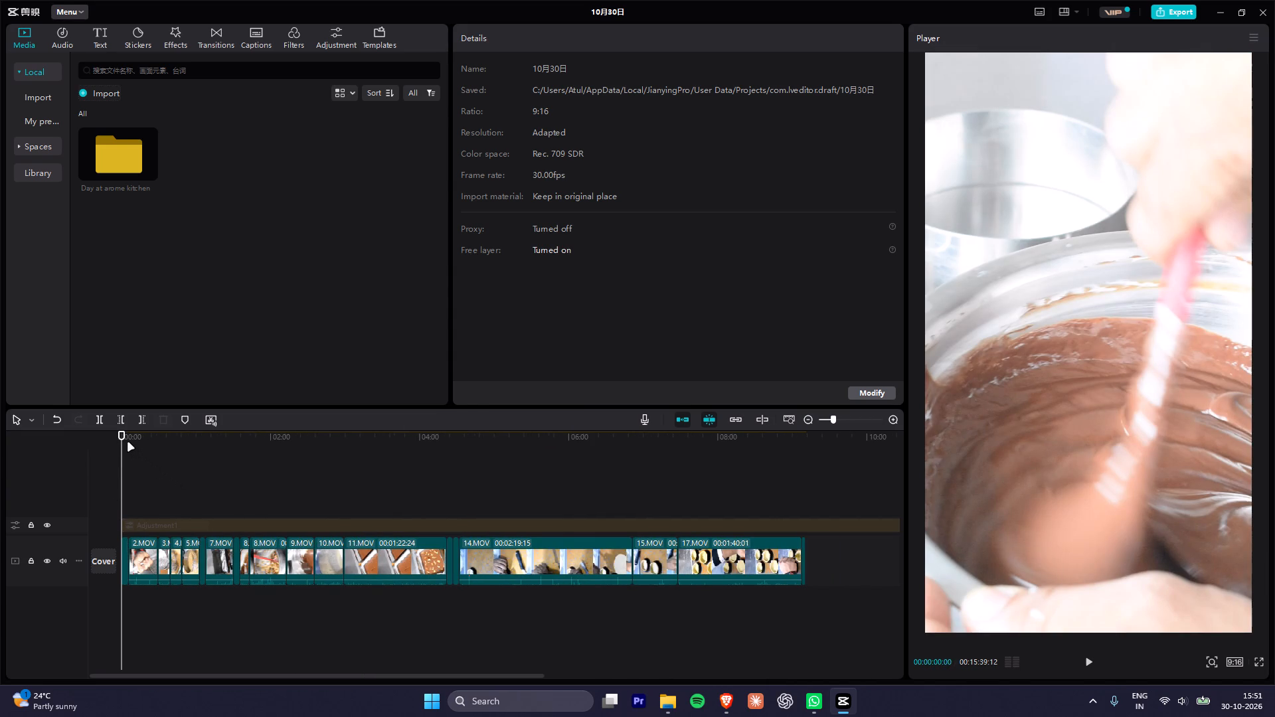
{"action": "left_click_drag", "start_coordinate": [131, 441], "coordinate": [160, 438]}
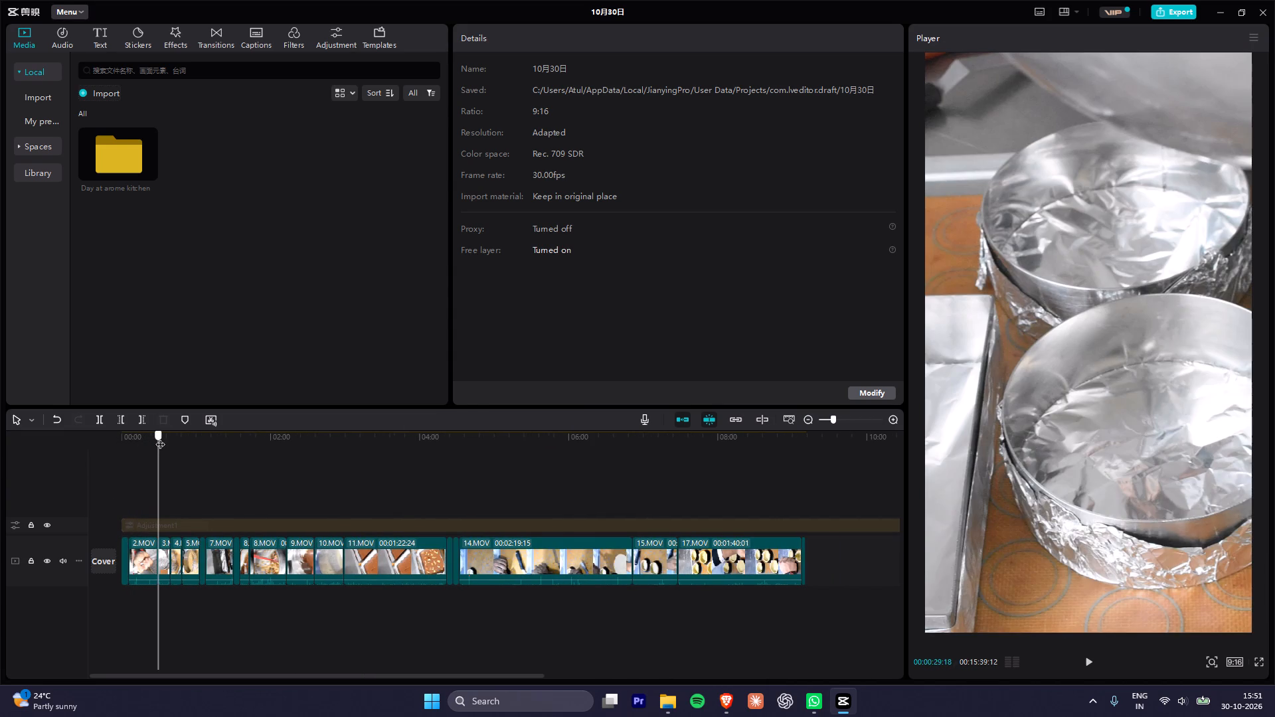
{"action": "left_click_drag", "start_coordinate": [160, 438], "coordinate": [461, 470]}
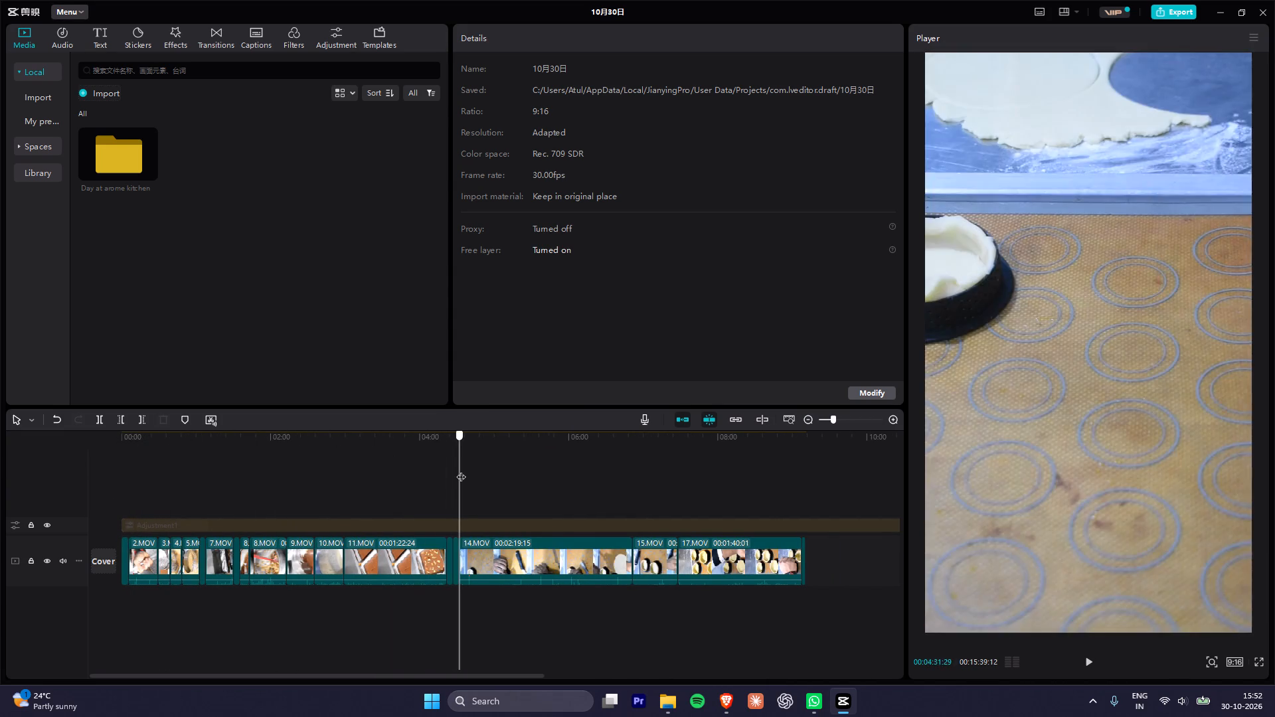
{"action": "left_click_drag", "start_coordinate": [461, 470], "coordinate": [447, 473]}
{"action": "key", "text": "space"}
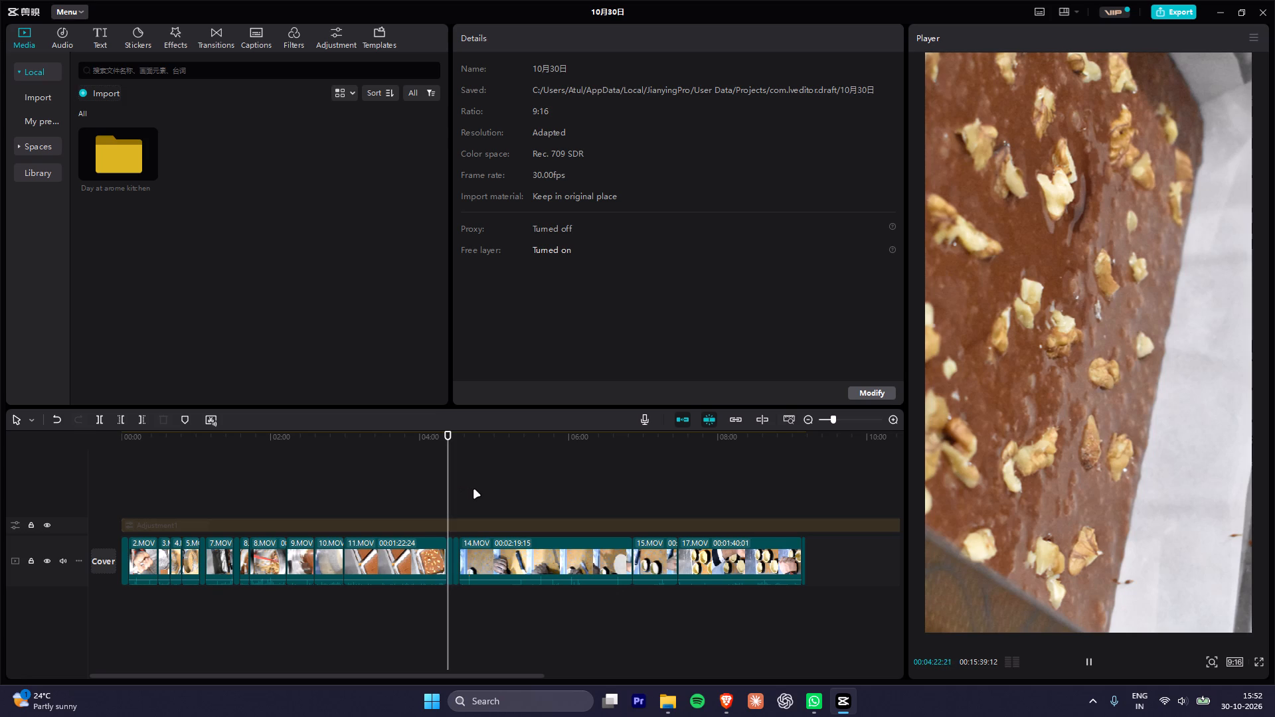
{"action": "scroll", "coordinate": [474, 490], "scroll_direction": "up", "scroll_amount": 17, "text": "alt"}
{"action": "key", "text": "space"}
{"action": "left_click", "coordinate": [458, 564]}
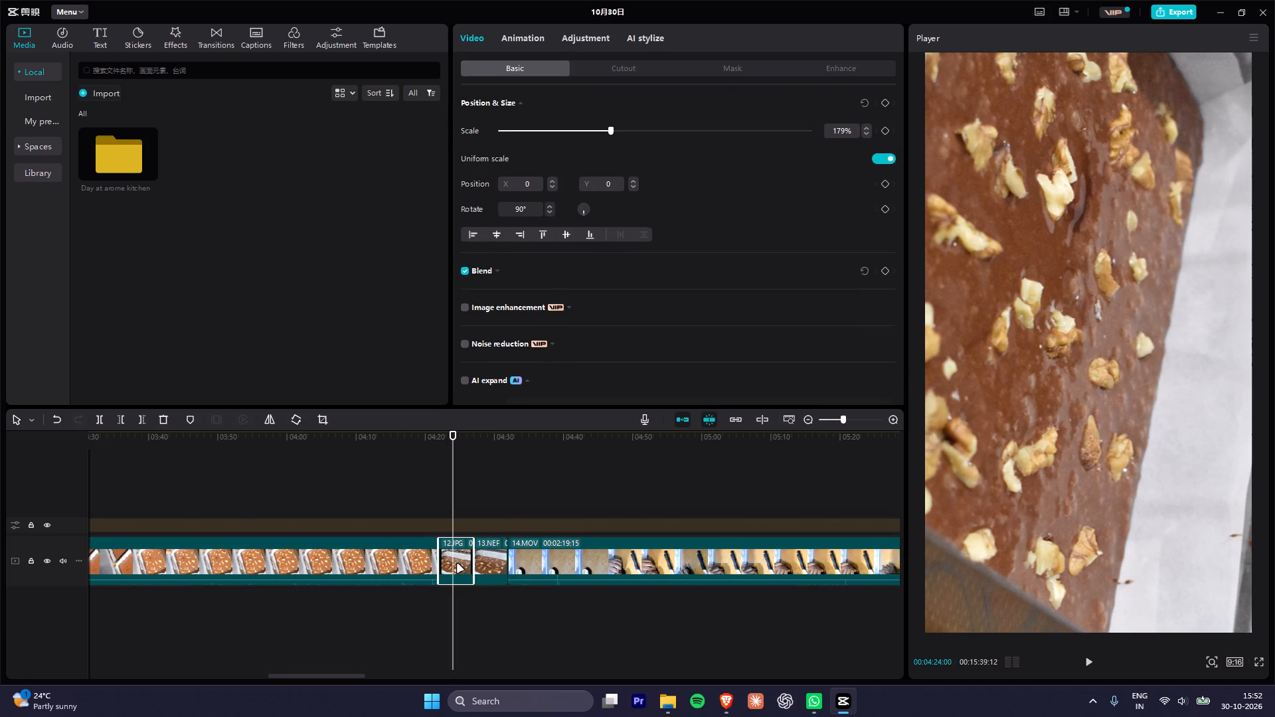
{"action": "key", "text": "Delete"}
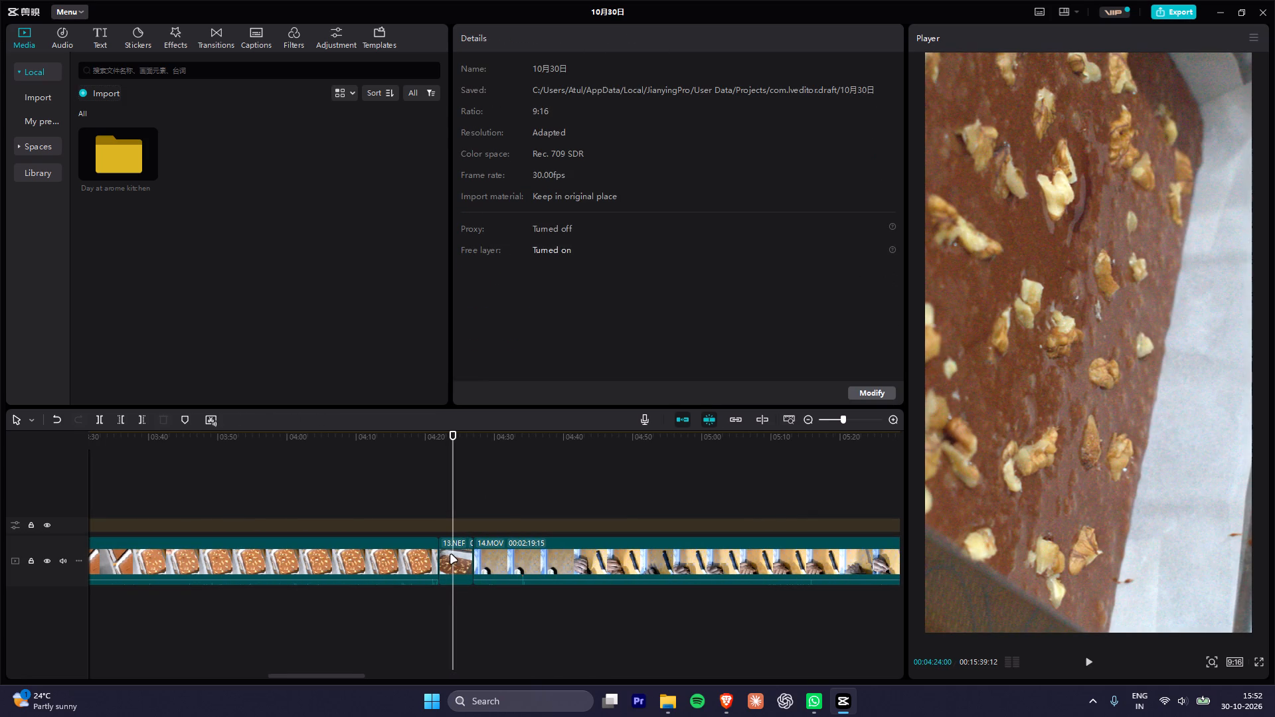
{"action": "left_click", "coordinate": [446, 553]}
{"action": "key", "text": "Delete"}
Examine 11.MOV from the plain batter in the pan through the walnut topping, checking the pace of the sprinkling.
{"action": "left_click_drag", "start_coordinate": [394, 451], "coordinate": [405, 452]}
{"action": "left_click_drag", "start_coordinate": [402, 444], "coordinate": [291, 447]}
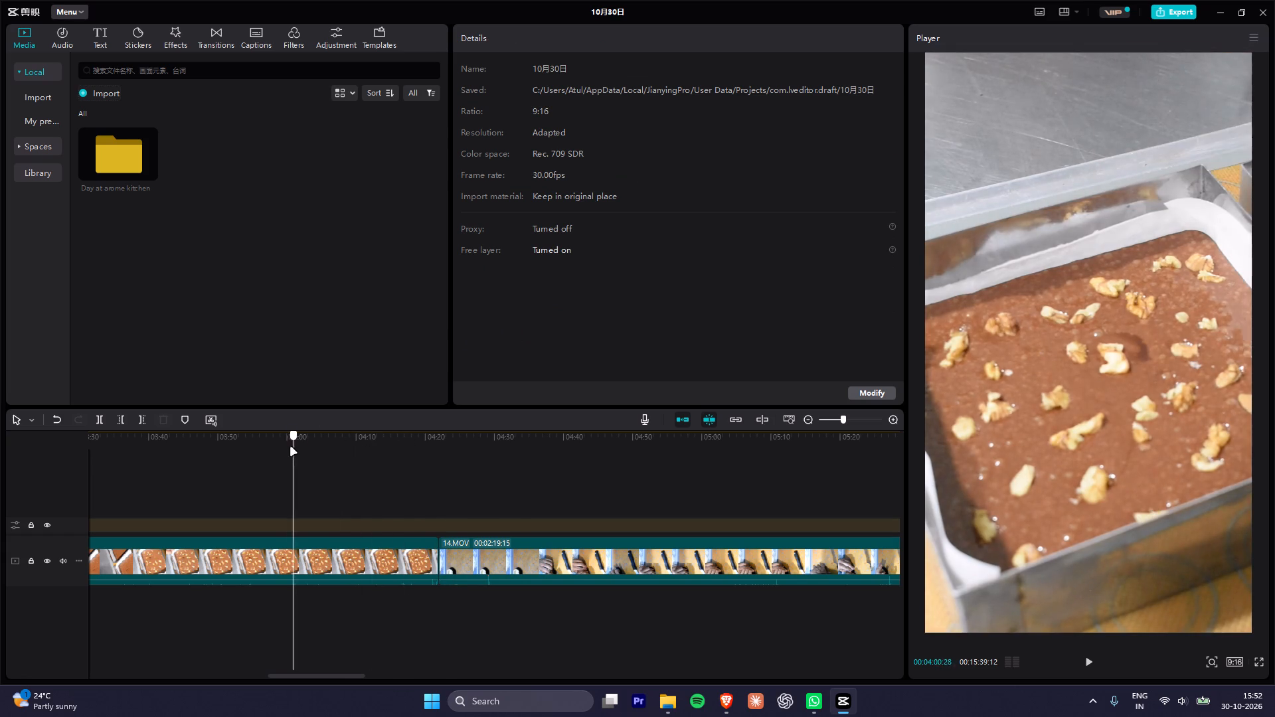
{"action": "left_click_drag", "start_coordinate": [291, 447], "coordinate": [409, 495]}
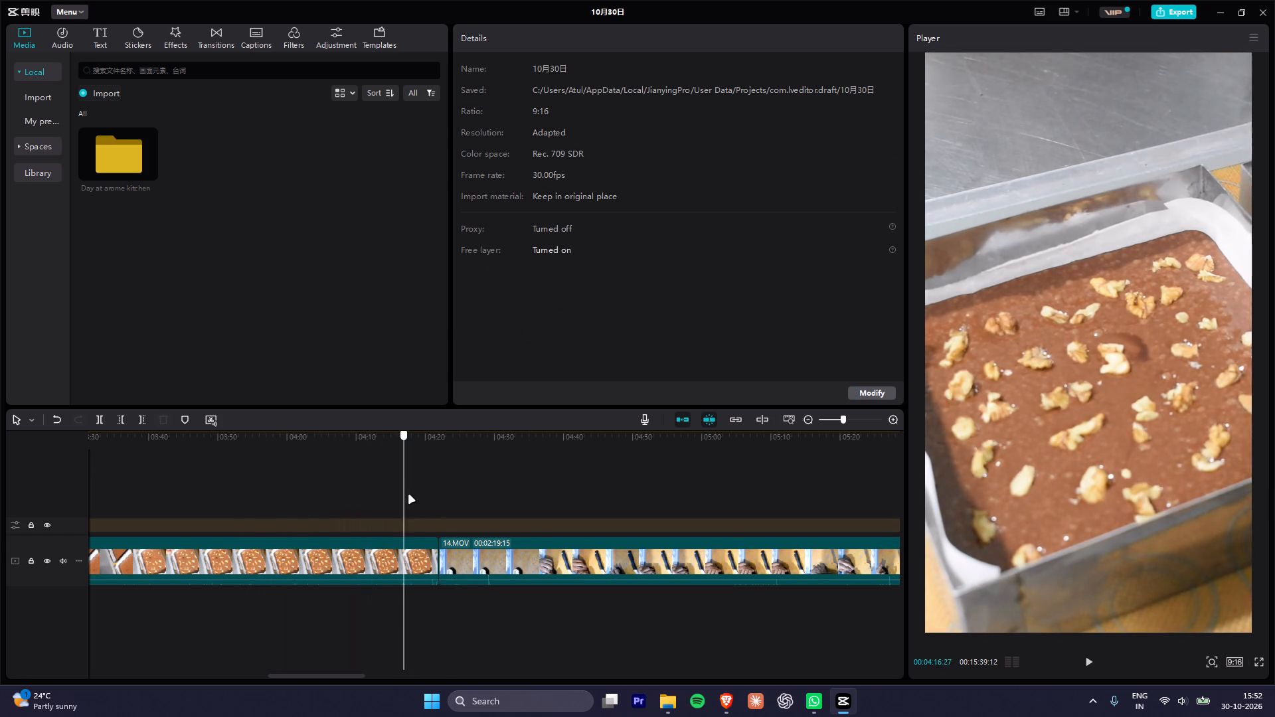
{"action": "left_click_drag", "start_coordinate": [409, 495], "coordinate": [291, 507]}
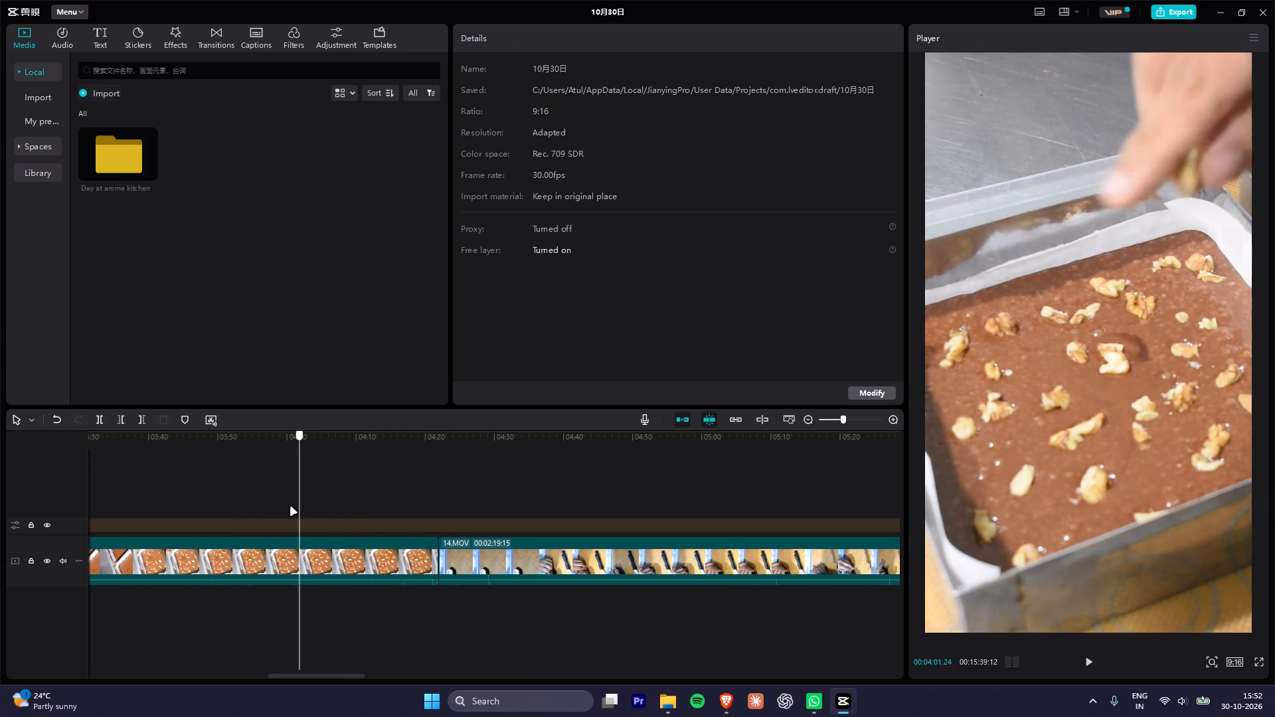
{"action": "left_click_drag", "start_coordinate": [291, 507], "coordinate": [112, 467]}
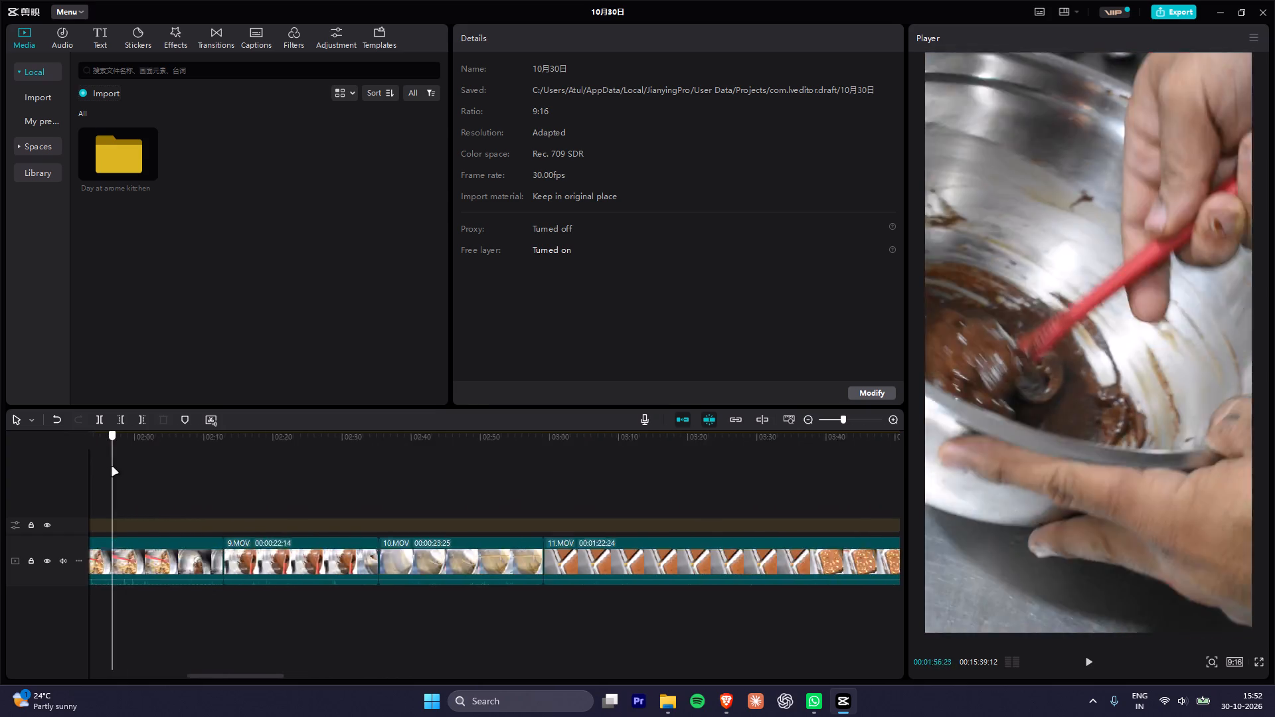
{"action": "left_click_drag", "start_coordinate": [112, 467], "coordinate": [561, 527]}
{"action": "scroll", "coordinate": [622, 538], "scroll_direction": "down", "scroll_amount": 14}
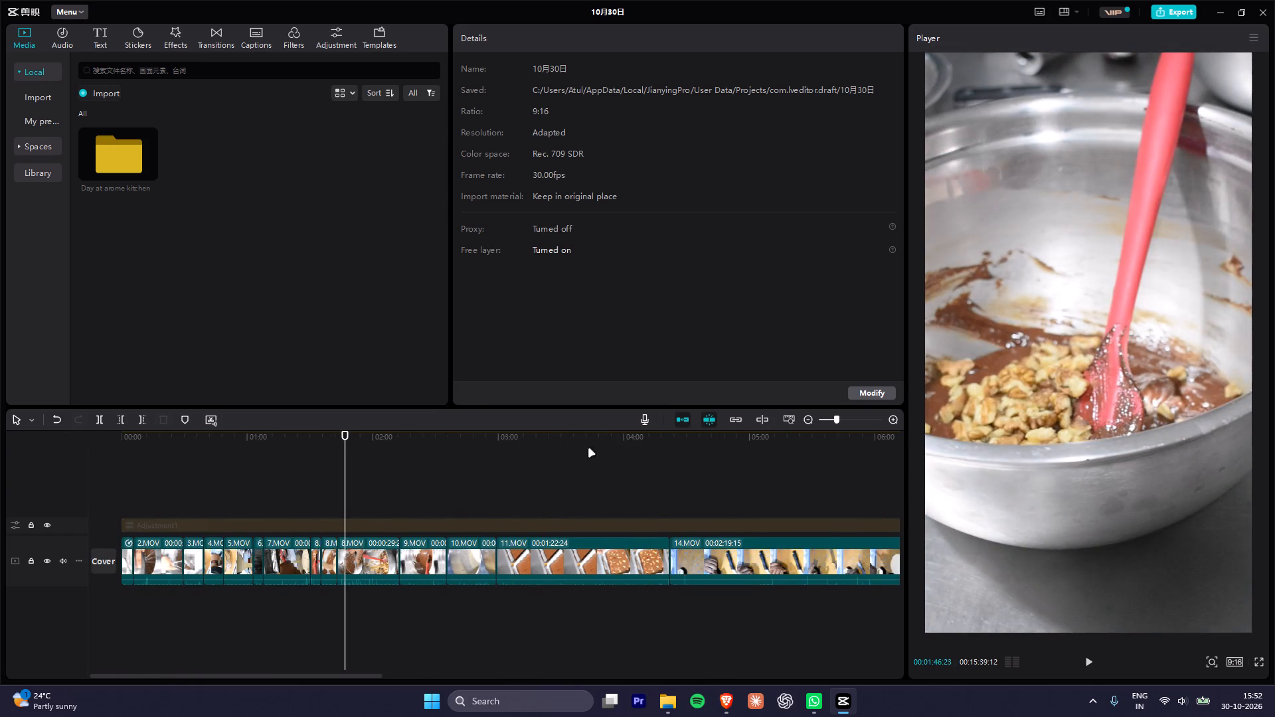
{"action": "left_click_drag", "start_coordinate": [551, 440], "coordinate": [649, 465]}
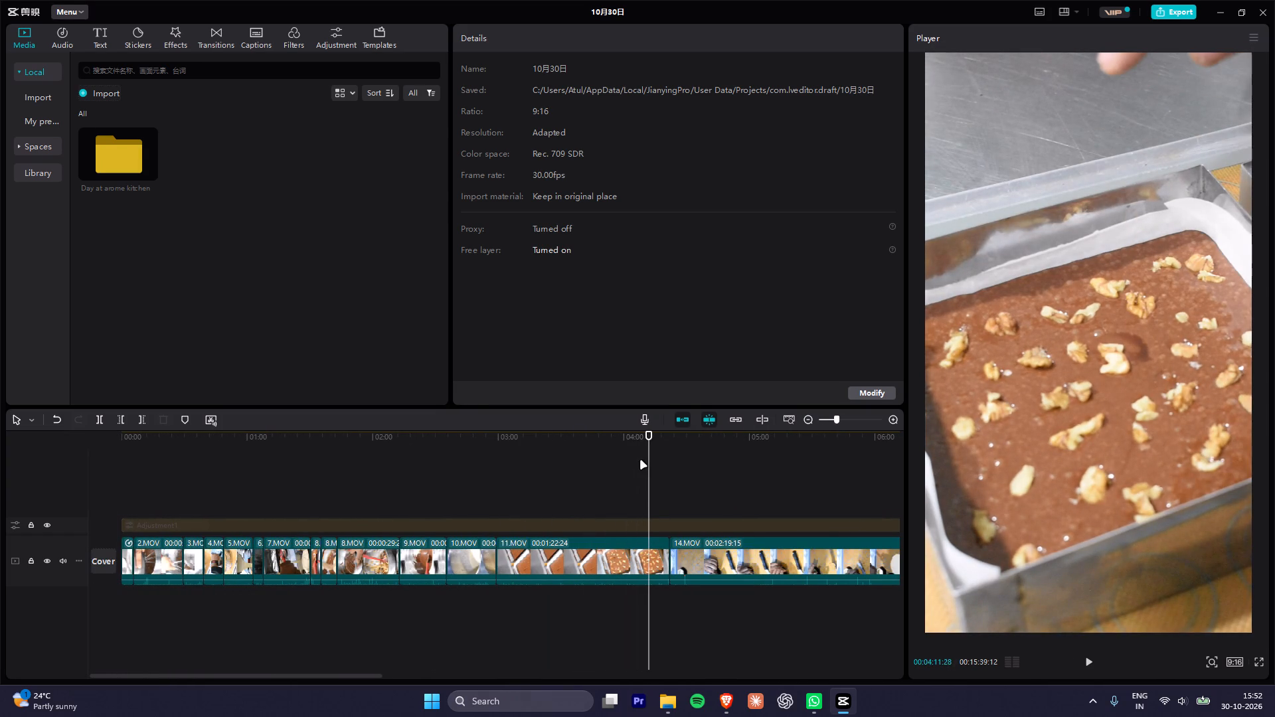
{"action": "left_click_drag", "start_coordinate": [649, 437], "coordinate": [580, 445]}
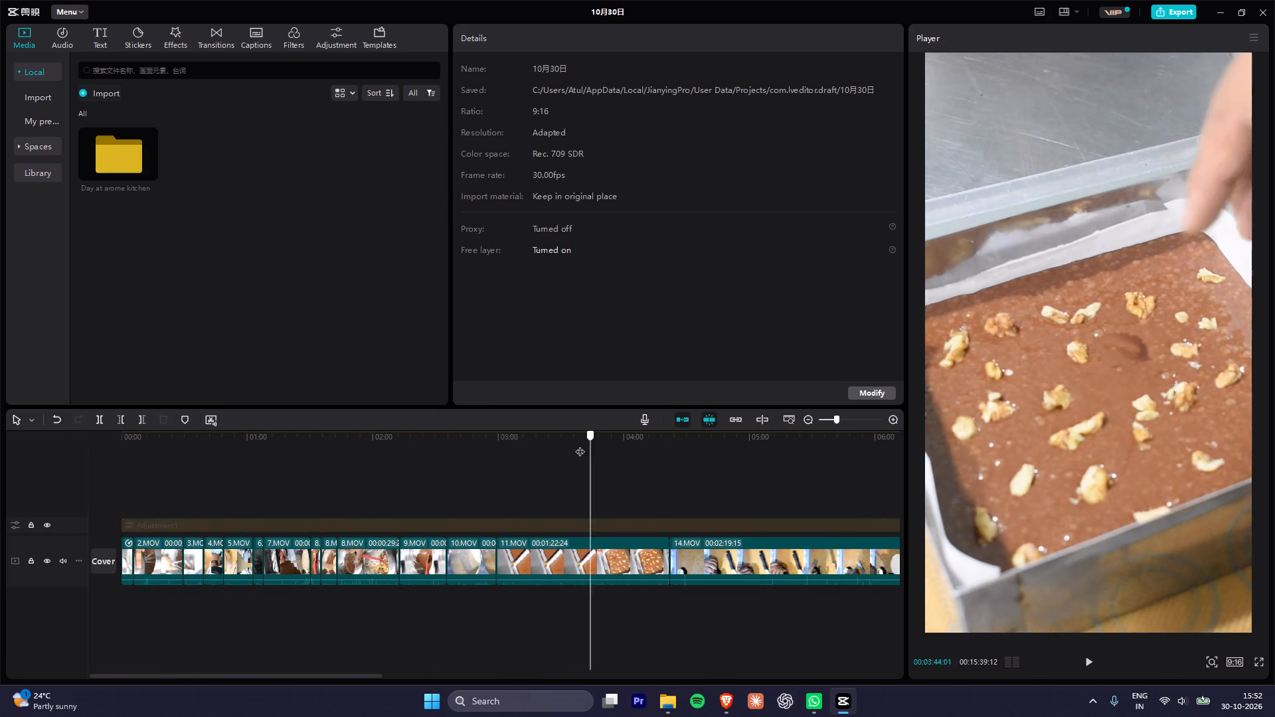
{"action": "left_click_drag", "start_coordinate": [580, 445], "coordinate": [505, 460]}
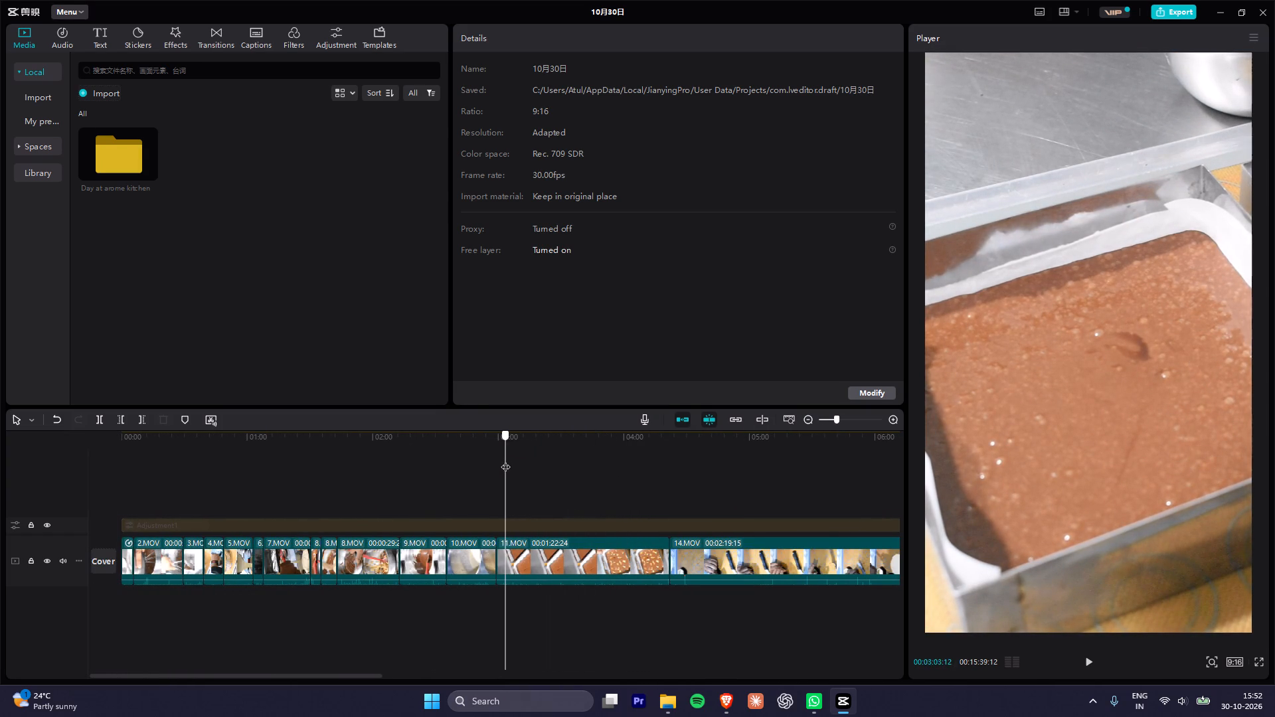
{"action": "left_click_drag", "start_coordinate": [505, 460], "coordinate": [509, 464]}
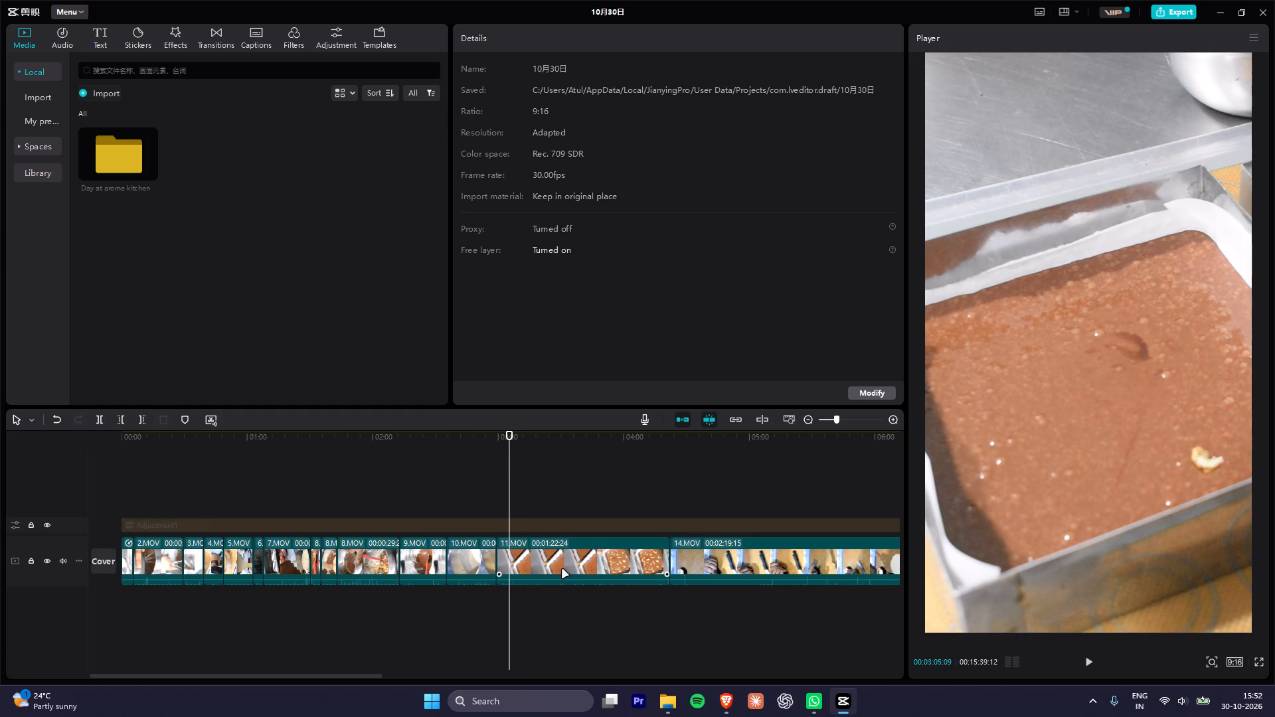
Set the speed of 11.MOV, the walnut-sprinkling clip, to 2.5x, playing it back to check the pace.
{"action": "left_click", "coordinate": [562, 570]}
{"action": "left_click", "coordinate": [513, 40]}
{"action": "left_click", "coordinate": [557, 43]}
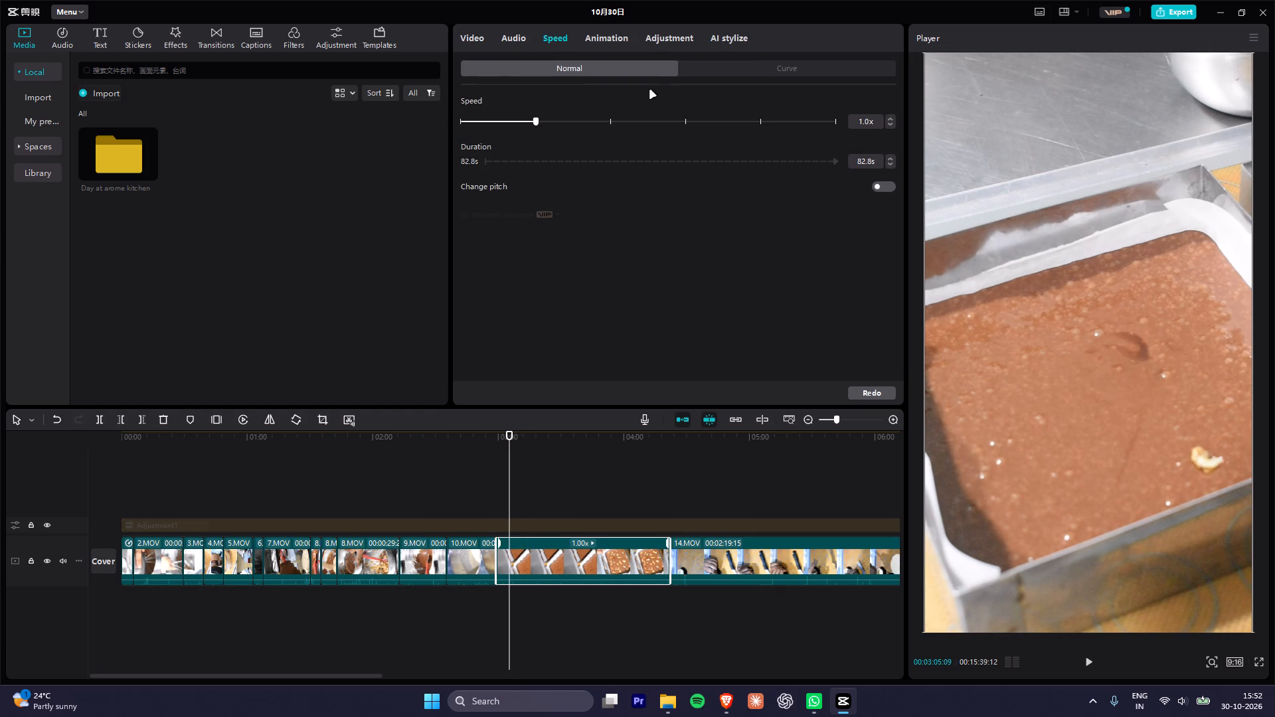
{"action": "triple_click", "coordinate": [890, 118]}
{"action": "triple_click", "coordinate": [890, 118]}
{"action": "double_click", "coordinate": [890, 118]}
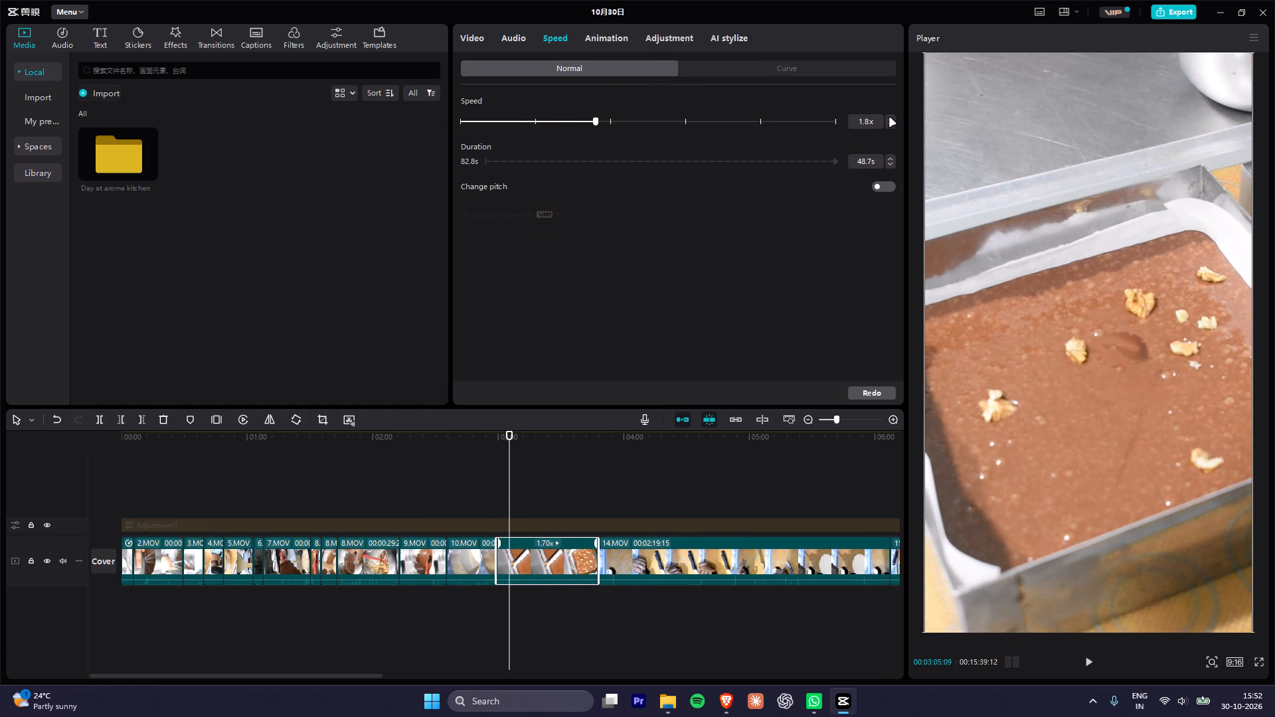
{"action": "key", "text": "space"}
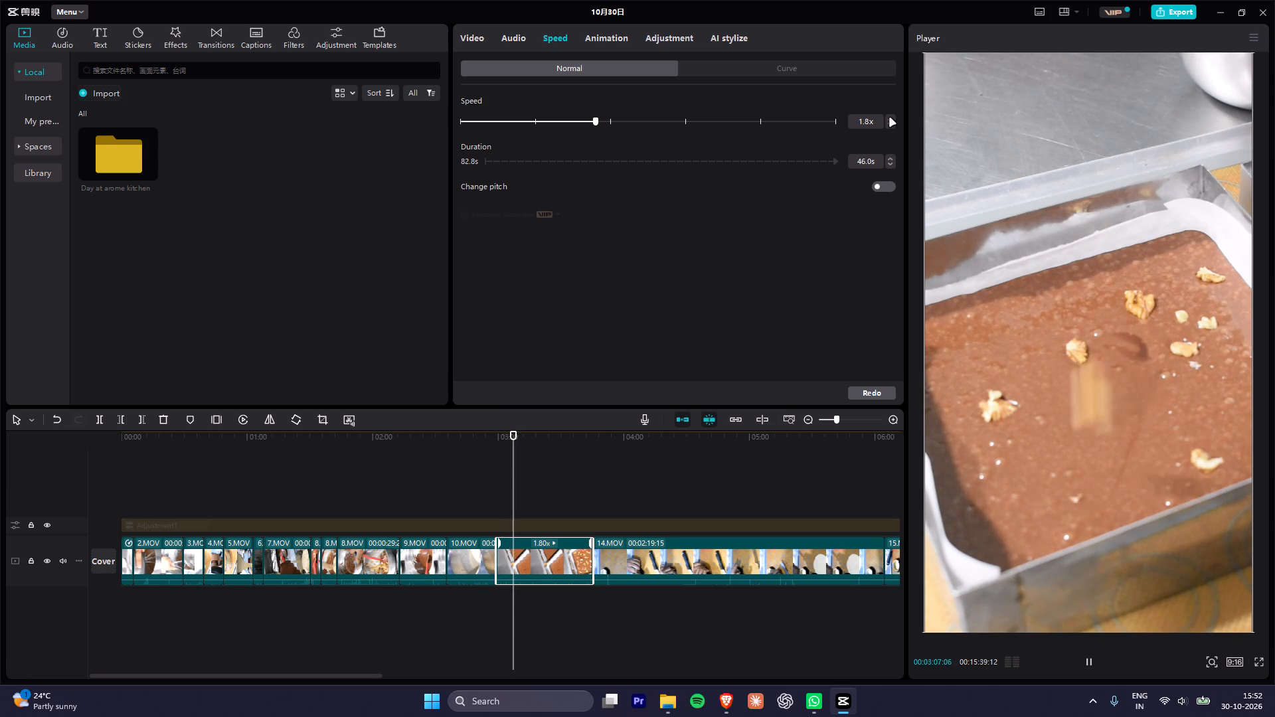
{"action": "key", "text": "space"}
{"action": "triple_click", "coordinate": [890, 118]}
{"action": "triple_click", "coordinate": [890, 118]}
{"action": "left_click", "coordinate": [890, 118]}
{"action": "key", "text": "space"}
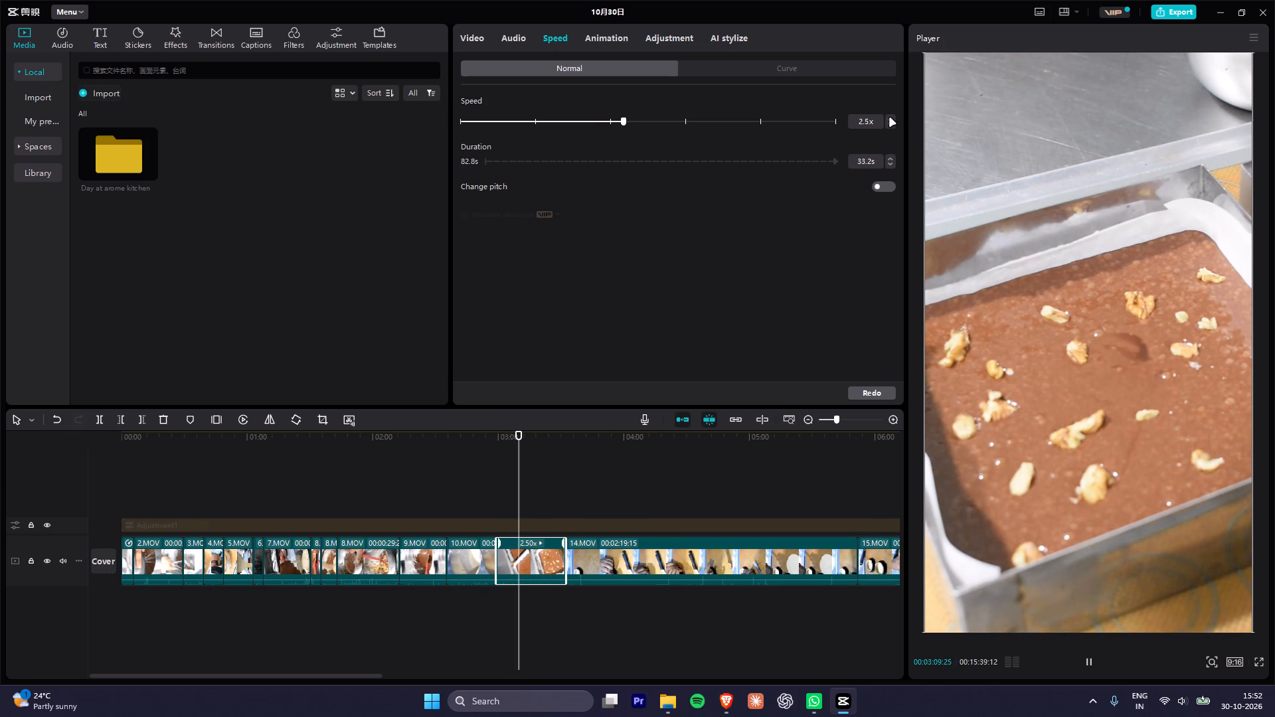
{"action": "key", "text": "space"}
Examine 14.MOV from the hands lining the tart ring through to the finished shells at the start of 15.MOV.
{"action": "left_click_drag", "start_coordinate": [556, 436], "coordinate": [521, 430]}
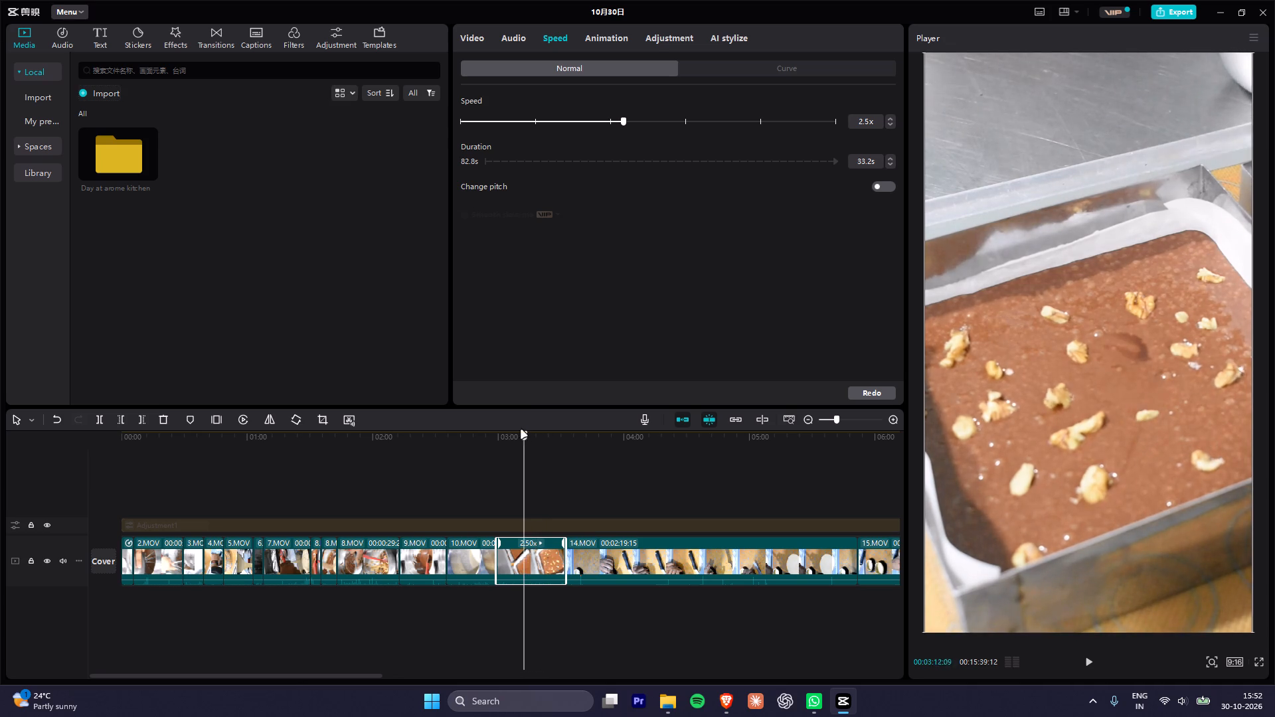
{"action": "left_click_drag", "start_coordinate": [521, 430], "coordinate": [510, 429]}
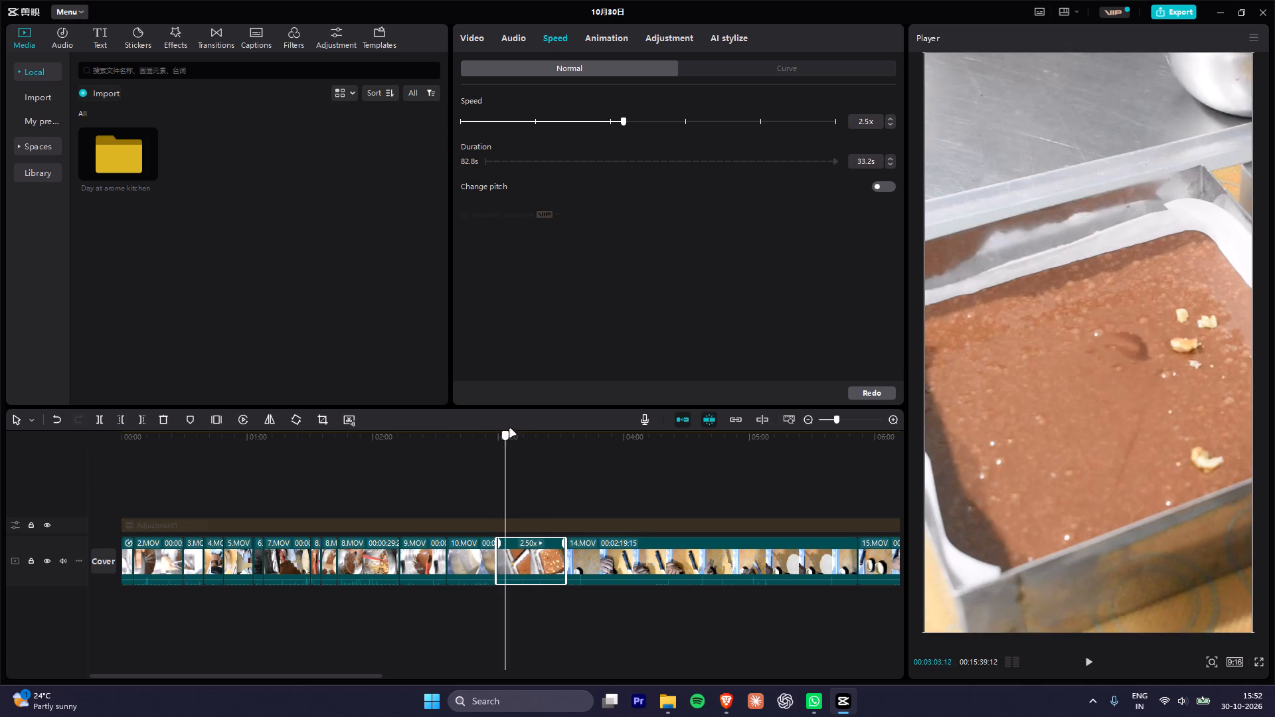
{"action": "left_click_drag", "start_coordinate": [510, 429], "coordinate": [607, 461]}
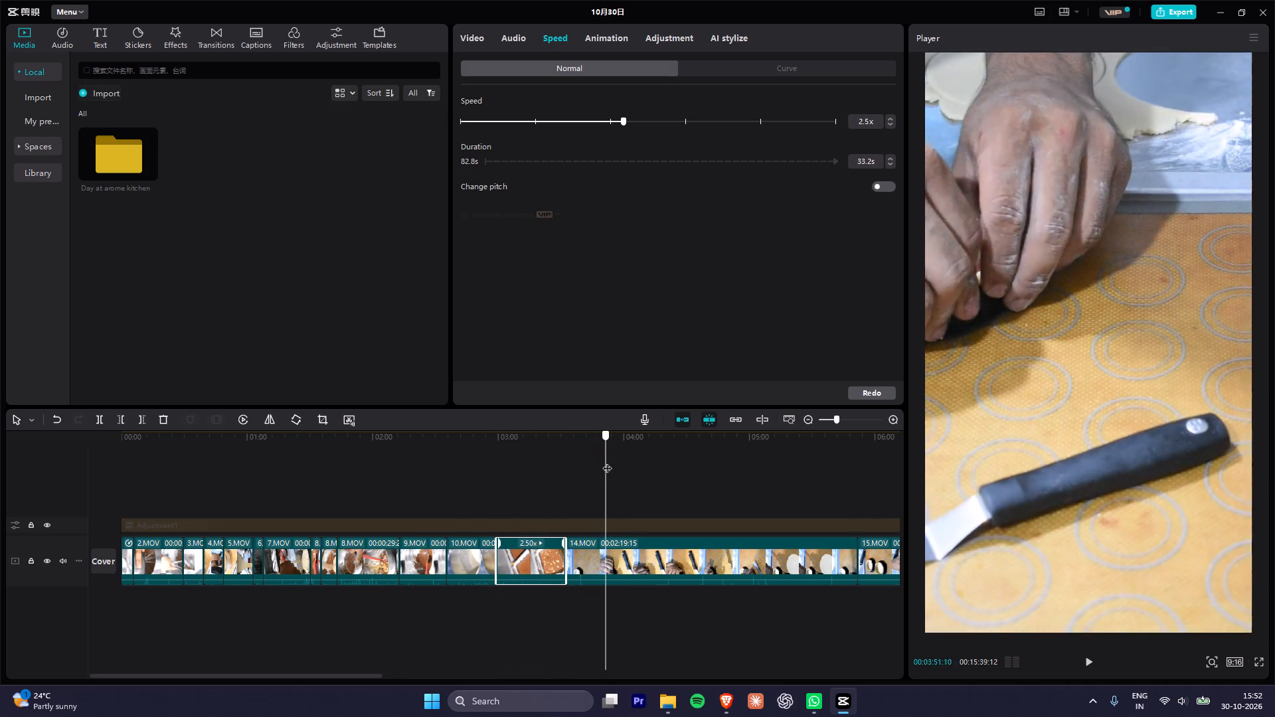
{"action": "left_click_drag", "start_coordinate": [607, 461], "coordinate": [639, 471]}
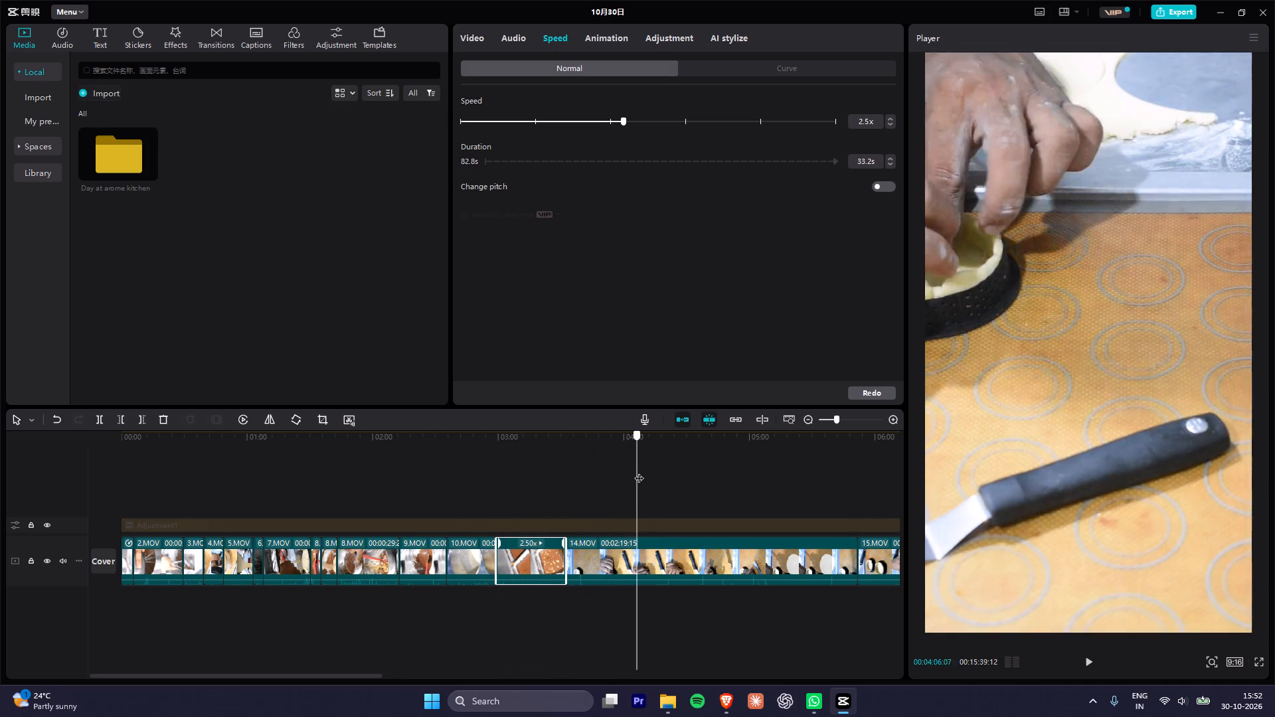
{"action": "left_click_drag", "start_coordinate": [639, 471], "coordinate": [669, 477]}
{"action": "scroll", "coordinate": [655, 535], "scroll_direction": "down", "scroll_amount": 9, "text": "alt"}
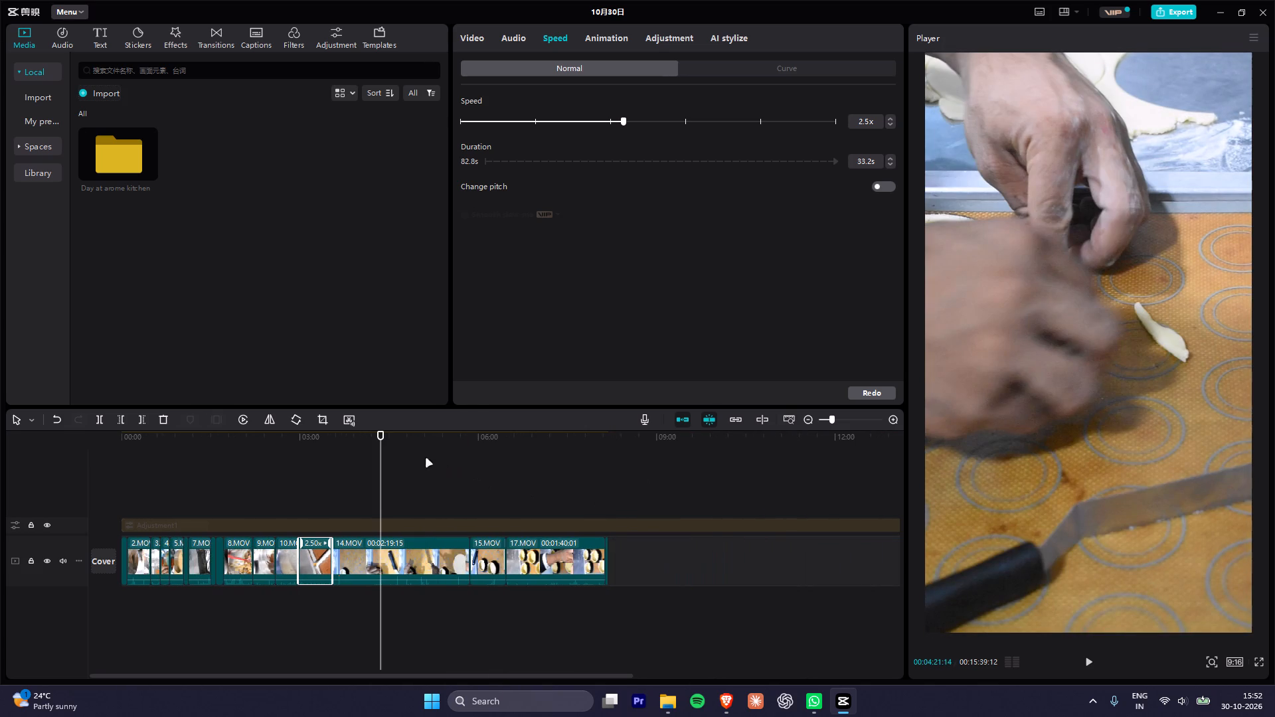
{"action": "left_click_drag", "start_coordinate": [396, 445], "coordinate": [434, 443]}
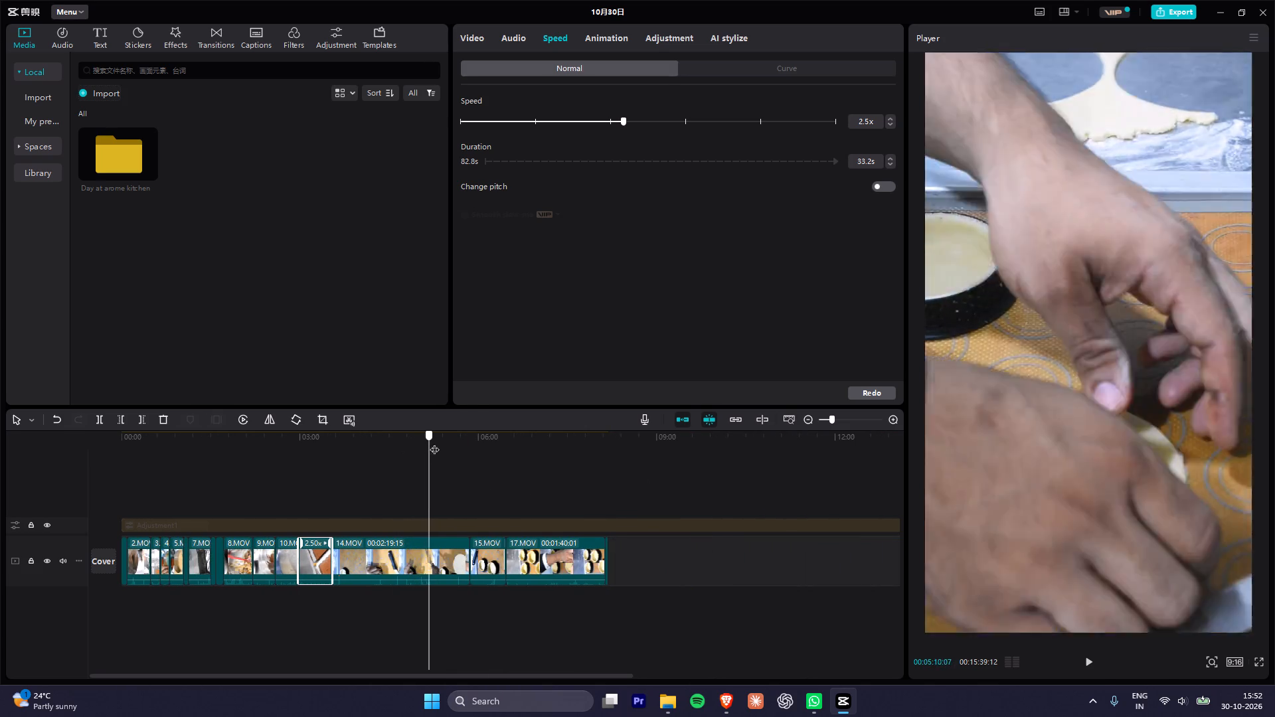
{"action": "left_click_drag", "start_coordinate": [434, 443], "coordinate": [486, 447]}
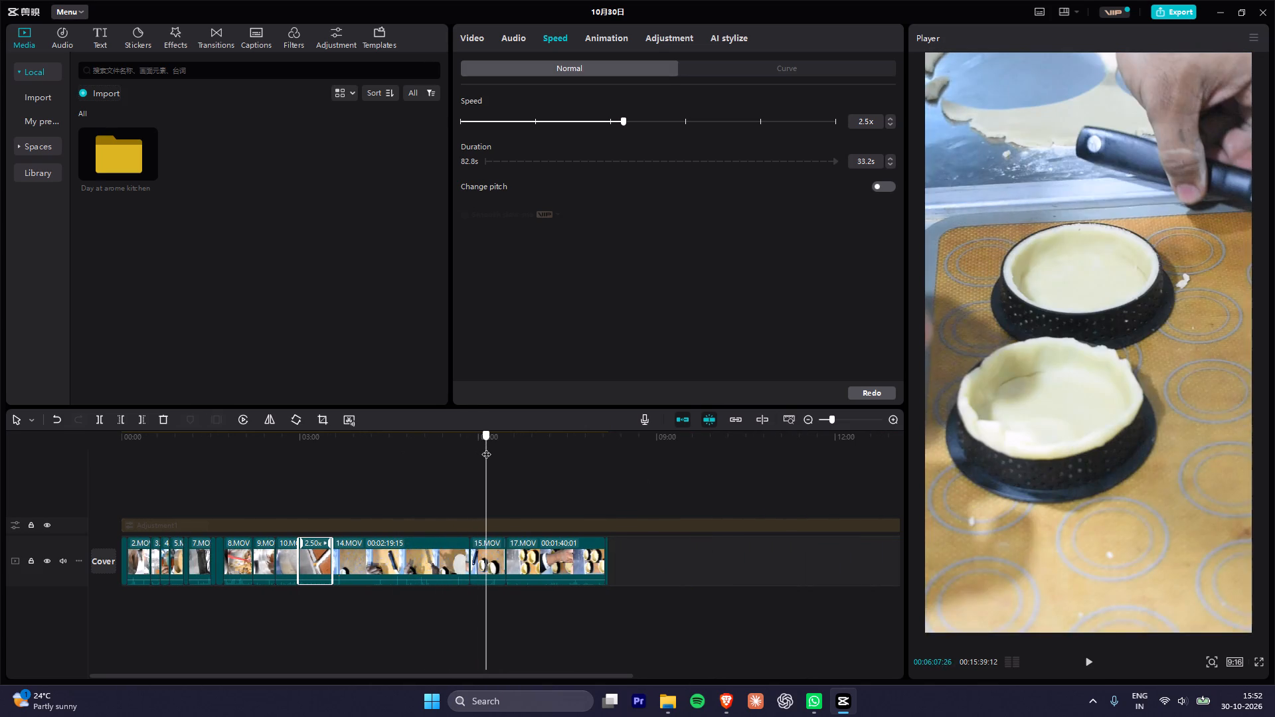
{"action": "left_click_drag", "start_coordinate": [486, 447], "coordinate": [469, 447]}
Compare 14.MOV with 15.MOV around their boundary and delete the whole of 14.MOV, the first tart-shell clip.
{"action": "left_click", "coordinate": [452, 556]}
{"action": "scroll", "coordinate": [437, 519], "scroll_direction": "up", "scroll_amount": 9}
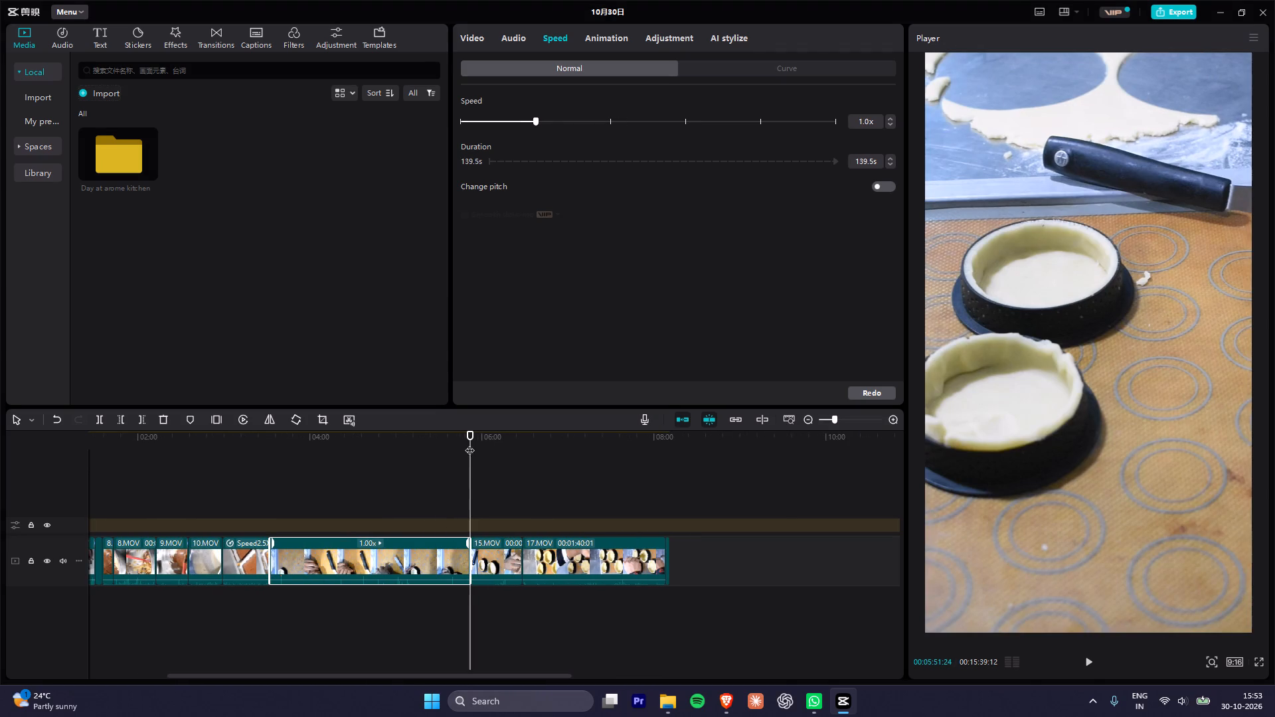
{"action": "left_click_drag", "start_coordinate": [474, 436], "coordinate": [480, 450]}
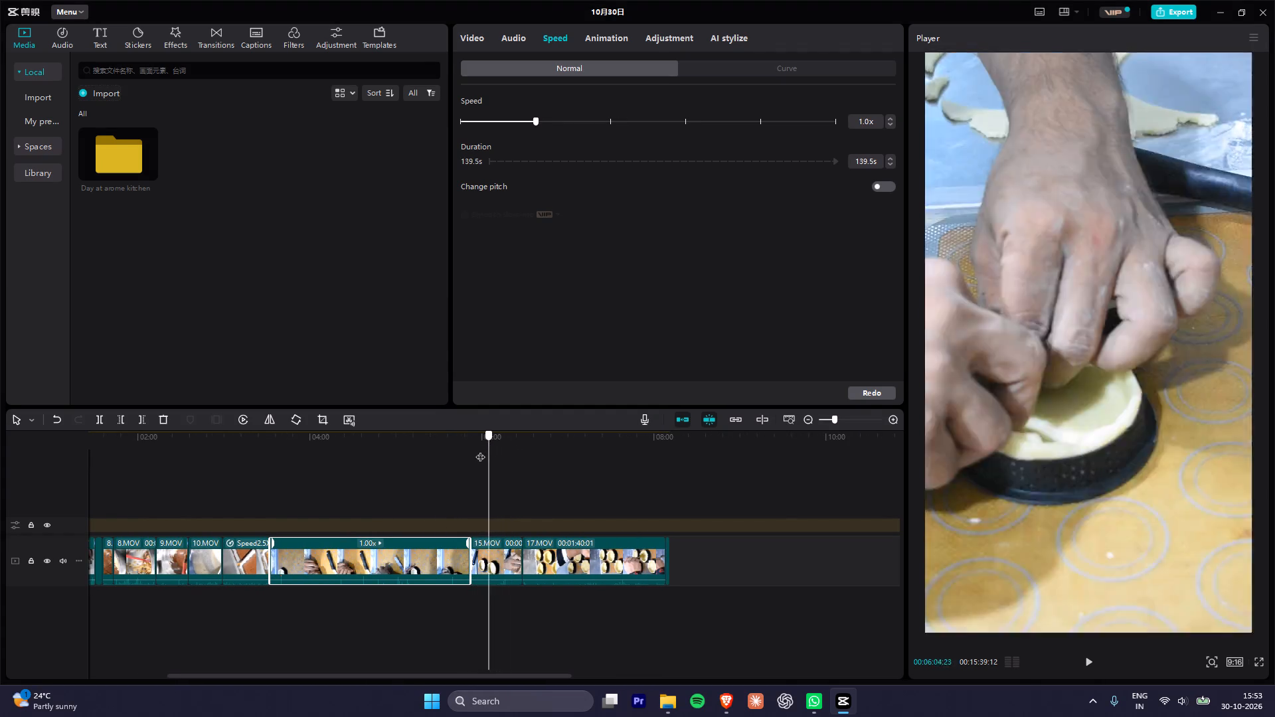
{"action": "left_click_drag", "start_coordinate": [480, 450], "coordinate": [471, 457]}
{"action": "left_click", "coordinate": [484, 562]}
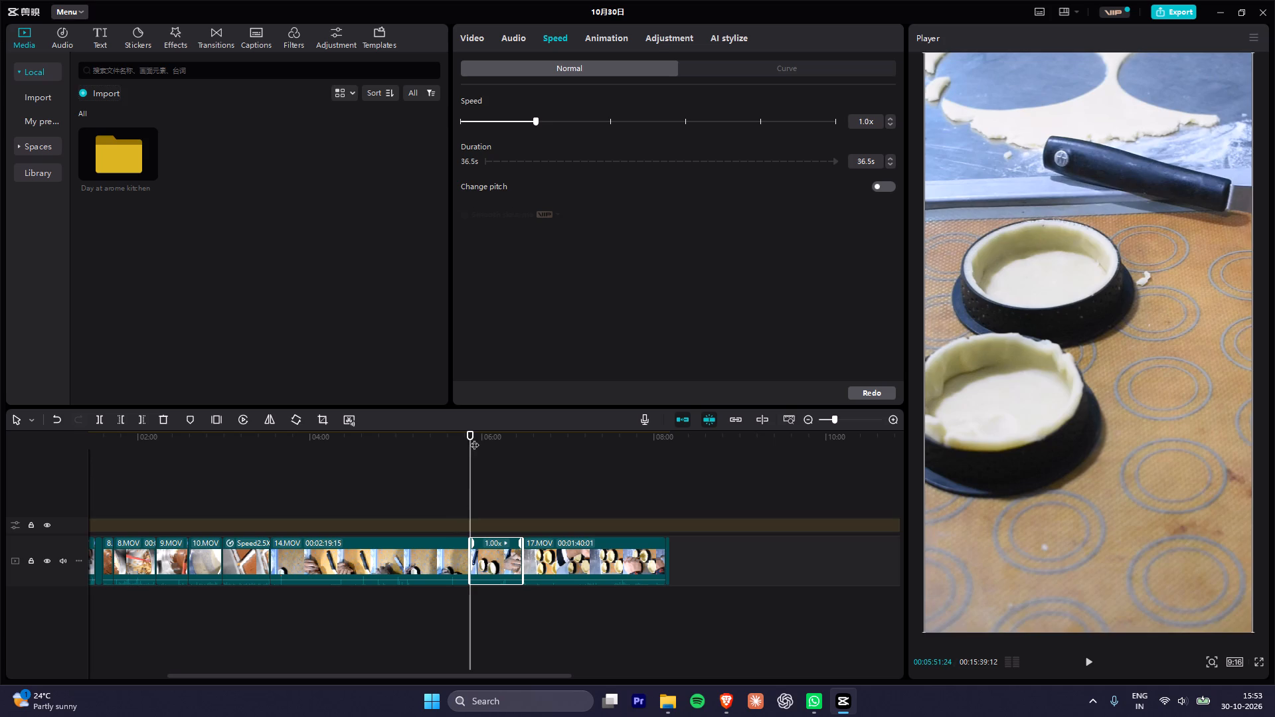
{"action": "left_click_drag", "start_coordinate": [474, 438], "coordinate": [370, 441]}
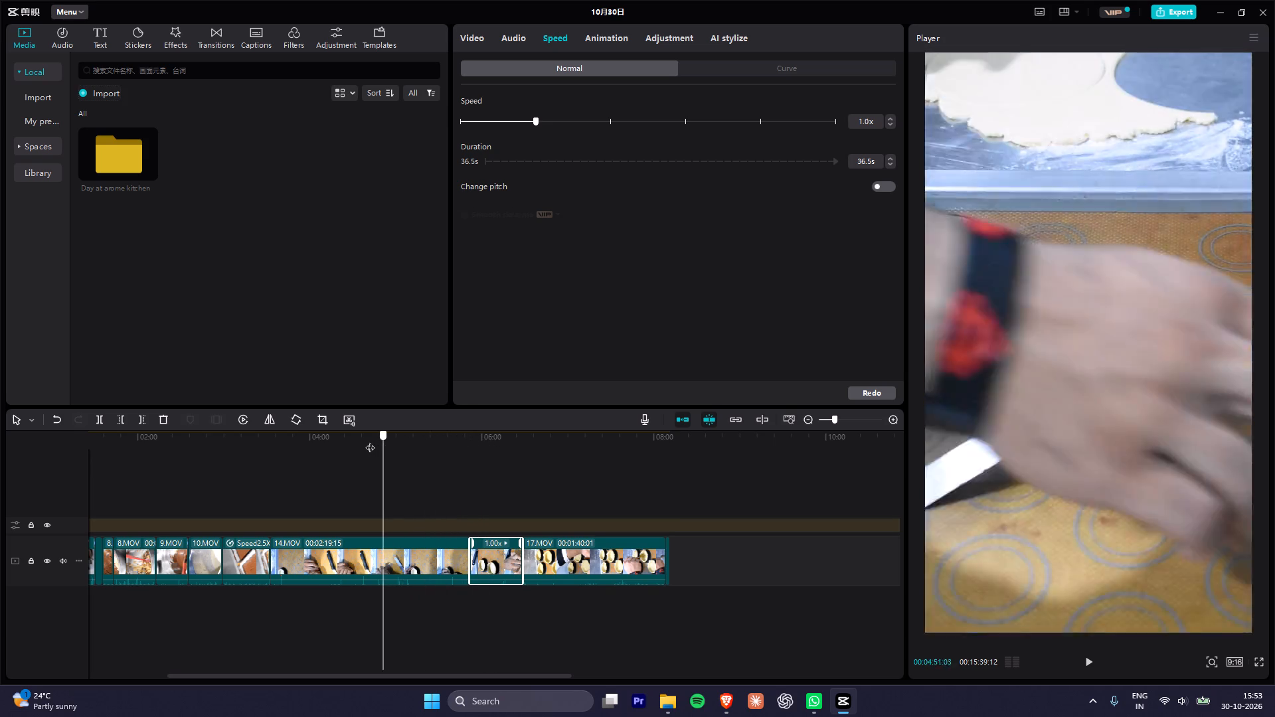
{"action": "left_click_drag", "start_coordinate": [370, 441], "coordinate": [387, 445]}
{"action": "left_click", "coordinate": [403, 564]}
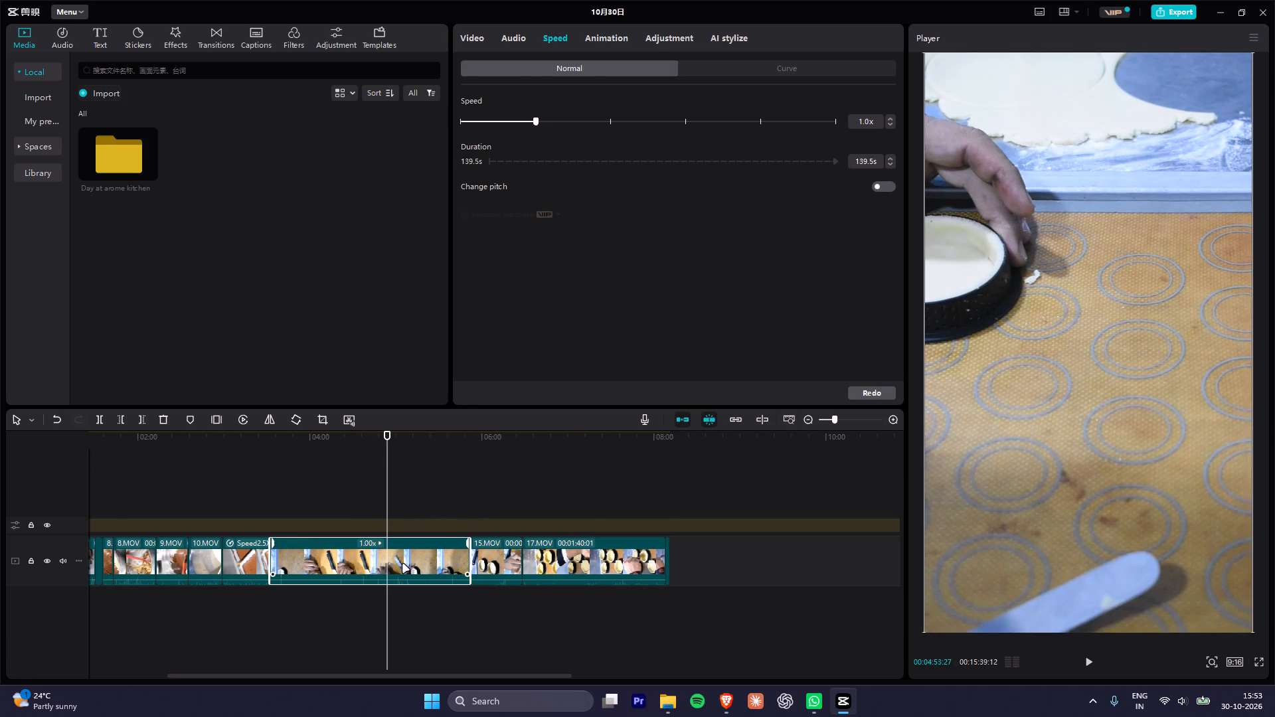
{"action": "key", "text": "Delete"}
Review 17.MOV to its end and delete the short clip 18.MOV that closes the timeline.
{"action": "key", "text": "space"}
{"action": "left_click_drag", "start_coordinate": [386, 445], "coordinate": [392, 445]}
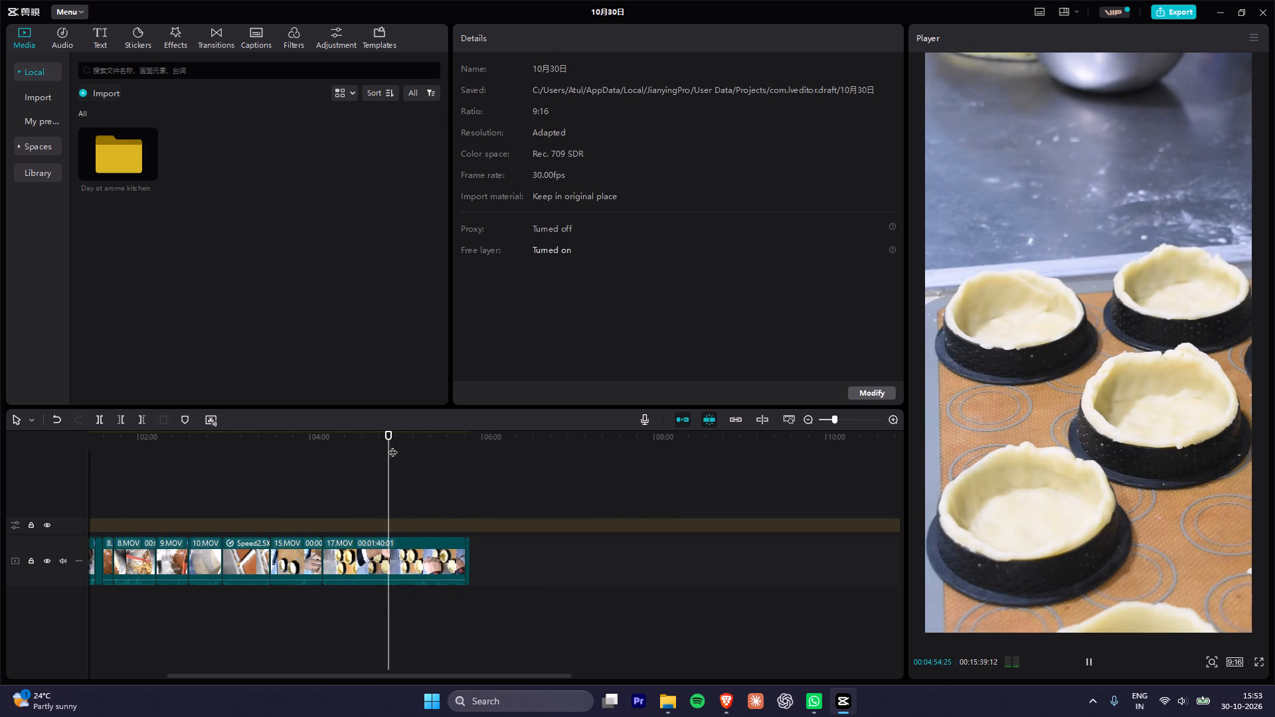
{"action": "left_click_drag", "start_coordinate": [392, 445], "coordinate": [356, 459]}
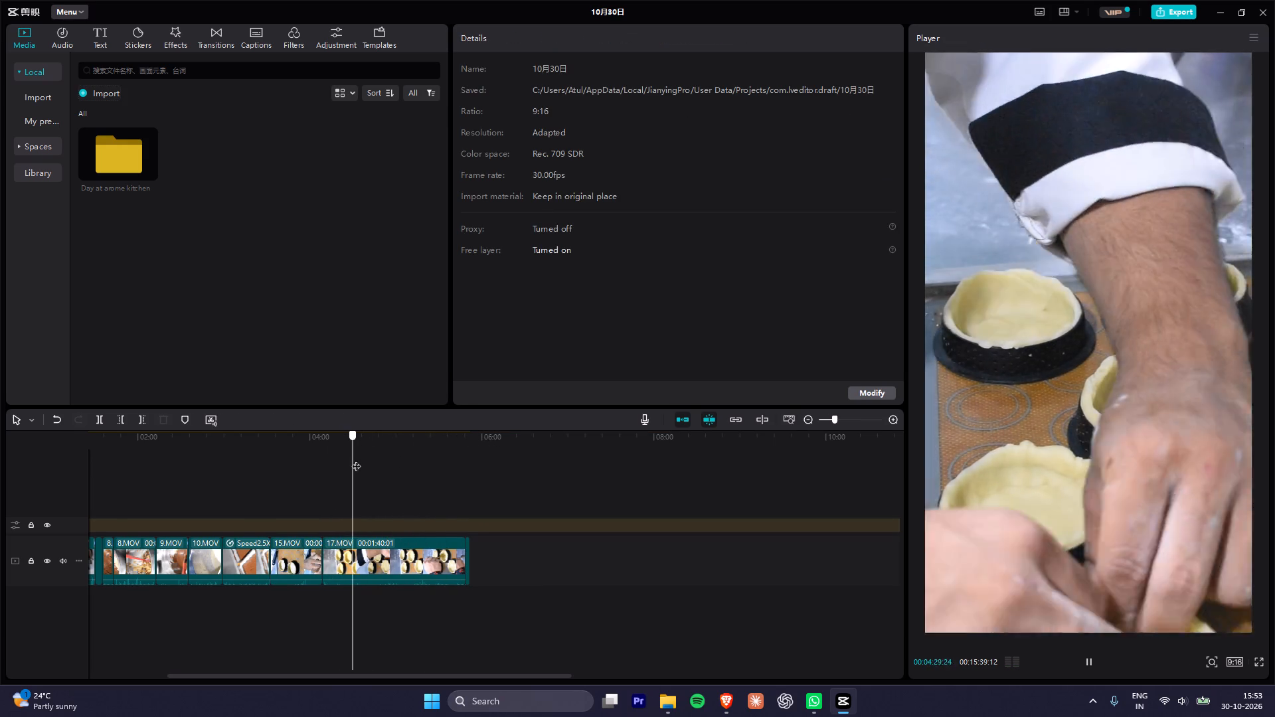
{"action": "left_click_drag", "start_coordinate": [356, 459], "coordinate": [429, 474]}
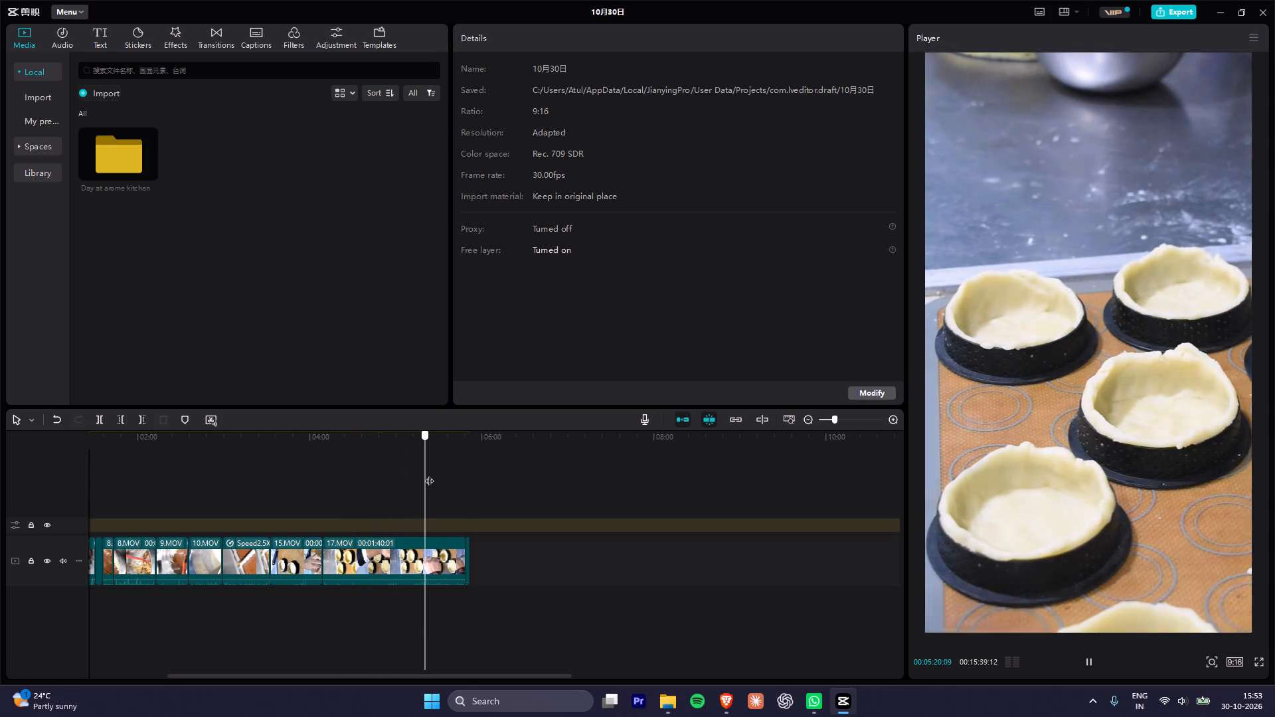
{"action": "left_click_drag", "start_coordinate": [429, 474], "coordinate": [458, 481]}
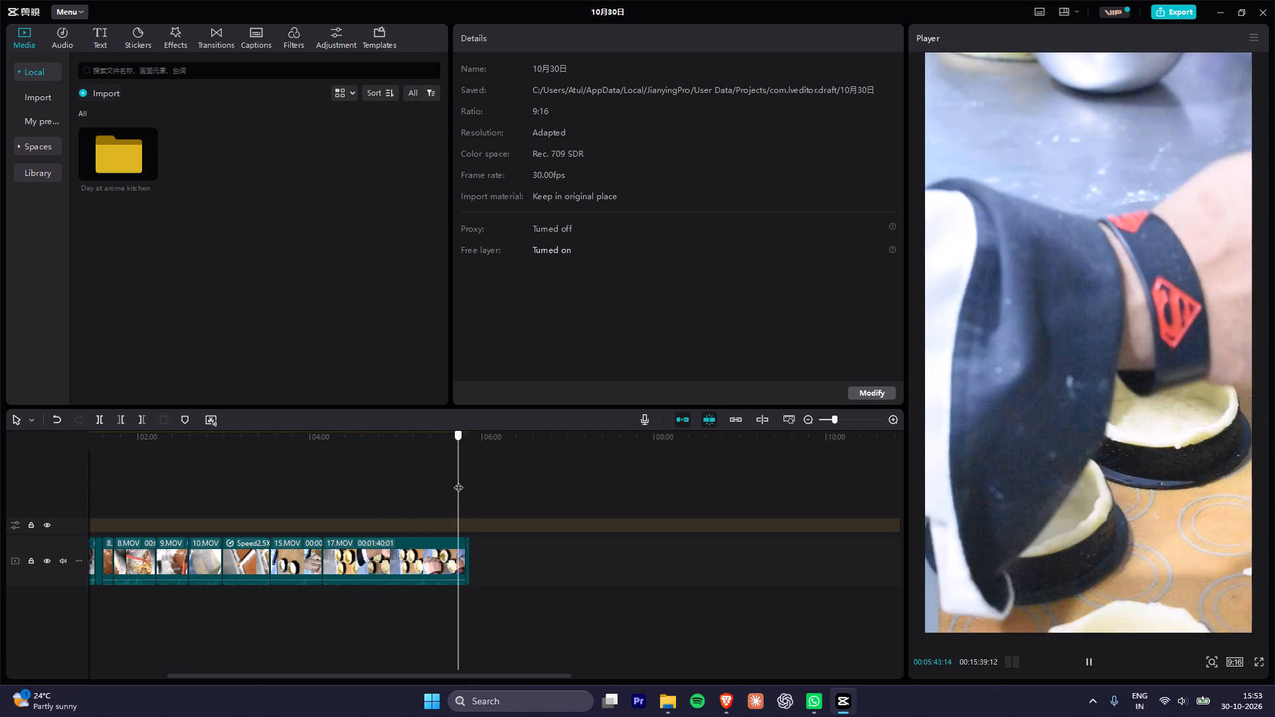
{"action": "left_click_drag", "start_coordinate": [458, 481], "coordinate": [462, 482]}
{"action": "scroll", "coordinate": [489, 511], "scroll_direction": "up", "scroll_amount": 20}
{"action": "scroll", "coordinate": [489, 511], "scroll_direction": "up", "scroll_amount": 6}
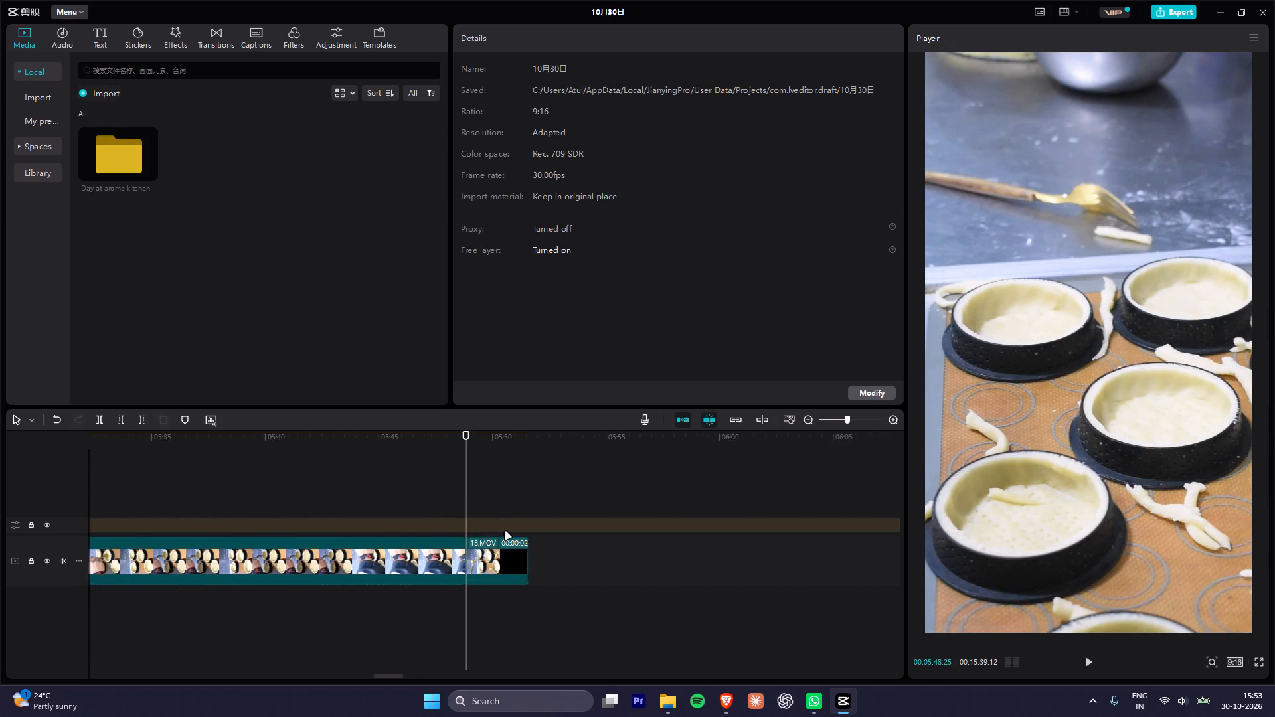
{"action": "left_click_drag", "start_coordinate": [480, 438], "coordinate": [497, 450]}
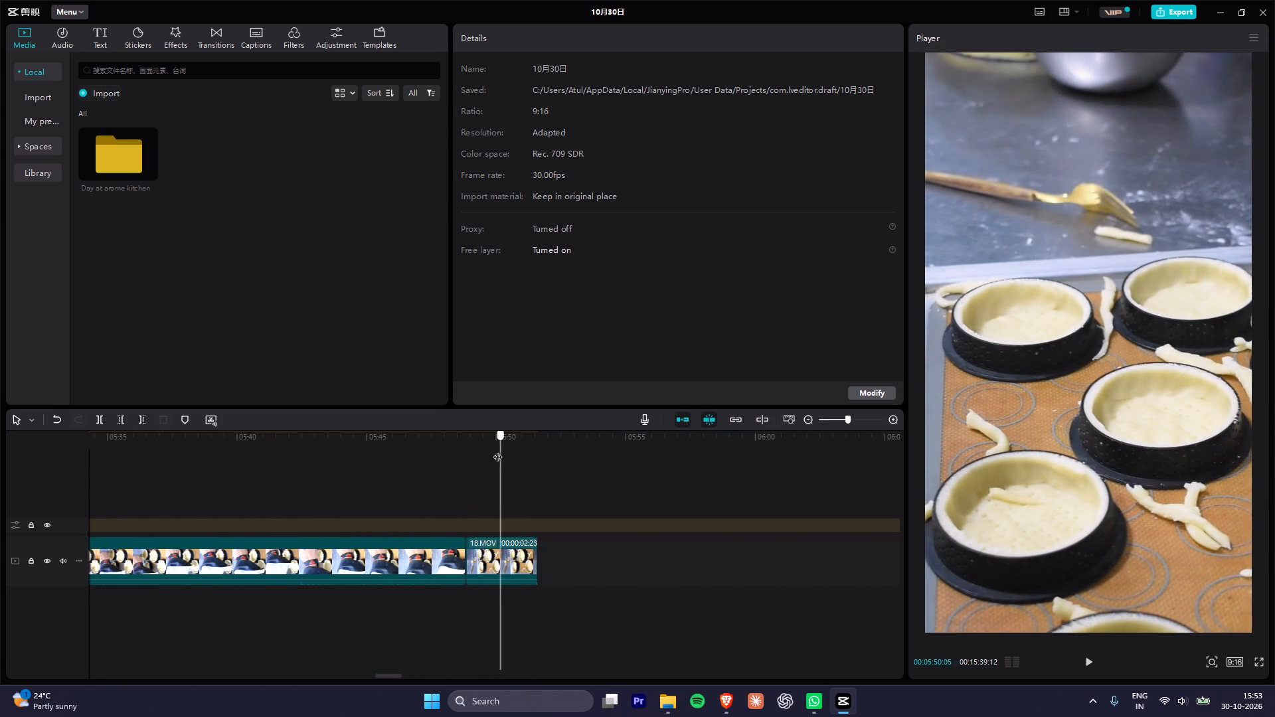
{"action": "left_click_drag", "start_coordinate": [497, 450], "coordinate": [545, 461]}
{"action": "left_click", "coordinate": [491, 558]}
{"action": "key", "text": "Delete"}
Return to the start of the timeline and play the first few seconds of the chocolate-mixing opening.
{"action": "left_click_drag", "start_coordinate": [442, 443], "coordinate": [76, 442]}
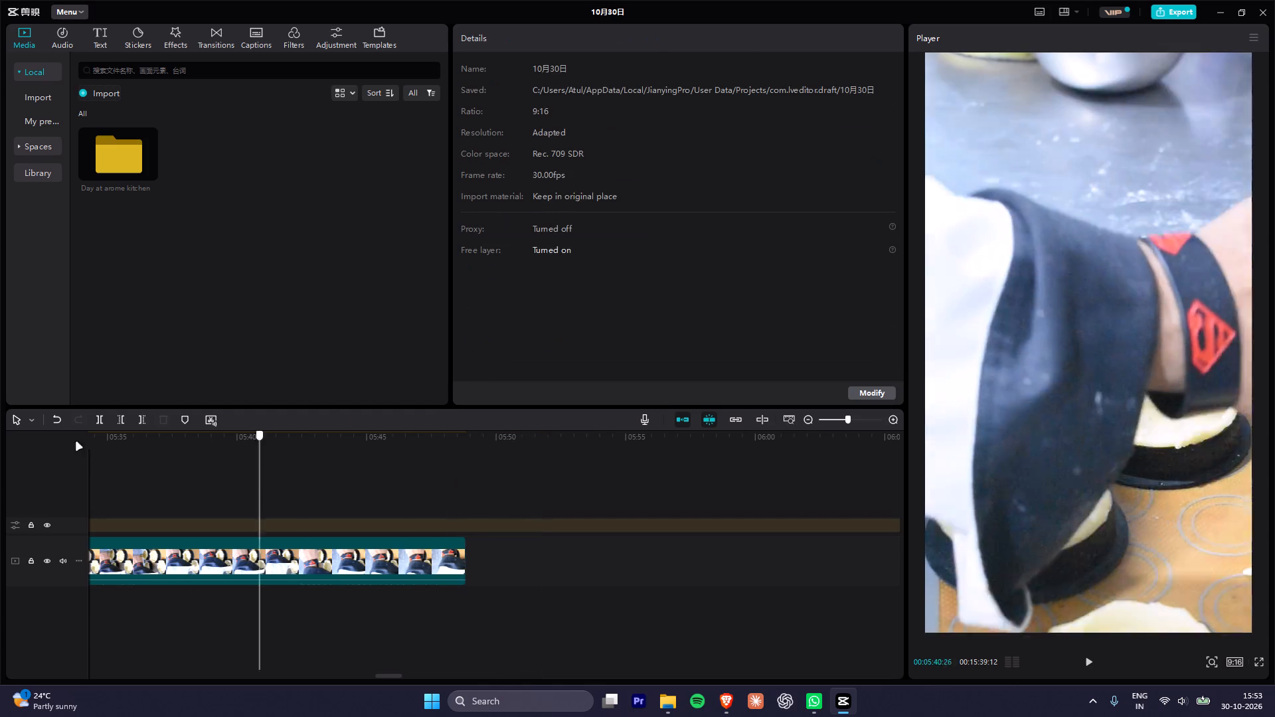
{"action": "left_click_drag", "start_coordinate": [76, 442], "coordinate": [58, 442]}
{"action": "scroll", "coordinate": [249, 495], "scroll_direction": "down", "scroll_amount": 9, "text": "alt"}
{"action": "left_click_drag", "start_coordinate": [185, 436], "coordinate": [0, 437]}
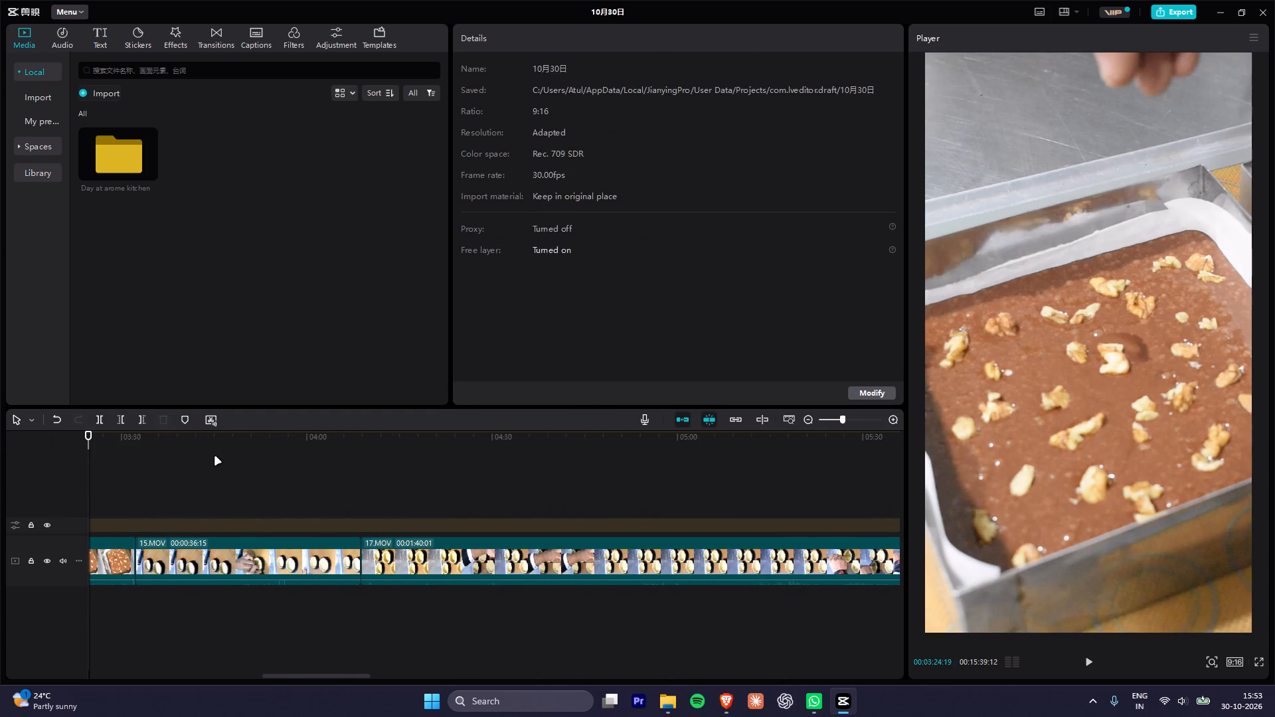
{"action": "scroll", "coordinate": [224, 453], "scroll_direction": "down", "scroll_amount": 14, "text": "alt"}
{"action": "left_click_drag", "start_coordinate": [221, 439], "coordinate": [0, 439]}
{"action": "scroll", "coordinate": [346, 467], "scroll_direction": "down", "scroll_amount": 11, "text": "alt"}
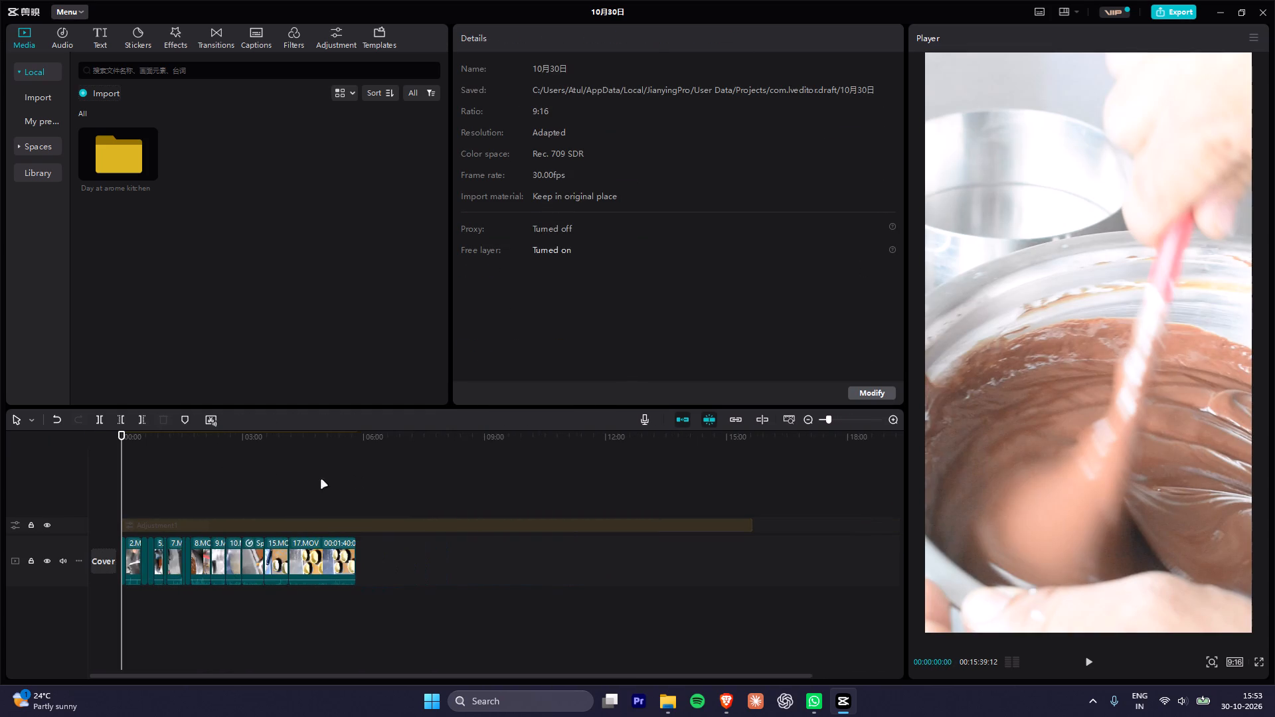
{"action": "scroll", "coordinate": [199, 461], "scroll_direction": "up", "scroll_amount": 11, "text": "alt"}
{"action": "key", "text": "space"}
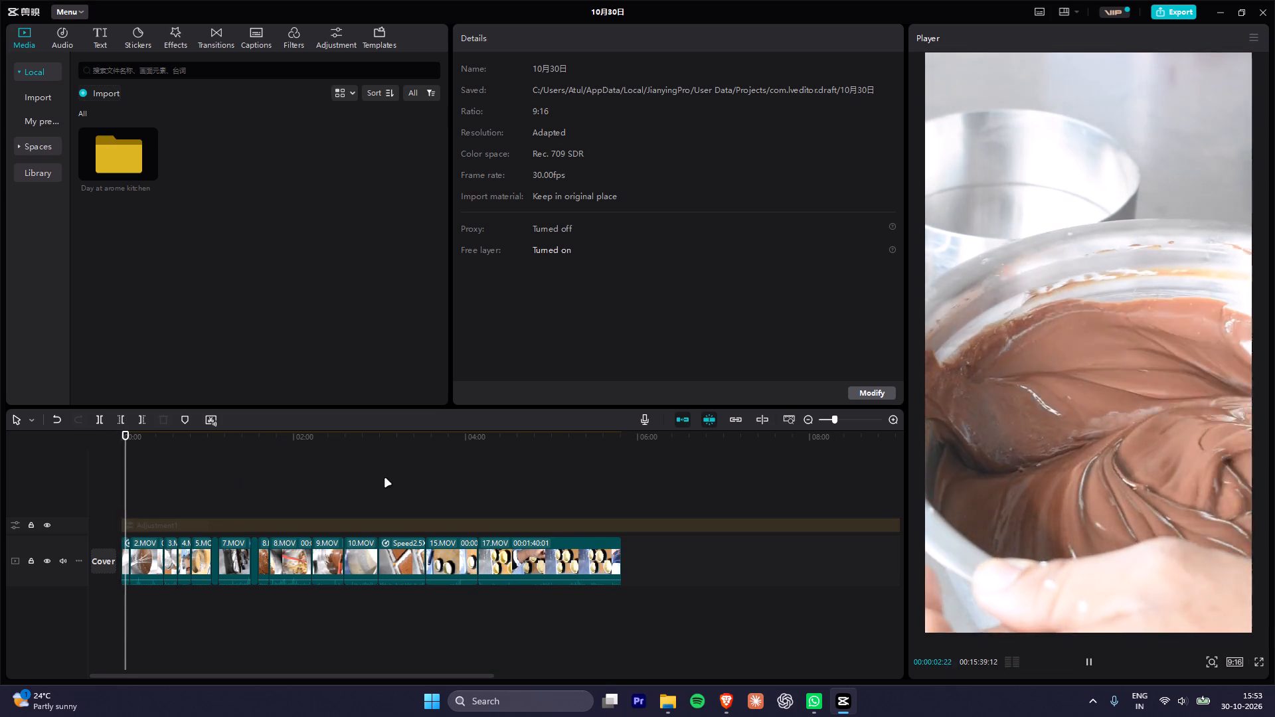
{"action": "key", "text": "space"}
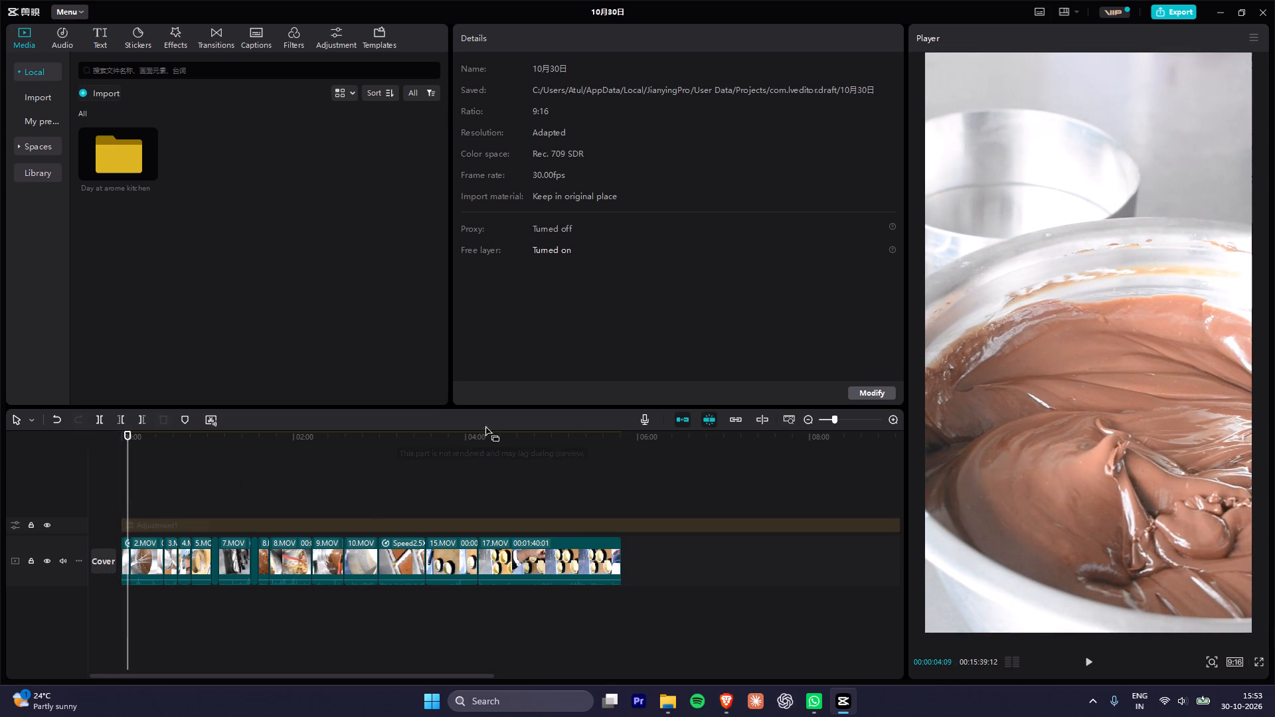
Split the adjustment layer at the end of 17.MOV, at 00:05:48:25, and delete the excess beyond the clips.
{"action": "left_click_drag", "start_coordinate": [487, 436], "coordinate": [505, 438]}
{"action": "left_click", "coordinate": [631, 522]}
{"action": "left_click_drag", "start_coordinate": [605, 432], "coordinate": [622, 437]}
{"action": "key", "text": "ctrl+b"}
{"action": "key", "text": "Delete"}
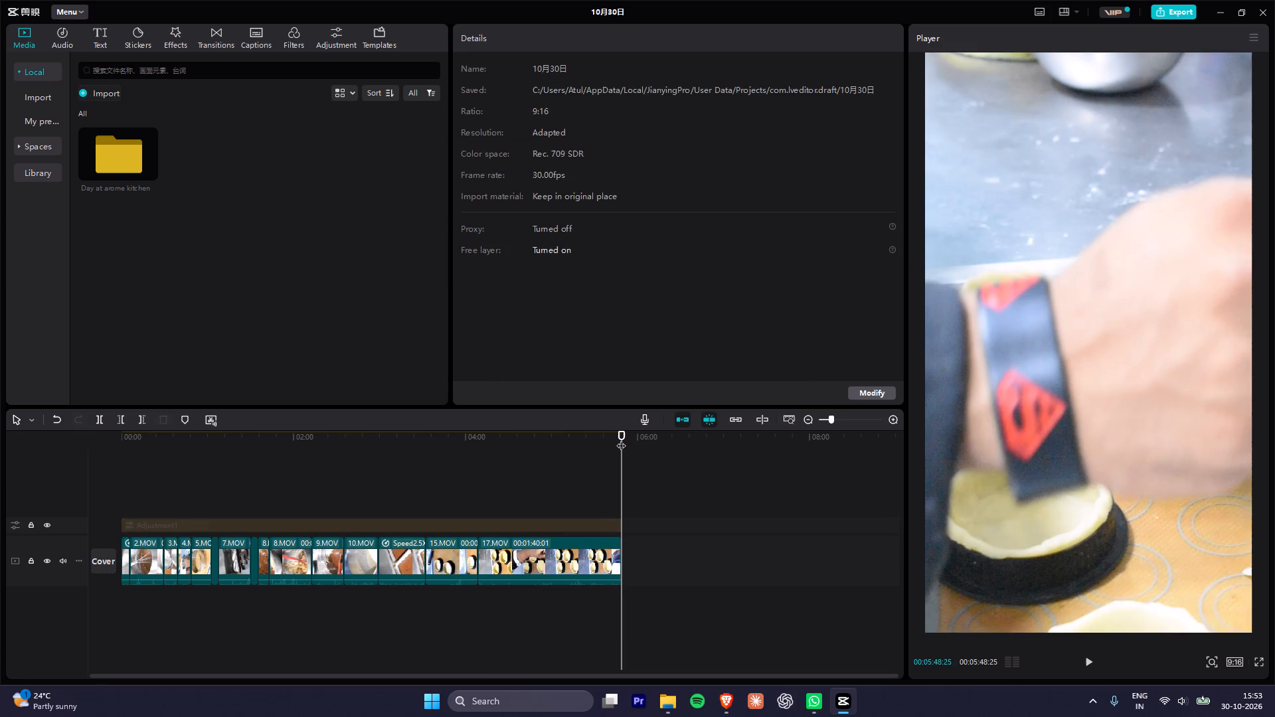
Split 17.MOV at 00:05:28:28, with the fork pricking the tart shell, and delete the roughly 20-second remainder.
{"action": "left_click_drag", "start_coordinate": [601, 434], "coordinate": [571, 439]}
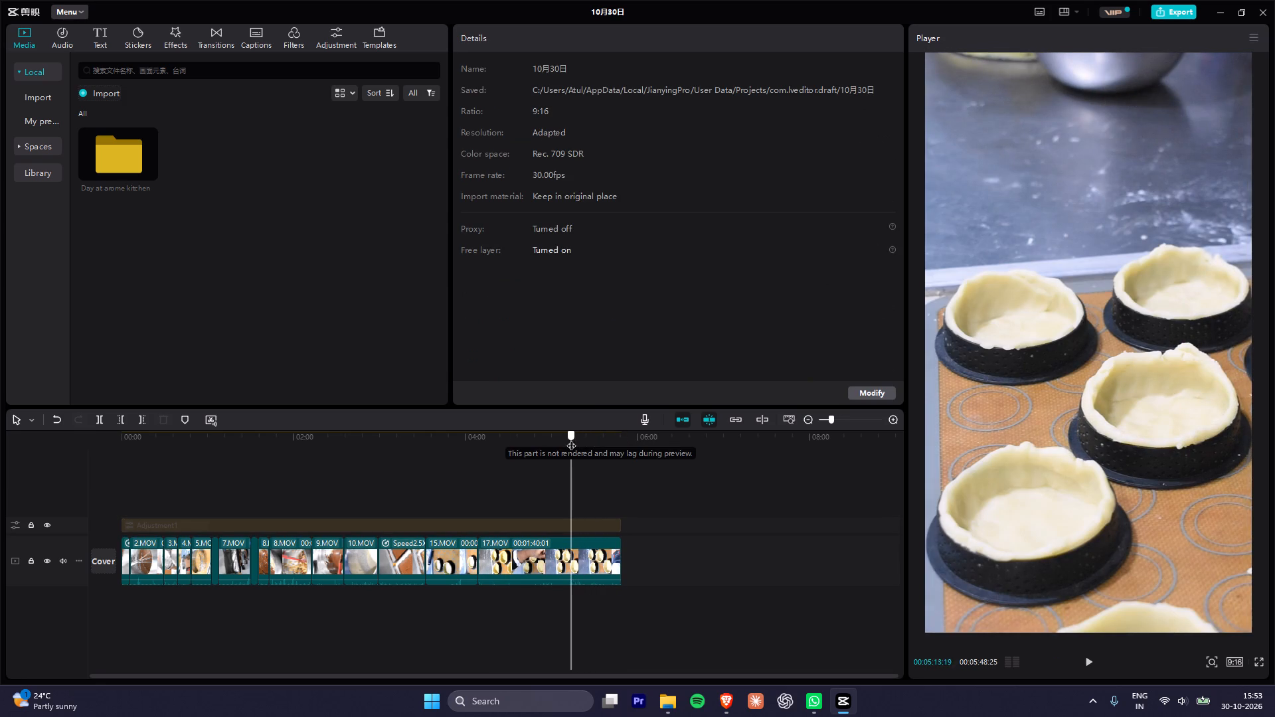
{"action": "left_click_drag", "start_coordinate": [571, 439], "coordinate": [616, 447]}
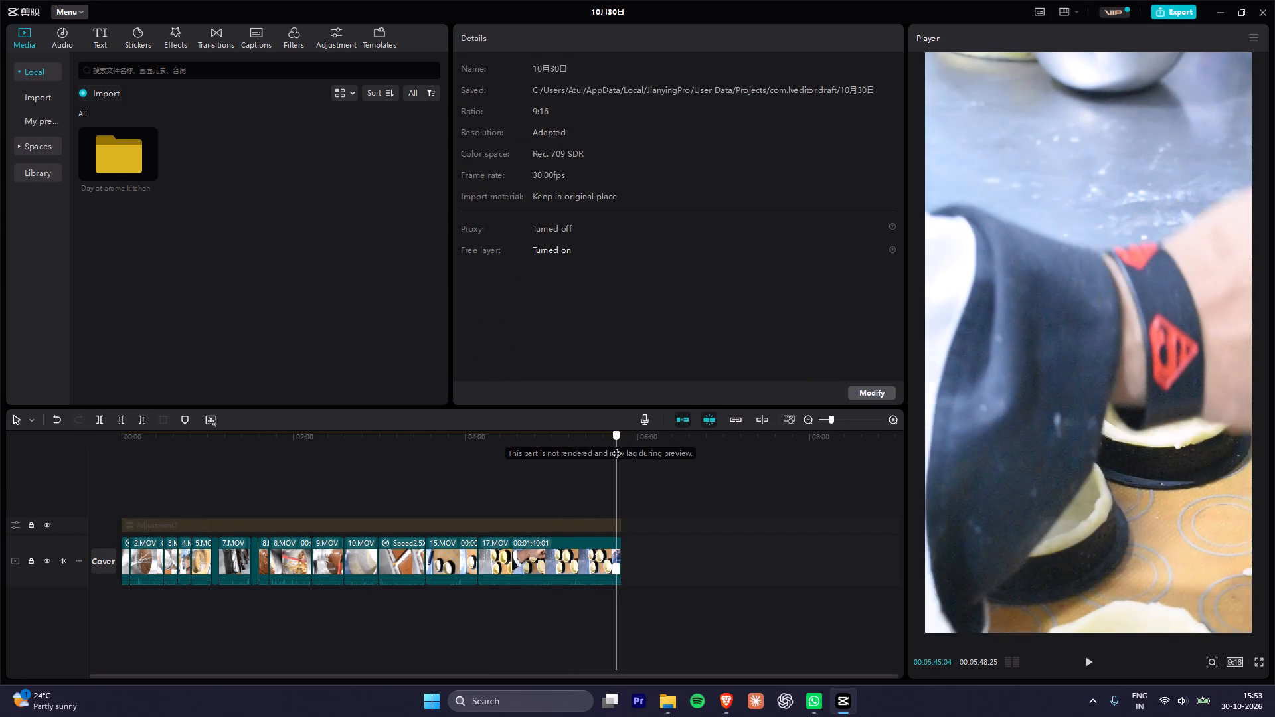
{"action": "left_click_drag", "start_coordinate": [616, 447], "coordinate": [593, 451]}
{"action": "key", "text": "ctrl+b"}
{"action": "left_click", "coordinate": [610, 556]}
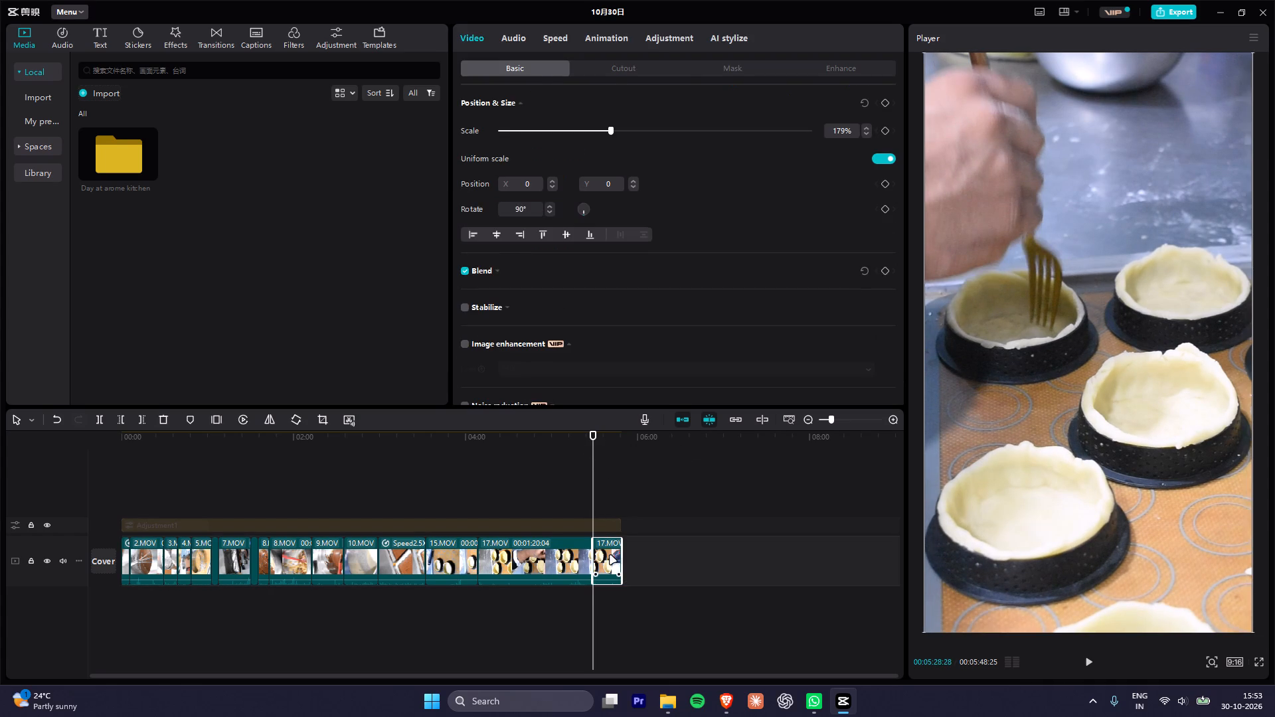
{"action": "key", "text": "Delete"}
Split 17.MOV at 00:04:48:05, delete the roughly 39-second part before the cut, and check the remaining fork-pricking footage.
{"action": "left_click_drag", "start_coordinate": [483, 448], "coordinate": [496, 447]}
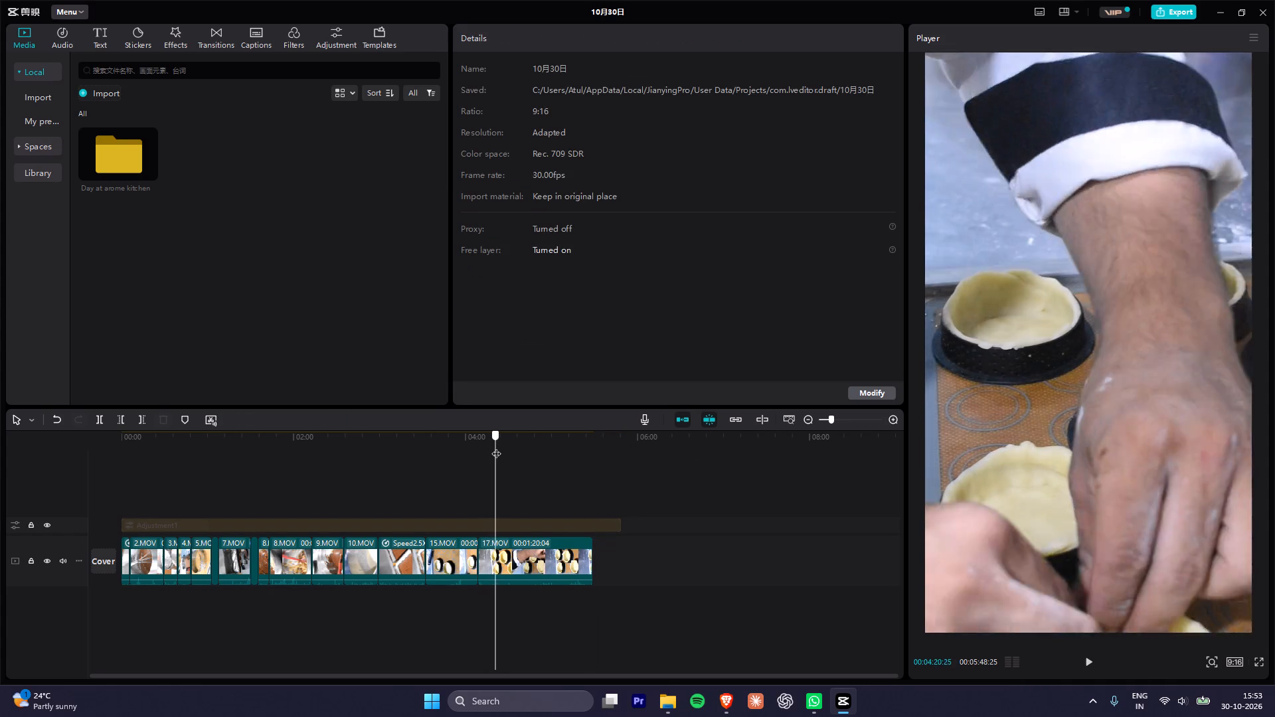
{"action": "left_click_drag", "start_coordinate": [496, 447], "coordinate": [527, 453]}
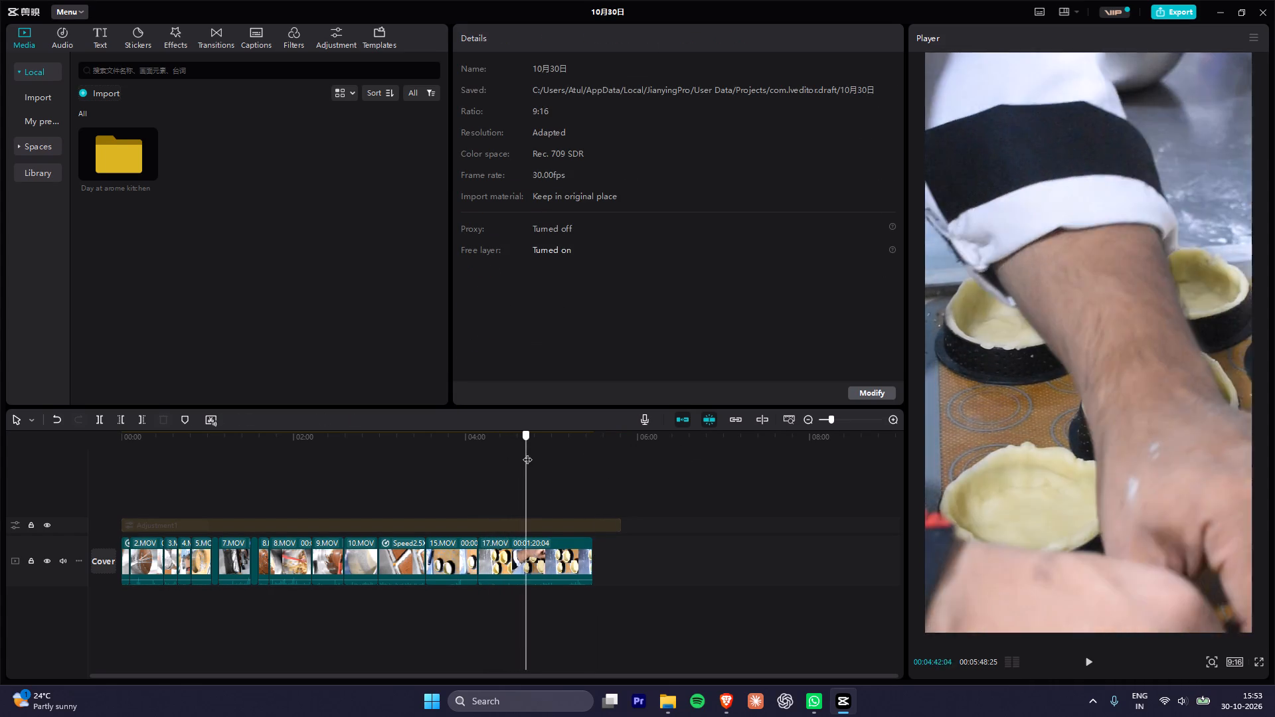
{"action": "left_click_drag", "start_coordinate": [527, 453], "coordinate": [535, 457]}
{"action": "key", "text": "ctrl+b"}
{"action": "left_click", "coordinate": [507, 554]}
{"action": "key", "text": "Delete"}
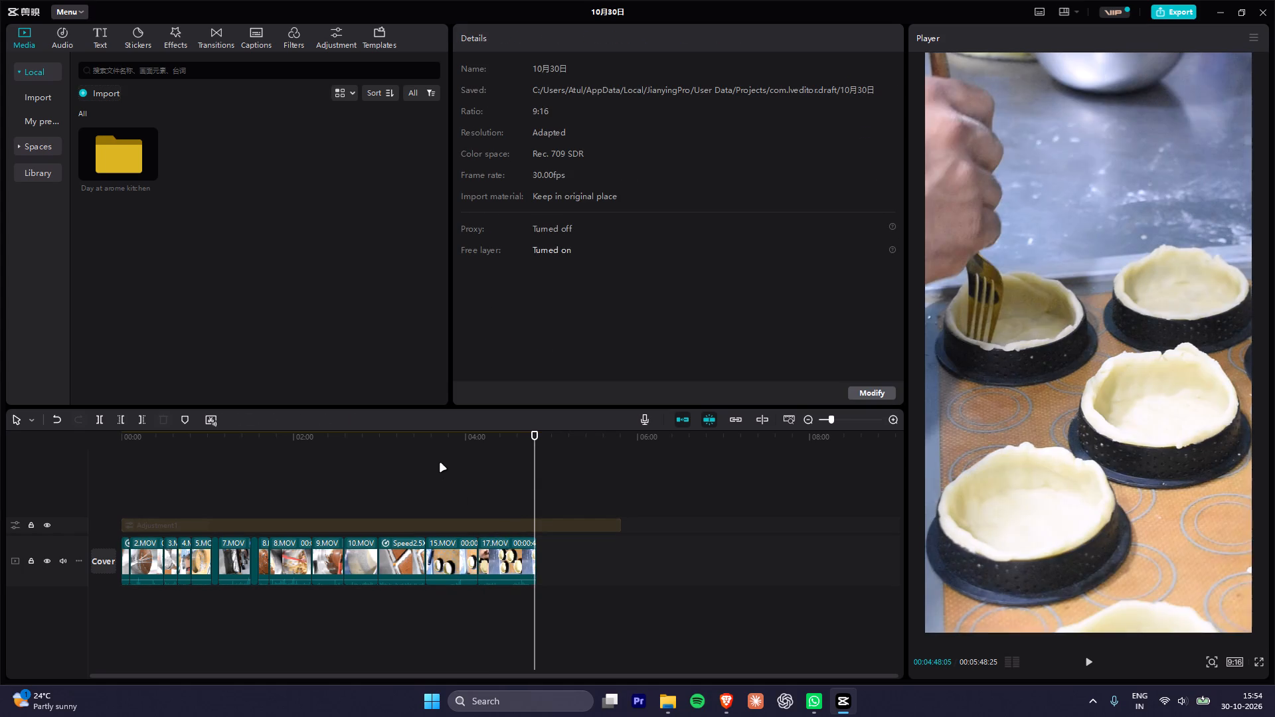
{"action": "left_click", "coordinate": [436, 448]}
{"action": "left_click_drag", "start_coordinate": [436, 448], "coordinate": [490, 450]}
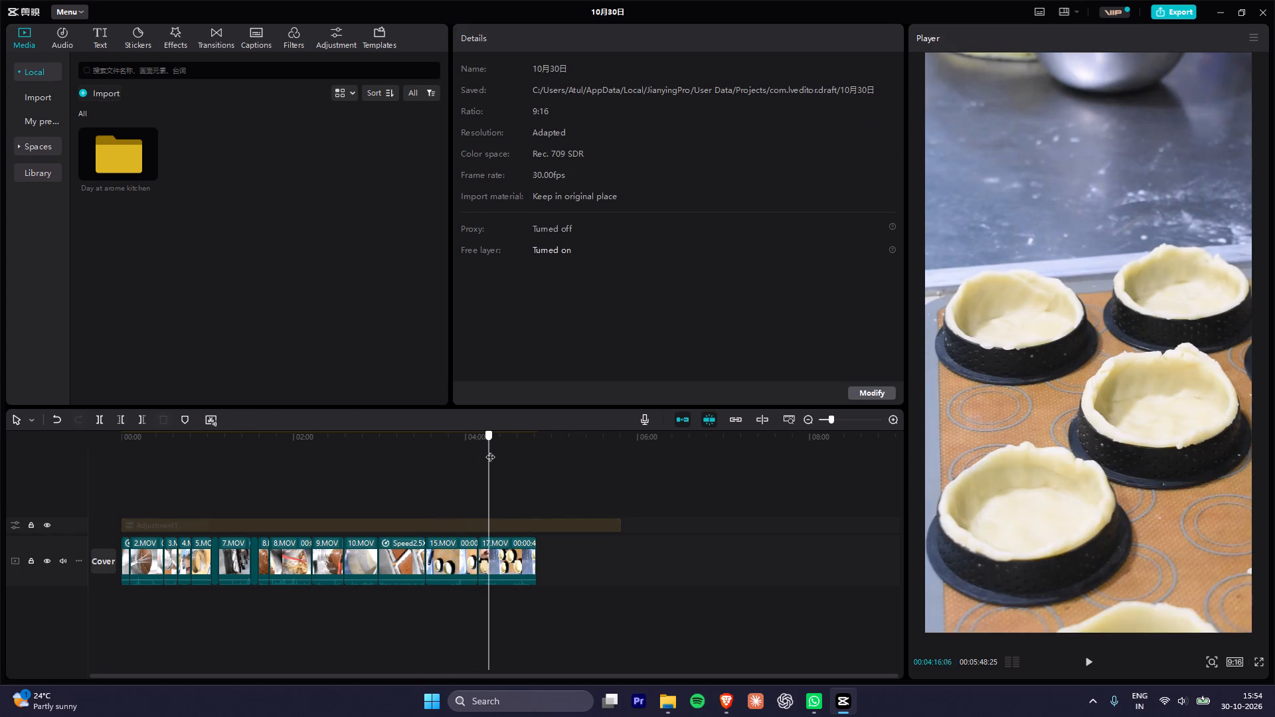
{"action": "left_click_drag", "start_coordinate": [490, 450], "coordinate": [530, 468]}
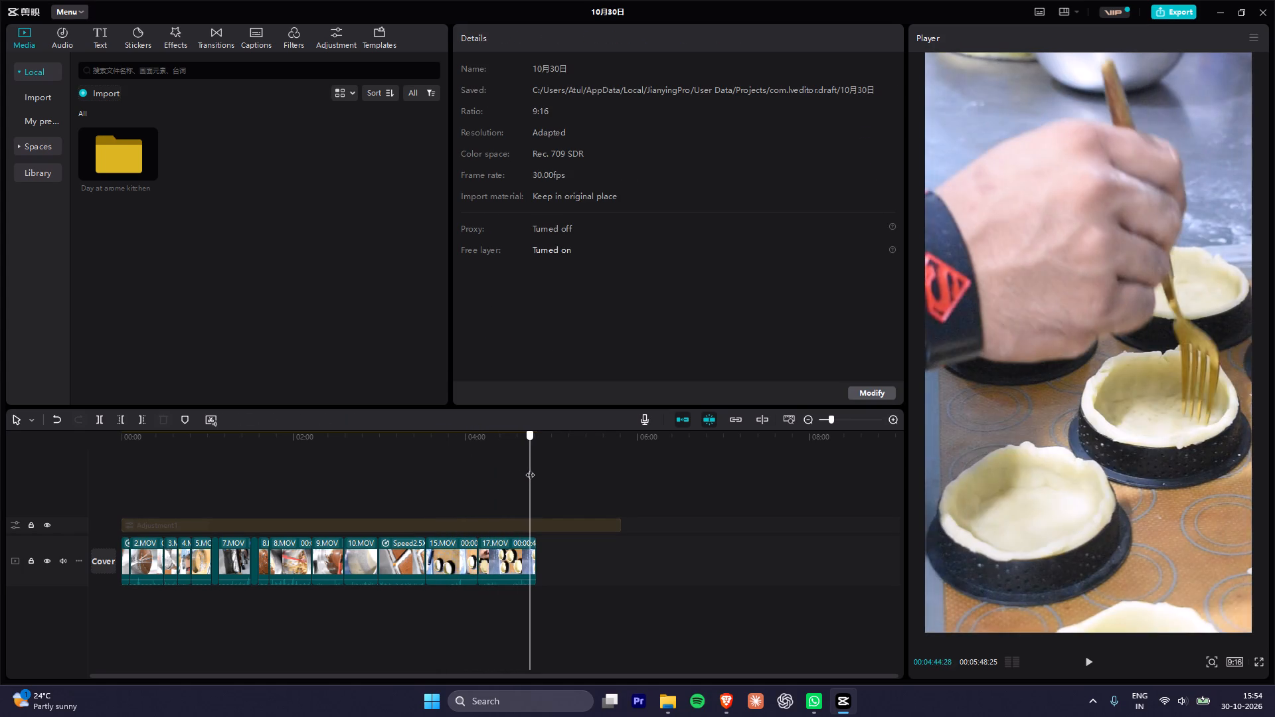
{"action": "left_click_drag", "start_coordinate": [530, 468], "coordinate": [529, 474]}
Play the opening of the video briefly from the start of the timeline.
{"action": "left_click_drag", "start_coordinate": [452, 443], "coordinate": [0, 443]}
{"action": "key", "text": "space"}
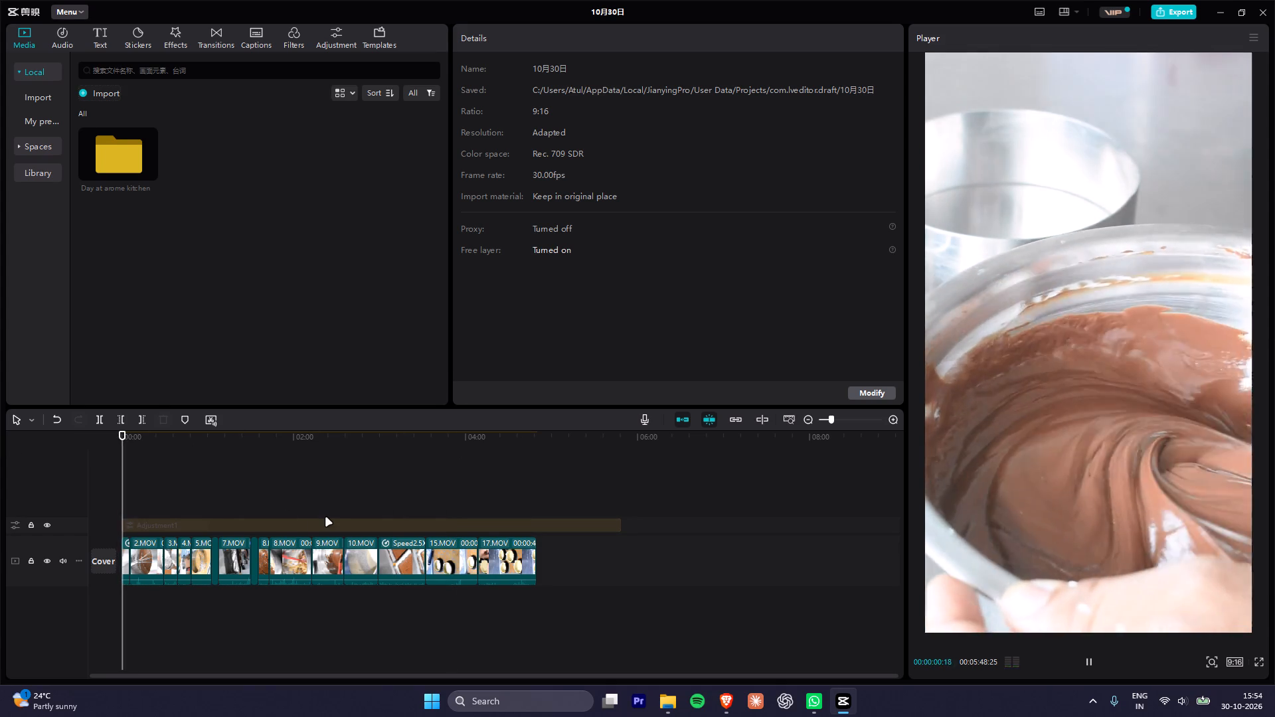
{"action": "key", "text": "space"}
Switch to the Brave browser and open Pinterest in a new tab.
{"action": "key", "text": "alt+Tab"}
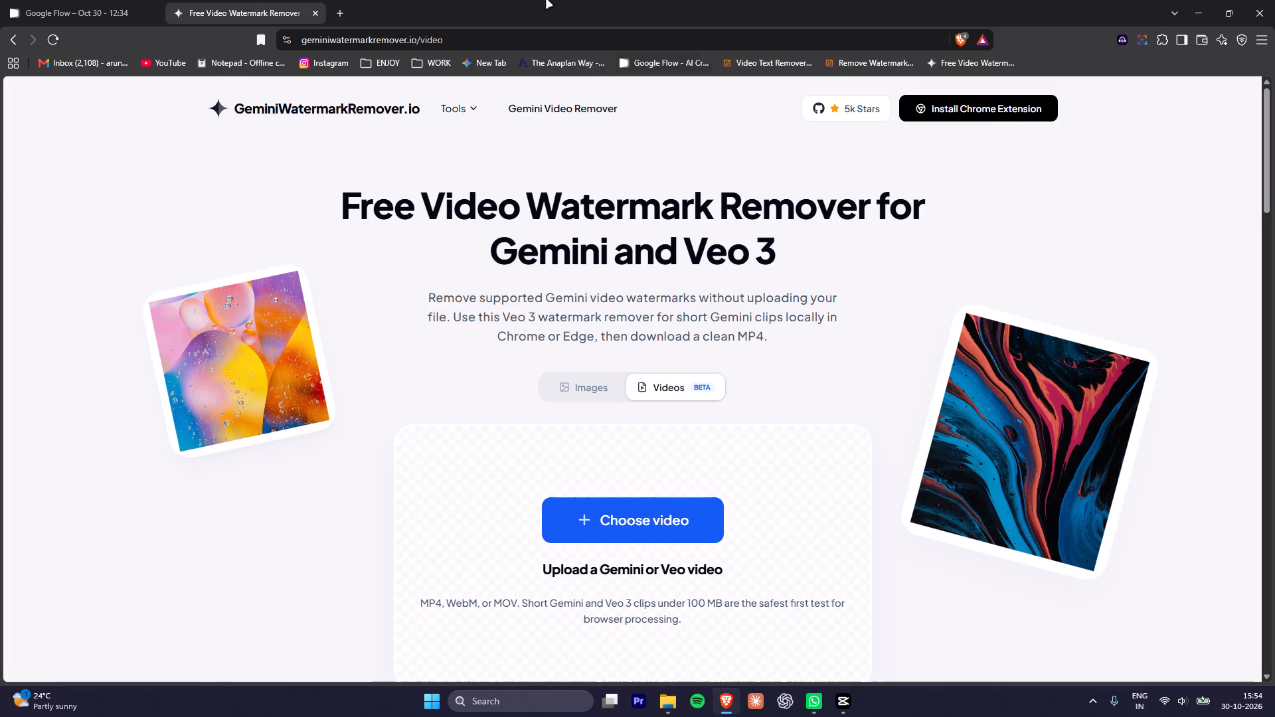
{"action": "left_click", "coordinate": [343, 14]}
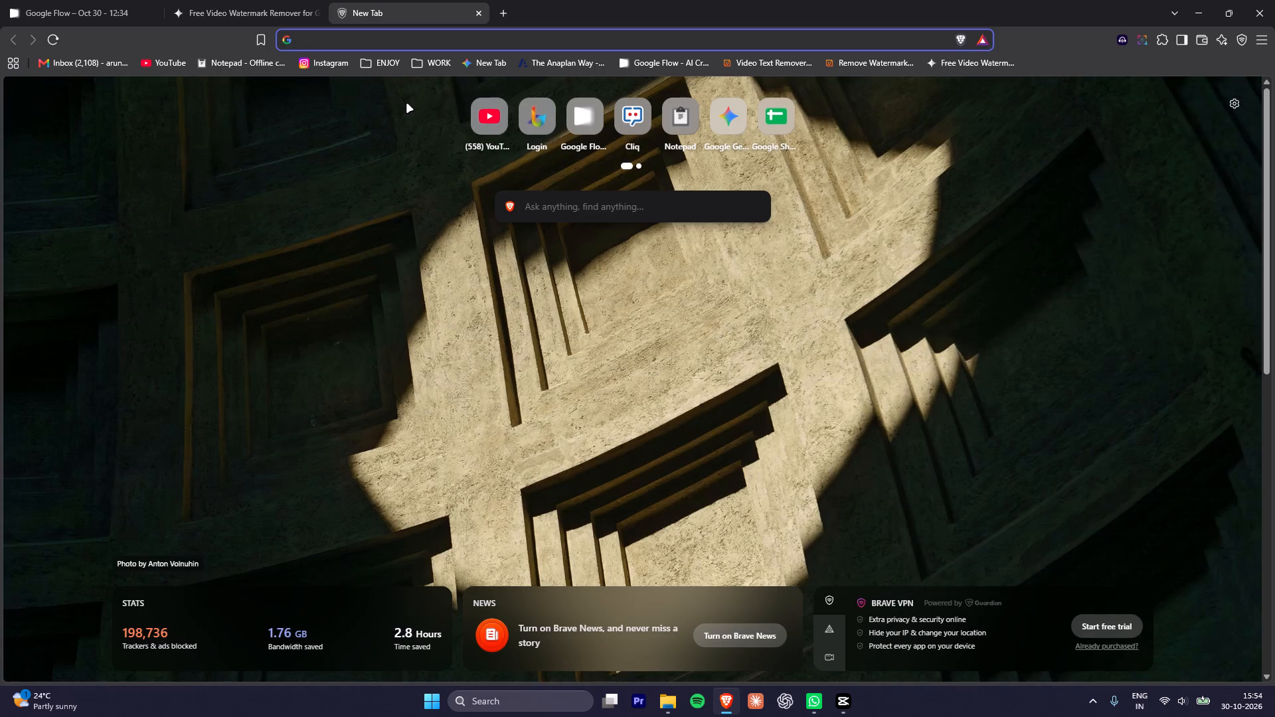
{"action": "type", "text": "pintre"}
{"action": "key", "text": "Down"}
{"action": "key", "text": "Up"}
{"action": "key", "text": "Down"}
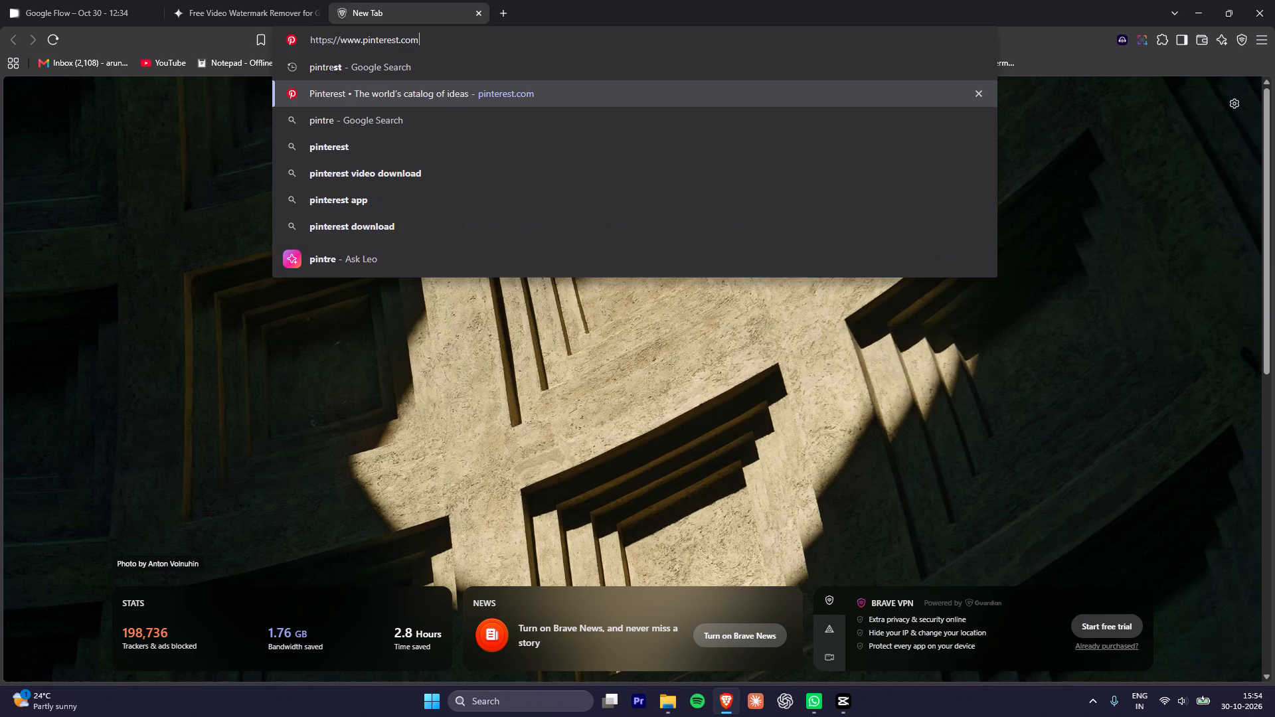
{"action": "key", "text": "Return"}
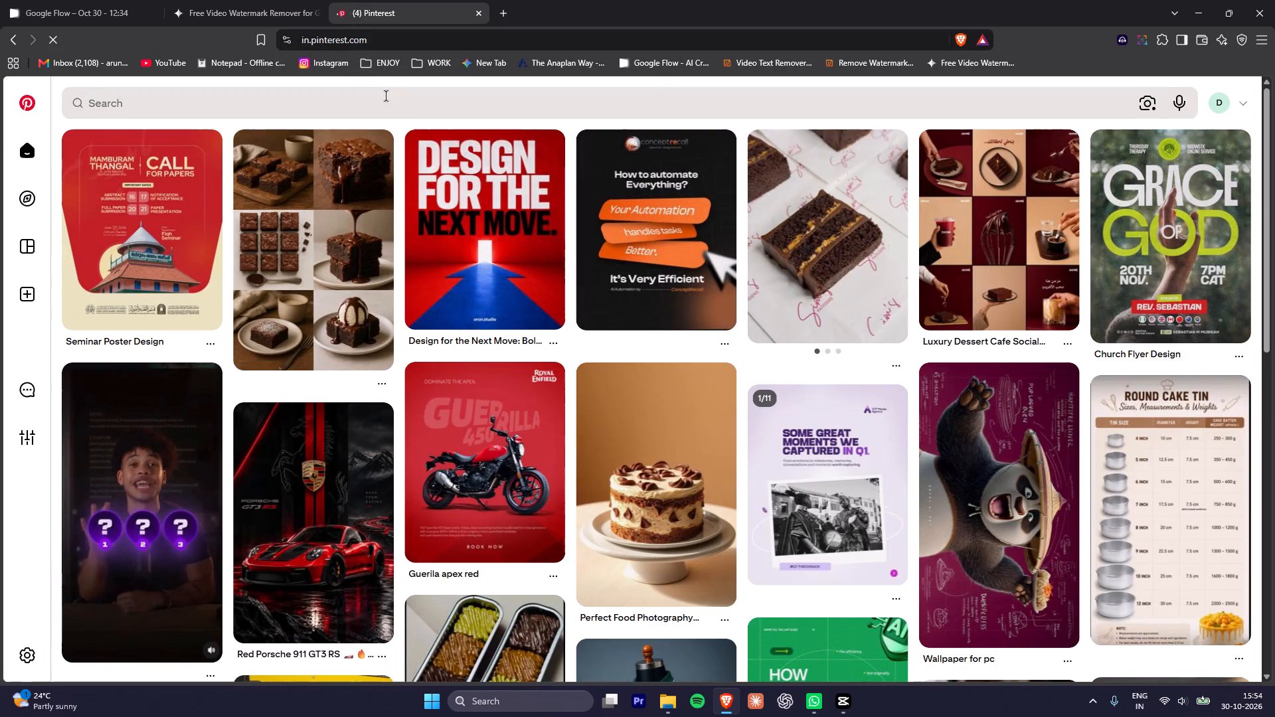
Search Pinterest for "cake making process".
{"action": "left_click", "coordinate": [385, 97]}
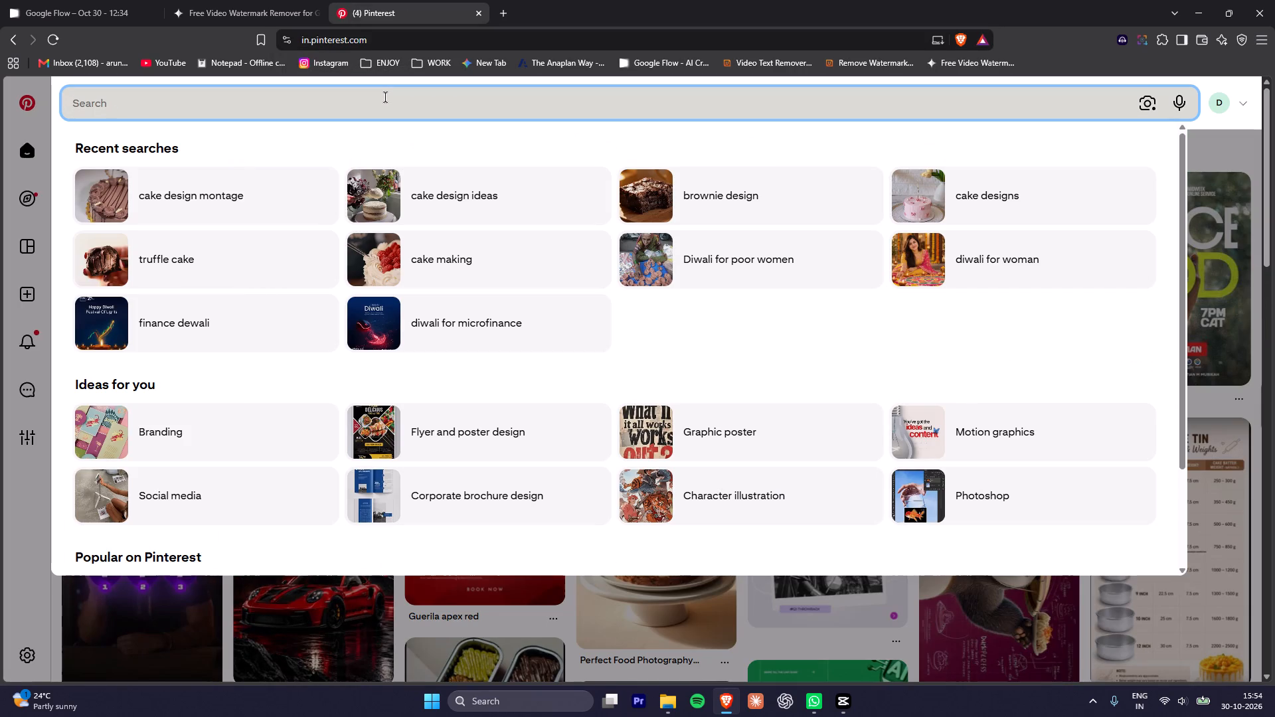
{"action": "type", "text": "cake making process"}
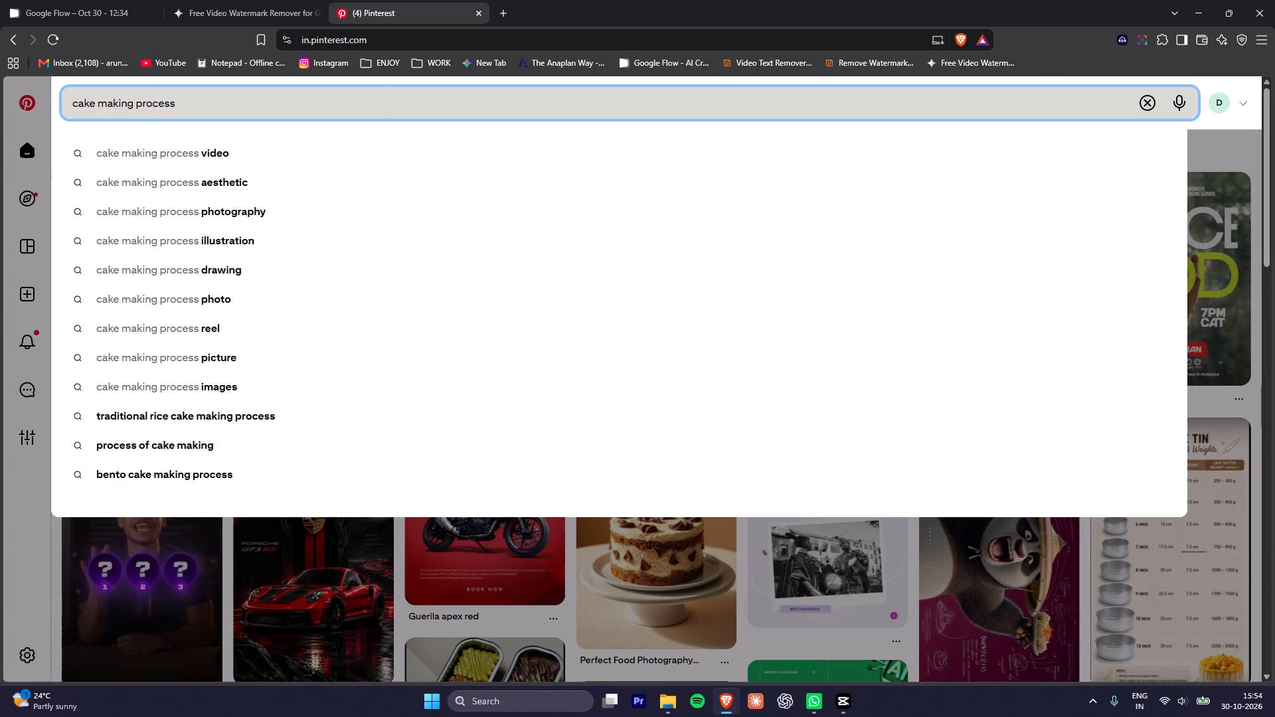
{"action": "key", "text": "Down"}
{"action": "key", "text": "BackSpace"}
{"action": "key", "text": "BackSpace"}
{"action": "key", "text": "BackSpace"}
{"action": "key", "text": "BackSpace"}
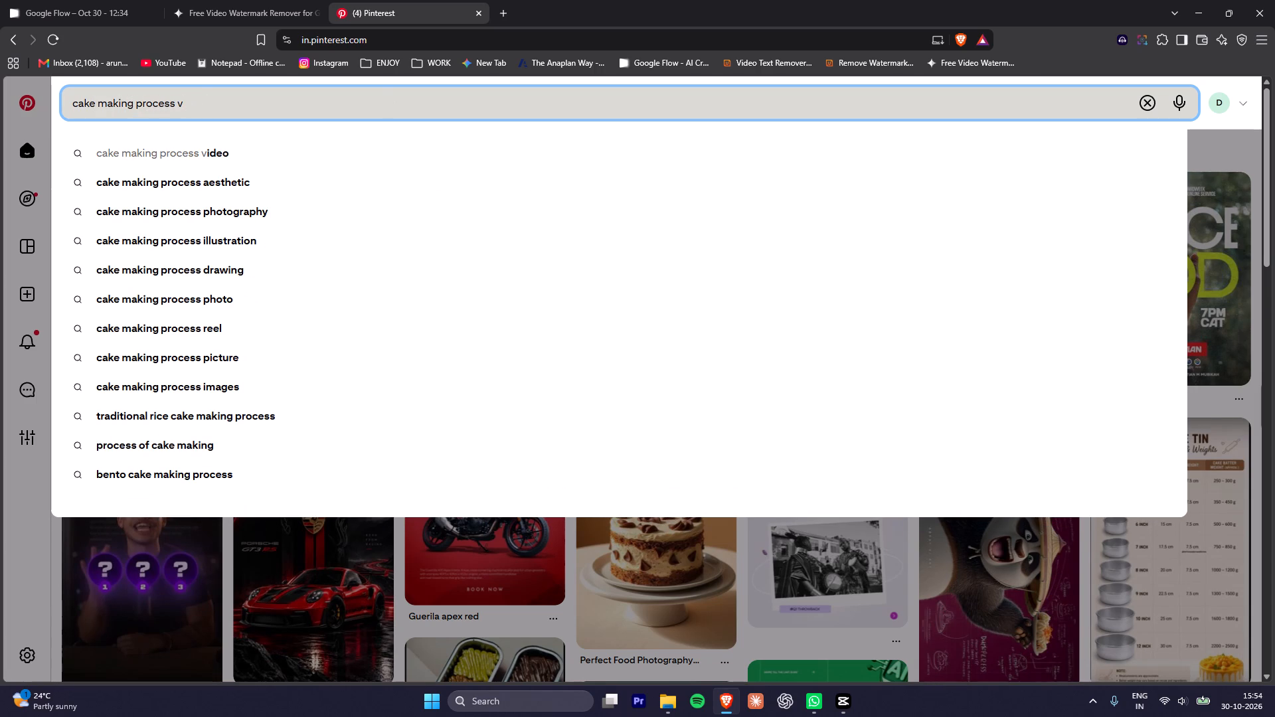
{"action": "key", "text": "BackSpace"}
{"action": "key", "text": "Return"}
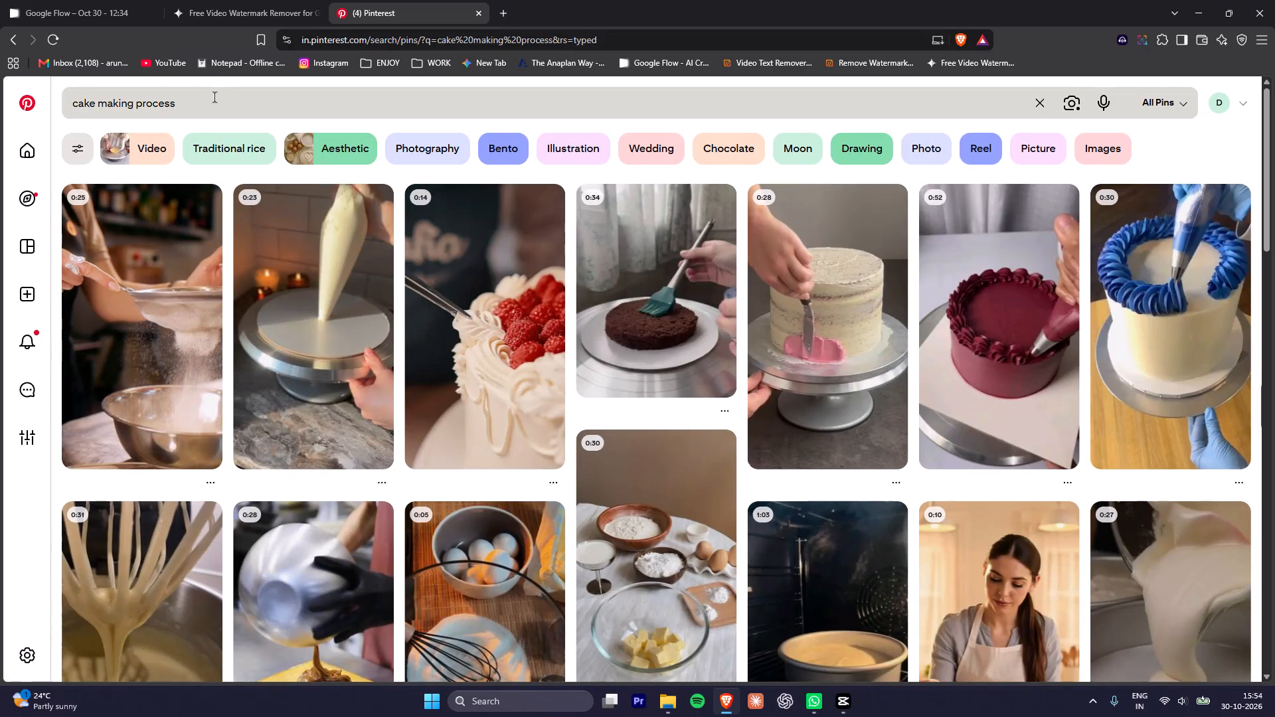
Watch the Coffee Shop Photoshoot pin with sound, look at the related bakery showreel, and return to the search results.
{"action": "left_click", "coordinate": [166, 262]}
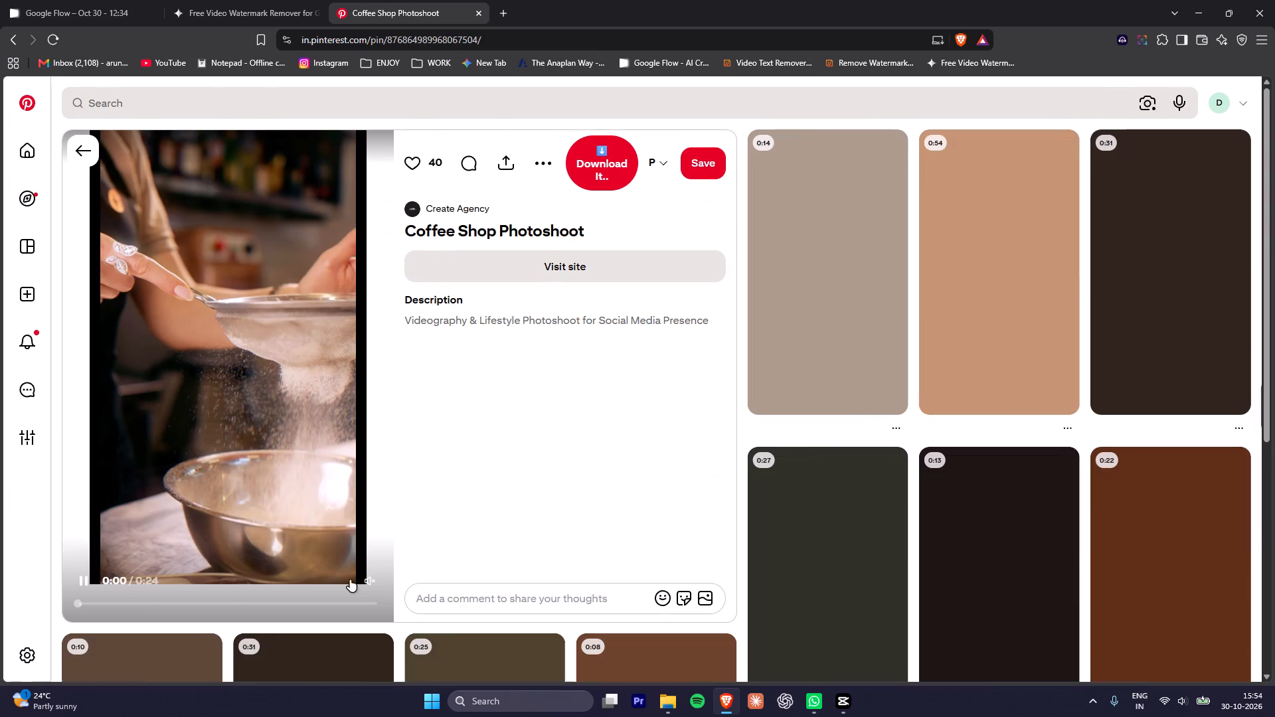
{"action": "left_click", "coordinate": [367, 580]}
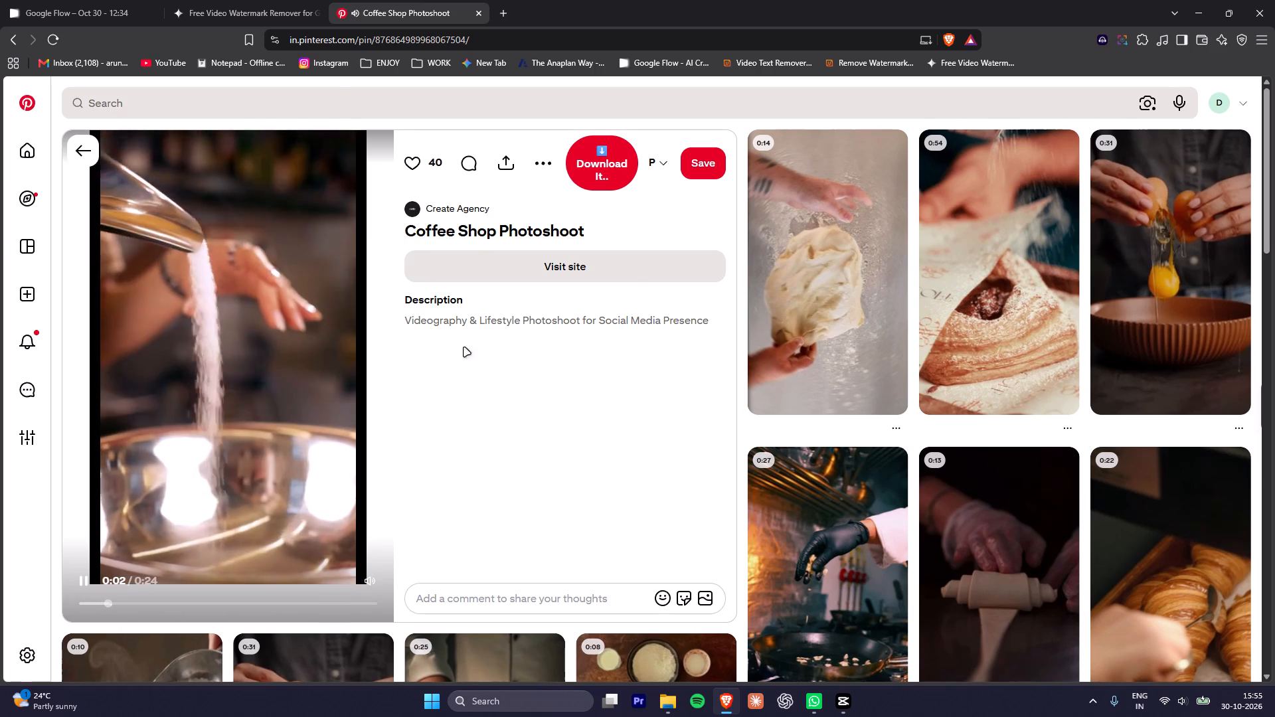
{"action": "left_click", "coordinate": [871, 302]}
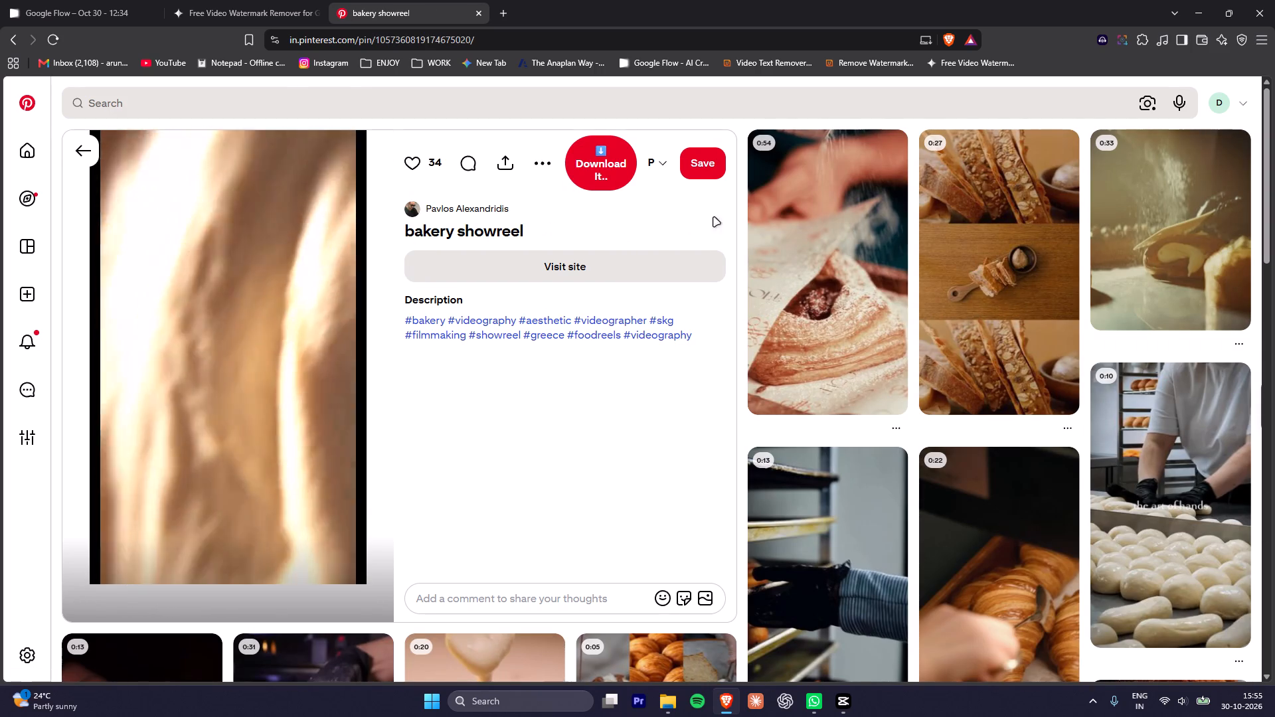
{"action": "left_click", "coordinate": [442, 210]}
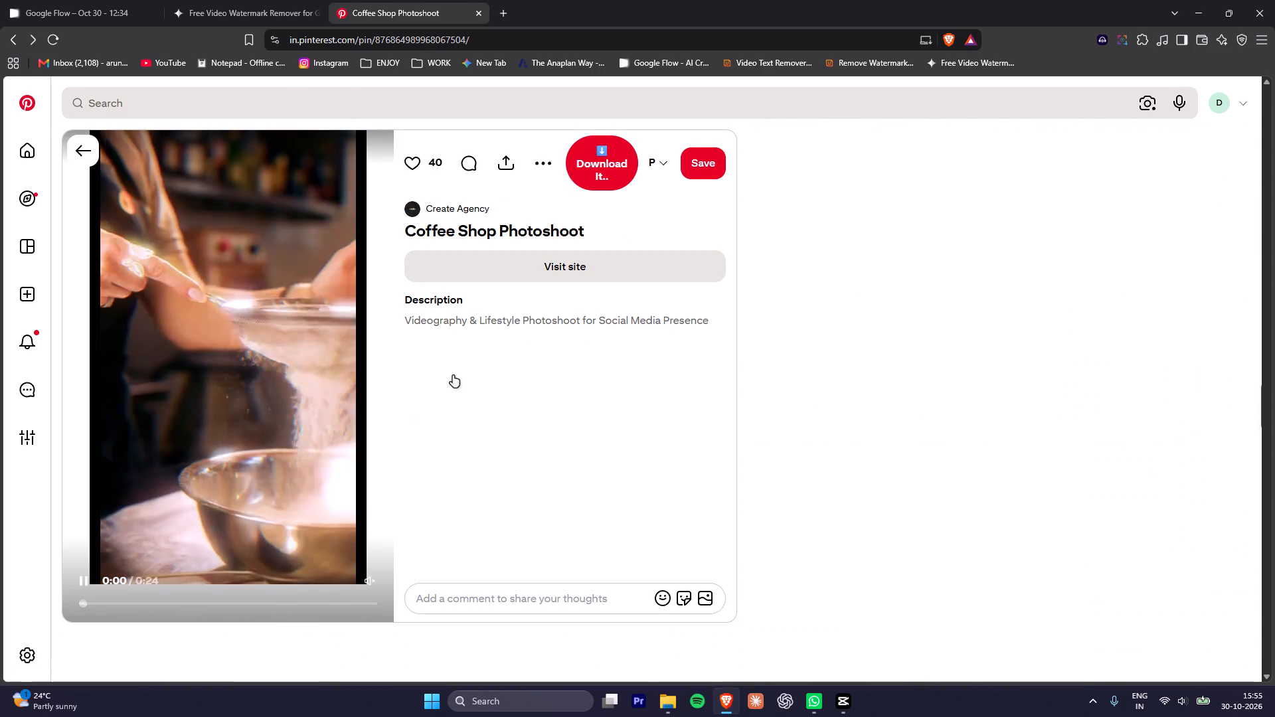
{"action": "left_click", "coordinate": [74, 151]}
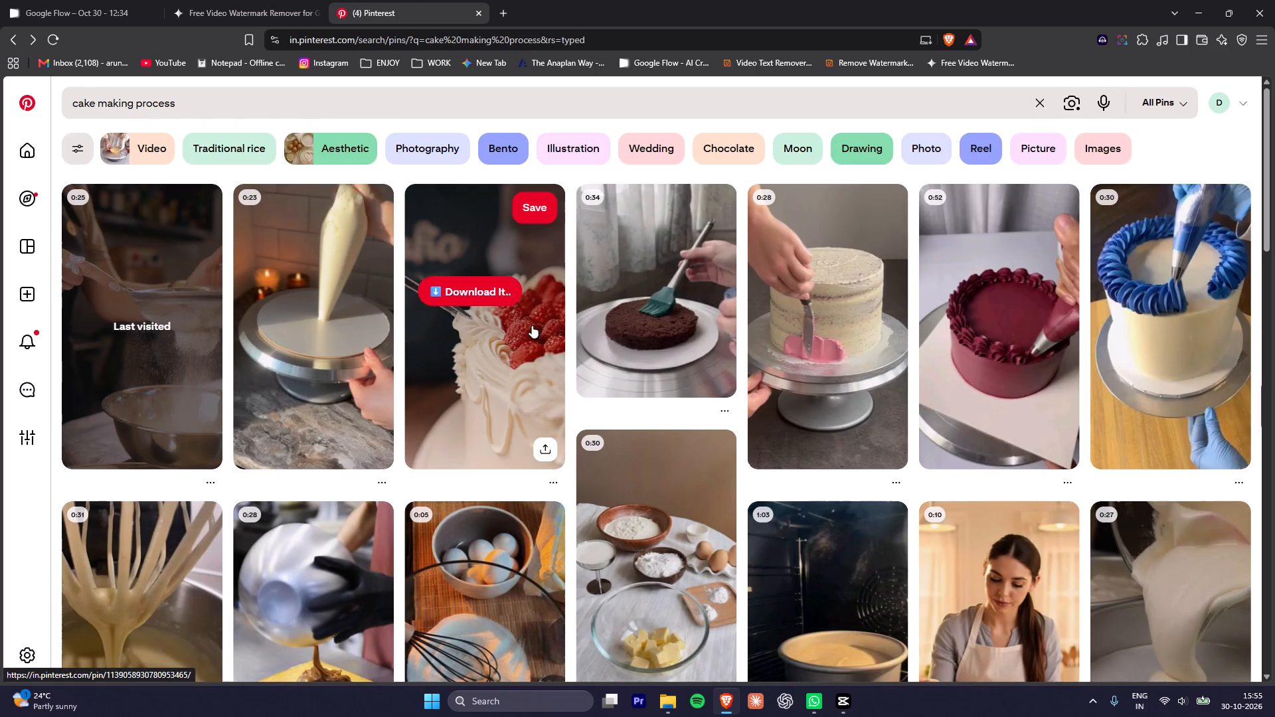
{"action": "scroll", "coordinate": [445, 341], "scroll_direction": "down", "scroll_amount": 2}
{"action": "scroll", "coordinate": [426, 340], "scroll_direction": "up", "scroll_amount": 2}
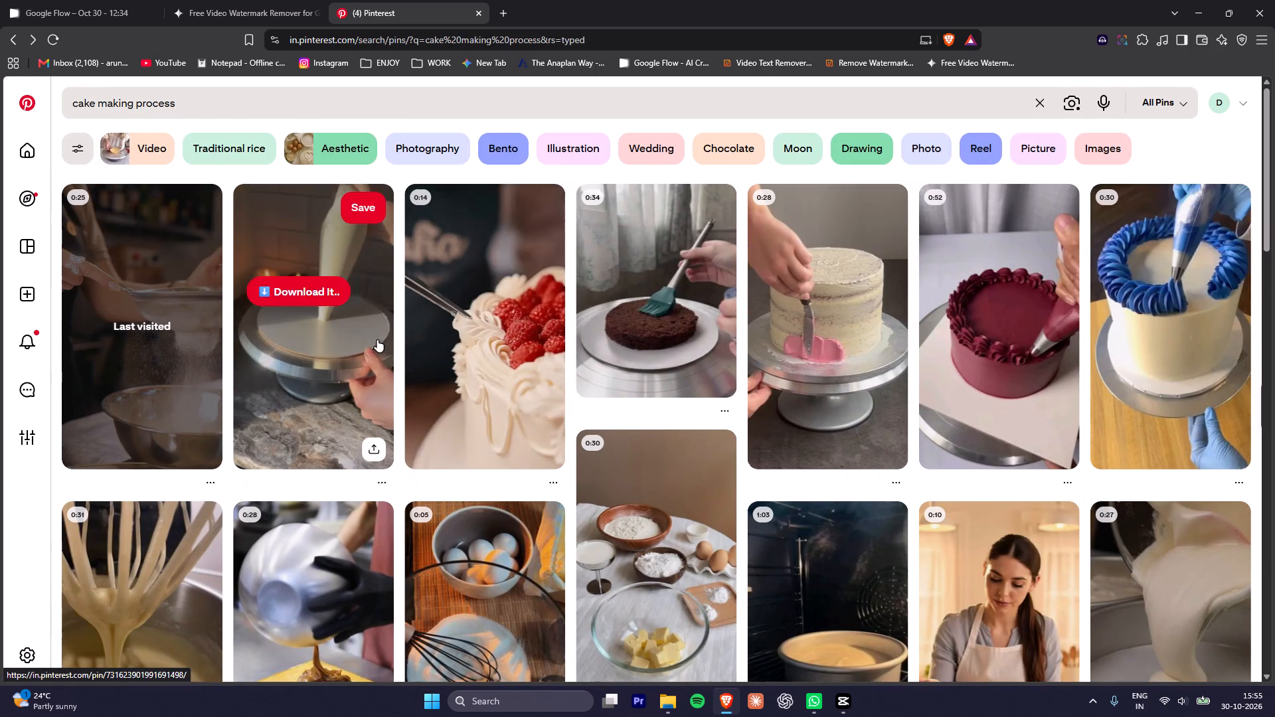
{"action": "left_click", "coordinate": [365, 346]}
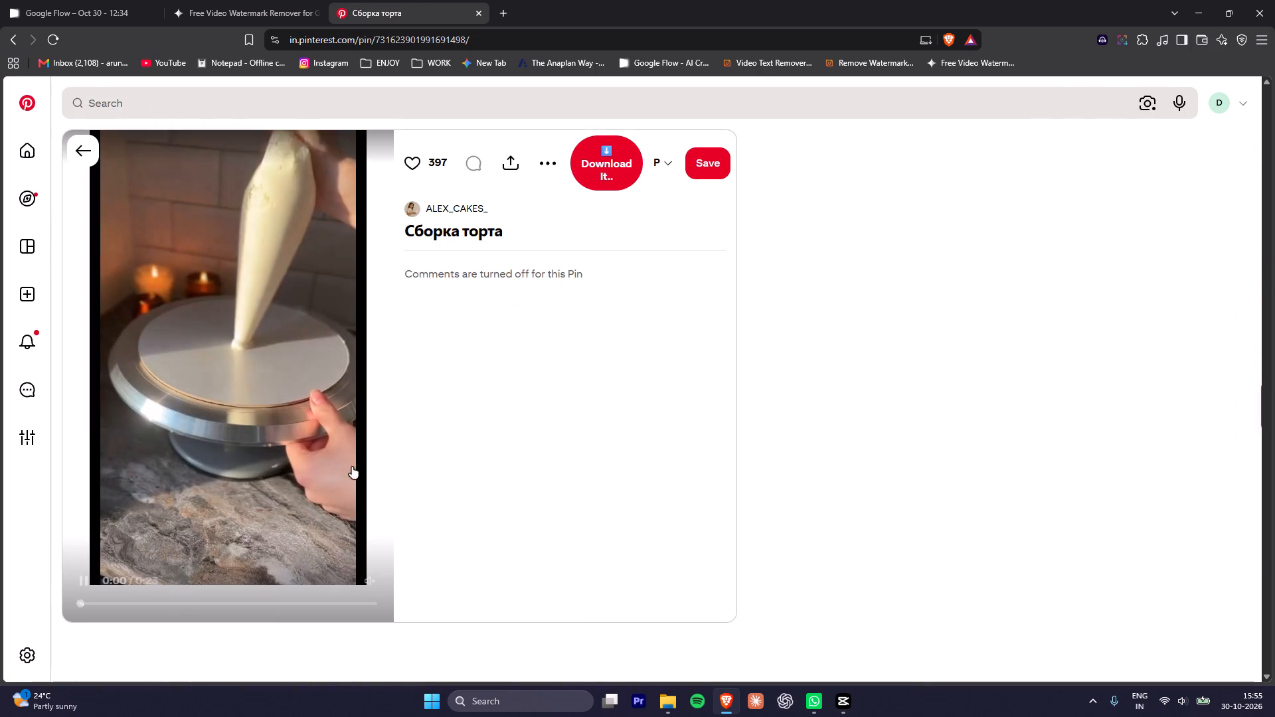
{"action": "left_click", "coordinate": [366, 582]}
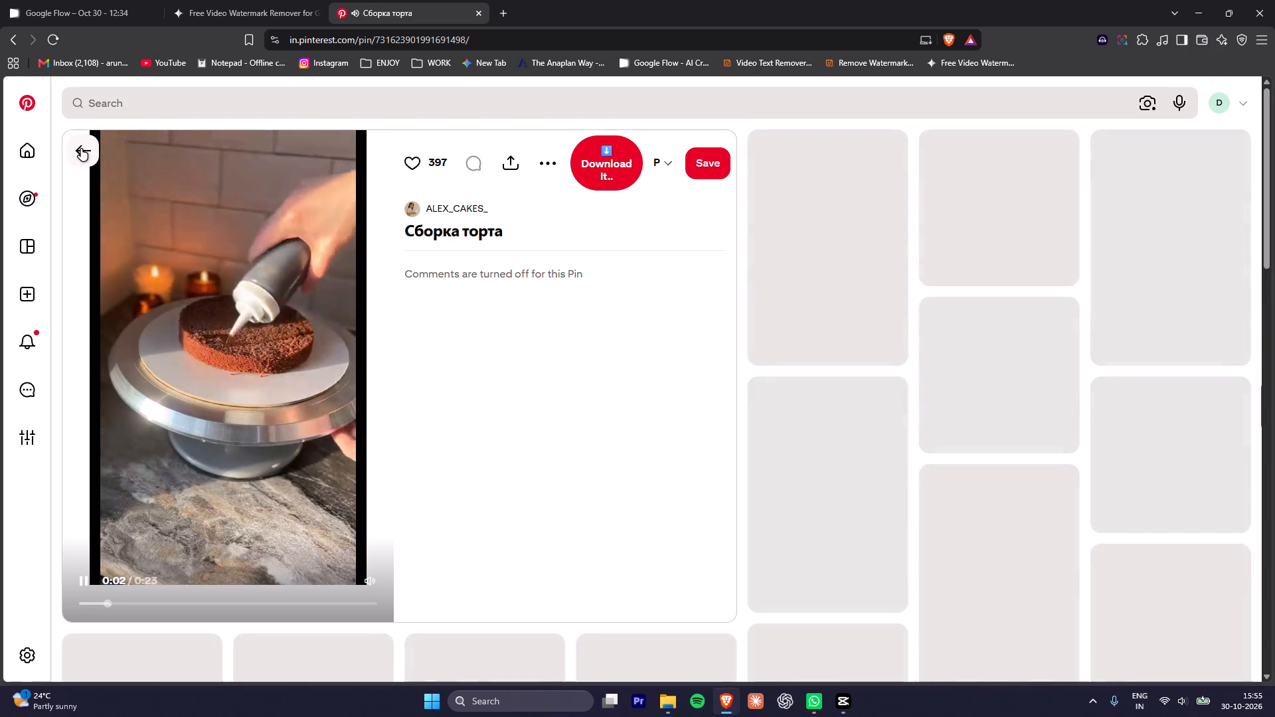
{"action": "left_click", "coordinate": [81, 149]}
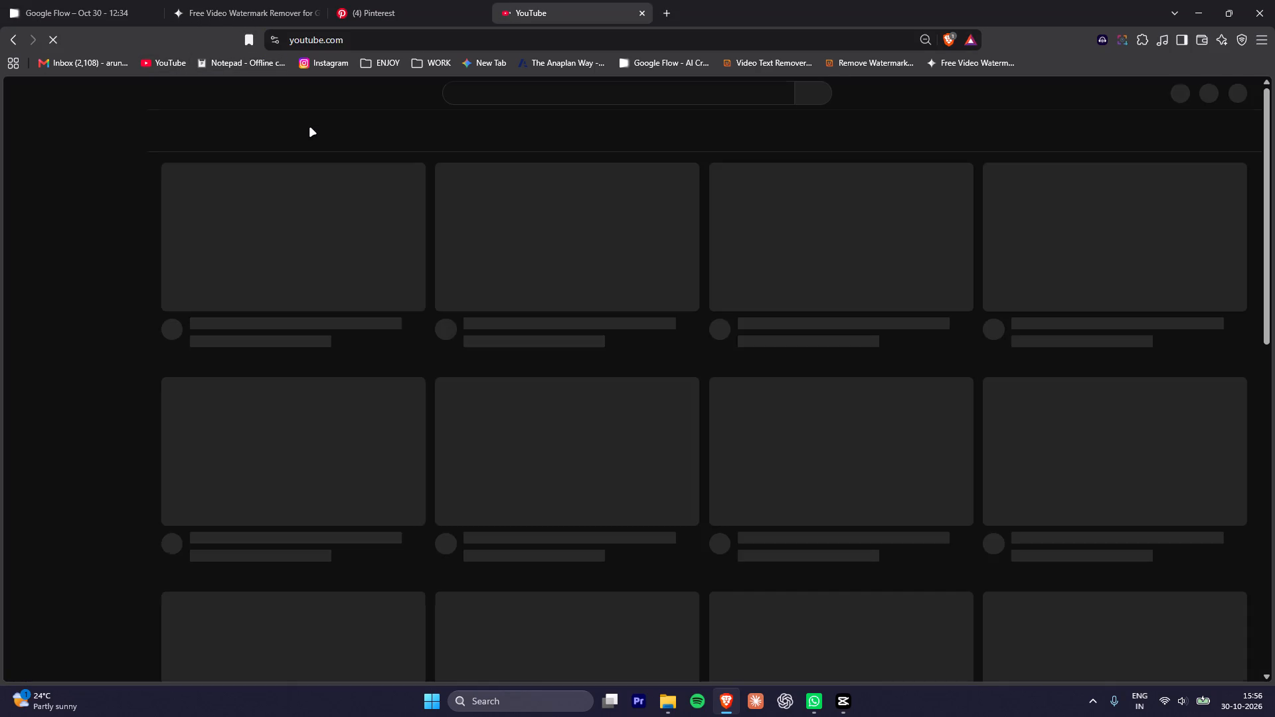
{"action": "left_click", "coordinate": [501, 97]}
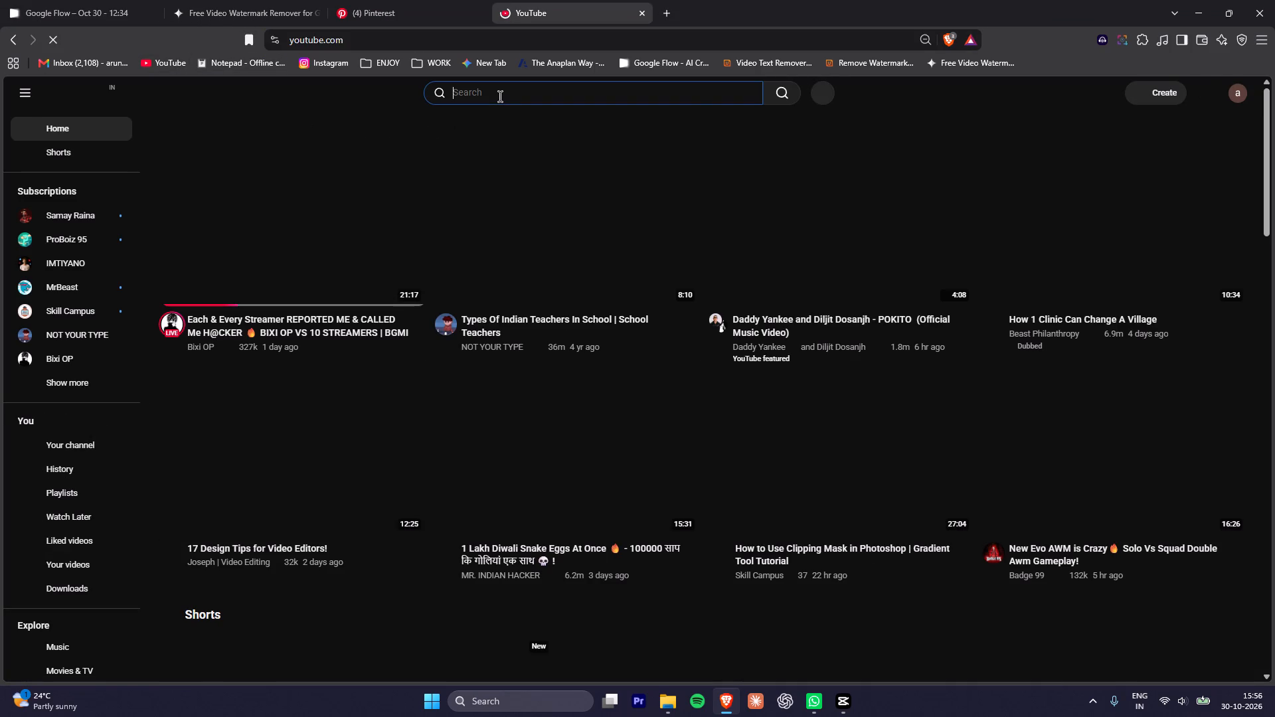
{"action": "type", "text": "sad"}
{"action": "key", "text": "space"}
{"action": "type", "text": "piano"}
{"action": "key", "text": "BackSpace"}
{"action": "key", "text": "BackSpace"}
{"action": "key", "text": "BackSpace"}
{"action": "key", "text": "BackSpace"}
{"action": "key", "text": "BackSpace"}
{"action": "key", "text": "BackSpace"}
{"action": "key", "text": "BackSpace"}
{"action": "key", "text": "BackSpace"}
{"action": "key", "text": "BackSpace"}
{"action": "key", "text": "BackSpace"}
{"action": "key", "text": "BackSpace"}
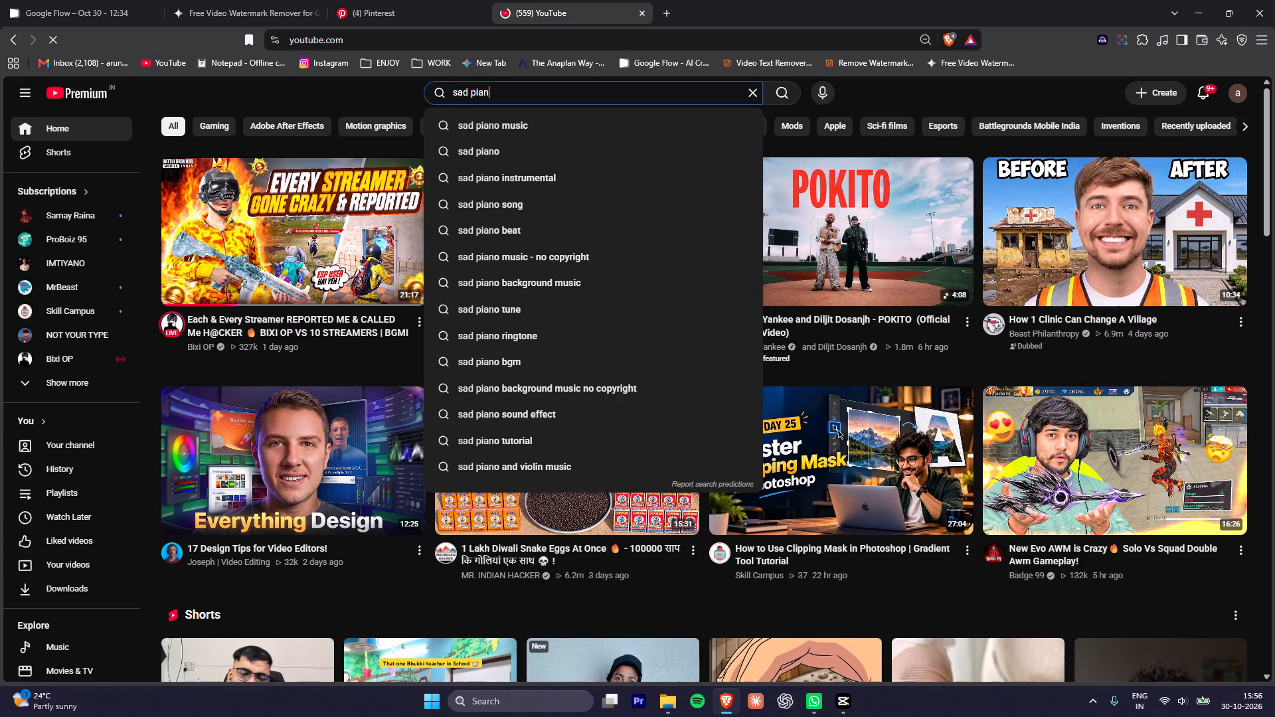
Search YouTube for the song "teri ta mere te jatta".
{"action": "type", "text": "teri ta"}
{"action": "key", "text": "space"}
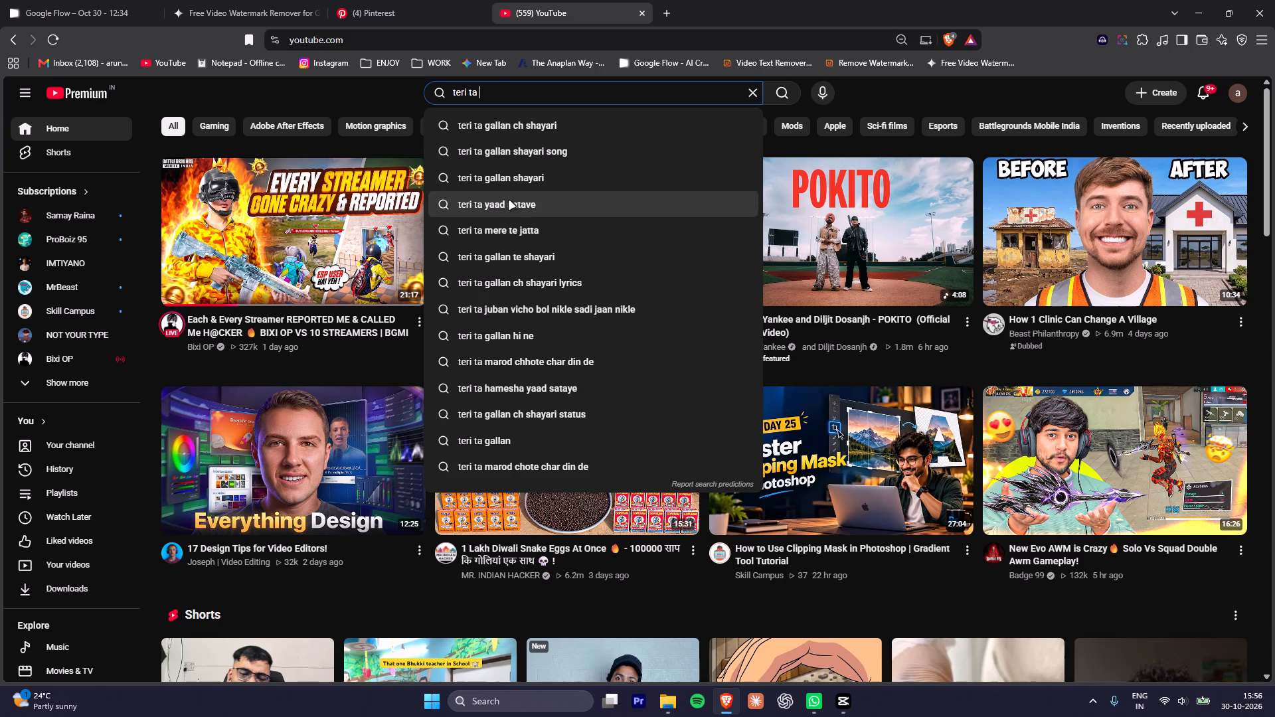
{"action": "left_click", "coordinate": [535, 238]}
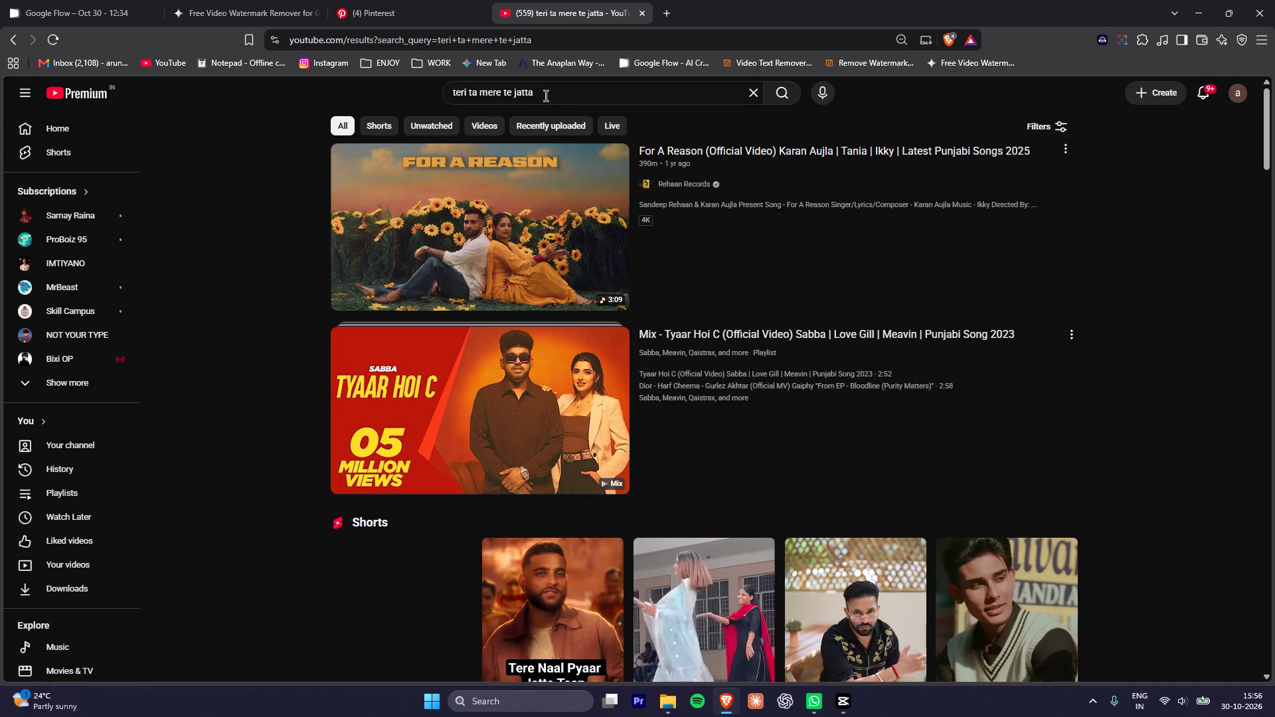
Replace the YouTube search with "rock the party song".
{"action": "left_click_drag", "start_coordinate": [546, 96], "coordinate": [294, 118]}
{"action": "type", "text": "rock the party"}
{"action": "key", "text": "Down"}
{"action": "key", "text": "Down"}
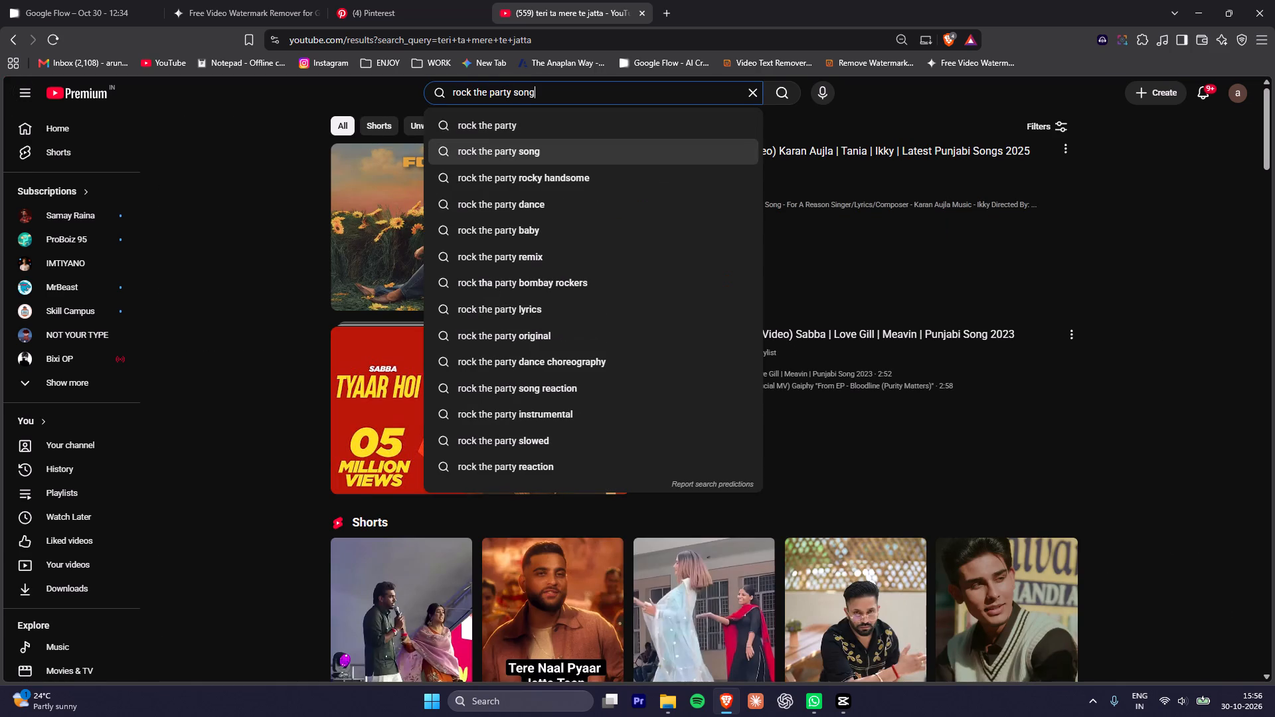
{"action": "key", "text": "Return"}
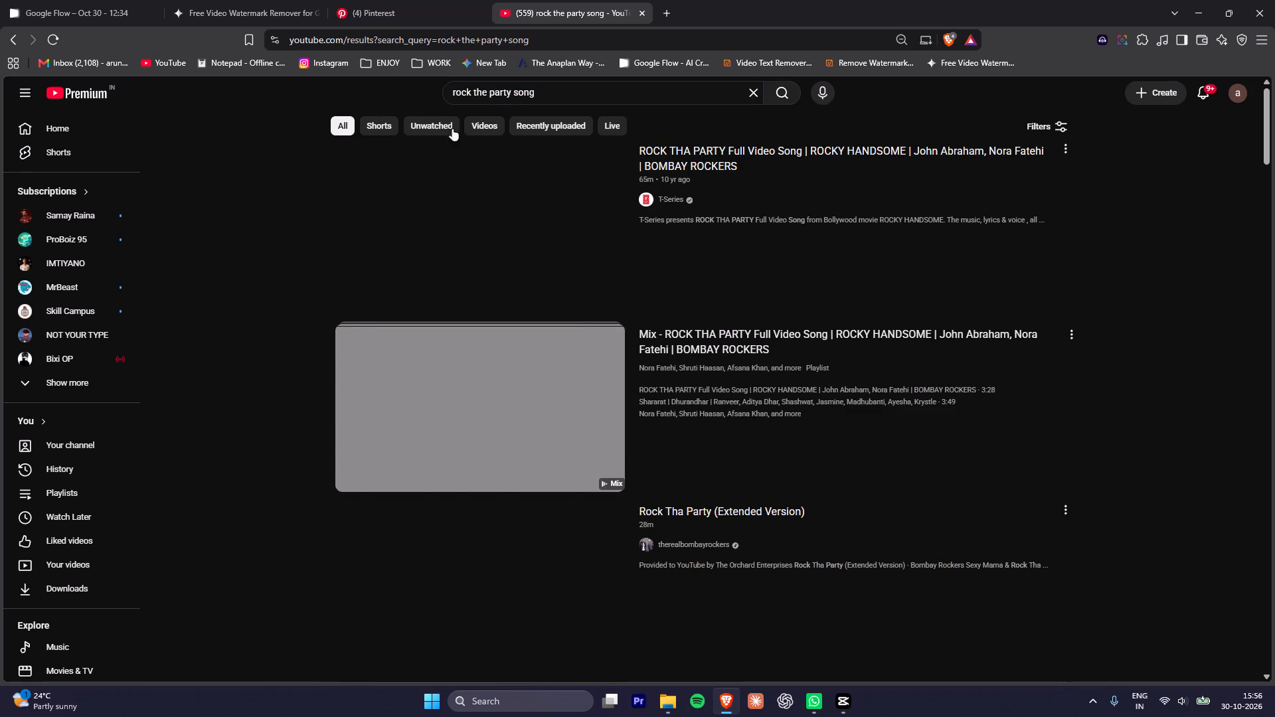
Play the T-Series ROCK THA PARTY Full Video Song, pausing and resuming it, and return to its beginning.
{"action": "left_click", "coordinate": [554, 207]}
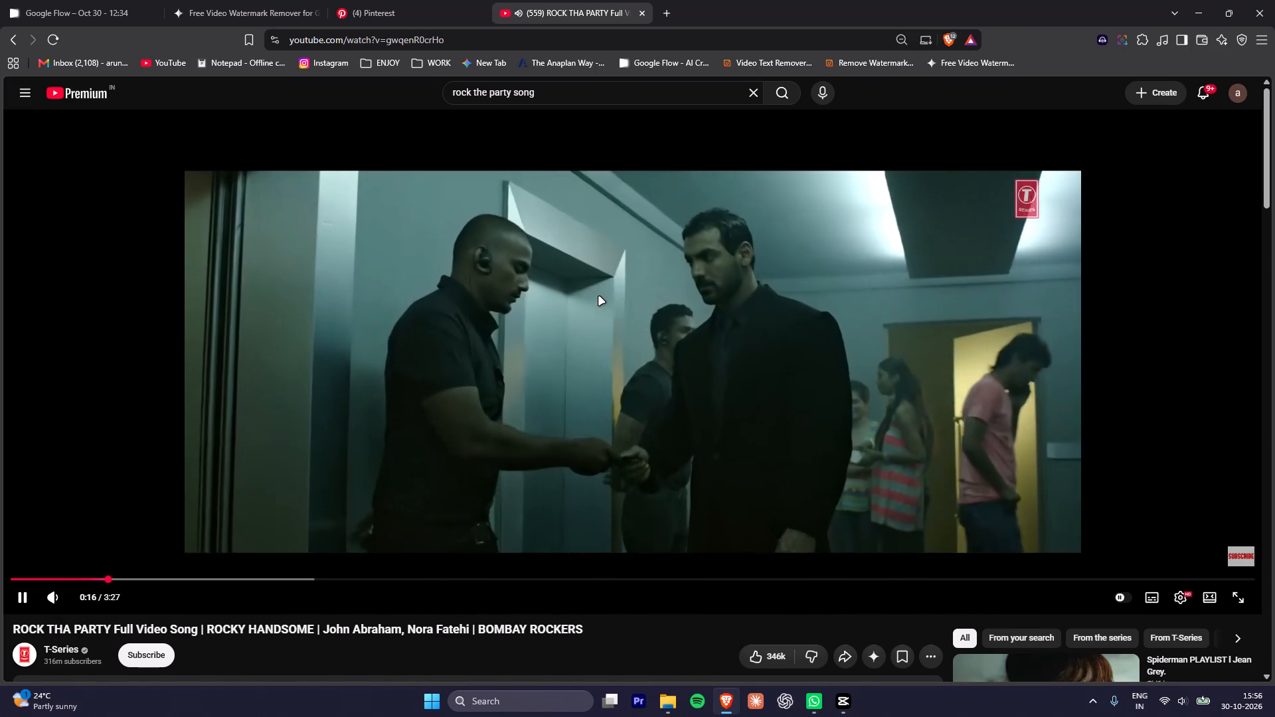
{"action": "key", "text": "space"}
{"action": "key", "text": "space"}
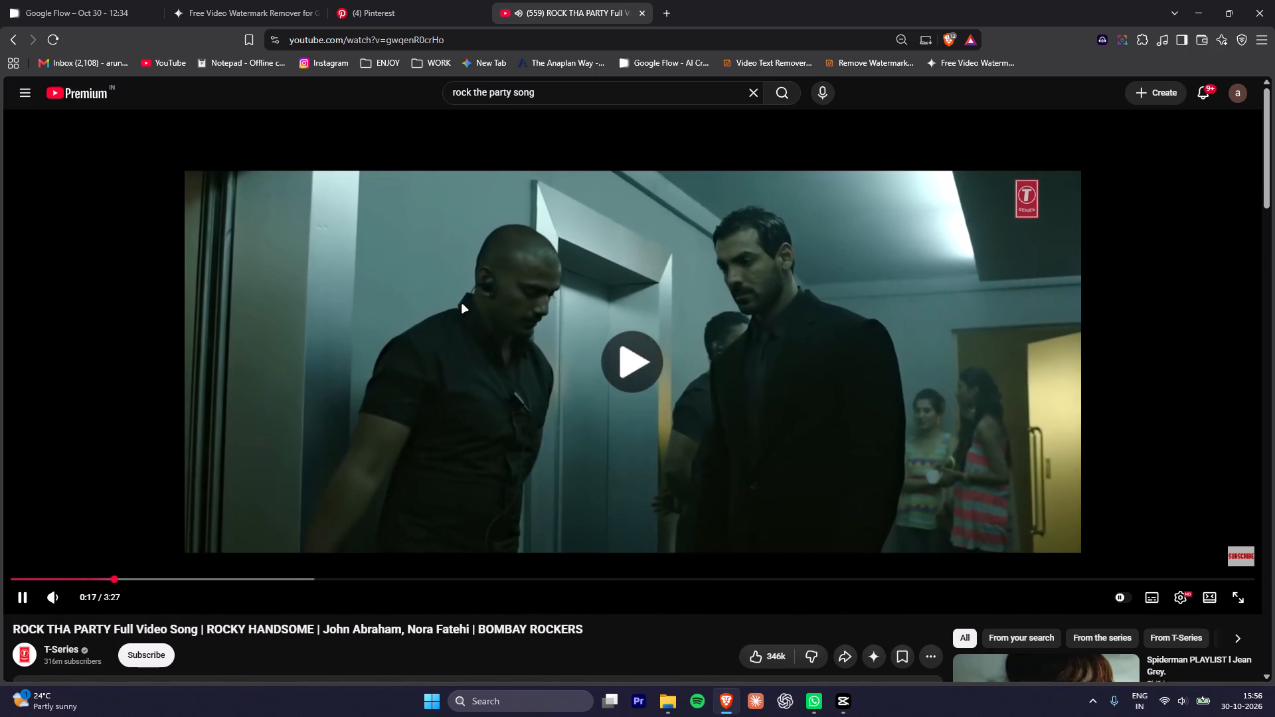
{"action": "key", "text": "space"}
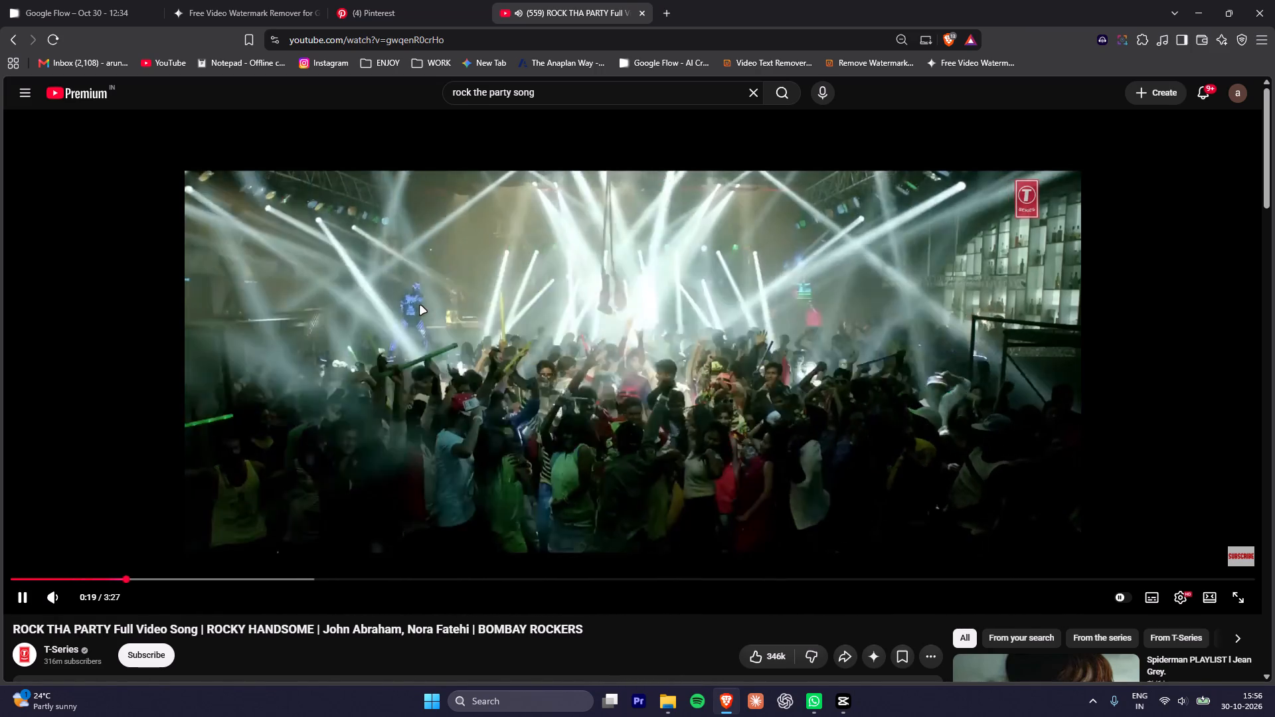
{"action": "left_click_drag", "start_coordinate": [129, 579], "coordinate": [0, 552]}
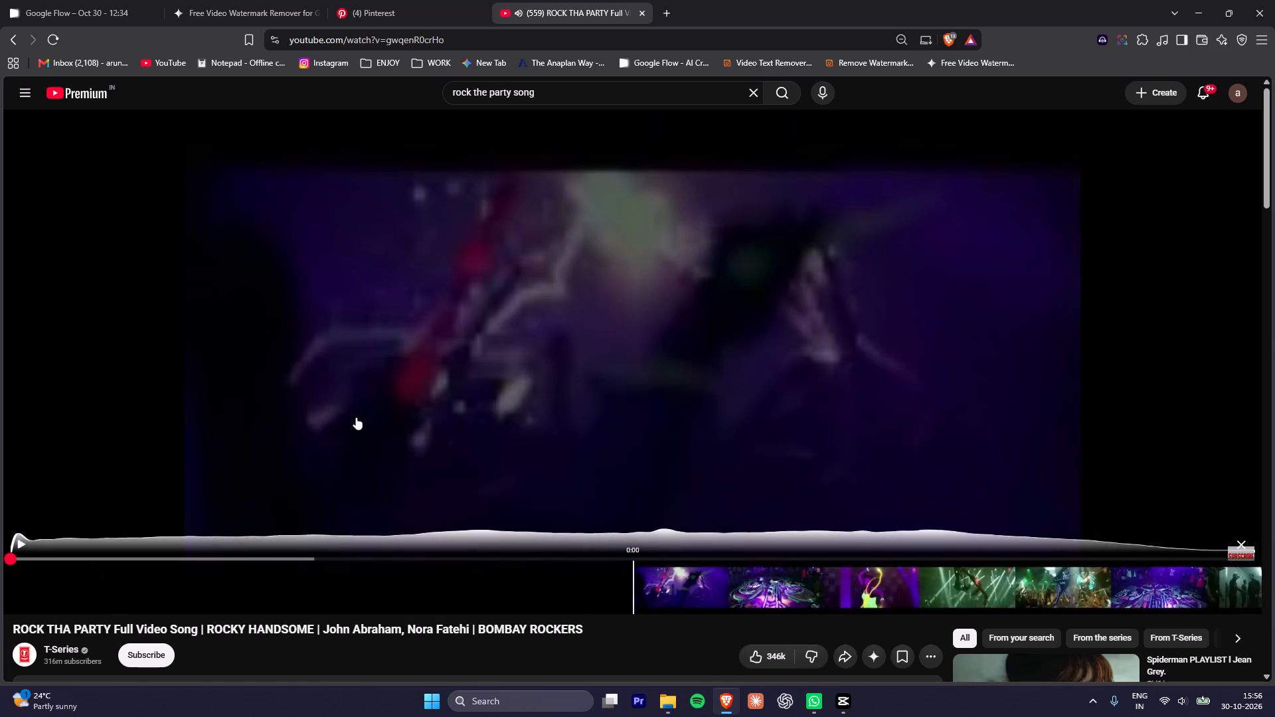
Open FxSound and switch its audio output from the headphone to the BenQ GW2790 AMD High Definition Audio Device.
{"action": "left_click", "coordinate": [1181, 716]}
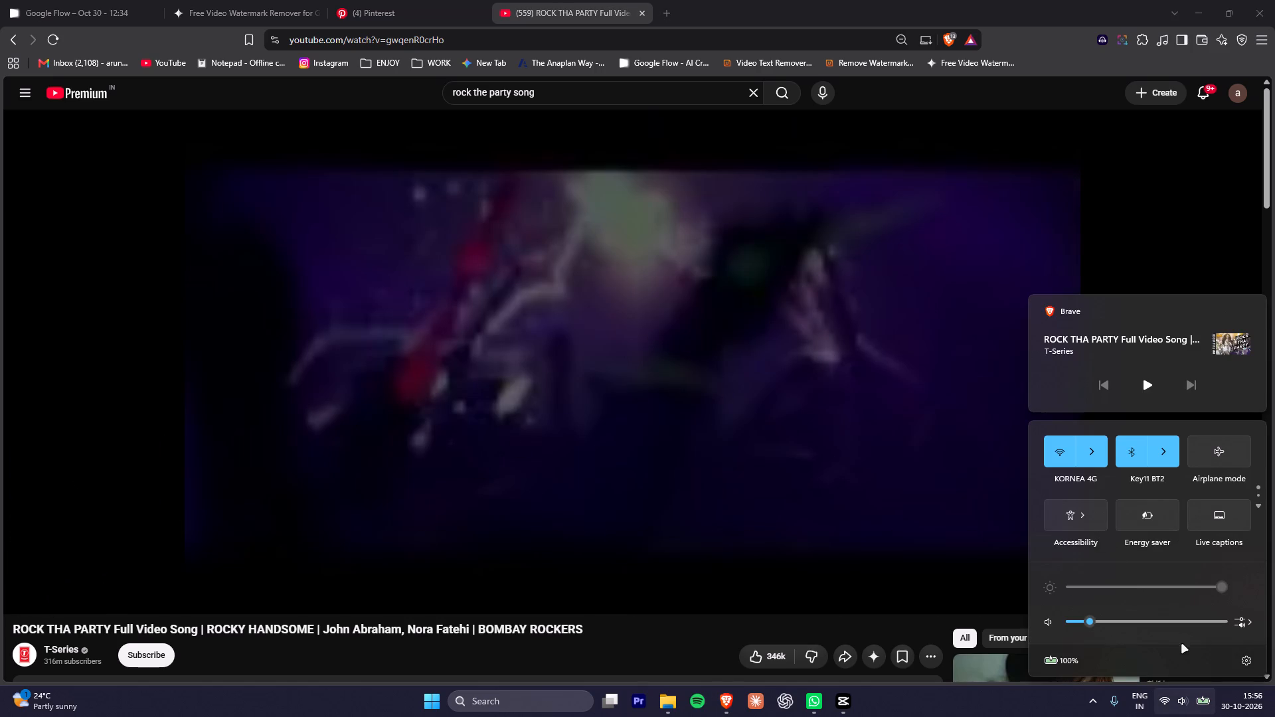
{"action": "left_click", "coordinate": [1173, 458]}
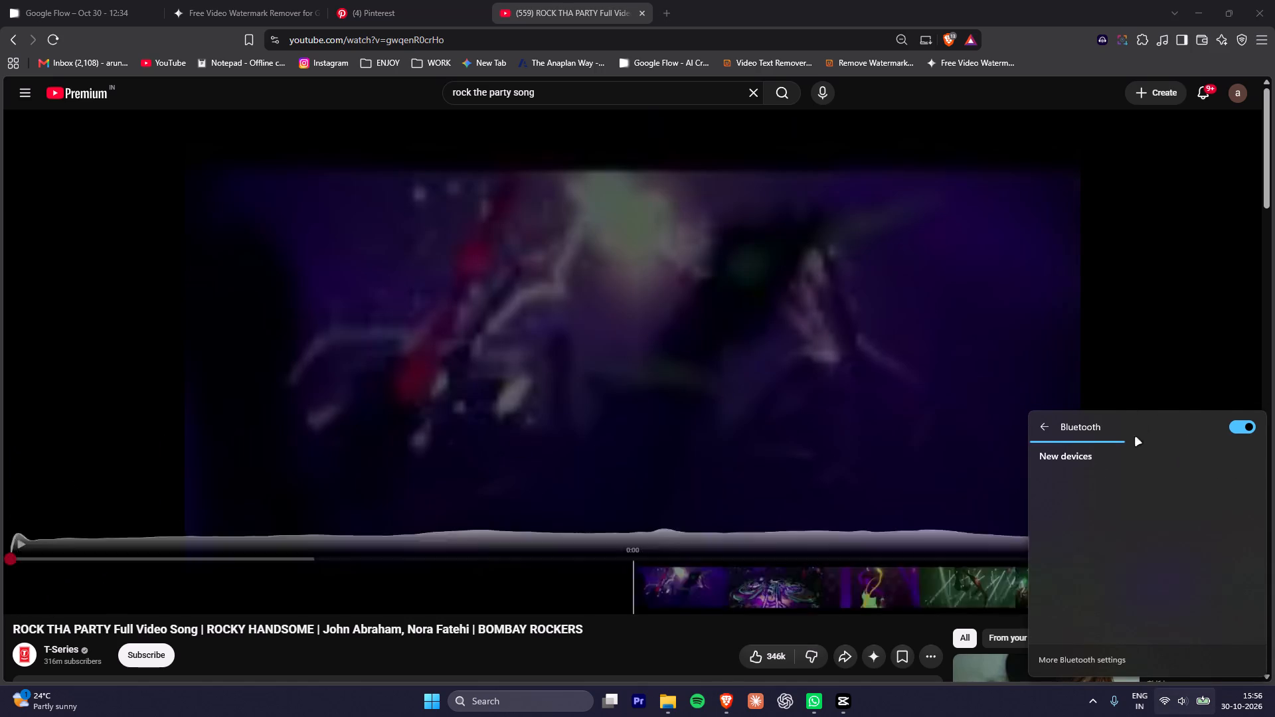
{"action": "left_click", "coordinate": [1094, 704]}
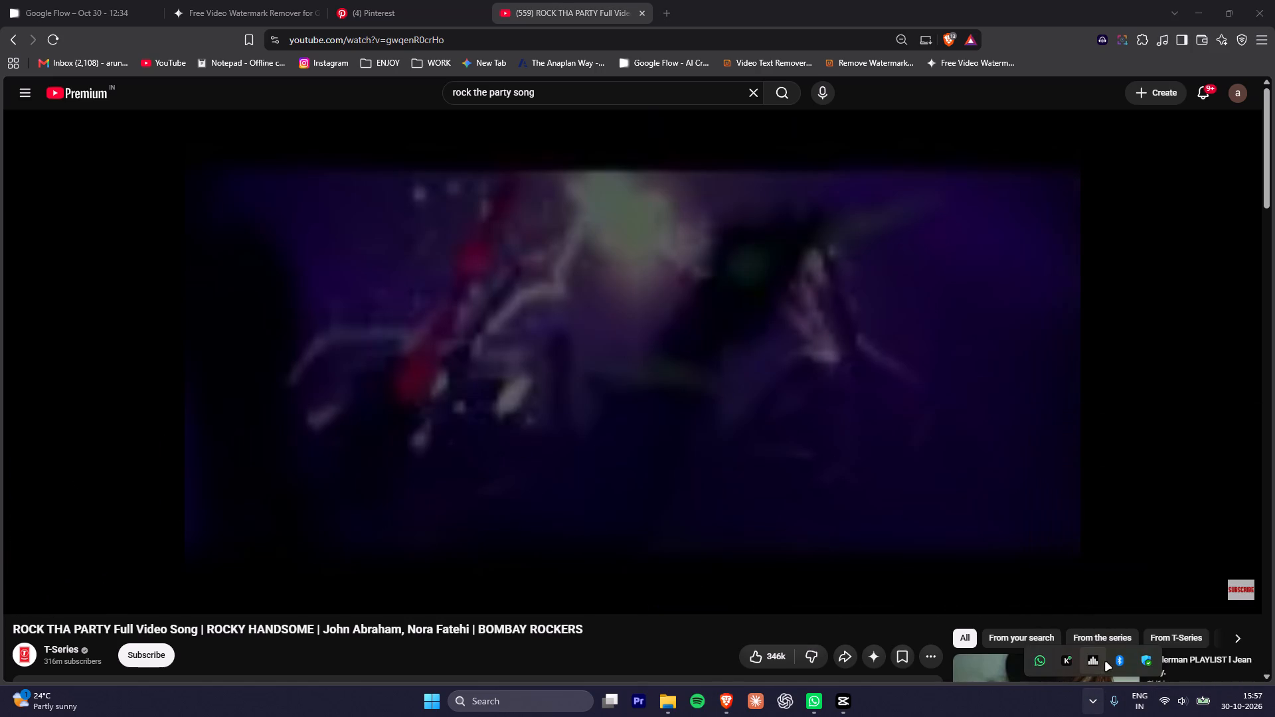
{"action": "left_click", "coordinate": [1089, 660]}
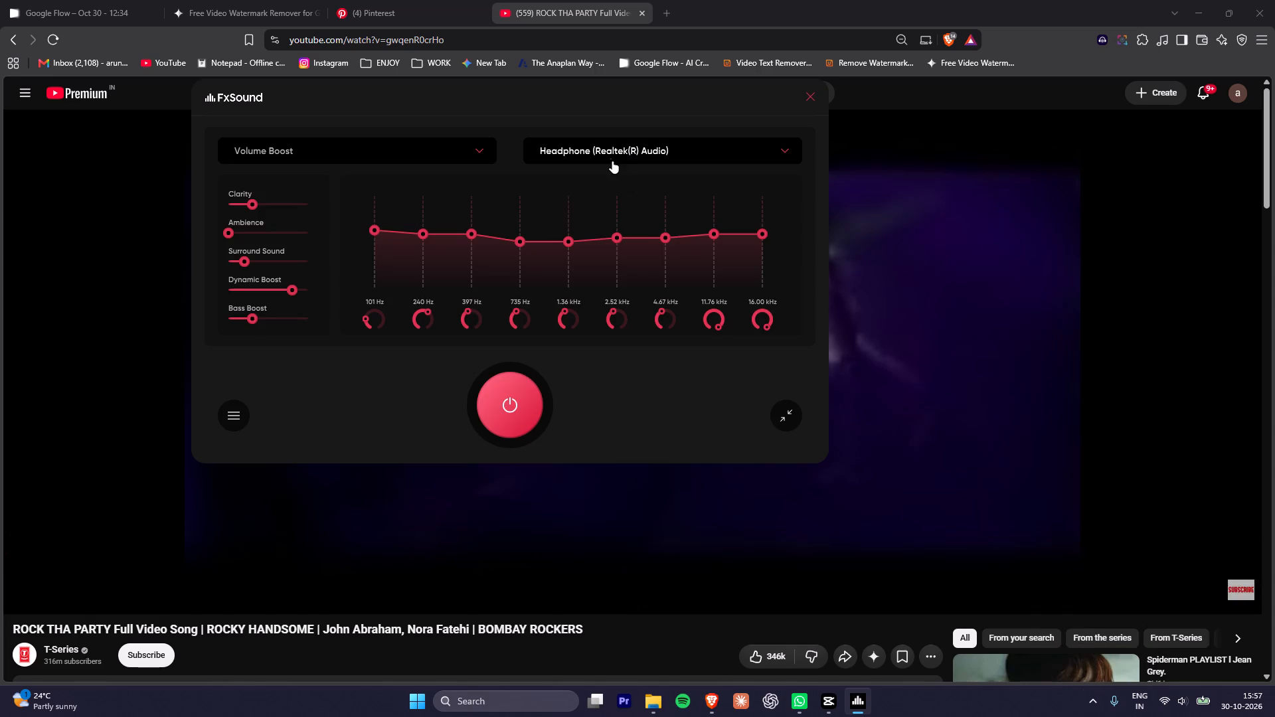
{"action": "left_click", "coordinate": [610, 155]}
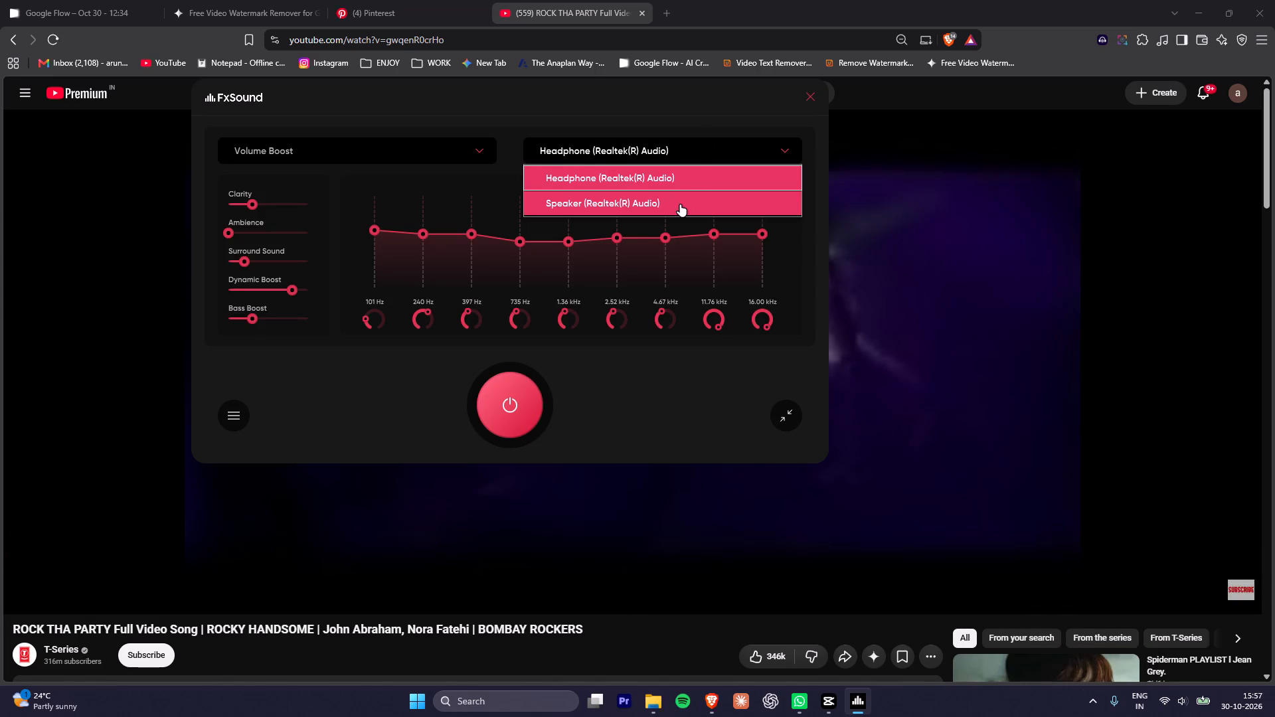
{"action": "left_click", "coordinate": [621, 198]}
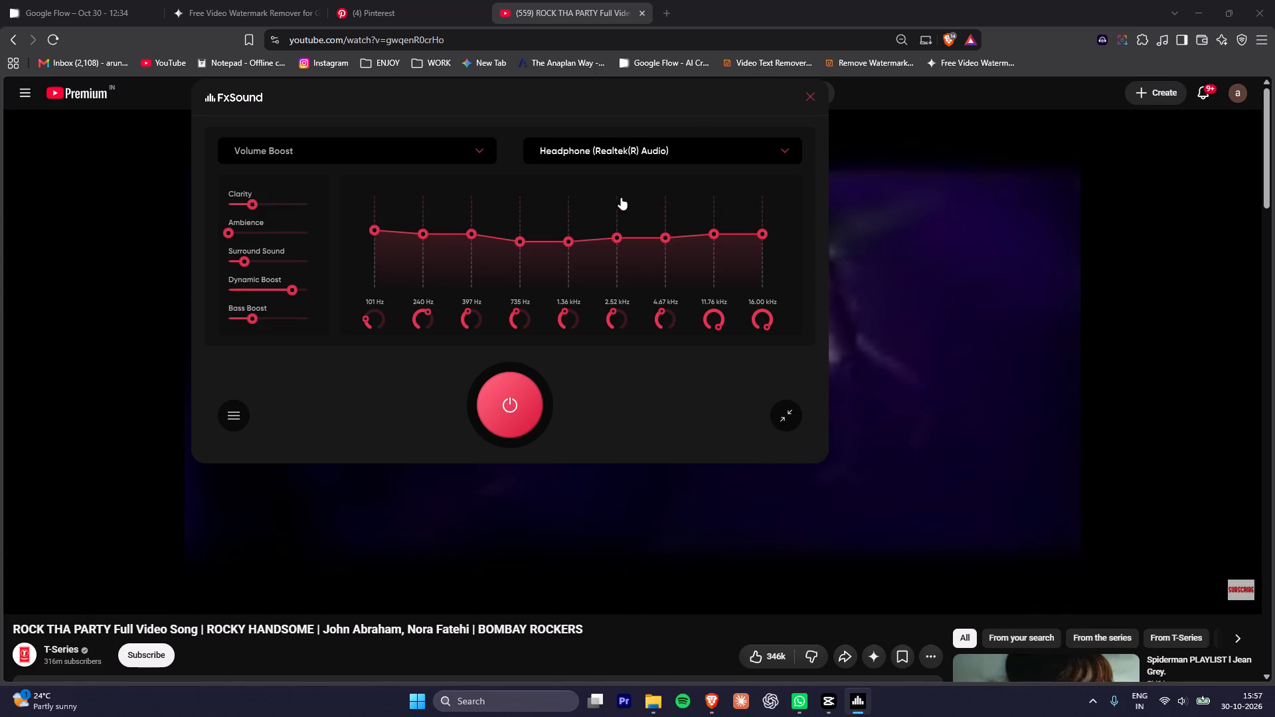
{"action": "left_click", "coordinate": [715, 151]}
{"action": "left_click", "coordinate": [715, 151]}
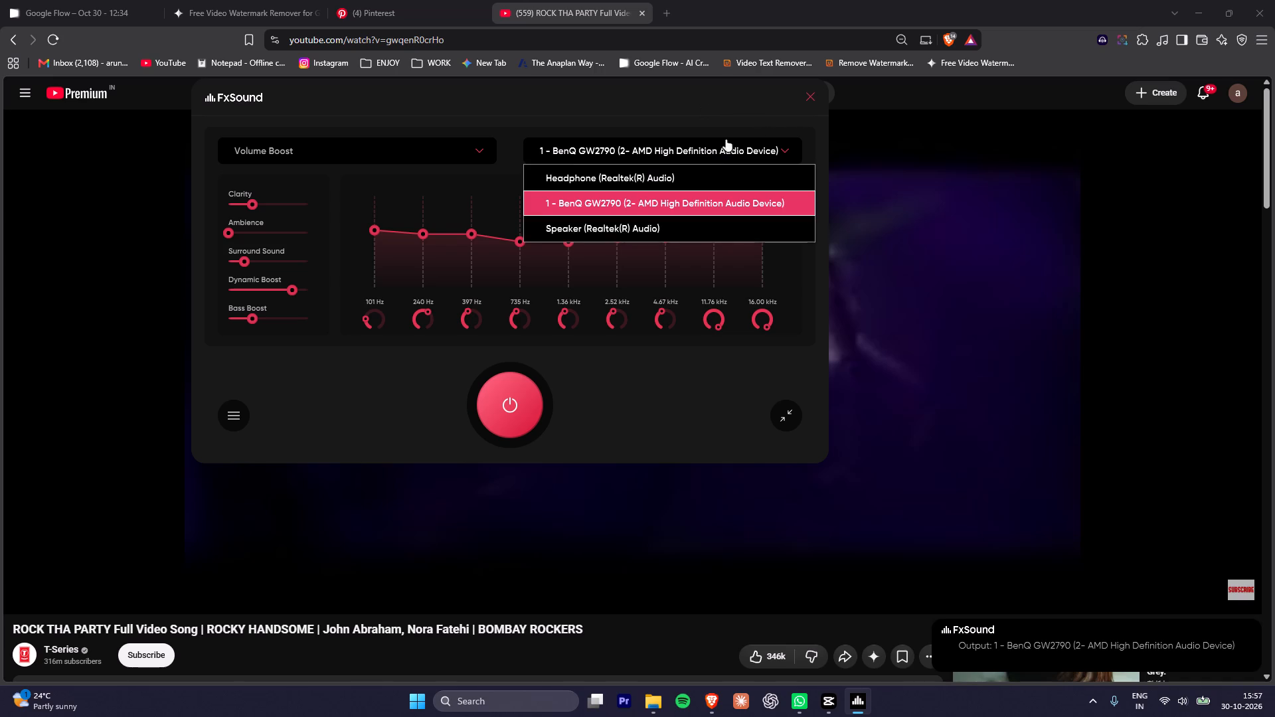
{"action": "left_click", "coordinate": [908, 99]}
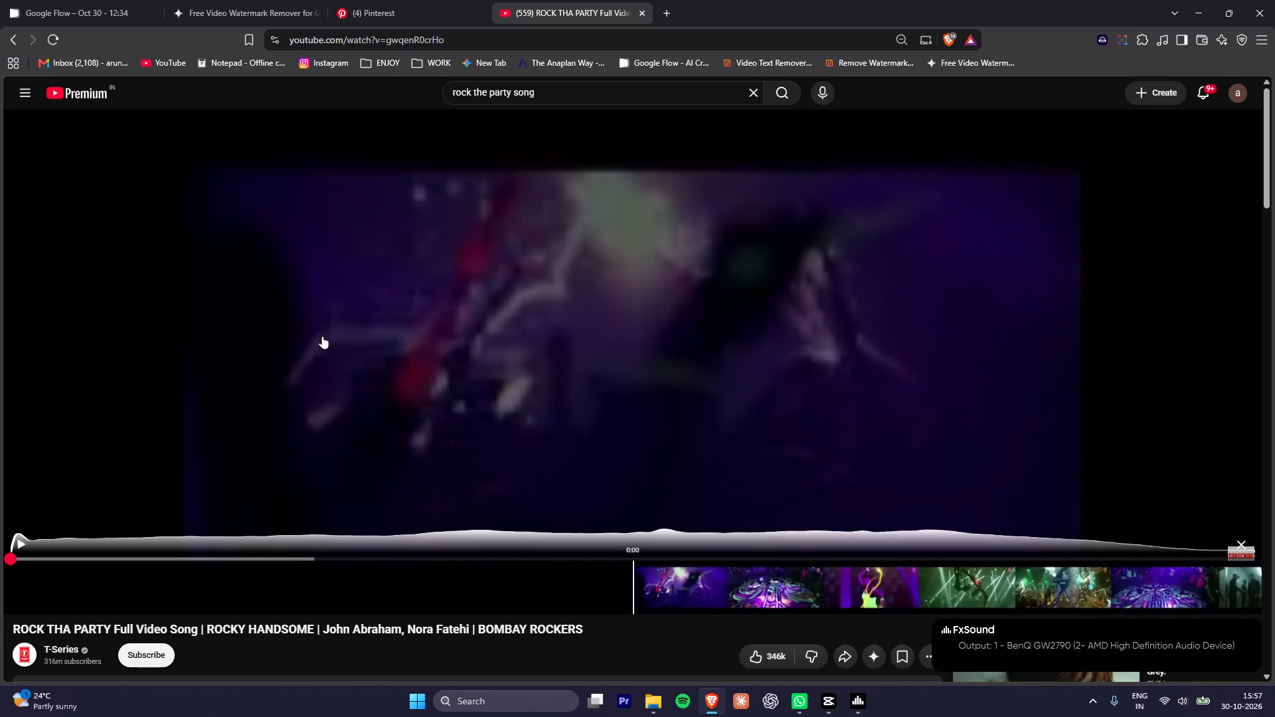
Play the ROCK THA PARTY Full Video Song from its beginning to listen to it, and pause it.
{"action": "left_click_drag", "start_coordinate": [38, 558], "coordinate": [0, 570]}
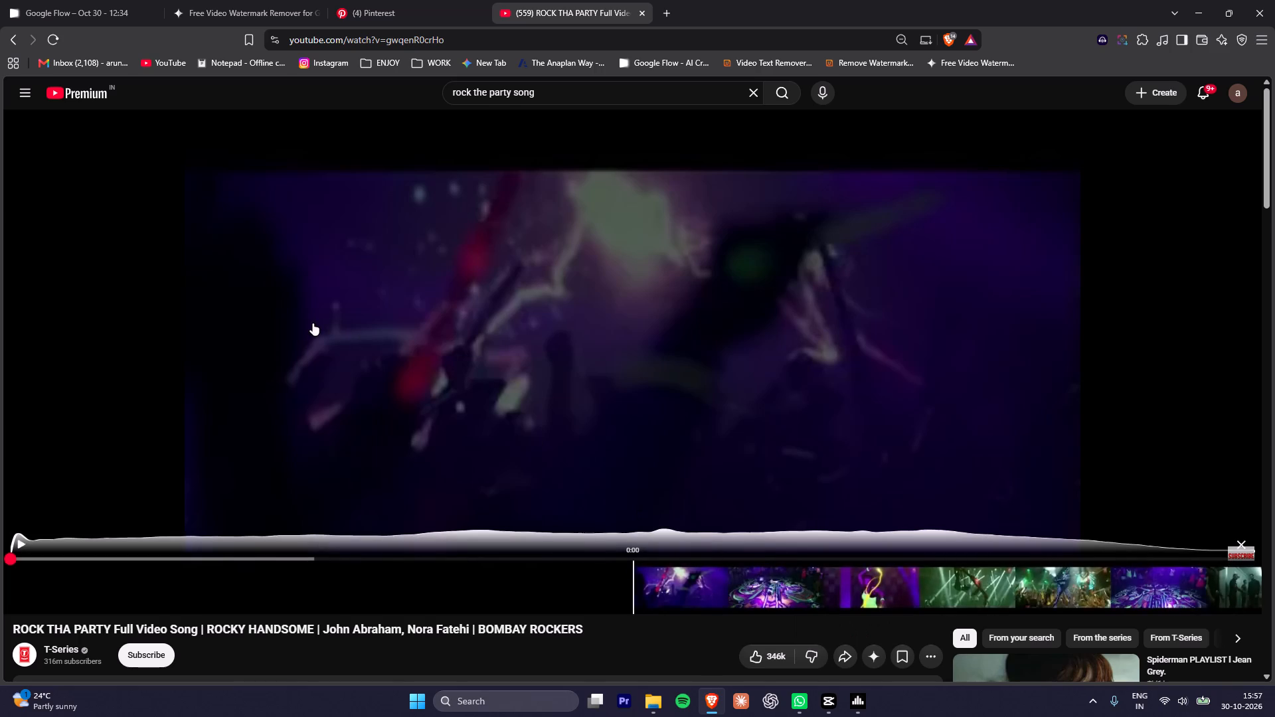
{"action": "key", "text": "space"}
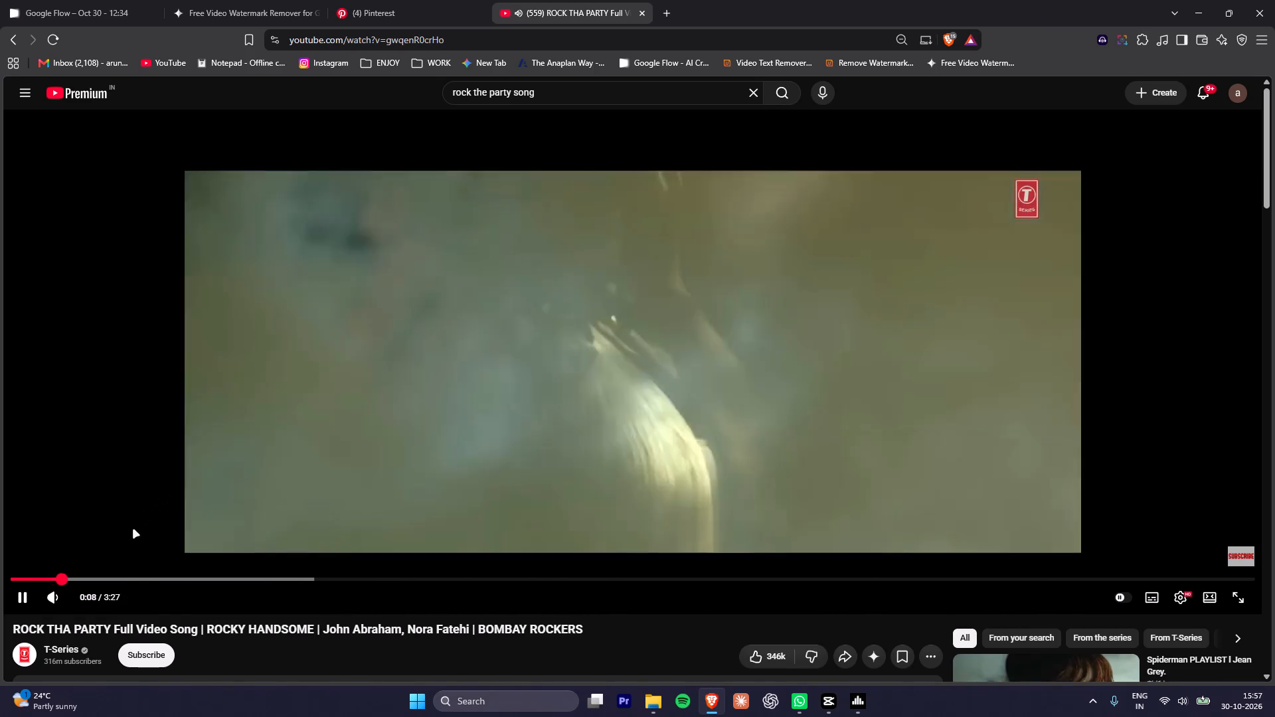
{"action": "key", "text": "space"}
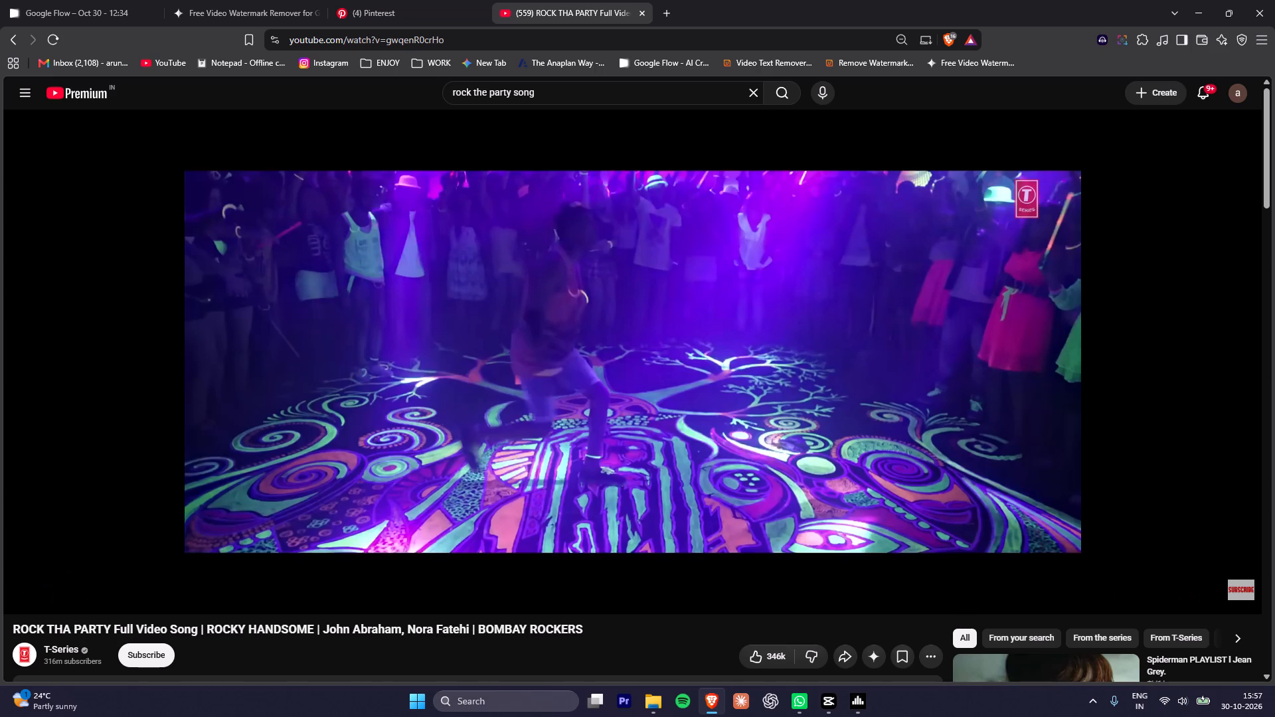
Search YouTube for "rock the party instrumental".
{"action": "double_click", "coordinate": [529, 93]}
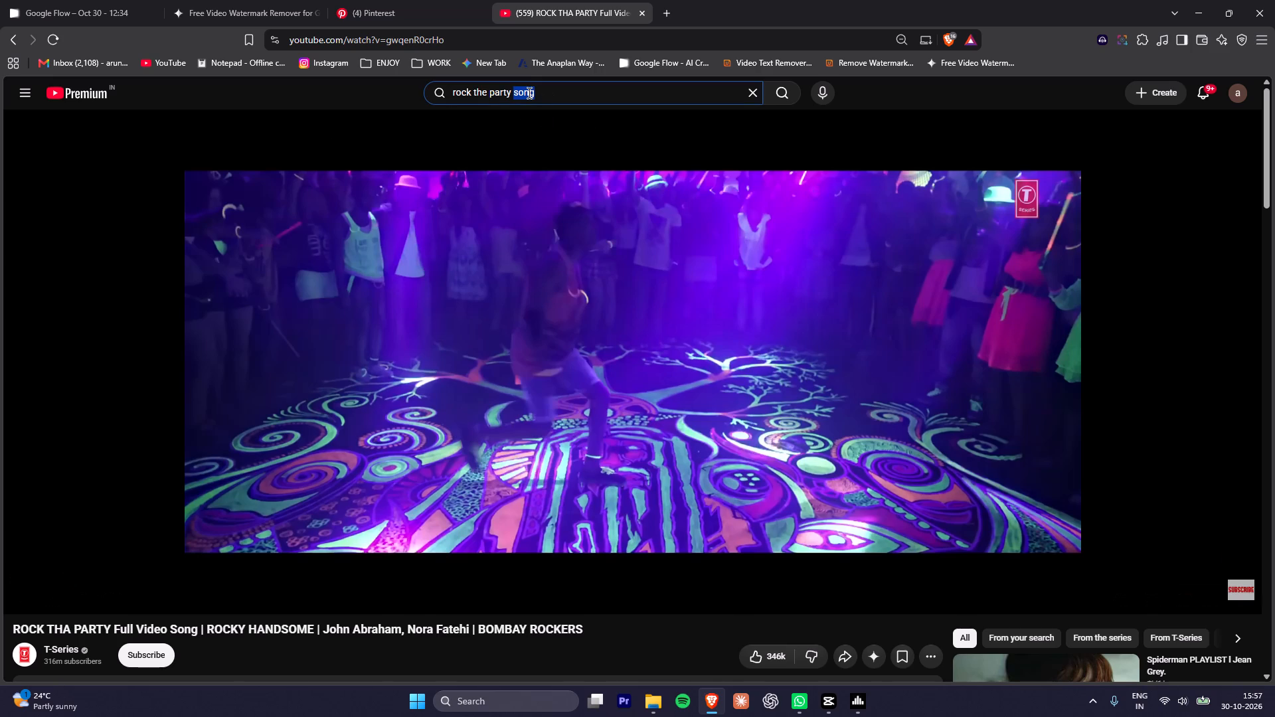
{"action": "type", "text": "inst"}
{"action": "key", "text": "Down"}
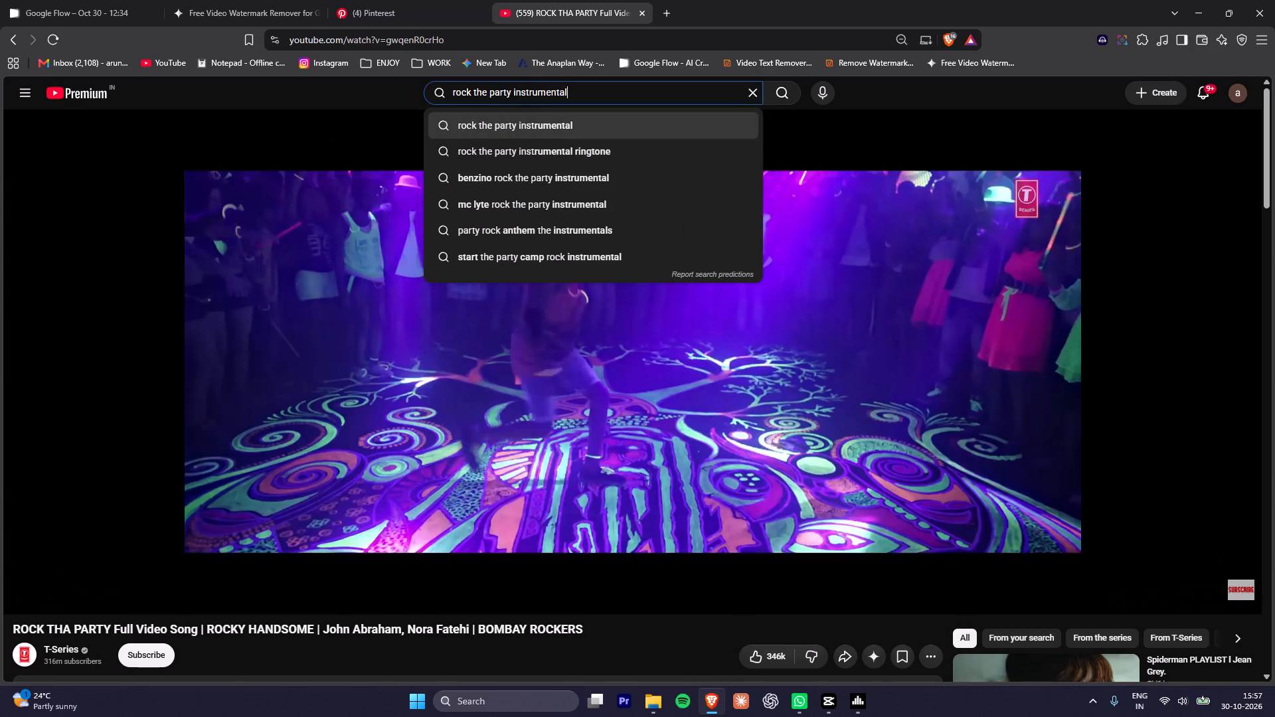
{"action": "key", "text": "Return"}
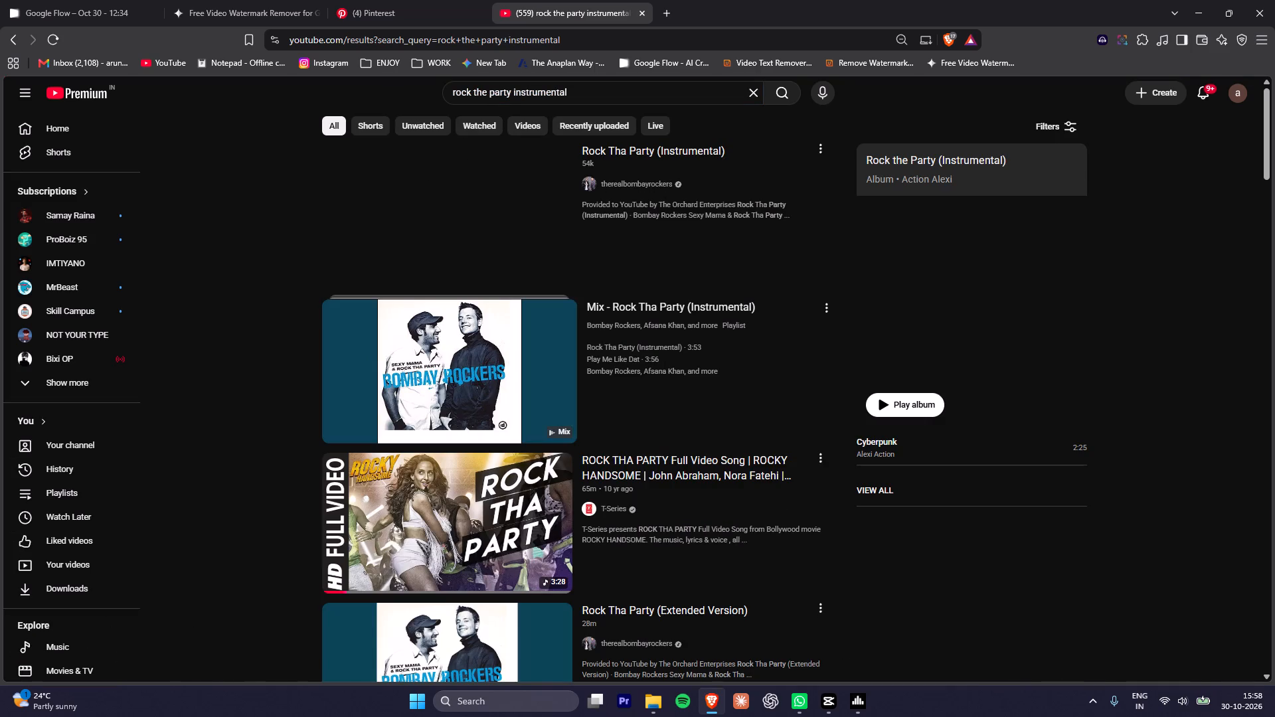
Preview the Rock Tha Party (Instrumental) track, pause it, and download it as a 320 kbps MP3 with Video to MP3.
{"action": "left_click", "coordinate": [435, 211]}
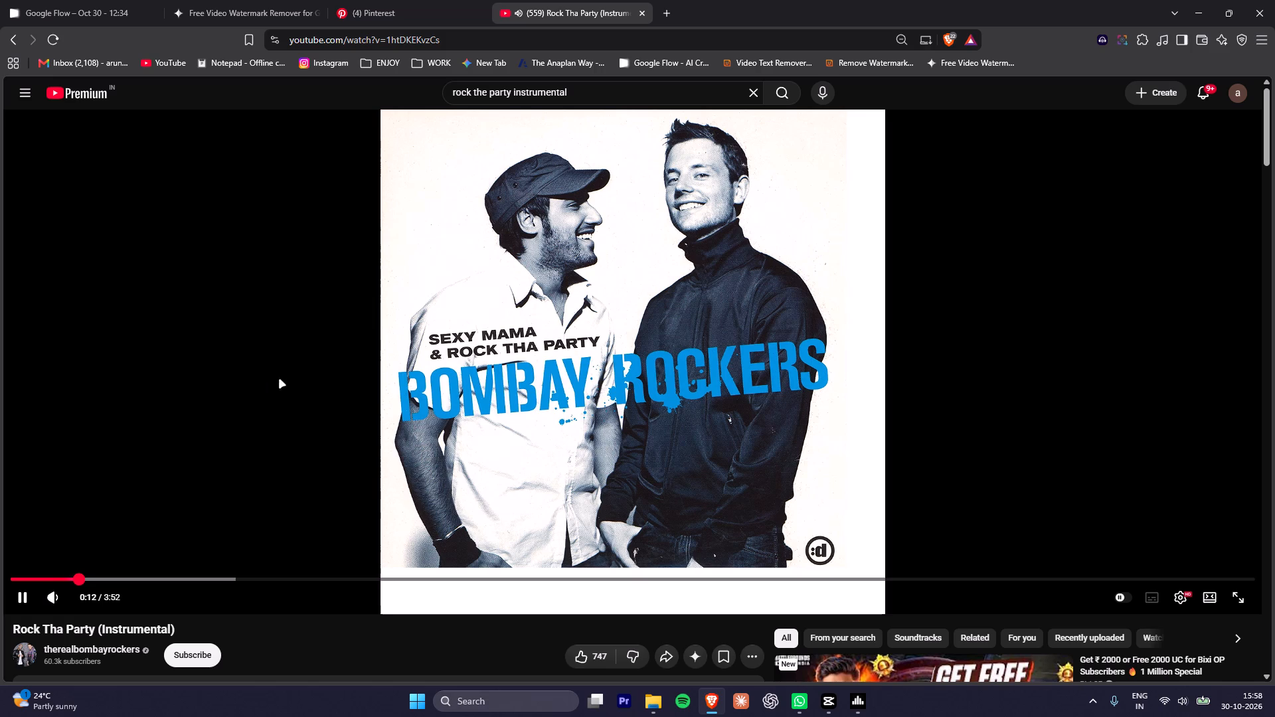
{"action": "key", "text": "space"}
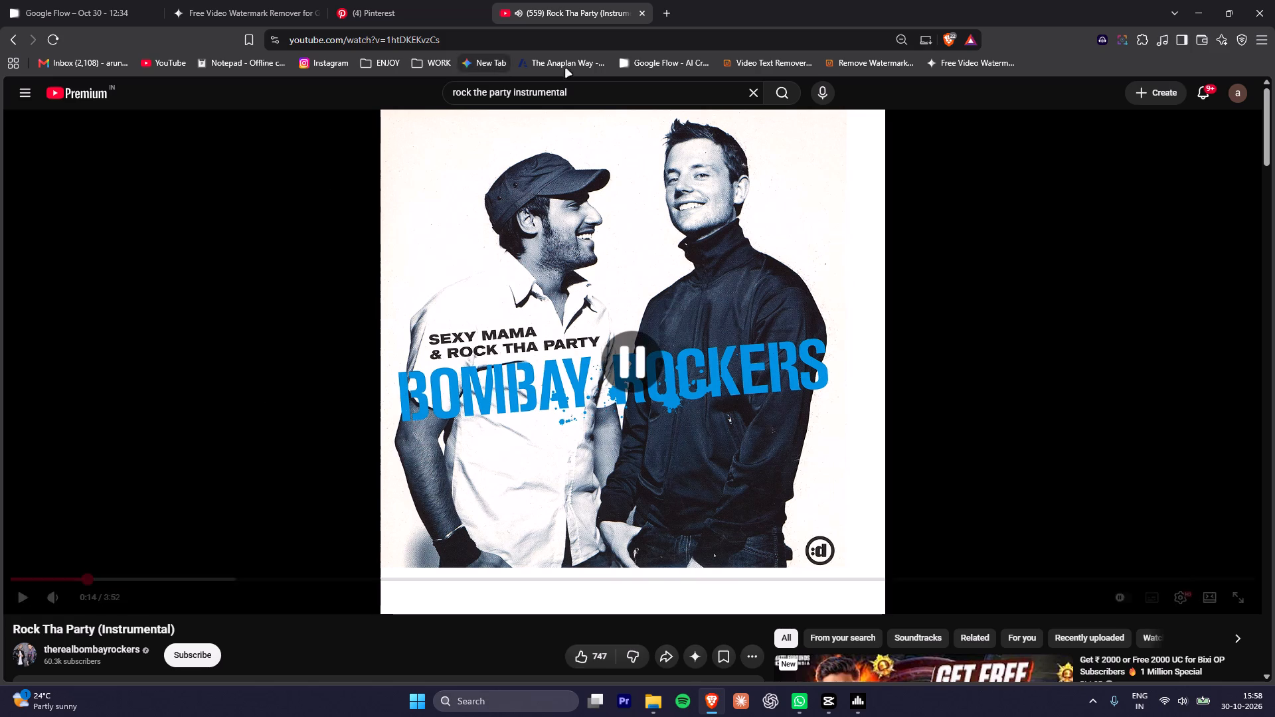
{"action": "left_click", "coordinate": [1104, 40]}
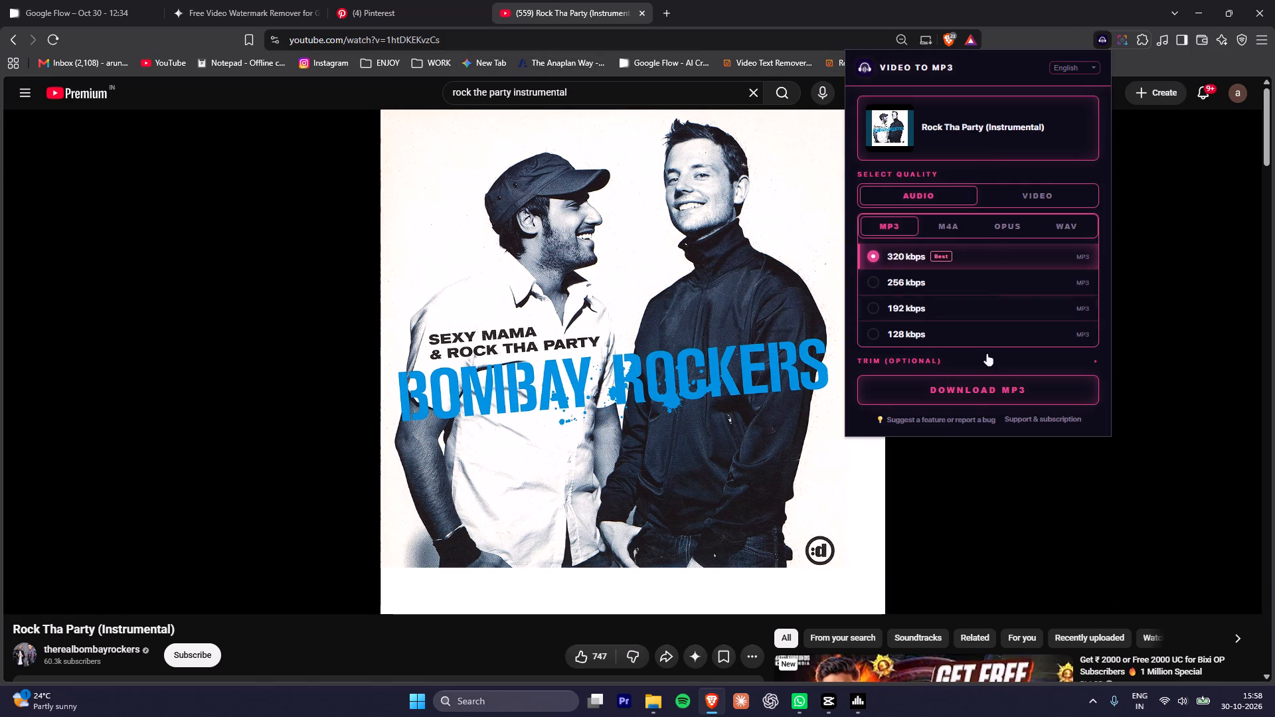
{"action": "left_click", "coordinate": [977, 398]}
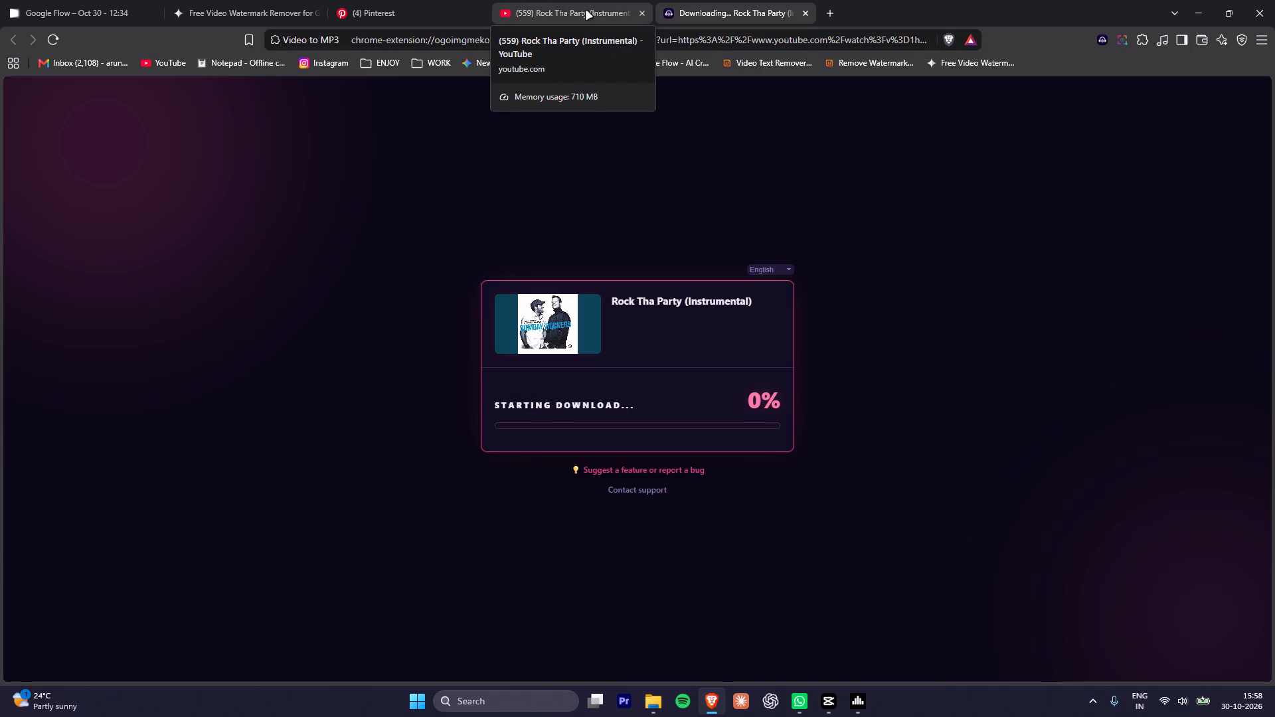
Set the FxSound audio output to Headphone (Realtek(R) Audio) and return to the Brave browser.
{"action": "left_click", "coordinate": [851, 694]}
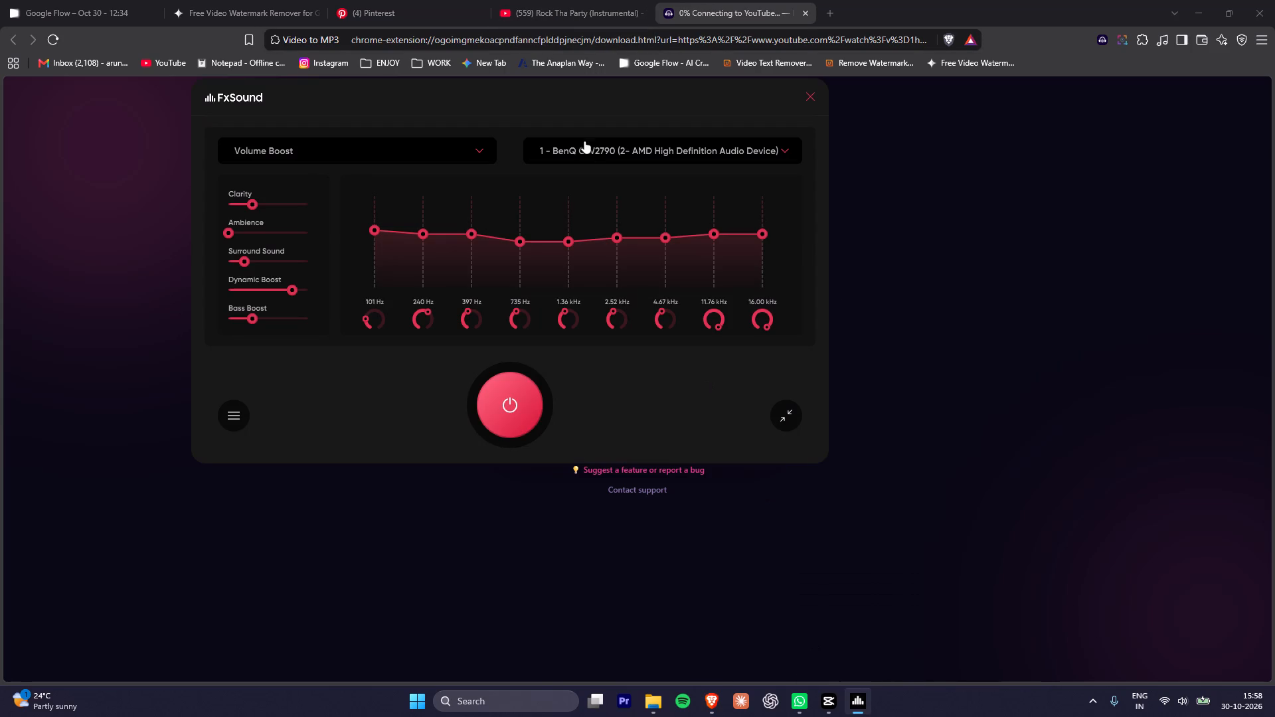
{"action": "left_click", "coordinate": [584, 139]}
{"action": "left_click", "coordinate": [580, 176]}
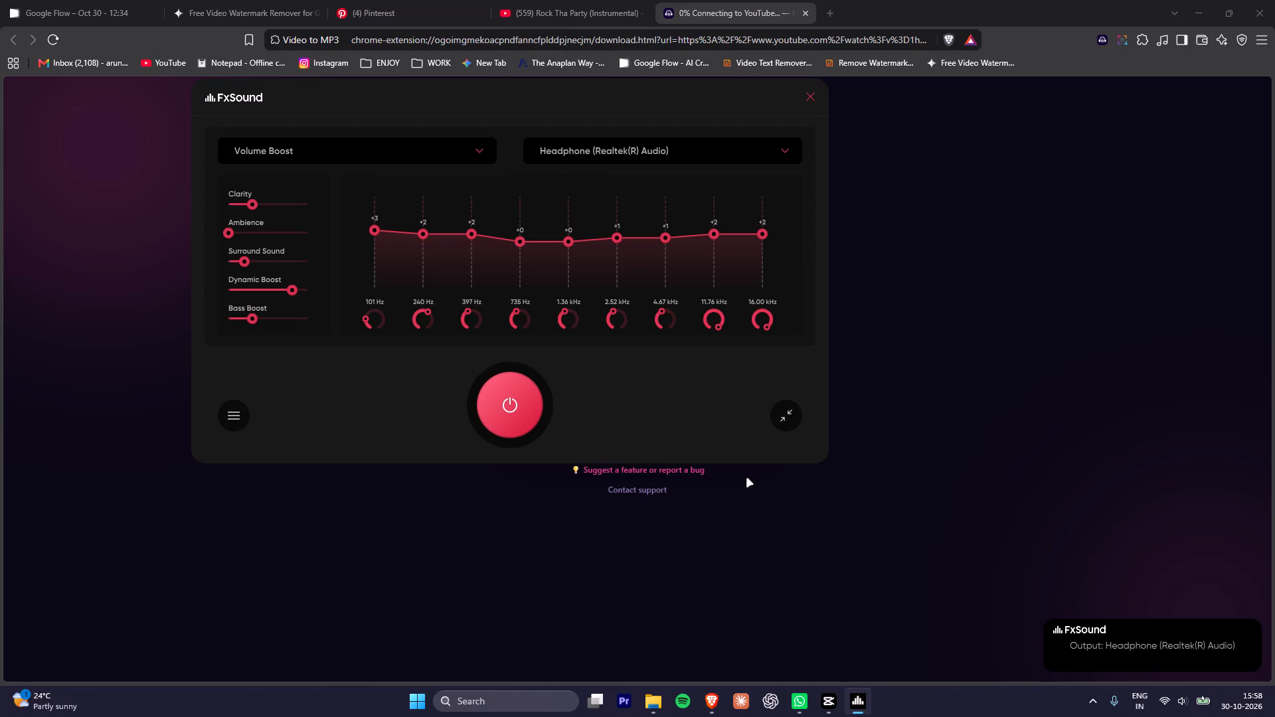
{"action": "left_click", "coordinate": [705, 716]}
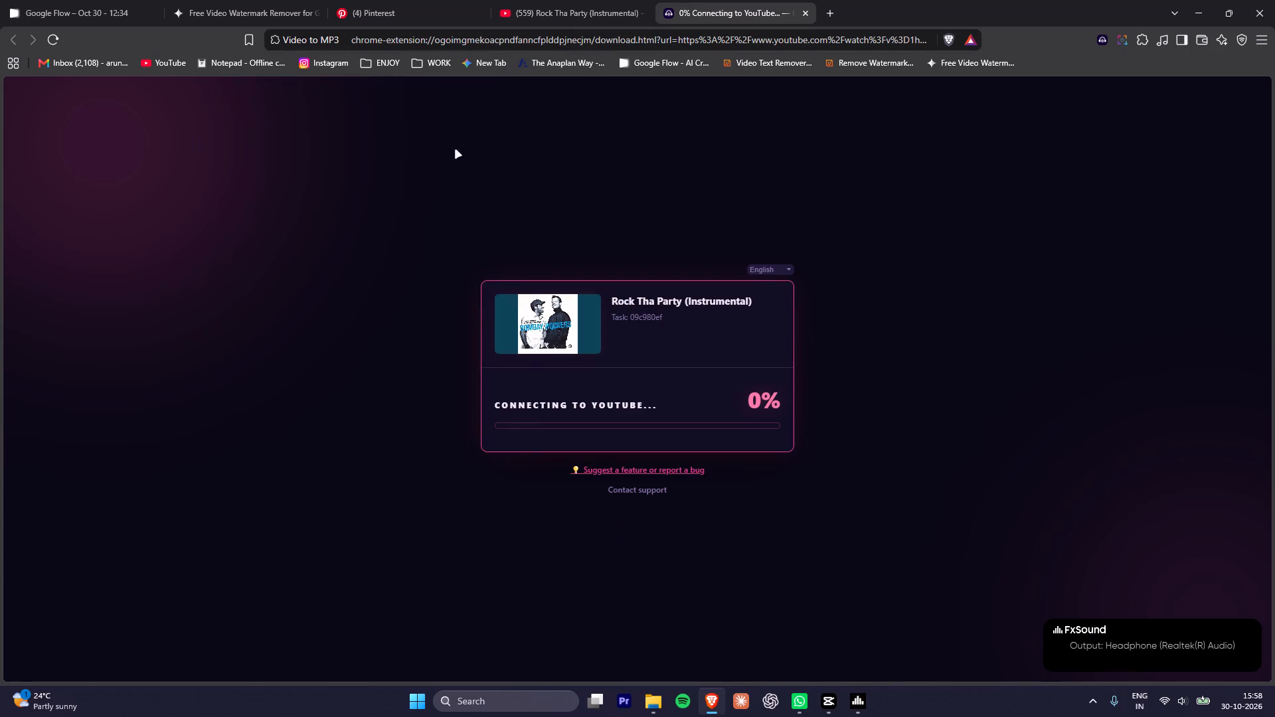
Return to the Pinterest tab and look over the "cake making process" results.
{"action": "left_click", "coordinate": [391, 0]}
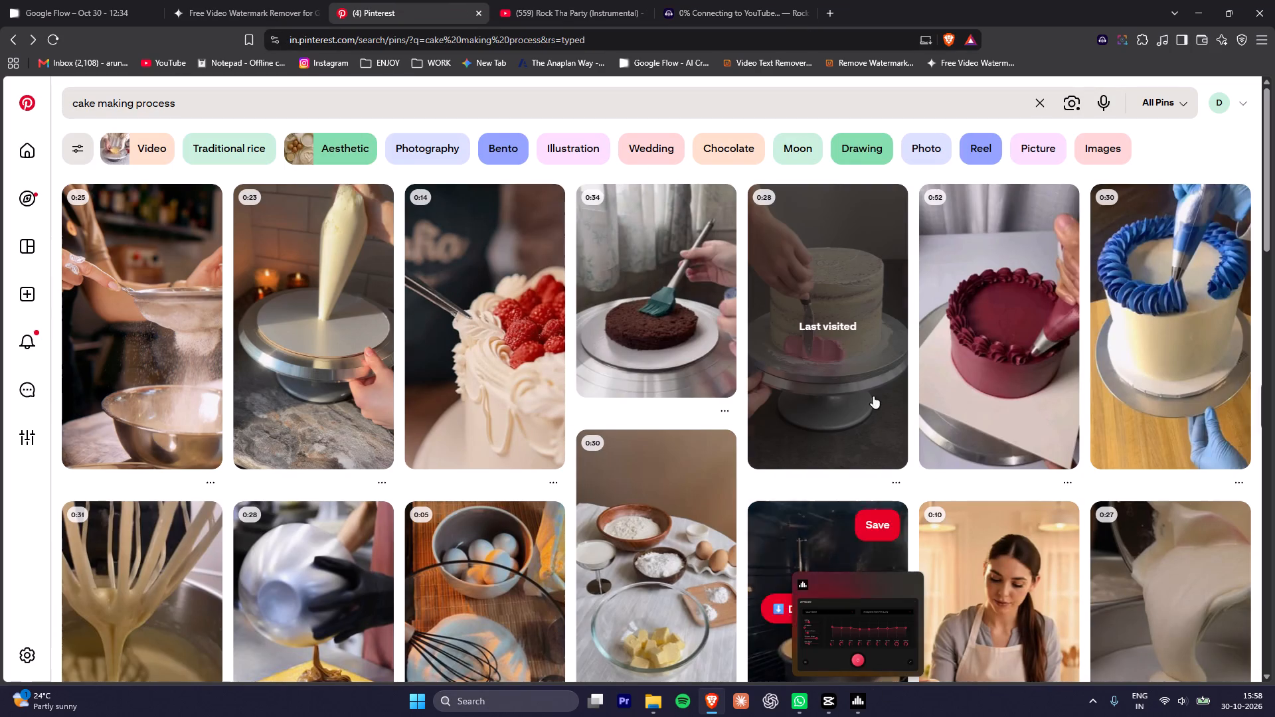
{"action": "left_click", "coordinate": [1195, 138]}
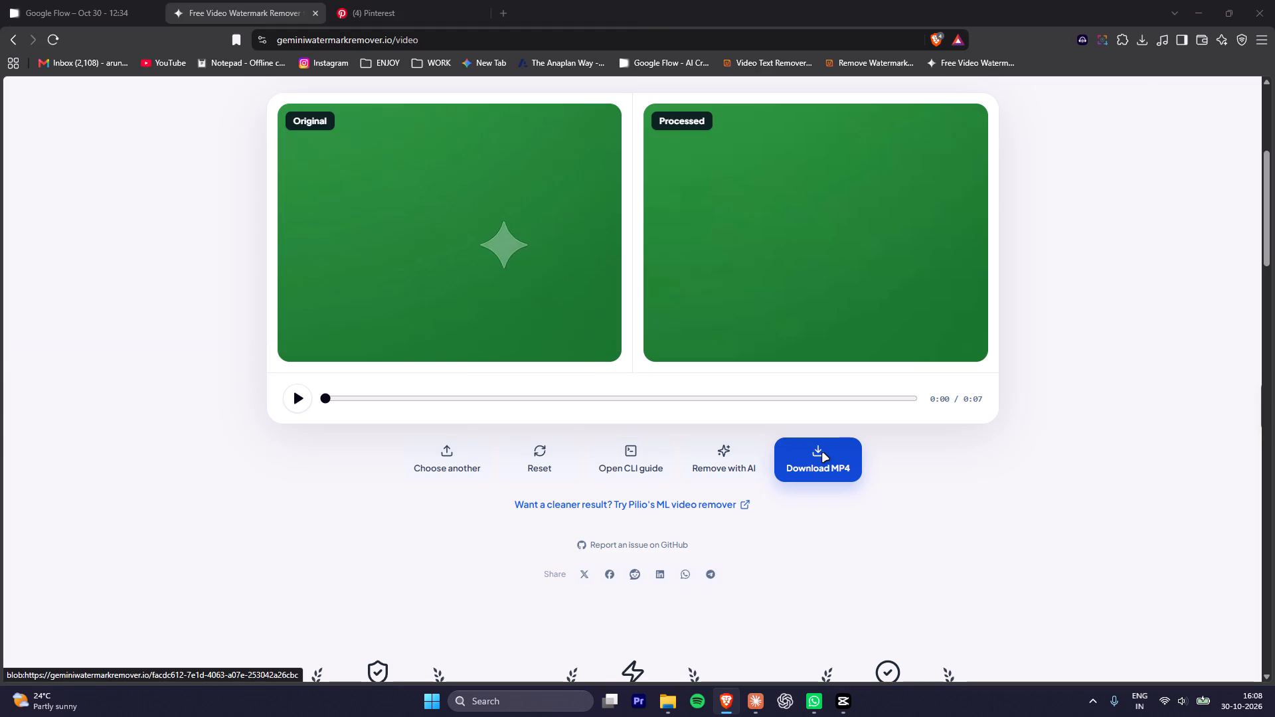
Bring the downloaded gwr_video_mvp mp4 into the CapCut timeline, above the adjustment layer at the start.
{"action": "left_click_drag", "start_coordinate": [1014, 65], "coordinate": [1003, 157]}
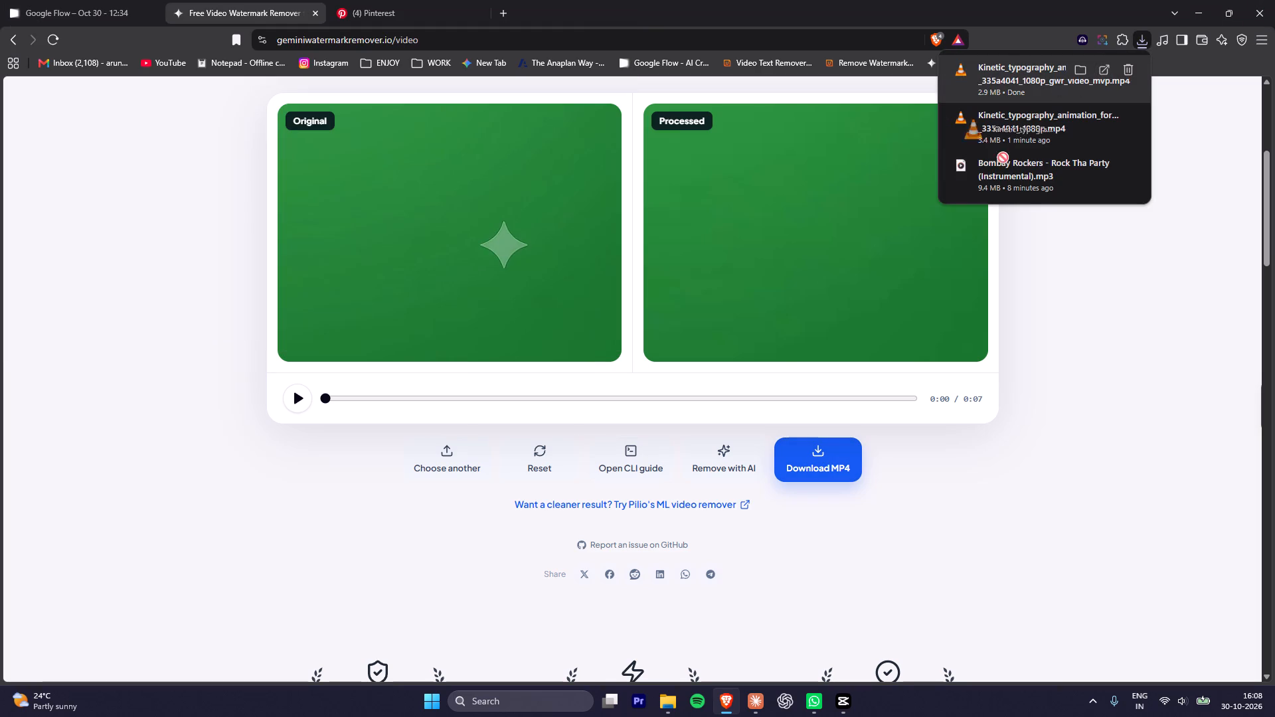
{"action": "left_click_drag", "start_coordinate": [1003, 157], "coordinate": [160, 475]}
{"action": "key", "text": "alt+Tab"}
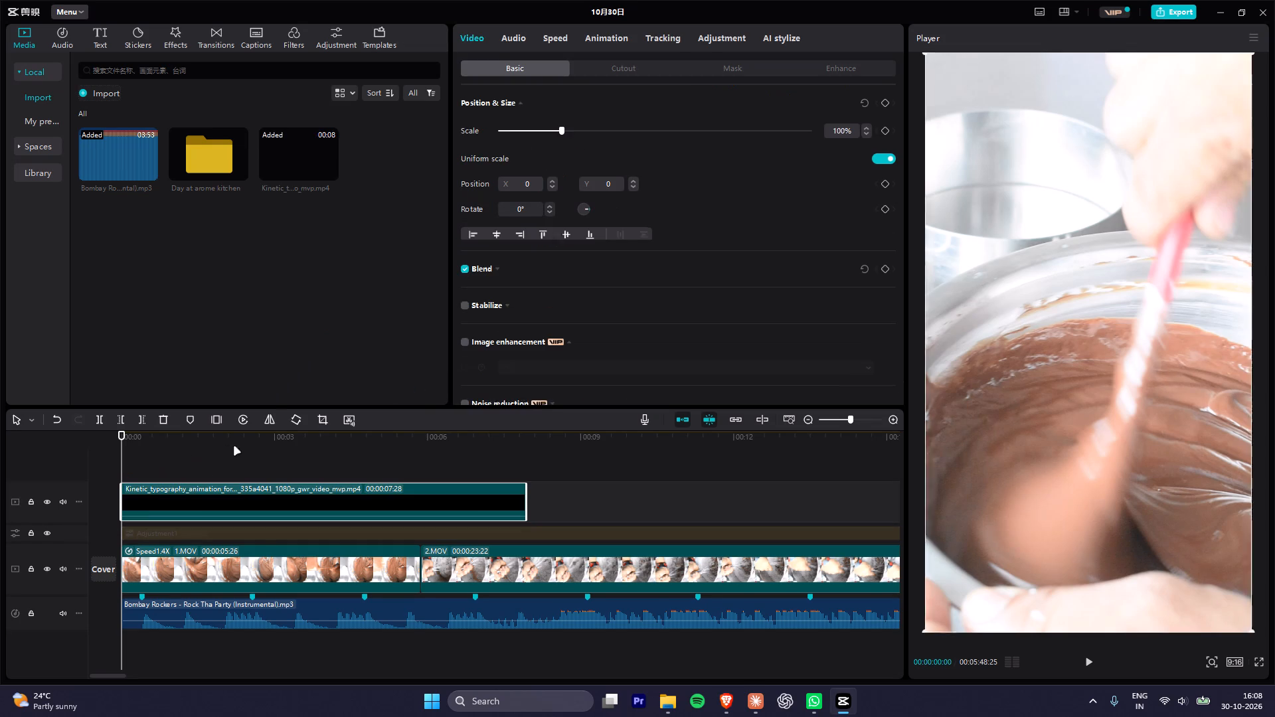
Play the opening of the timeline to check the cleaned green-screen title animation.
{"action": "scroll", "coordinate": [262, 418], "scroll_direction": "down", "scroll_amount": 11, "text": "alt"}
{"action": "left_click_drag", "start_coordinate": [148, 432], "coordinate": [41, 436]}
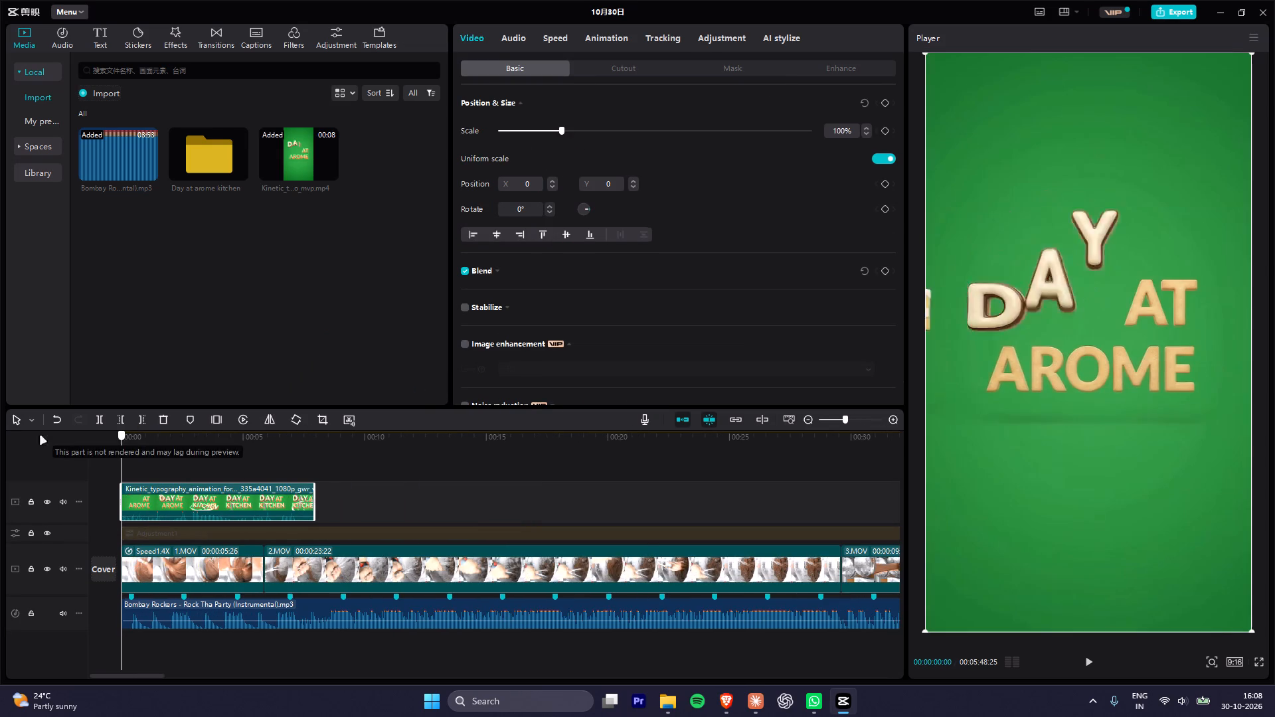
{"action": "left_click_drag", "start_coordinate": [41, 436], "coordinate": [24, 434]}
{"action": "left_click_drag", "start_coordinate": [206, 503], "coordinate": [137, 503]}
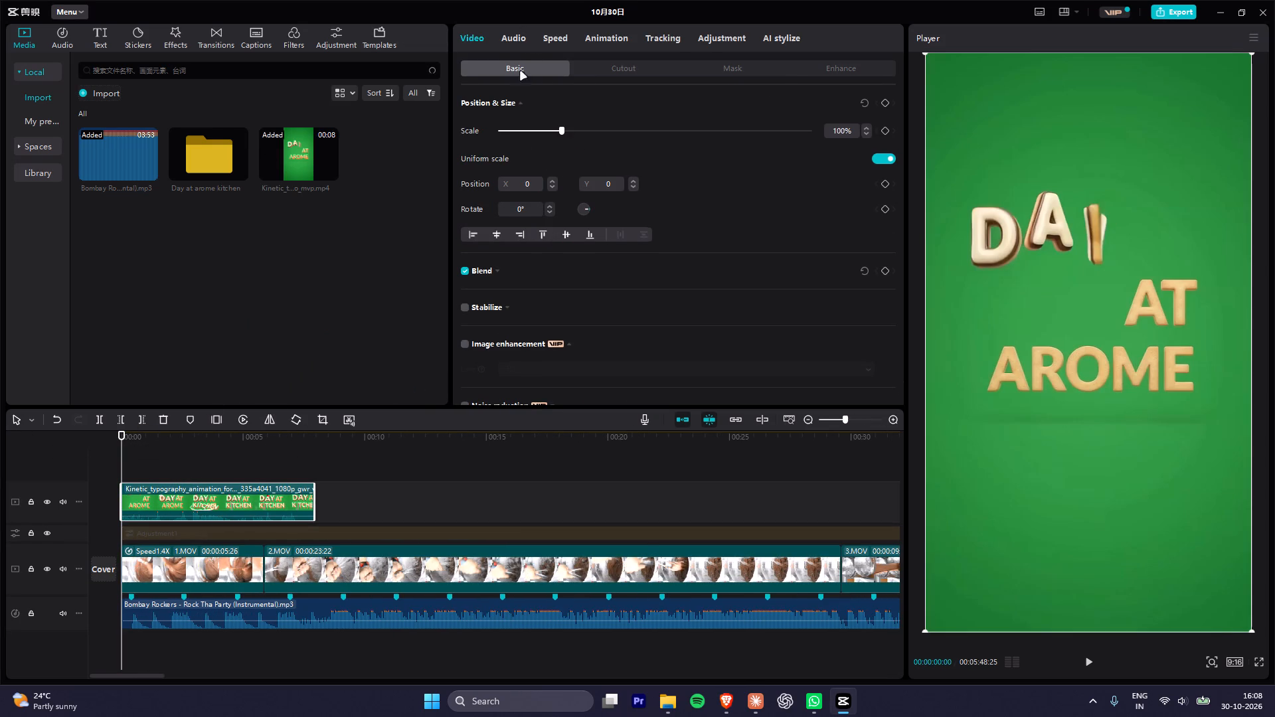
{"action": "key", "text": "space"}
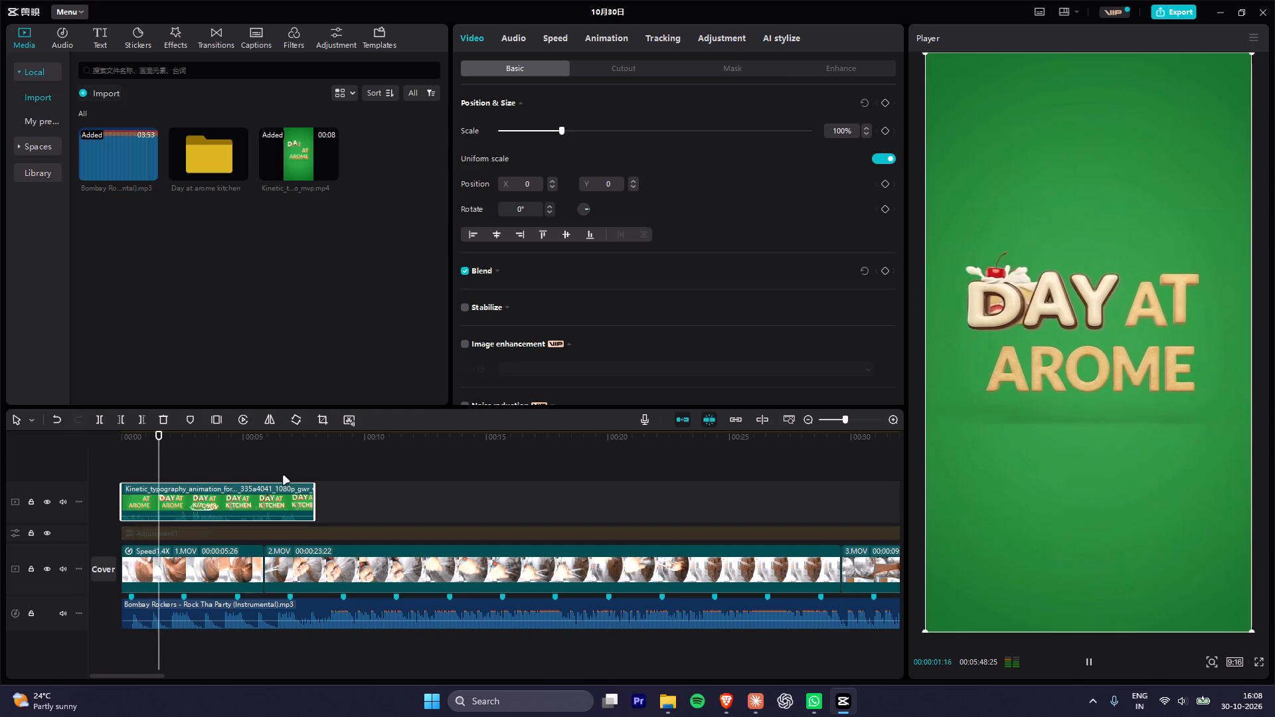
{"action": "key", "text": "space"}
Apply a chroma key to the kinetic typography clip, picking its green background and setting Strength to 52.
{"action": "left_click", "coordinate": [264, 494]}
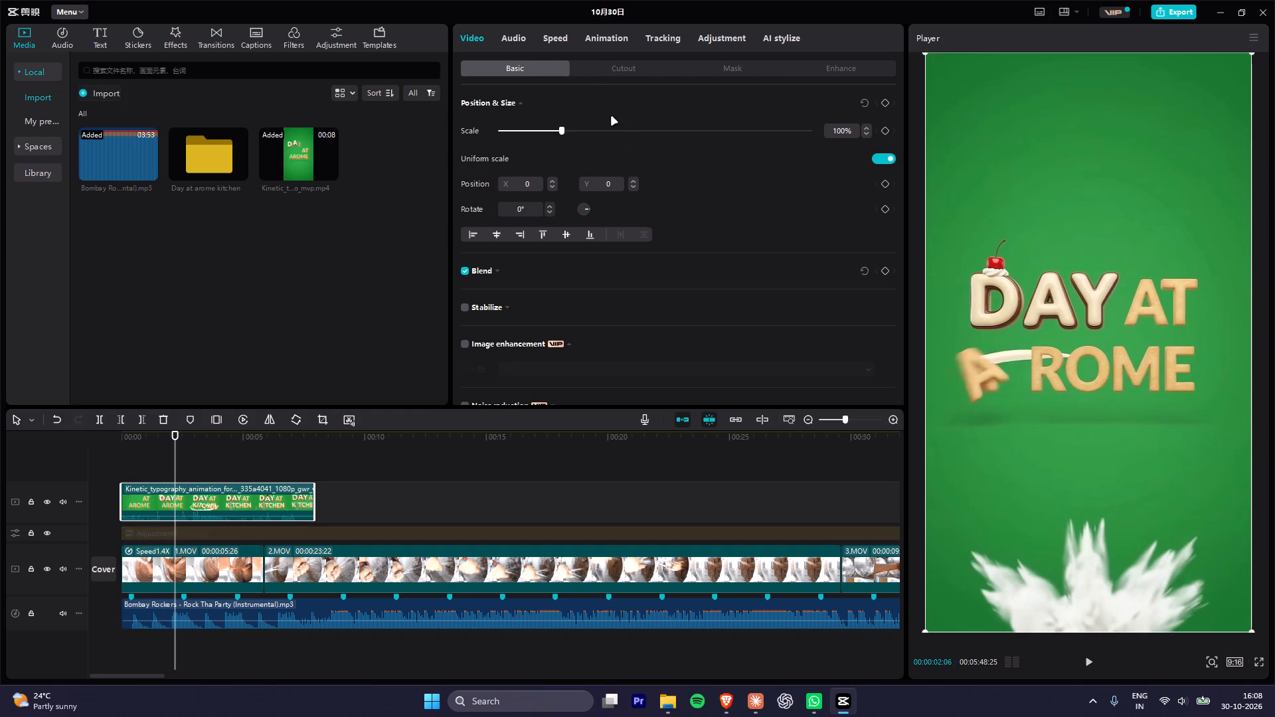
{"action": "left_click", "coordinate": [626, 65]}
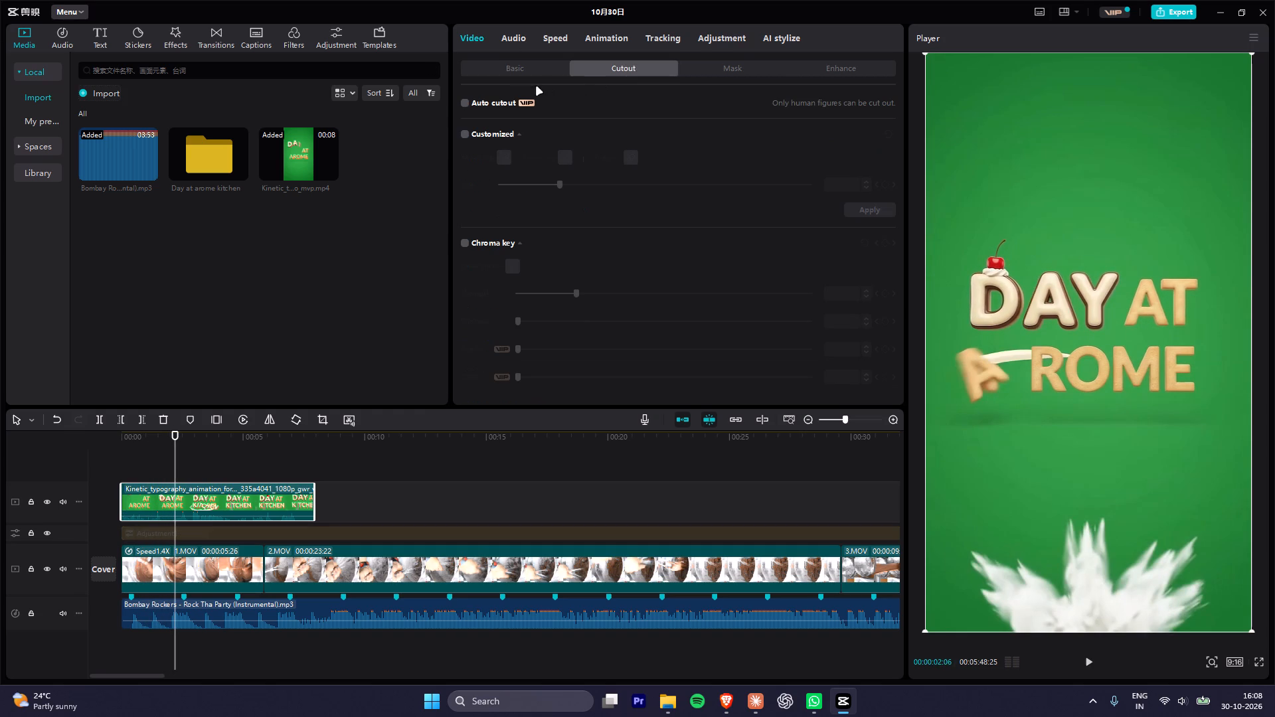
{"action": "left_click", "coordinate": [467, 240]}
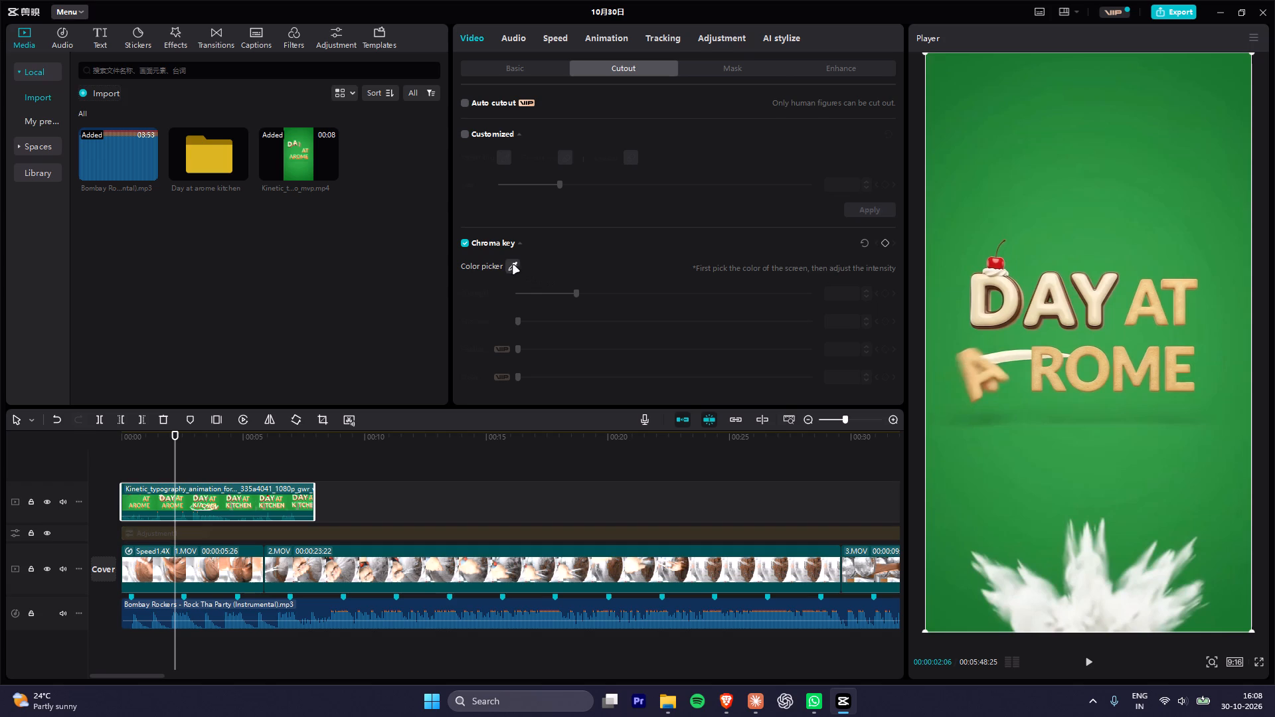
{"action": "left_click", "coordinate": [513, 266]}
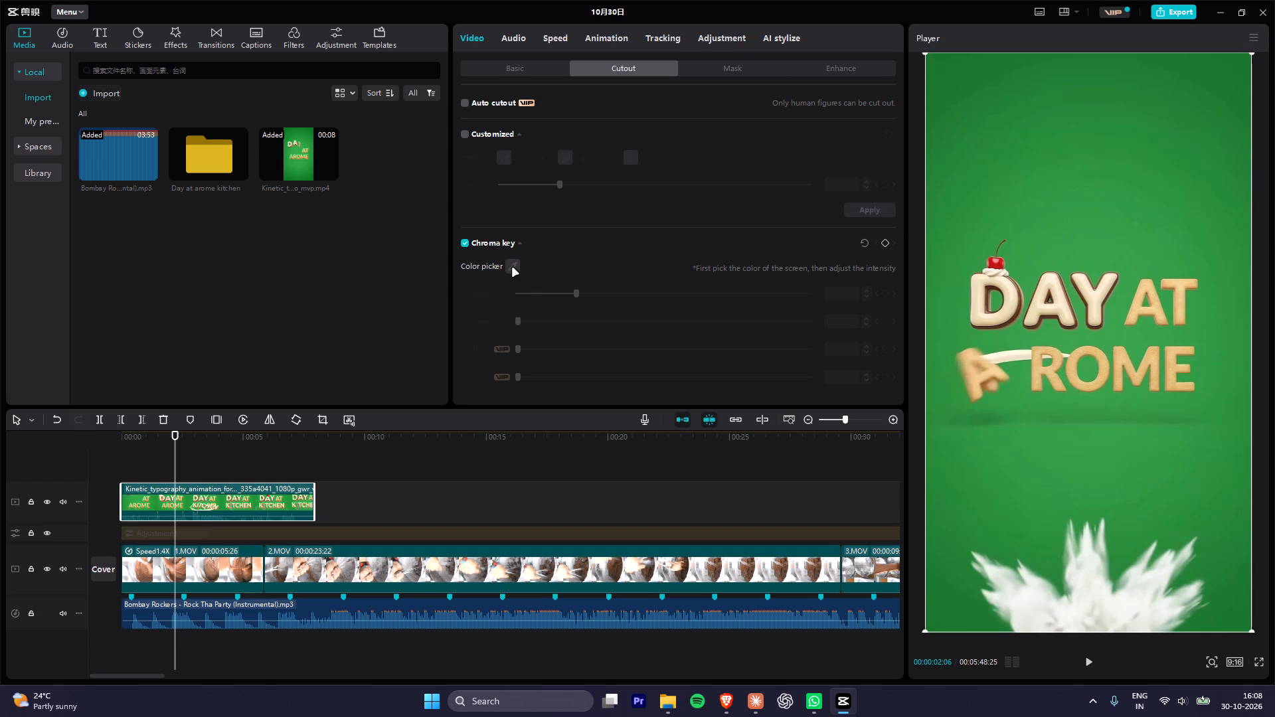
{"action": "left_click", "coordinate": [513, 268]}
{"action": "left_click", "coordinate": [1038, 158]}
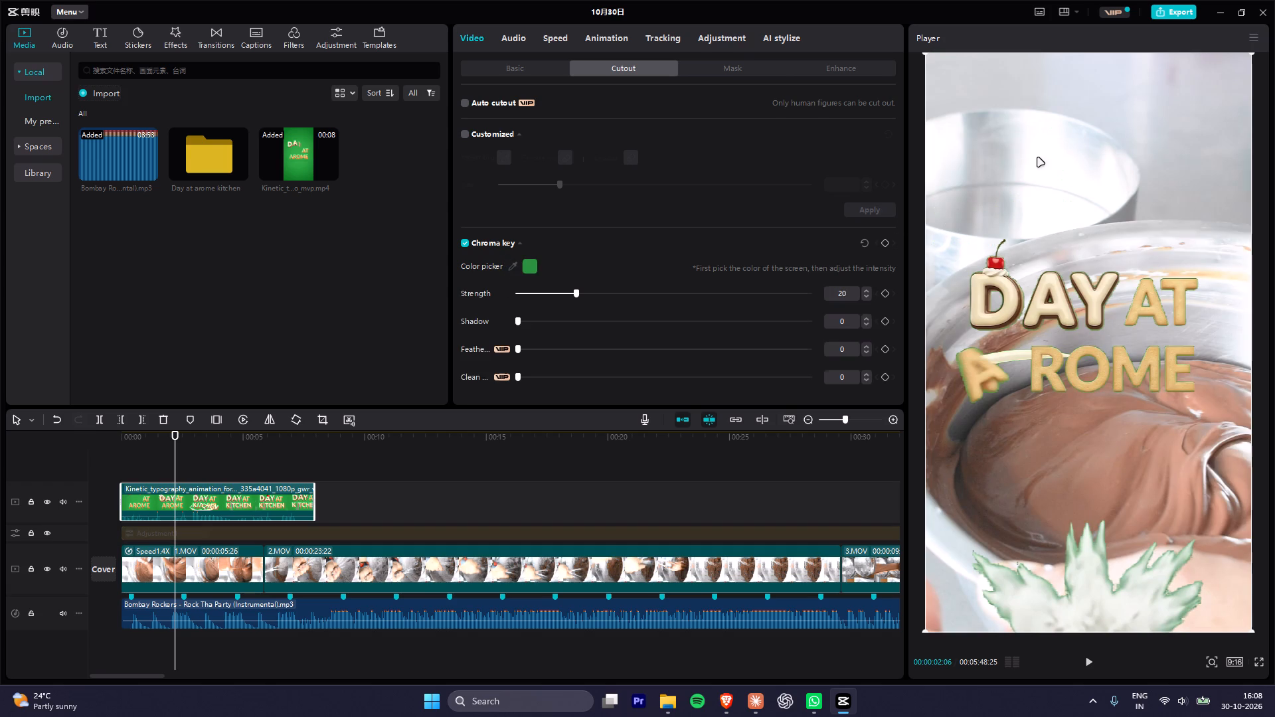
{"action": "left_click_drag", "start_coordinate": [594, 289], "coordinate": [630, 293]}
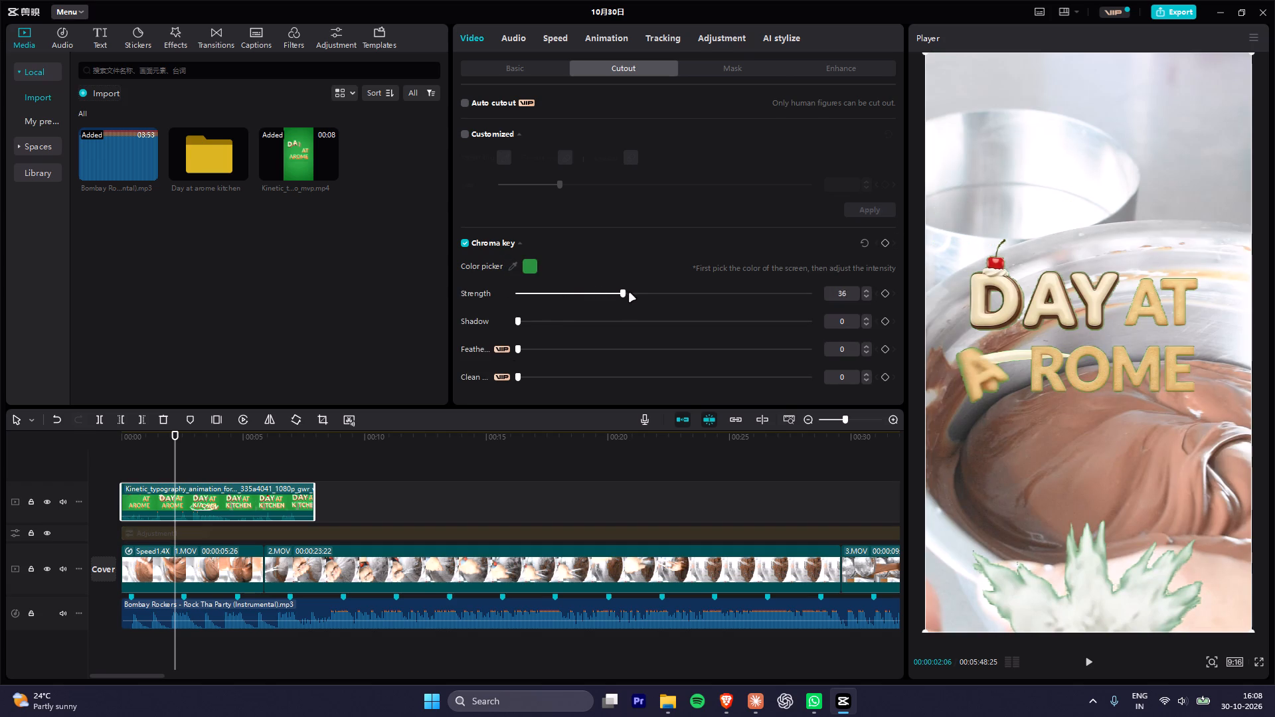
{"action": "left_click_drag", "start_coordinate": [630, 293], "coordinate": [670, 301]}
Play the keyed title over the kitchen footage from the start to judge the cutout quality.
{"action": "left_click_drag", "start_coordinate": [213, 441], "coordinate": [0, 440]}
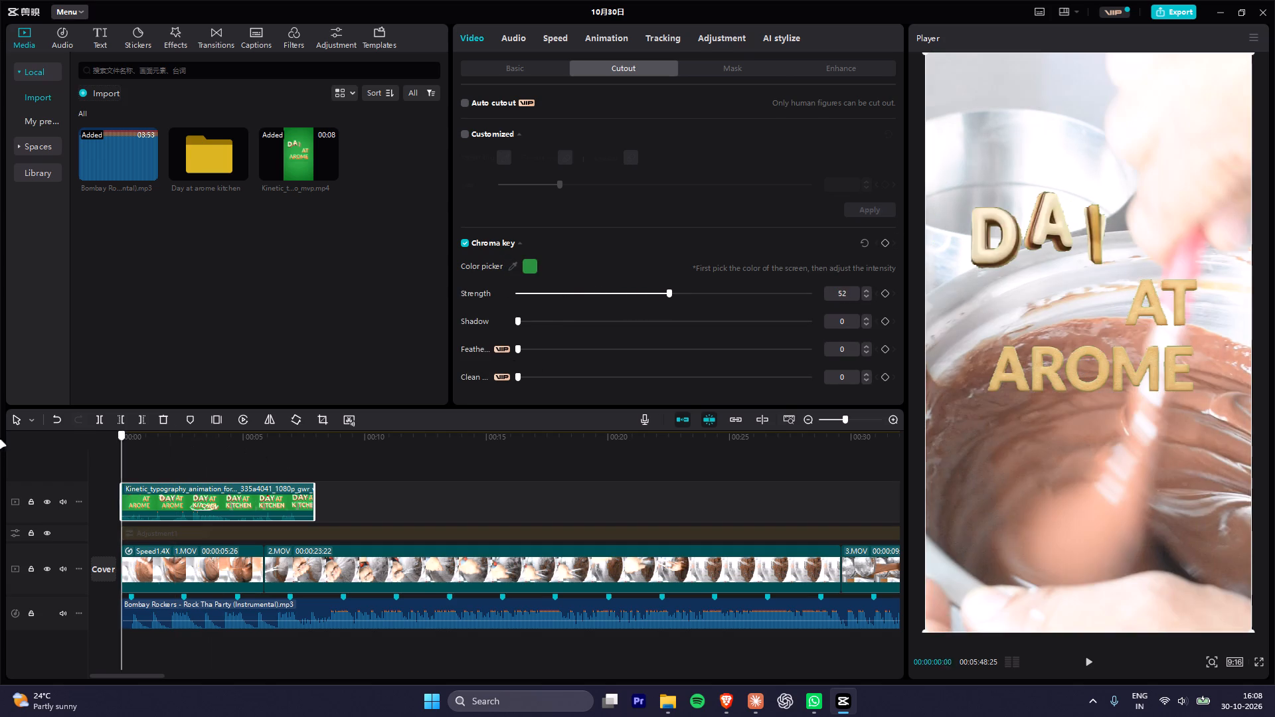
{"action": "left_click_drag", "start_coordinate": [0, 440], "coordinate": [0, 443]}
{"action": "type", "text": "c"}
{"action": "key", "text": "space"}
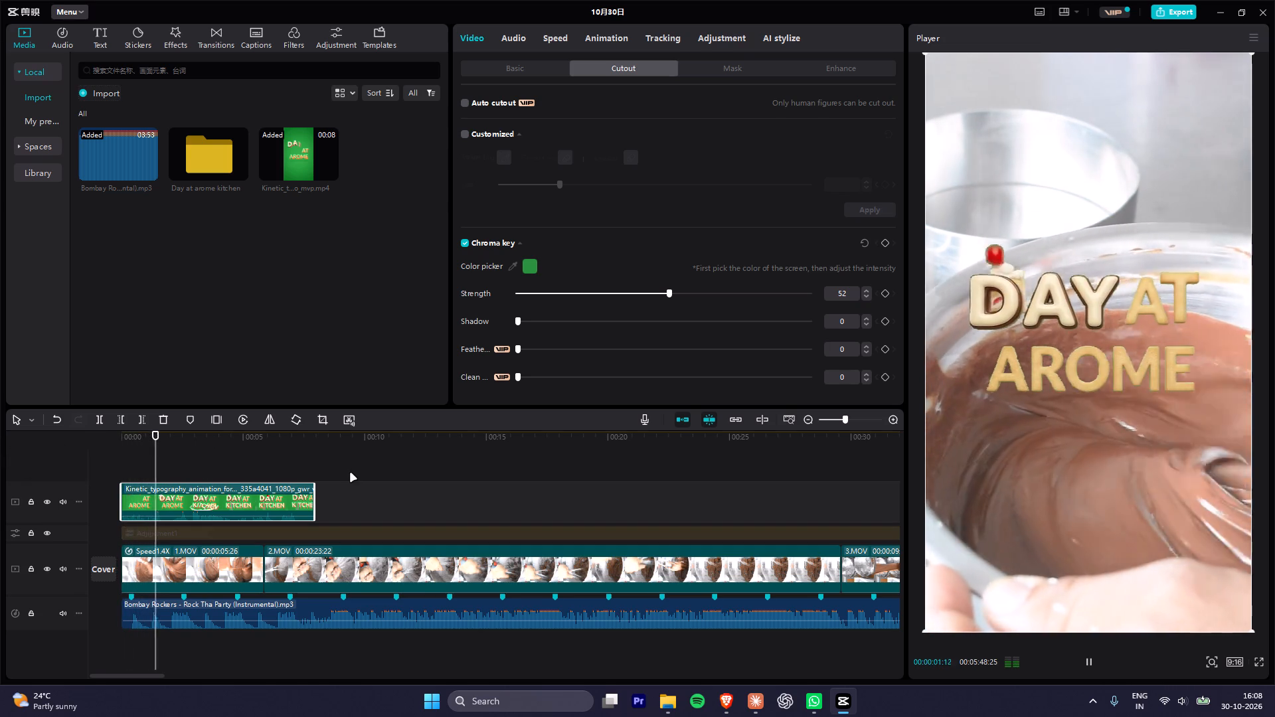
{"action": "key", "text": "space"}
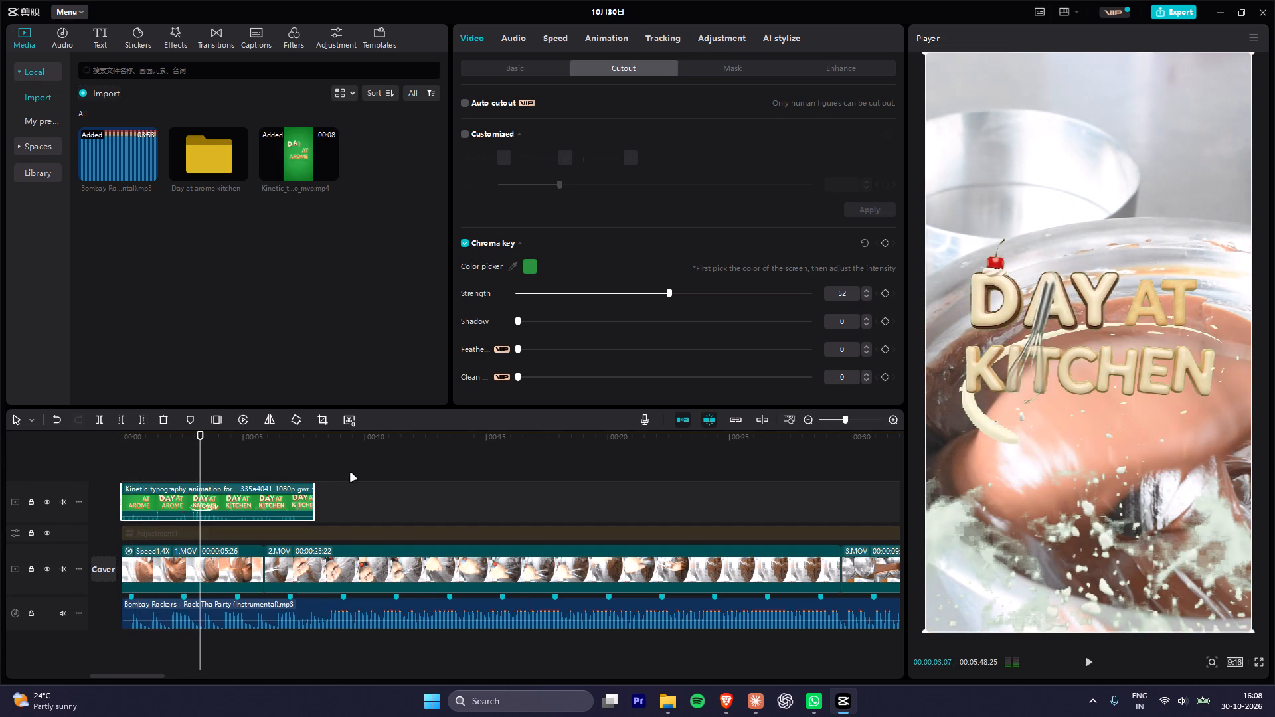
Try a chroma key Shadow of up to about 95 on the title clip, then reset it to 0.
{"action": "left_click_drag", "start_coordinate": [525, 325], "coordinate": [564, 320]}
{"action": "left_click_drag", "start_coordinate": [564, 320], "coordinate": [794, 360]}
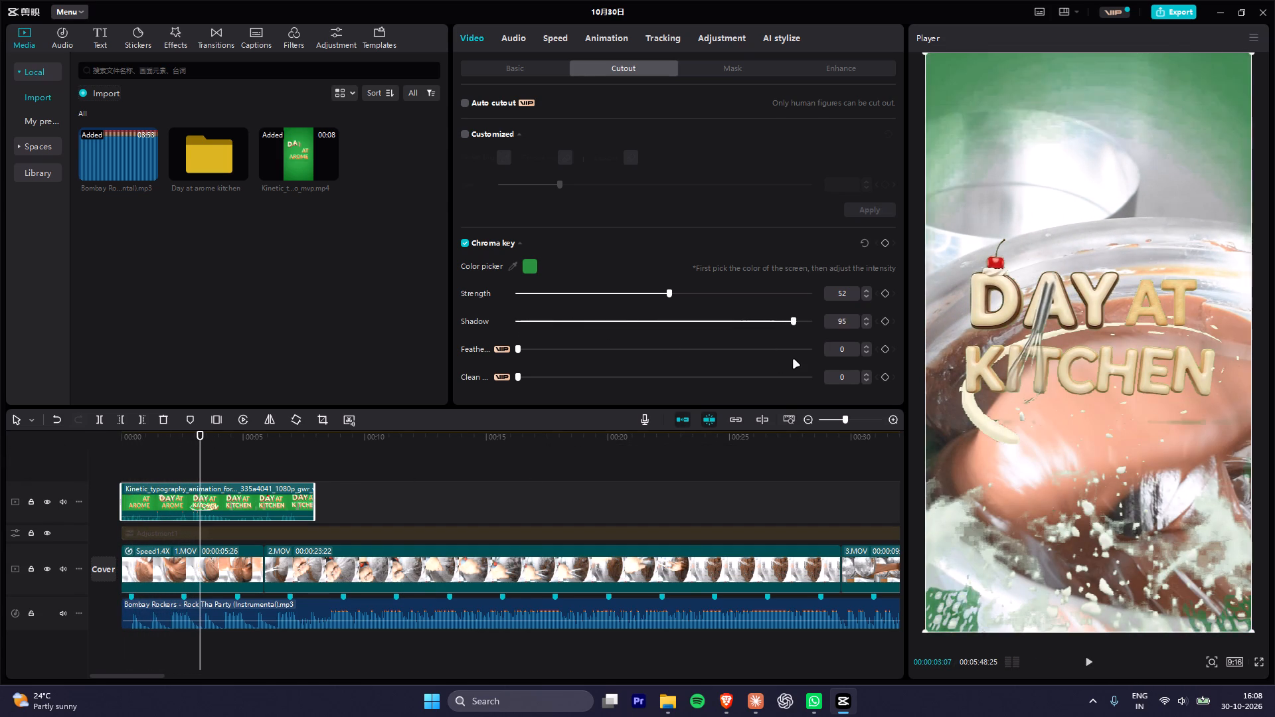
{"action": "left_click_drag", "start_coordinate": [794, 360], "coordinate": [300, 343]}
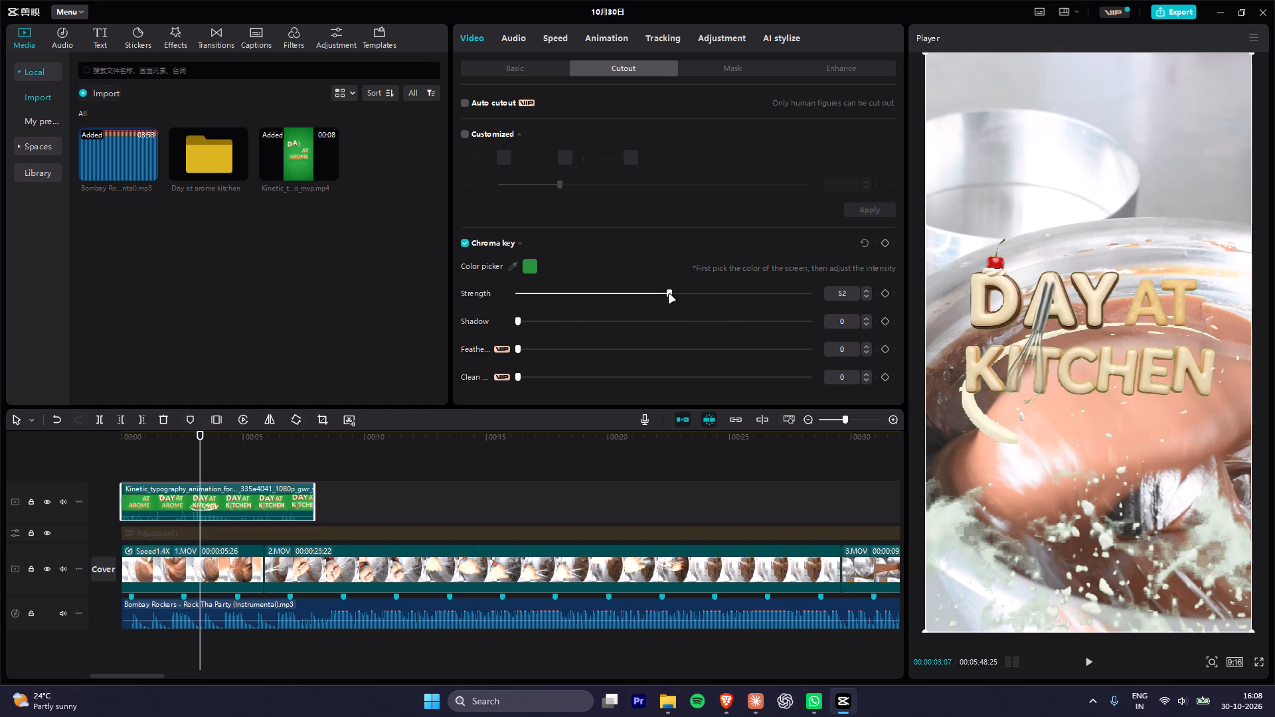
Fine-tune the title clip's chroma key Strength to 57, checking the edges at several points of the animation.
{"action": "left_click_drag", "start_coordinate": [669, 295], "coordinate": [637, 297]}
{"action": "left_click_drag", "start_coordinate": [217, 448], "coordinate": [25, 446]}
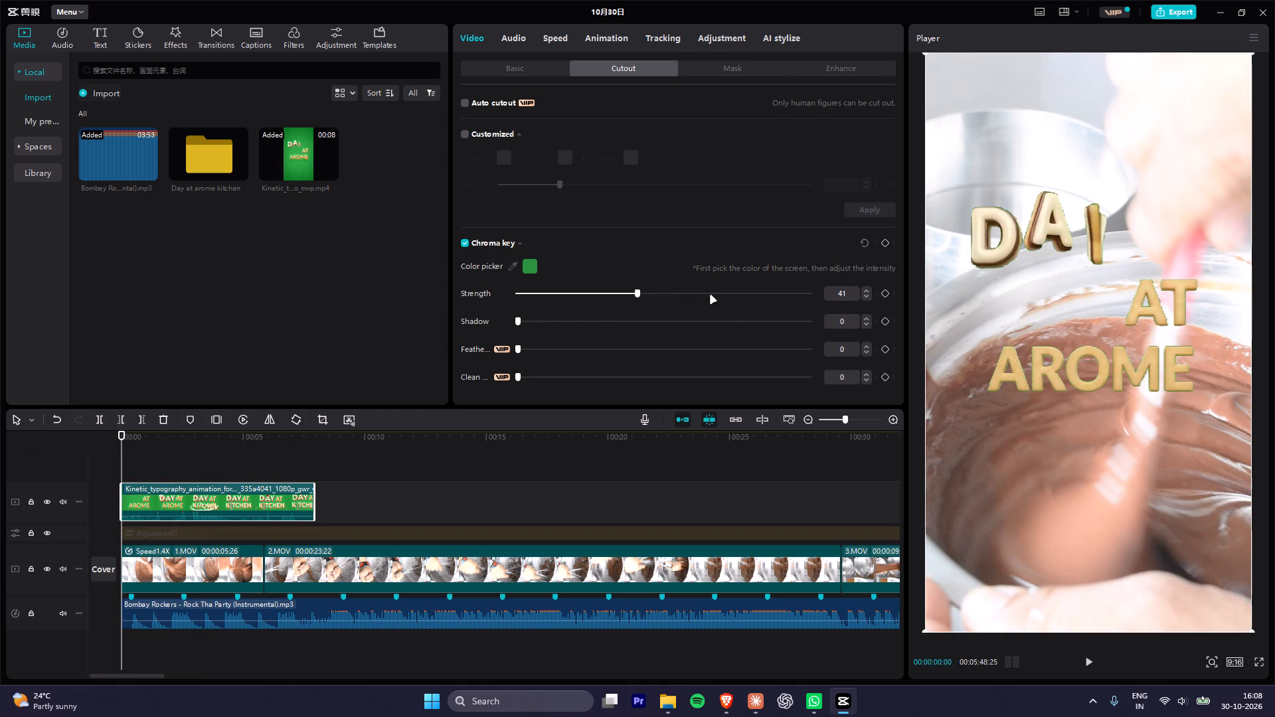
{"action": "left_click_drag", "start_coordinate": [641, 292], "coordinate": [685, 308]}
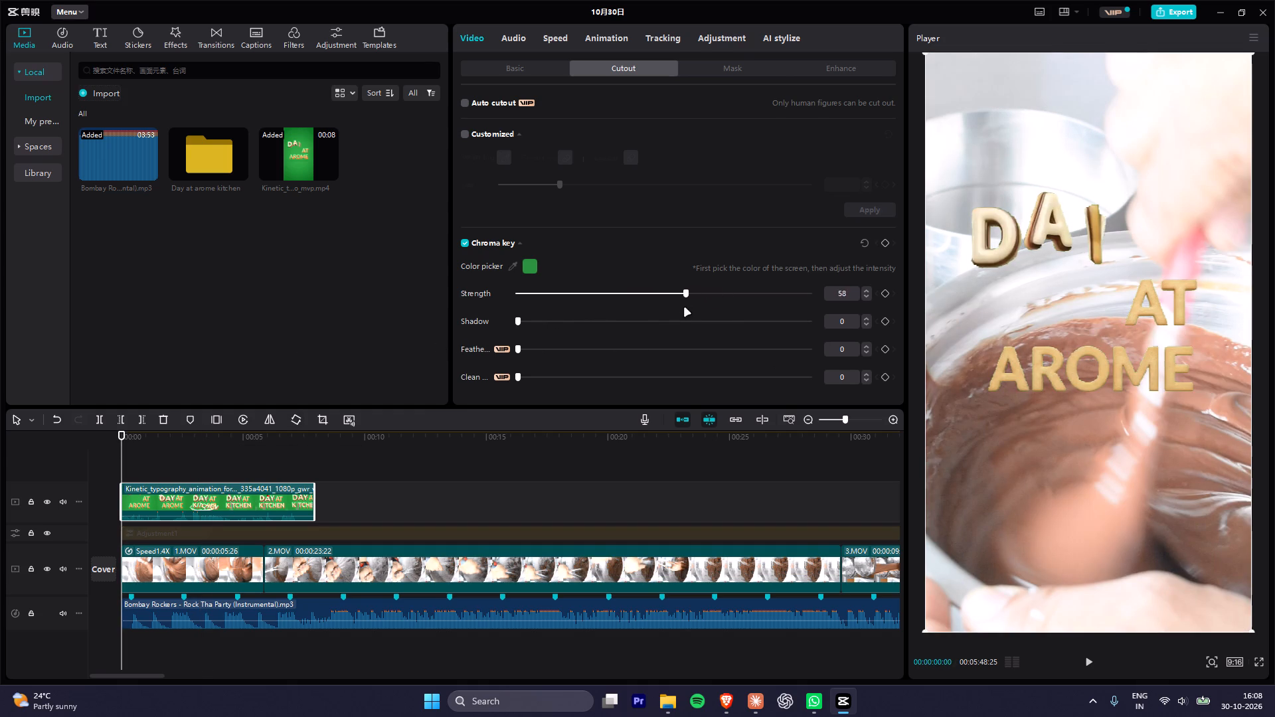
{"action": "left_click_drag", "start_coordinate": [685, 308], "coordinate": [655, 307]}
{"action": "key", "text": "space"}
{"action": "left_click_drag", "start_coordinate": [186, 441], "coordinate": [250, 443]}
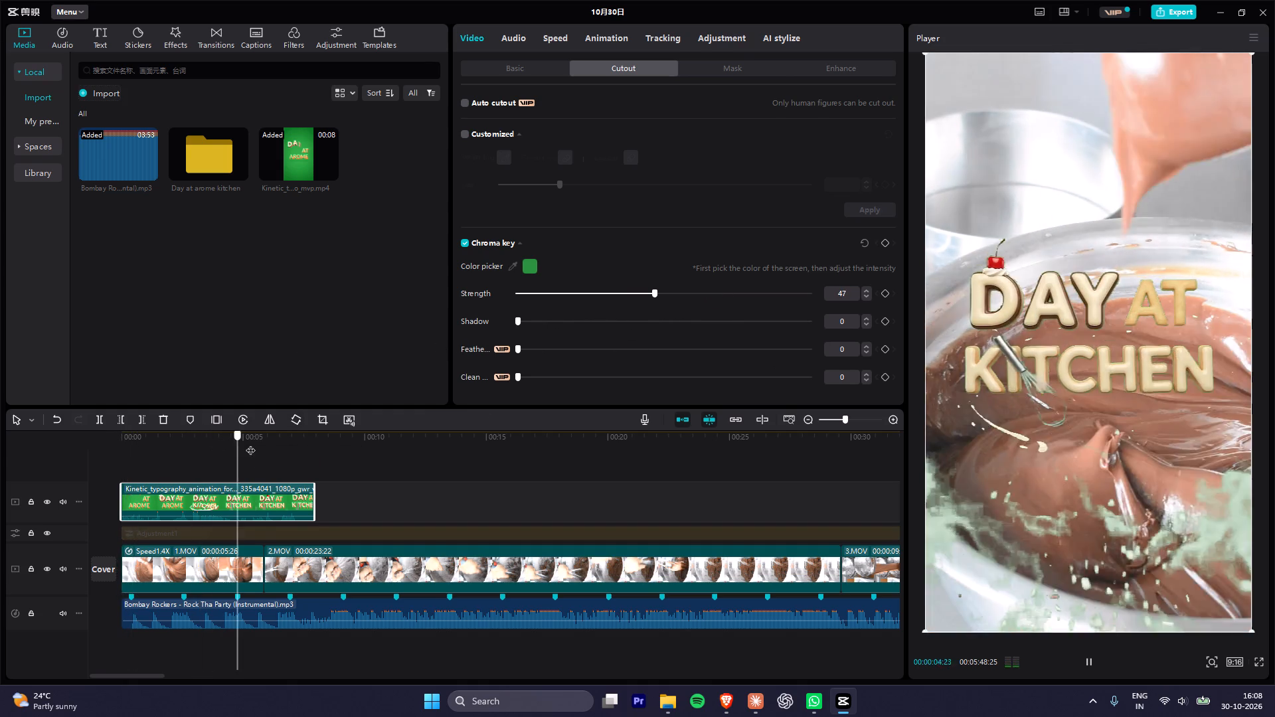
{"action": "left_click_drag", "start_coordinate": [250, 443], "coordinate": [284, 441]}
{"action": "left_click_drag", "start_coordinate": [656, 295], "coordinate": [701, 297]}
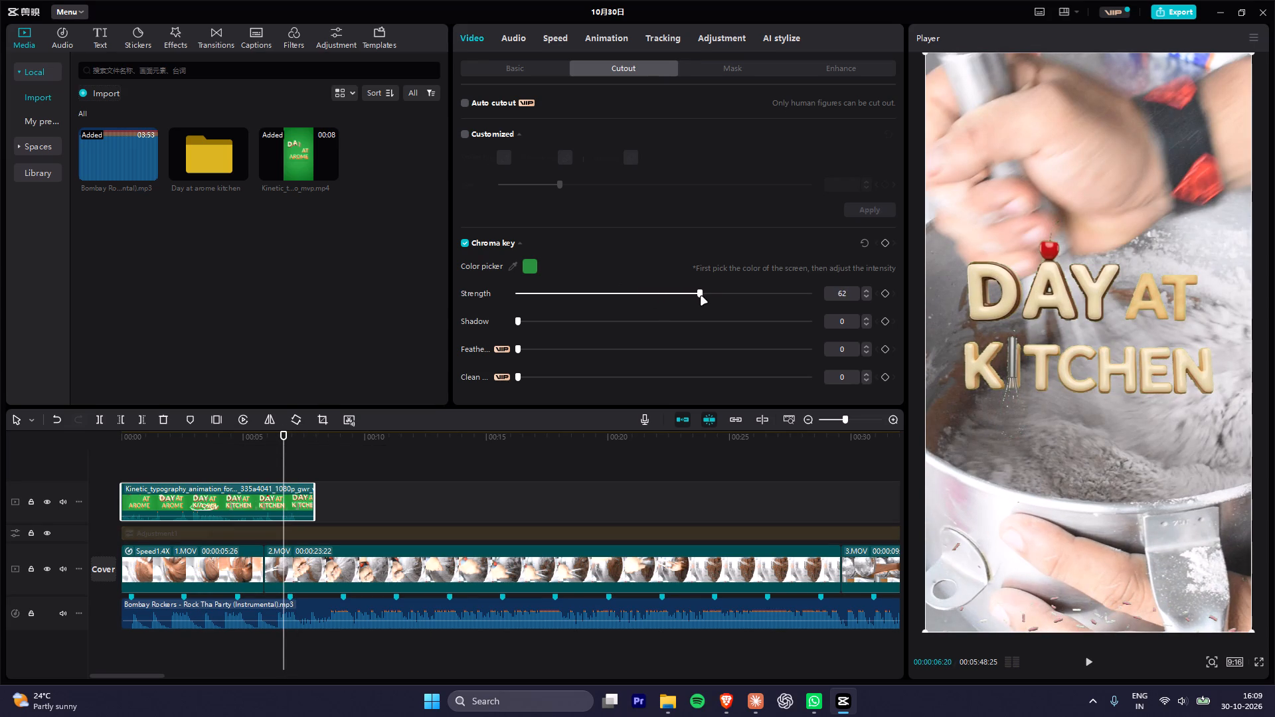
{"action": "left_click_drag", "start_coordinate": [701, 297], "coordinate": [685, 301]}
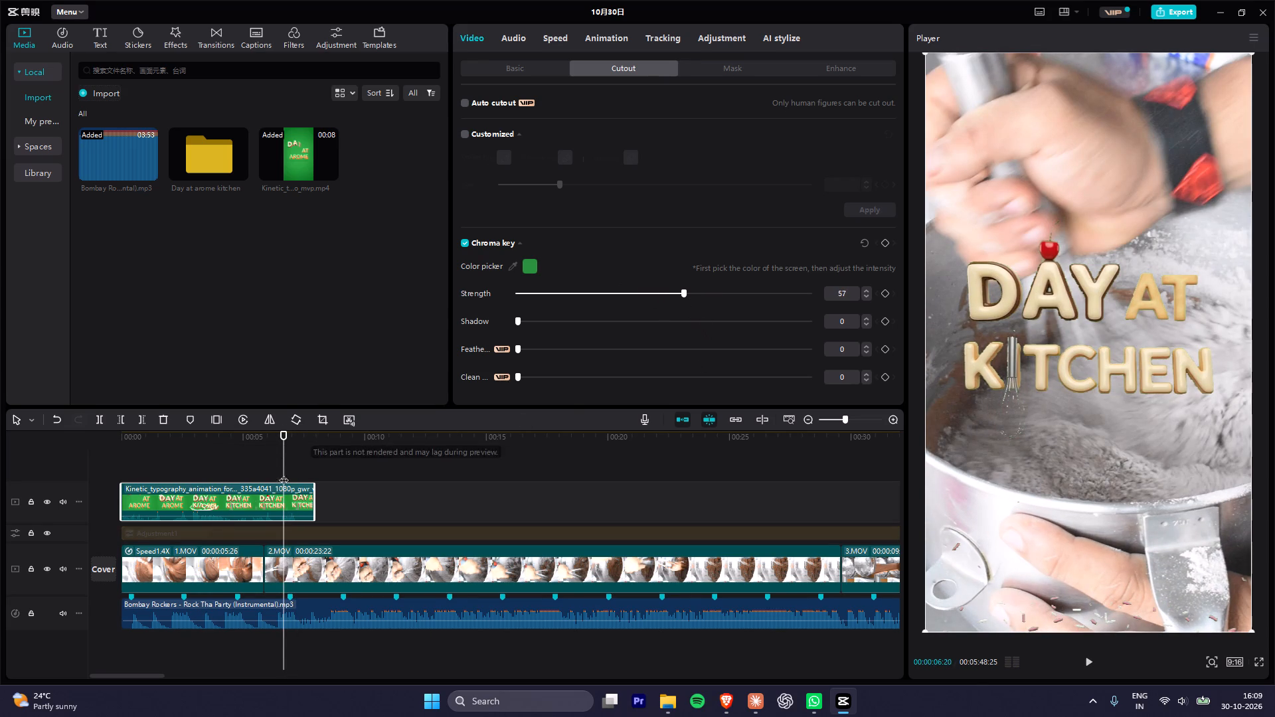
Delete the keyed kinetic typography clip from the start of the timeline, keeping its file in the project media.
{"action": "scroll", "coordinate": [264, 462], "scroll_direction": "down", "scroll_amount": 8, "text": "alt"}
{"action": "left_click_drag", "start_coordinate": [183, 443], "coordinate": [0, 446]}
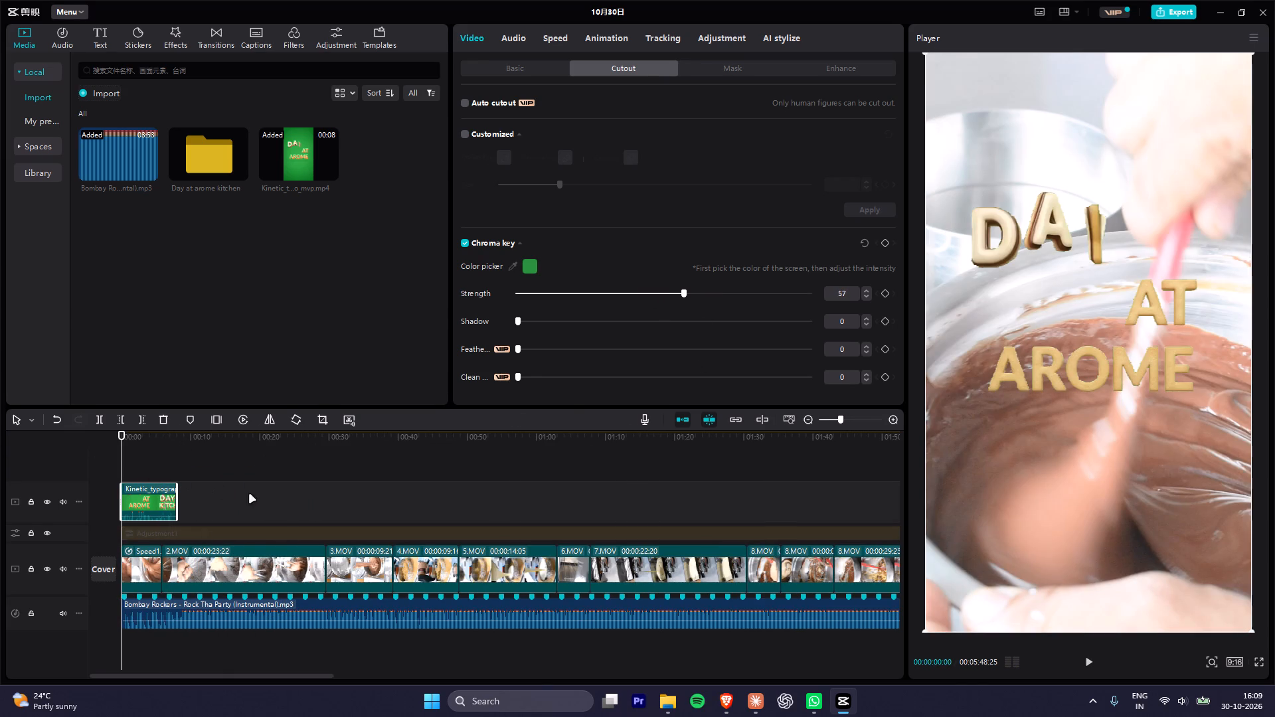
{"action": "left_click", "coordinate": [153, 506]}
{"action": "key", "text": "Delete"}
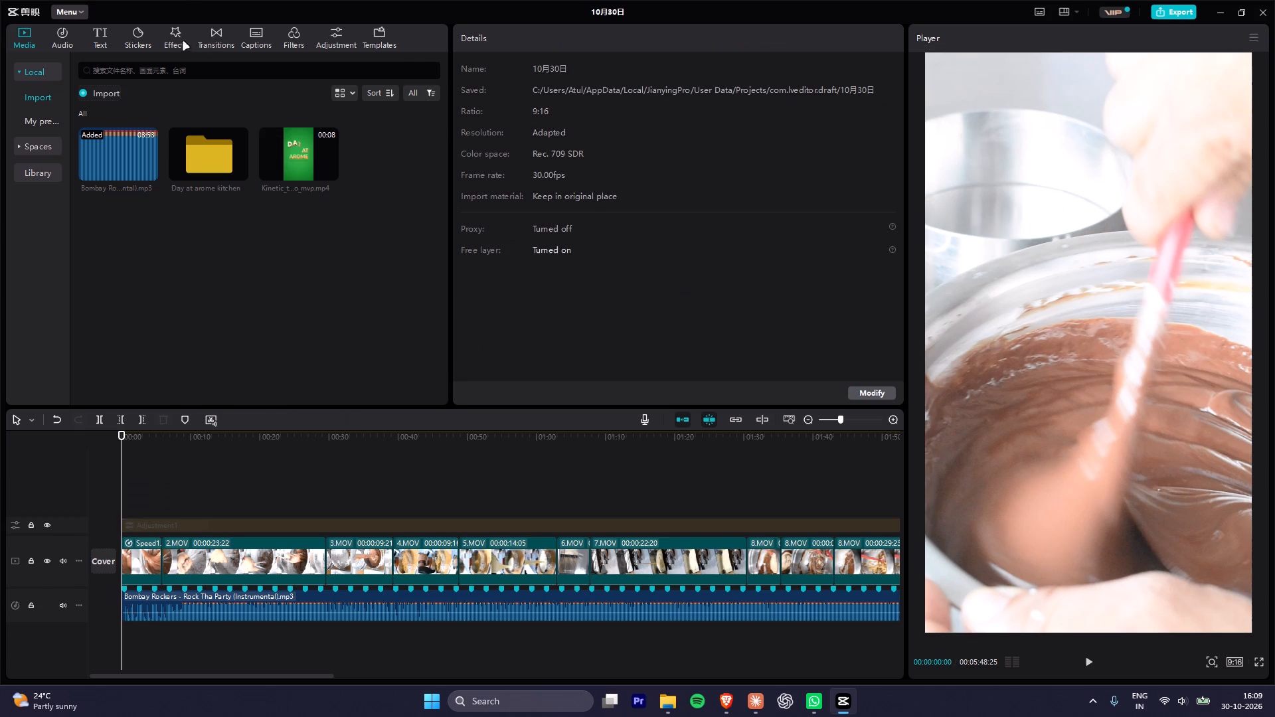
Browse the auto captions, text effects and text templates for a possible opening title style.
{"action": "left_click", "coordinate": [254, 35]}
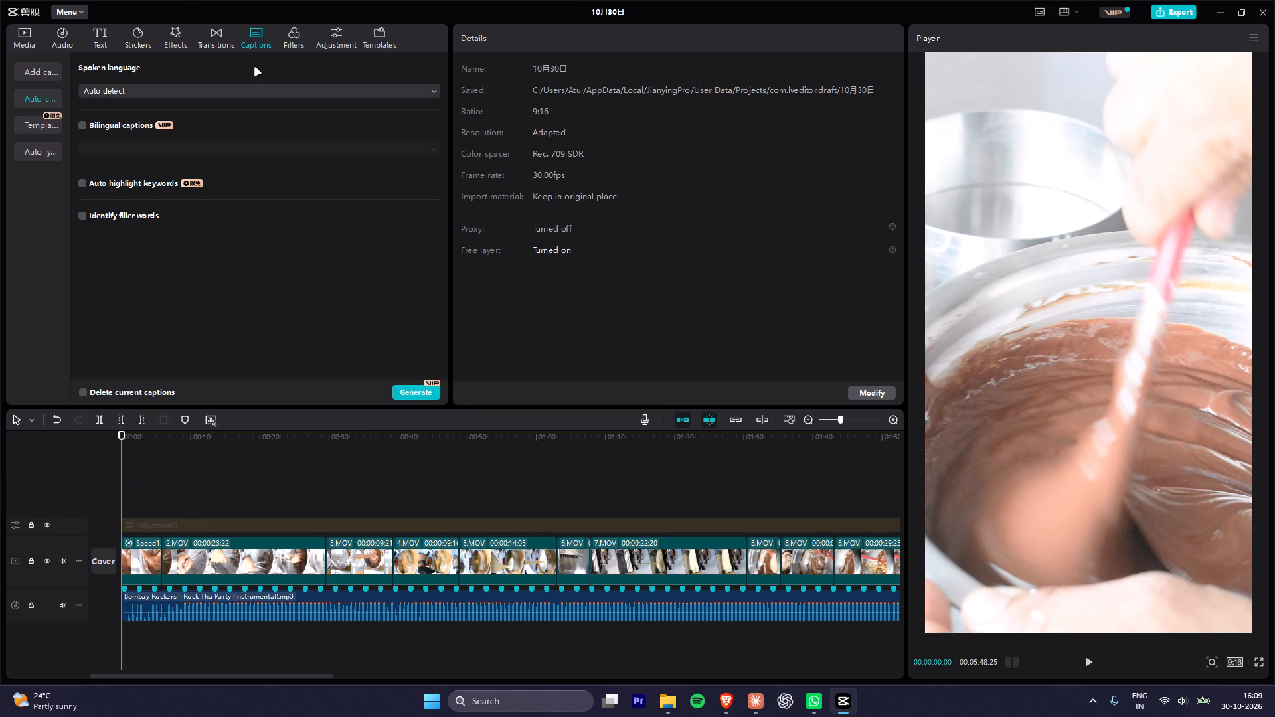
{"action": "left_click", "coordinate": [167, 39]}
{"action": "left_click", "coordinate": [97, 39]}
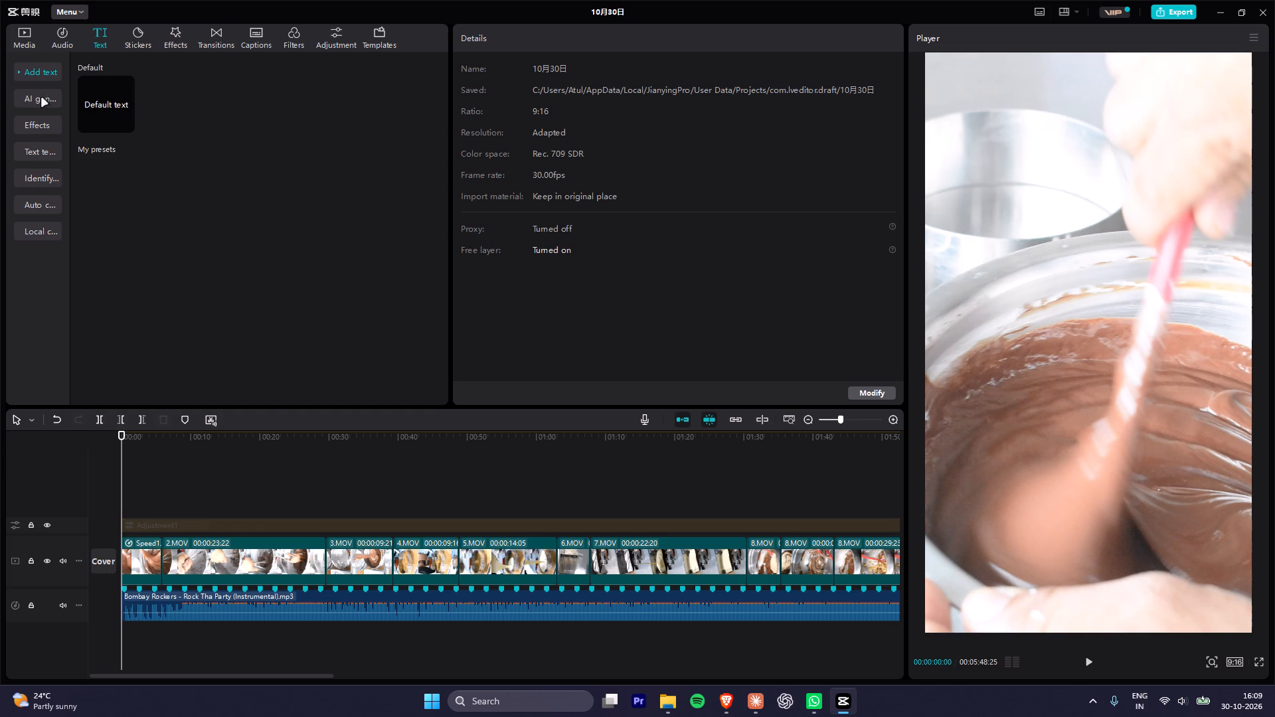
{"action": "left_click", "coordinate": [33, 121]}
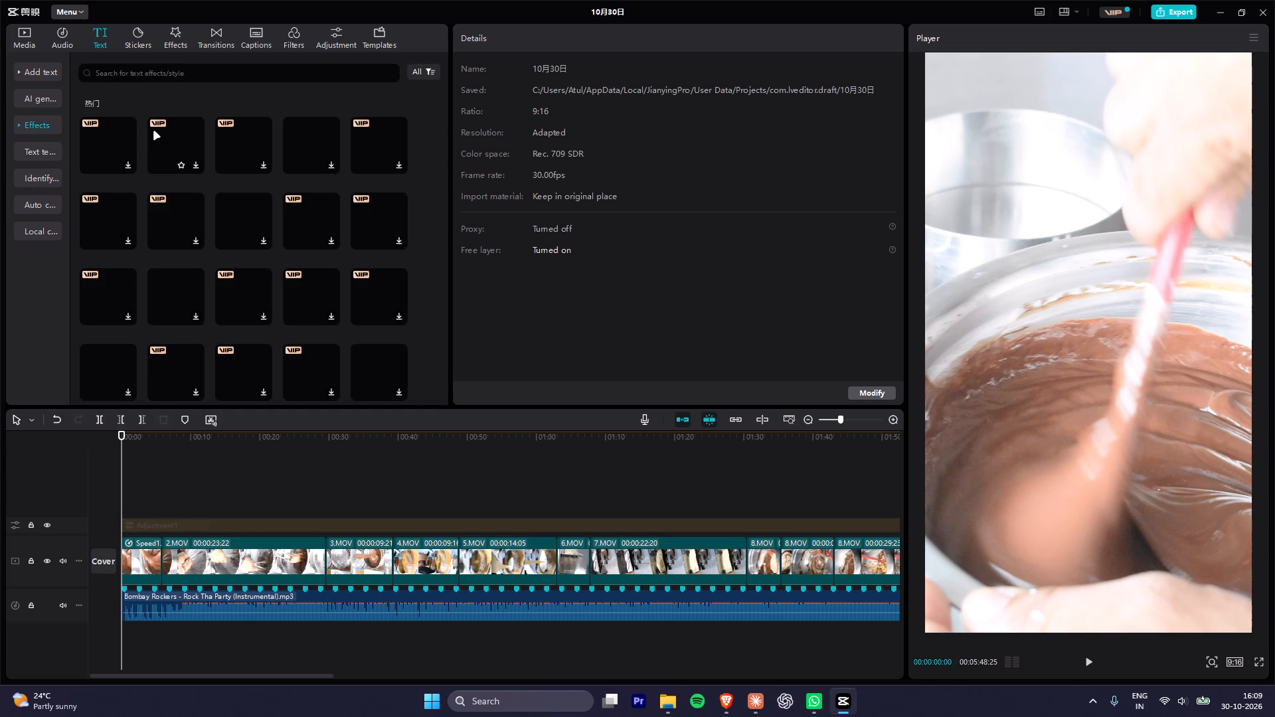
{"action": "left_click", "coordinate": [107, 142]}
{"action": "left_click", "coordinate": [52, 153]}
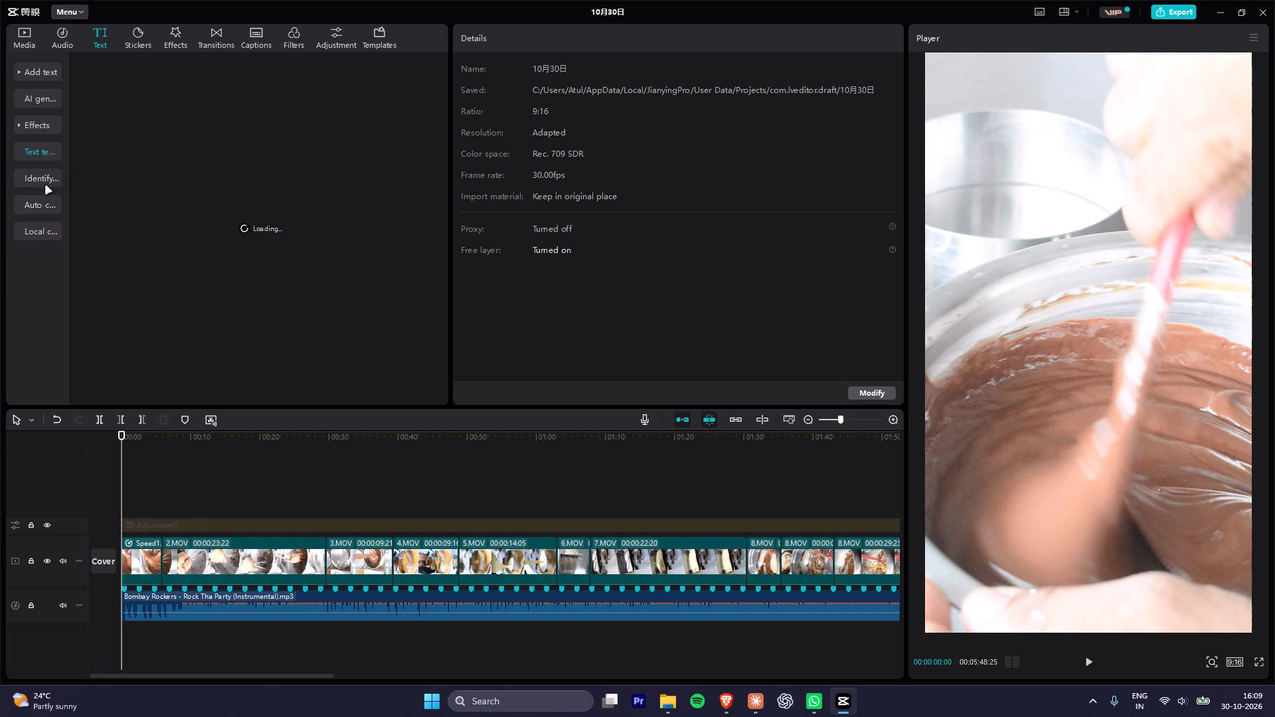
Preview recommended (推荐) video templates, including 这个世界吓这么好看, 我数学没考好 and 王子系变装转场, for a usable opening style.
{"action": "left_click", "coordinate": [386, 33]}
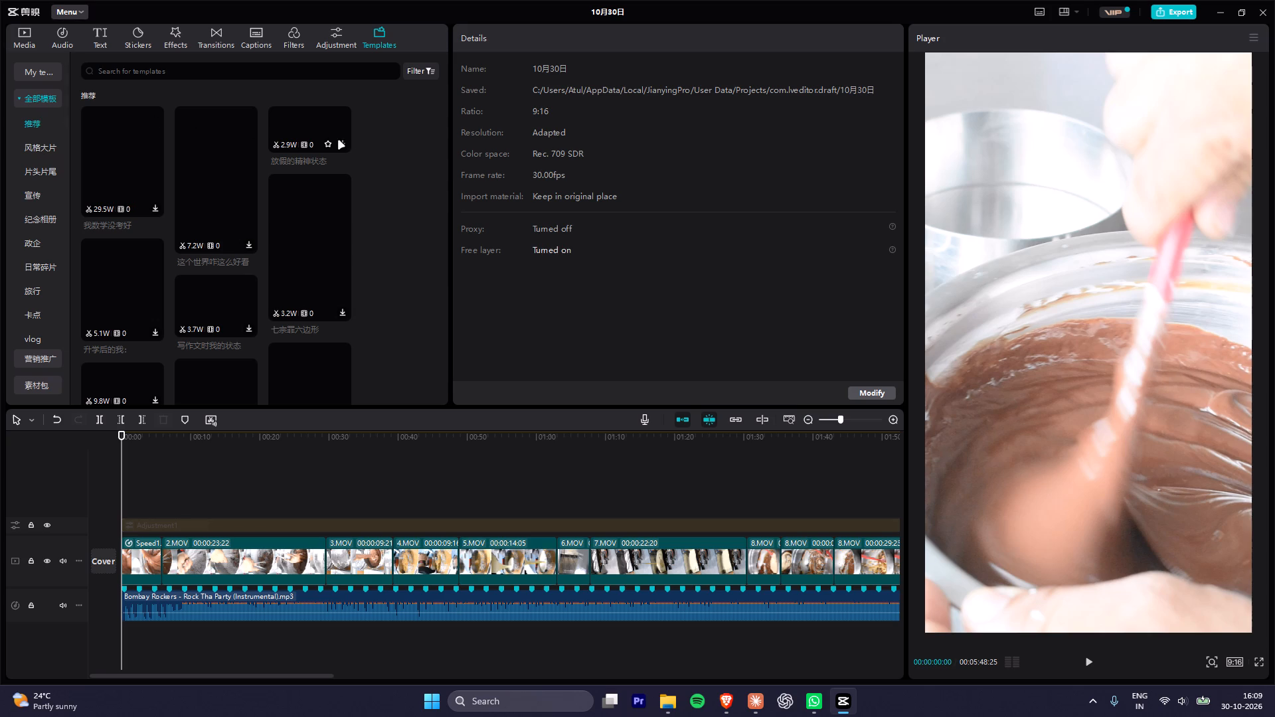
{"action": "left_click", "coordinate": [250, 247]}
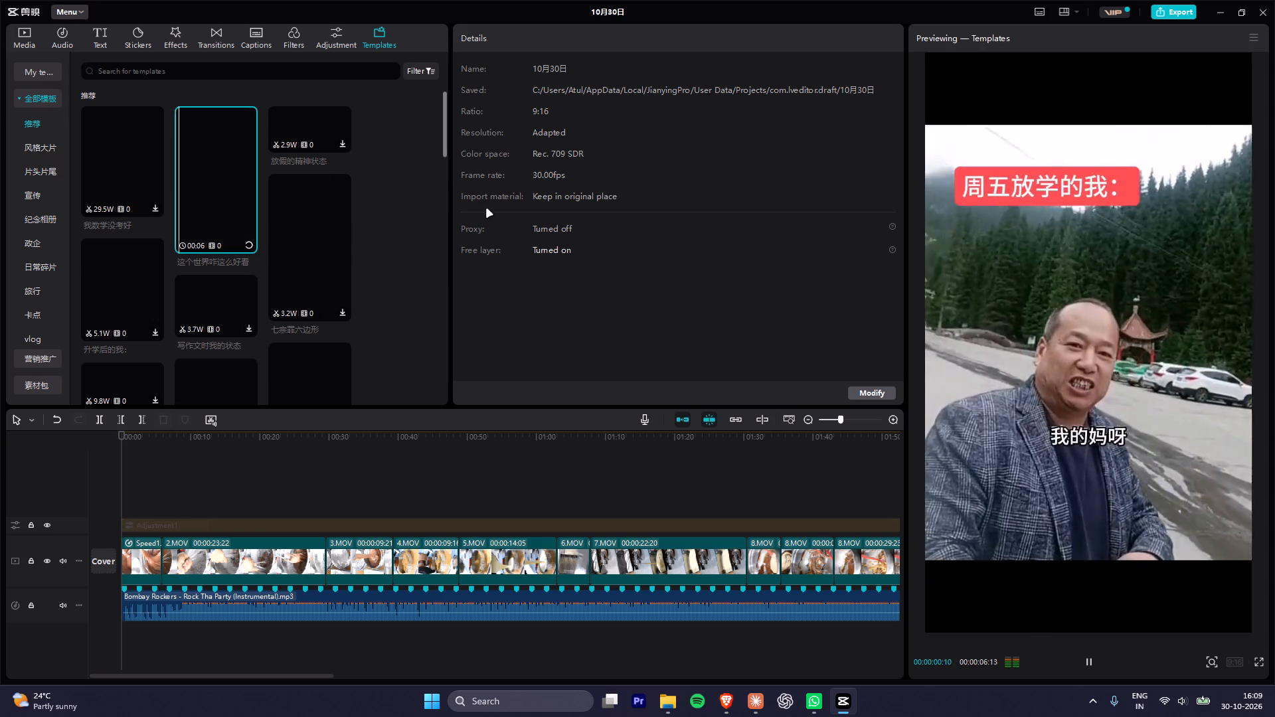
{"action": "left_click", "coordinate": [140, 170]}
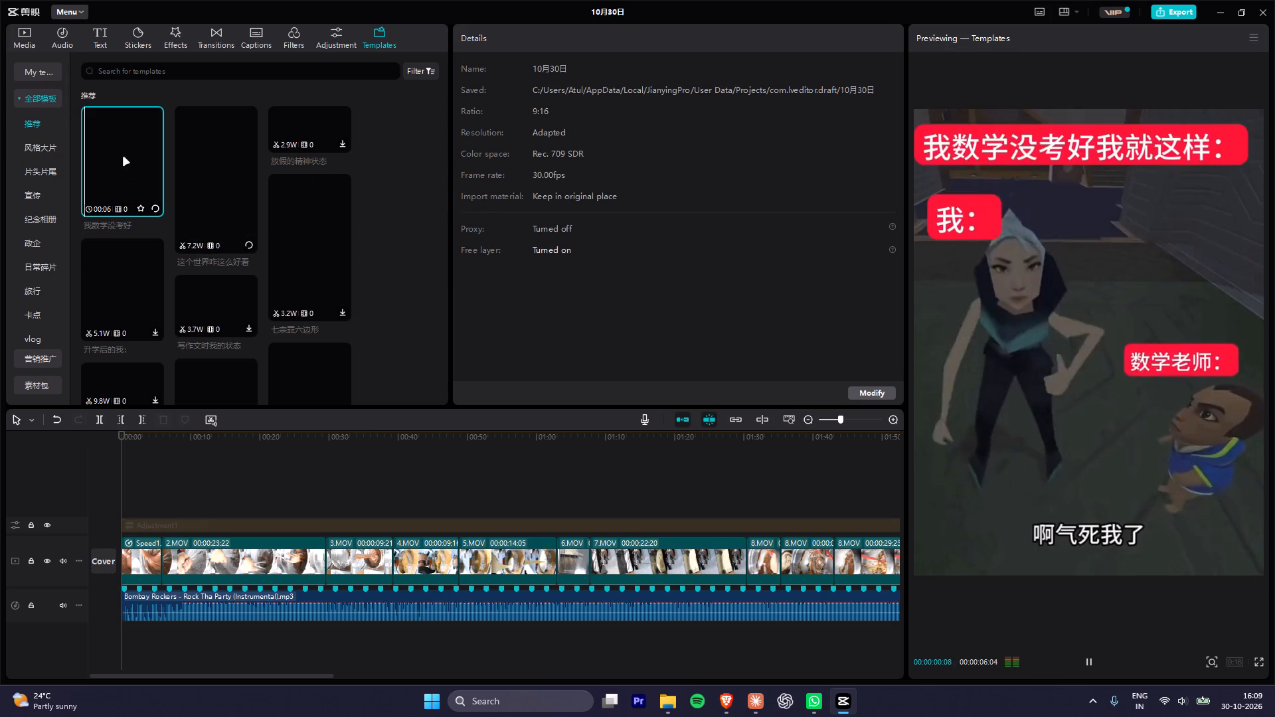
{"action": "left_click", "coordinate": [305, 223]}
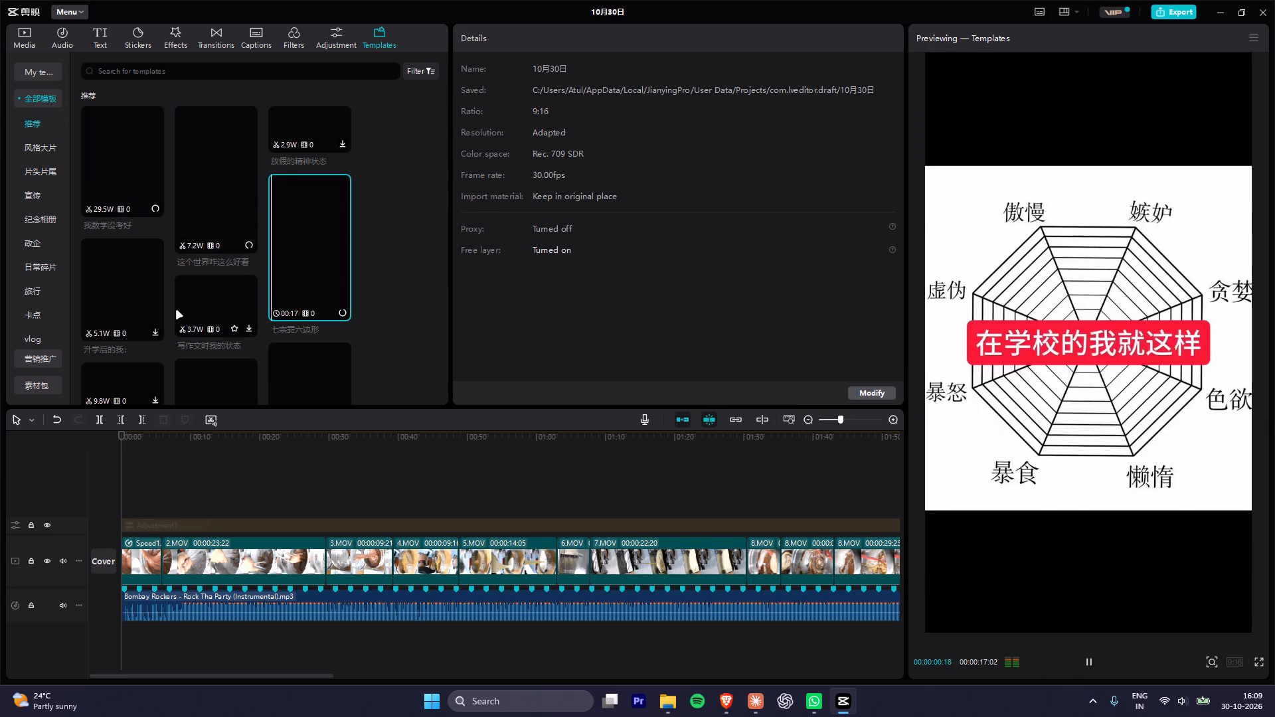
{"action": "left_click", "coordinate": [137, 320]}
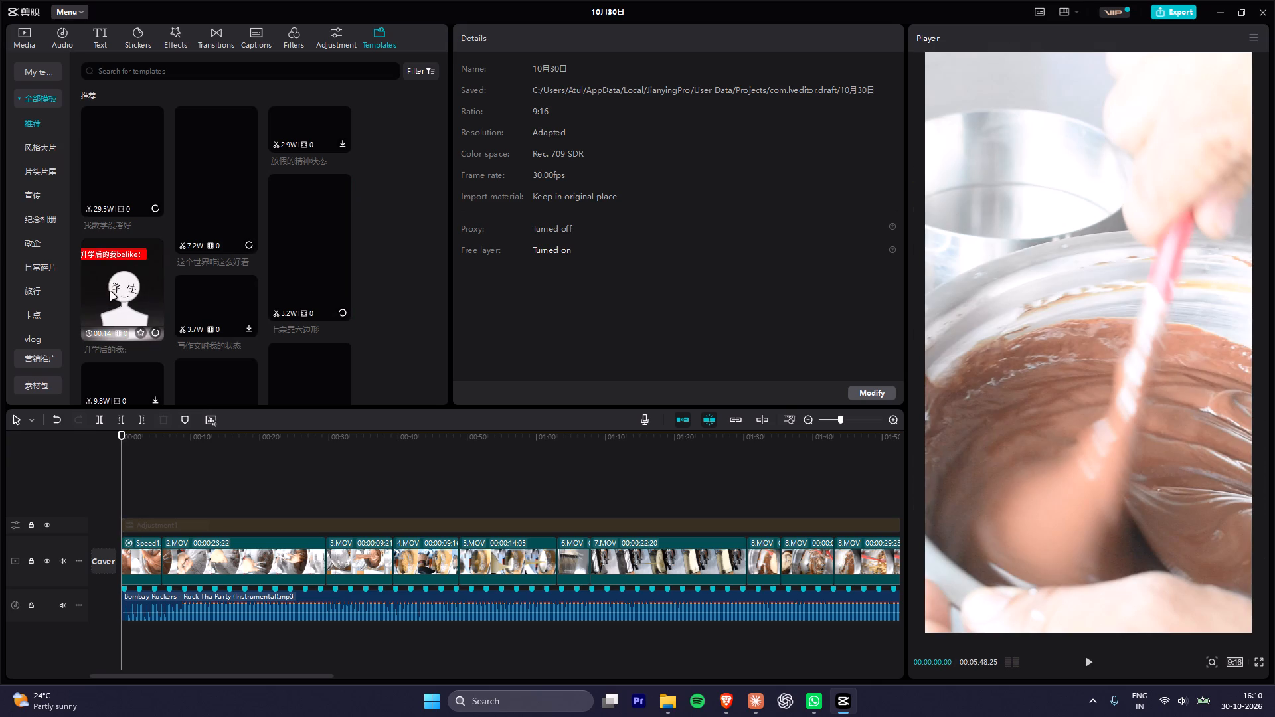
{"action": "scroll", "coordinate": [124, 290], "scroll_direction": "down", "scroll_amount": 2}
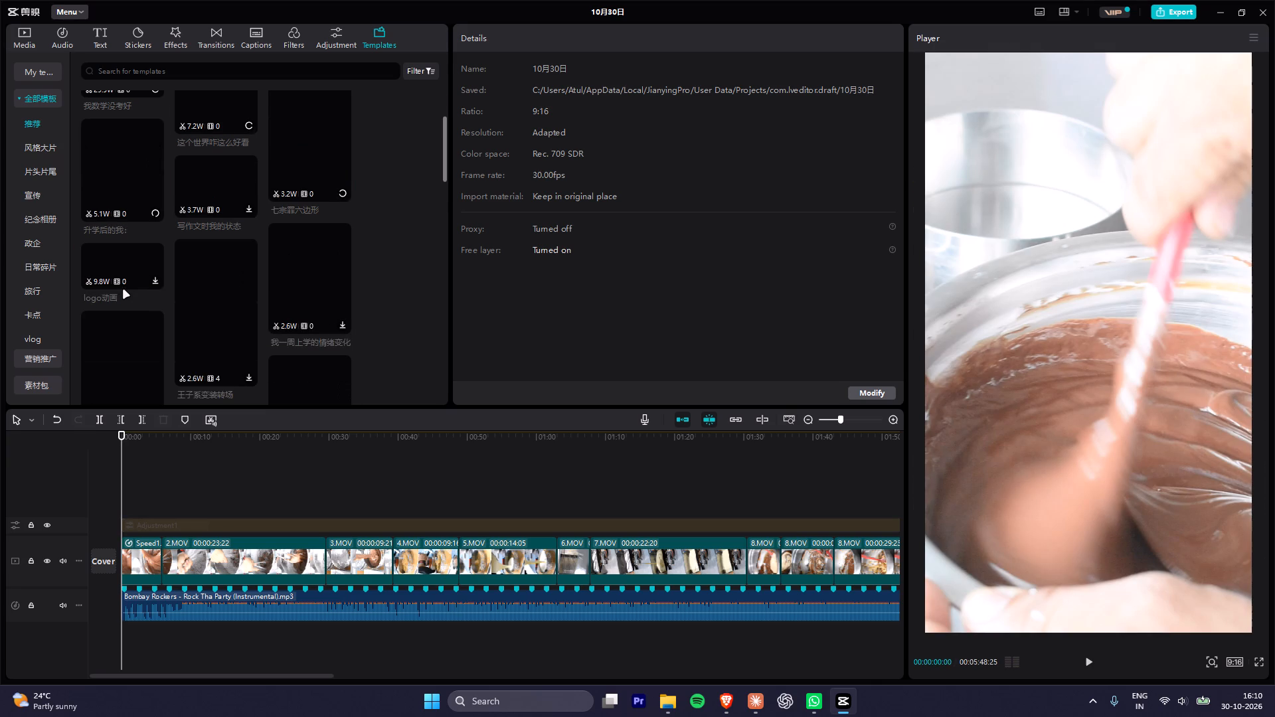
{"action": "left_click", "coordinate": [208, 275]}
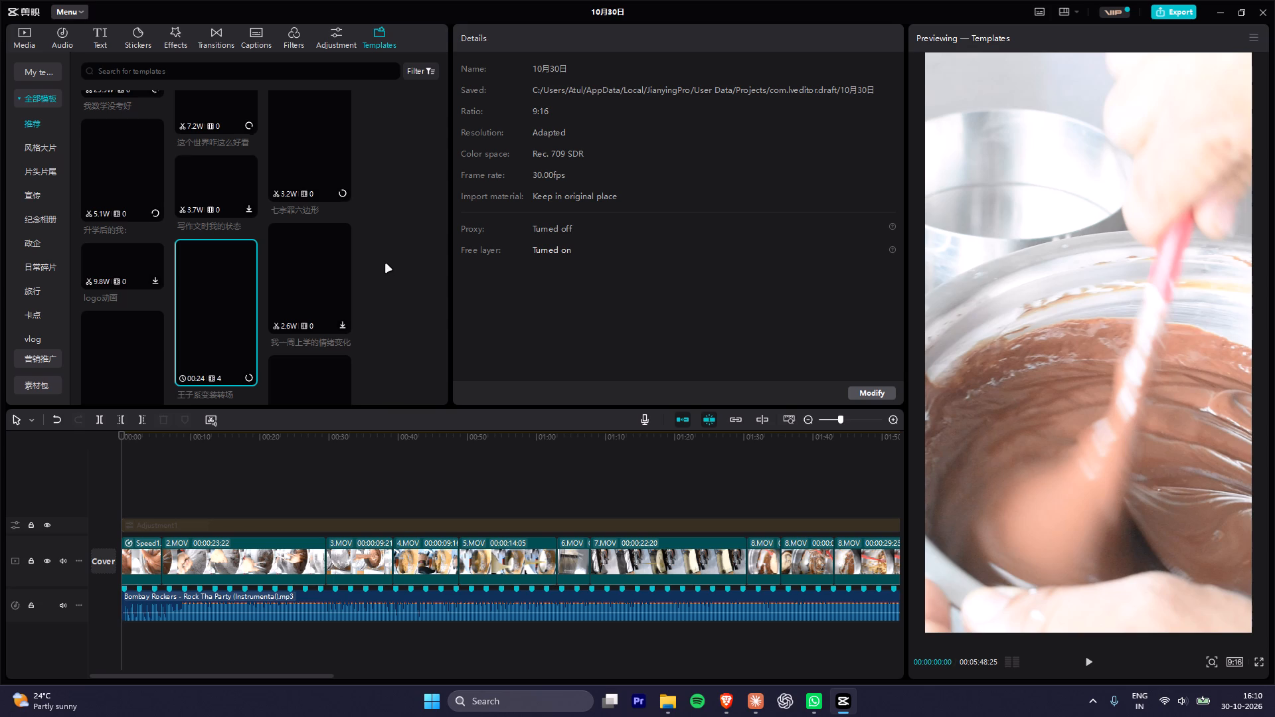
{"action": "scroll", "coordinate": [378, 240], "scroll_direction": "up", "scroll_amount": 2}
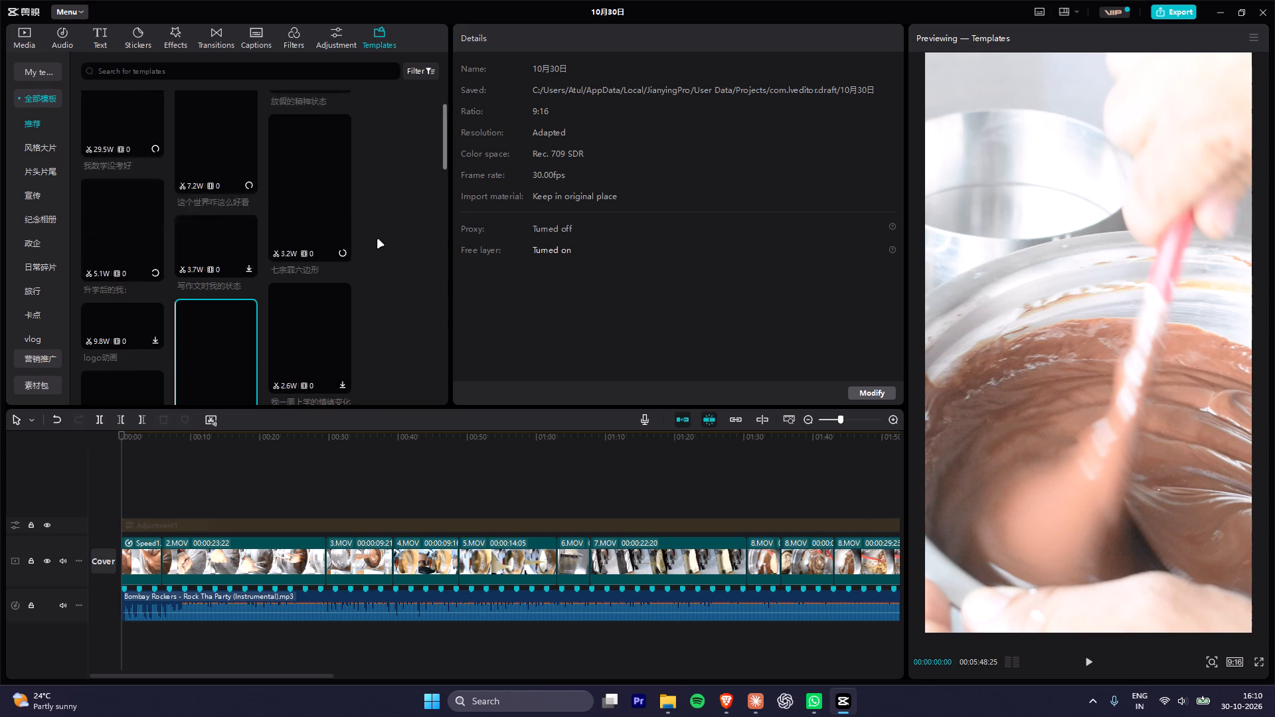
{"action": "scroll", "coordinate": [378, 240], "scroll_direction": "up", "scroll_amount": 3}
{"action": "scroll", "coordinate": [378, 240], "scroll_direction": "down", "scroll_amount": 2}
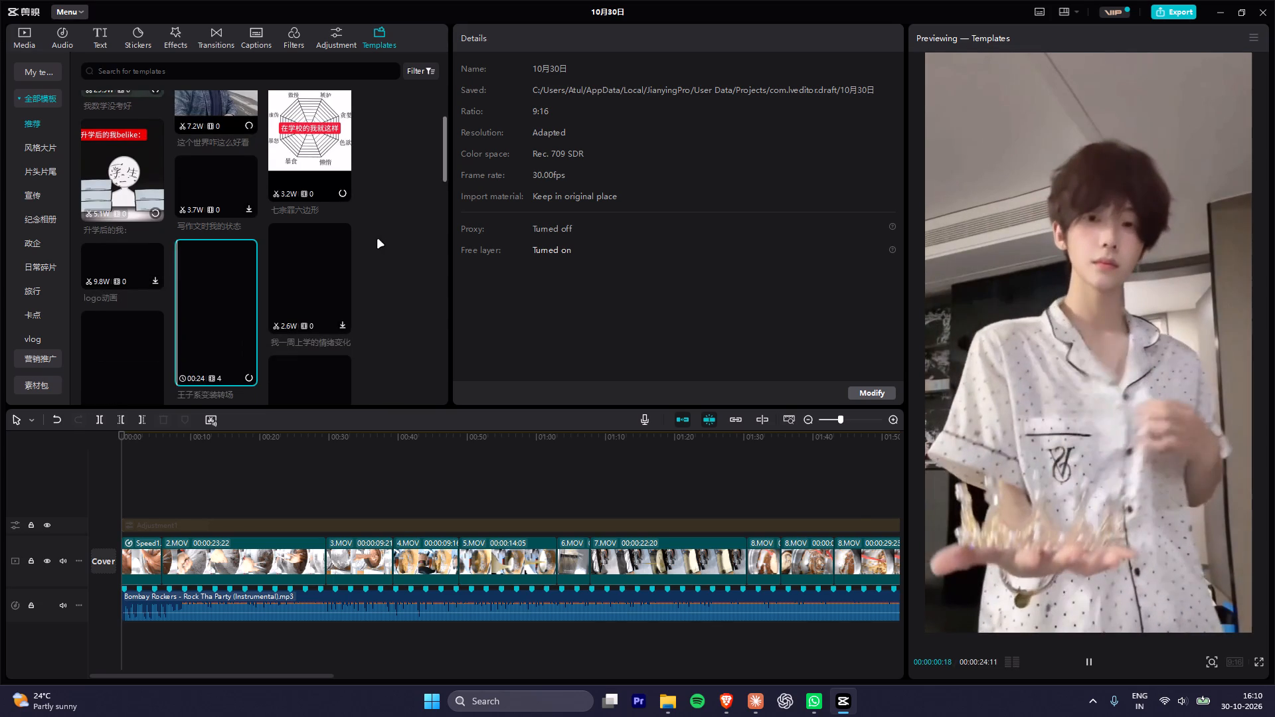
{"action": "scroll", "coordinate": [378, 240], "scroll_direction": "up", "scroll_amount": 2}
{"action": "scroll", "coordinate": [378, 240], "scroll_direction": "down", "scroll_amount": 5}
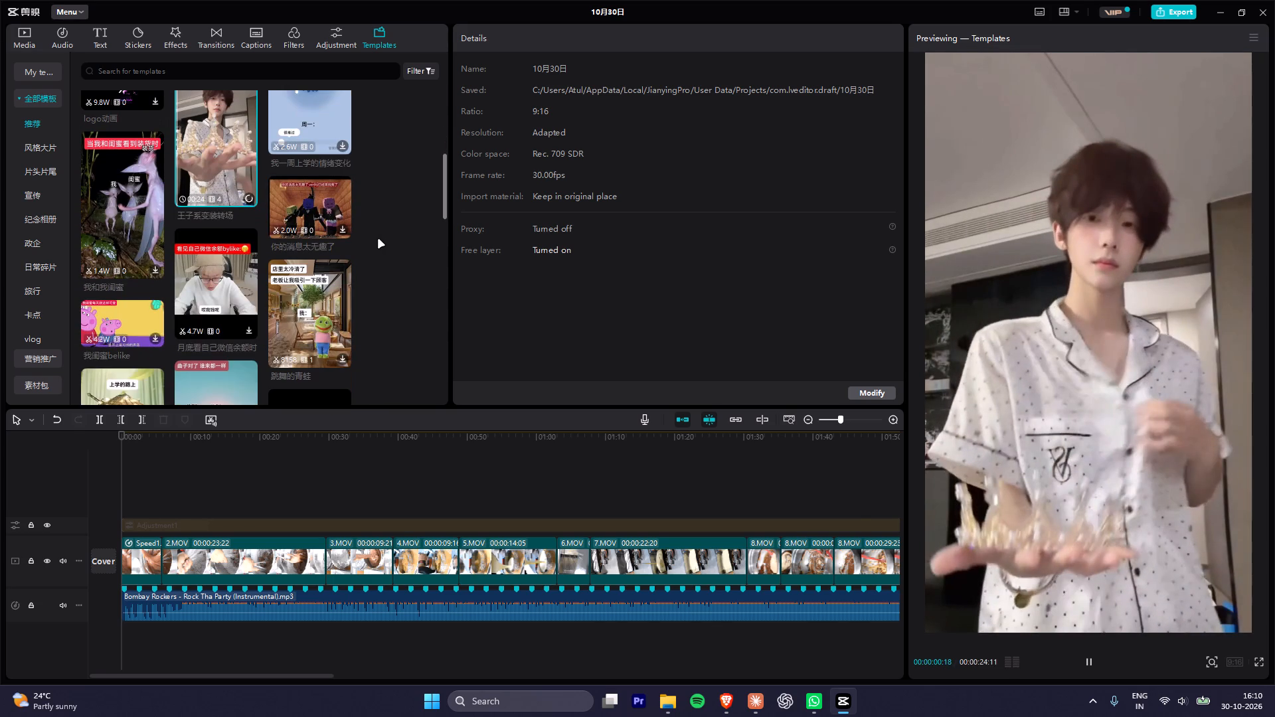
{"action": "scroll", "coordinate": [431, 236], "scroll_direction": "up", "scroll_amount": 1}
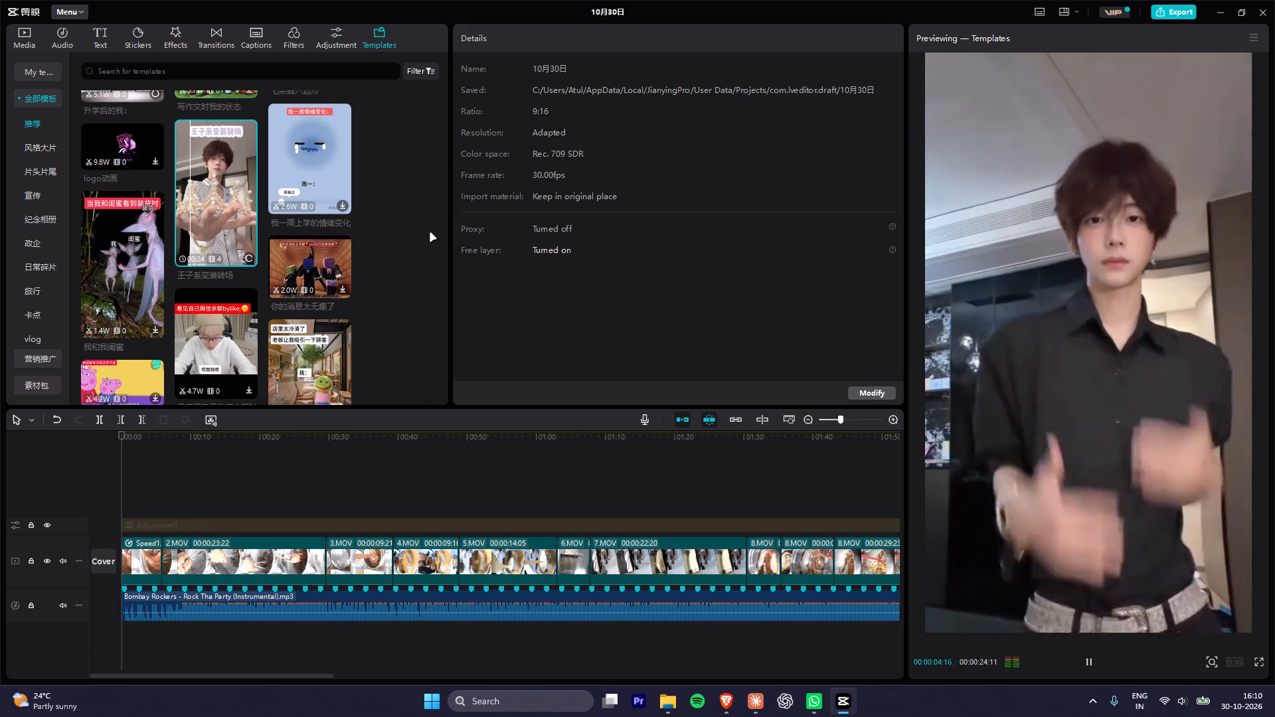
Preview more recommended templates further down, including 我和我闺蜜, the straw-hat cat and the dancing characters.
{"action": "left_click", "coordinate": [127, 280]}
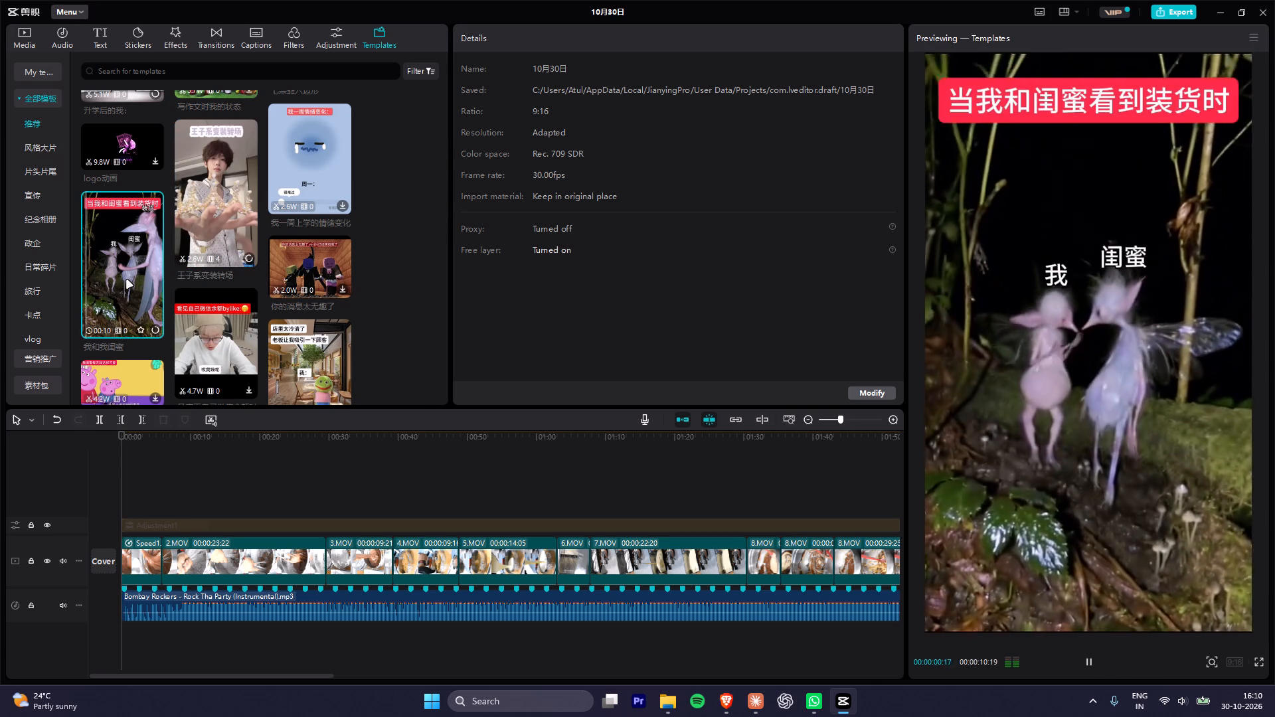
{"action": "scroll", "coordinate": [232, 256], "scroll_direction": "down", "scroll_amount": 1}
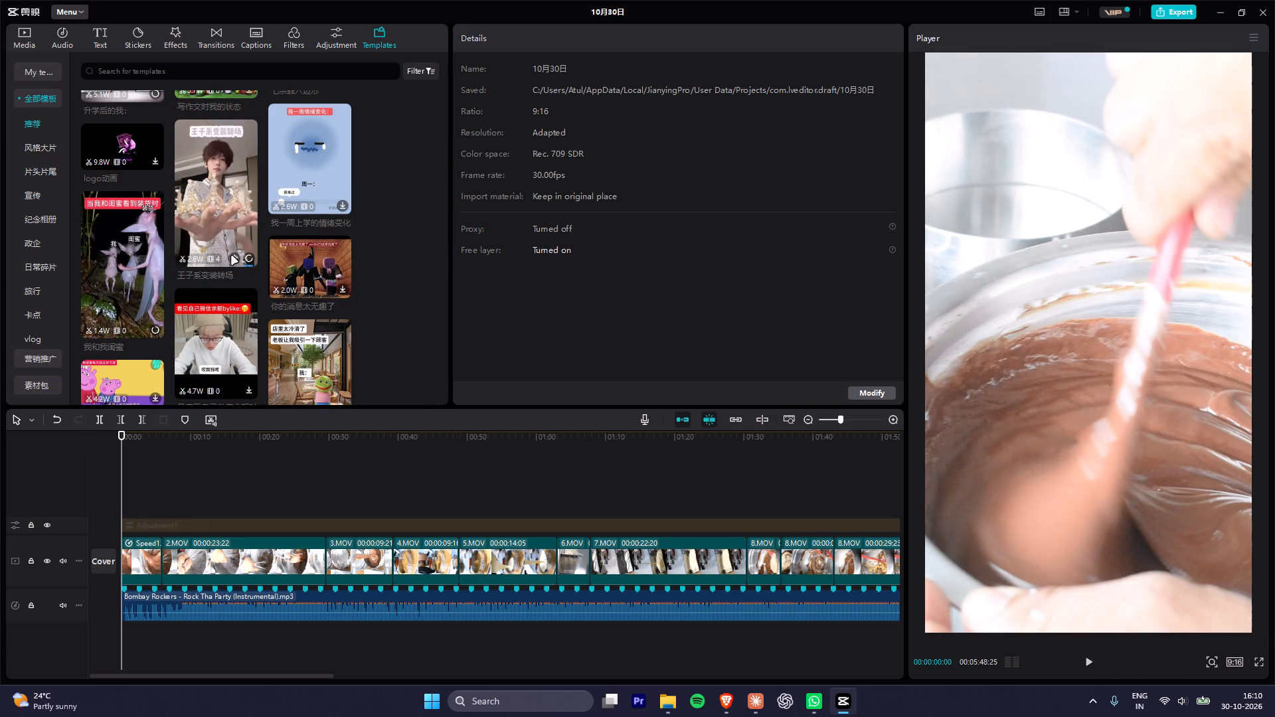
{"action": "scroll", "coordinate": [294, 283], "scroll_direction": "down", "scroll_amount": 3}
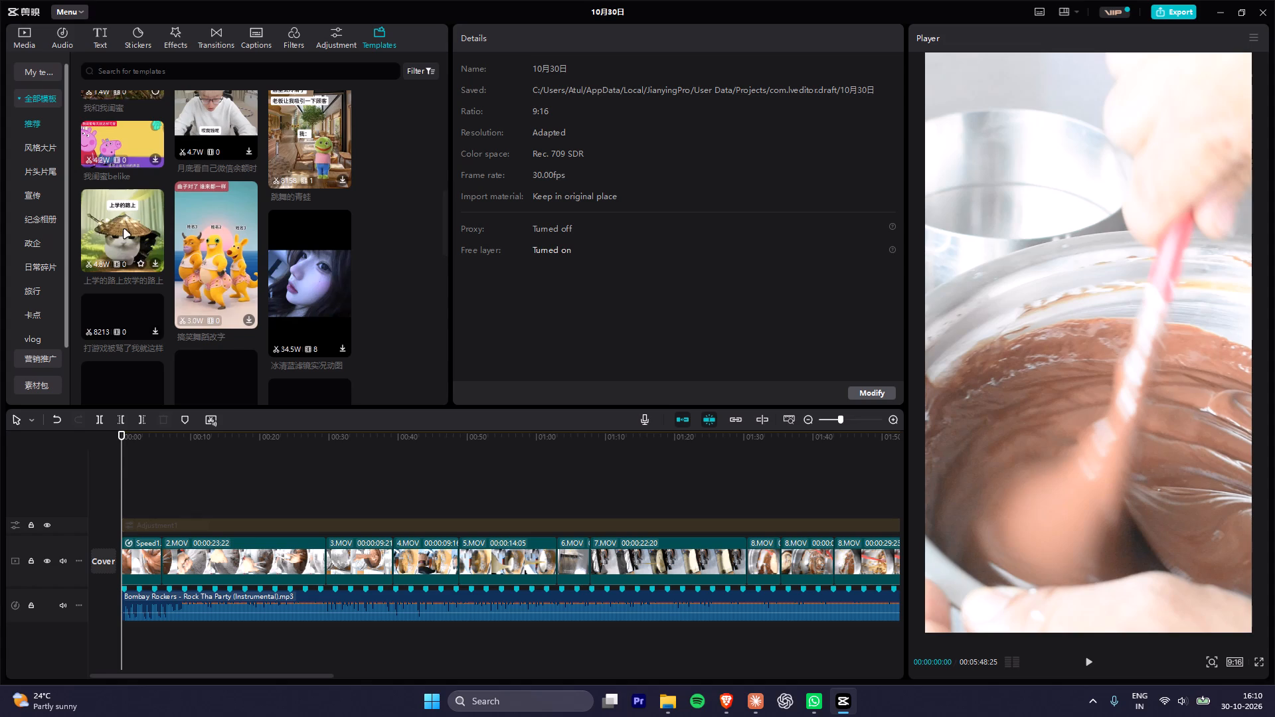
{"action": "left_click", "coordinate": [124, 230]}
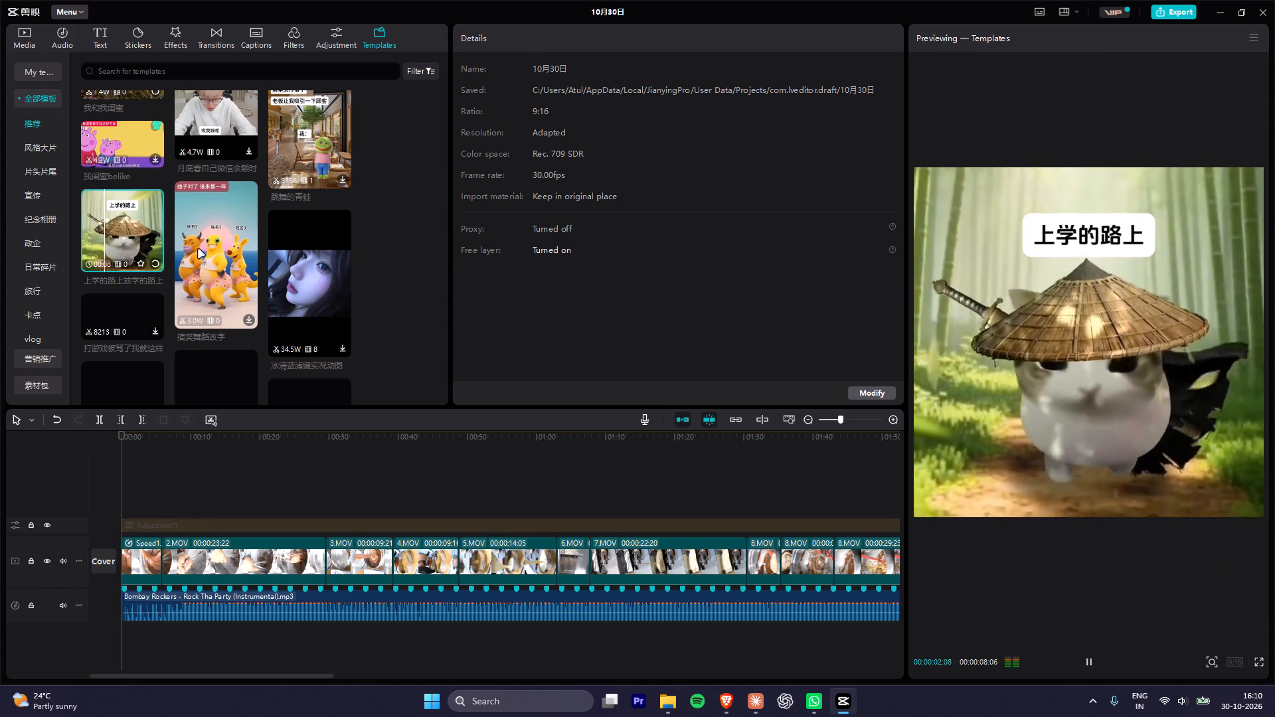
{"action": "left_click", "coordinate": [240, 258]}
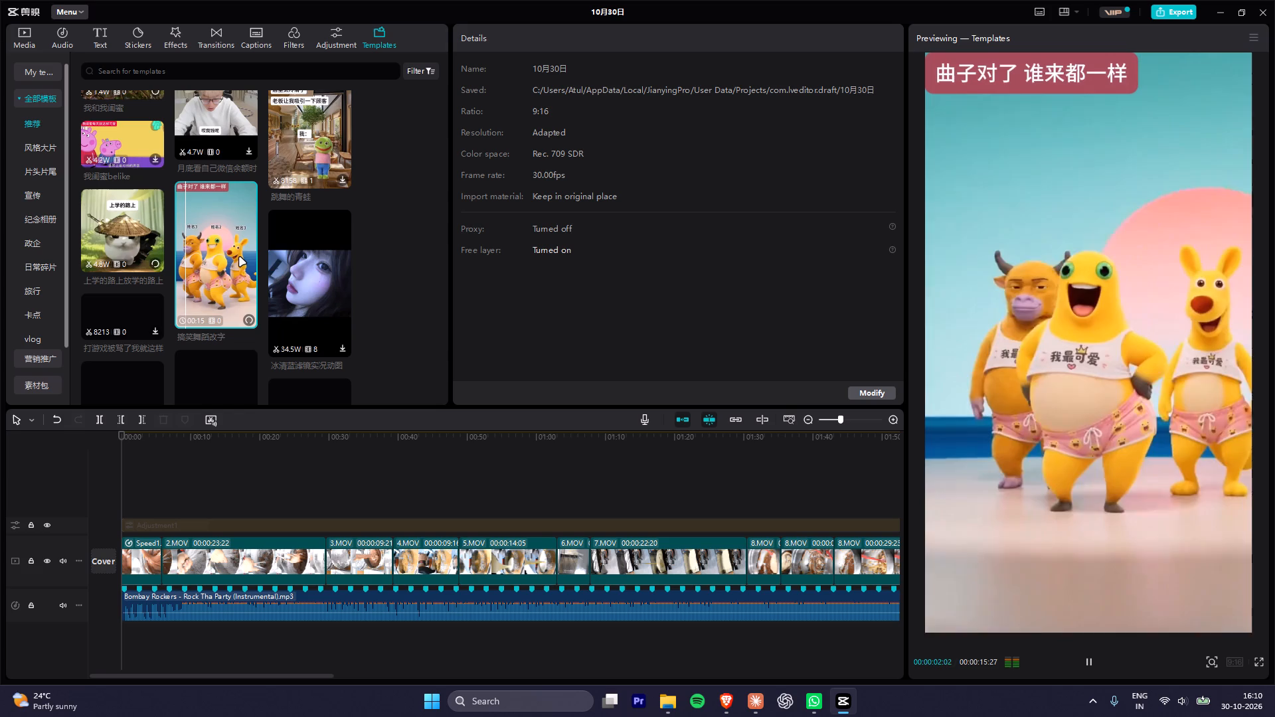
{"action": "scroll", "coordinate": [407, 254], "scroll_direction": "down", "scroll_amount": 3}
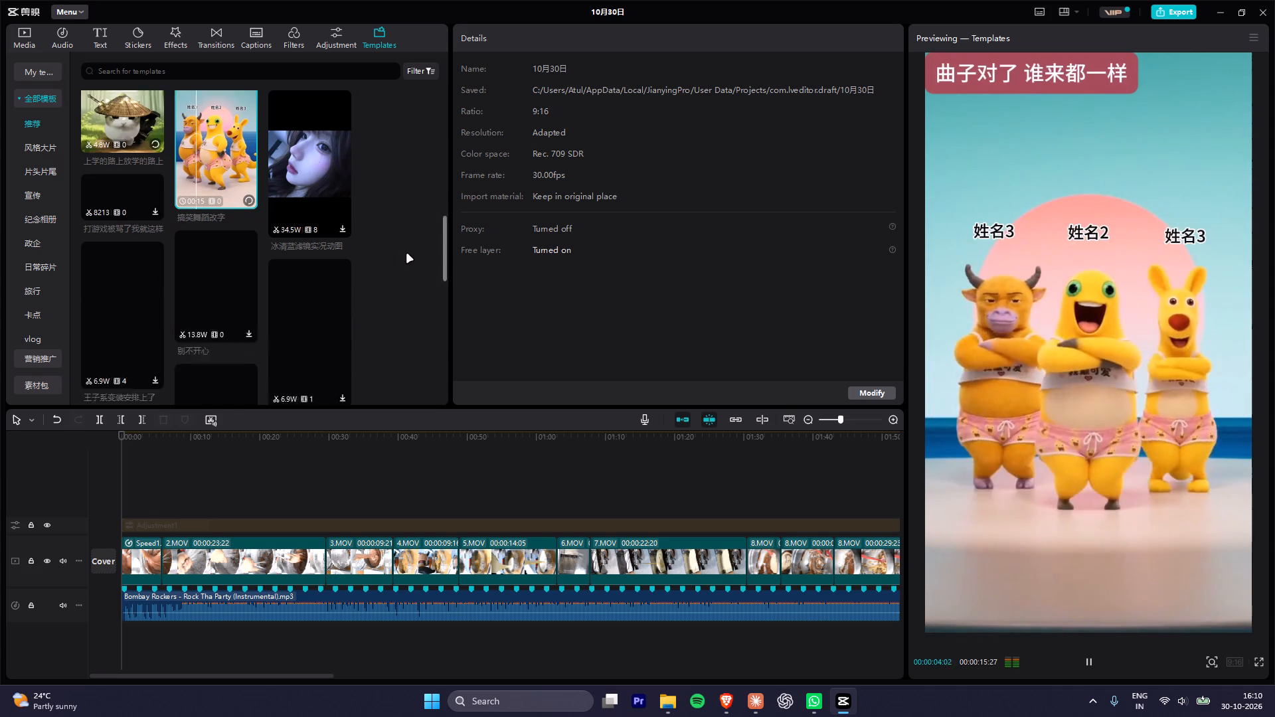
{"action": "key", "text": "Escape"}
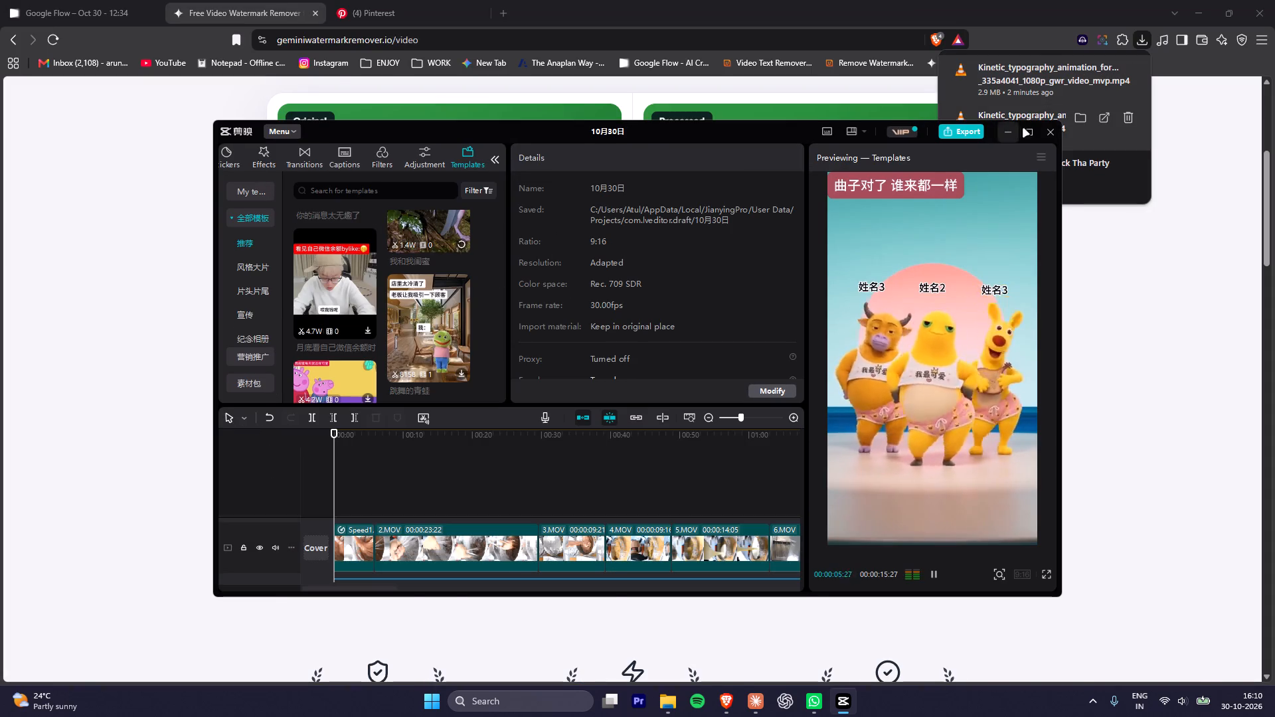
{"action": "left_click", "coordinate": [1026, 129]}
Examine the text templates, adjustment, video effects and caption templates libraries for a suitable title look.
{"action": "left_click", "coordinate": [63, 39]}
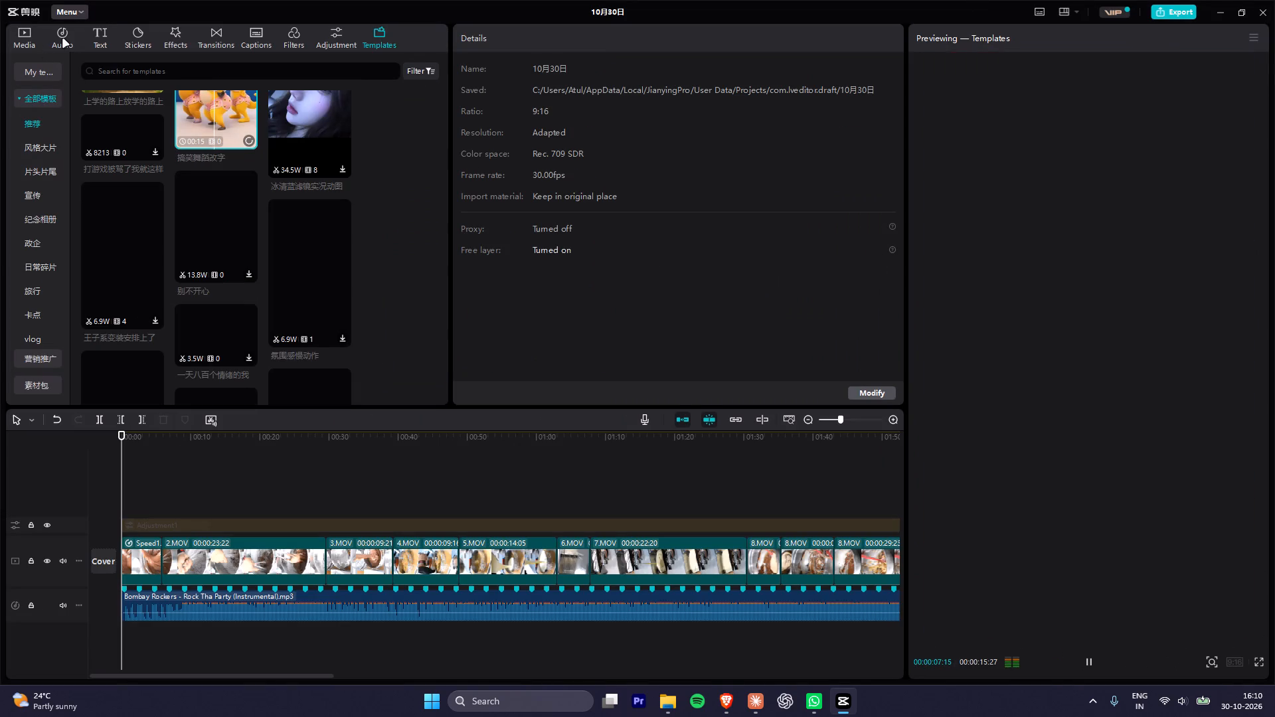
{"action": "left_click", "coordinate": [95, 41]}
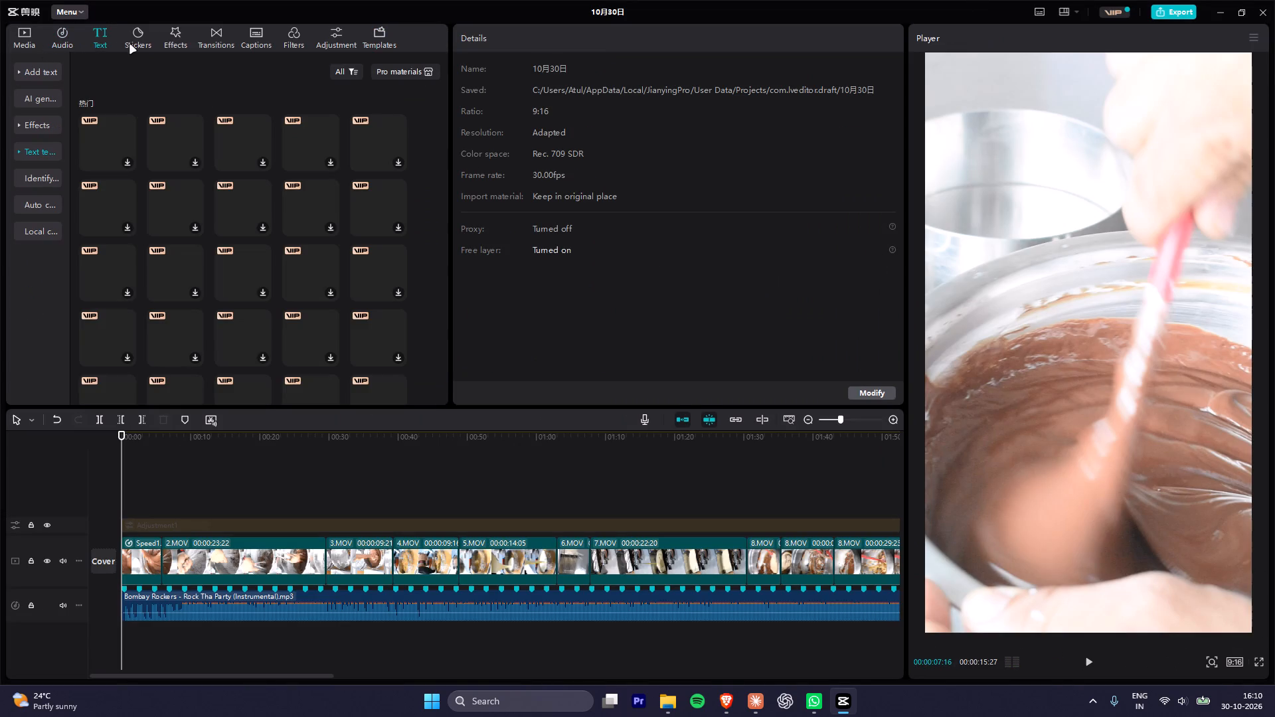
{"action": "left_click", "coordinate": [340, 39]}
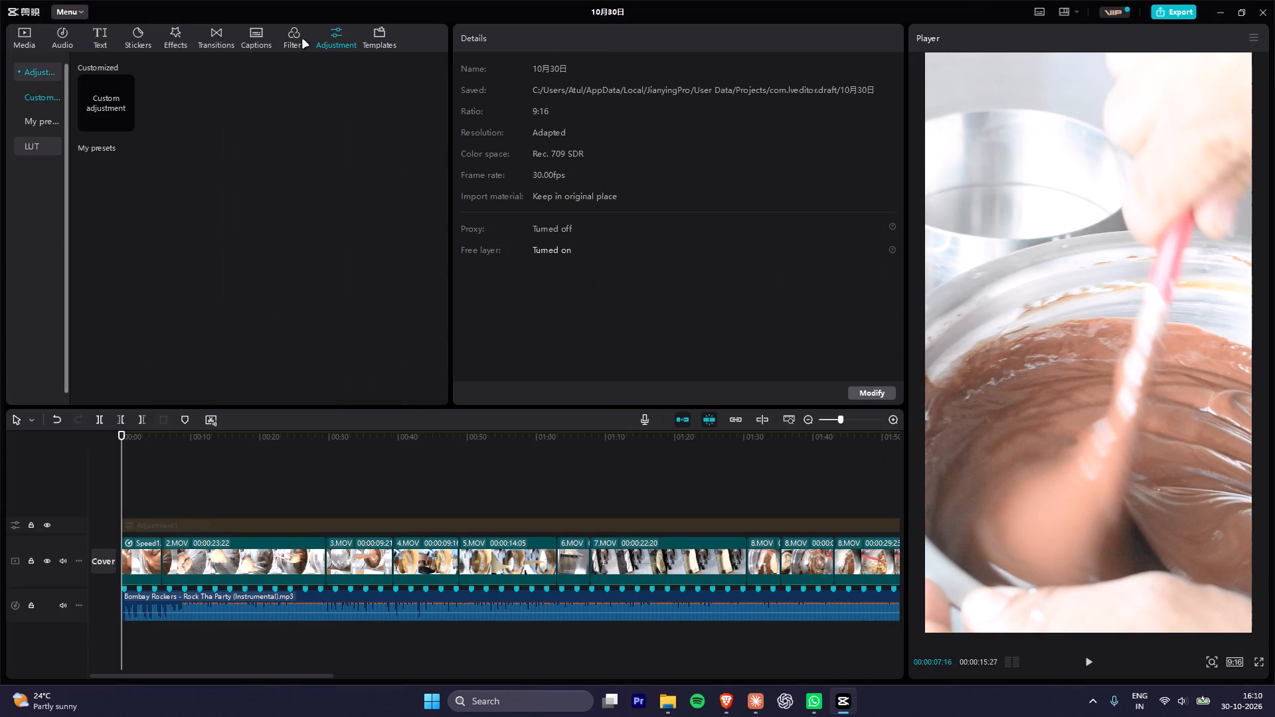
{"action": "left_click", "coordinate": [178, 40]}
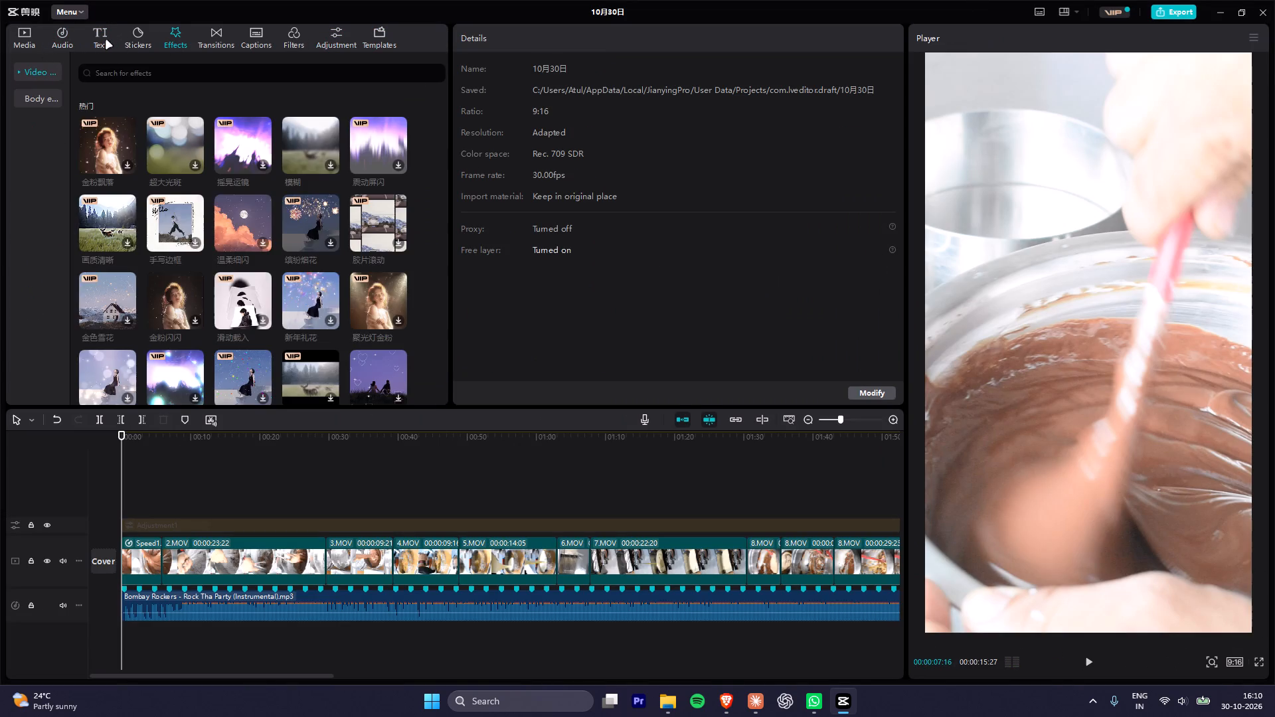
{"action": "left_click", "coordinate": [98, 40]}
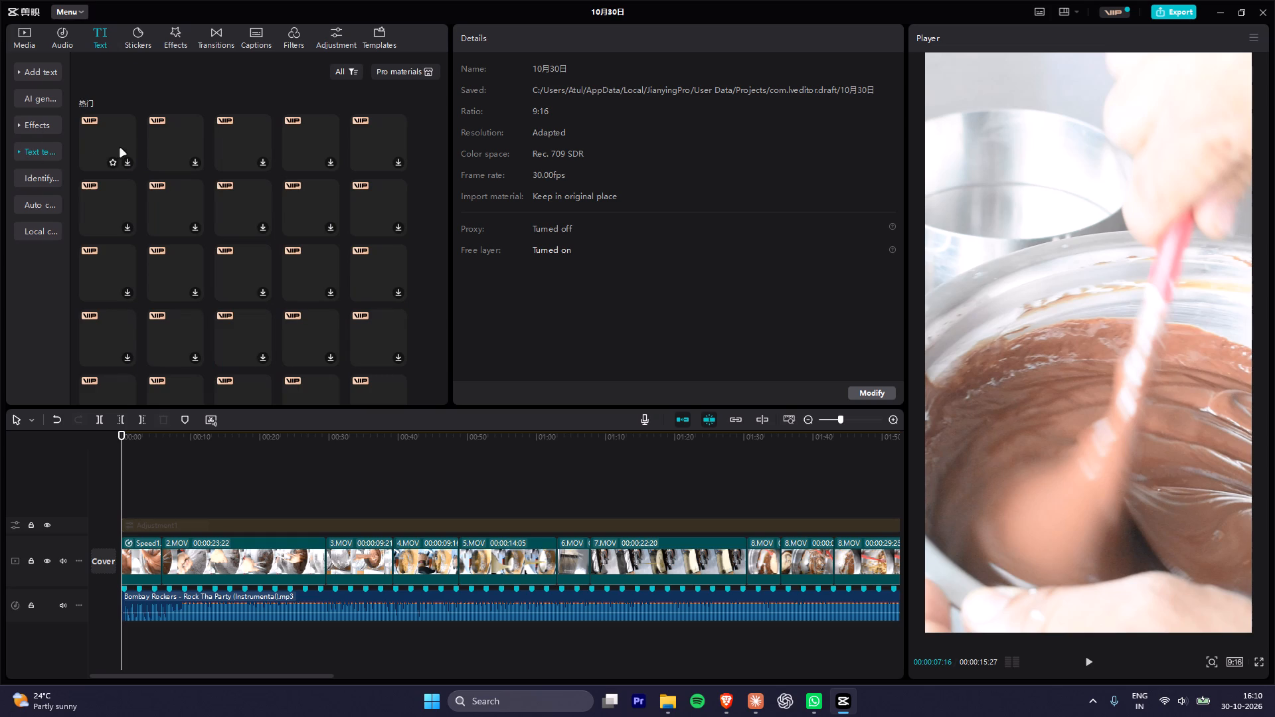
{"action": "left_click", "coordinate": [120, 149]}
{"action": "left_click", "coordinate": [254, 39]}
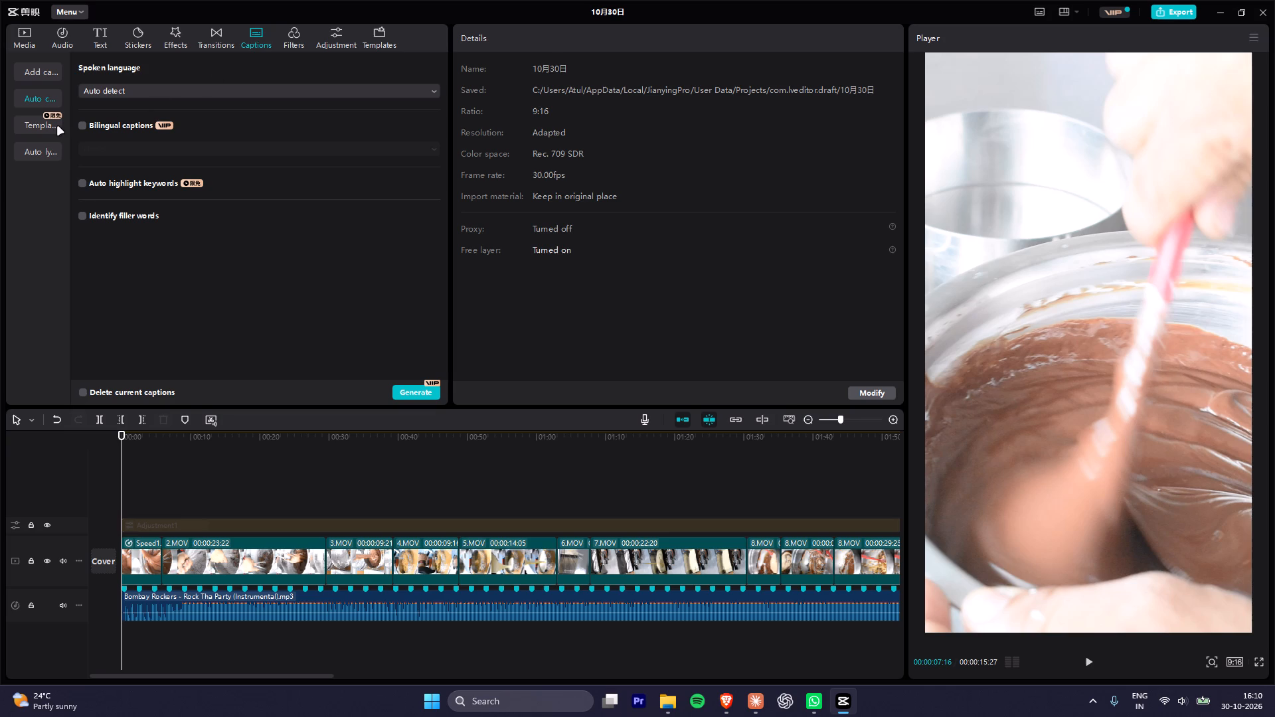
{"action": "left_click", "coordinate": [38, 123]}
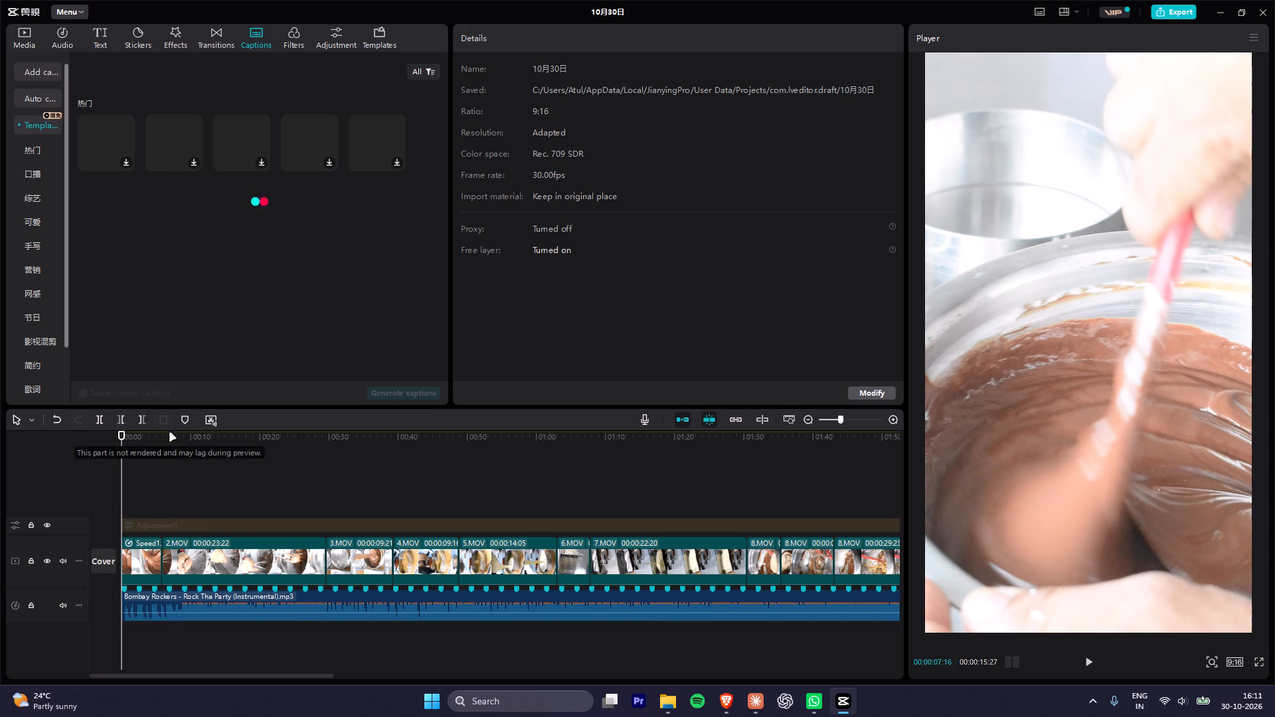
Skim through the kitchen footage on the timeline from the opening to about 1:41.
{"action": "left_click_drag", "start_coordinate": [171, 437], "coordinate": [203, 443]}
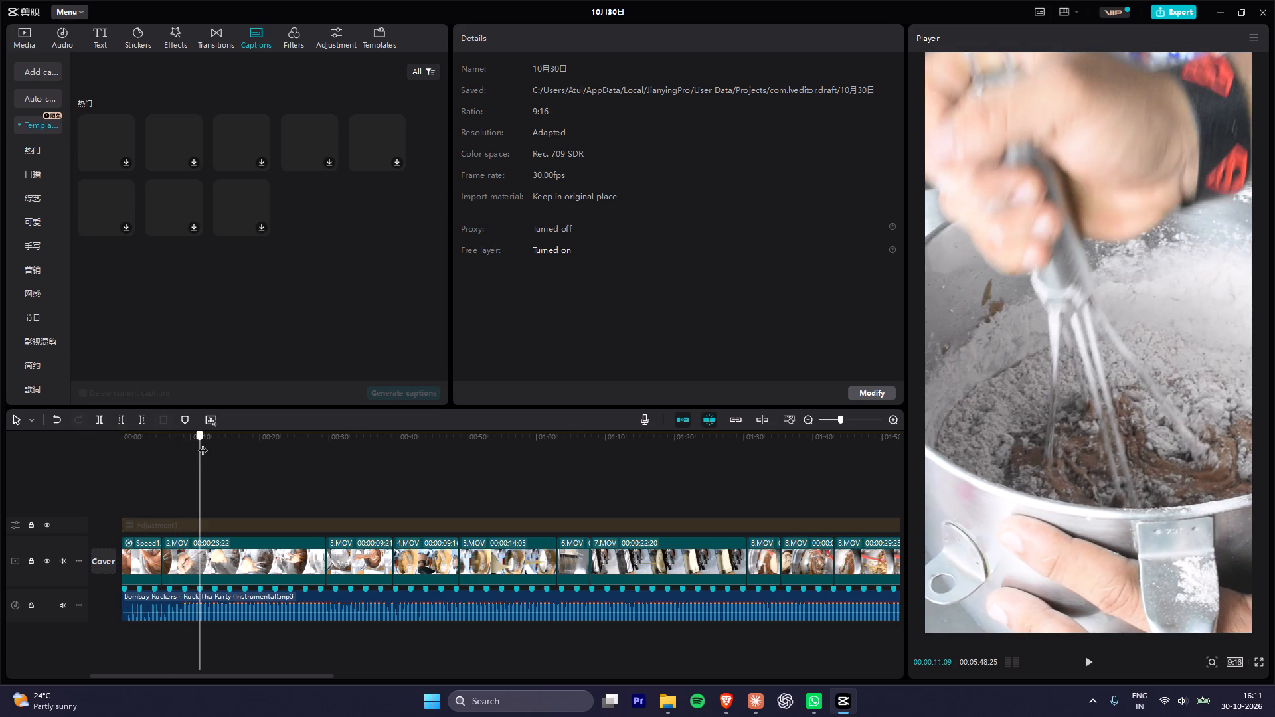
{"action": "left_click_drag", "start_coordinate": [203, 443], "coordinate": [326, 472]}
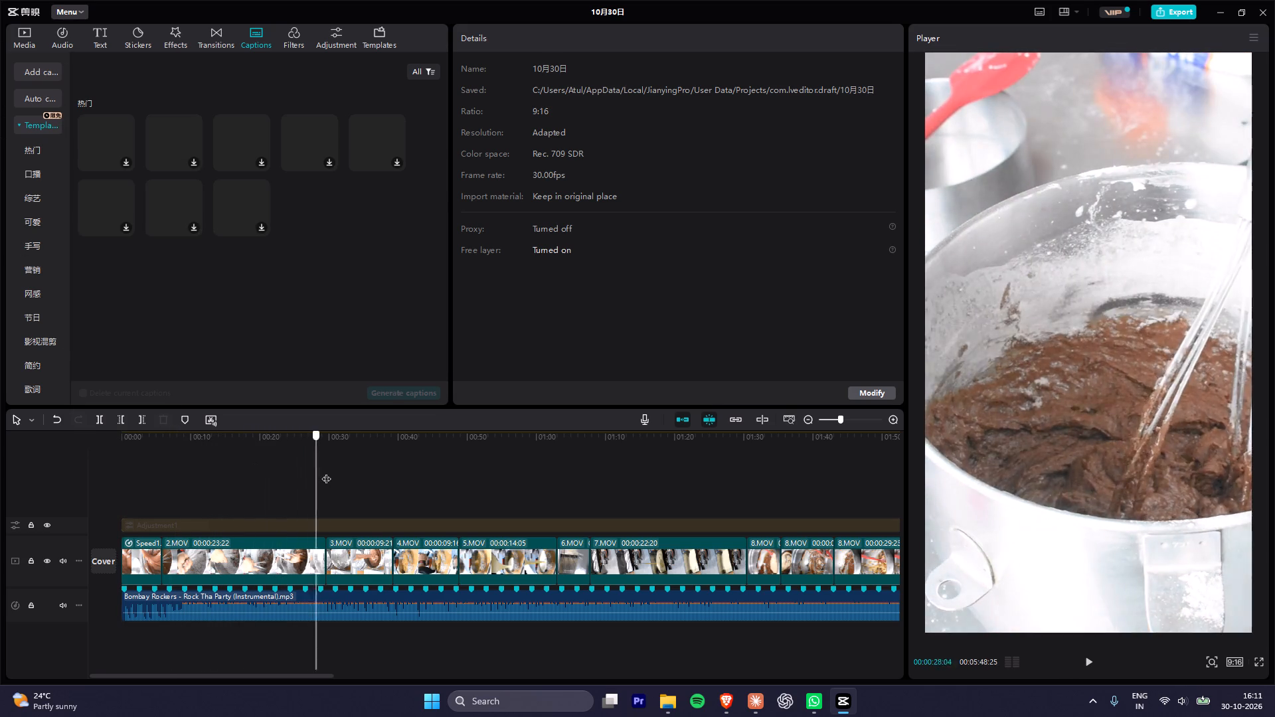
{"action": "left_click_drag", "start_coordinate": [326, 472], "coordinate": [458, 496]}
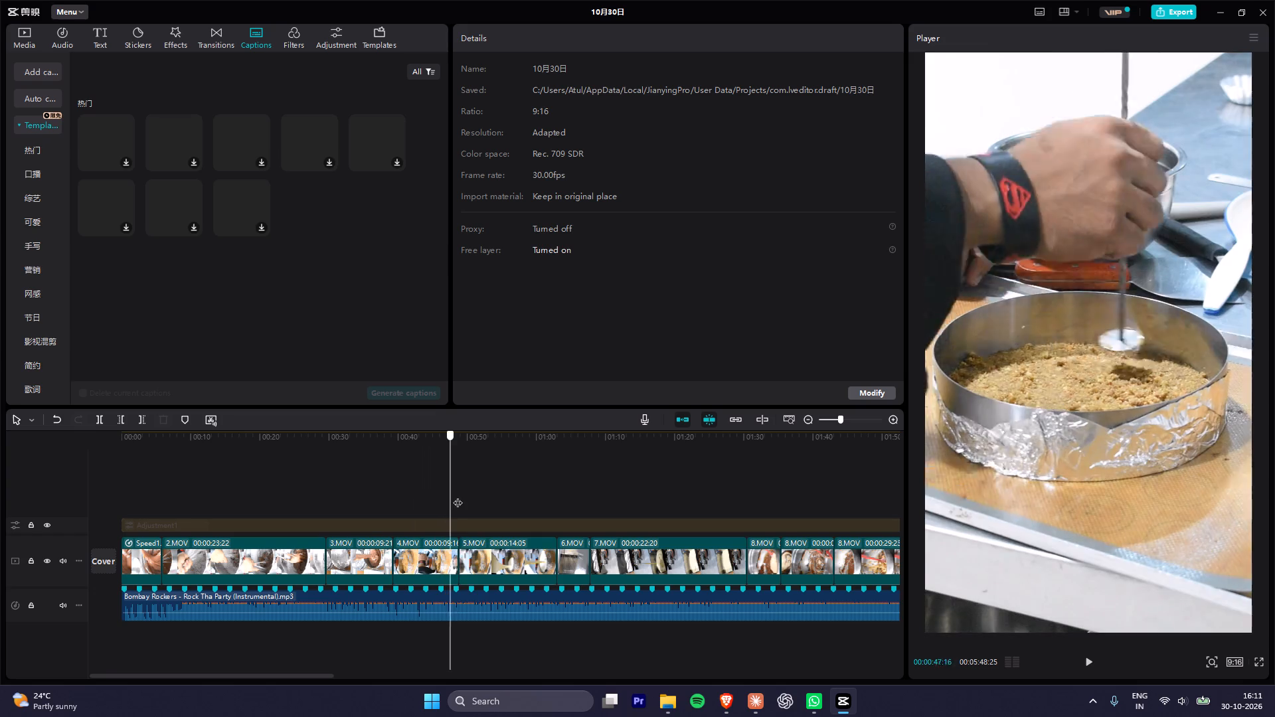
{"action": "left_click_drag", "start_coordinate": [458, 496], "coordinate": [639, 499]}
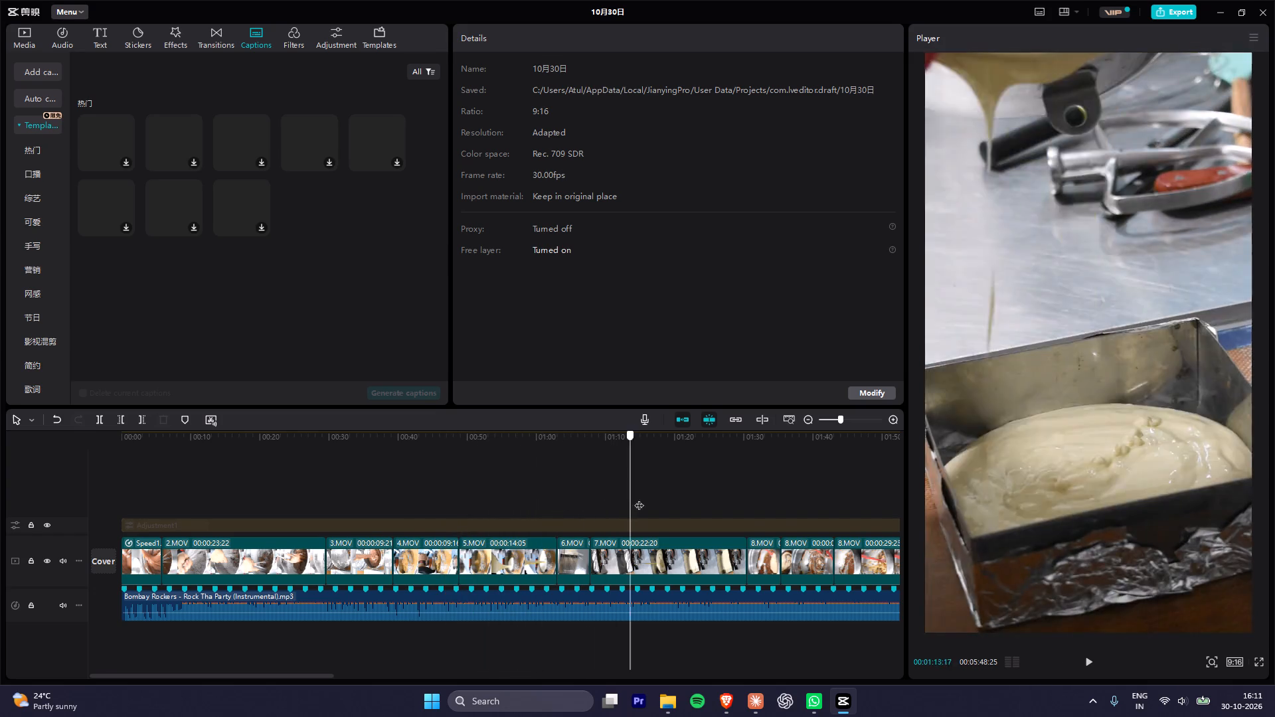
{"action": "left_click_drag", "start_coordinate": [639, 499], "coordinate": [698, 509]}
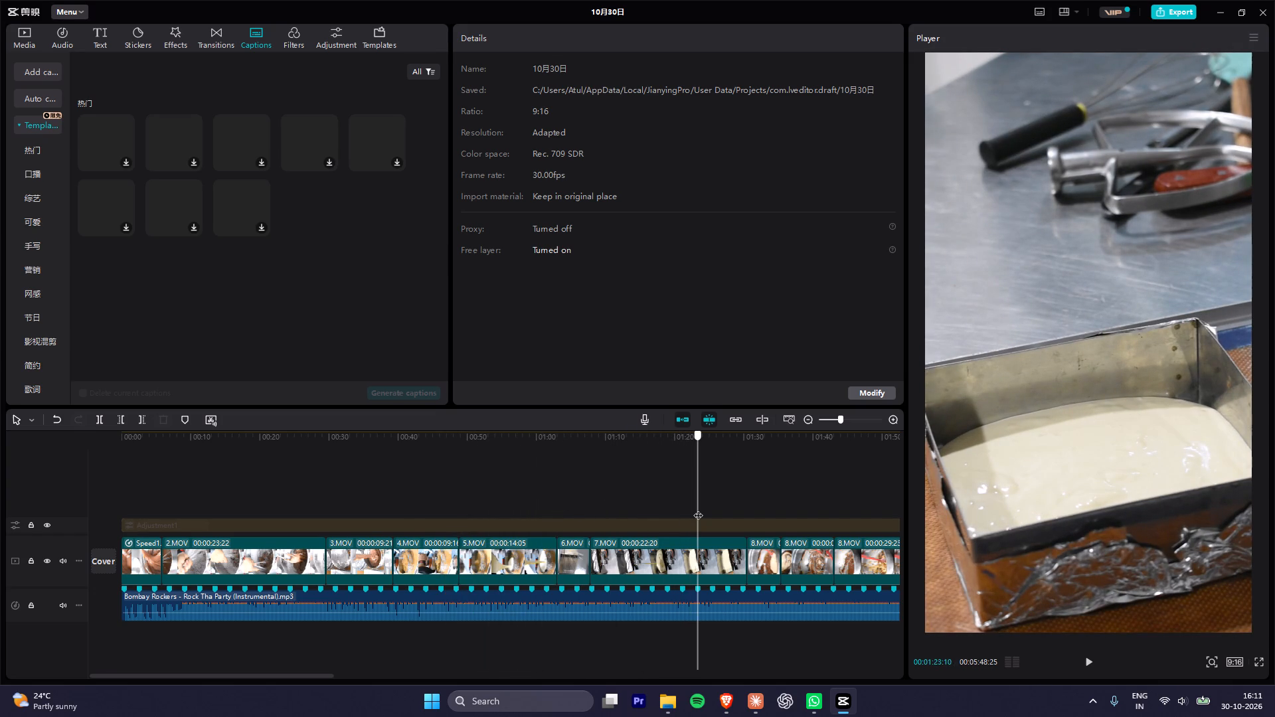
{"action": "left_click_drag", "start_coordinate": [698, 509], "coordinate": [795, 522]}
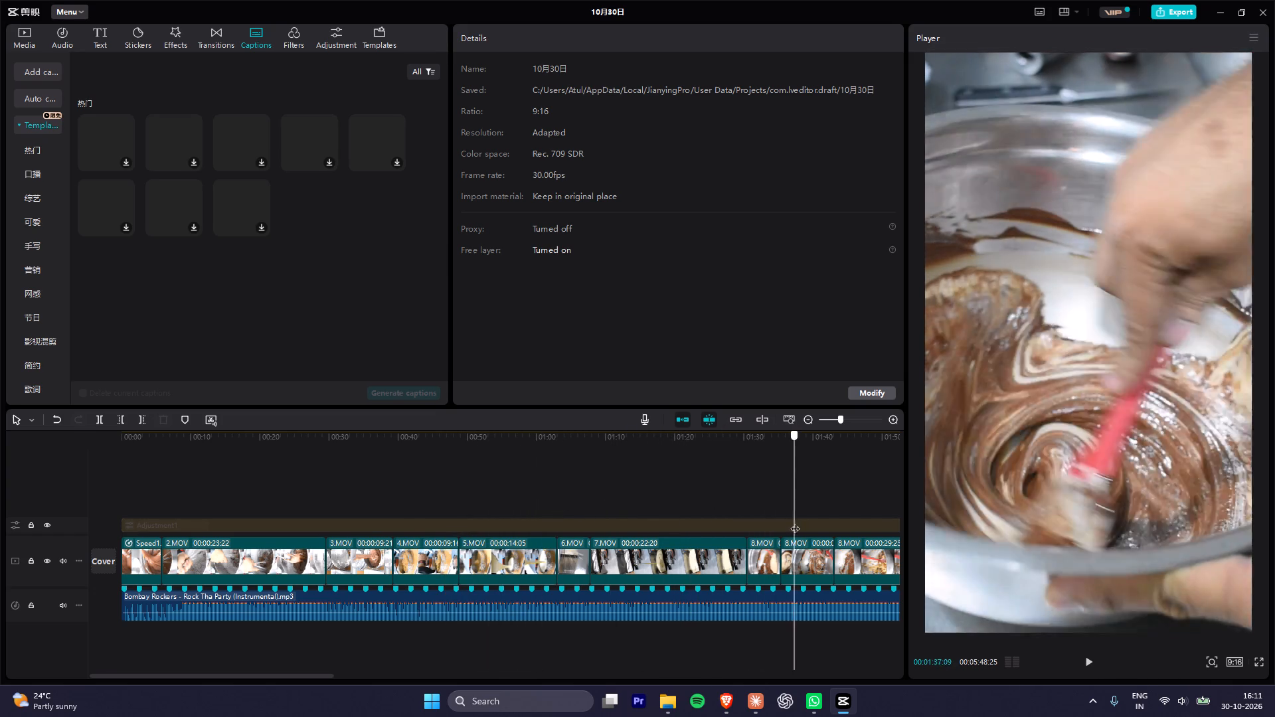
{"action": "left_click_drag", "start_coordinate": [795, 522], "coordinate": [825, 527]}
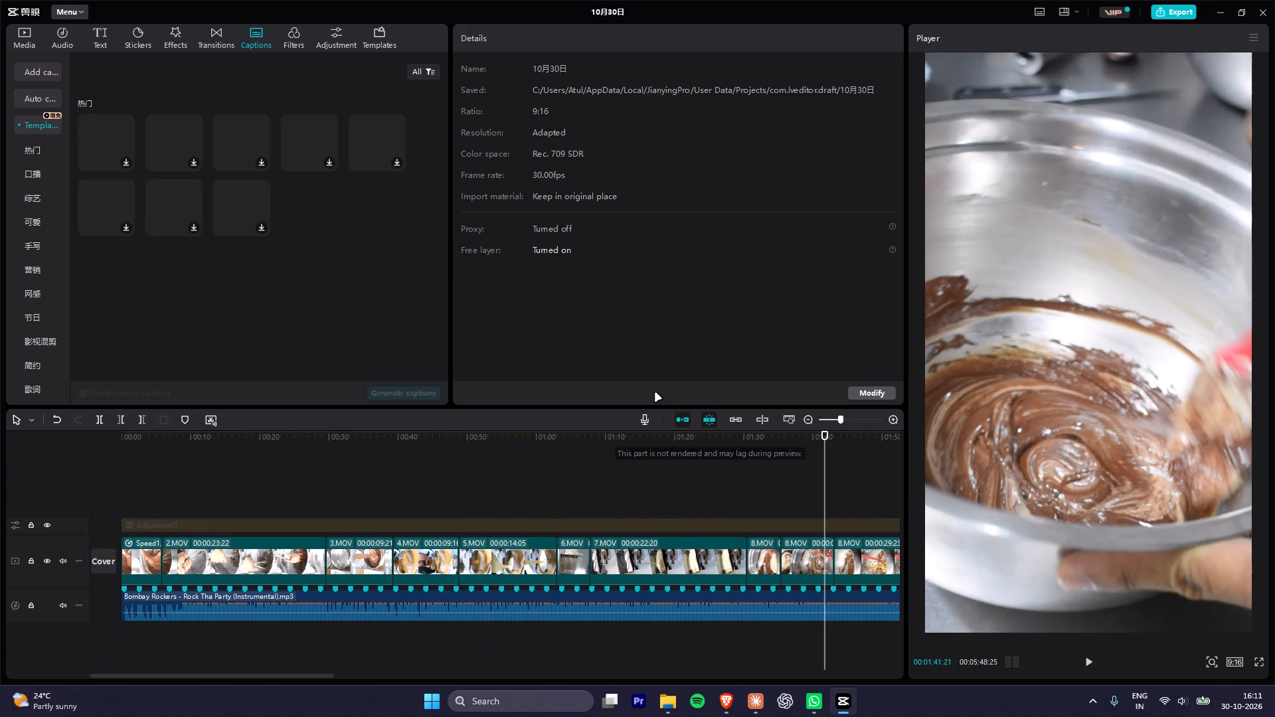
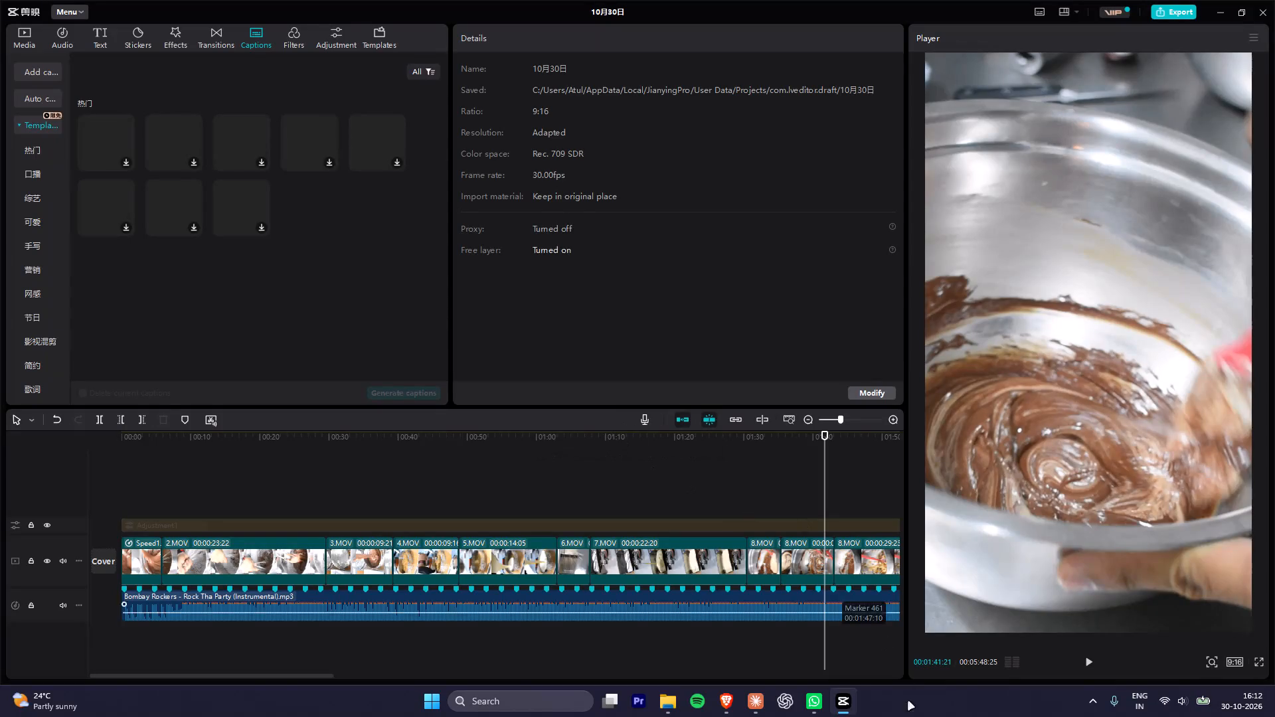
Show the hidden background app icons in the Windows system tray.
{"action": "right_click", "coordinate": [919, 716]}
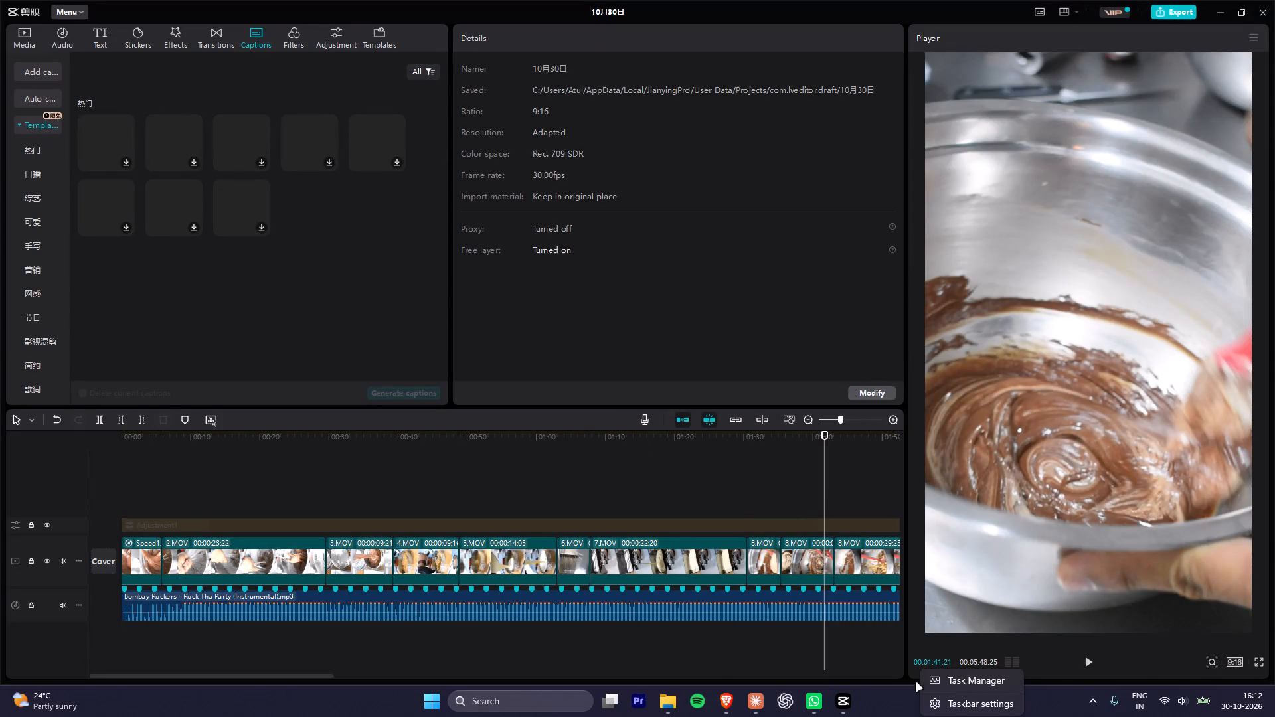
{"action": "left_click", "coordinate": [890, 710]}
{"action": "left_click", "coordinate": [1090, 704]}
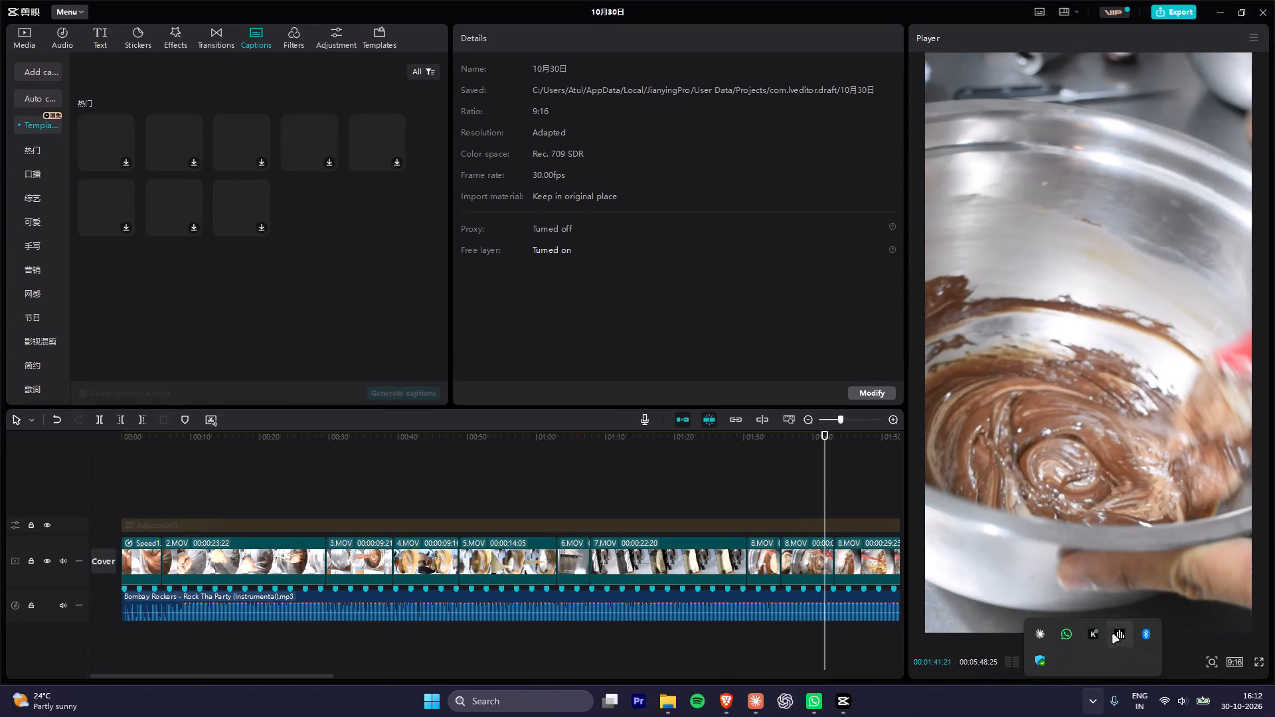
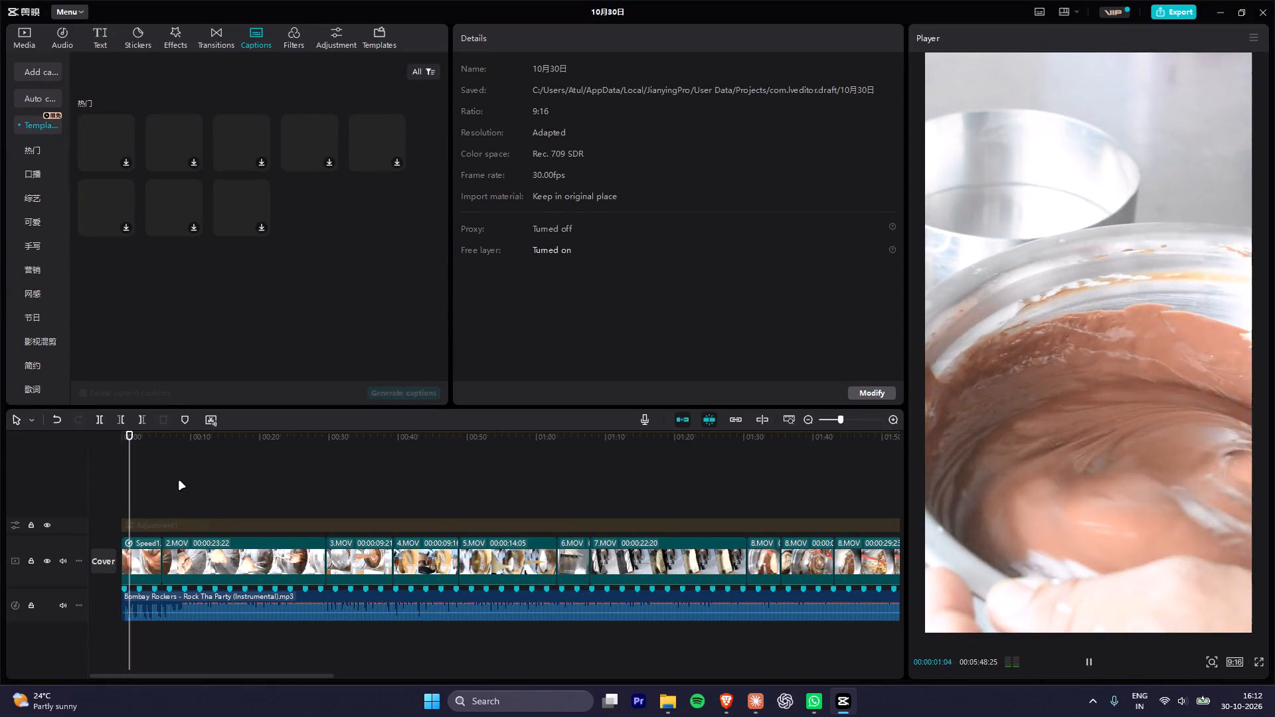
Play the opening seconds repeatedly to examine how the first clip lines up with the music's beats.
{"action": "key", "text": "space"}
{"action": "scroll", "coordinate": [199, 499], "scroll_direction": "up", "scroll_amount": 12, "text": "alt"}
{"action": "left_click_drag", "start_coordinate": [116, 435], "coordinate": [4, 438]}
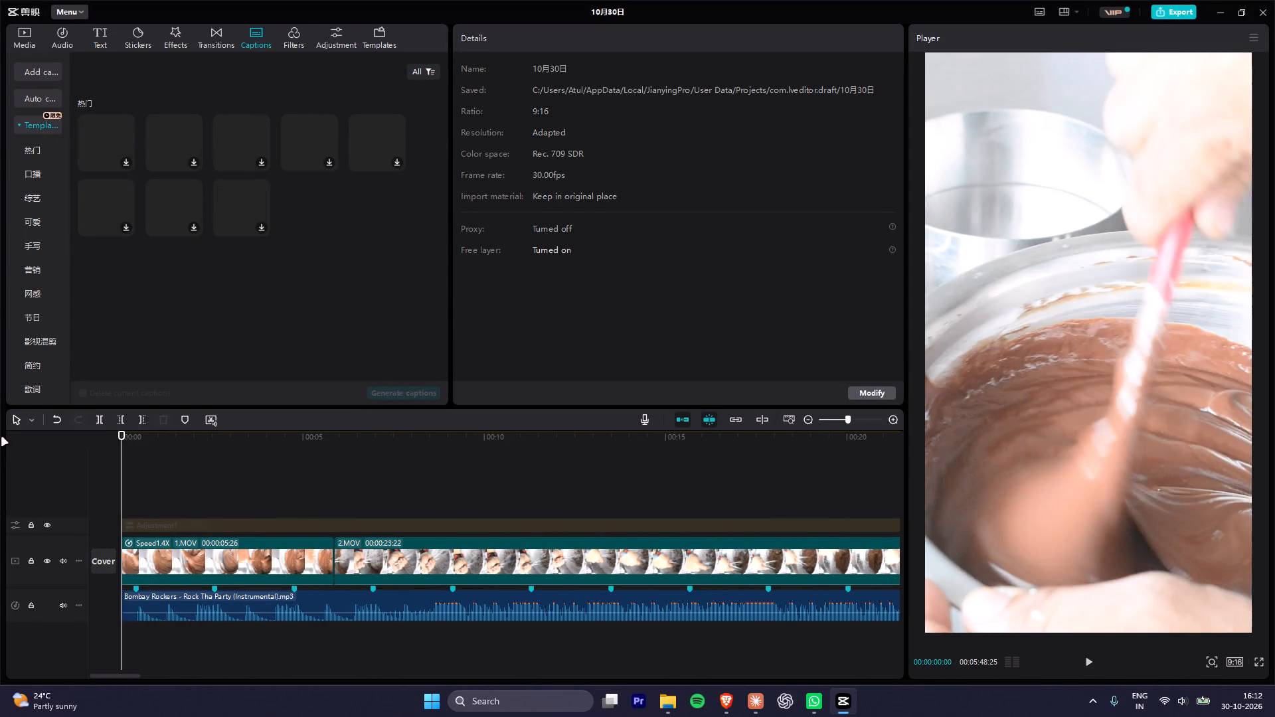
{"action": "key", "text": "space"}
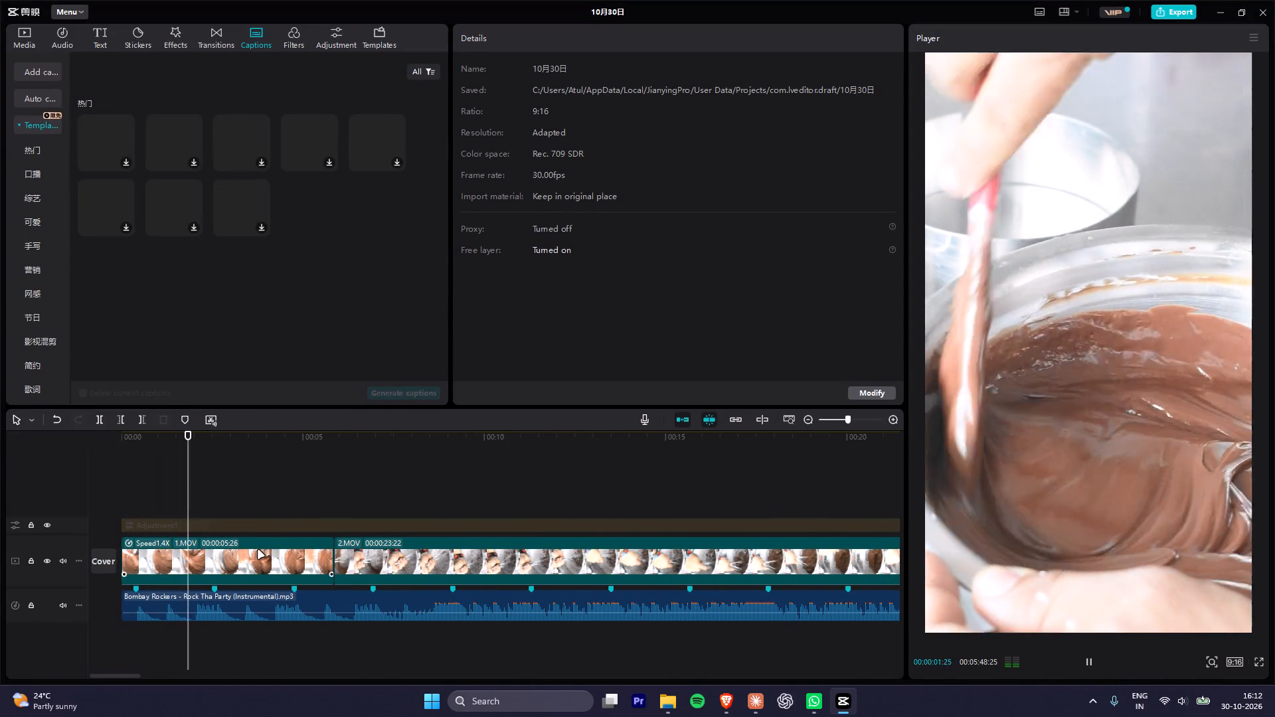
{"action": "key", "text": "space"}
{"action": "left_click_drag", "start_coordinate": [172, 438], "coordinate": [184, 439]}
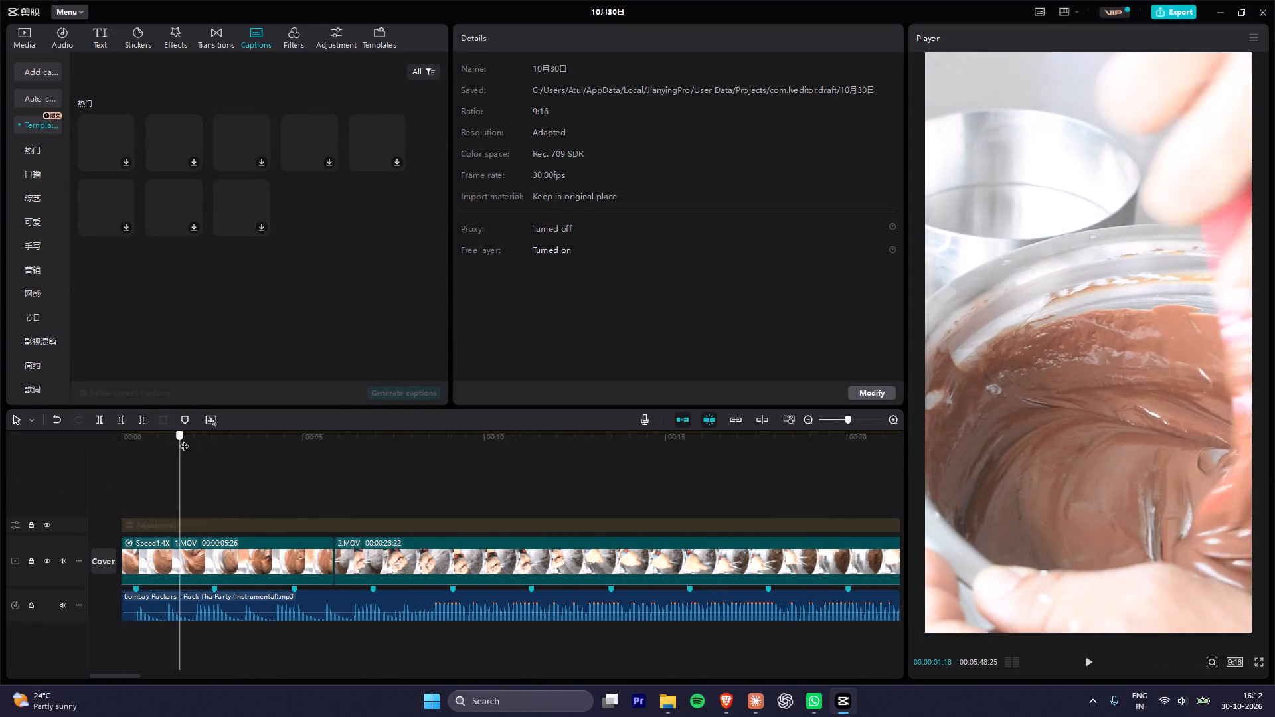
{"action": "left_click_drag", "start_coordinate": [184, 439], "coordinate": [195, 444]}
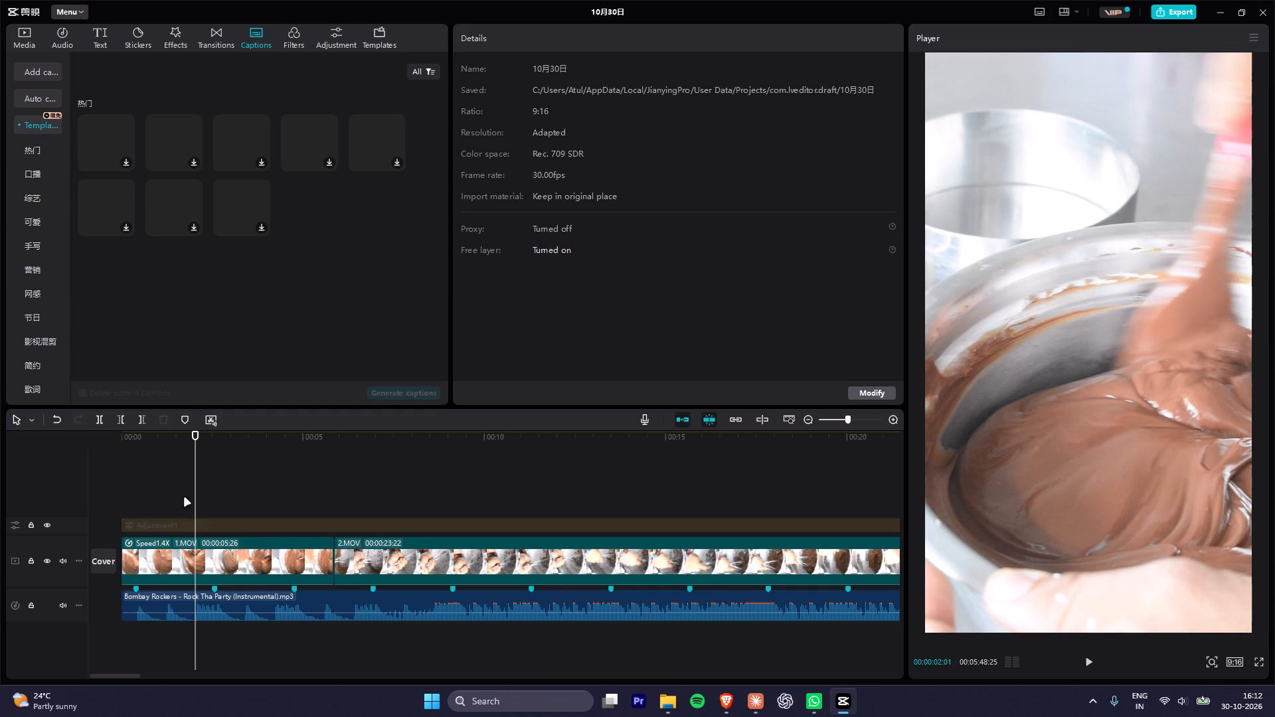
{"action": "scroll", "coordinate": [185, 538], "scroll_direction": "up", "scroll_amount": 7}
{"action": "left_click_drag", "start_coordinate": [159, 439], "coordinate": [96, 440]}
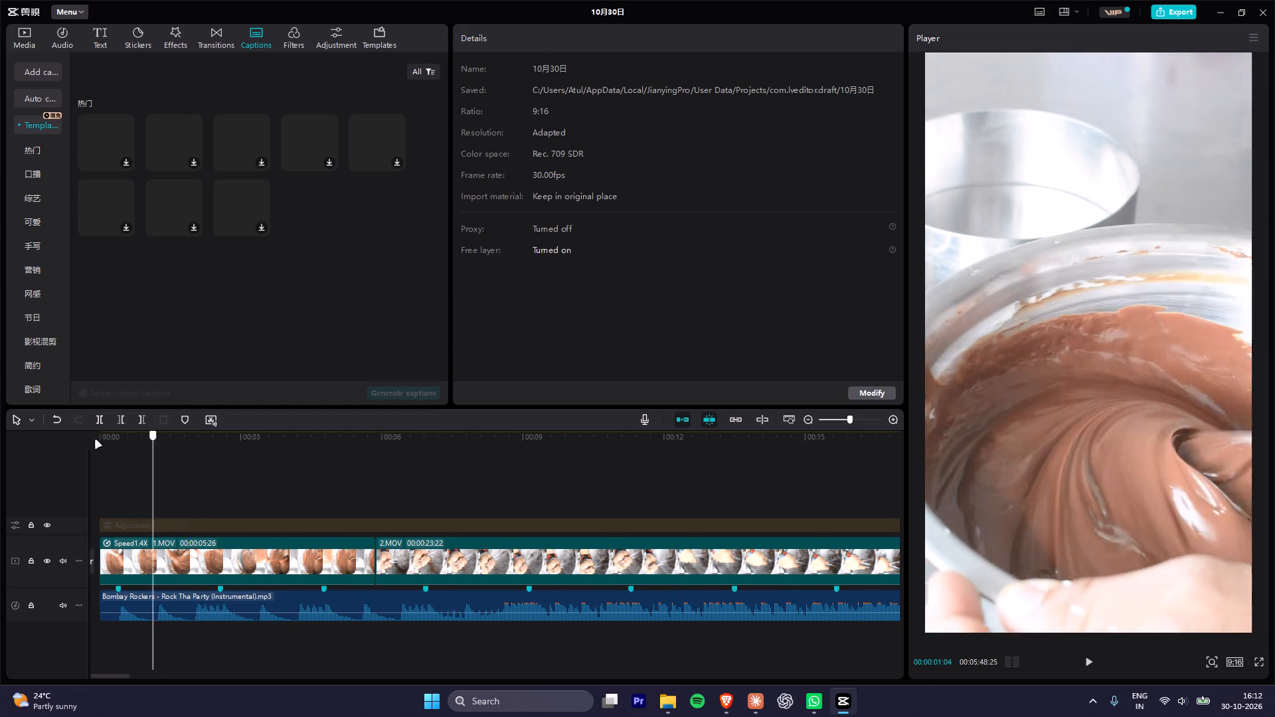
{"action": "left_click_drag", "start_coordinate": [96, 440], "coordinate": [56, 440]}
{"action": "key", "text": "space"}
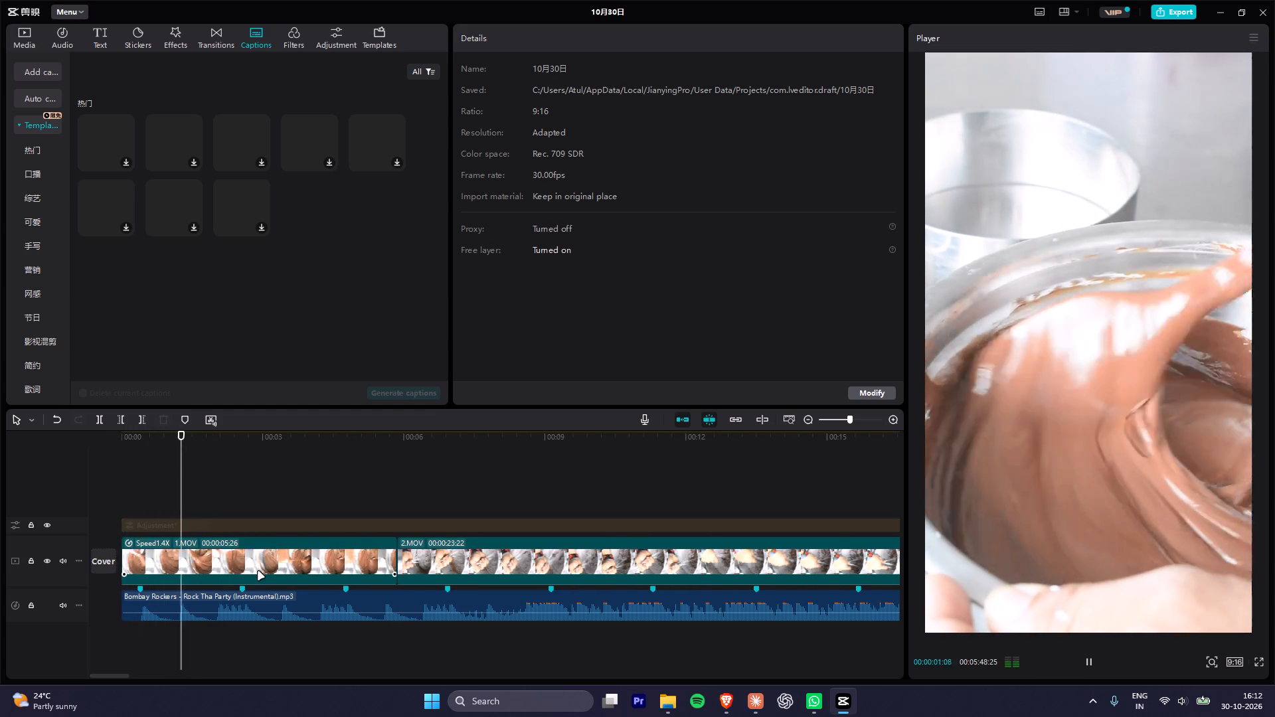
{"action": "key", "text": "space"}
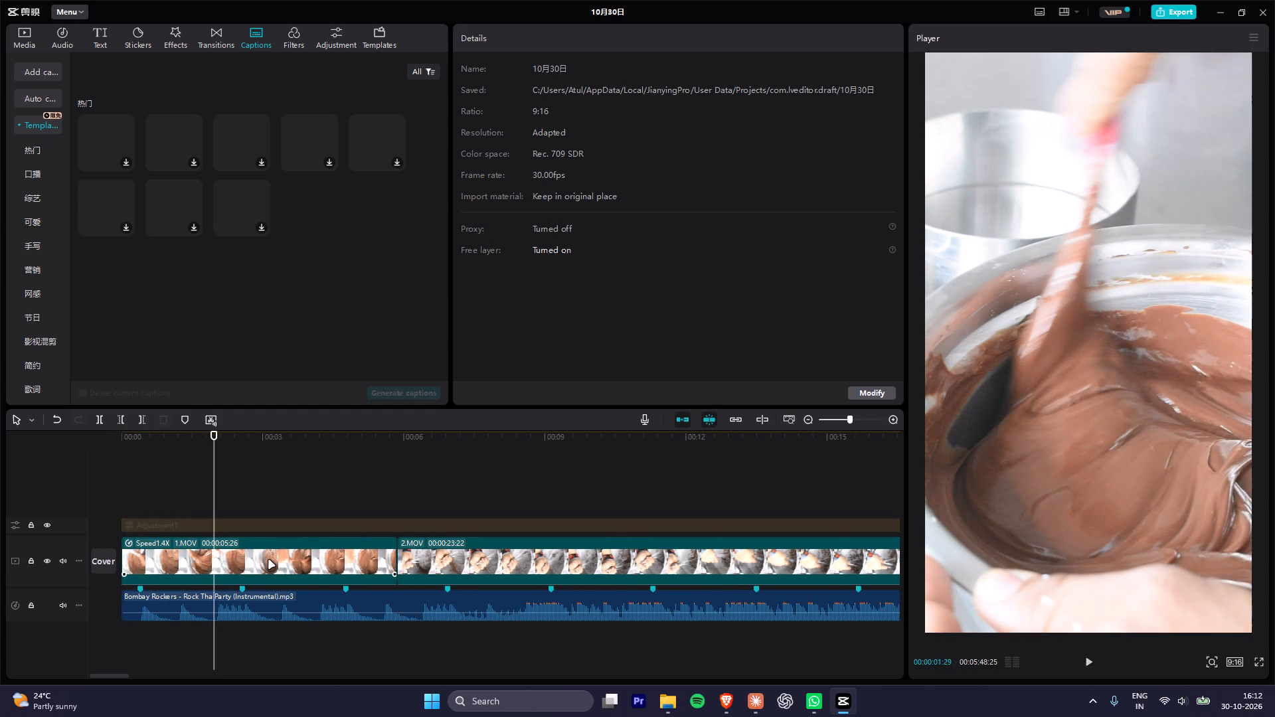
{"action": "key", "text": "space"}
{"action": "key", "text": "space"}
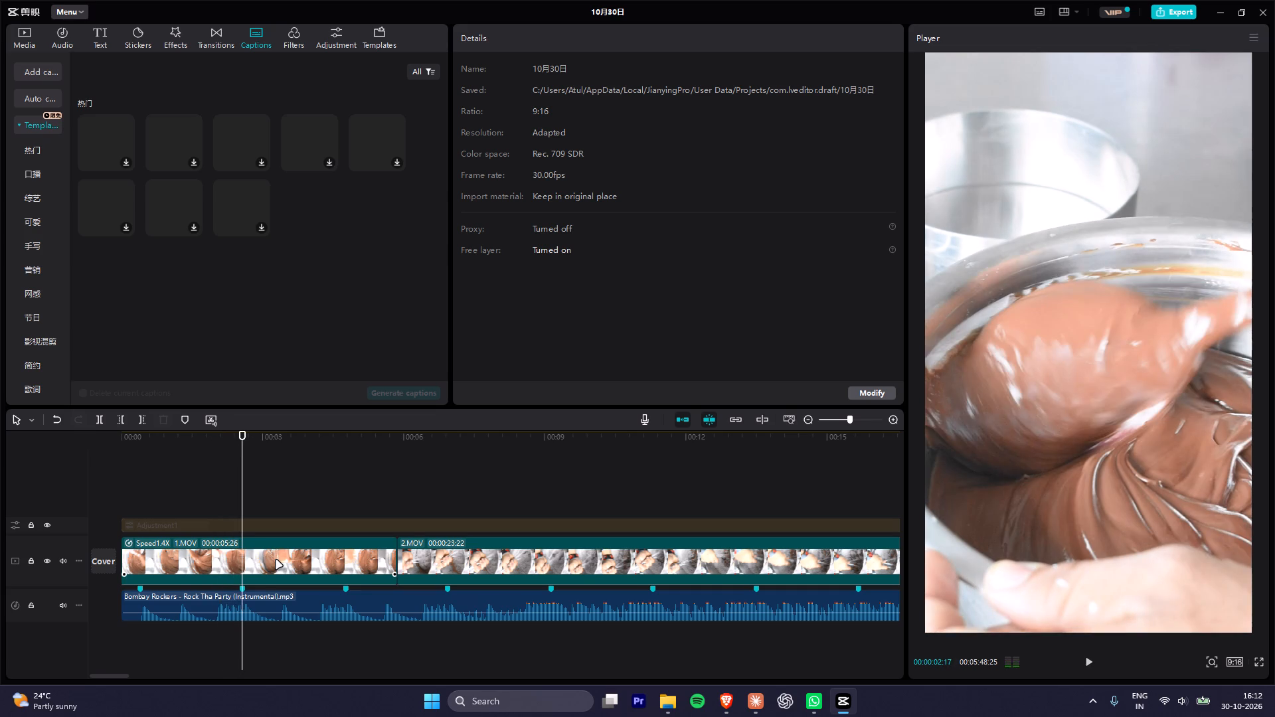
{"action": "key", "text": "space"}
{"action": "key", "text": "space"}
Trim about 1.9 seconds off the start of the Rock Tha Party music and move it back to the timeline start.
{"action": "left_click_drag", "start_coordinate": [155, 438], "coordinate": [142, 436]}
{"action": "left_click", "coordinate": [173, 601]}
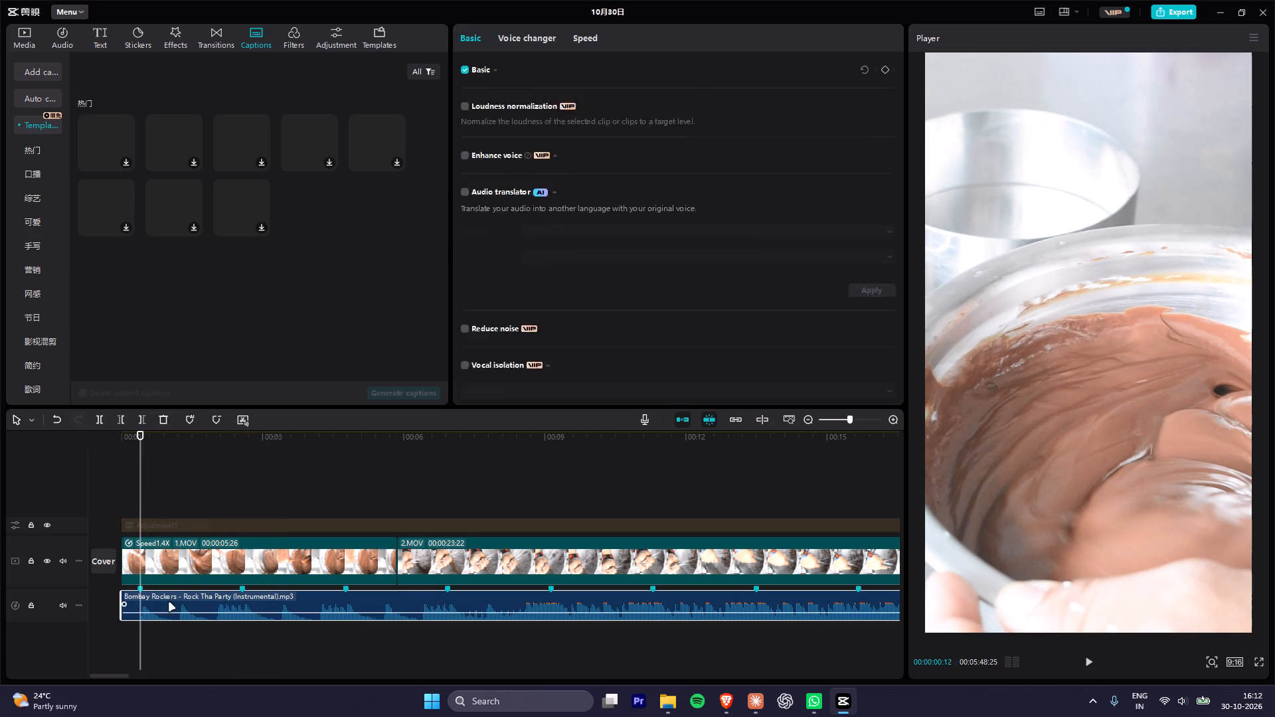
{"action": "left_click_drag", "start_coordinate": [120, 603], "coordinate": [211, 625]}
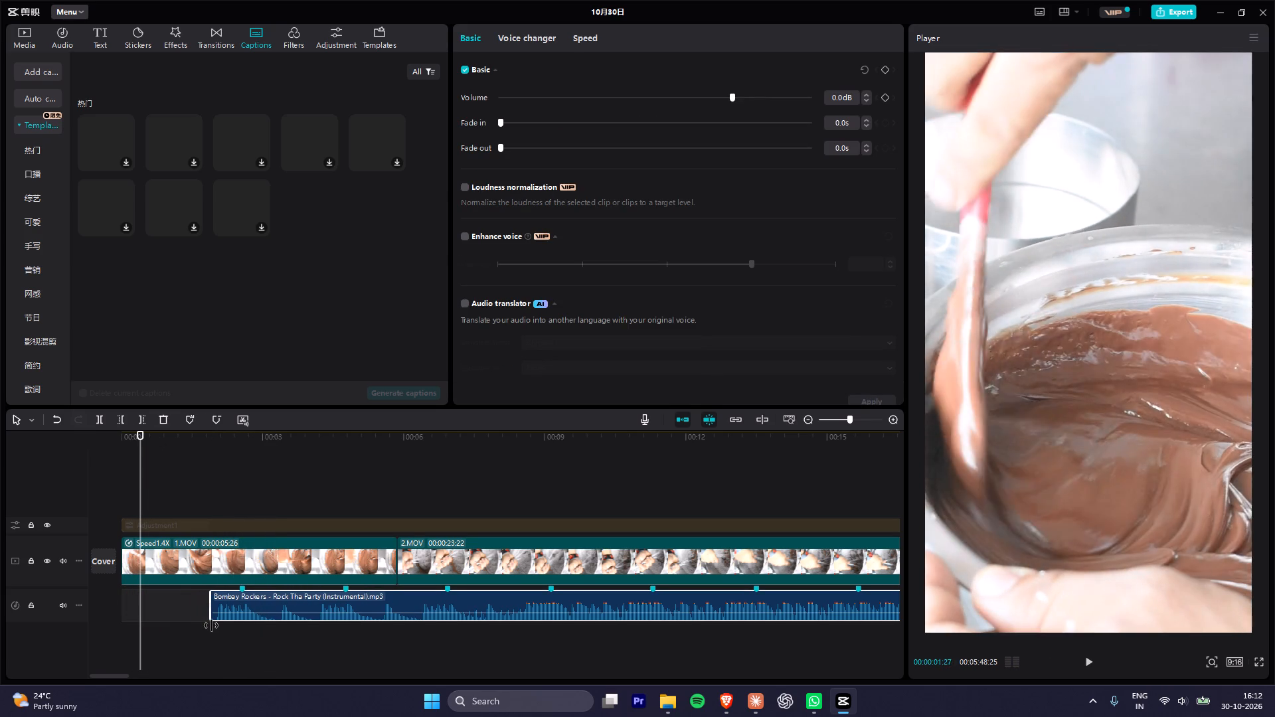
{"action": "left_click_drag", "start_coordinate": [211, 625], "coordinate": [214, 626]}
{"action": "left_click_drag", "start_coordinate": [232, 601], "coordinate": [103, 596]}
Play the opening from the start to check the trimmed music against the first clip.
{"action": "left_click_drag", "start_coordinate": [160, 439], "coordinate": [88, 441]}
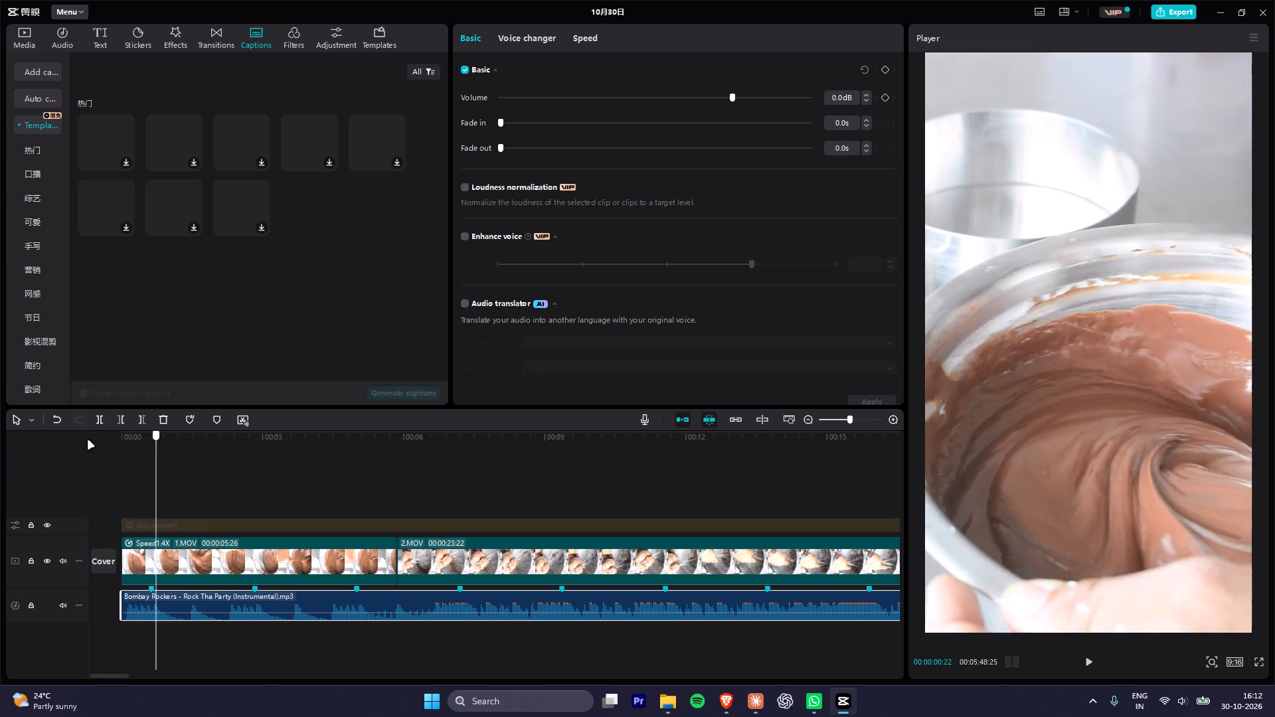
{"action": "left_click_drag", "start_coordinate": [88, 441], "coordinate": [60, 441]}
{"action": "key", "text": "space"}
{"action": "key", "text": "space"}
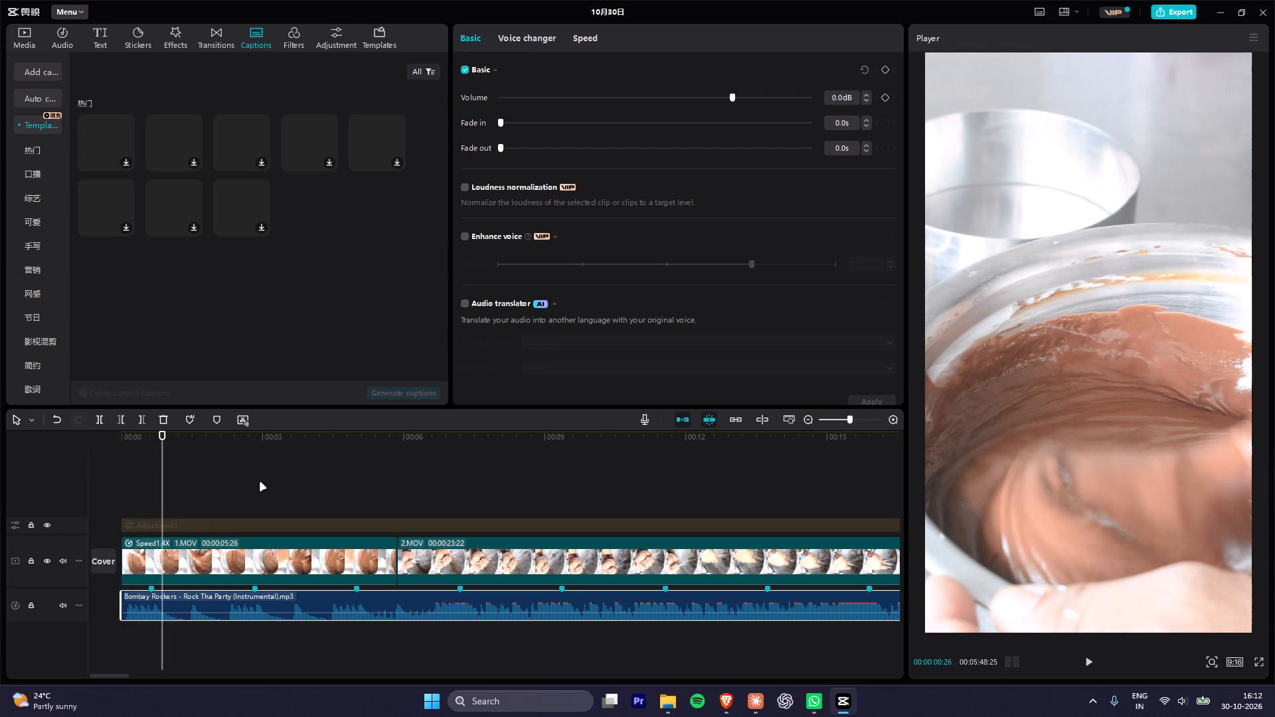
{"action": "key", "text": "space"}
{"action": "key", "text": "space"}
{"action": "scroll", "coordinate": [289, 534], "scroll_direction": "down", "scroll_amount": 3, "text": "alt"}
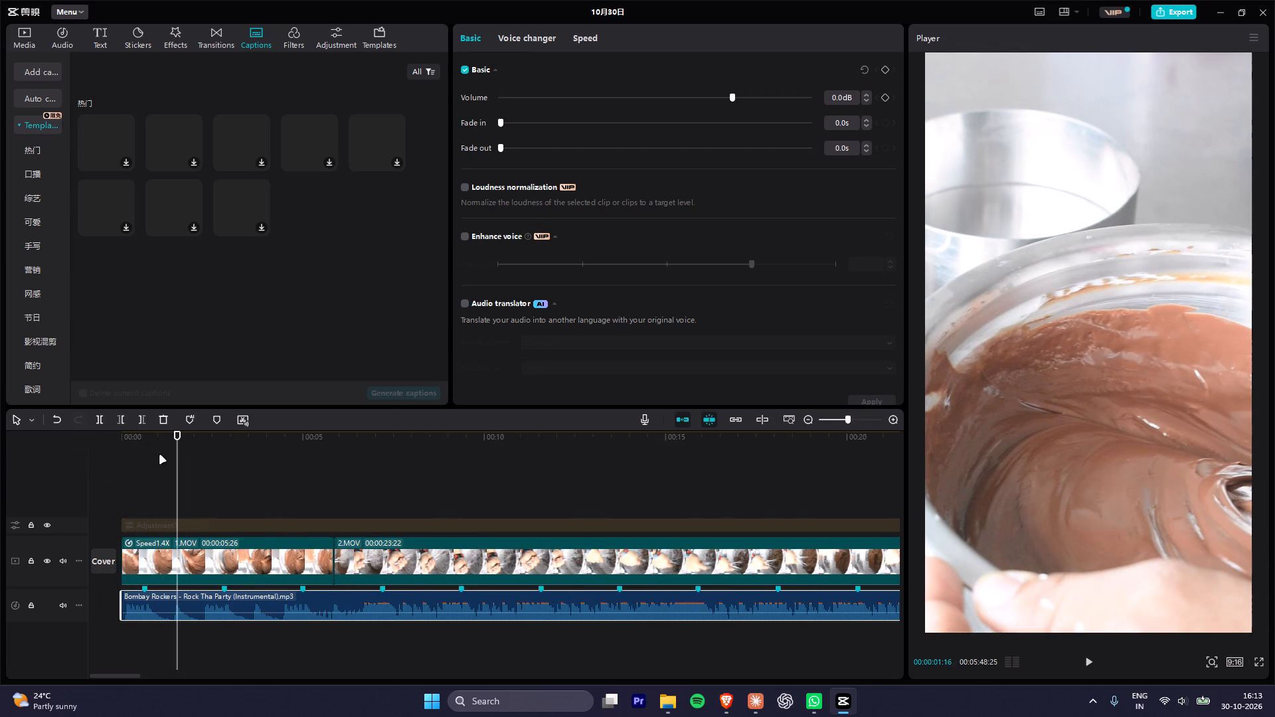
Find the cut point by playing the opening and split the 1.MOV clip at 00:00:01:13.
{"action": "left_click_drag", "start_coordinate": [146, 434], "coordinate": [64, 434]}
{"action": "key", "text": "space"}
{"action": "left_click", "coordinate": [205, 601]}
{"action": "key", "text": "space"}
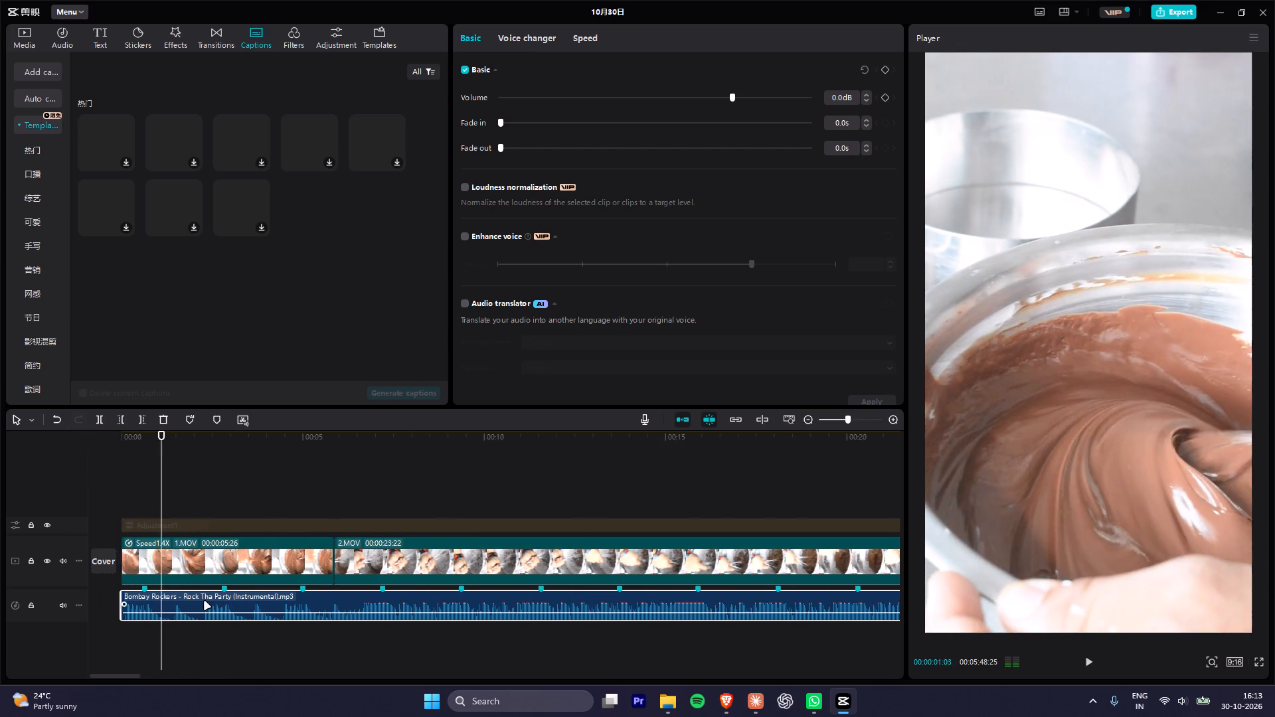
{"action": "key", "text": "space"}
{"action": "key", "text": "space"}
{"action": "left_click", "coordinate": [219, 554]}
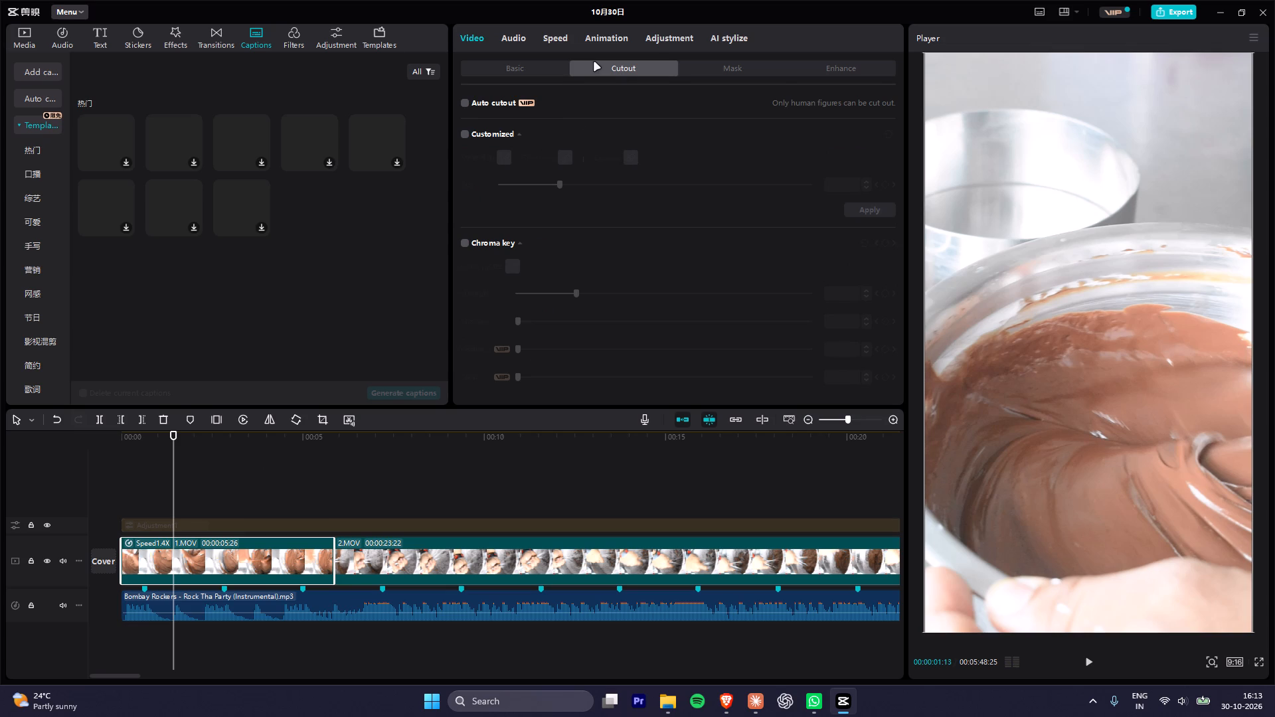
{"action": "left_click", "coordinate": [294, 559]}
{"action": "left_click", "coordinate": [244, 557]}
{"action": "key", "text": "ctrl+b"}
Move the second part of 1.MOV to a new upper track, disable it, and place it at the timeline start.
{"action": "left_click_drag", "start_coordinate": [238, 558], "coordinate": [275, 484]}
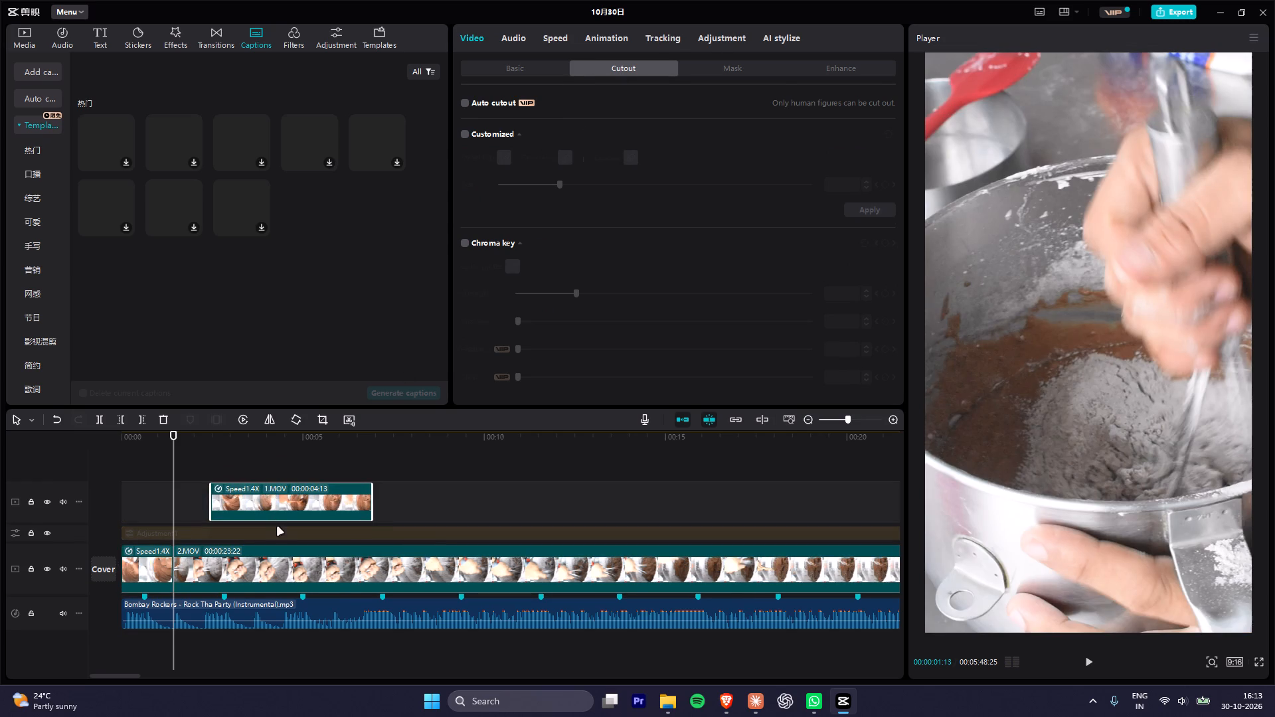
{"action": "key", "text": "v"}
{"action": "left_click_drag", "start_coordinate": [258, 501], "coordinate": [160, 493]}
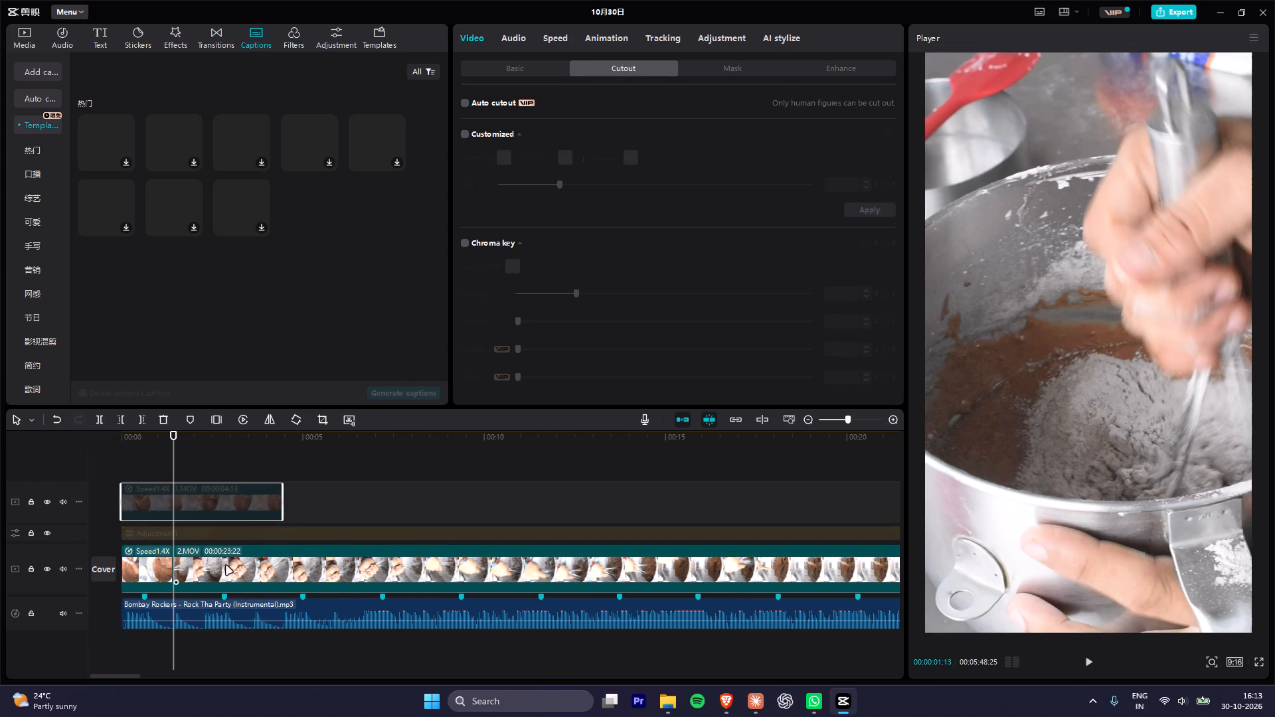
Check the opening of 2.MOV, and move the 4.MOV clip between the short 1.MOV clip and 2.MOV.
{"action": "left_click", "coordinate": [224, 564]}
{"action": "key", "text": "space"}
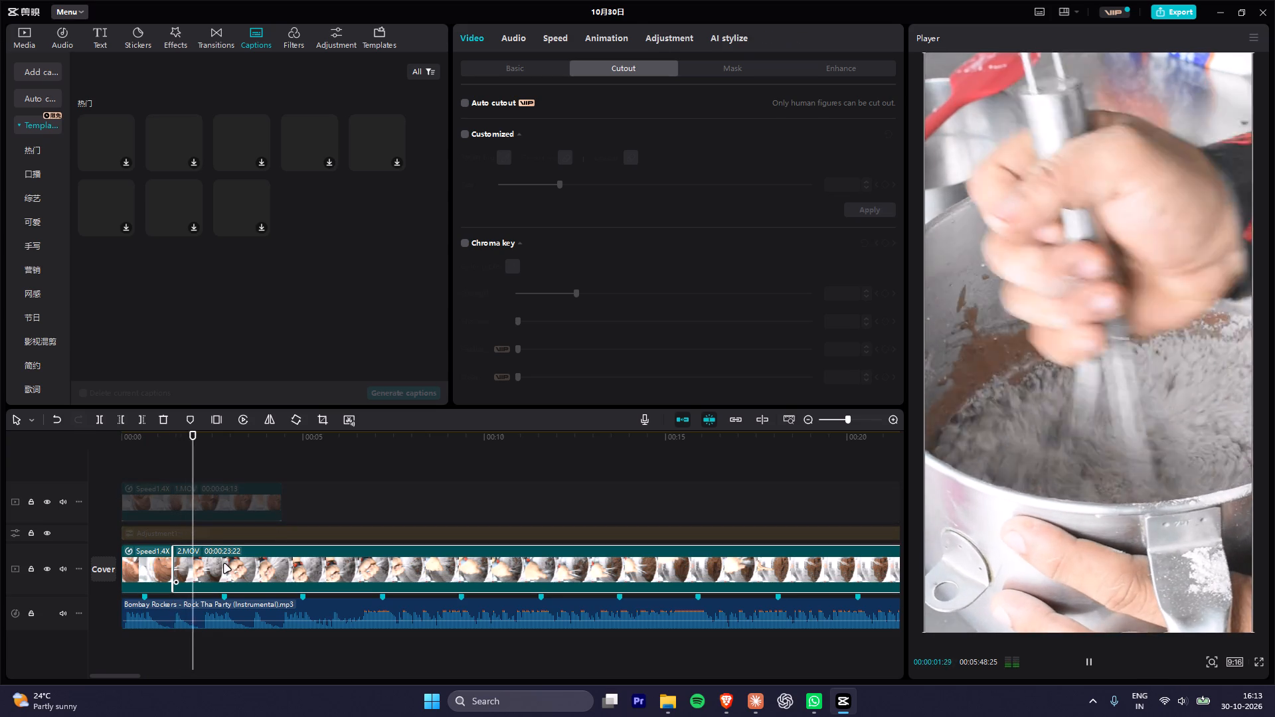
{"action": "key", "text": "space"}
{"action": "left_click", "coordinate": [224, 564]}
{"action": "scroll", "coordinate": [290, 567], "scroll_direction": "down", "scroll_amount": 10, "text": "alt"}
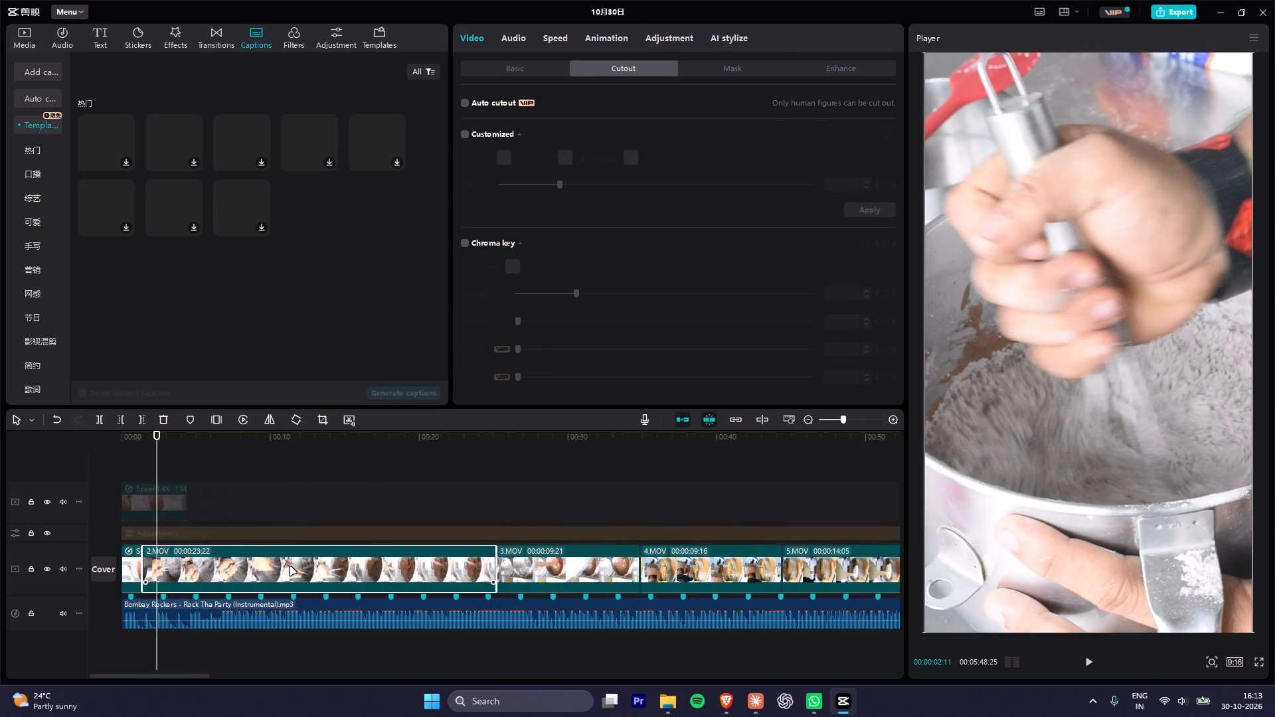
{"action": "scroll", "coordinate": [290, 567], "scroll_direction": "down", "scroll_amount": 1, "text": "alt"}
{"action": "left_click_drag", "start_coordinate": [476, 434], "coordinate": [523, 439]}
{"action": "left_click_drag", "start_coordinate": [547, 565], "coordinate": [180, 565]}
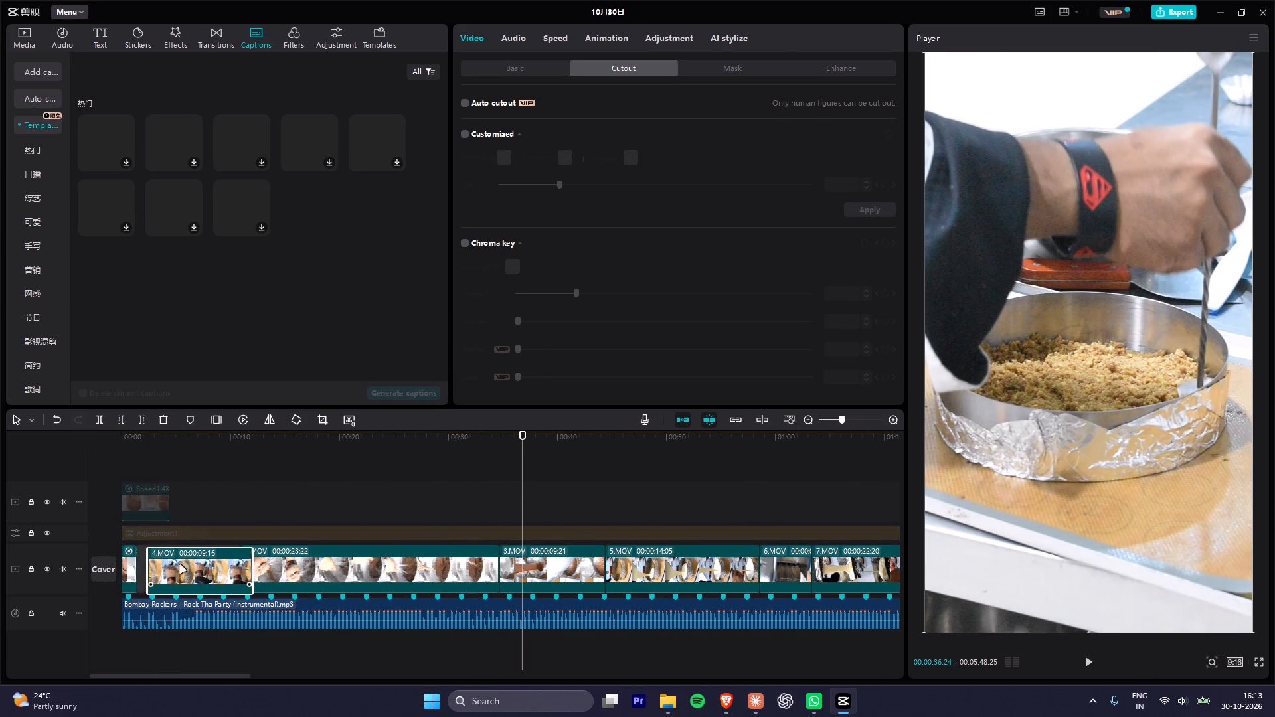
{"action": "left_click_drag", "start_coordinate": [180, 565], "coordinate": [179, 565]}
Play the opening from the start to check the cut from 1.MOV to 4.MOV against the beats.
{"action": "left_click_drag", "start_coordinate": [152, 441], "coordinate": [45, 441]}
{"action": "scroll", "coordinate": [177, 507], "scroll_direction": "up", "scroll_amount": 14}
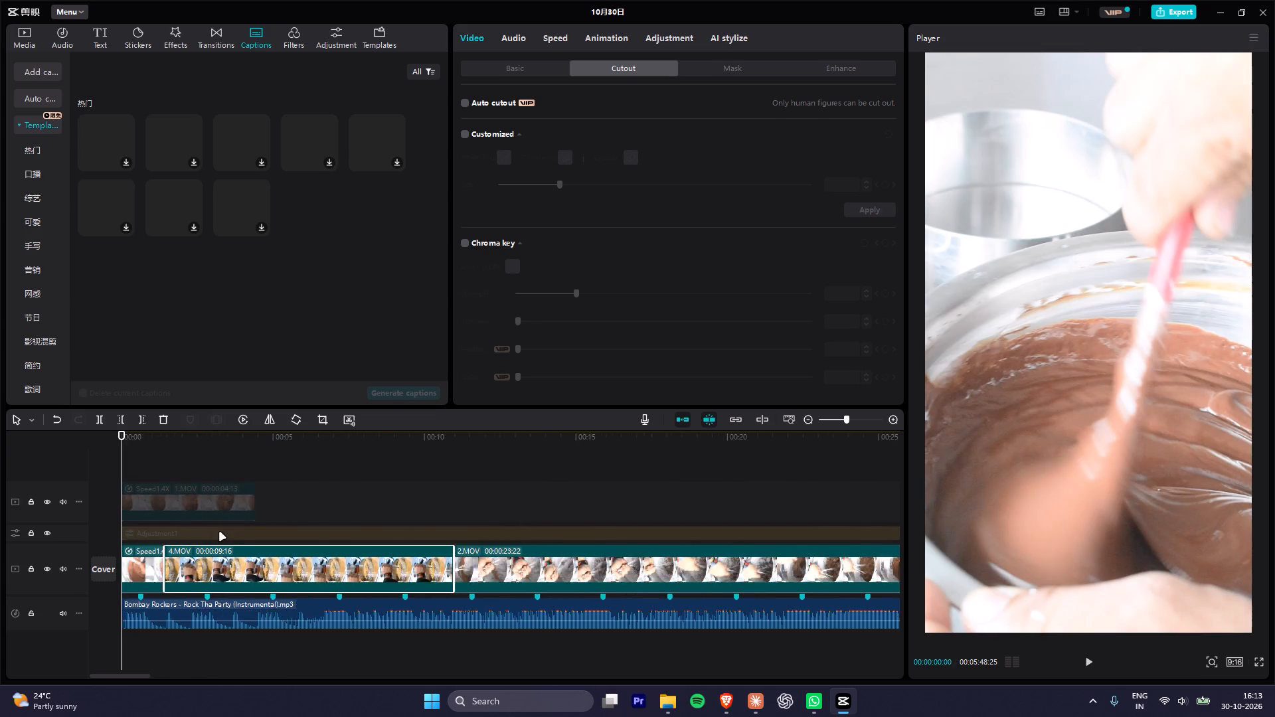
{"action": "key", "text": "space"}
{"action": "key", "text": "space"}
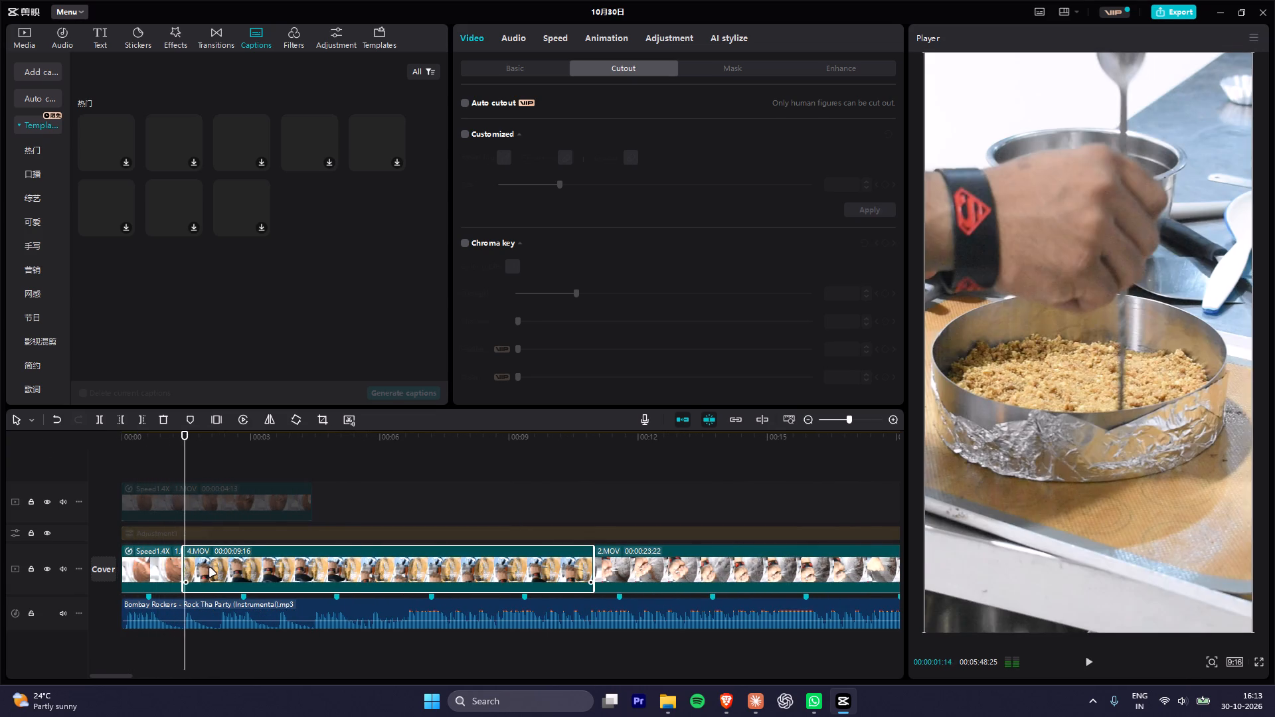
{"action": "key", "text": "space"}
{"action": "key", "text": "space"}
{"action": "key", "text": "space"}
{"action": "key", "text": "space"}
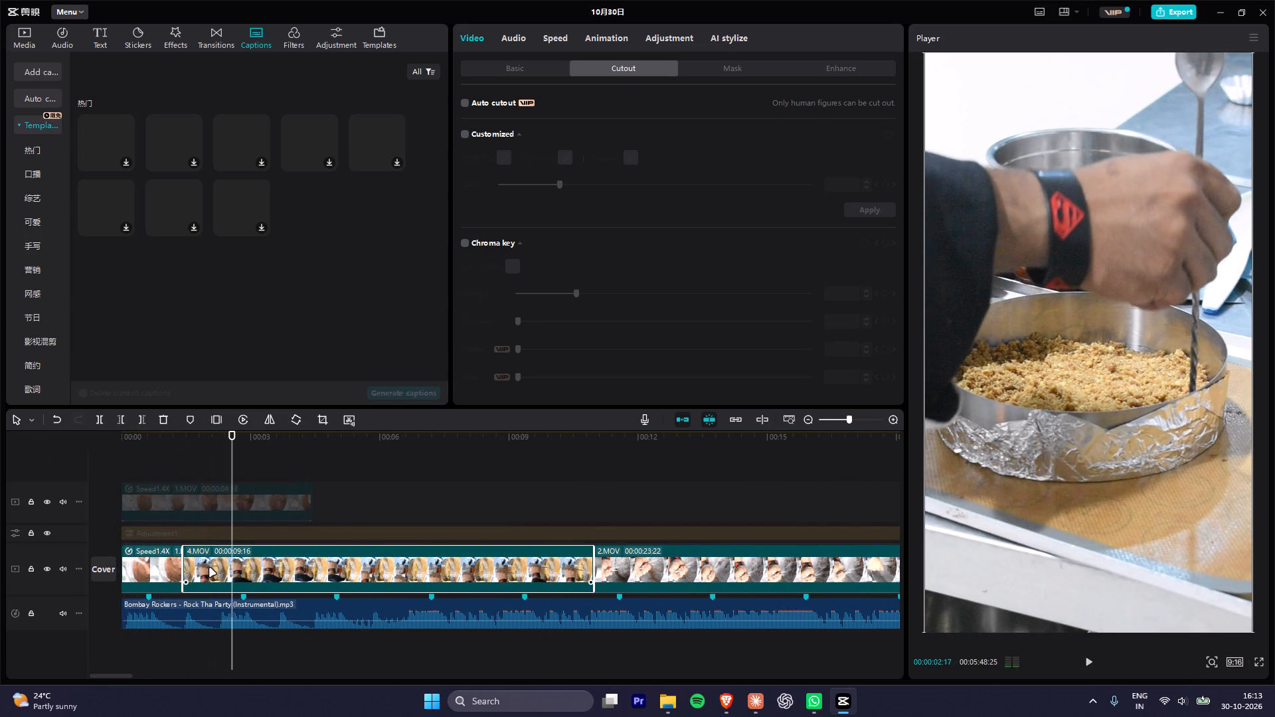
{"action": "key", "text": "space"}
{"action": "key", "text": "space"}
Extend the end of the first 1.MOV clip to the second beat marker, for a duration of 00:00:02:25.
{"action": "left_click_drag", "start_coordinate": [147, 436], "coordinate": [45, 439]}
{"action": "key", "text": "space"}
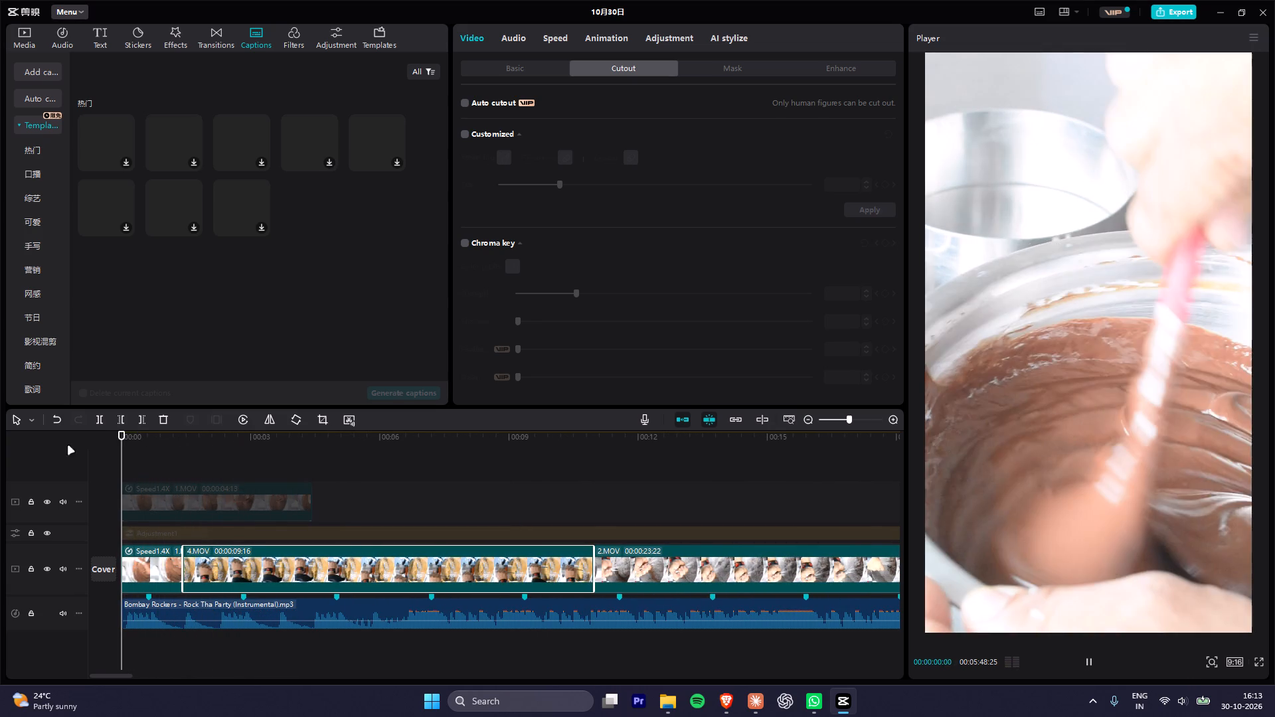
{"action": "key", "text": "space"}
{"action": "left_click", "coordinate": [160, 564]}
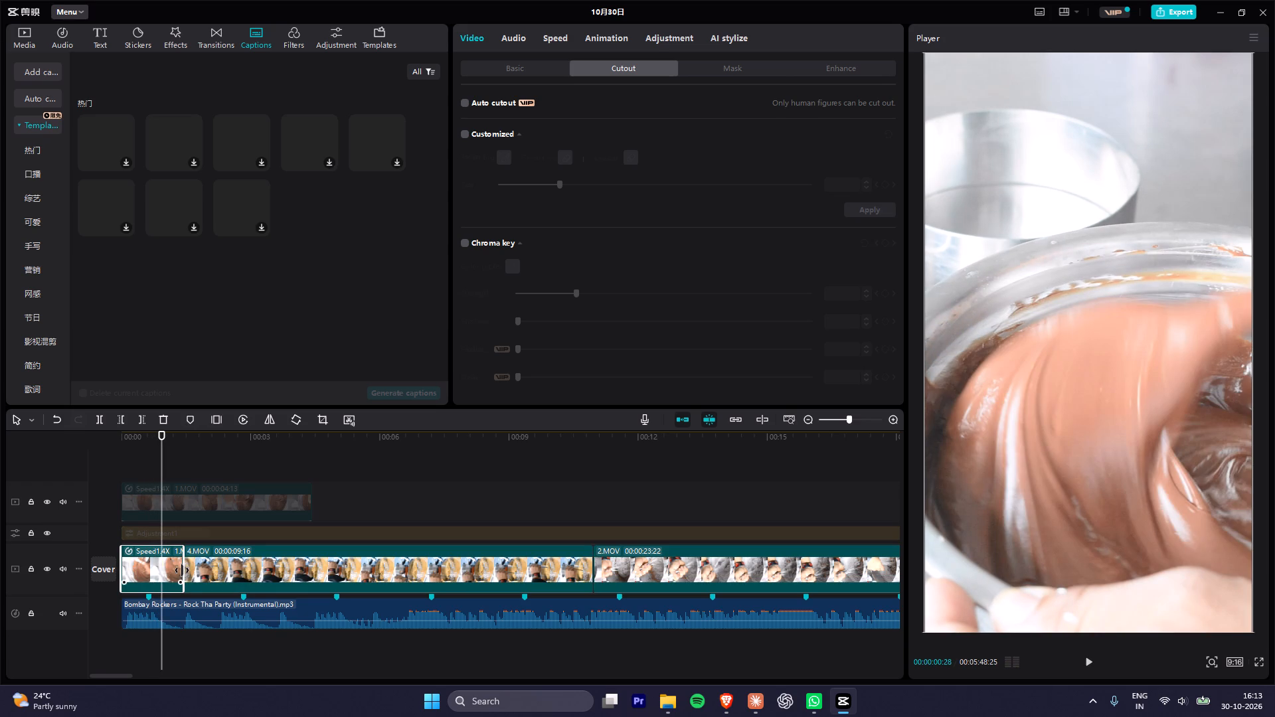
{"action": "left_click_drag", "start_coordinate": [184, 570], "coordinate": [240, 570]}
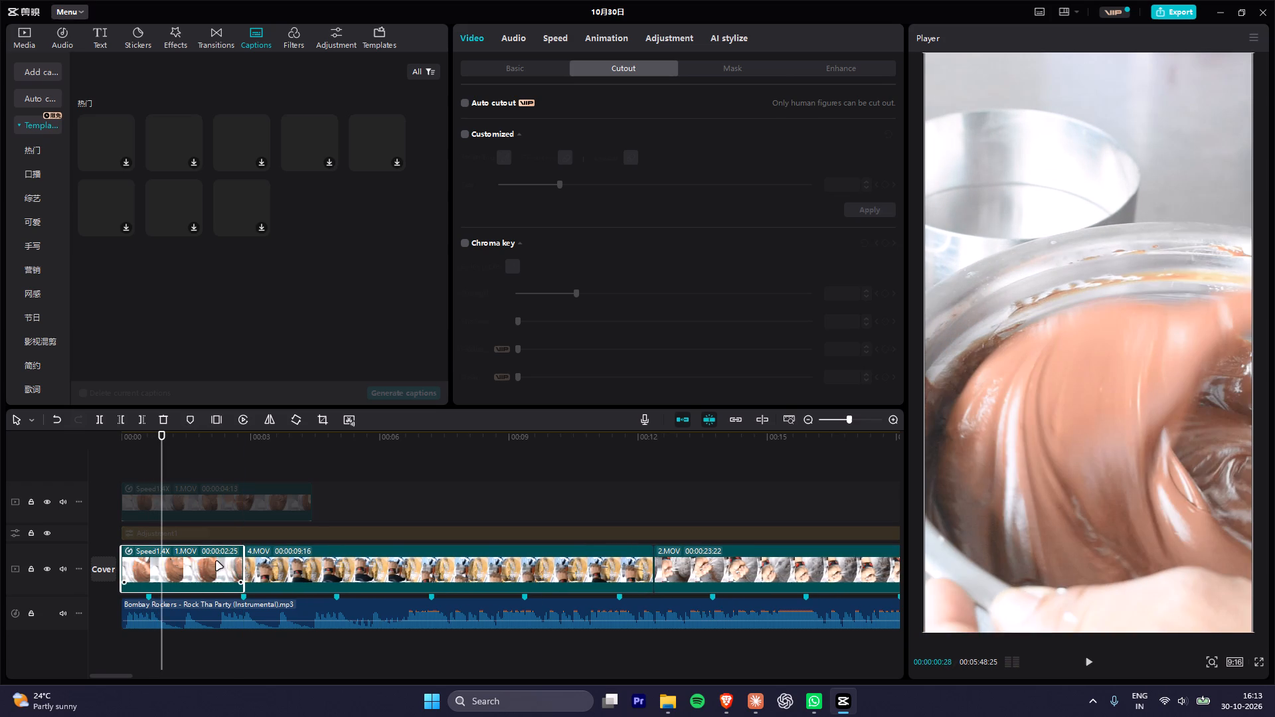
Review the opening and shorten the first 1.MOV clip to about 1.6 seconds.
{"action": "left_click", "coordinate": [216, 562]}
{"action": "key", "text": "space"}
{"action": "key", "text": "space"}
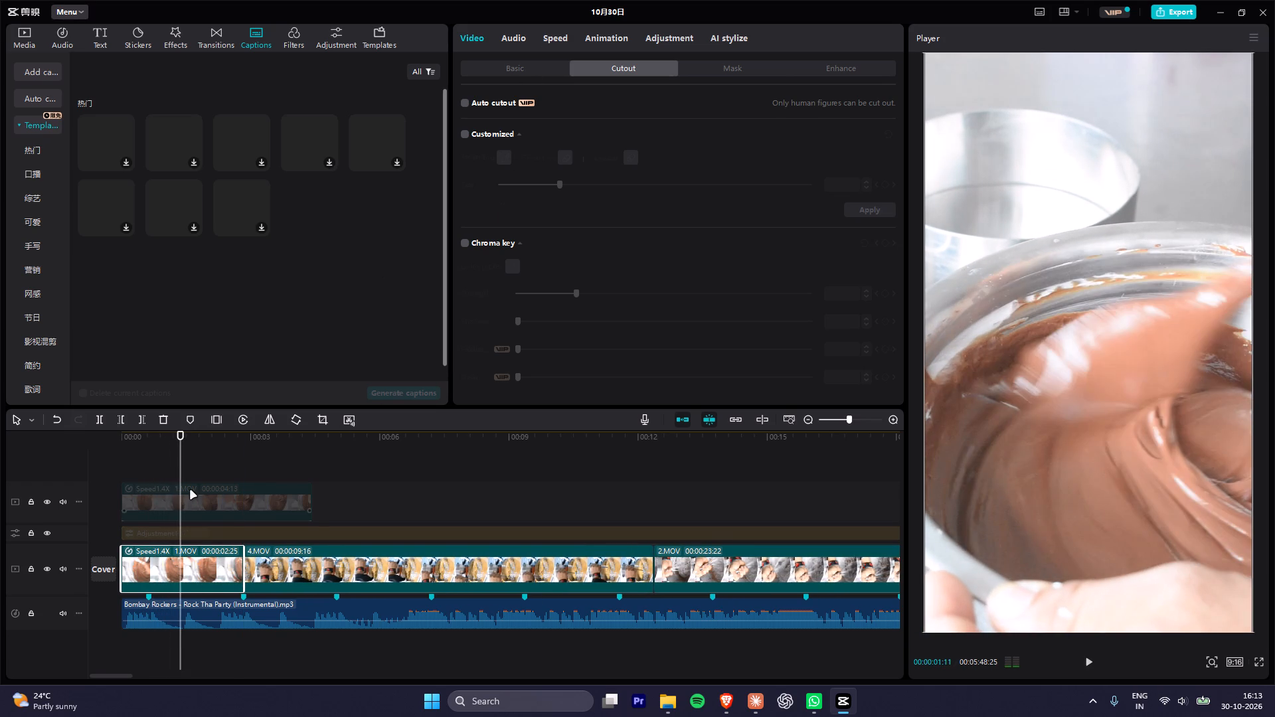
{"action": "left_click_drag", "start_coordinate": [163, 435], "coordinate": [28, 436]}
{"action": "key", "text": "space"}
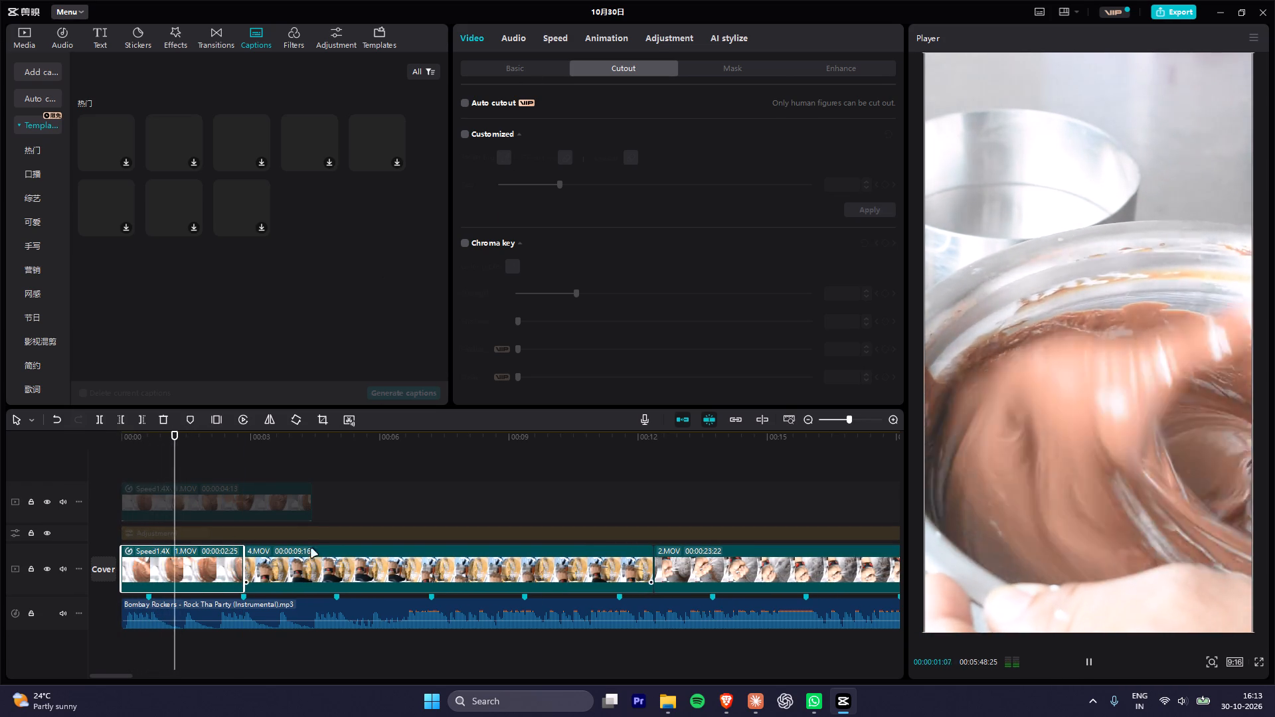
{"action": "key", "text": "space"}
{"action": "left_click_drag", "start_coordinate": [241, 569], "coordinate": [211, 574]}
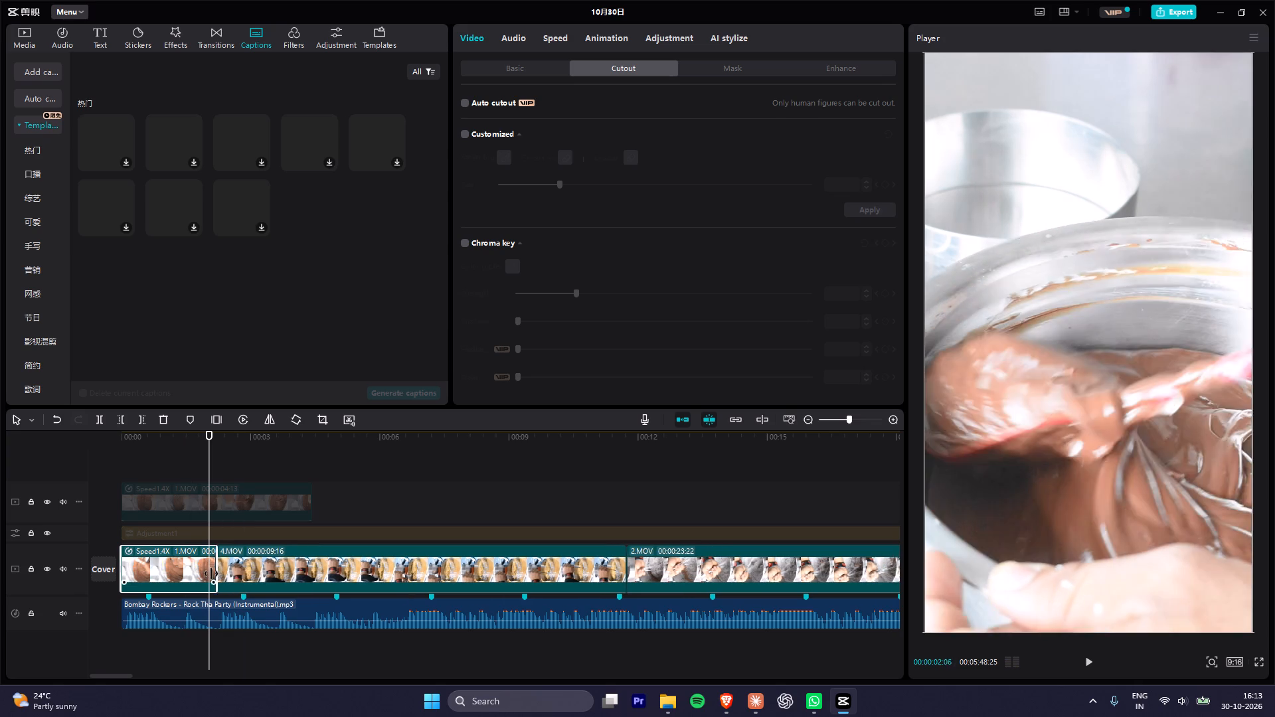
{"action": "left_click_drag", "start_coordinate": [211, 574], "coordinate": [188, 572]}
Play the opening from the start to check the retrimmed 1.MOV clip and the cut to 4.MOV.
{"action": "left_click_drag", "start_coordinate": [140, 441], "coordinate": [120, 441]}
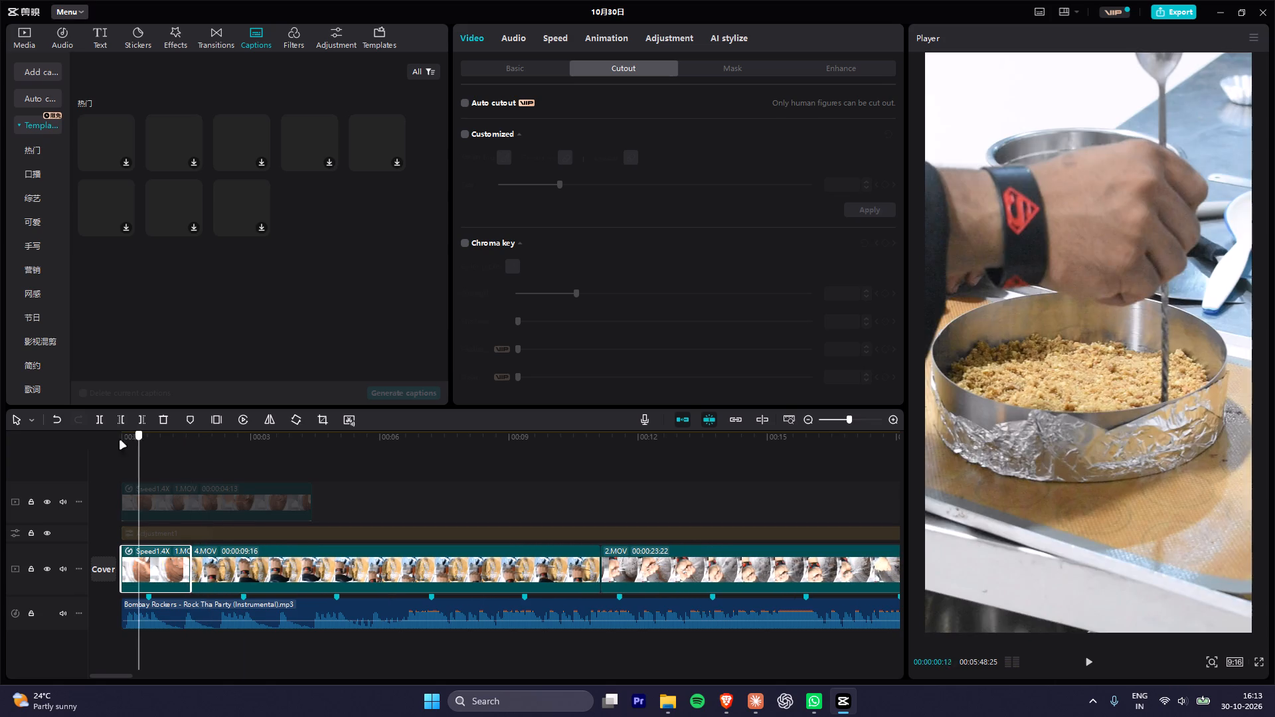
{"action": "left_click_drag", "start_coordinate": [120, 441], "coordinate": [72, 441]}
{"action": "key", "text": "space"}
{"action": "key", "text": "space"}
{"action": "key", "text": "space"}
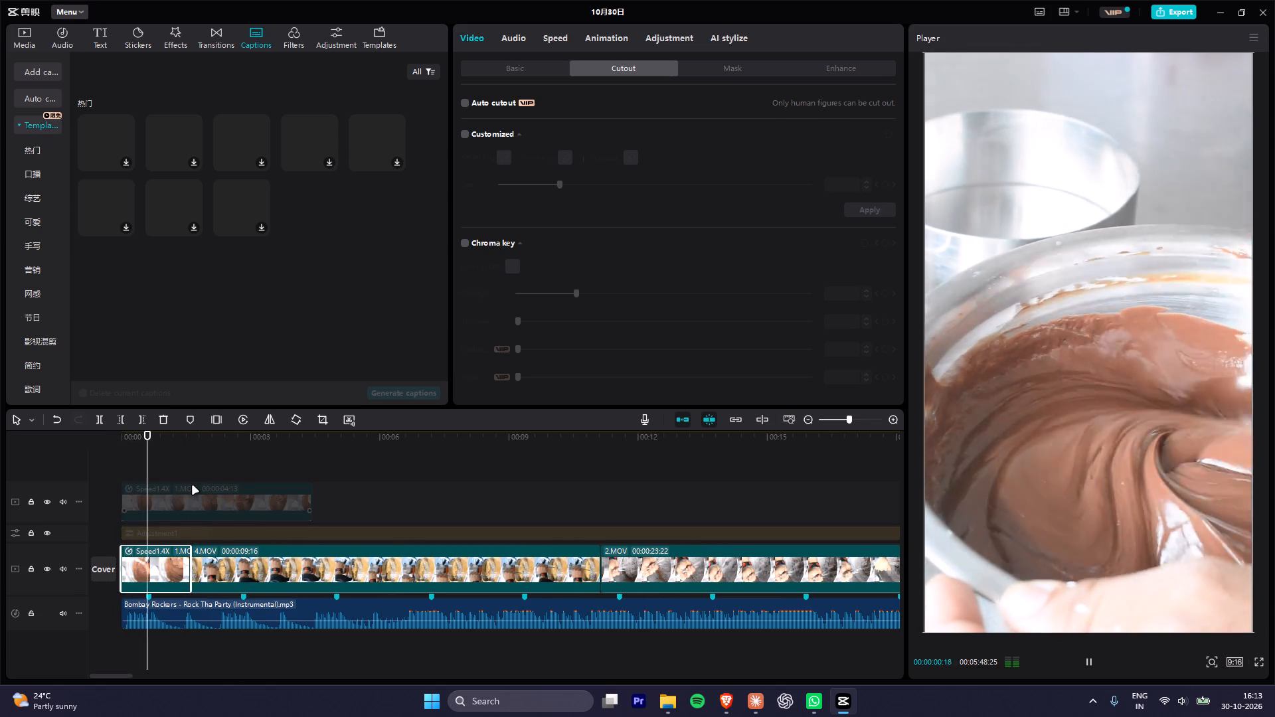
{"action": "key", "text": "space"}
{"action": "key", "text": "space"}
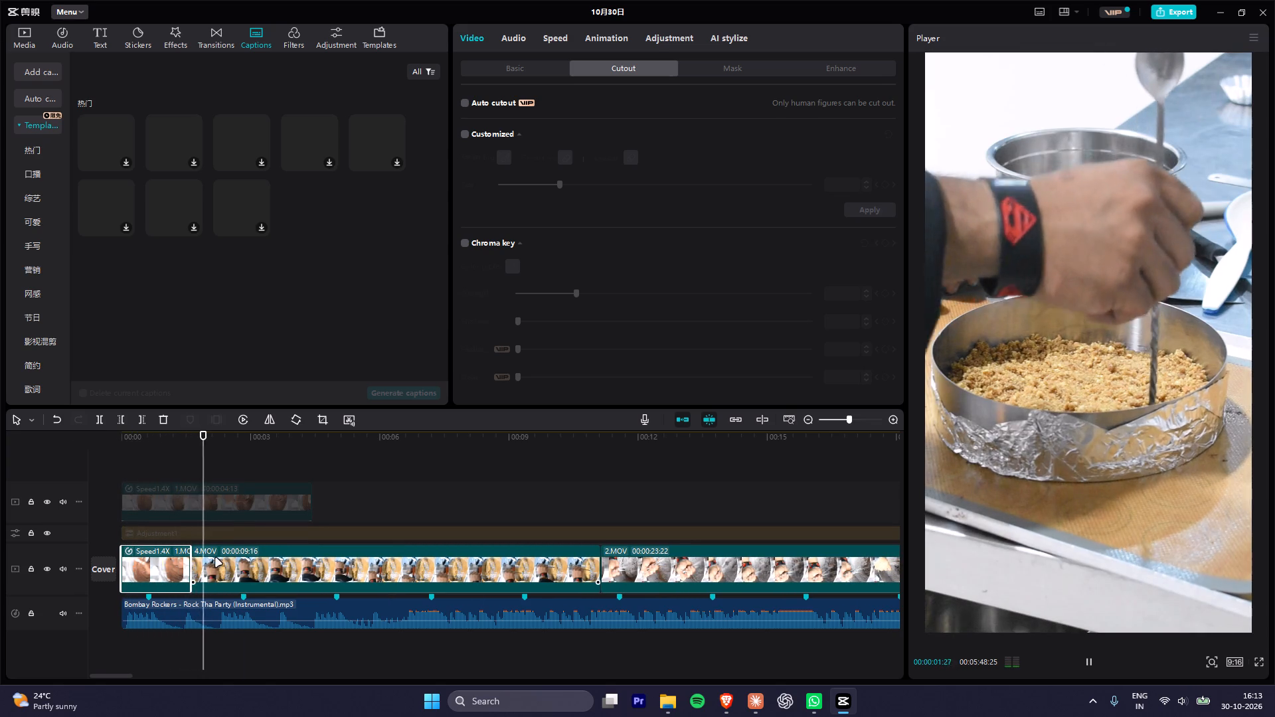
{"action": "key", "text": "space"}
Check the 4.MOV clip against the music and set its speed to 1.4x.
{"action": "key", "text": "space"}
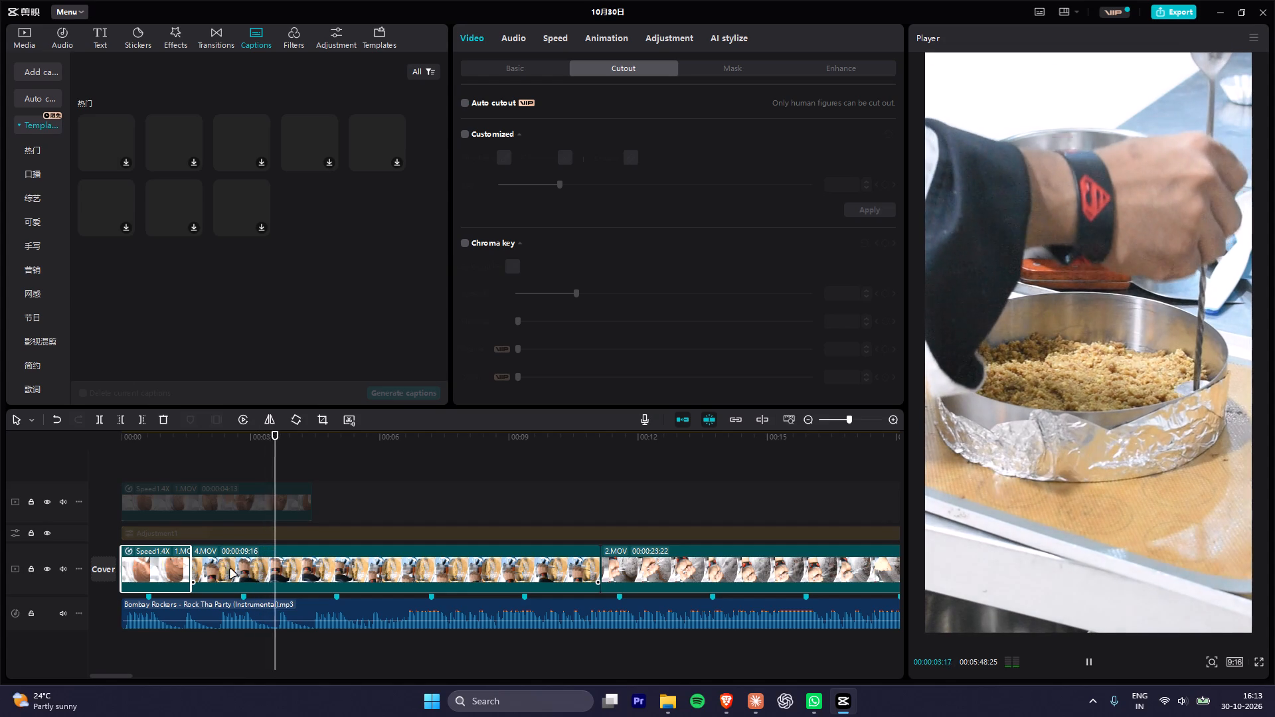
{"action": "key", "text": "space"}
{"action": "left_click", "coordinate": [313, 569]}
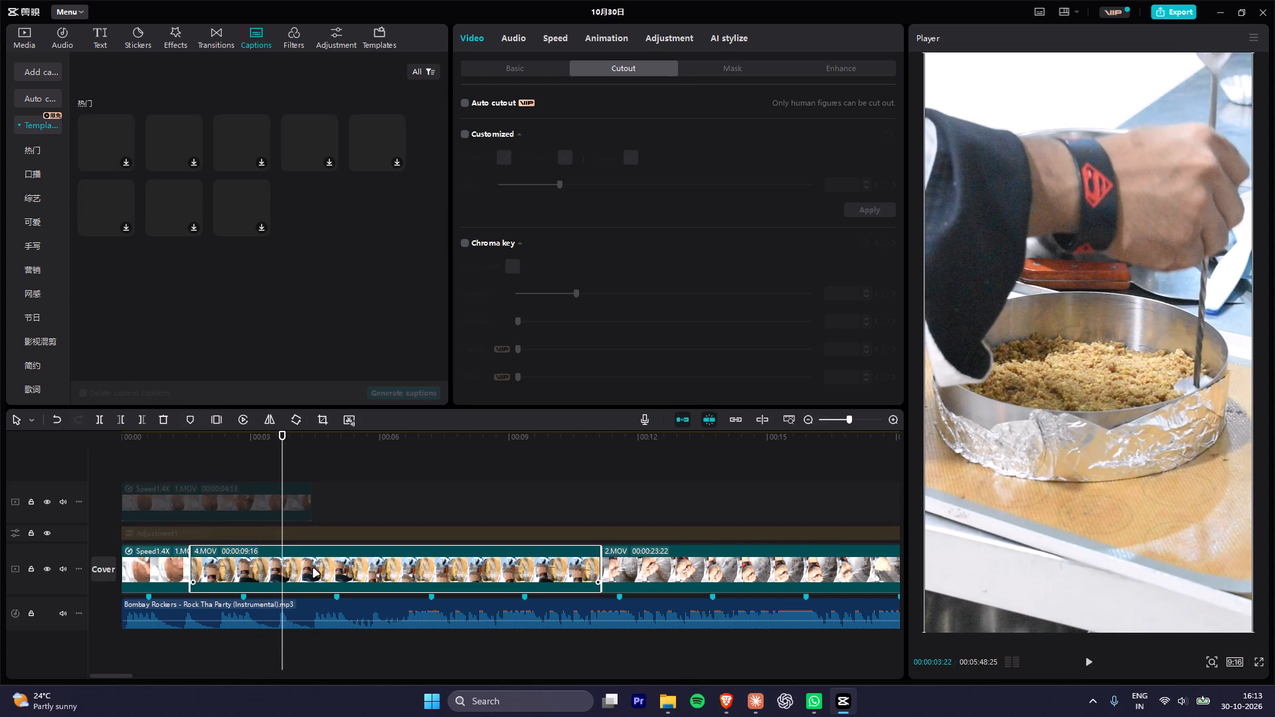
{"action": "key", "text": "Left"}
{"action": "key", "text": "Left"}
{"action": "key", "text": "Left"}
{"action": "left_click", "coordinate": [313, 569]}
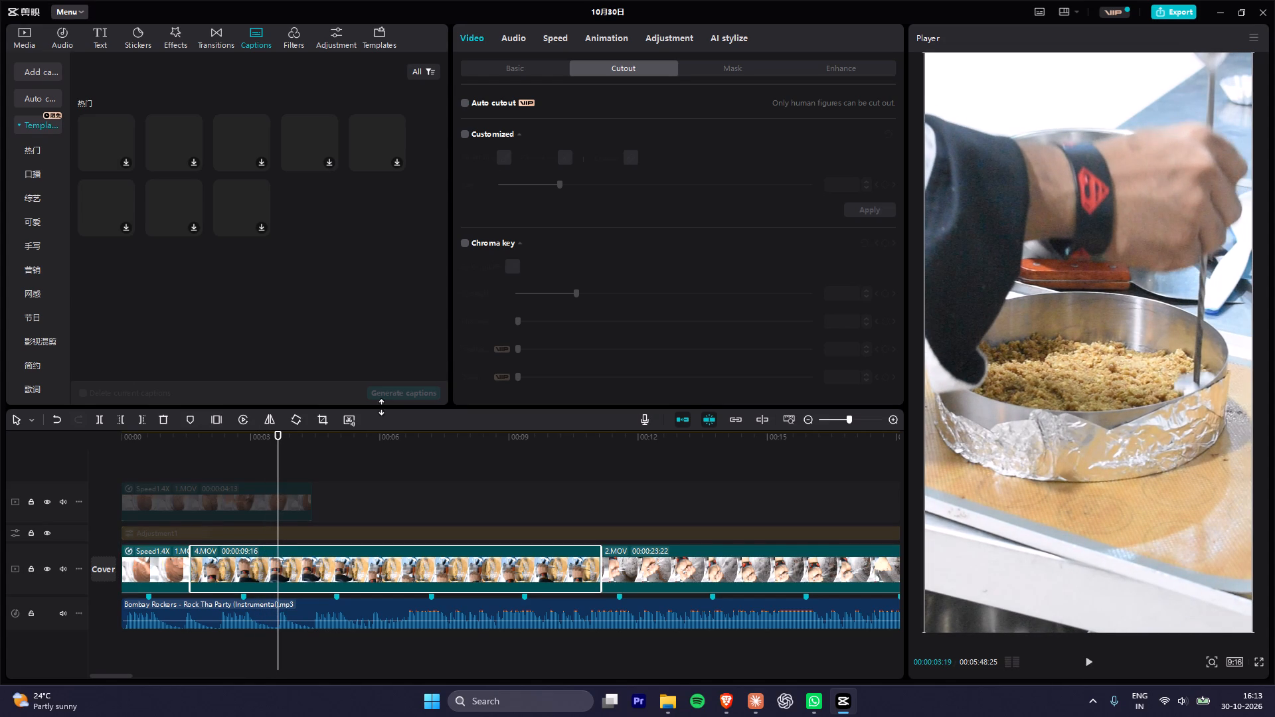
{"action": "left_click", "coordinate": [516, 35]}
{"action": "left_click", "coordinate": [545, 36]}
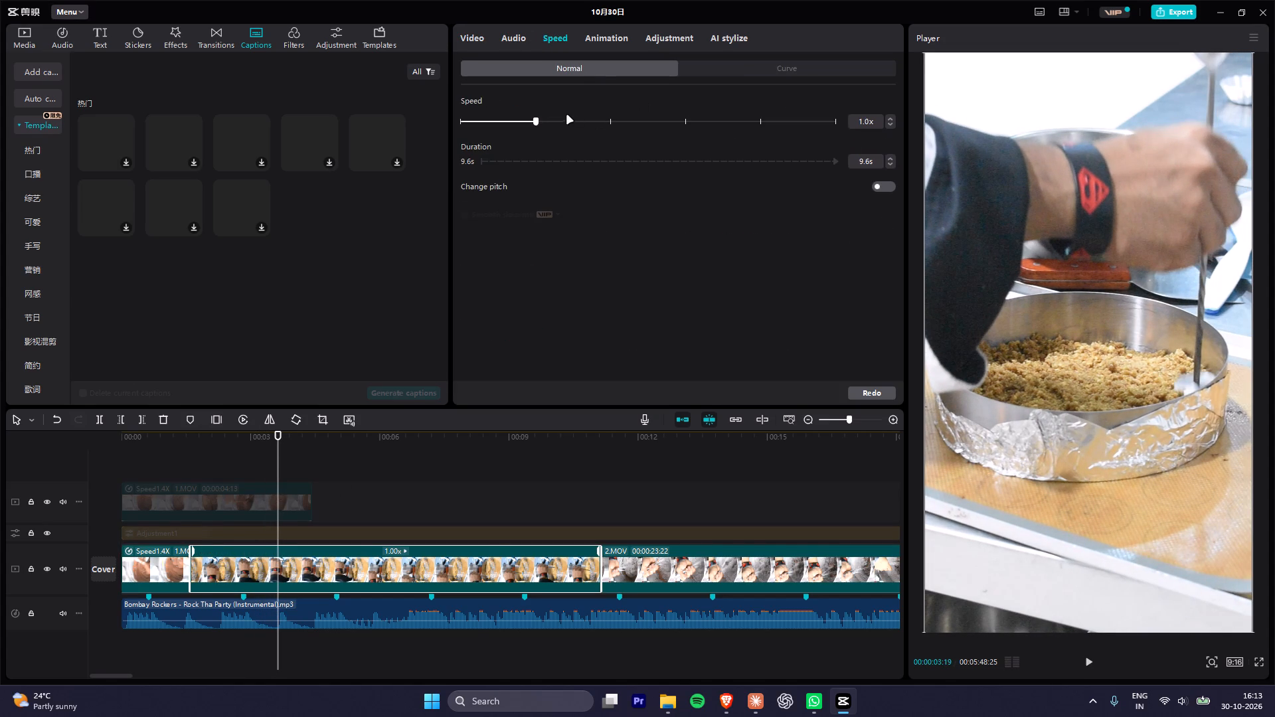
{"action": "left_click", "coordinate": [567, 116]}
Review the sped-up 4.MOV clip and trim off its beginning, shortening it to 4.2 seconds.
{"action": "left_click", "coordinate": [238, 436]}
{"action": "left_click", "coordinate": [209, 436]}
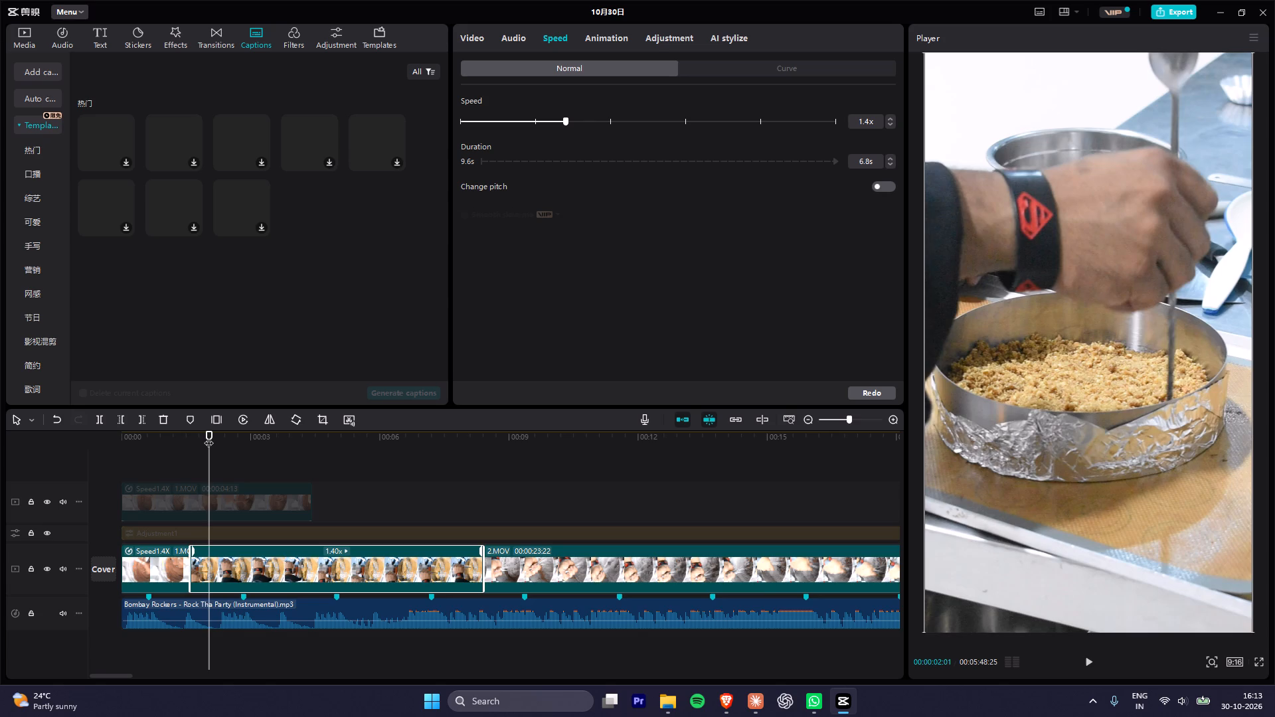
{"action": "key", "text": "space"}
{"action": "key", "text": "space"}
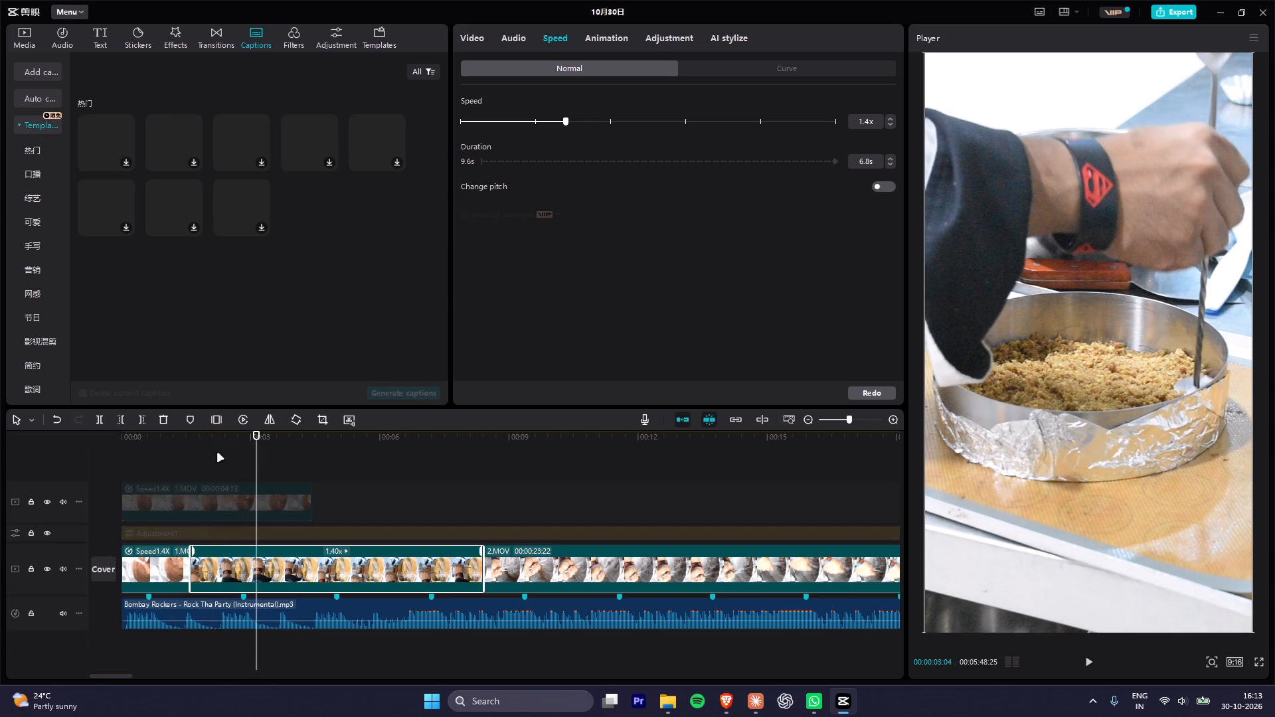
{"action": "left_click_drag", "start_coordinate": [256, 441], "coordinate": [304, 450]}
{"action": "left_click", "coordinate": [266, 562]}
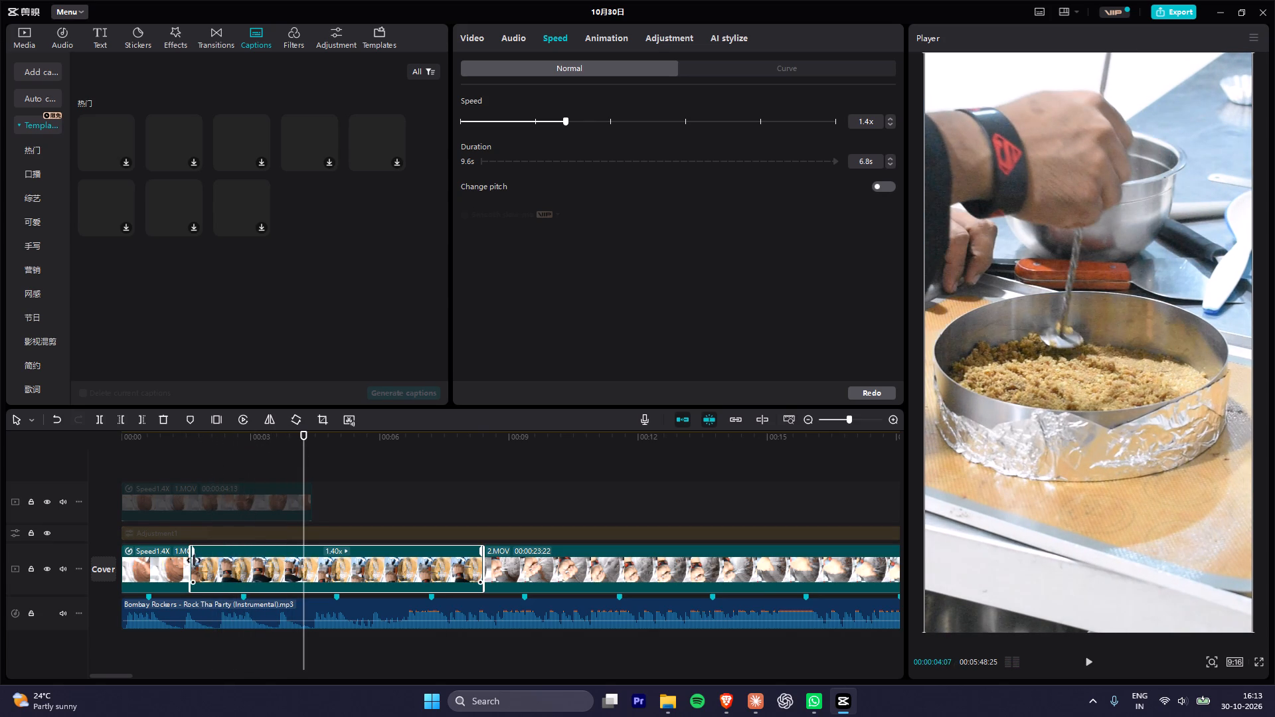
{"action": "left_click_drag", "start_coordinate": [193, 564], "coordinate": [307, 568]}
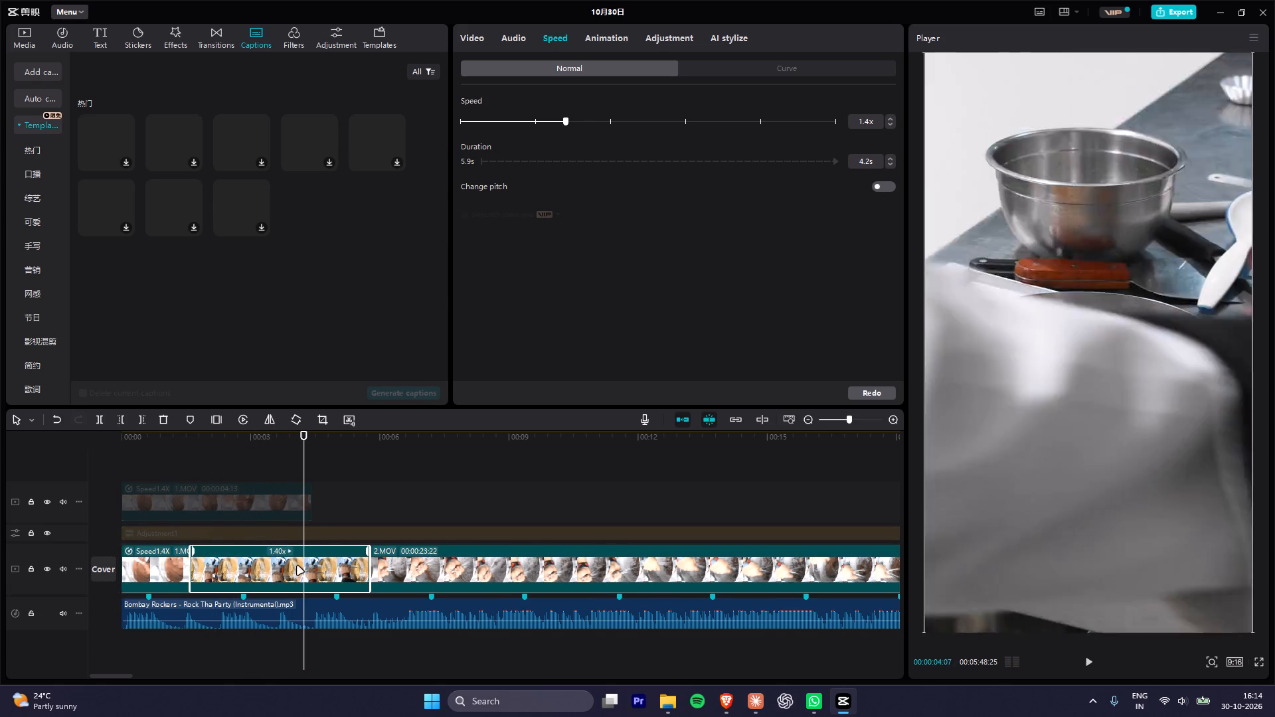
Play the cut into 4.MOV and set that clip's speed to 2.3x, for a duration of 2.6 seconds.
{"action": "left_click", "coordinate": [177, 440]}
{"action": "key", "text": "space"}
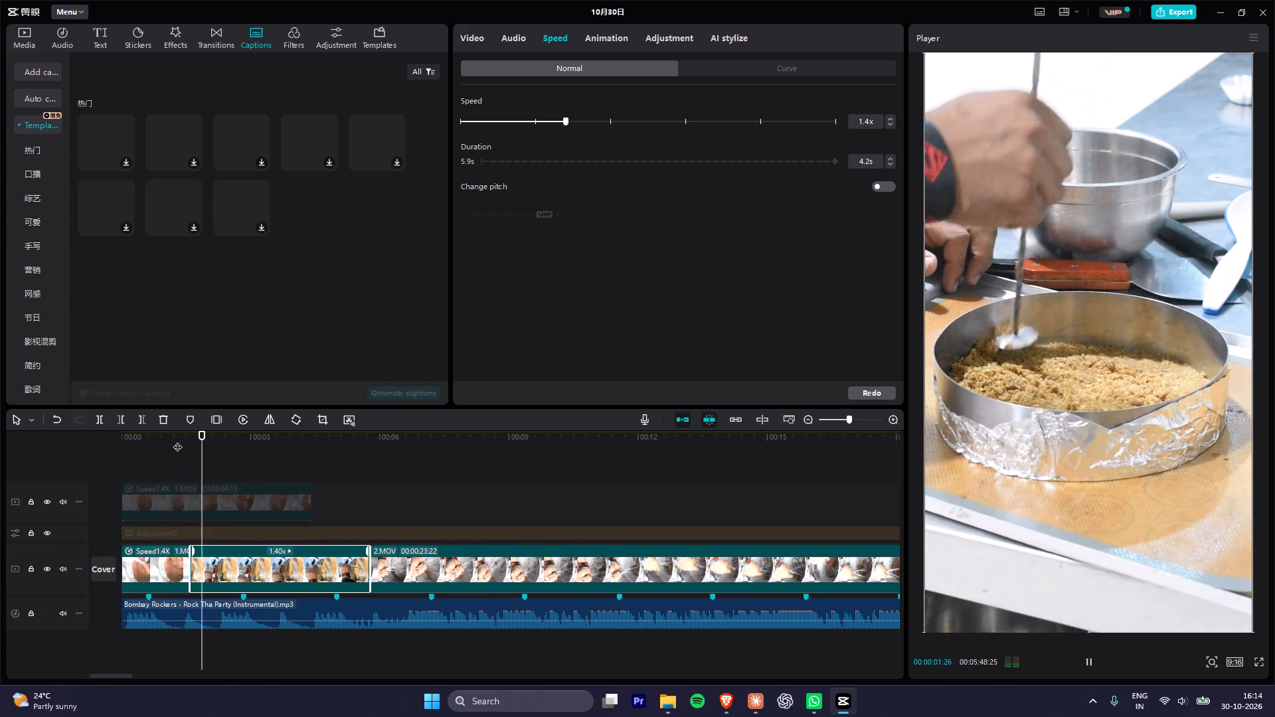
{"action": "key", "text": "space"}
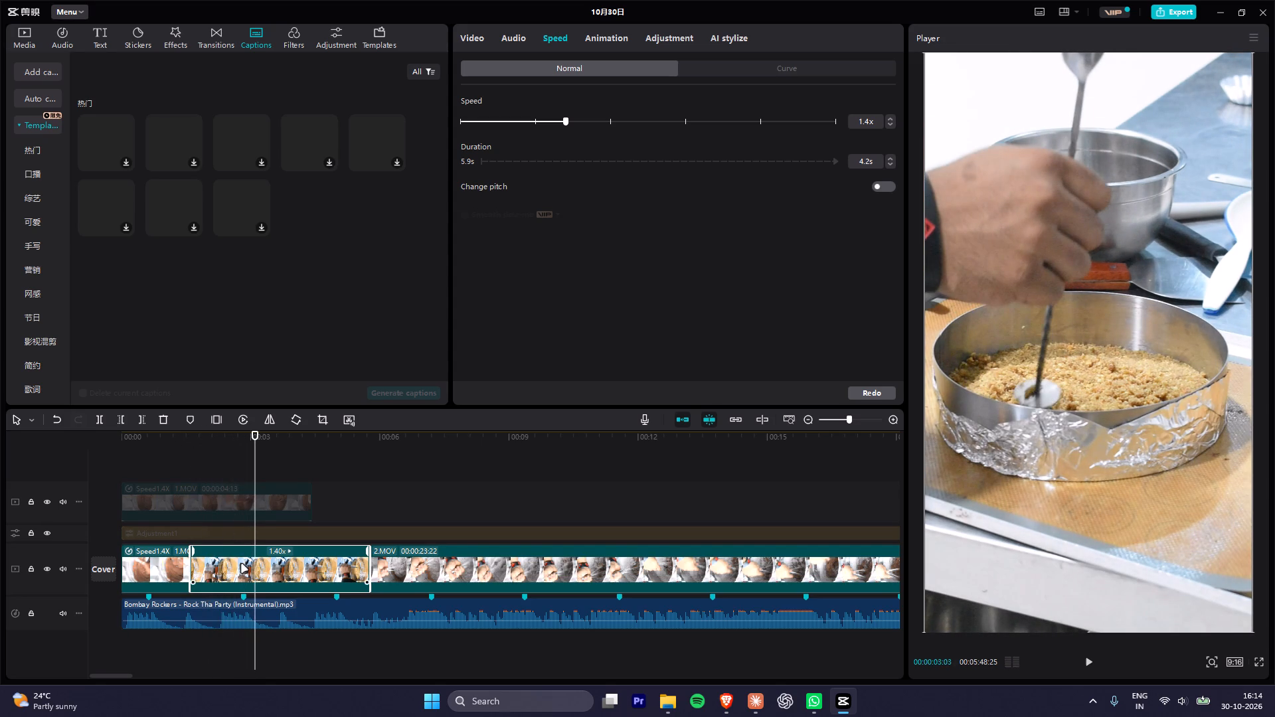
{"action": "key", "text": "space"}
{"action": "key", "text": "space"}
{"action": "left_click", "coordinate": [244, 572]}
{"action": "left_click", "coordinate": [618, 119]}
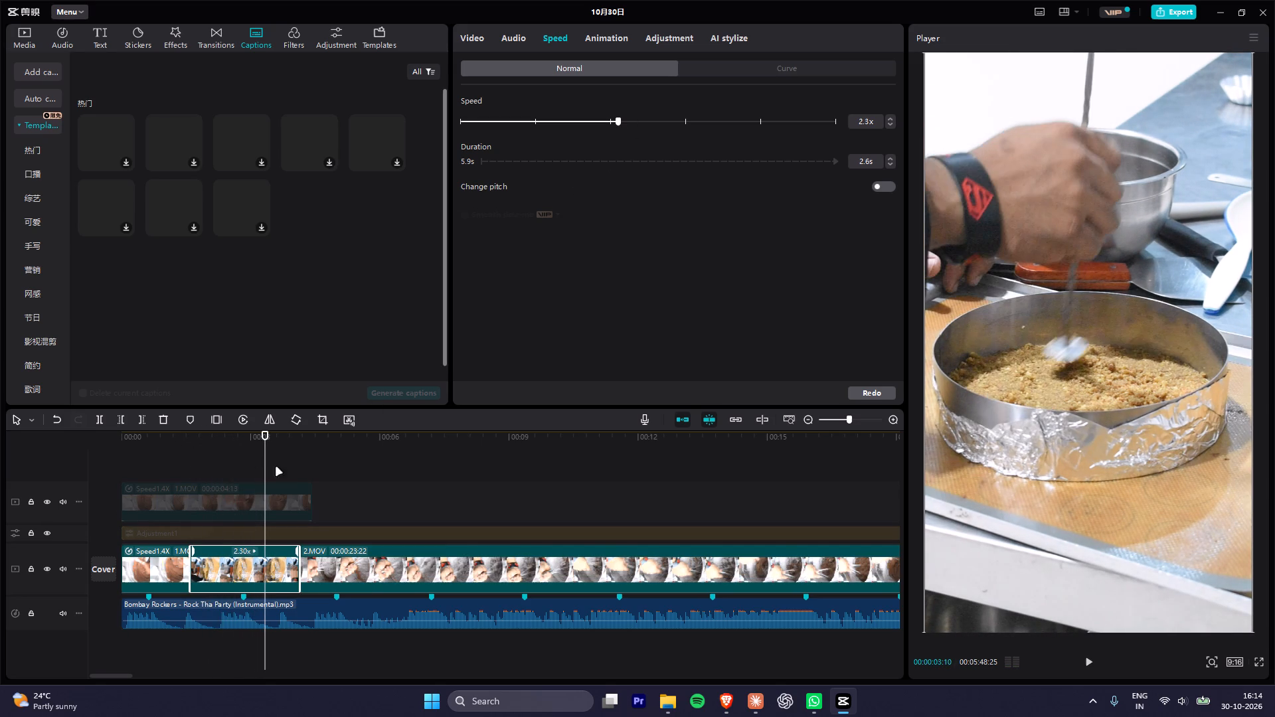
Play the 4.MOV clip against the beats and trim its end to a duration of 2.0 seconds.
{"action": "left_click", "coordinate": [184, 435]}
{"action": "key", "text": "space"}
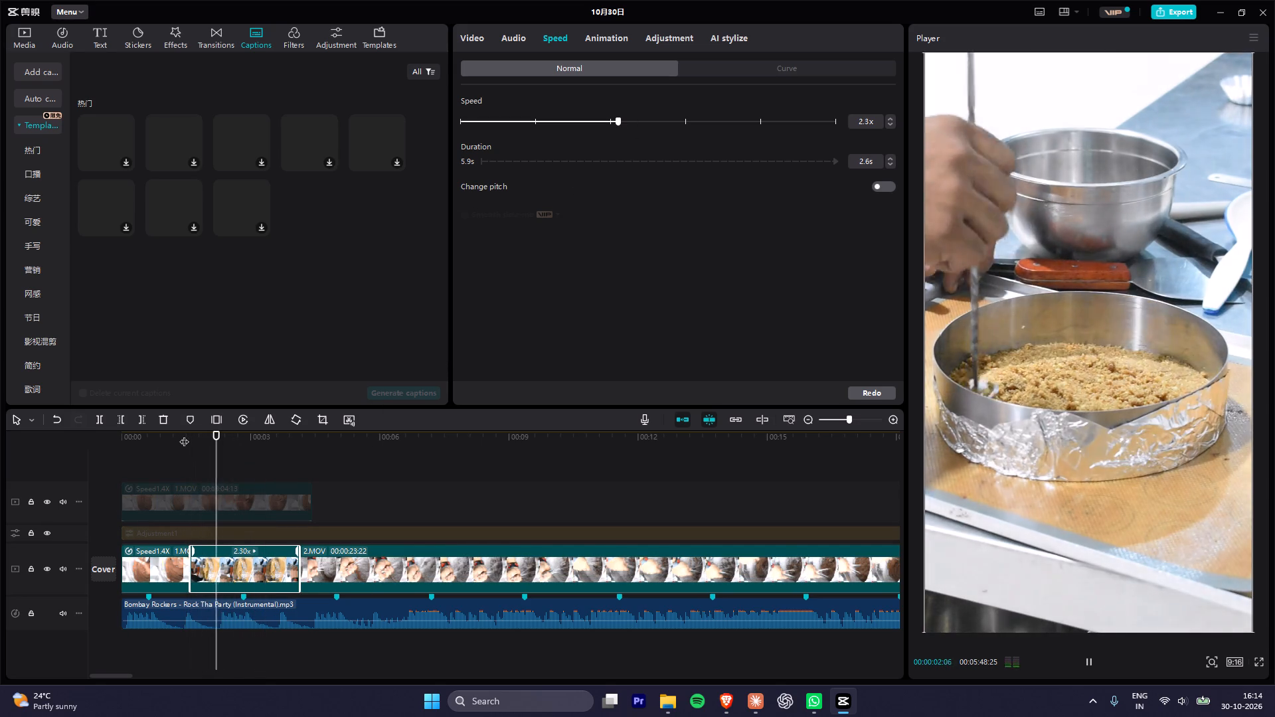
{"action": "key", "text": "space"}
{"action": "key", "text": "space"}
{"action": "key", "text": "space"}
{"action": "key", "text": "space"}
{"action": "key", "text": "space"}
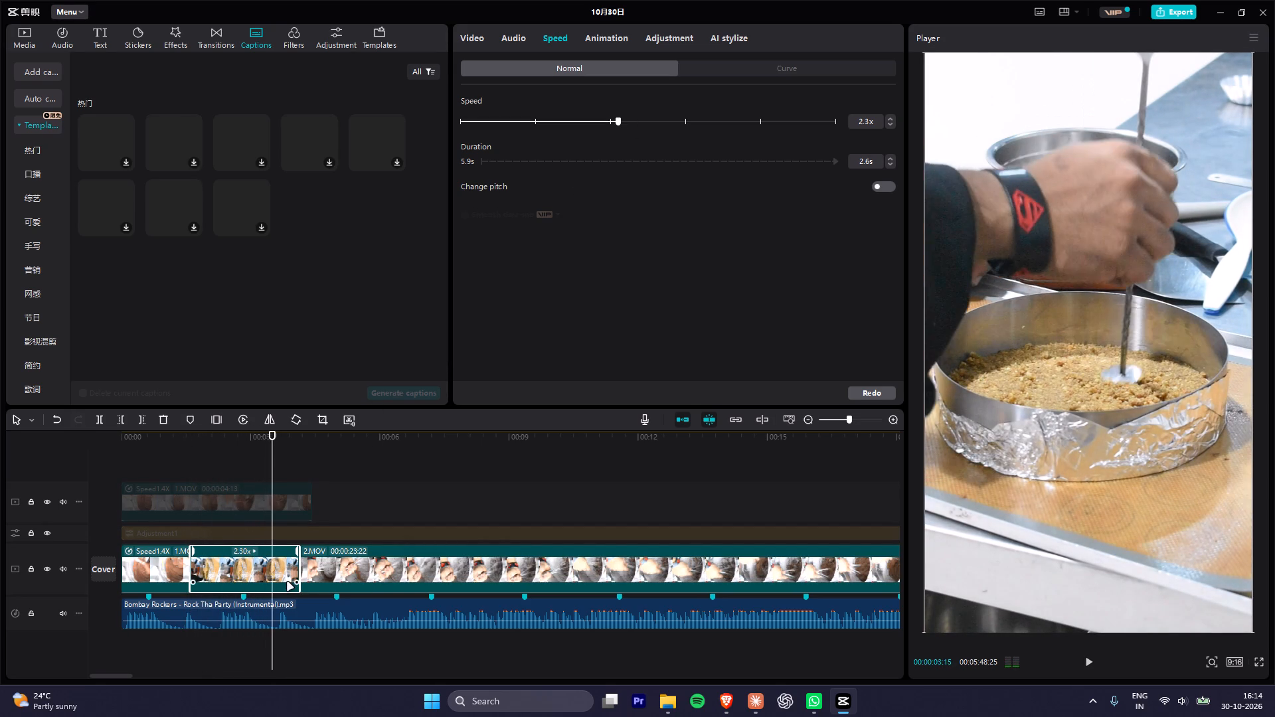
{"action": "key", "text": "space"}
{"action": "key", "text": "space"}
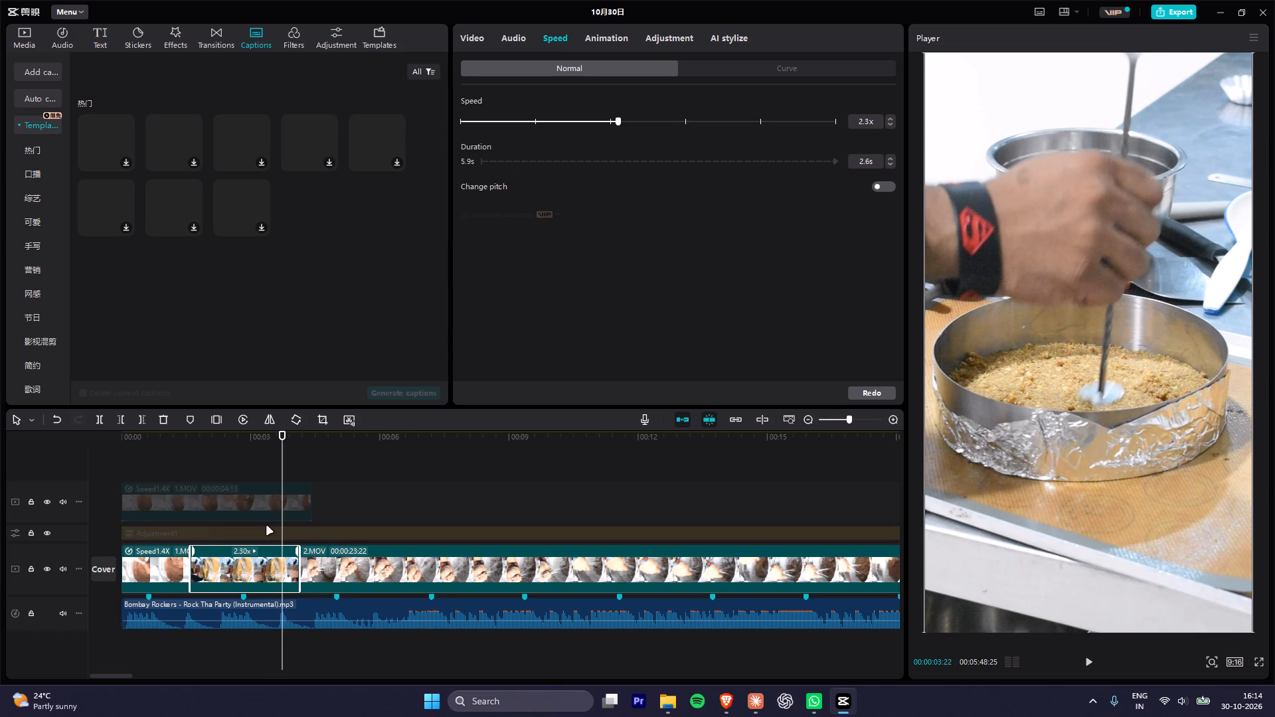
{"action": "left_click_drag", "start_coordinate": [299, 572], "coordinate": [272, 569]}
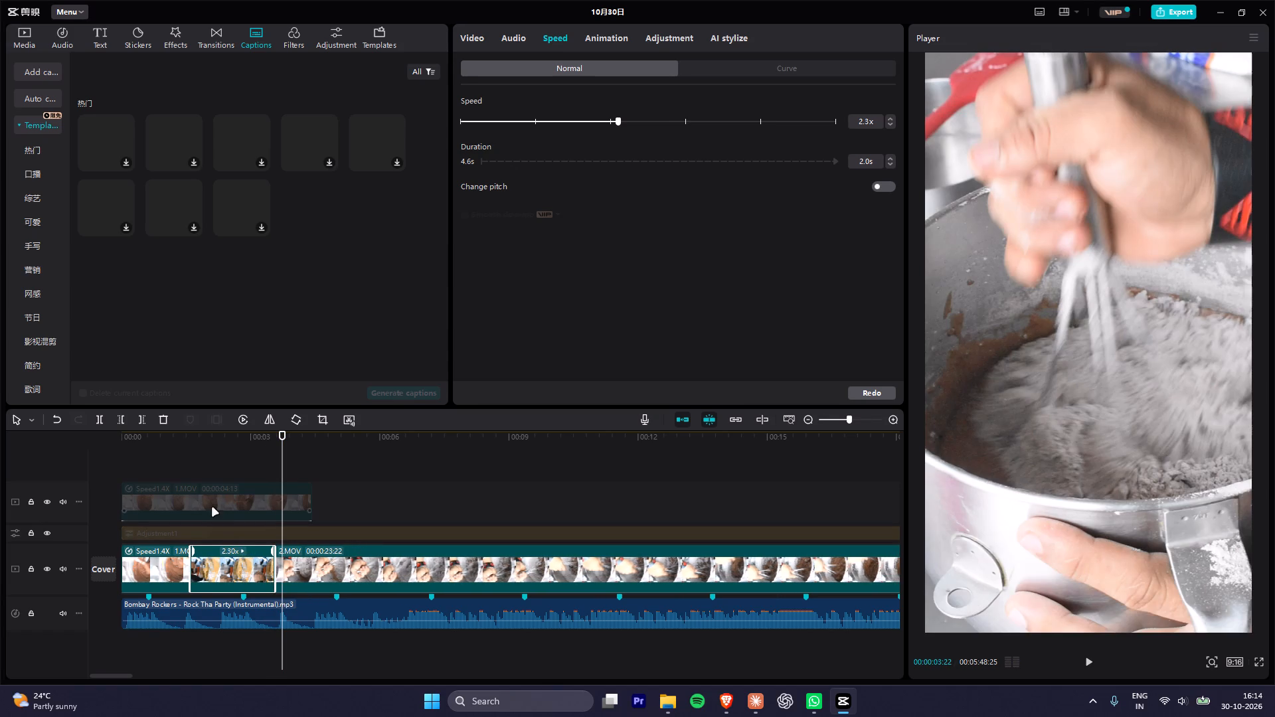
Play from the end of 1.MOV through 4.MOV into 2.MOV to check both cuts against the beats.
{"action": "left_click", "coordinate": [169, 443]}
{"action": "key", "text": "space"}
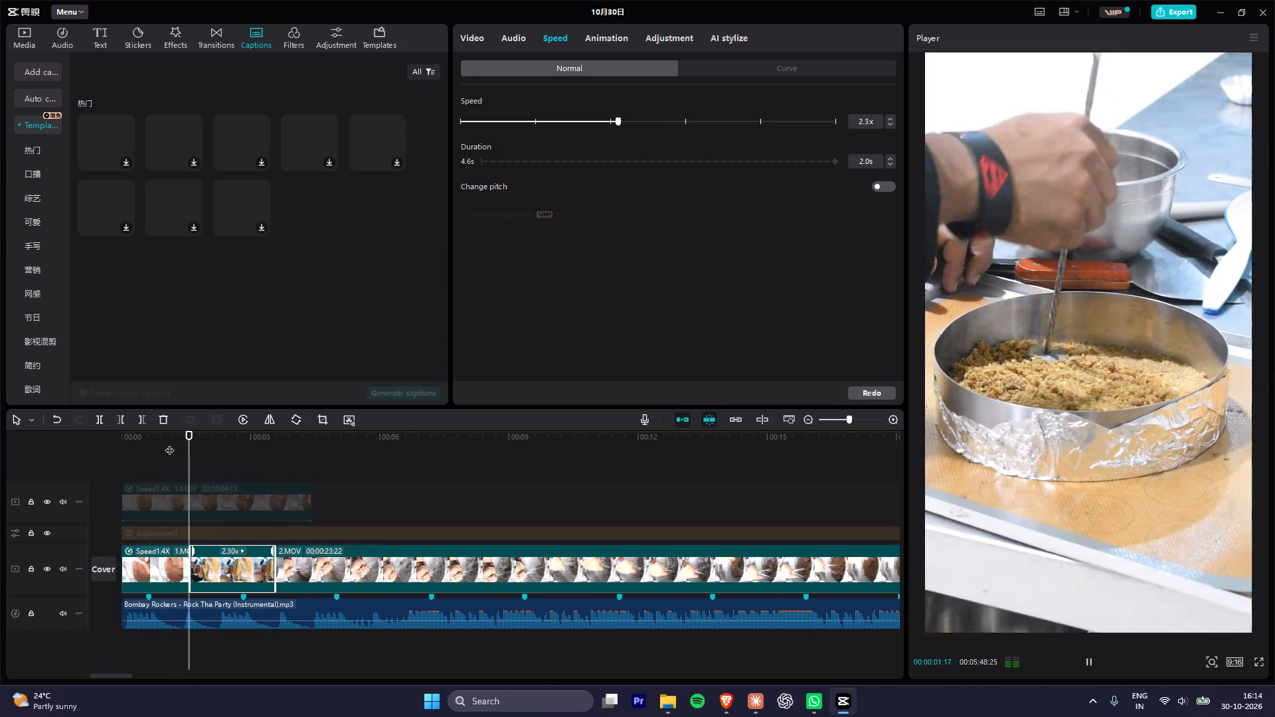
{"action": "key", "text": "space"}
{"action": "key", "text": "space"}
{"action": "key", "text": "space"}
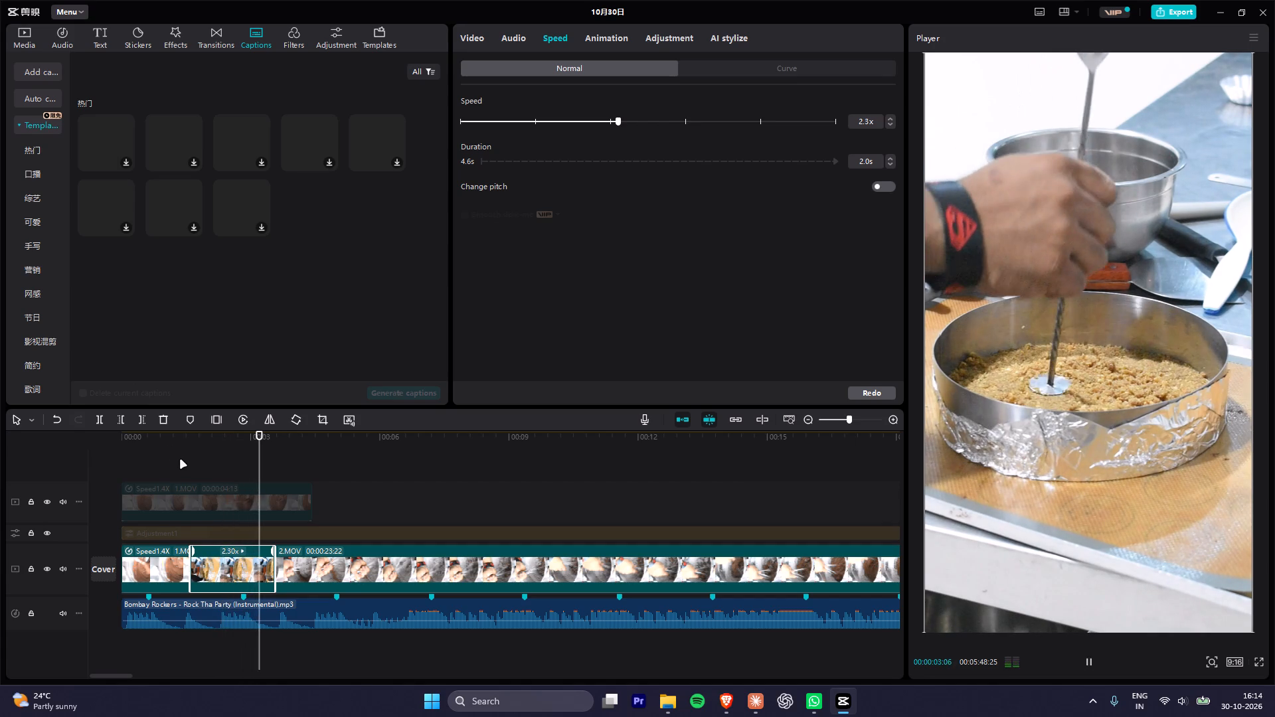
{"action": "key", "text": "space"}
{"action": "key", "text": "space"}
{"action": "key", "text": "space"}
{"action": "key", "text": "space"}
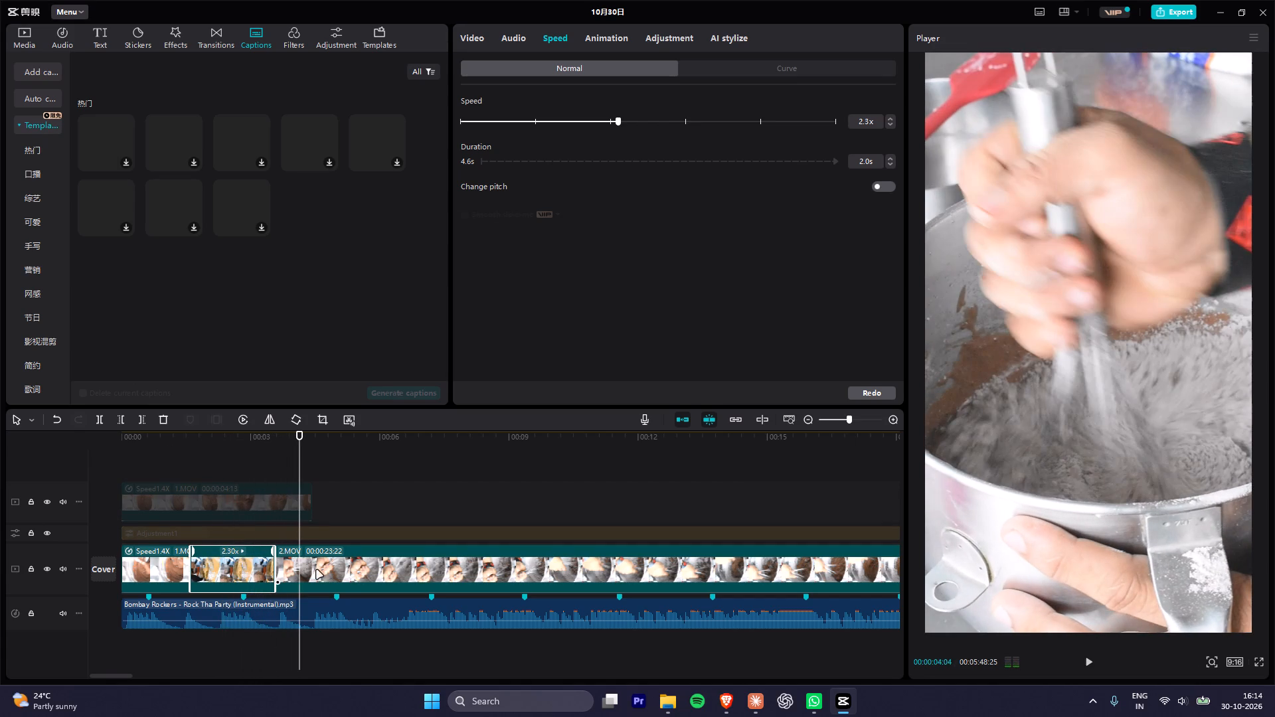
Scrub through the start of the 3.MOV clip to examine its batter-pouring footage.
{"action": "scroll", "coordinate": [446, 577], "scroll_direction": "down", "scroll_amount": 11, "text": "alt"}
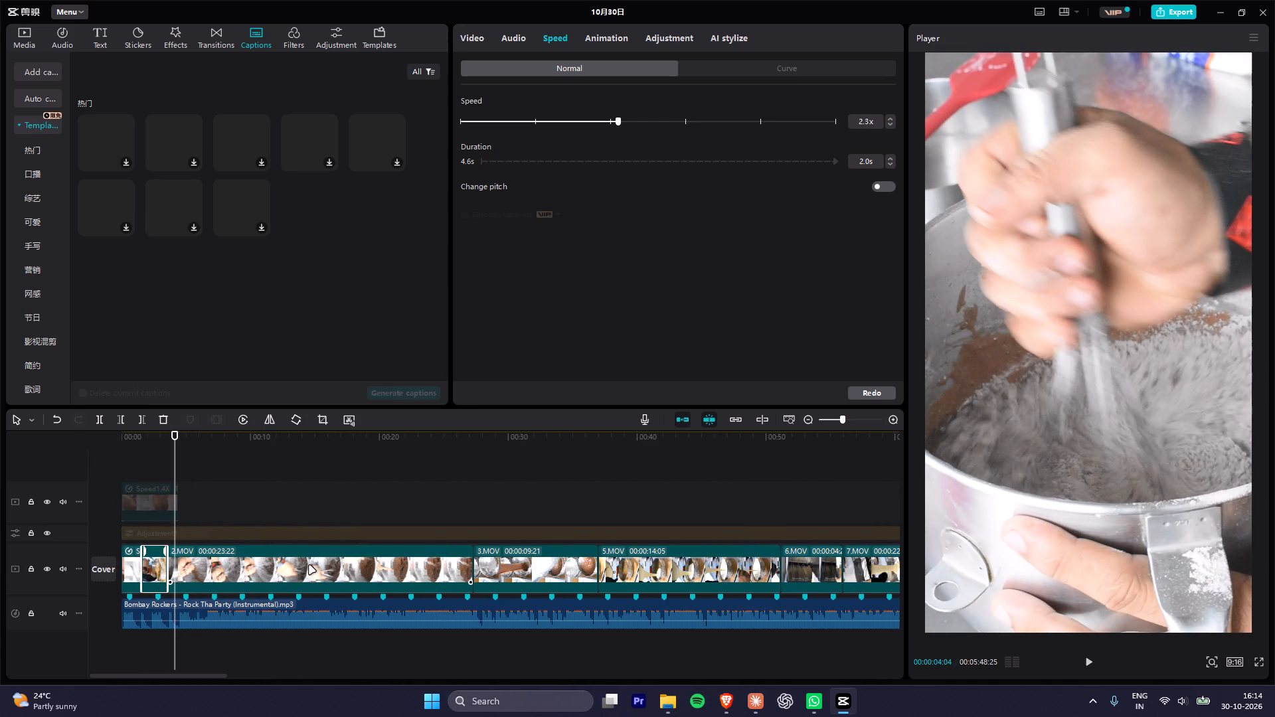
{"action": "left_click", "coordinate": [251, 566]}
{"action": "left_click", "coordinate": [529, 572]}
{"action": "left_click_drag", "start_coordinate": [473, 443], "coordinate": [477, 443]}
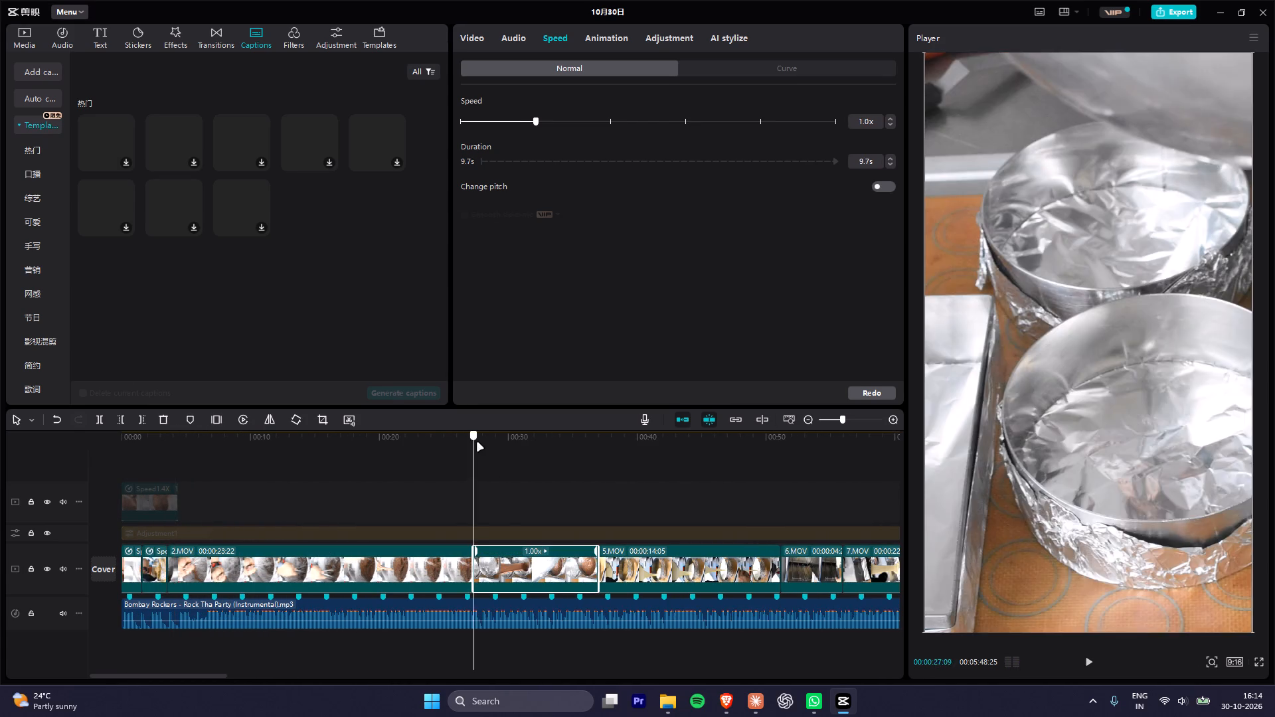
{"action": "left_click_drag", "start_coordinate": [477, 443], "coordinate": [505, 446]}
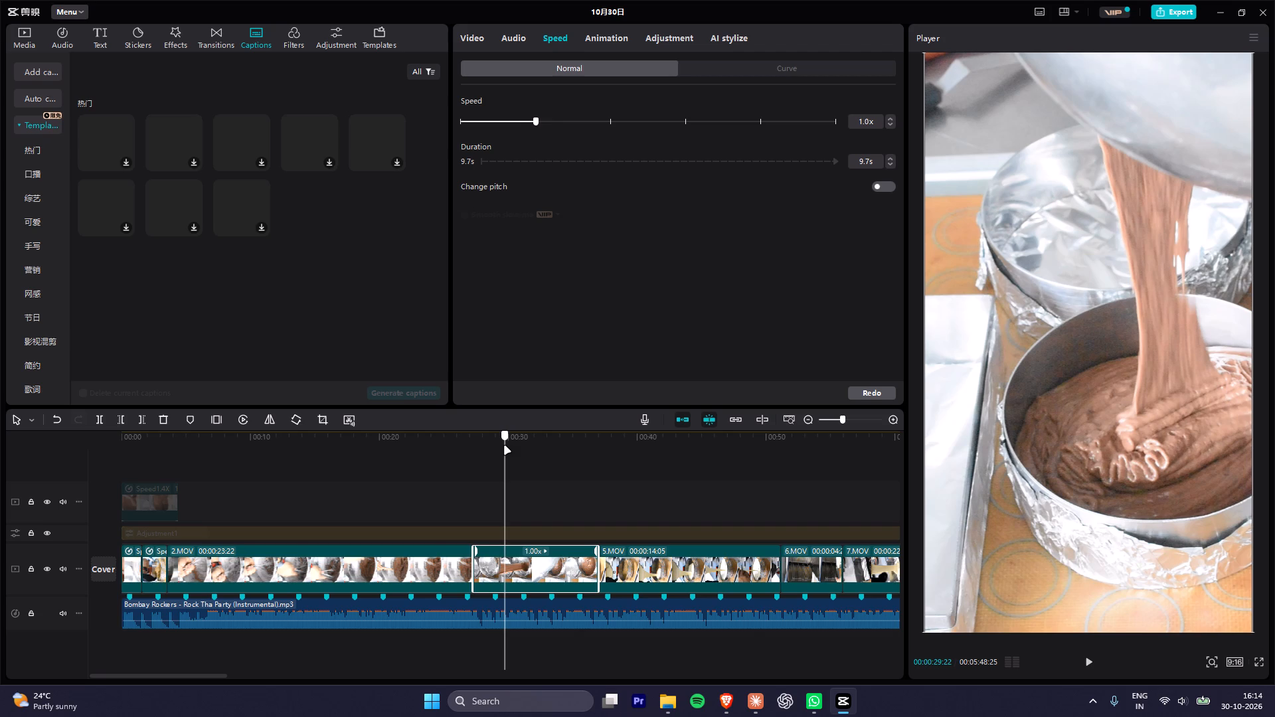
Play from the 4.MOV clip into 2.MOV to review the cut and the whisking footage against the music.
{"action": "left_click_drag", "start_coordinate": [505, 446], "coordinate": [143, 456]}
{"action": "key", "text": "space"}
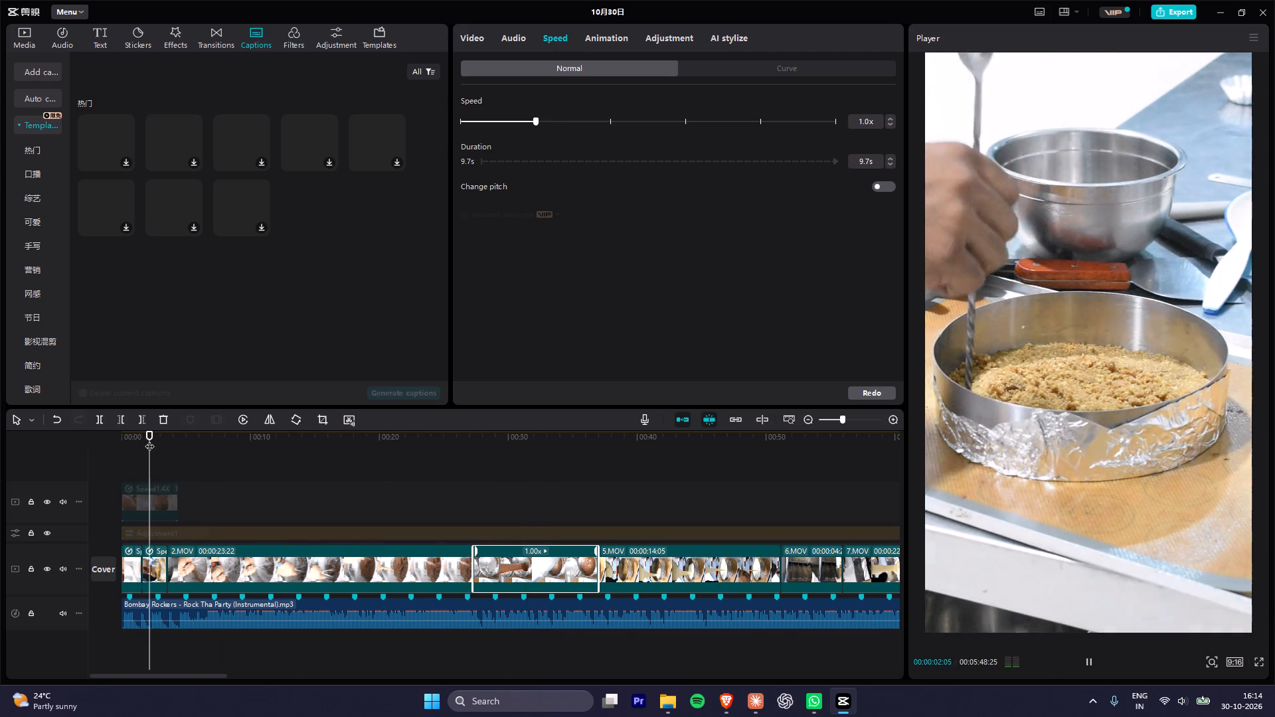
{"action": "key", "text": "space"}
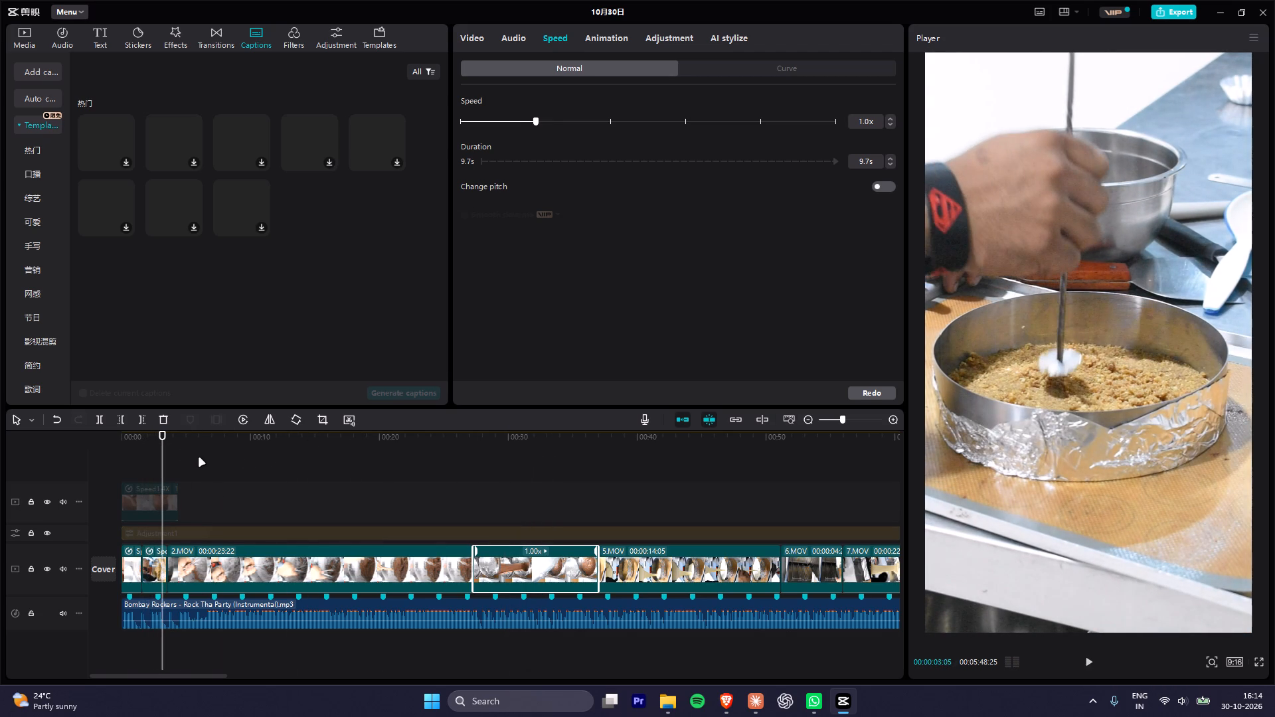
{"action": "key", "text": "space"}
{"action": "key", "text": "space"}
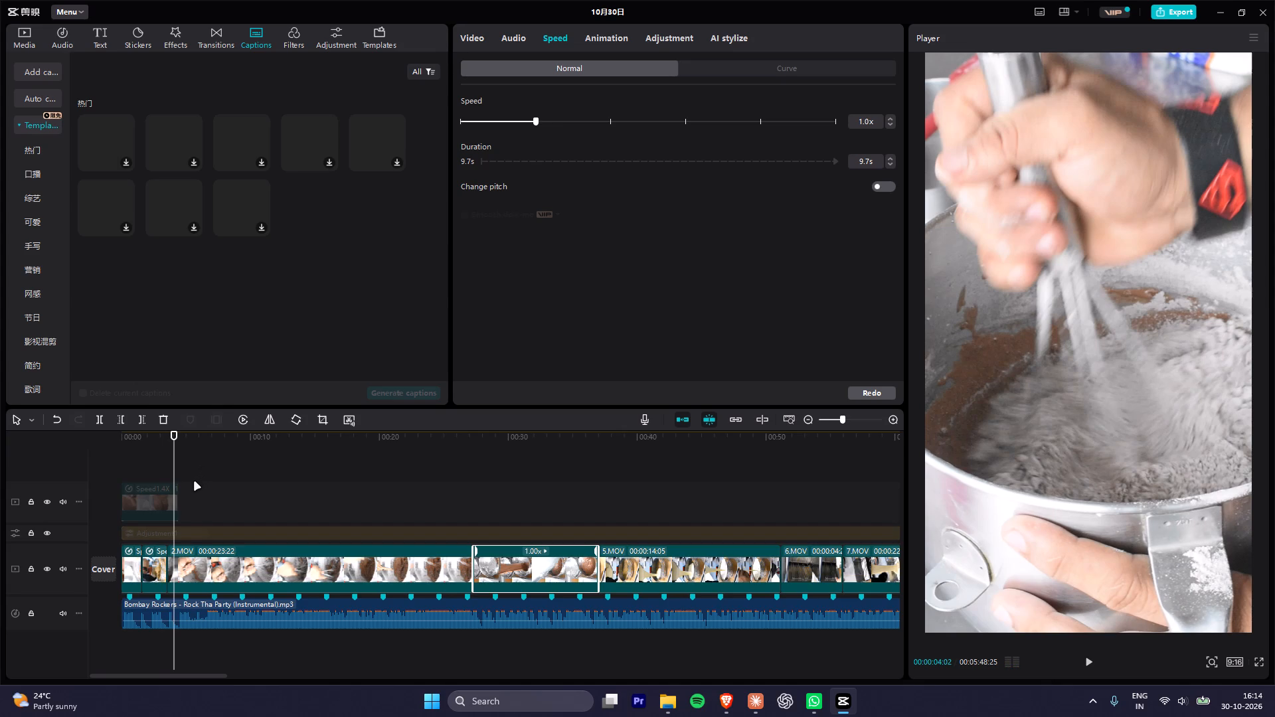
{"action": "scroll", "coordinate": [195, 483], "scroll_direction": "up", "scroll_amount": 10, "text": "alt"}
{"action": "key", "text": "space"}
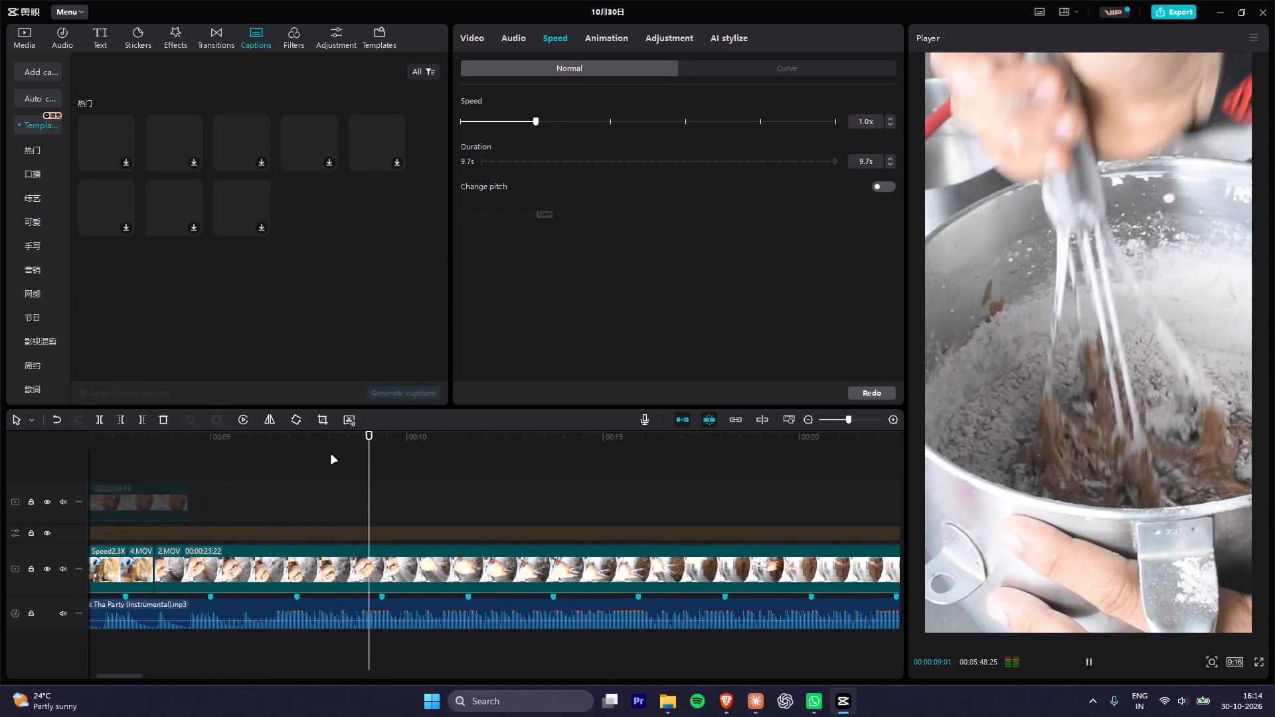
{"action": "scroll", "coordinate": [343, 476], "scroll_direction": "down", "scroll_amount": 2}
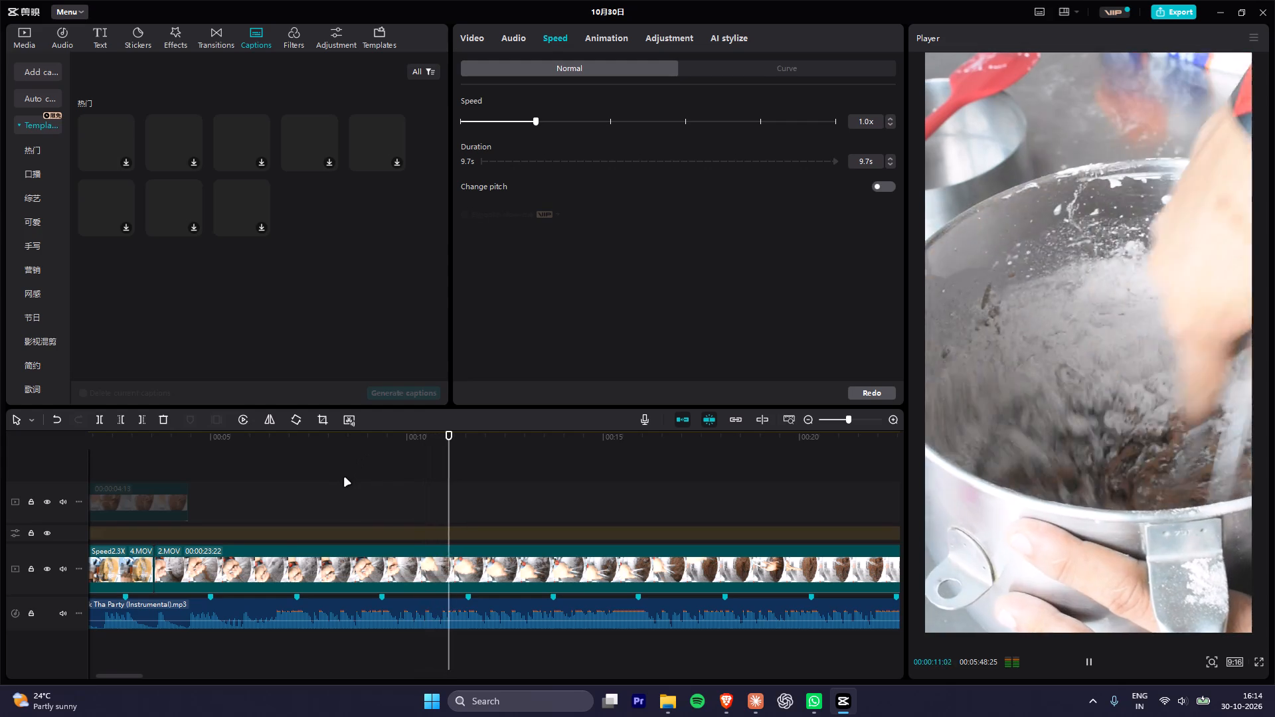
{"action": "scroll", "coordinate": [345, 478], "scroll_direction": "down", "scroll_amount": 4}
{"action": "key", "text": "space"}
{"action": "key", "text": "space"}
{"action": "left_click", "coordinate": [345, 441]}
{"action": "scroll", "coordinate": [365, 496], "scroll_direction": "down", "scroll_amount": 7, "text": "alt"}
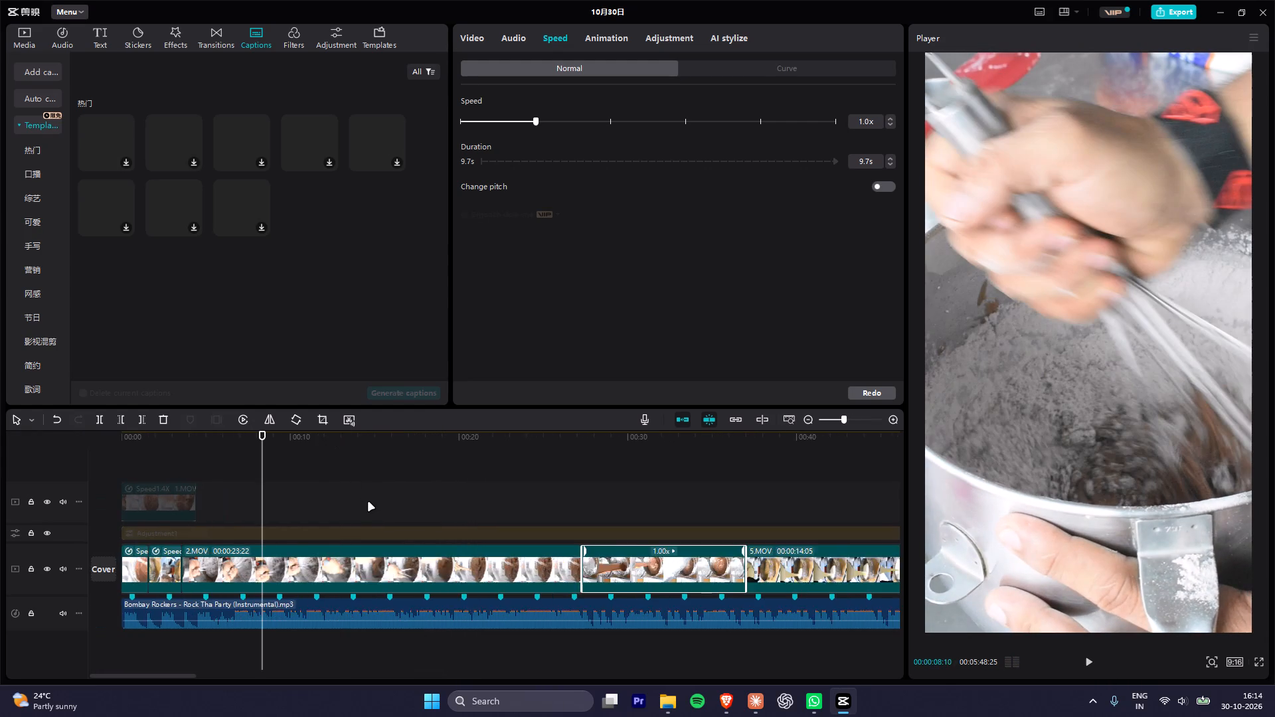
Return to the start of the timeline and inspect how the opening clips line up with the beat markers.
{"action": "scroll", "coordinate": [369, 503], "scroll_direction": "down", "scroll_amount": 5, "text": "alt"}
{"action": "left_click_drag", "start_coordinate": [165, 434], "coordinate": [52, 447]}
{"action": "scroll", "coordinate": [178, 524], "scroll_direction": "up", "scroll_amount": 9, "text": "alt"}
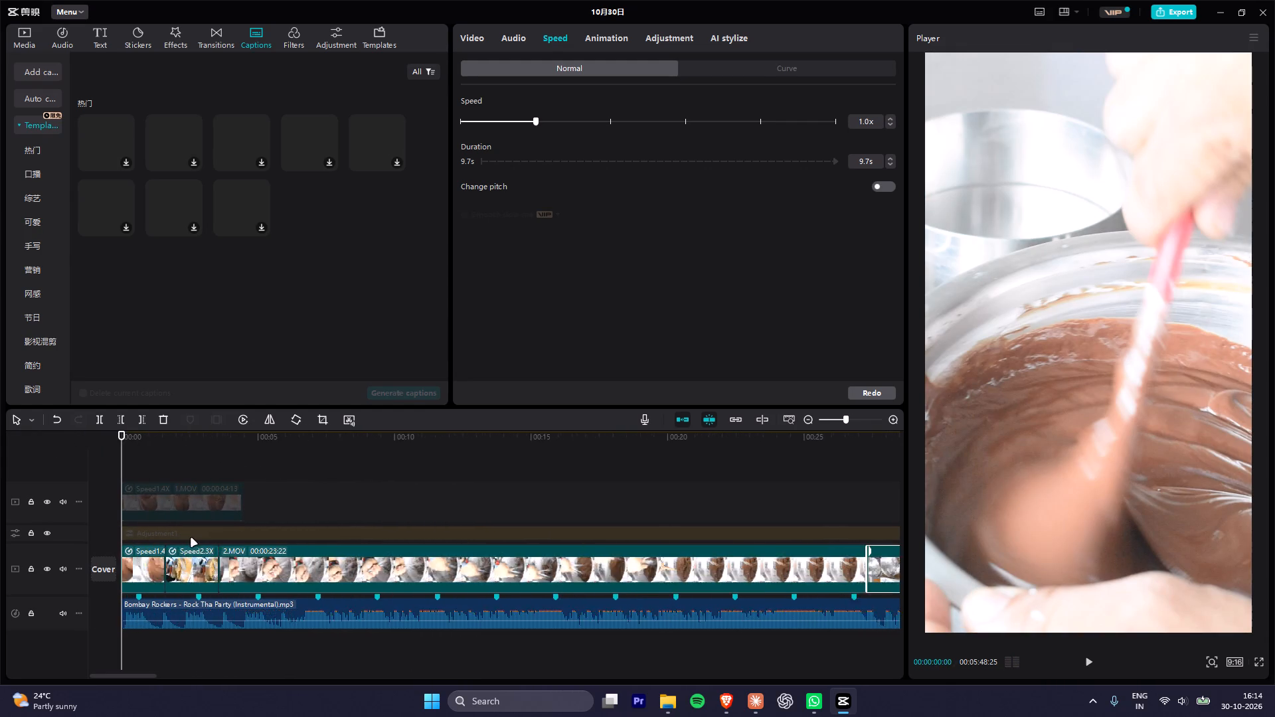
{"action": "scroll", "coordinate": [191, 538], "scroll_direction": "up", "scroll_amount": 11, "text": "alt"}
{"action": "left_click", "coordinate": [197, 565]}
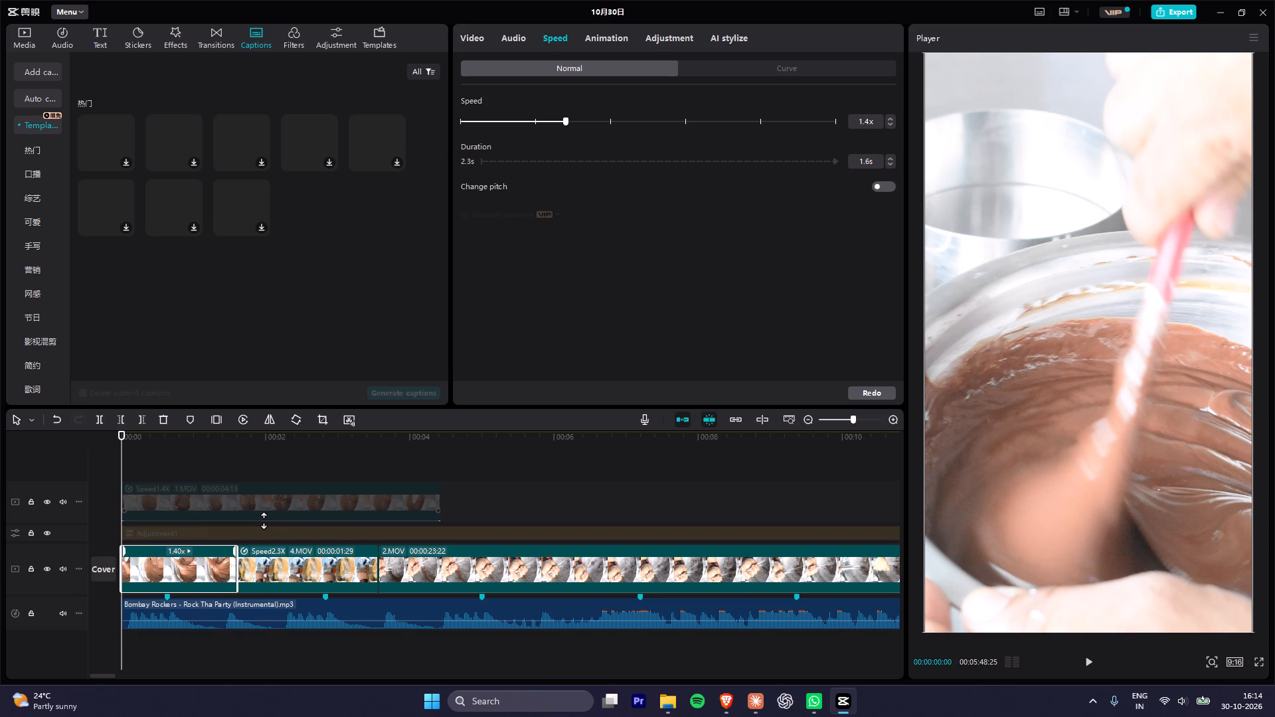
{"action": "key", "text": "space"}
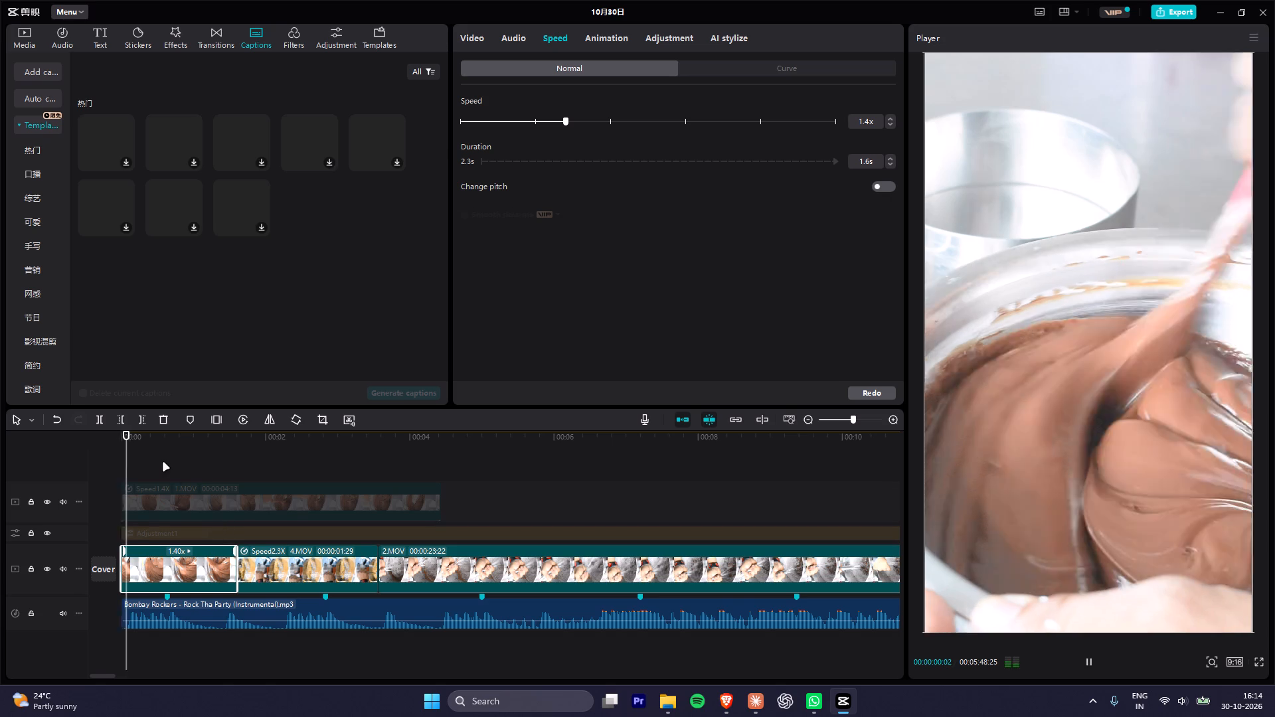
{"action": "key", "text": "space"}
{"action": "scroll", "coordinate": [161, 482], "scroll_direction": "up", "scroll_amount": 6, "text": "alt"}
{"action": "left_click_drag", "start_coordinate": [123, 438], "coordinate": [105, 438]}
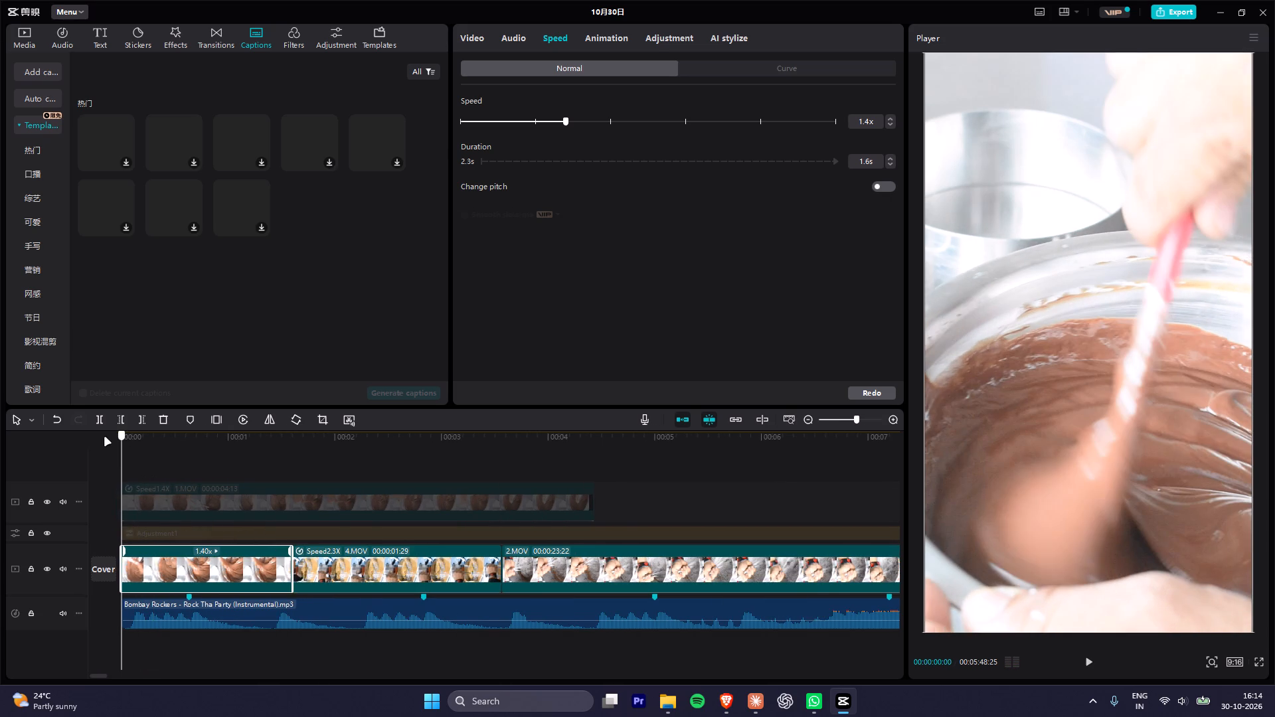
{"action": "left_click_drag", "start_coordinate": [105, 438], "coordinate": [99, 438]}
{"action": "scroll", "coordinate": [160, 510], "scroll_direction": "up", "scroll_amount": 10, "text": "alt"}
{"action": "scroll", "coordinate": [222, 554], "scroll_direction": "down", "scroll_amount": 14, "text": "alt"}
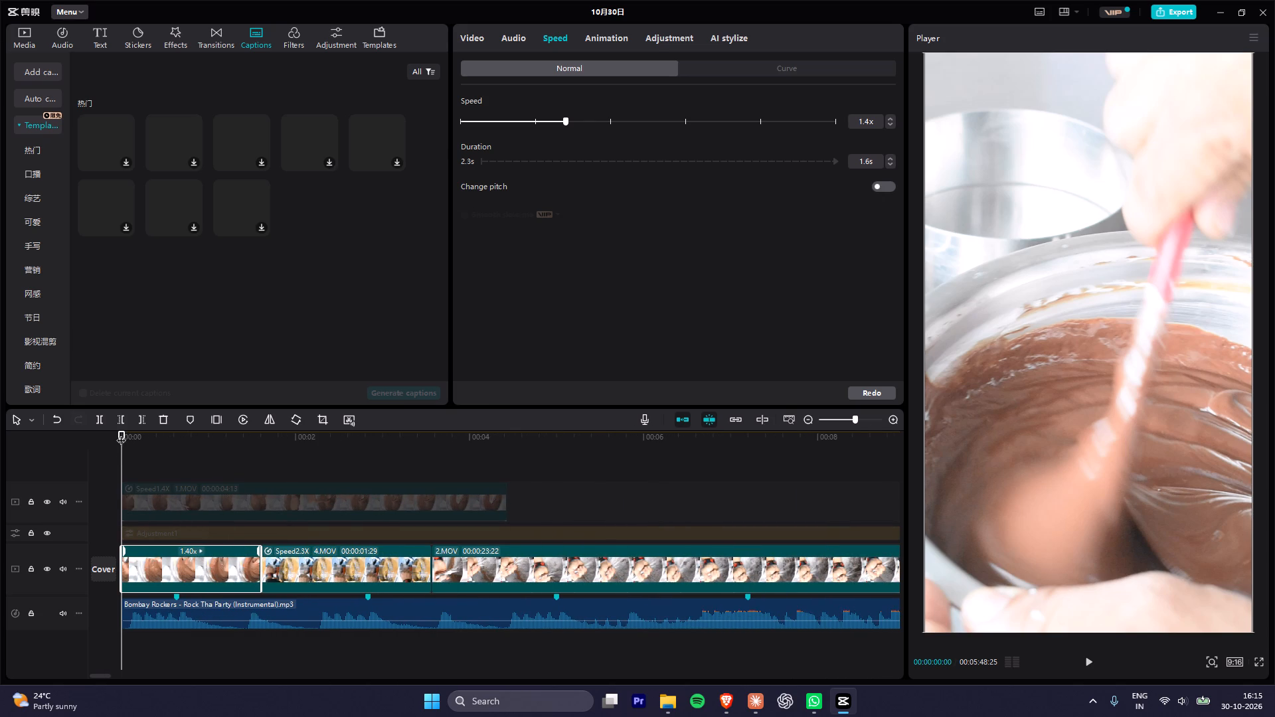
{"action": "left_click_drag", "start_coordinate": [121, 434], "coordinate": [133, 436]}
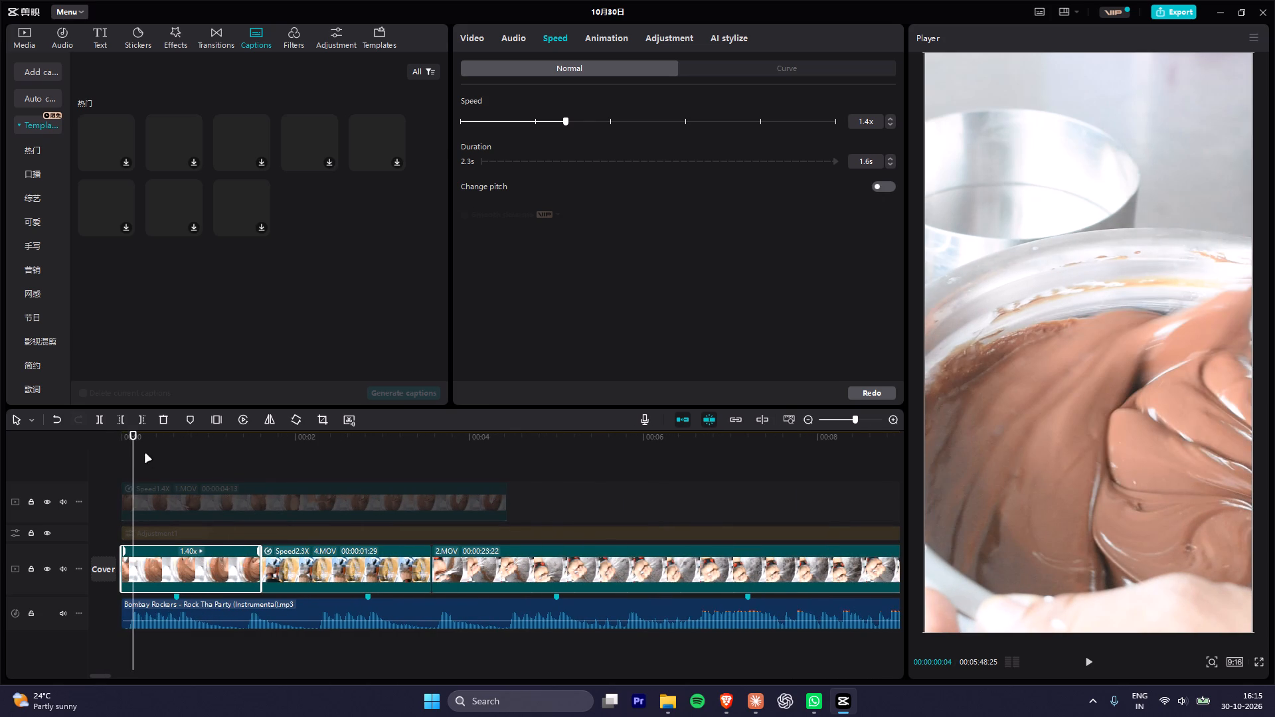
{"action": "left_click_drag", "start_coordinate": [137, 449], "coordinate": [72, 449]}
{"action": "scroll", "coordinate": [158, 467], "scroll_direction": "down", "scroll_amount": 20}
{"action": "scroll", "coordinate": [158, 467], "scroll_direction": "down", "scroll_amount": 1}
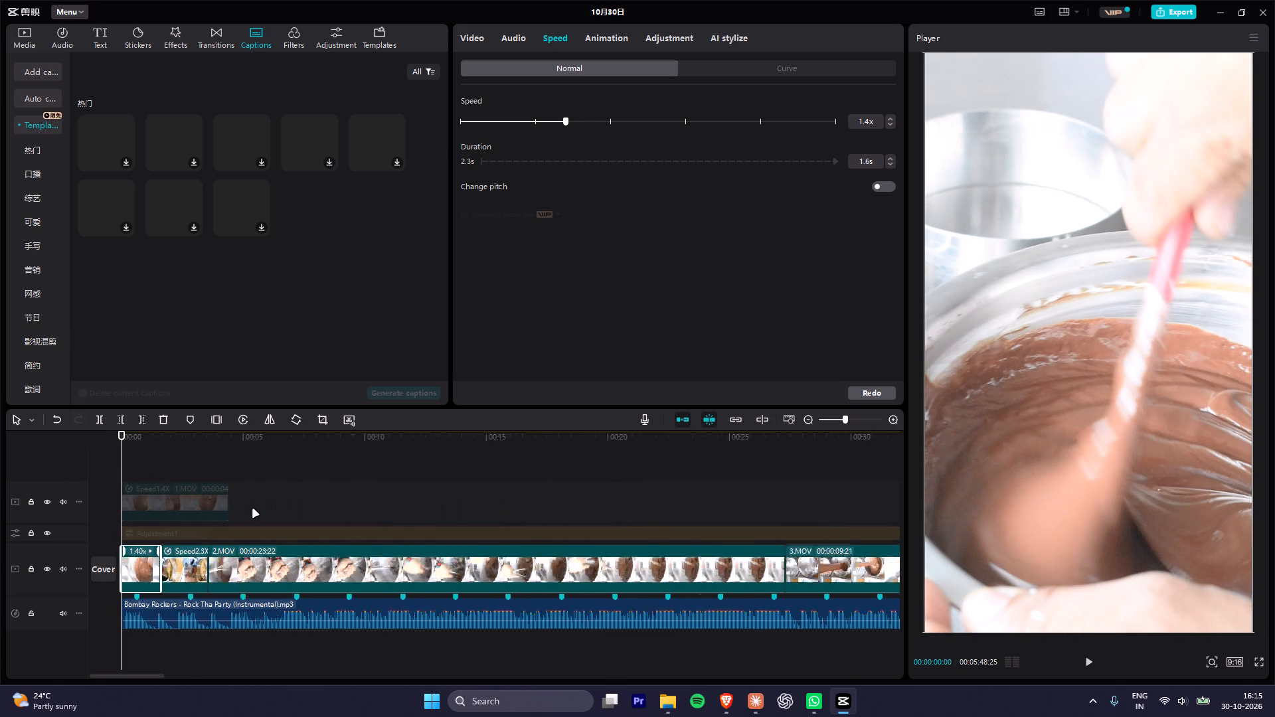
{"action": "scroll", "coordinate": [253, 509], "scroll_direction": "down", "scroll_amount": 2}
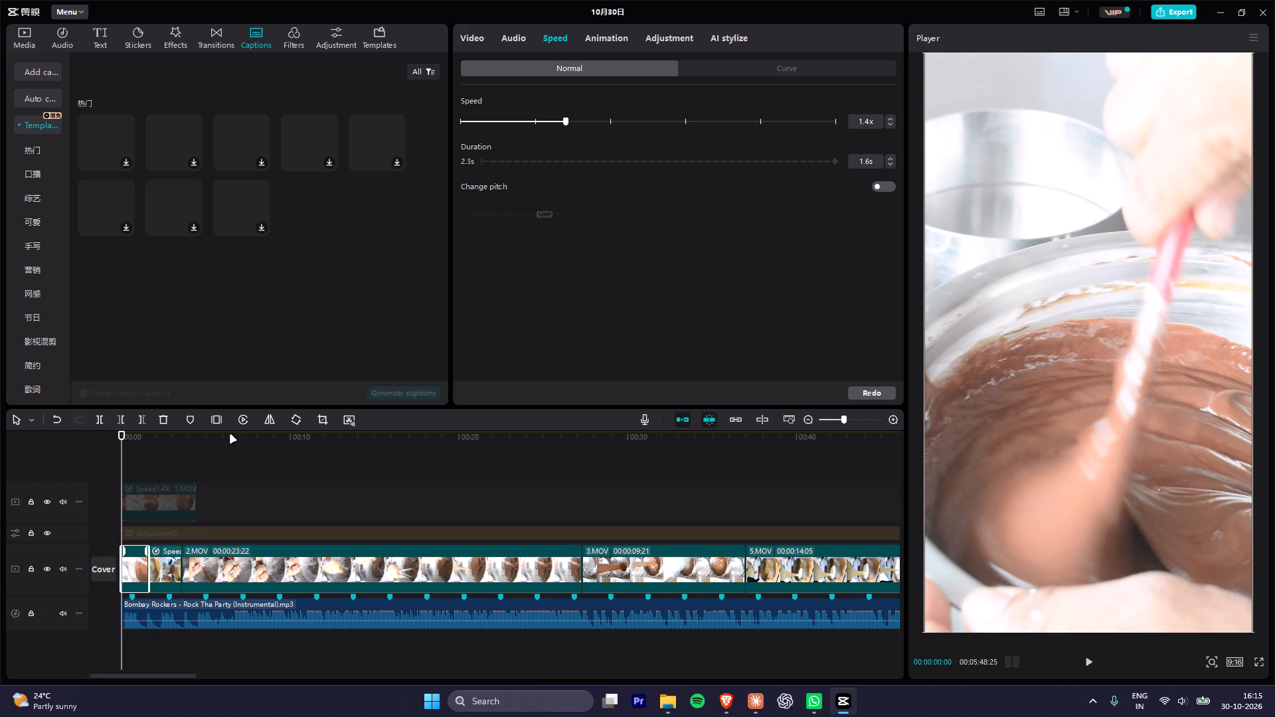
Scrub through the timeline from 2.MOV past 3.MOV and 5.MOV to the end of 8.MOV to examine the mixing and pouring footage.
{"action": "left_click_drag", "start_coordinate": [178, 439], "coordinate": [222, 446]}
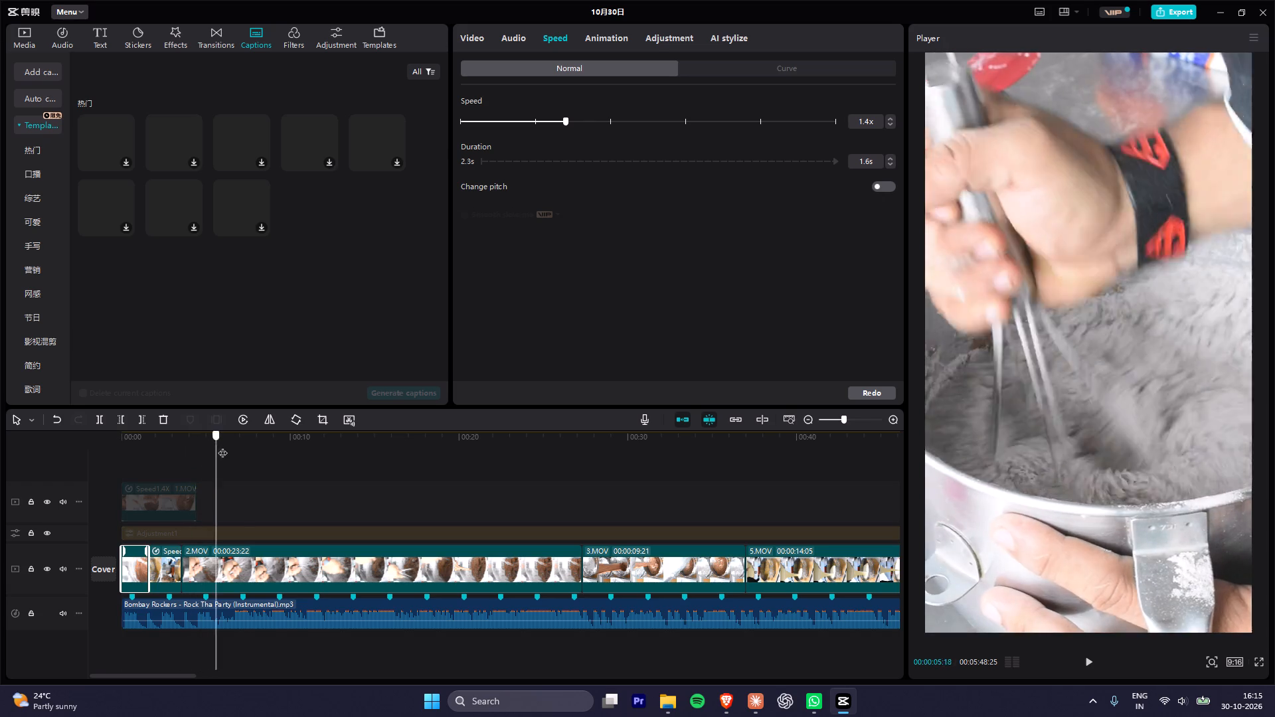
{"action": "left_click_drag", "start_coordinate": [222, 446], "coordinate": [334, 469]}
{"action": "scroll", "coordinate": [357, 526], "scroll_direction": "down", "scroll_amount": 11}
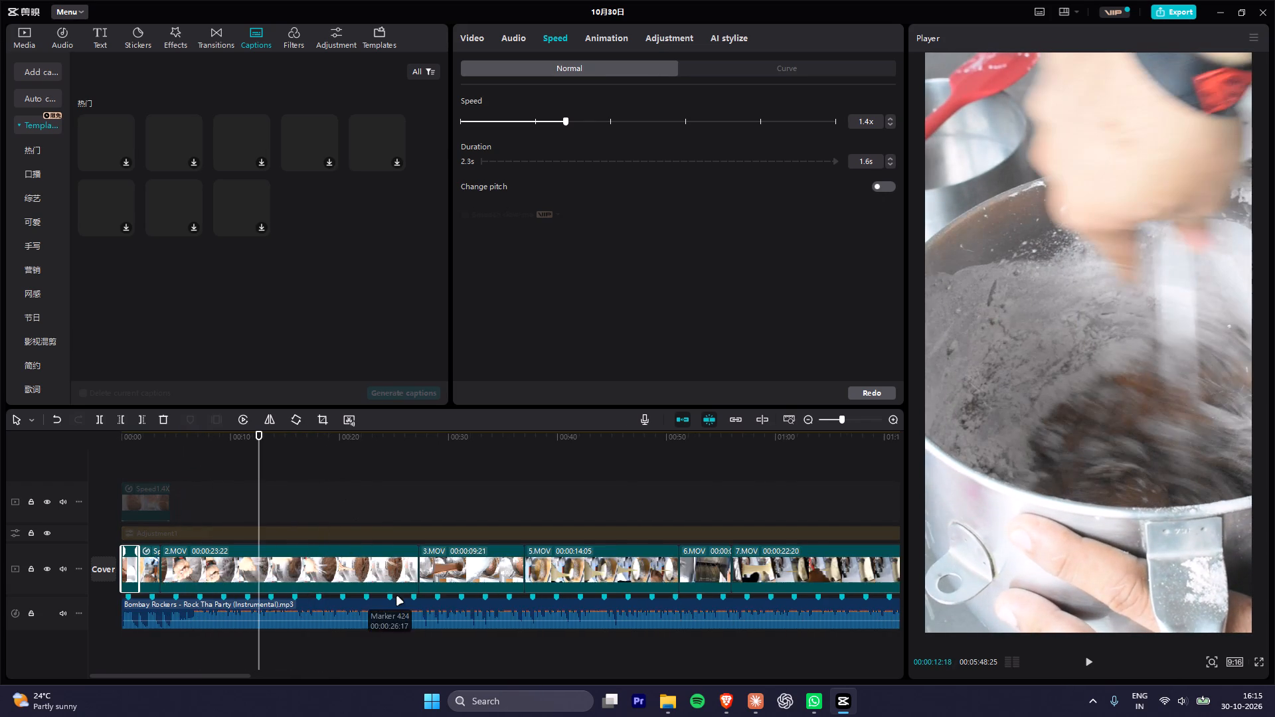
{"action": "scroll", "coordinate": [394, 564], "scroll_direction": "down", "scroll_amount": 7, "text": "alt"}
{"action": "left_click_drag", "start_coordinate": [191, 436], "coordinate": [242, 457]}
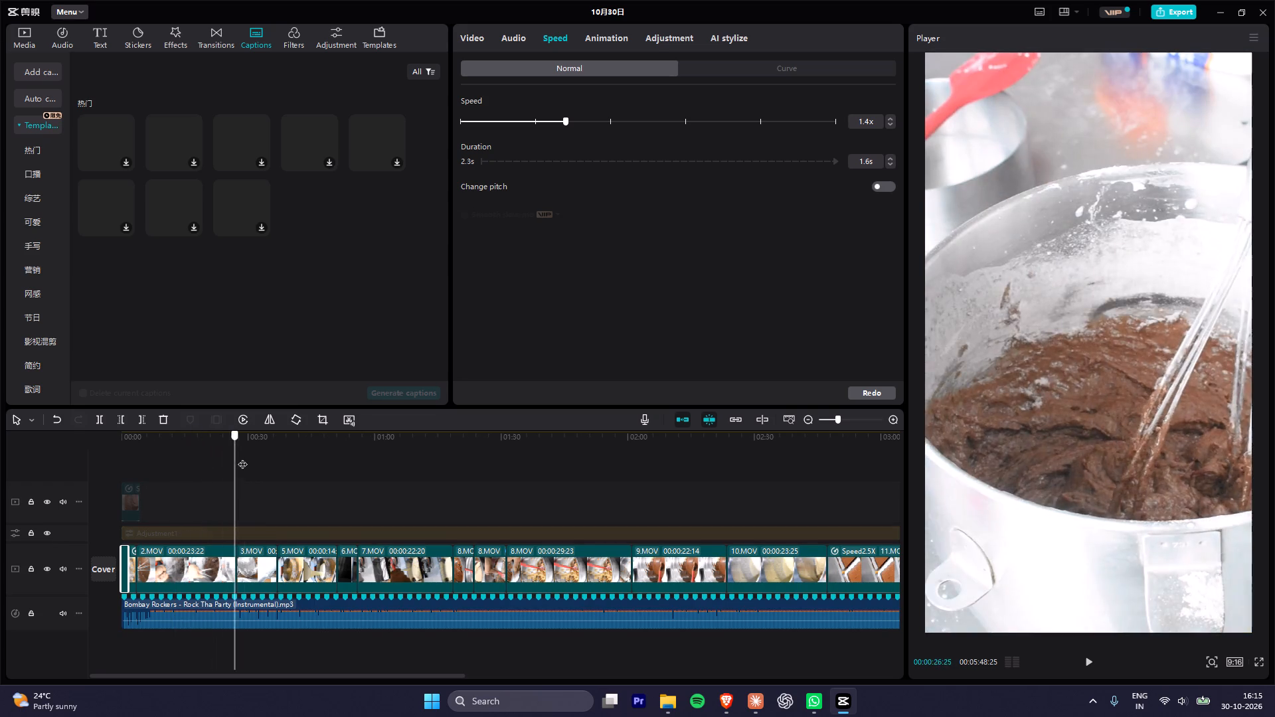
{"action": "left_click_drag", "start_coordinate": [242, 457], "coordinate": [284, 490]}
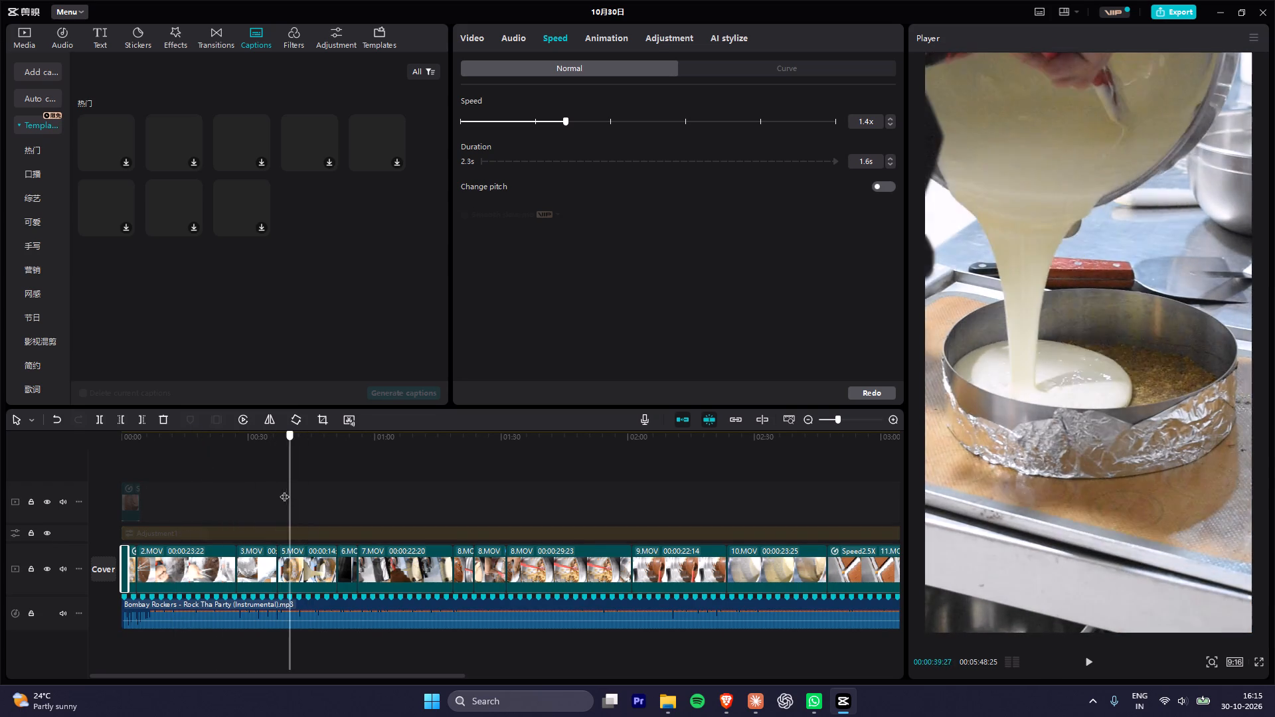
{"action": "left_click_drag", "start_coordinate": [284, 490], "coordinate": [285, 493]}
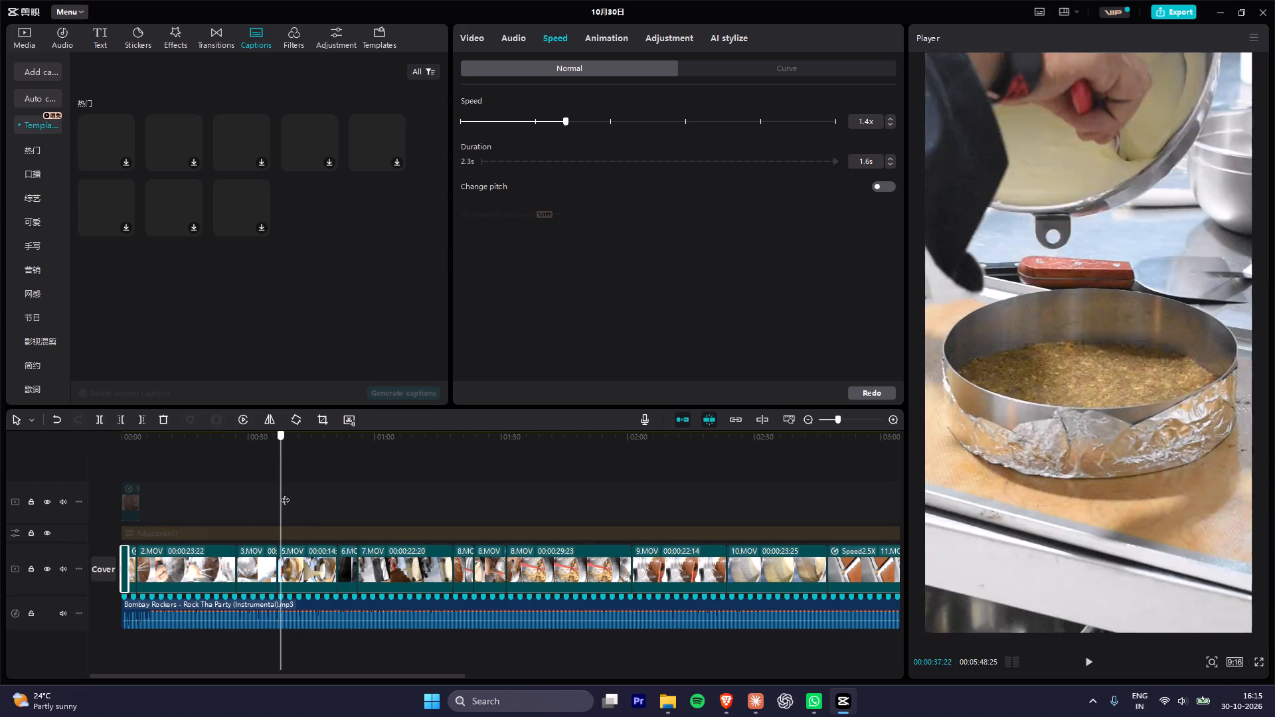
{"action": "left_click_drag", "start_coordinate": [285, 493], "coordinate": [280, 489]}
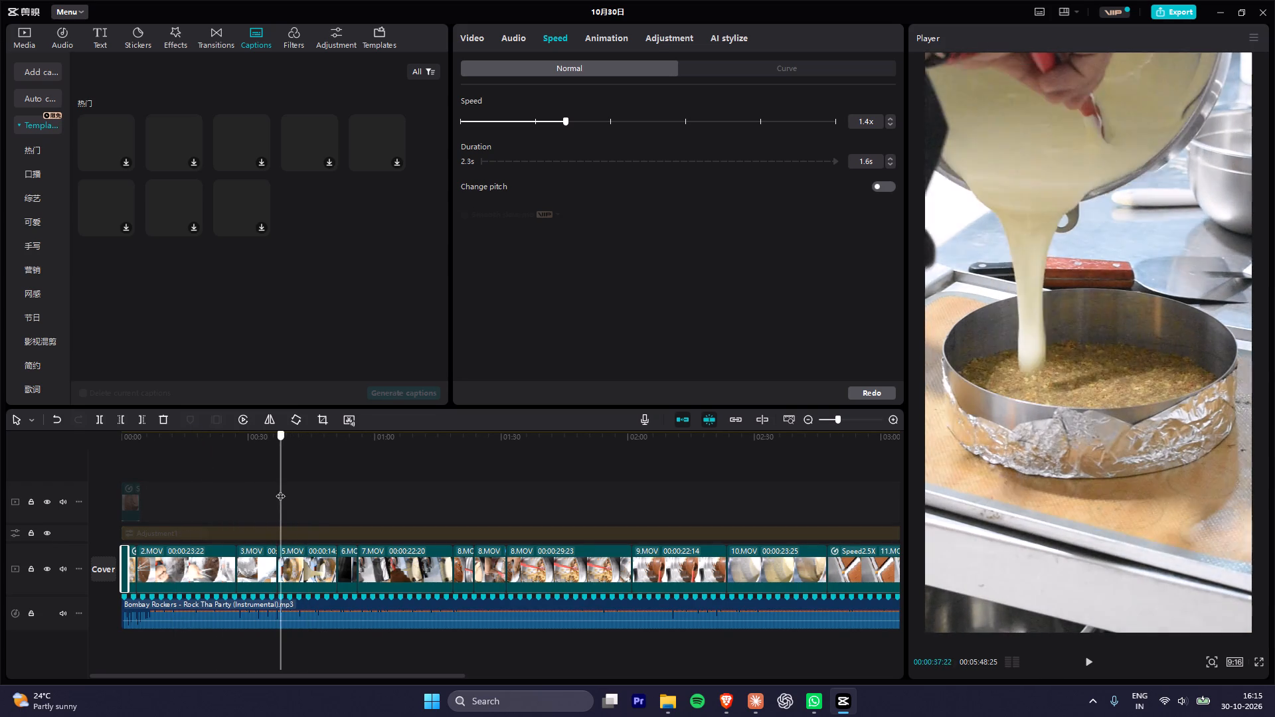
{"action": "left_click_drag", "start_coordinate": [280, 489], "coordinate": [277, 502]}
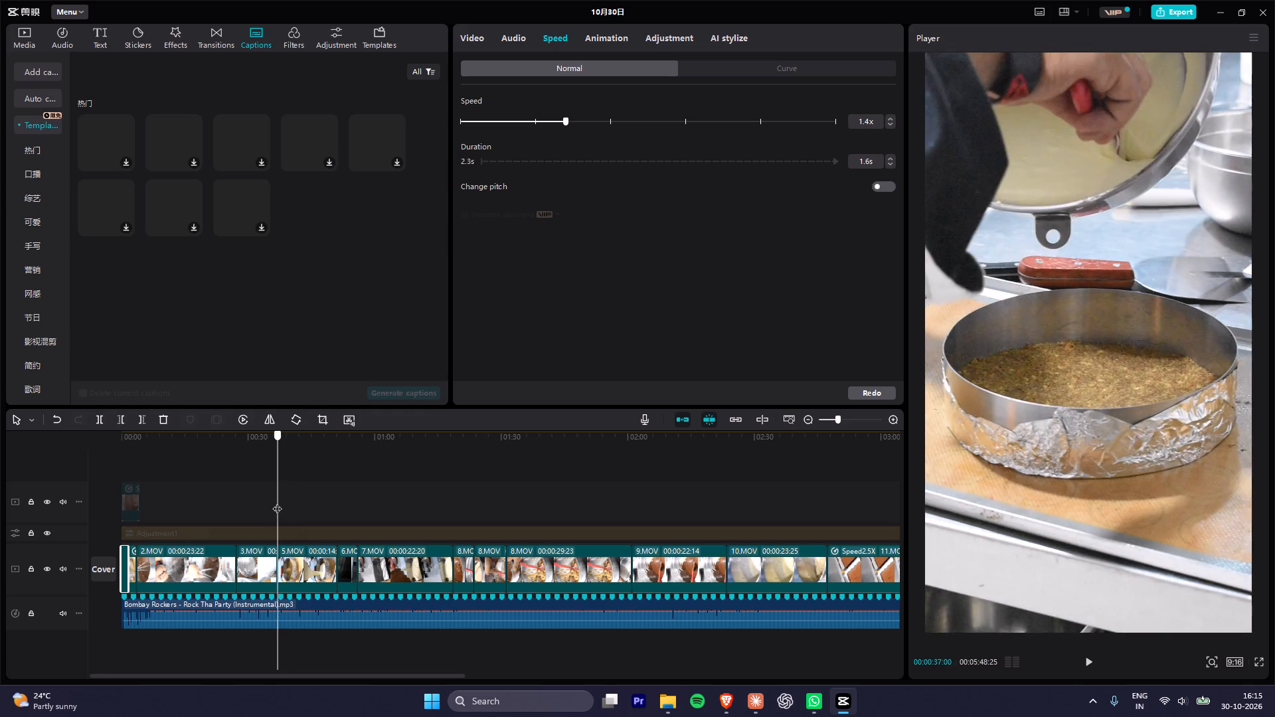
{"action": "left_click_drag", "start_coordinate": [277, 502], "coordinate": [243, 502]}
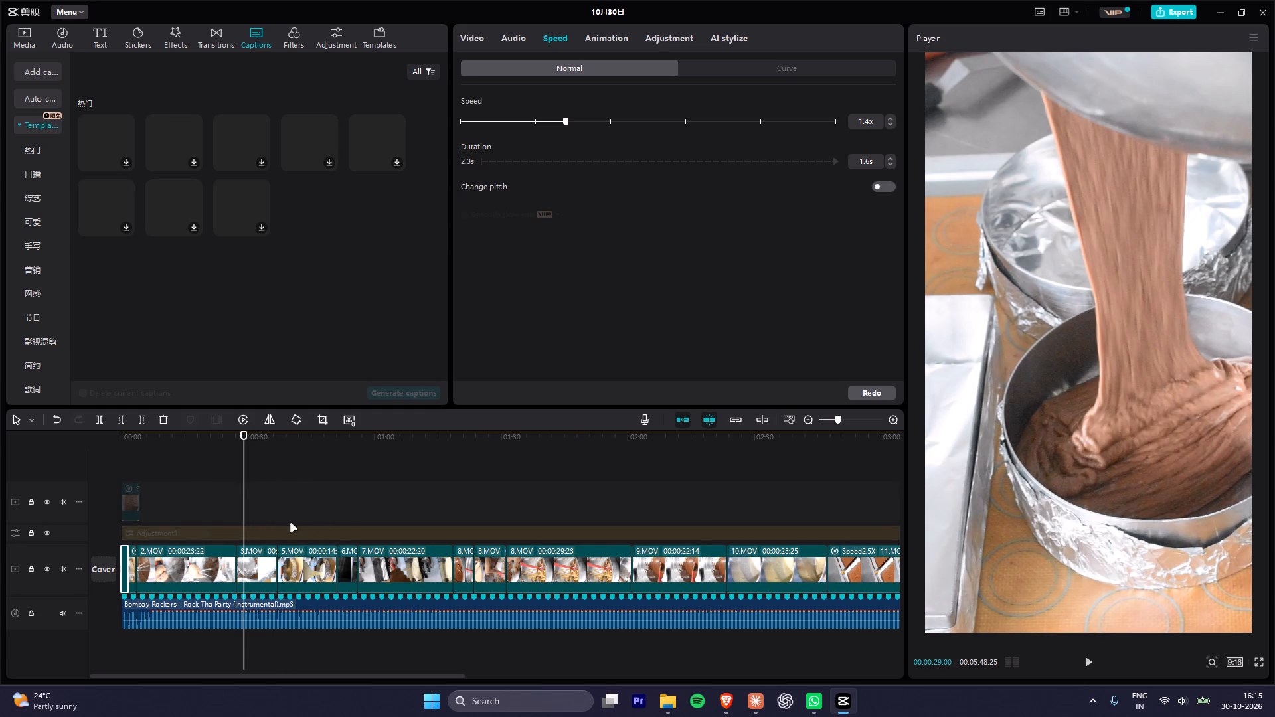
{"action": "left_click_drag", "start_coordinate": [544, 436], "coordinate": [628, 451]}
{"action": "scroll", "coordinate": [653, 480], "scroll_direction": "down", "scroll_amount": 9}
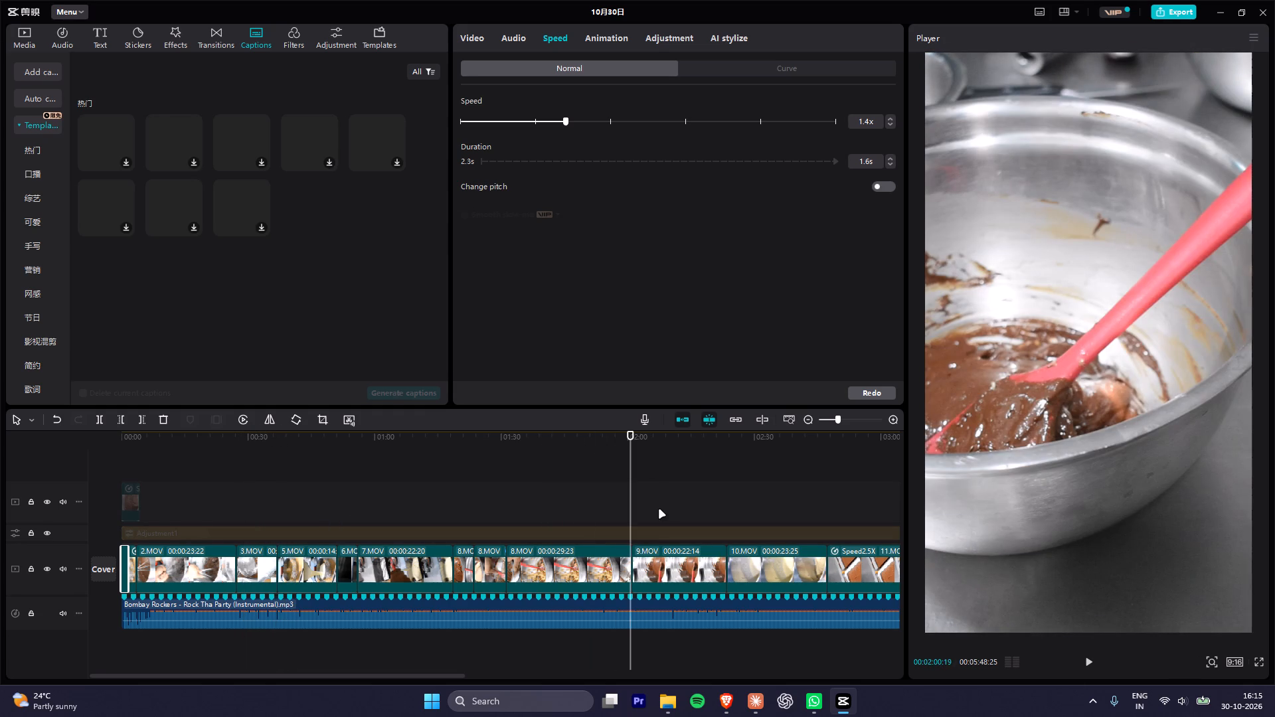
{"action": "scroll", "coordinate": [659, 510], "scroll_direction": "down", "scroll_amount": 2}
{"action": "scroll", "coordinate": [634, 538], "scroll_direction": "down", "scroll_amount": 5, "text": "alt"}
Play the opening from the start through 1.MOV into 4.MOV to check the first cut against the music.
{"action": "left_click_drag", "start_coordinate": [197, 447], "coordinate": [26, 449]}
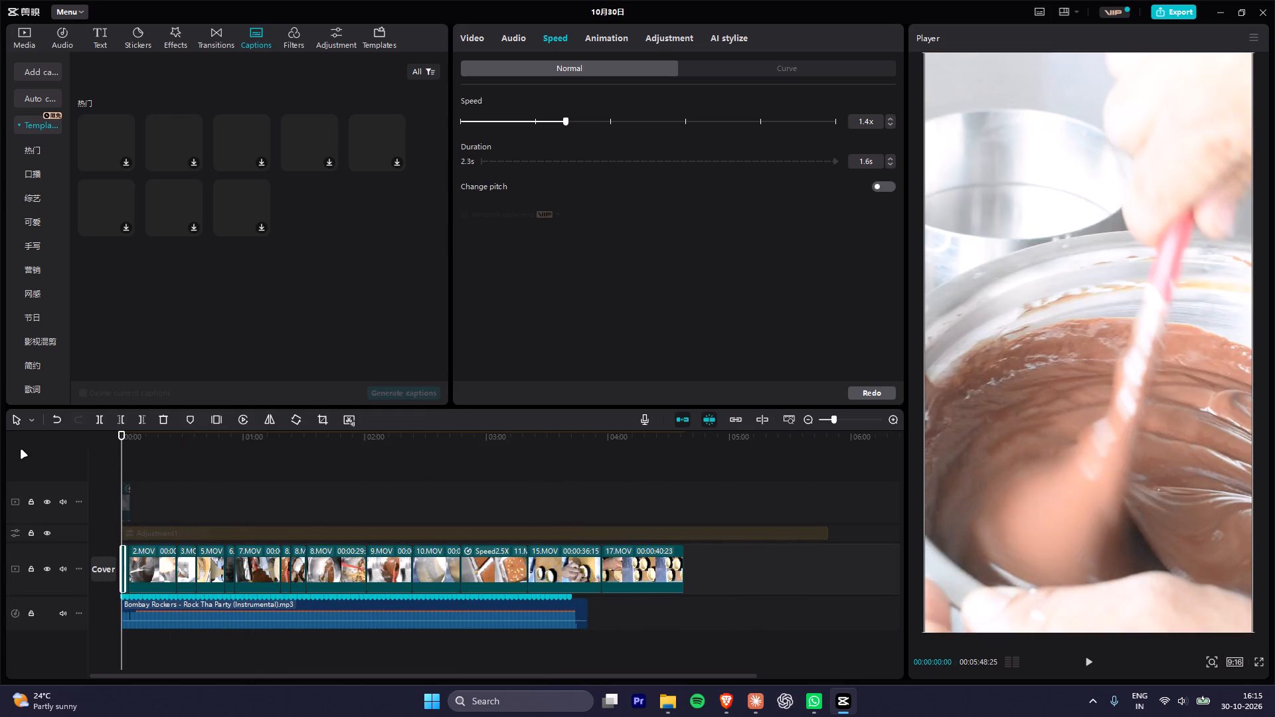
{"action": "key", "text": "space"}
{"action": "key", "text": "space"}
{"action": "key", "text": "space"}
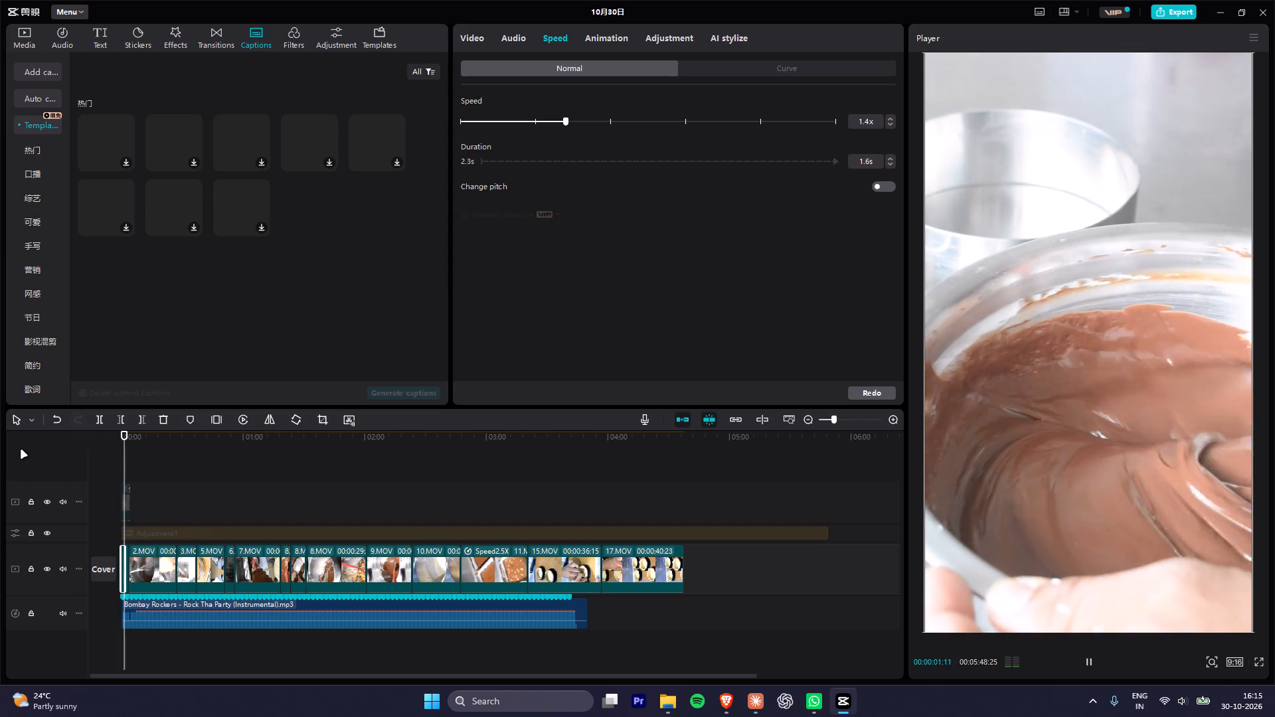
{"action": "key", "text": "space"}
{"action": "key", "text": "space"}
{"action": "key", "text": "space"}
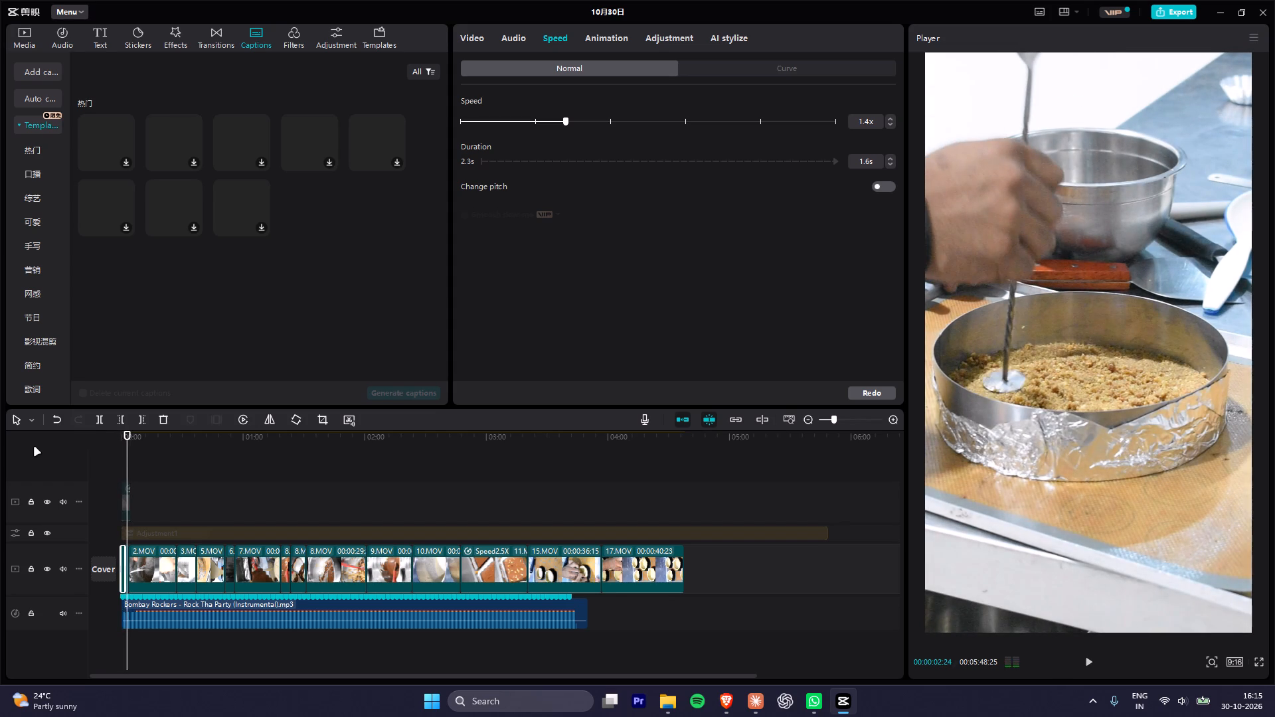
Trim the end of the opening 1.MOV clip back to the first beat marker, about 0.7 s long, and play the cut.
{"action": "left_click_drag", "start_coordinate": [128, 445], "coordinate": [52, 445]}
{"action": "scroll", "coordinate": [141, 512], "scroll_direction": "up", "scroll_amount": 19, "text": "alt"}
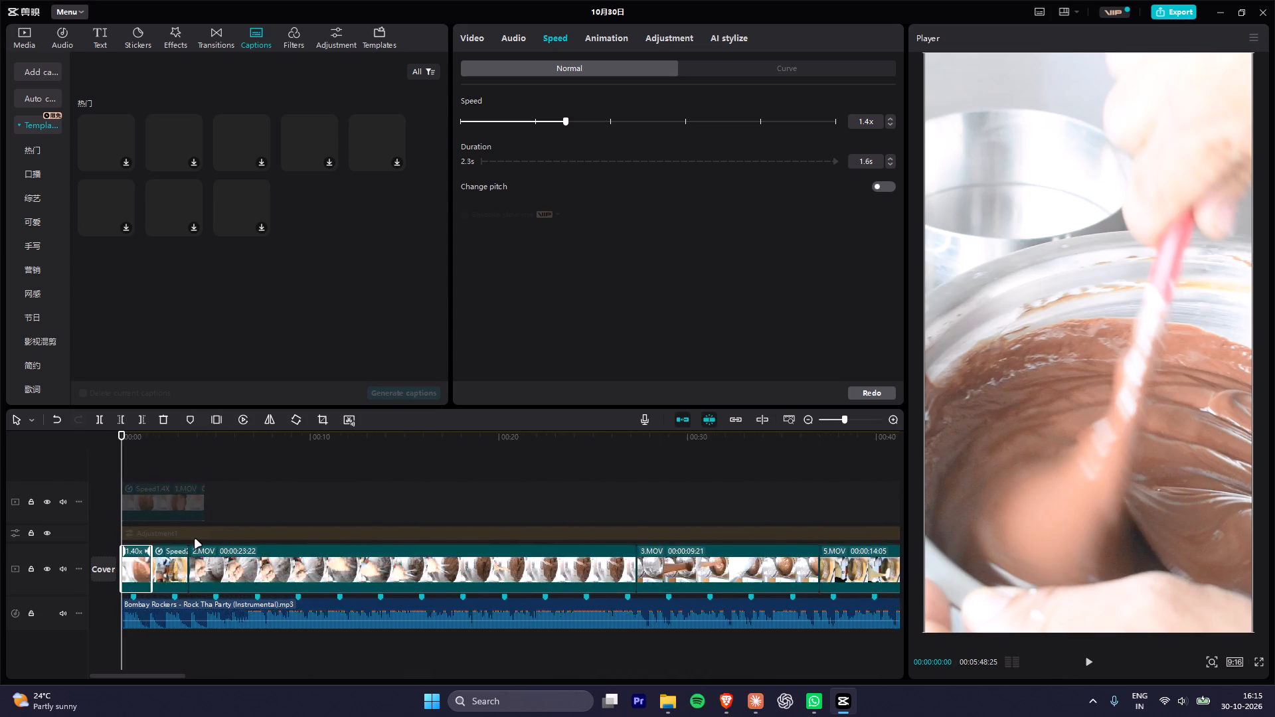
{"action": "scroll", "coordinate": [195, 540], "scroll_direction": "up", "scroll_amount": 20, "text": "alt"}
{"action": "scroll", "coordinate": [195, 540], "scroll_direction": "up", "scroll_amount": 1, "text": "alt"}
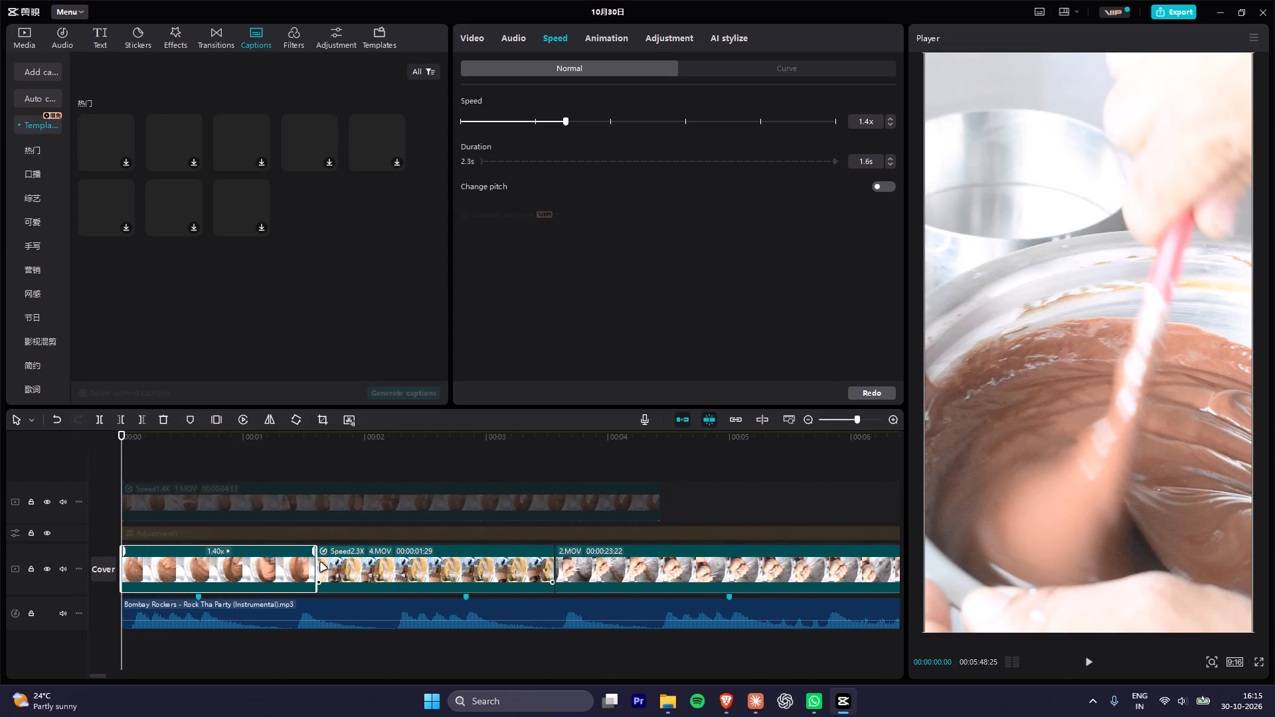
{"action": "left_click_drag", "start_coordinate": [317, 562], "coordinate": [193, 572]}
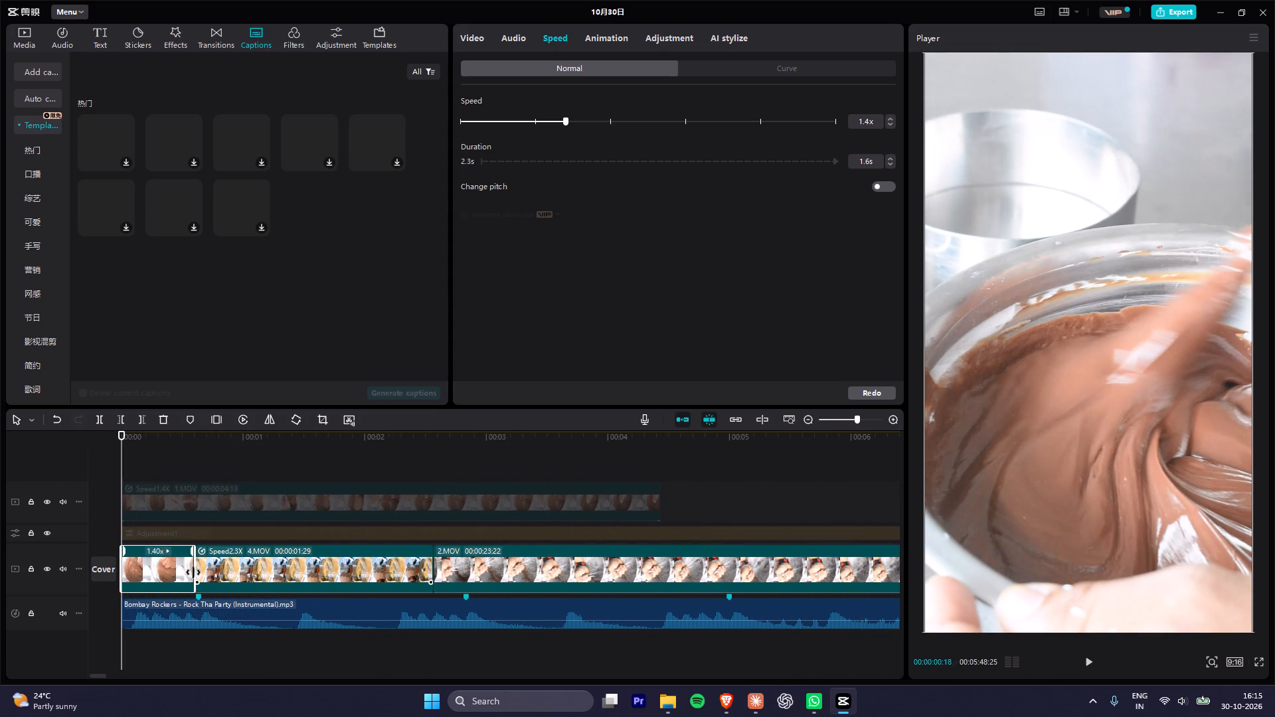
{"action": "left_click_drag", "start_coordinate": [193, 572], "coordinate": [195, 573]}
{"action": "key", "text": "space"}
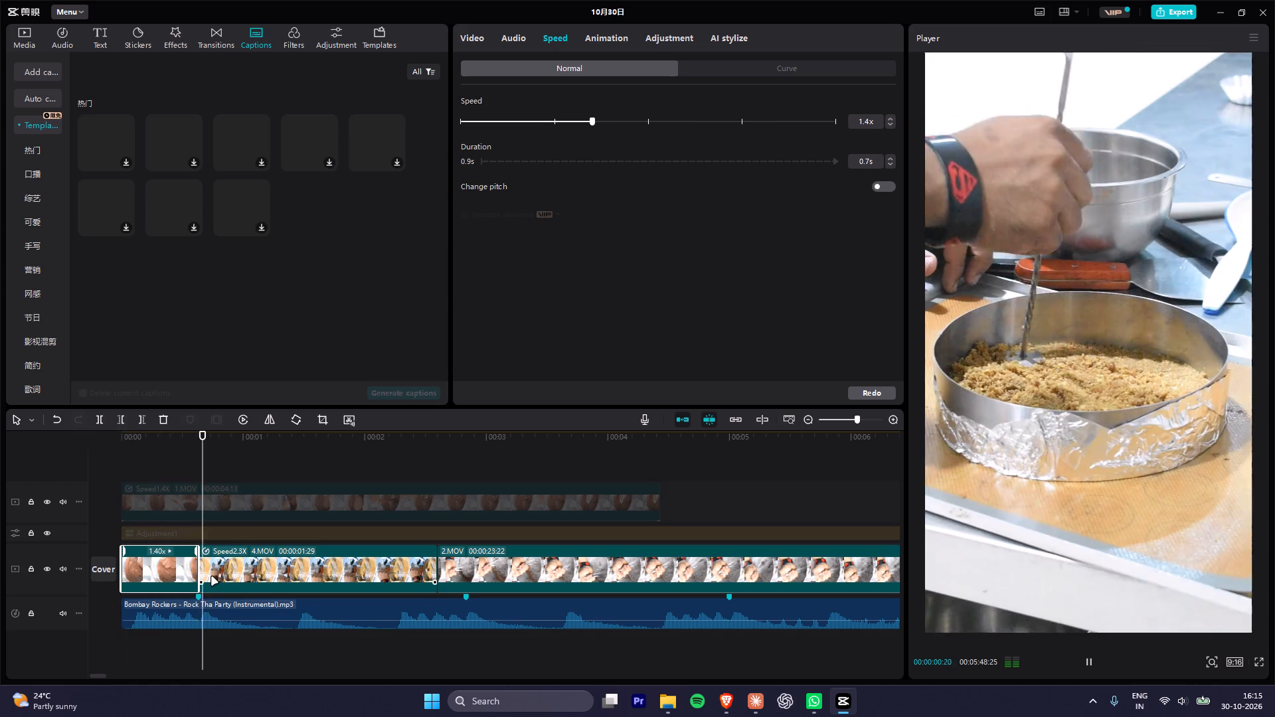
{"action": "key", "text": "space"}
Move the cut between 4.MOV and 2.MOV earlier so 4.MOV lasts 00:00:01:18, and play across it.
{"action": "key", "text": "space"}
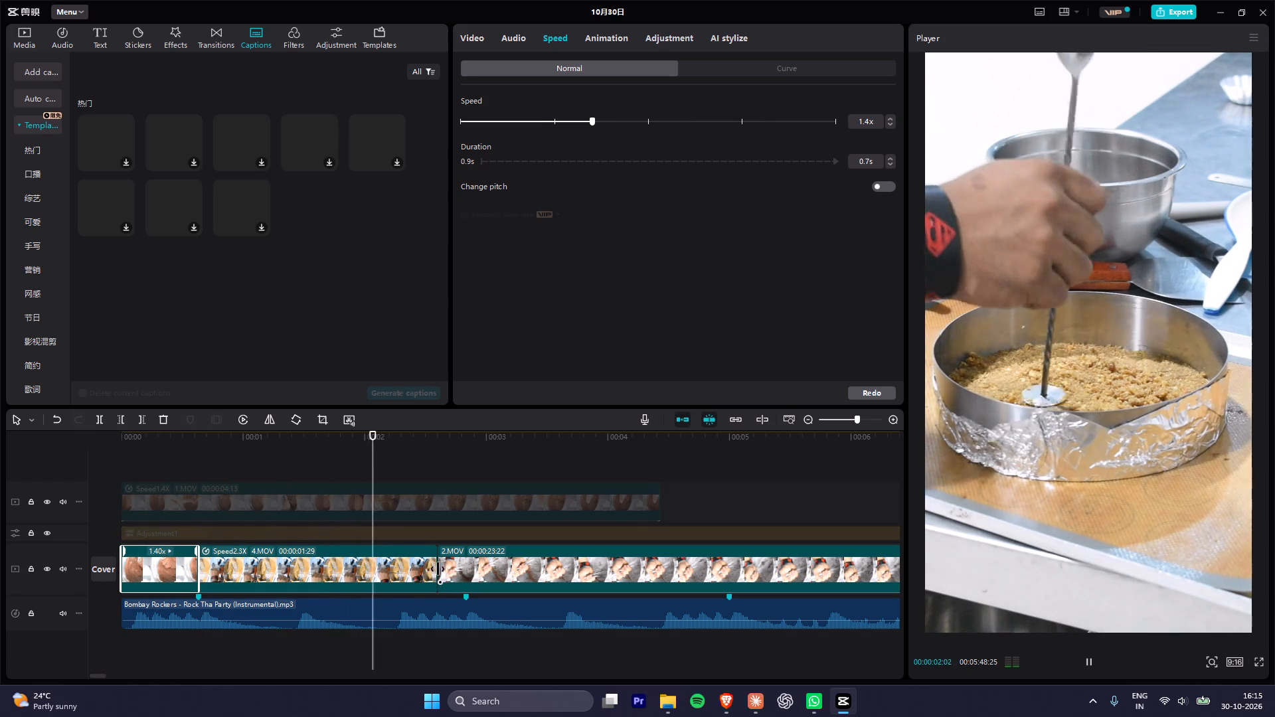
{"action": "key", "text": "space"}
{"action": "left_click_drag", "start_coordinate": [436, 568], "coordinate": [397, 570]}
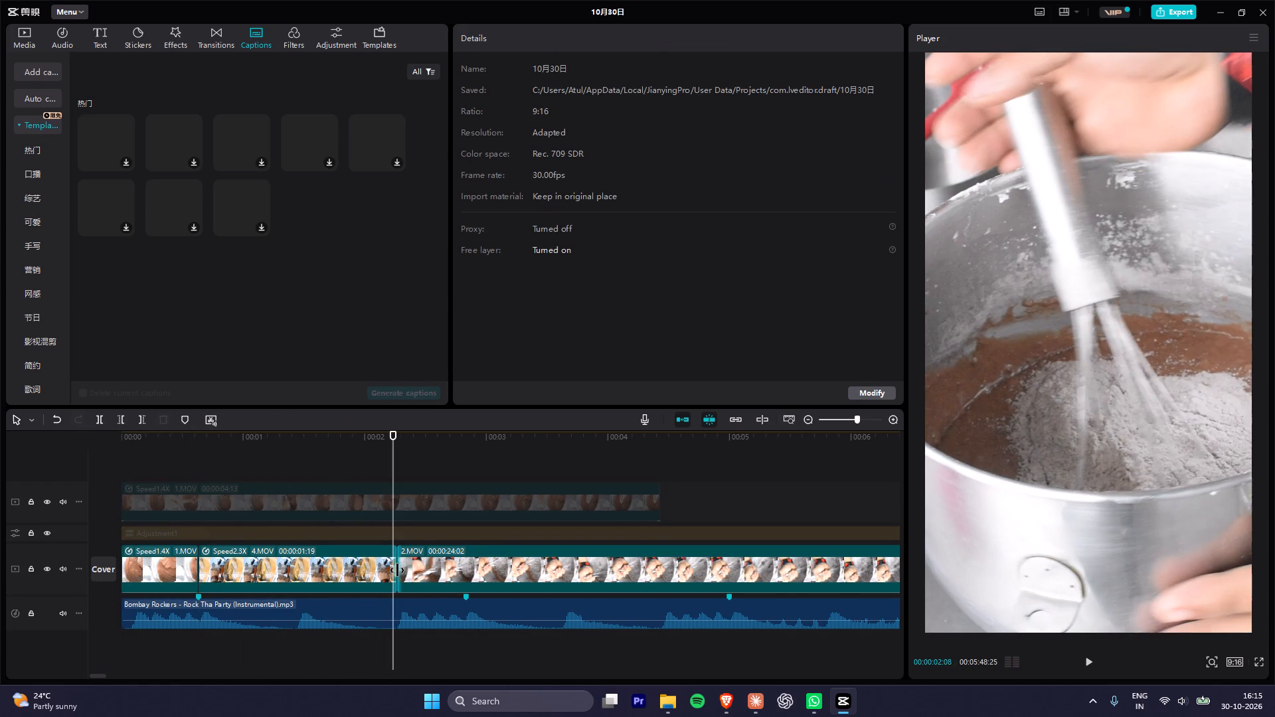
{"action": "left_click_drag", "start_coordinate": [397, 570], "coordinate": [391, 570]}
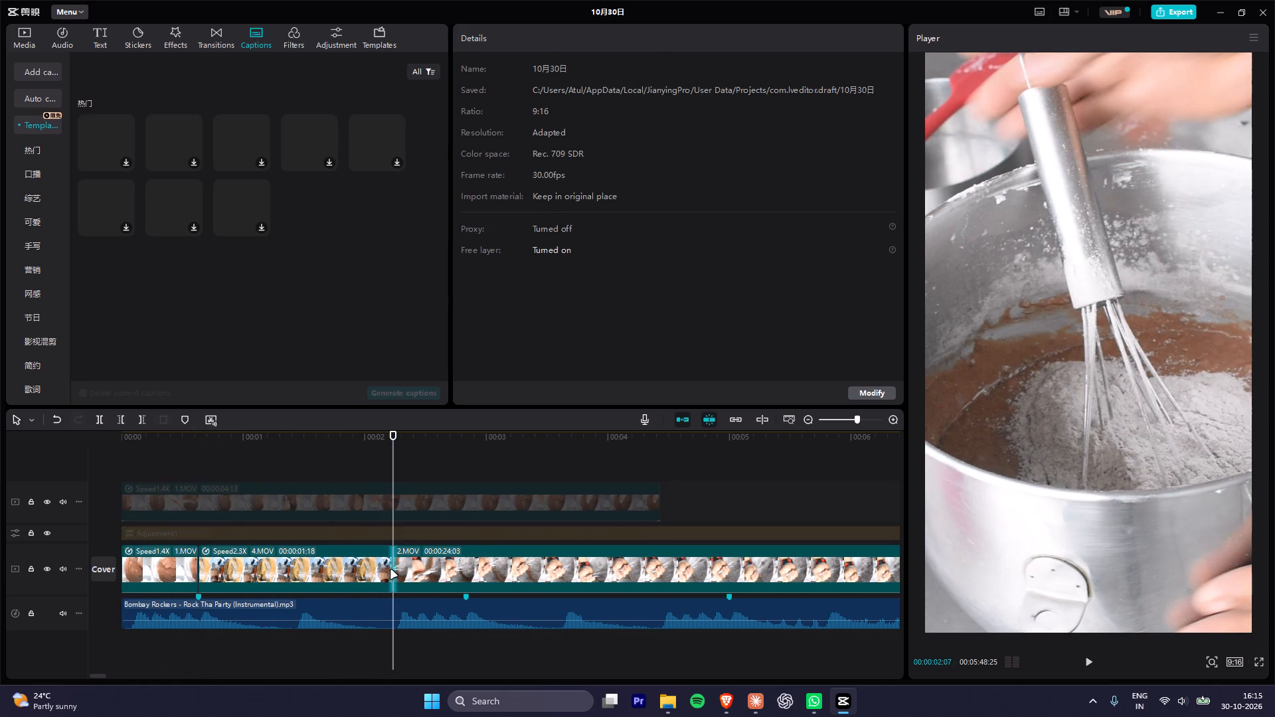
{"action": "key", "text": "space"}
{"action": "key", "text": "space"}
Split the 2.MOV clip at 00:00:13:11 and delete its first part.
{"action": "left_click", "coordinate": [466, 573]}
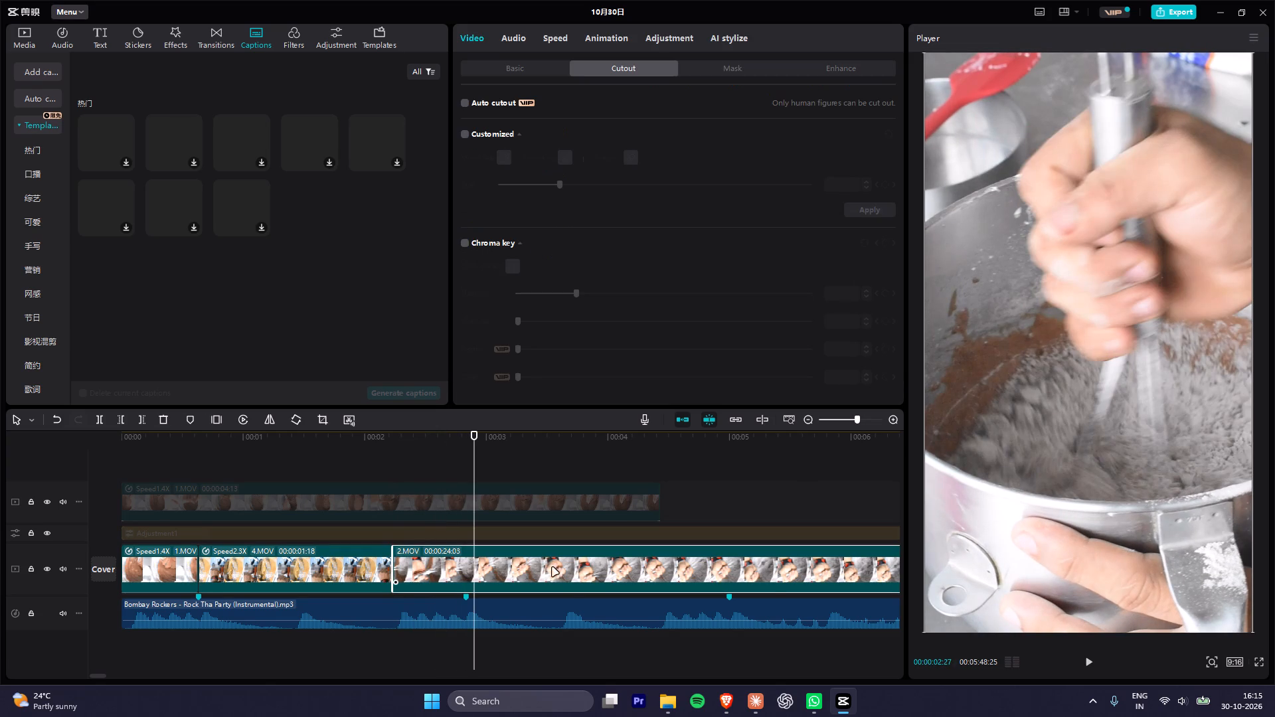
{"action": "scroll", "coordinate": [552, 568], "scroll_direction": "down", "scroll_amount": 15, "text": "alt"}
{"action": "scroll", "coordinate": [376, 540], "scroll_direction": "down", "scroll_amount": 4, "text": "alt"}
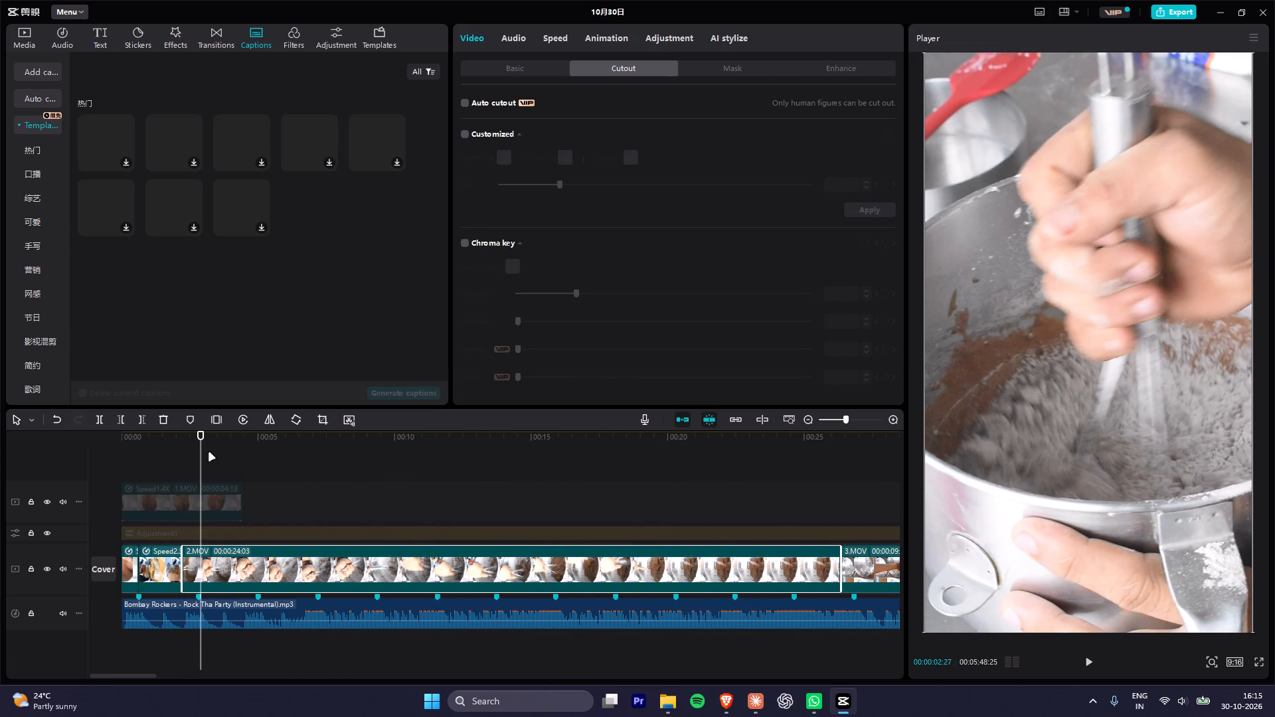
{"action": "left_click_drag", "start_coordinate": [218, 436], "coordinate": [487, 462]}
{"action": "left_click", "coordinate": [467, 578]}
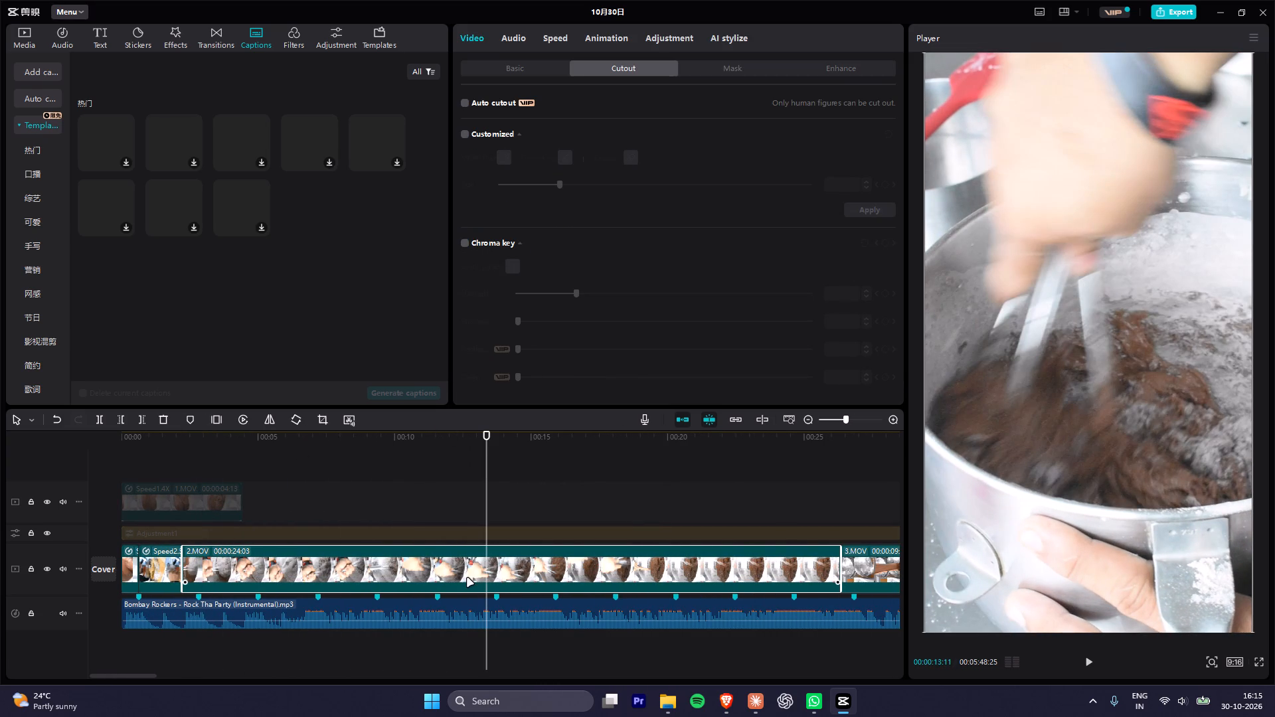
{"action": "key", "text": "ctrl+b"}
{"action": "left_click", "coordinate": [460, 578]}
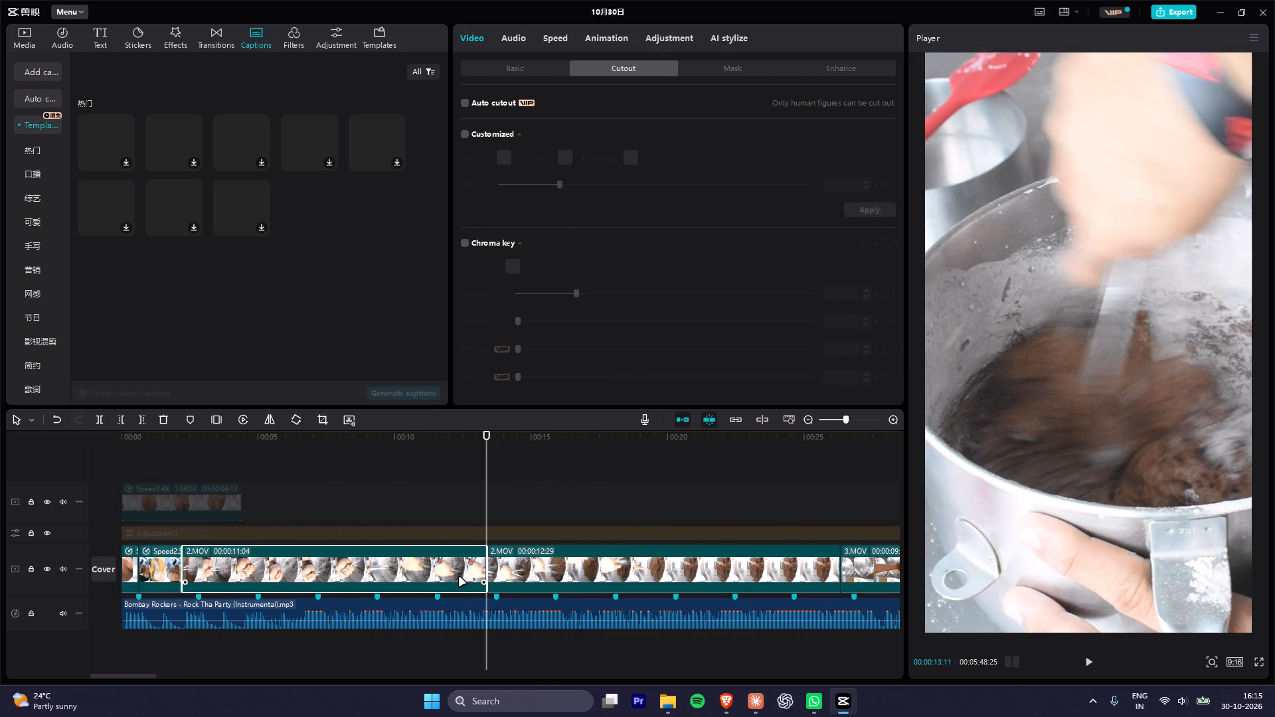
{"action": "key", "text": "Delete"}
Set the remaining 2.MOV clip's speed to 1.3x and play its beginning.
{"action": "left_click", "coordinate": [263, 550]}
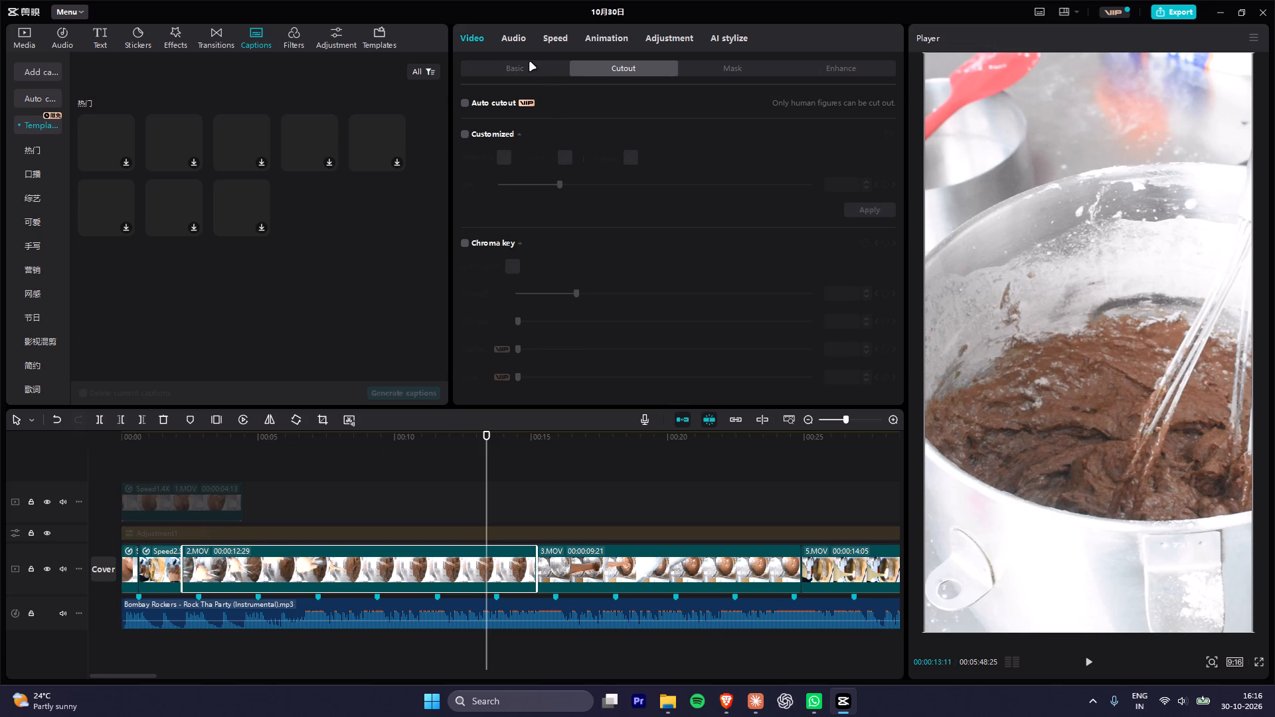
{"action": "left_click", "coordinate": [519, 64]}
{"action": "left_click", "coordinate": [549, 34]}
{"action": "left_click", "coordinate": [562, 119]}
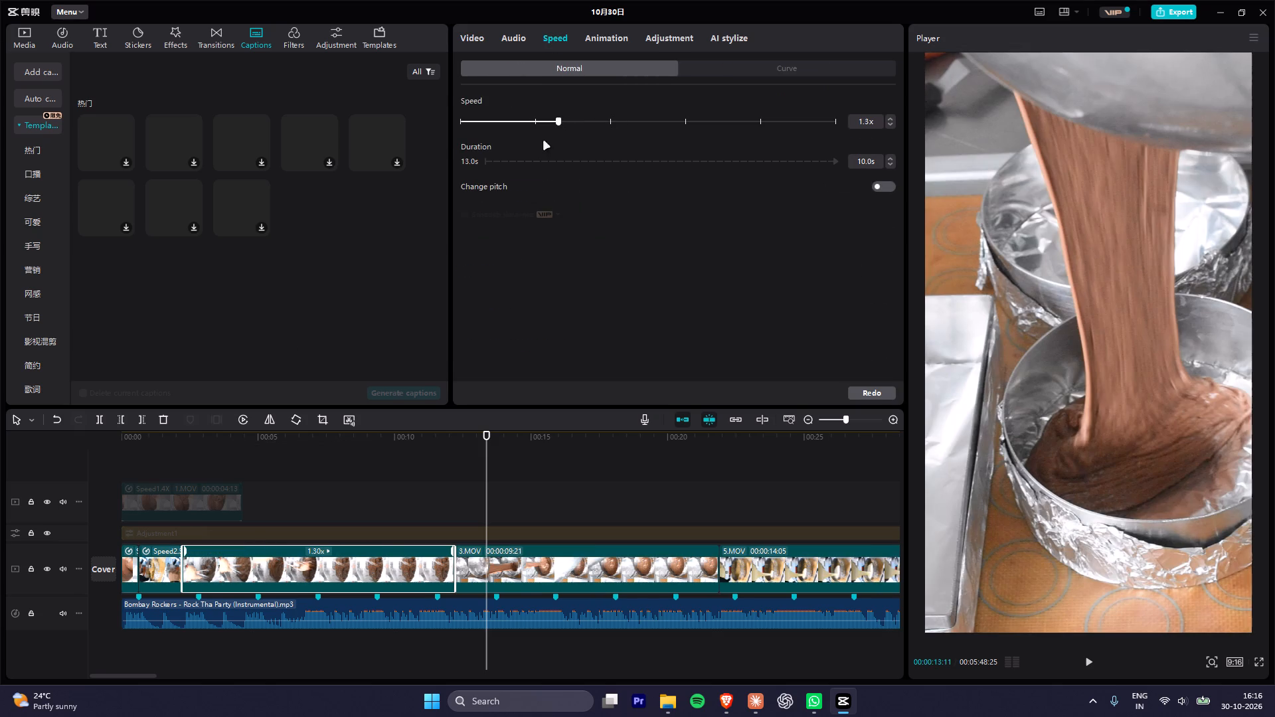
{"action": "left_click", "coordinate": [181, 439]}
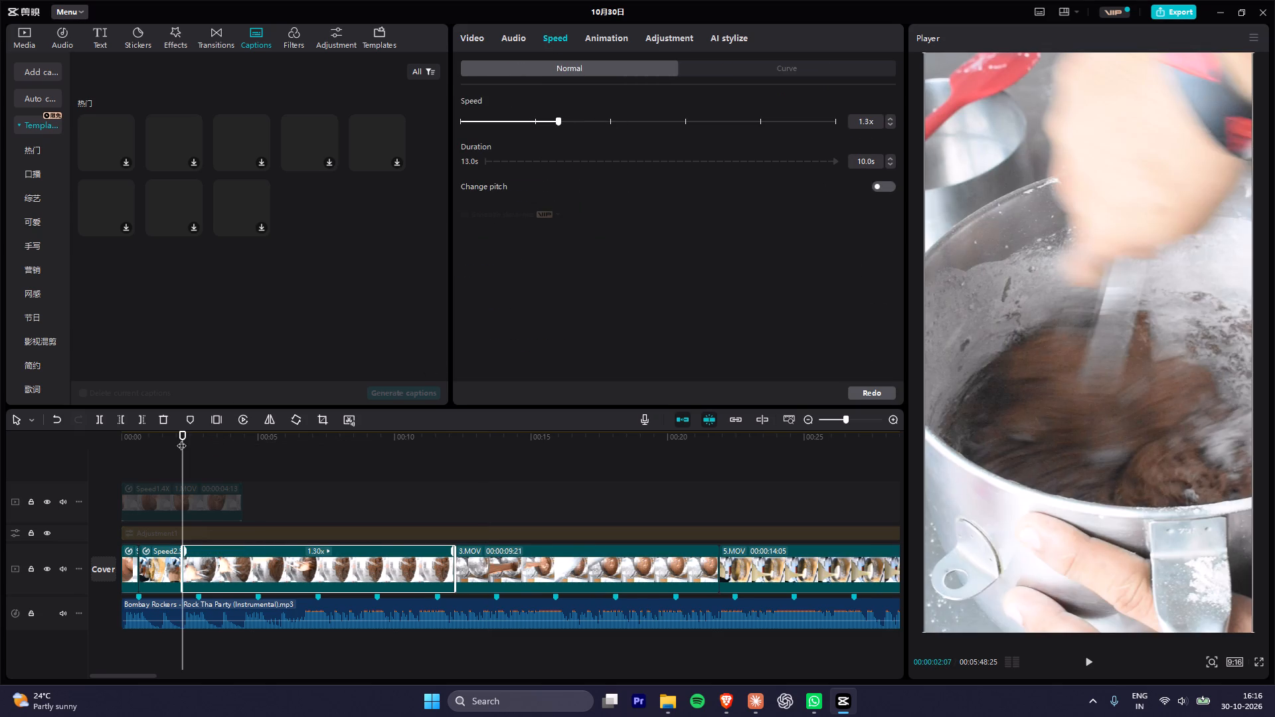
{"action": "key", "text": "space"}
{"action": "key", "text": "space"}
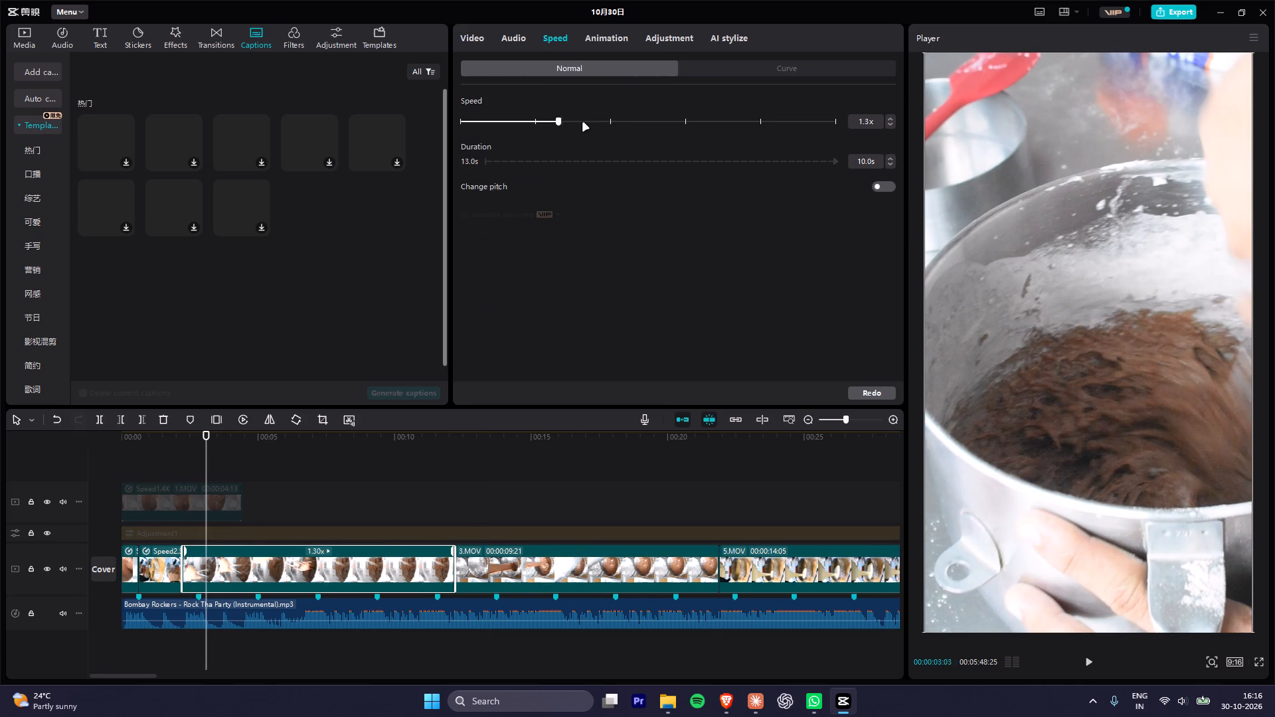
Set the 2.MOV clip's speed to 2.0x and play it from its start.
{"action": "left_click_drag", "start_coordinate": [584, 129], "coordinate": [603, 120]}
{"action": "left_click", "coordinate": [605, 120]}
{"action": "left_click", "coordinate": [183, 432]}
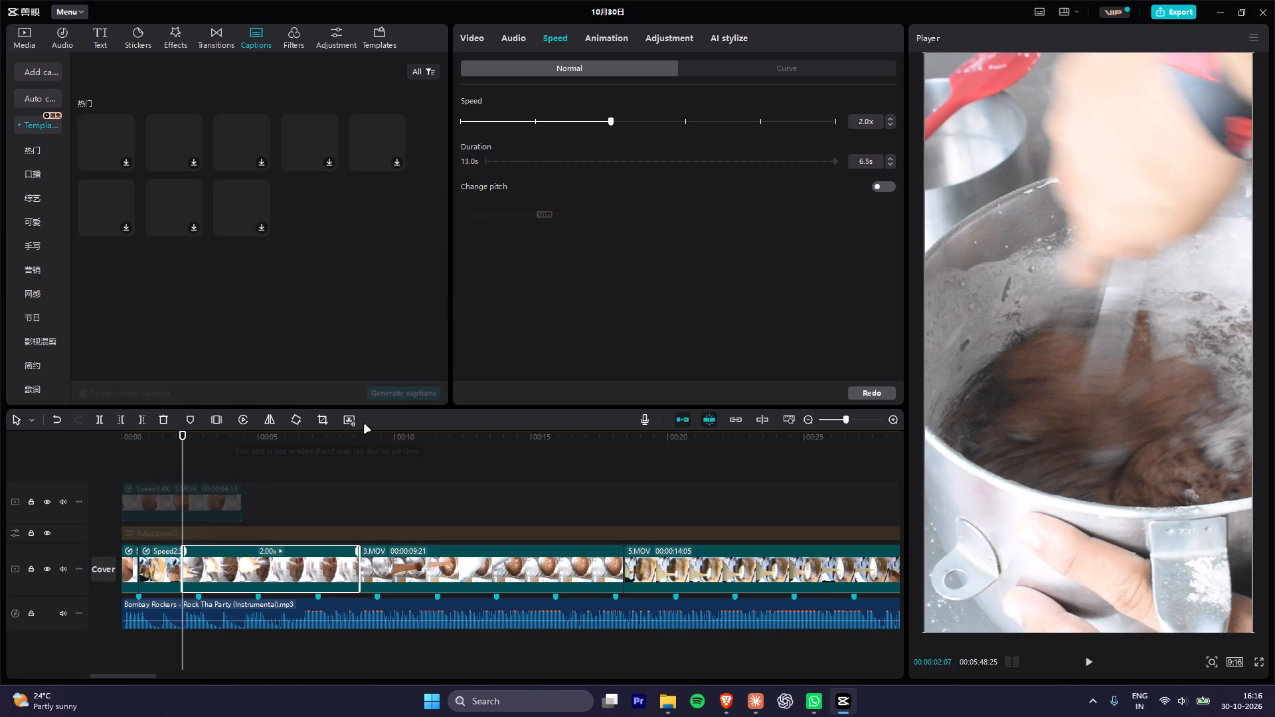
{"action": "key", "text": "space"}
{"action": "key", "text": "space"}
Apply the Montage speed curve to the opening 1.MOV clip and play it from the start of the timeline.
{"action": "left_click_drag", "start_coordinate": [155, 441], "coordinate": [21, 444]}
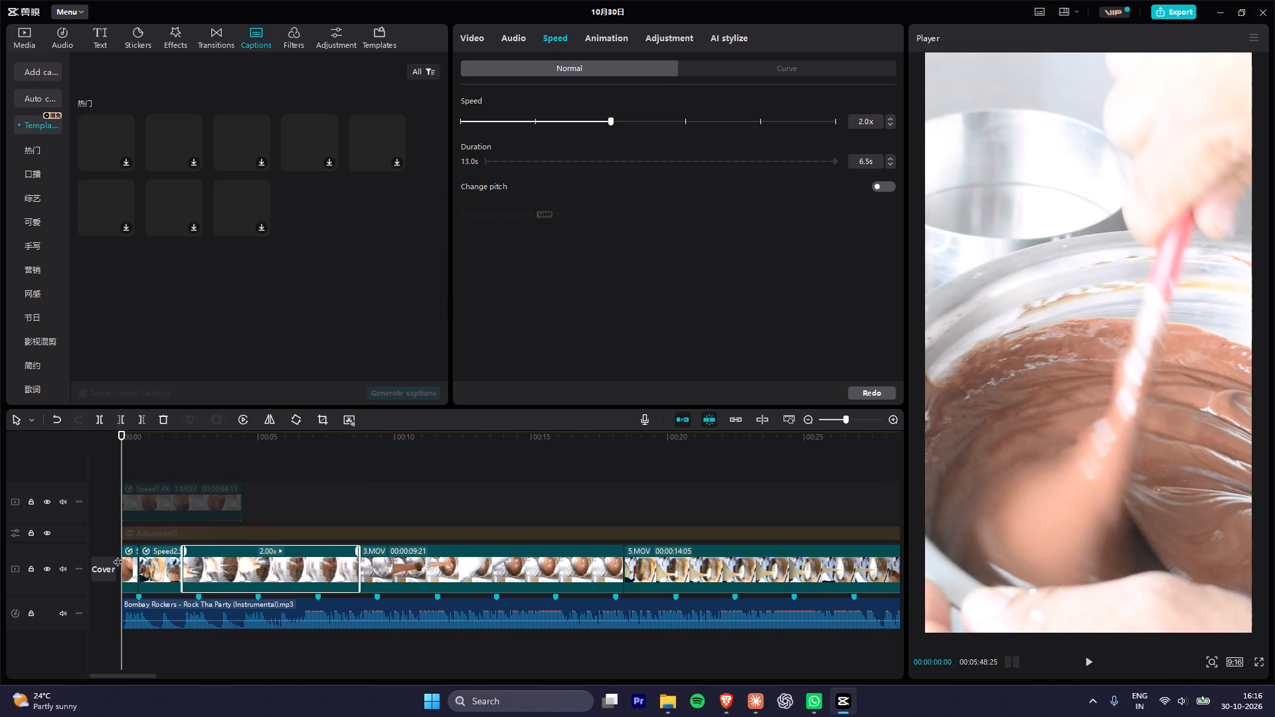
{"action": "left_click", "coordinate": [131, 556]}
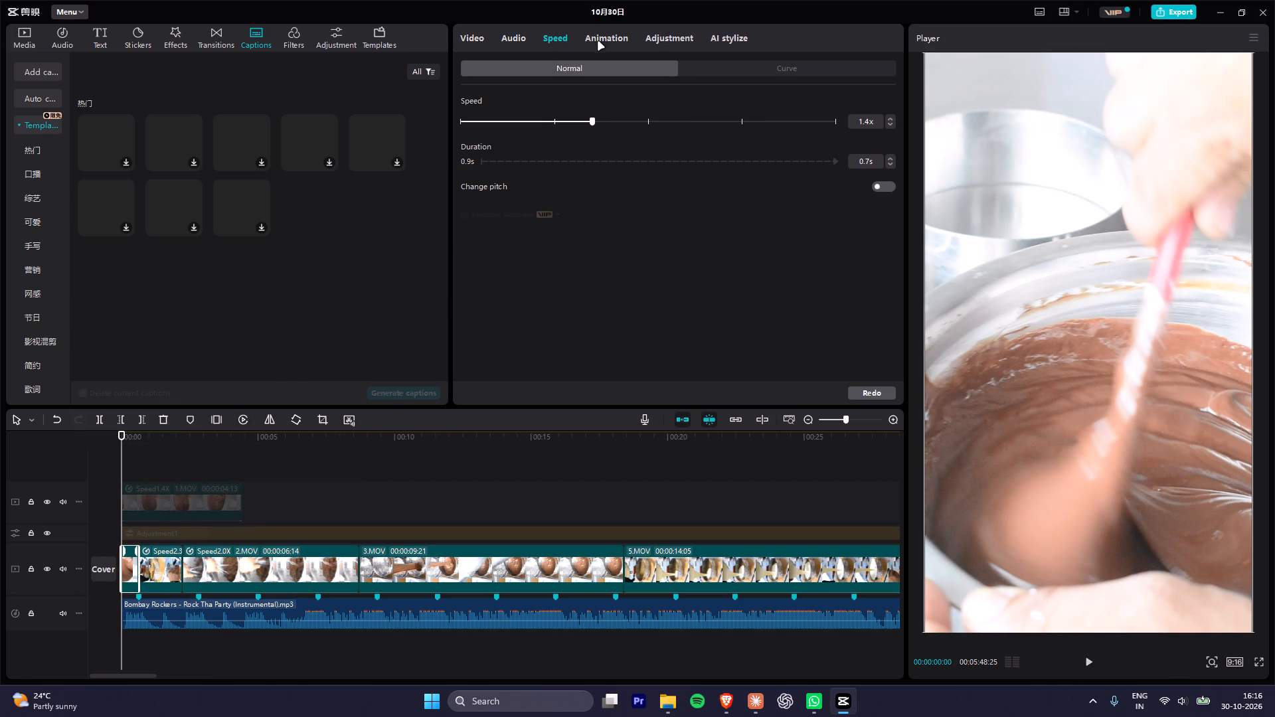
{"action": "left_click", "coordinate": [600, 41]}
{"action": "left_click", "coordinate": [549, 33]}
{"action": "left_click", "coordinate": [739, 70]}
{"action": "left_click", "coordinate": [572, 112]}
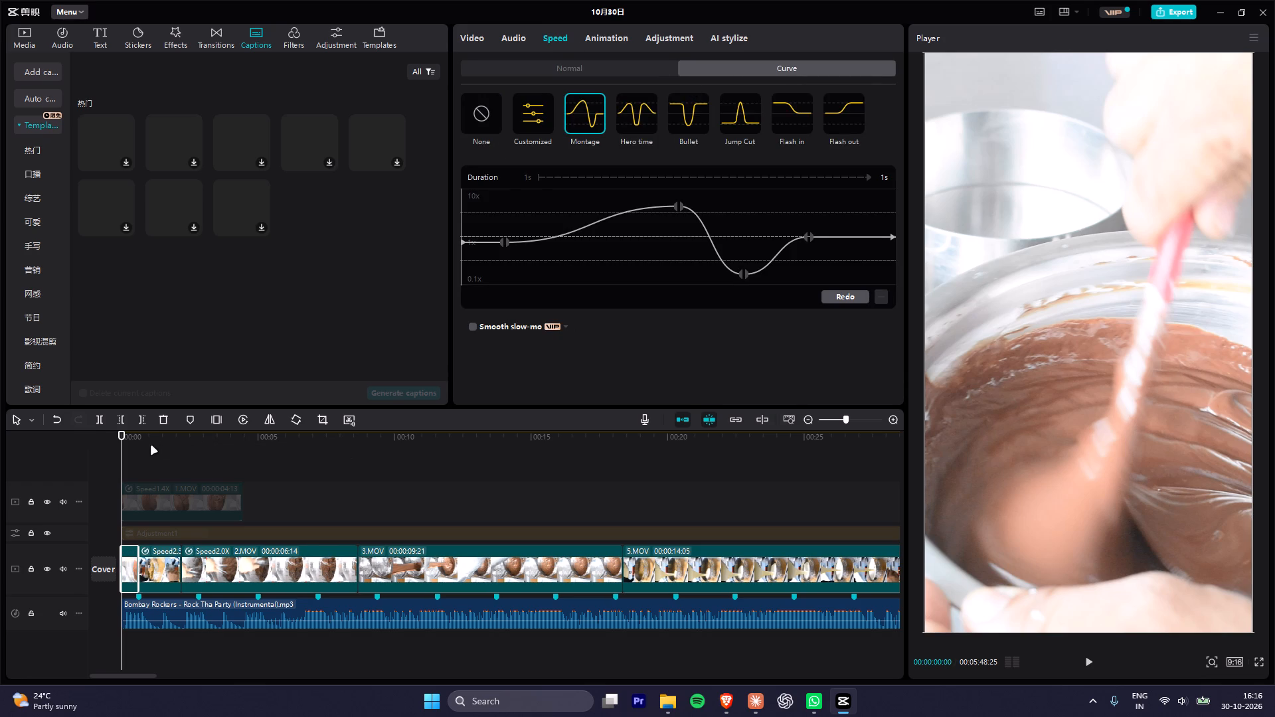
{"action": "key", "text": "space"}
{"action": "key", "text": "space"}
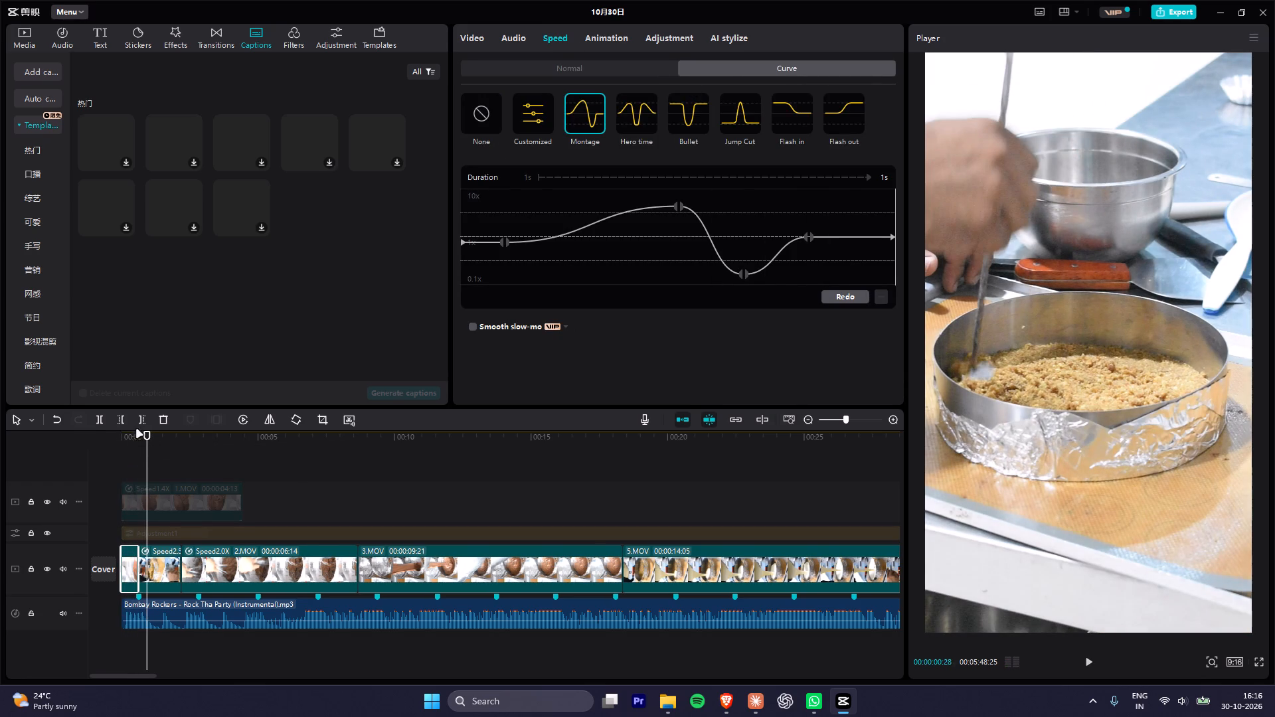
Extend the end of the opening 1.MOV clip past the first beat marker to about 26 frames and play it from the start.
{"action": "left_click_drag", "start_coordinate": [133, 439], "coordinate": [23, 441]}
{"action": "scroll", "coordinate": [162, 526], "scroll_direction": "up", "scroll_amount": 20, "text": "alt"}
{"action": "scroll", "coordinate": [162, 526], "scroll_direction": "up", "scroll_amount": 7, "text": "alt"}
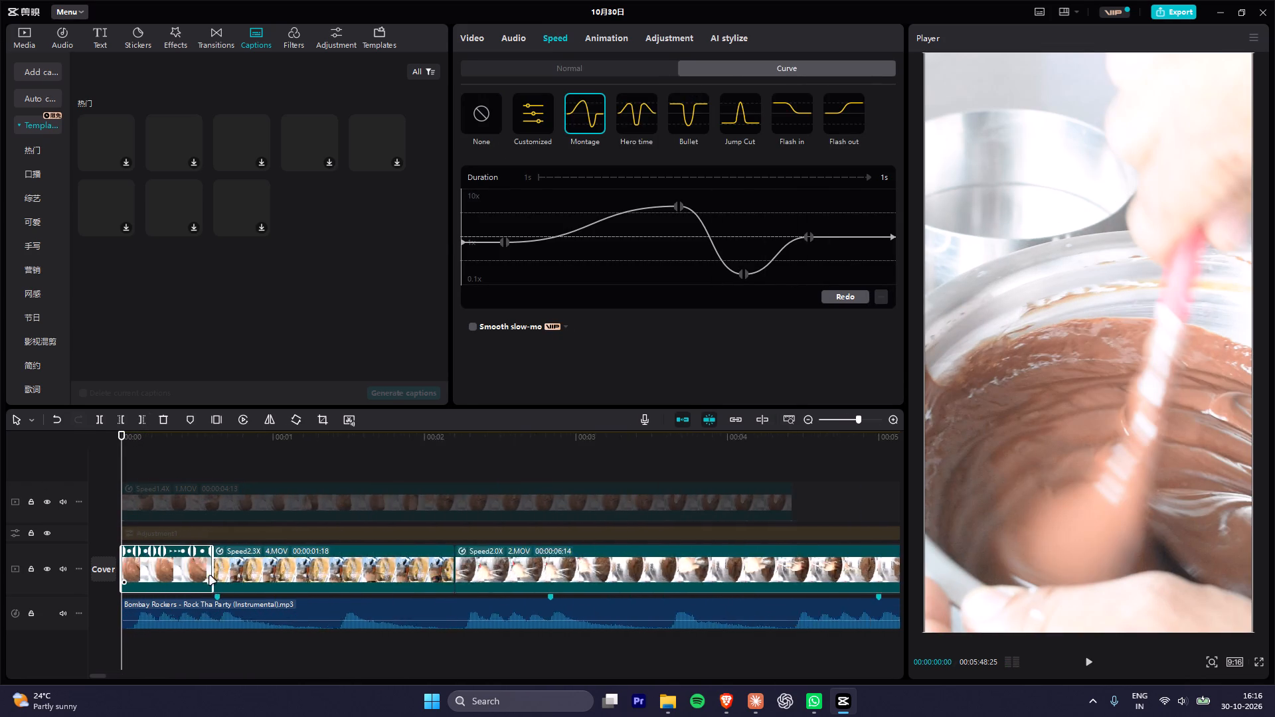
{"action": "scroll", "coordinate": [210, 576], "scroll_direction": "up", "scroll_amount": 7, "text": "alt"}
{"action": "left_click_drag", "start_coordinate": [360, 569], "coordinate": [463, 576]}
{"action": "key", "text": "space"}
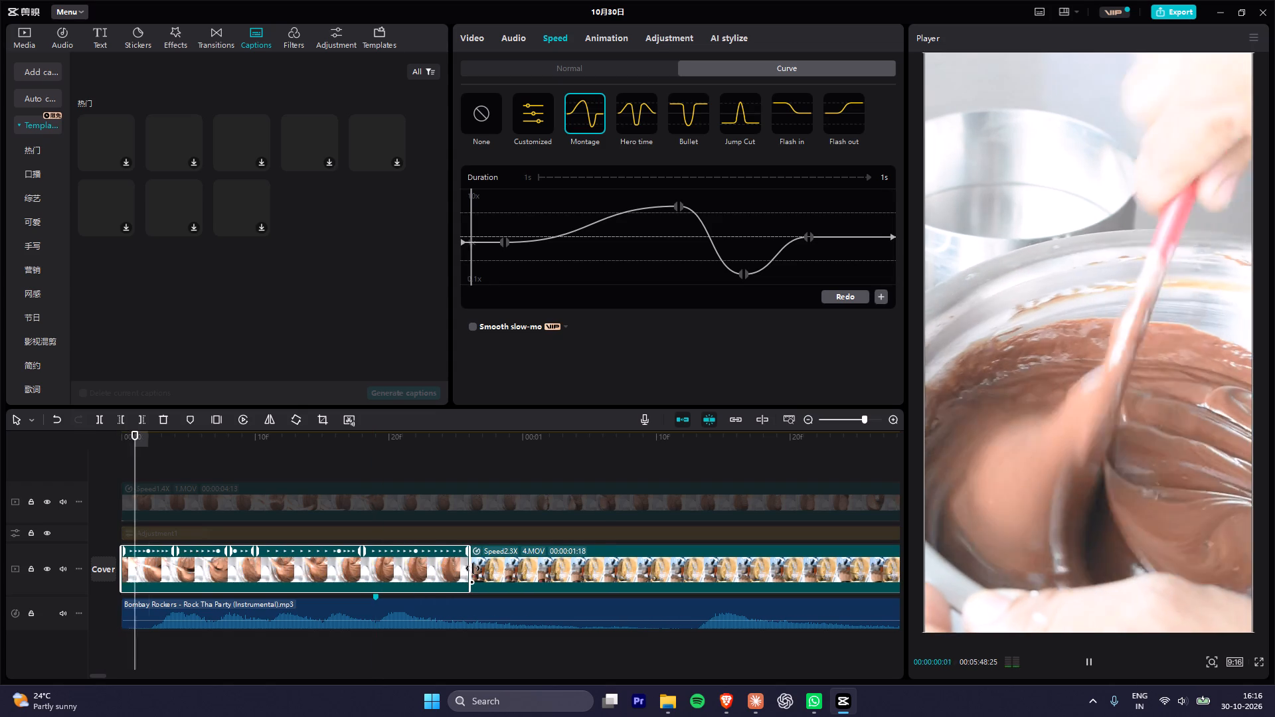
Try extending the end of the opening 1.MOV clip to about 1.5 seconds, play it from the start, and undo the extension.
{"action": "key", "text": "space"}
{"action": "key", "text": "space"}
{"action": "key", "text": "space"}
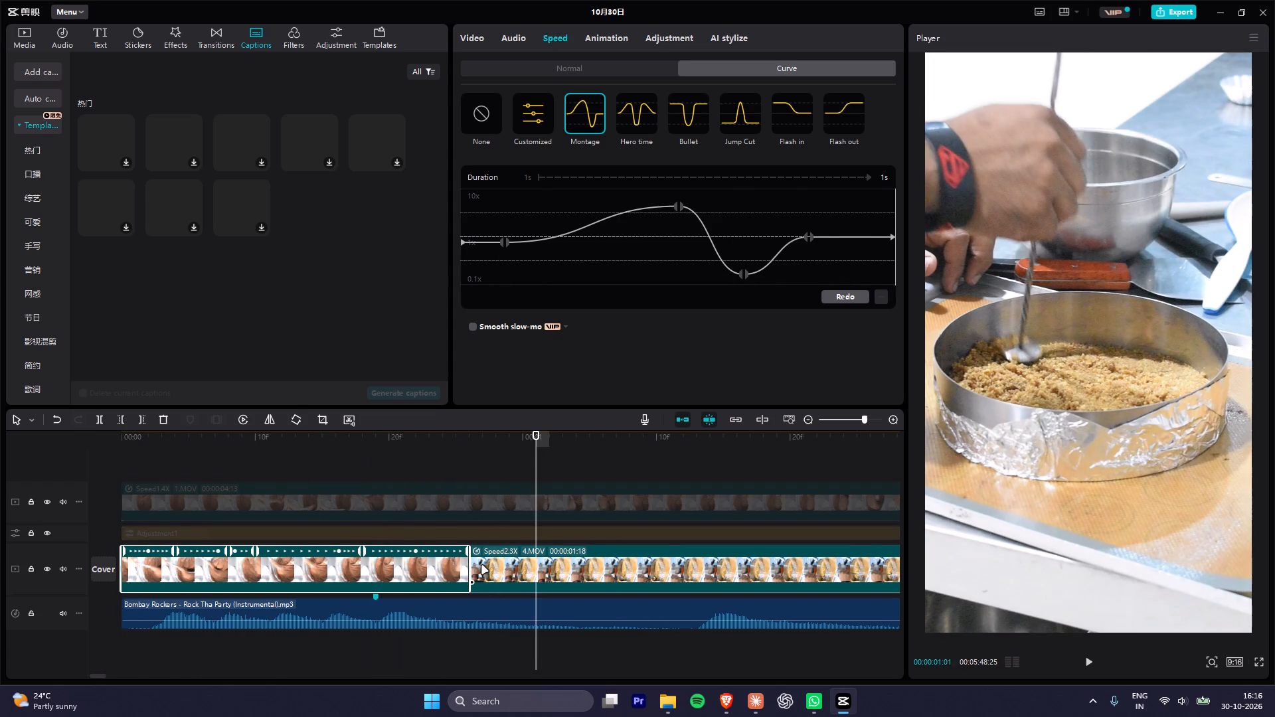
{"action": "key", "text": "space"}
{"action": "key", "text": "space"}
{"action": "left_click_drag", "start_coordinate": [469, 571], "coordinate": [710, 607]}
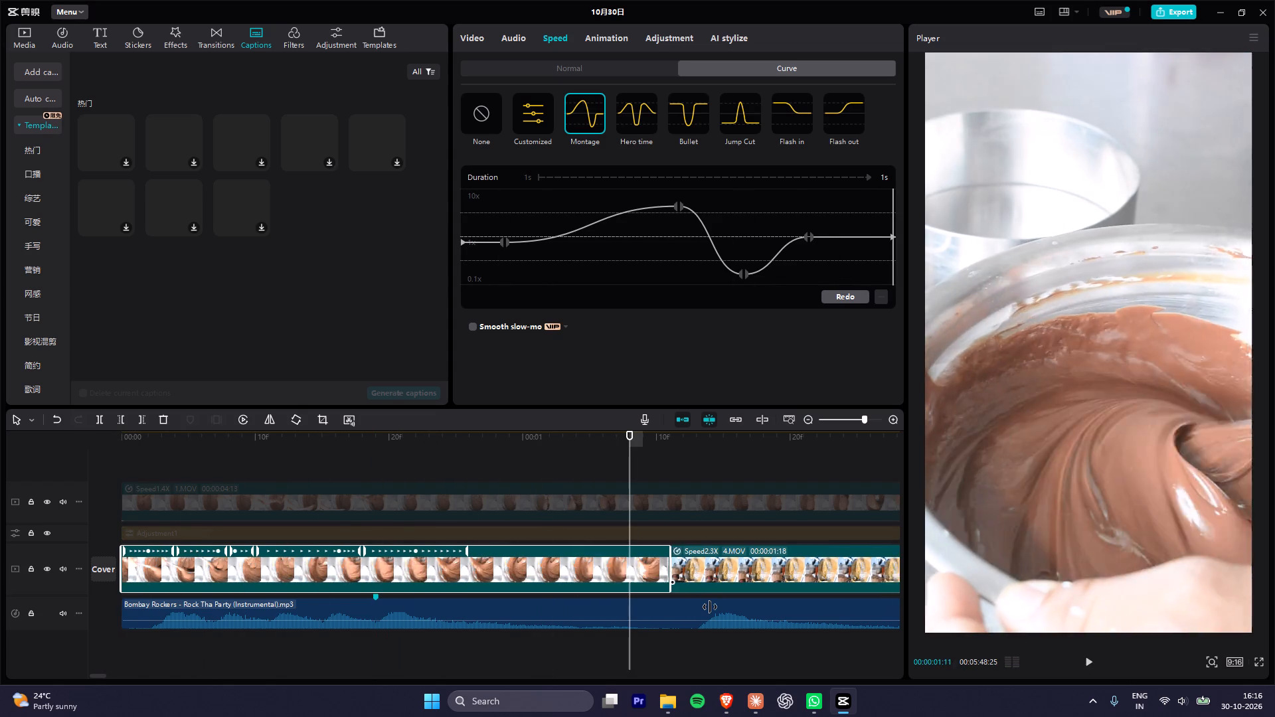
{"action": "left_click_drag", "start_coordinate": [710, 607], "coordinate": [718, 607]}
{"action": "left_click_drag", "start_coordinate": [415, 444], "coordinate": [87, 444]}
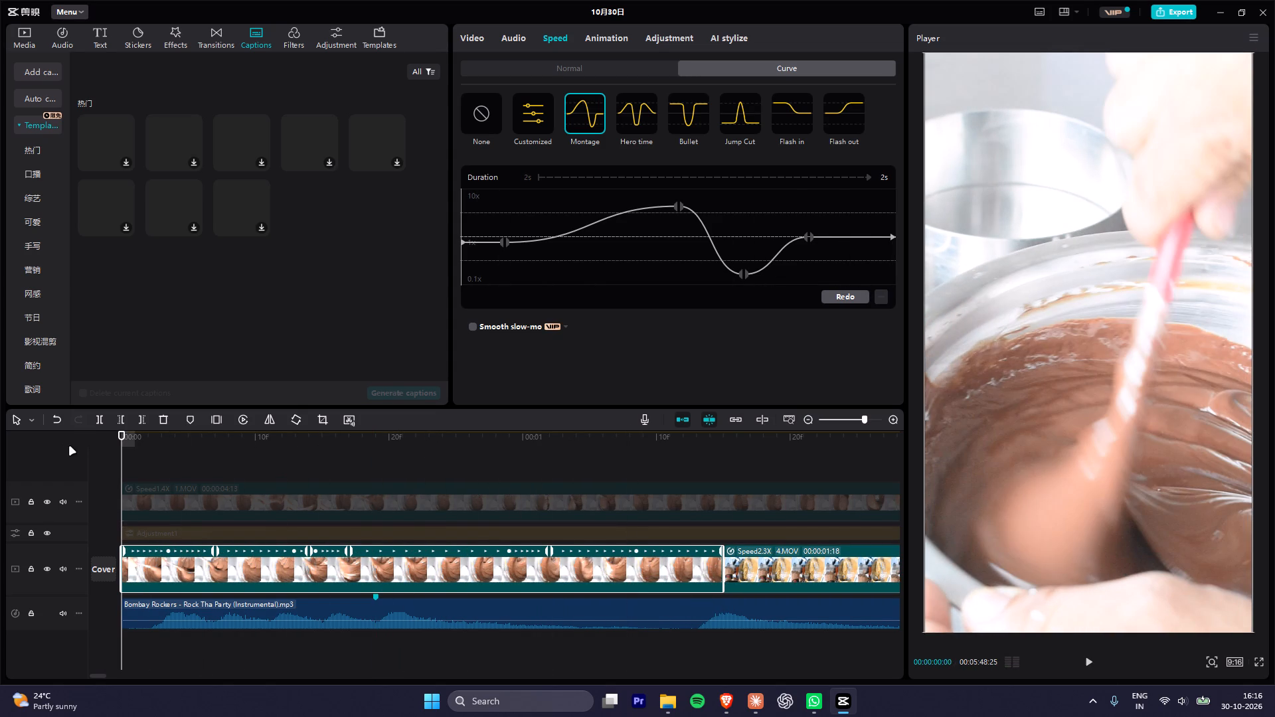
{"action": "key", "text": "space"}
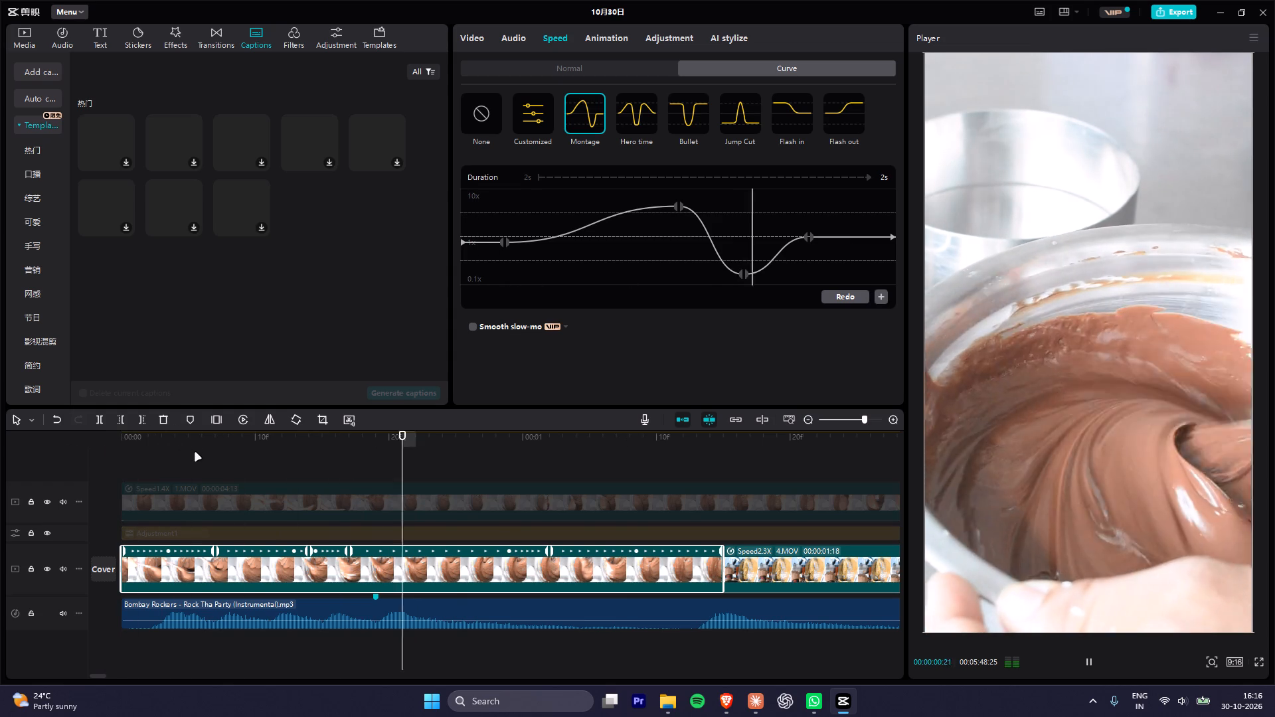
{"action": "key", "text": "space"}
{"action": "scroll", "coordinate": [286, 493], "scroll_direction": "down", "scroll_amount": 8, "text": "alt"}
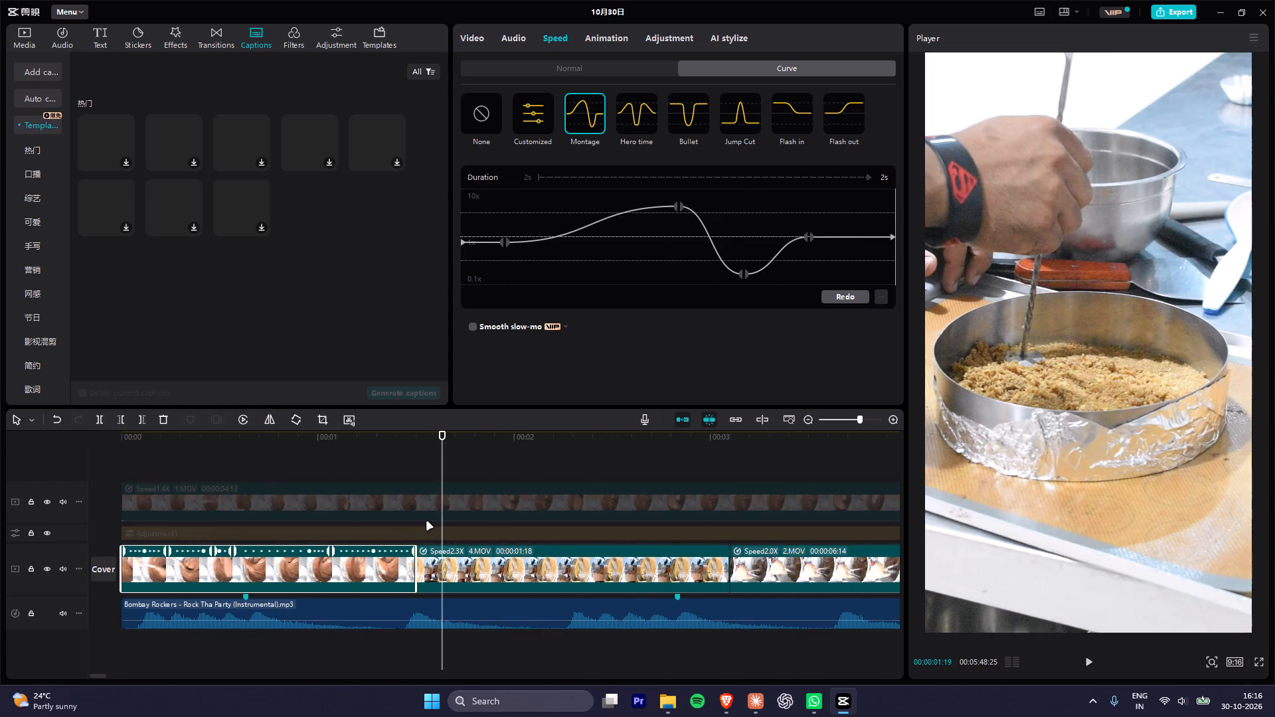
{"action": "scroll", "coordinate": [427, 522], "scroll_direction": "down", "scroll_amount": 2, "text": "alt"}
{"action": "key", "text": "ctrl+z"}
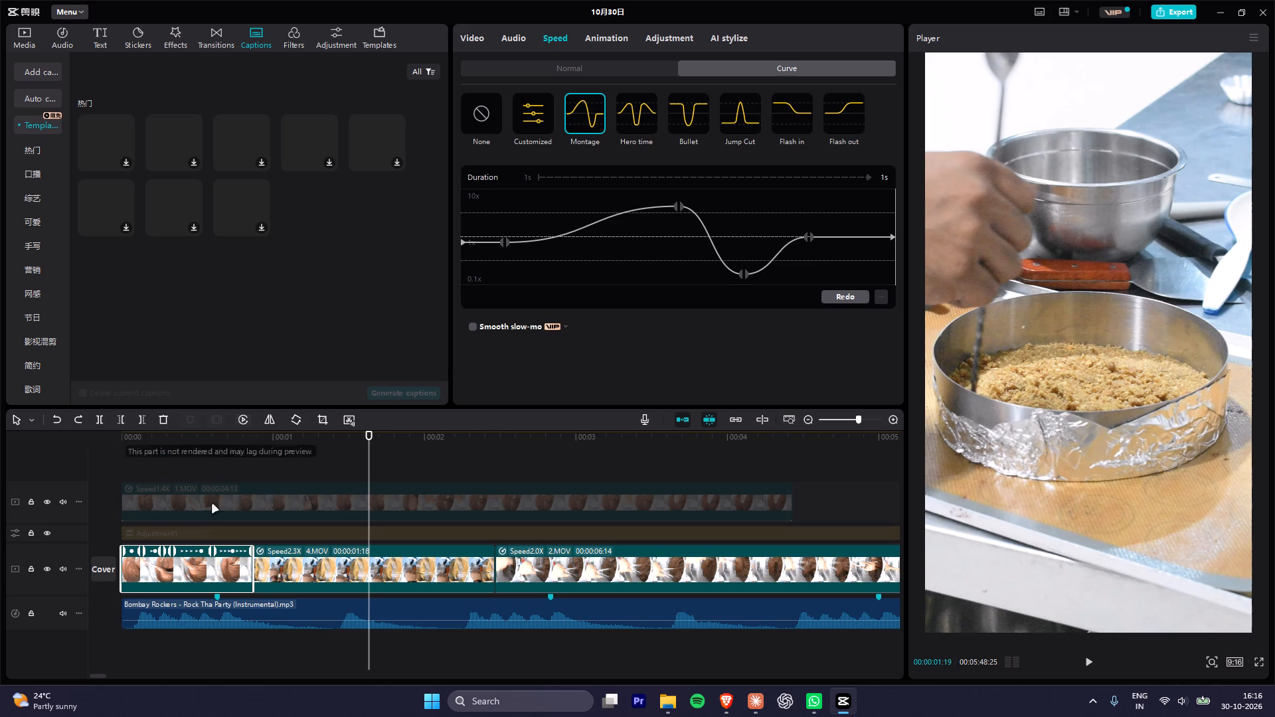
Generate a denser set of automatic beat markers on the Rock Tha Party music clip.
{"action": "left_click", "coordinate": [232, 628]}
{"action": "left_click", "coordinate": [236, 653]}
{"action": "left_click", "coordinate": [187, 419]}
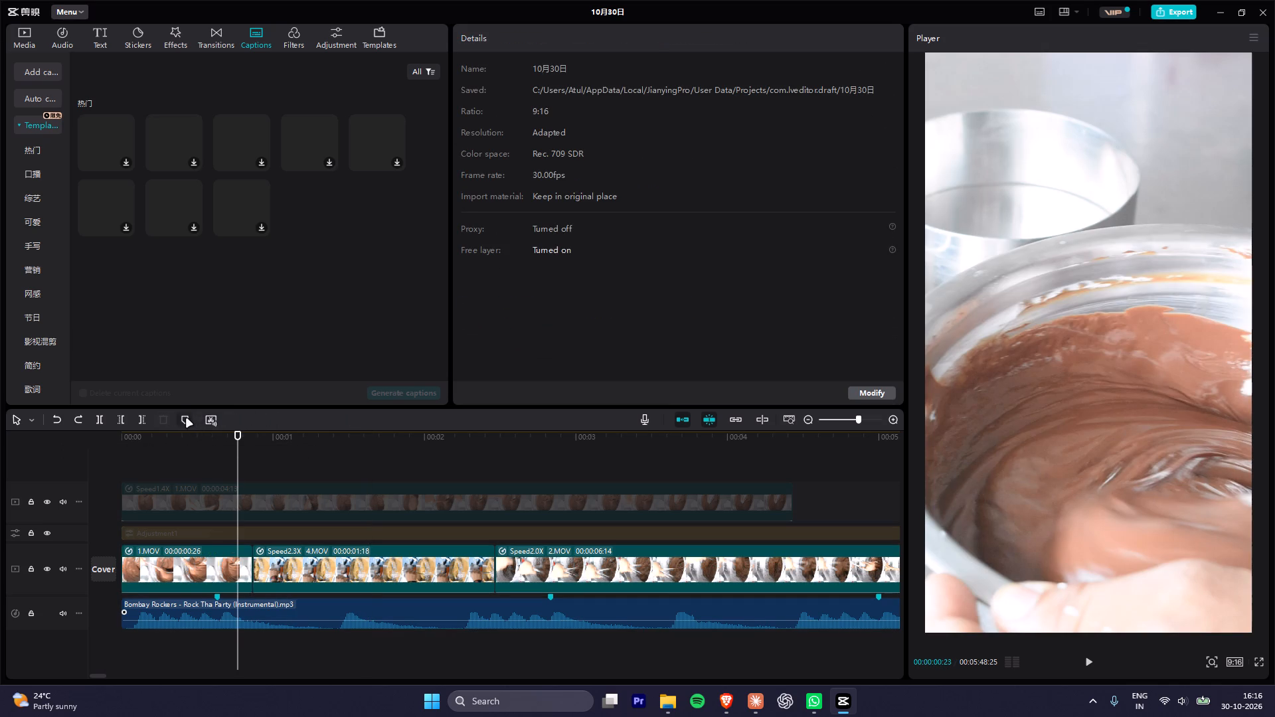
{"action": "left_click", "coordinate": [183, 419]}
{"action": "left_click", "coordinate": [217, 606]}
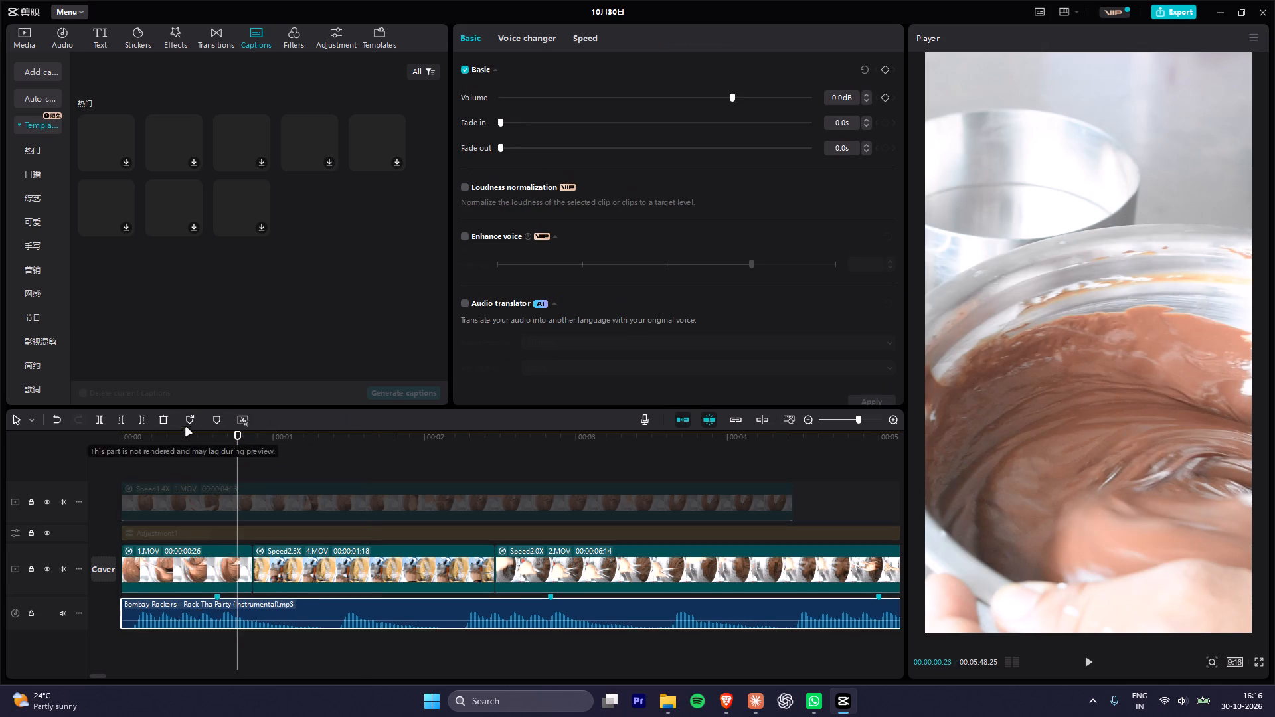
{"action": "left_click", "coordinate": [188, 417]}
{"action": "left_click", "coordinate": [222, 478]}
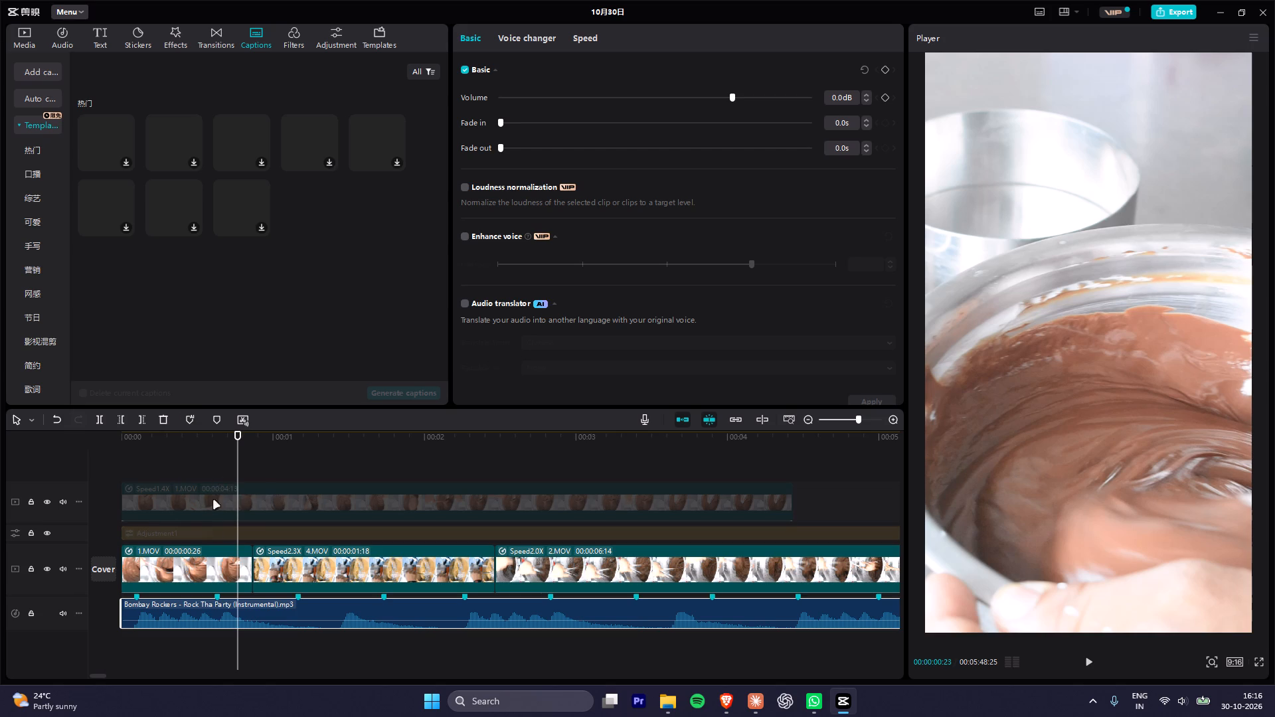
Extend the start of the Rock Tha Party music to uncover earlier audio and move the clip back to the timeline's start.
{"action": "left_click_drag", "start_coordinate": [175, 442], "coordinate": [137, 441]}
{"action": "left_click_drag", "start_coordinate": [122, 607], "coordinate": [0, 610]}
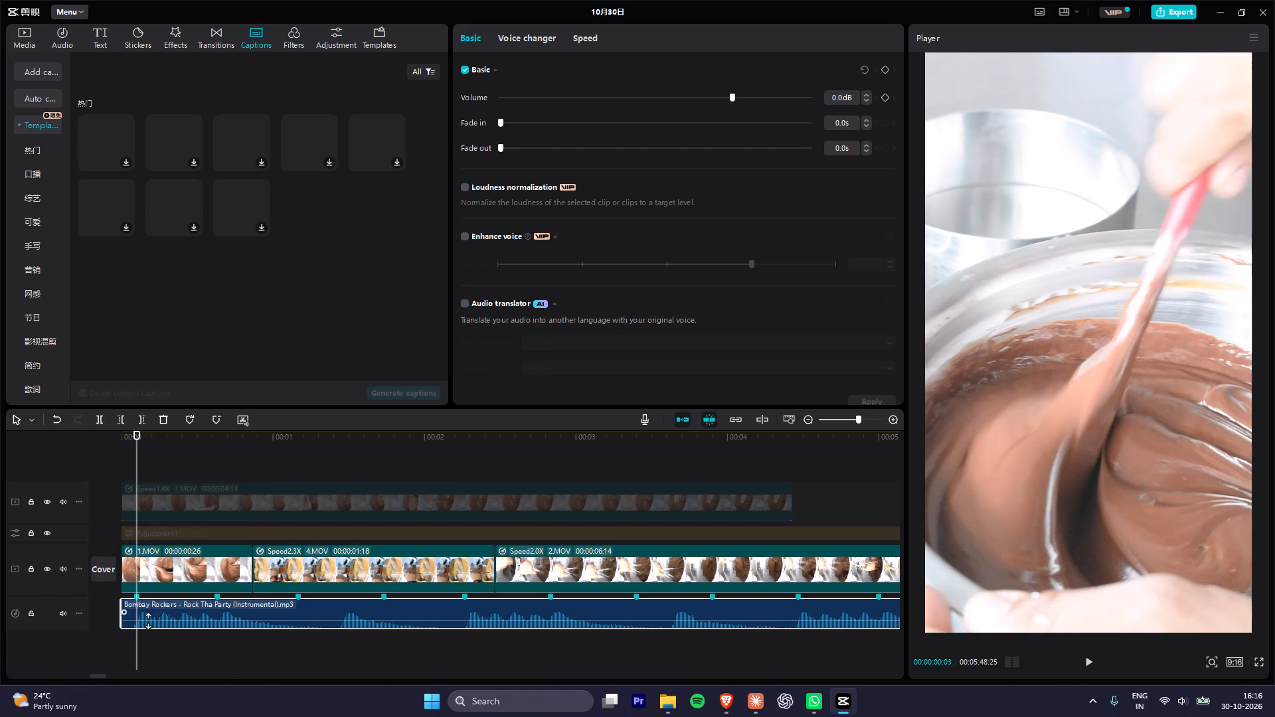
{"action": "left_click_drag", "start_coordinate": [179, 607], "coordinate": [288, 609]}
{"action": "left_click_drag", "start_coordinate": [226, 613], "coordinate": [0, 615]}
{"action": "left_click_drag", "start_coordinate": [189, 607], "coordinate": [274, 609]}
{"action": "left_click_drag", "start_coordinate": [206, 609], "coordinate": [31, 605]}
{"action": "scroll", "coordinate": [211, 631], "scroll_direction": "down", "scroll_amount": 11, "text": "alt"}
{"action": "left_click_drag", "start_coordinate": [189, 611], "coordinate": [355, 612]}
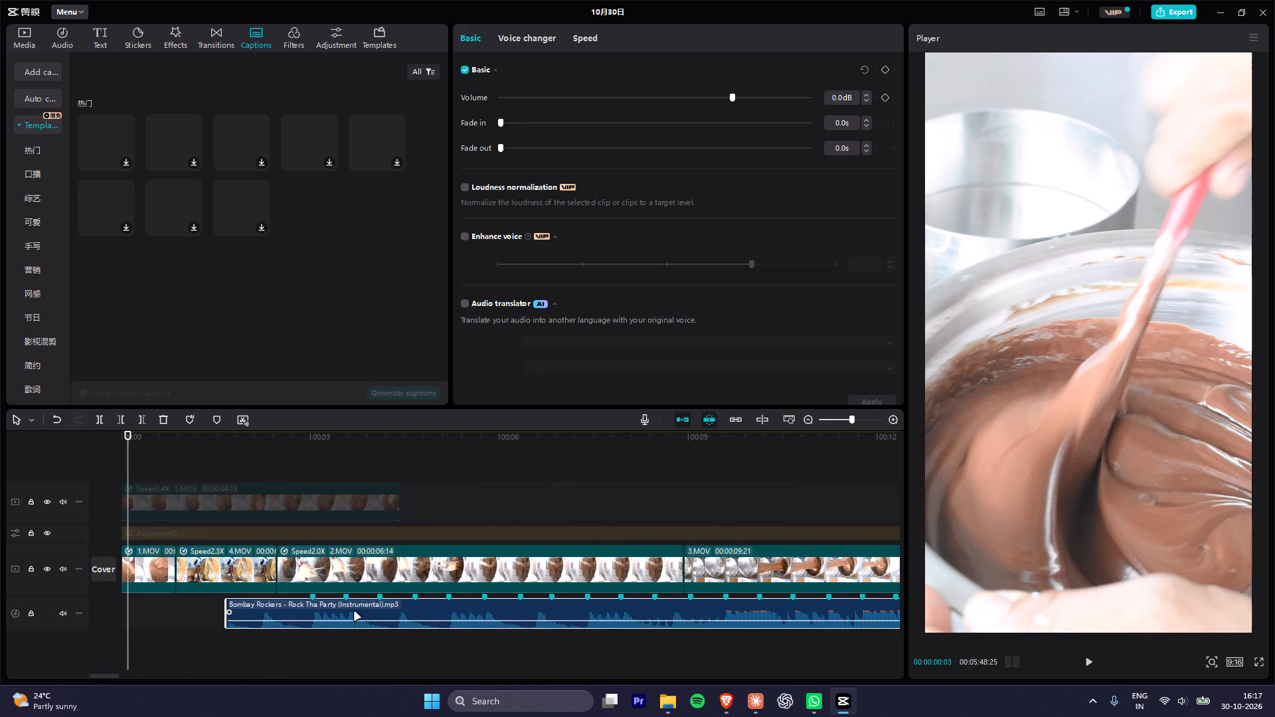
{"action": "left_click_drag", "start_coordinate": [355, 612], "coordinate": [355, 612]}
{"action": "left_click_drag", "start_coordinate": [287, 612], "coordinate": [0, 615]}
{"action": "left_click", "coordinate": [327, 611]}
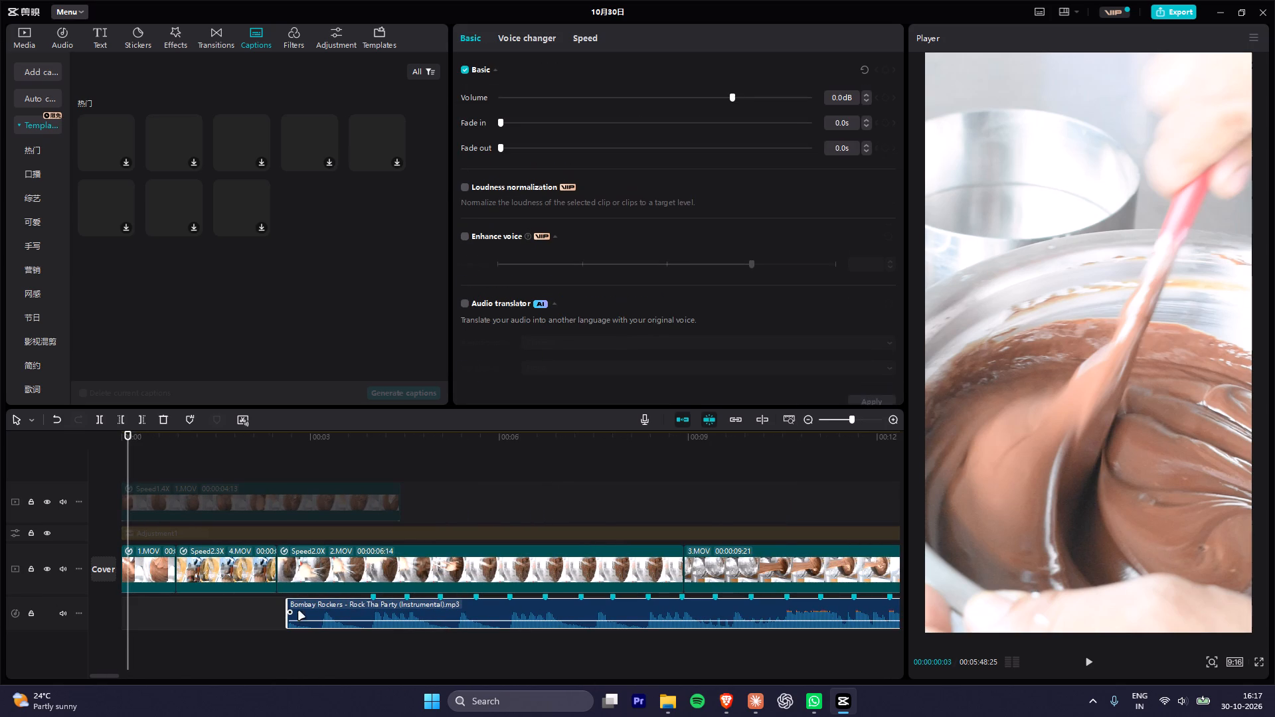
{"action": "left_click_drag", "start_coordinate": [289, 608], "coordinate": [0, 609]}
{"action": "left_click_drag", "start_coordinate": [344, 613], "coordinate": [292, 615]}
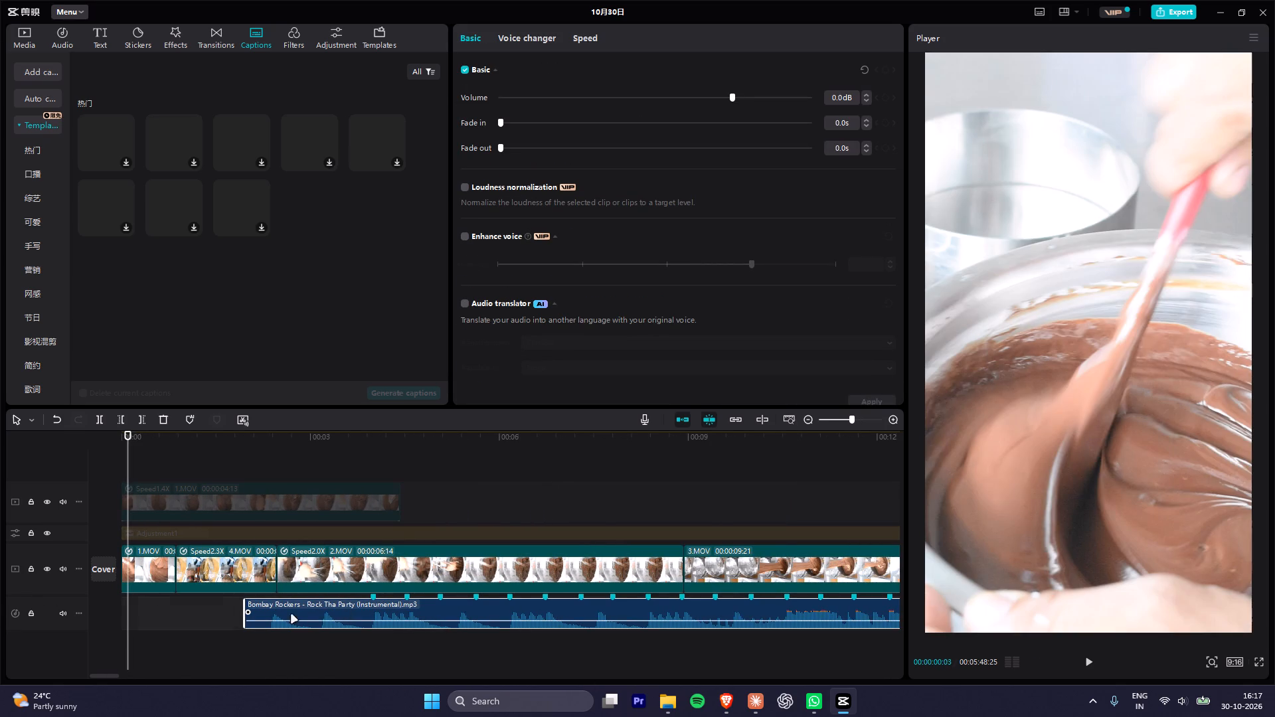
{"action": "left_click_drag", "start_coordinate": [292, 615], "coordinate": [132, 610]}
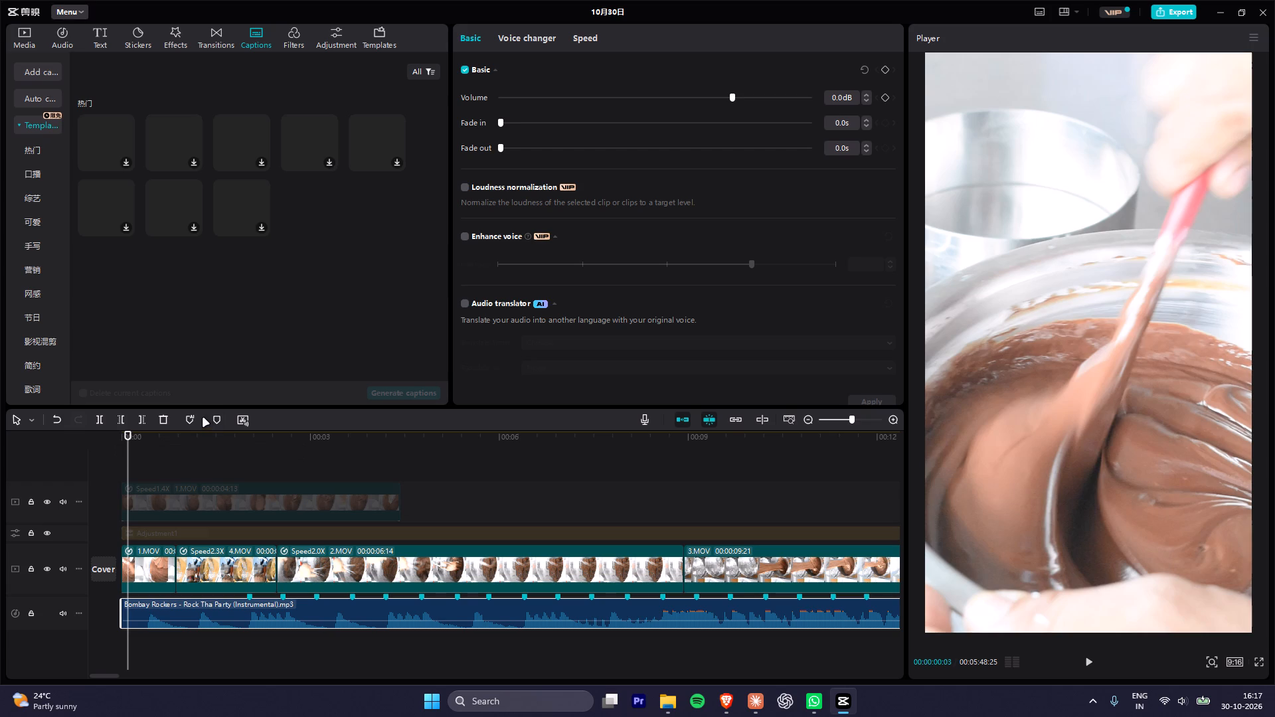
Play the opening, then regenerate the dense automatic beat markers so they cover the extended start of the music.
{"action": "key", "text": "space"}
{"action": "key", "text": "space"}
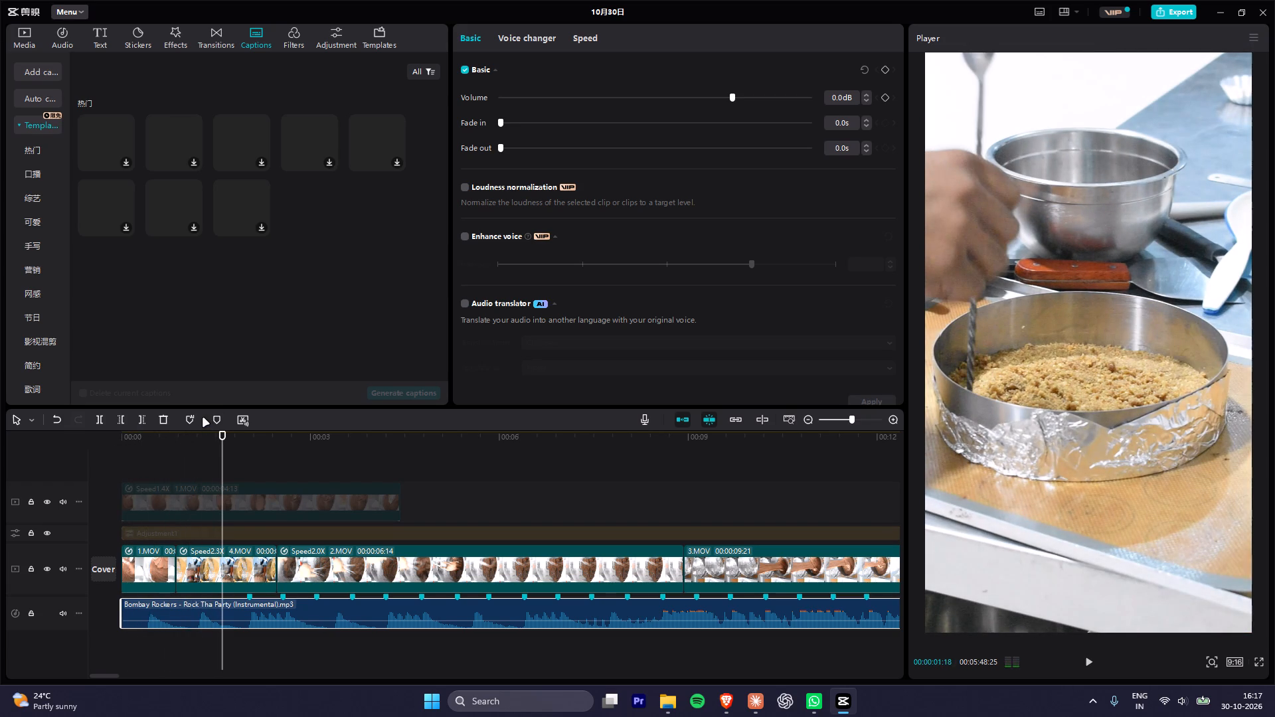
{"action": "left_click", "coordinate": [190, 422]}
{"action": "left_click", "coordinate": [211, 477]}
{"action": "left_click", "coordinate": [191, 416]}
{"action": "left_click", "coordinate": [201, 461]}
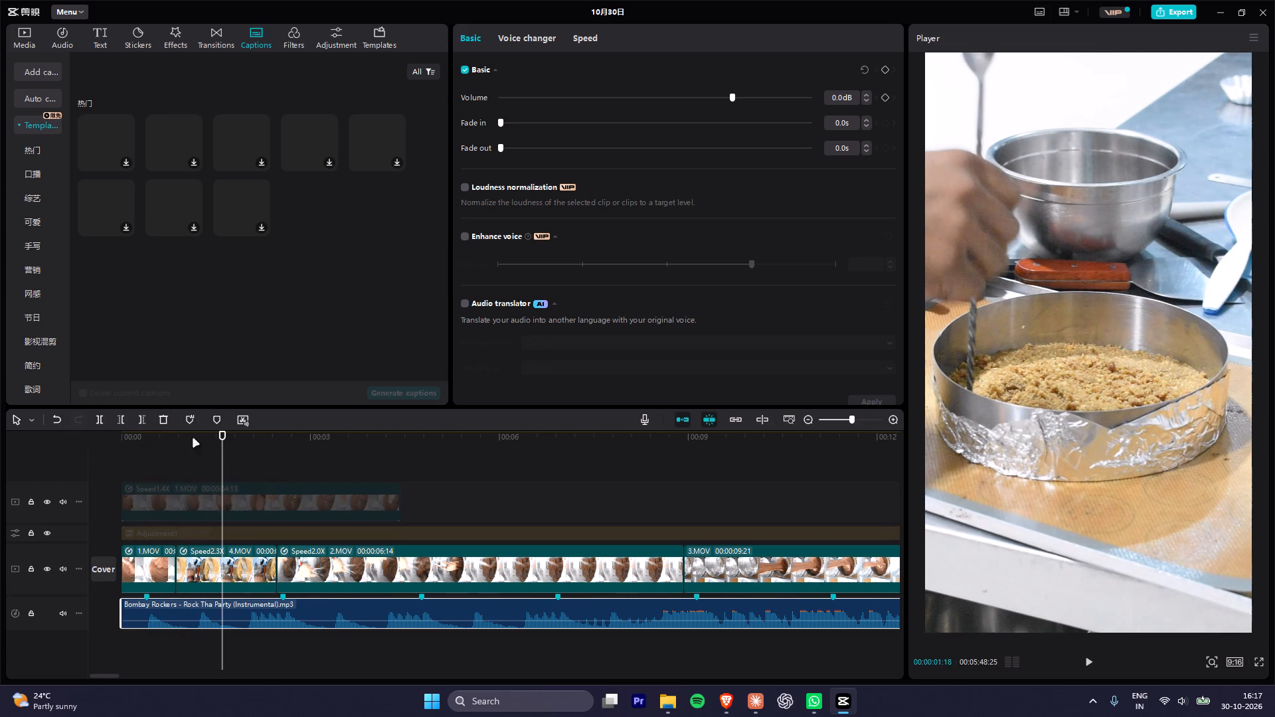
{"action": "left_click", "coordinate": [189, 414]}
{"action": "left_click", "coordinate": [199, 476]}
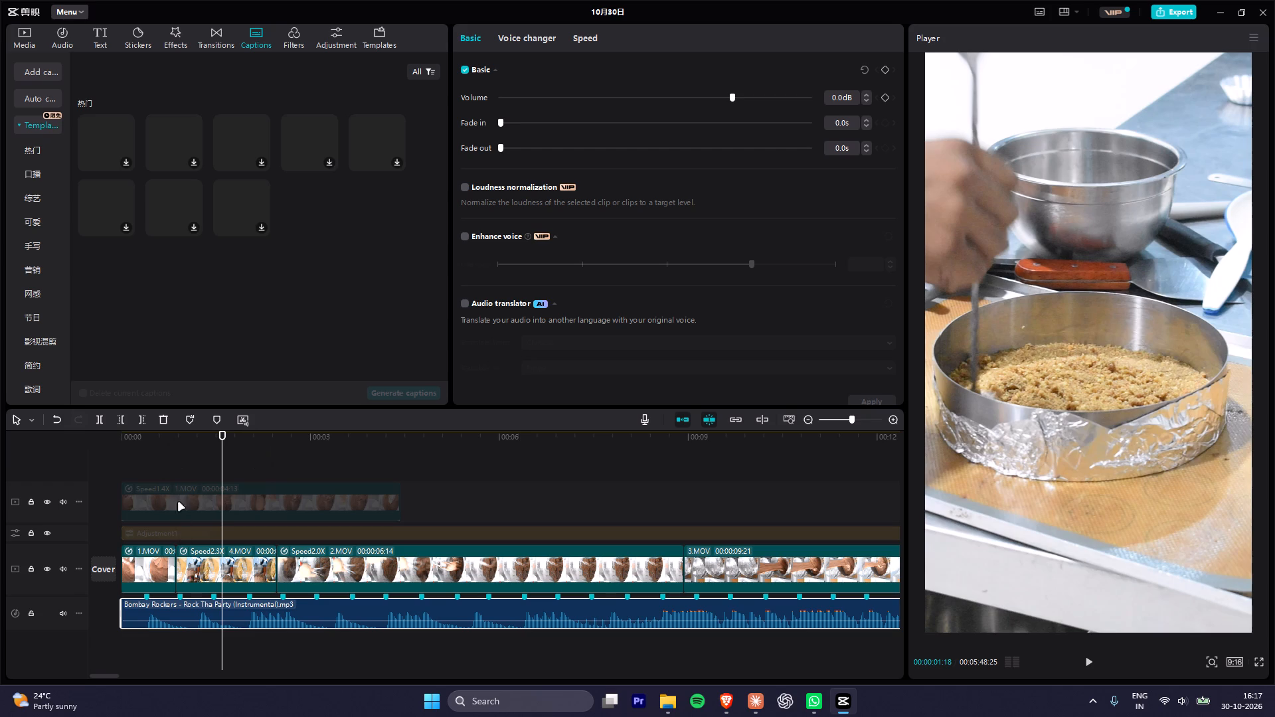
Play the opening clips from the start of the timeline to check the cuts against the music's beat markers.
{"action": "left_click_drag", "start_coordinate": [174, 441], "coordinate": [26, 439]}
{"action": "key", "text": "space"}
{"action": "key", "text": "space"}
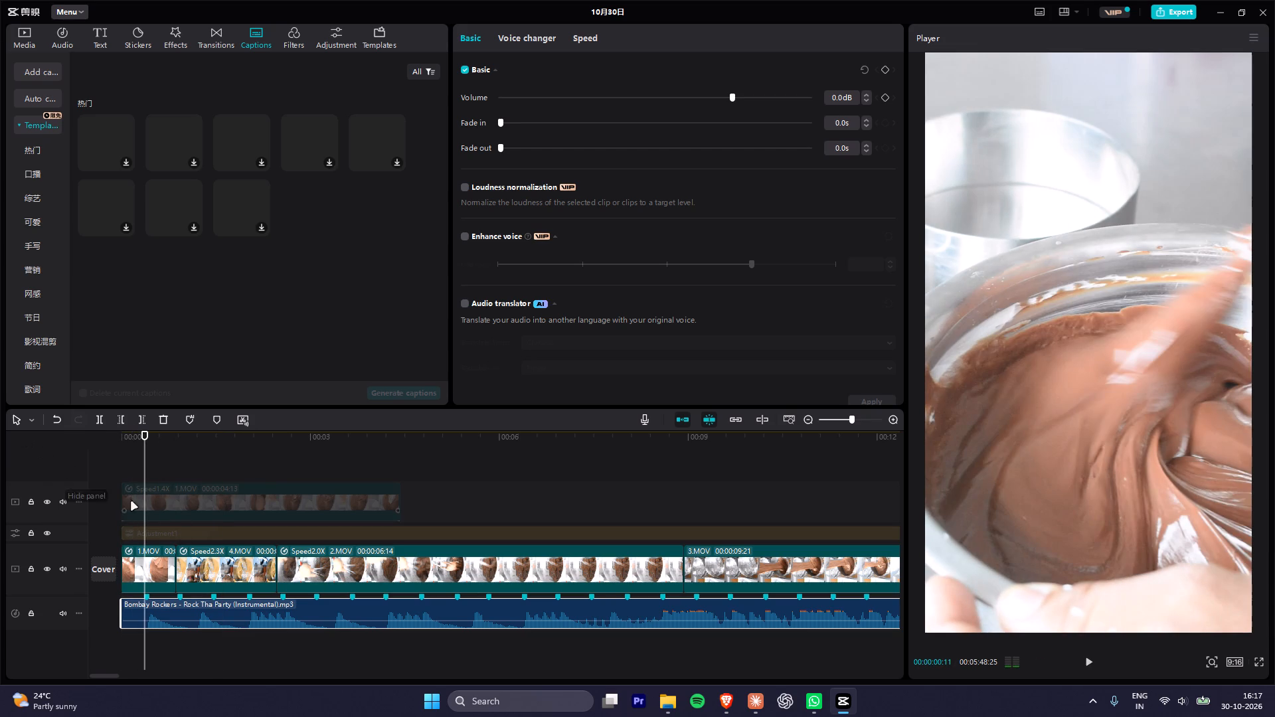
{"action": "scroll", "coordinate": [185, 560], "scroll_direction": "down", "scroll_amount": 7, "text": "alt"}
{"action": "key", "text": "space"}
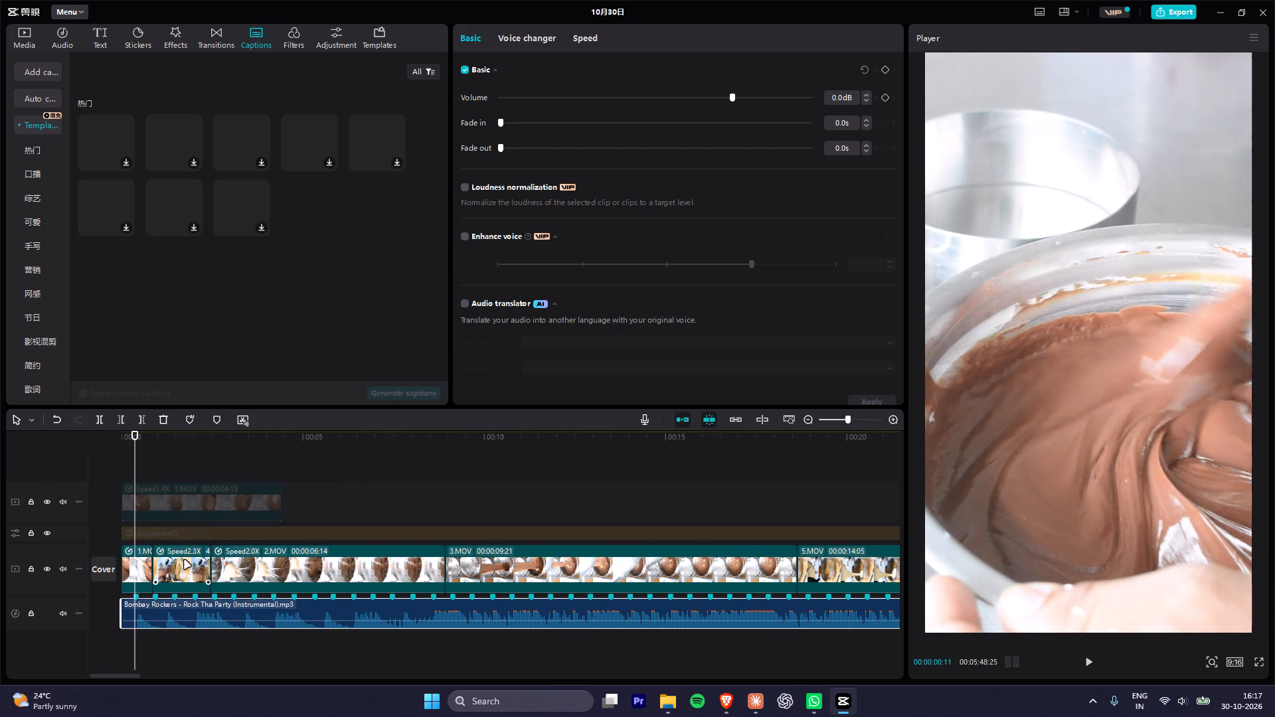
{"action": "key", "text": "space"}
{"action": "scroll", "coordinate": [175, 564], "scroll_direction": "up", "scroll_amount": 2, "text": "alt"}
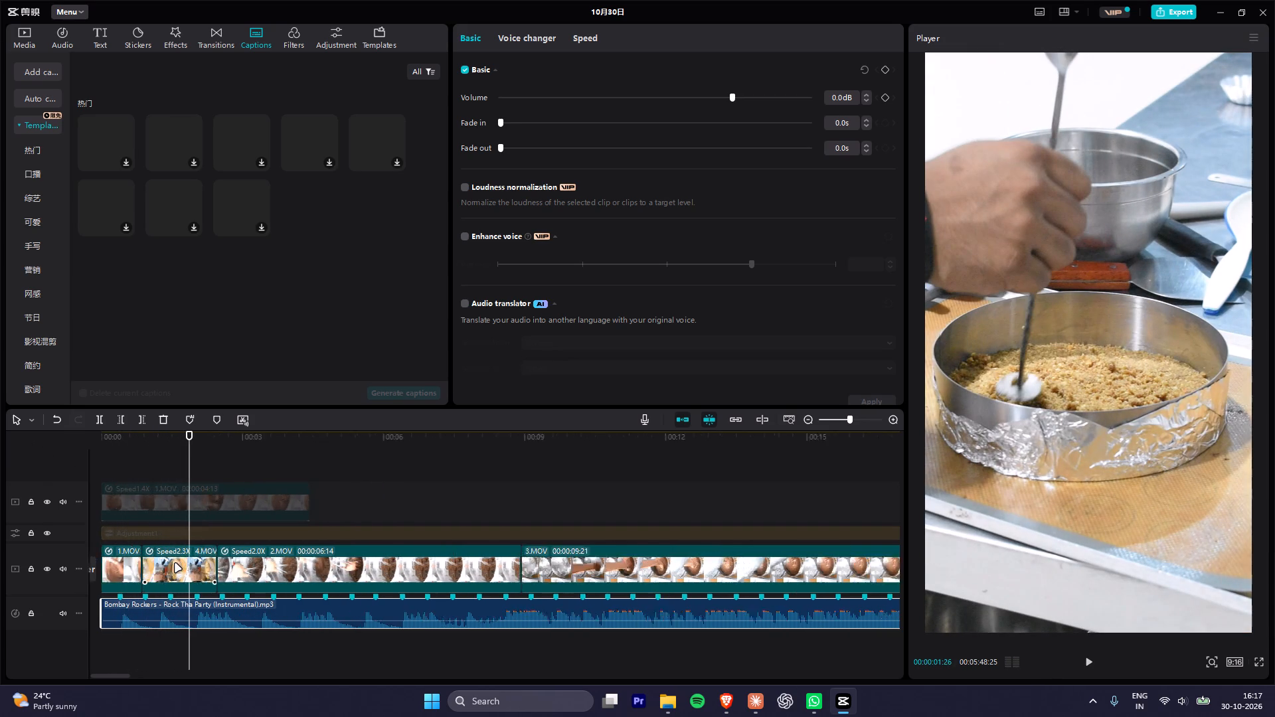
{"action": "scroll", "coordinate": [175, 564], "scroll_direction": "up", "scroll_amount": 11, "text": "alt"}
{"action": "left_click_drag", "start_coordinate": [124, 435], "coordinate": [0, 439]}
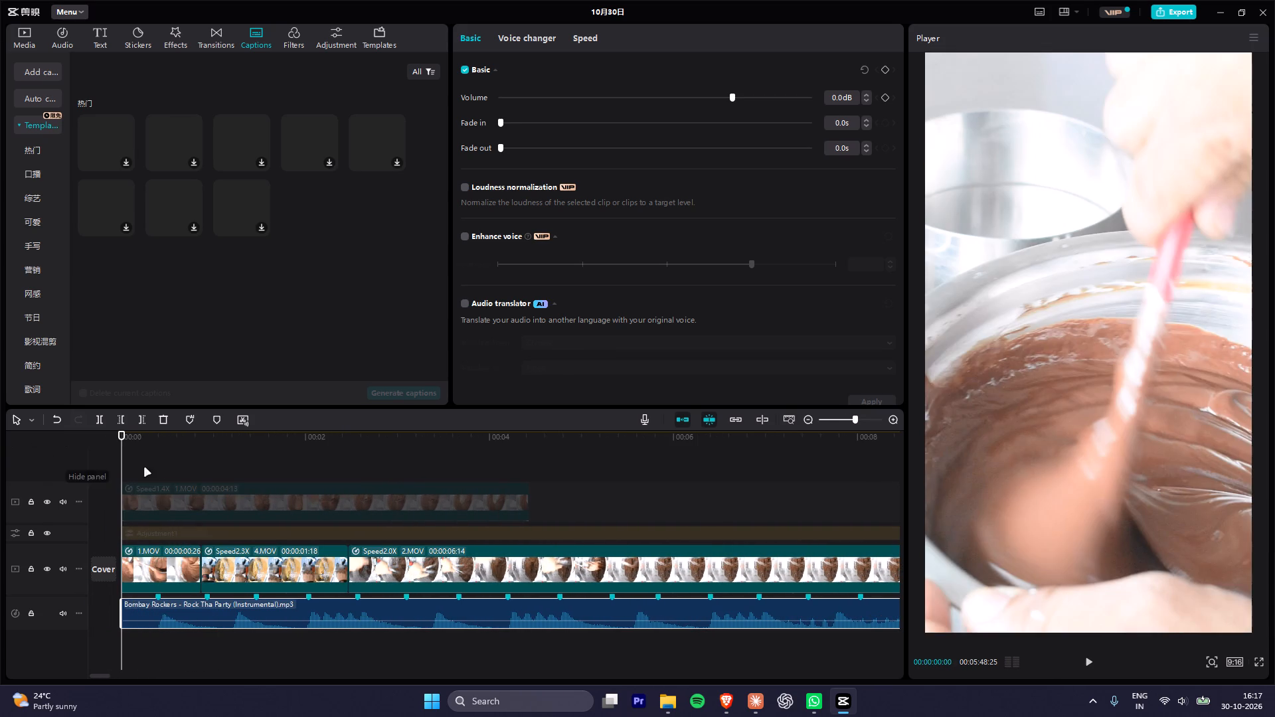
{"action": "key", "text": "space"}
{"action": "key", "text": "space"}
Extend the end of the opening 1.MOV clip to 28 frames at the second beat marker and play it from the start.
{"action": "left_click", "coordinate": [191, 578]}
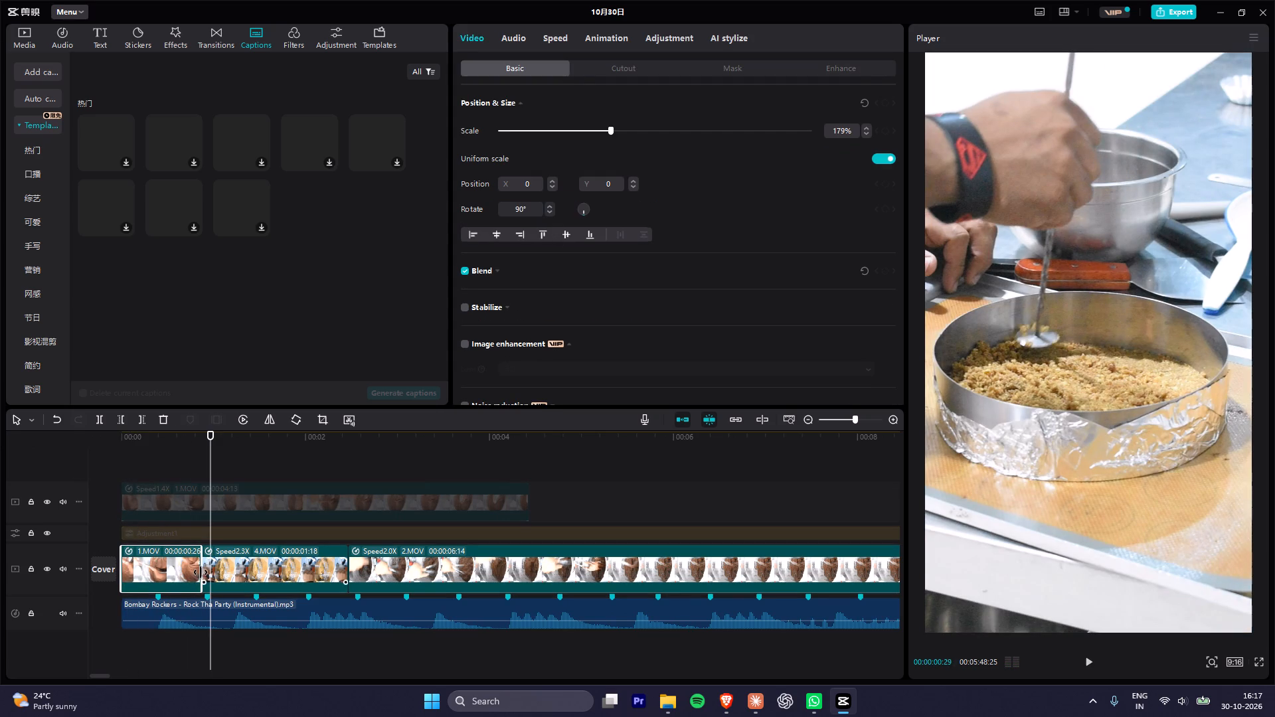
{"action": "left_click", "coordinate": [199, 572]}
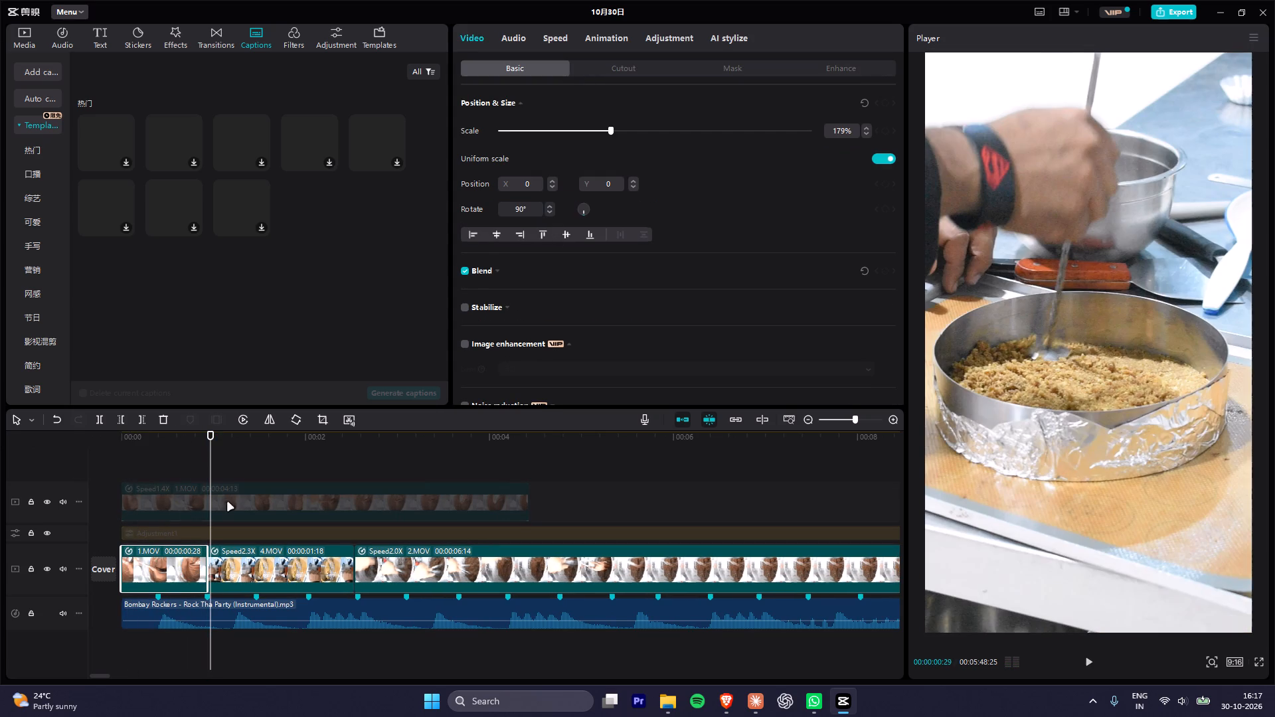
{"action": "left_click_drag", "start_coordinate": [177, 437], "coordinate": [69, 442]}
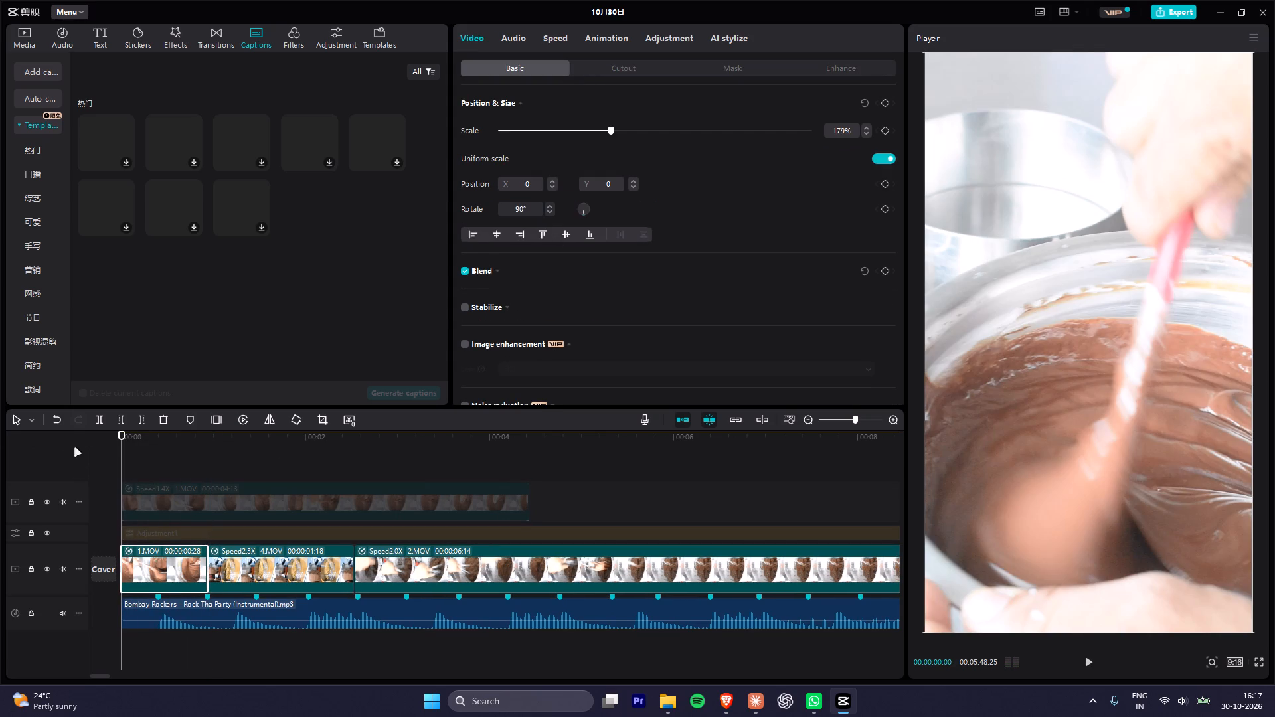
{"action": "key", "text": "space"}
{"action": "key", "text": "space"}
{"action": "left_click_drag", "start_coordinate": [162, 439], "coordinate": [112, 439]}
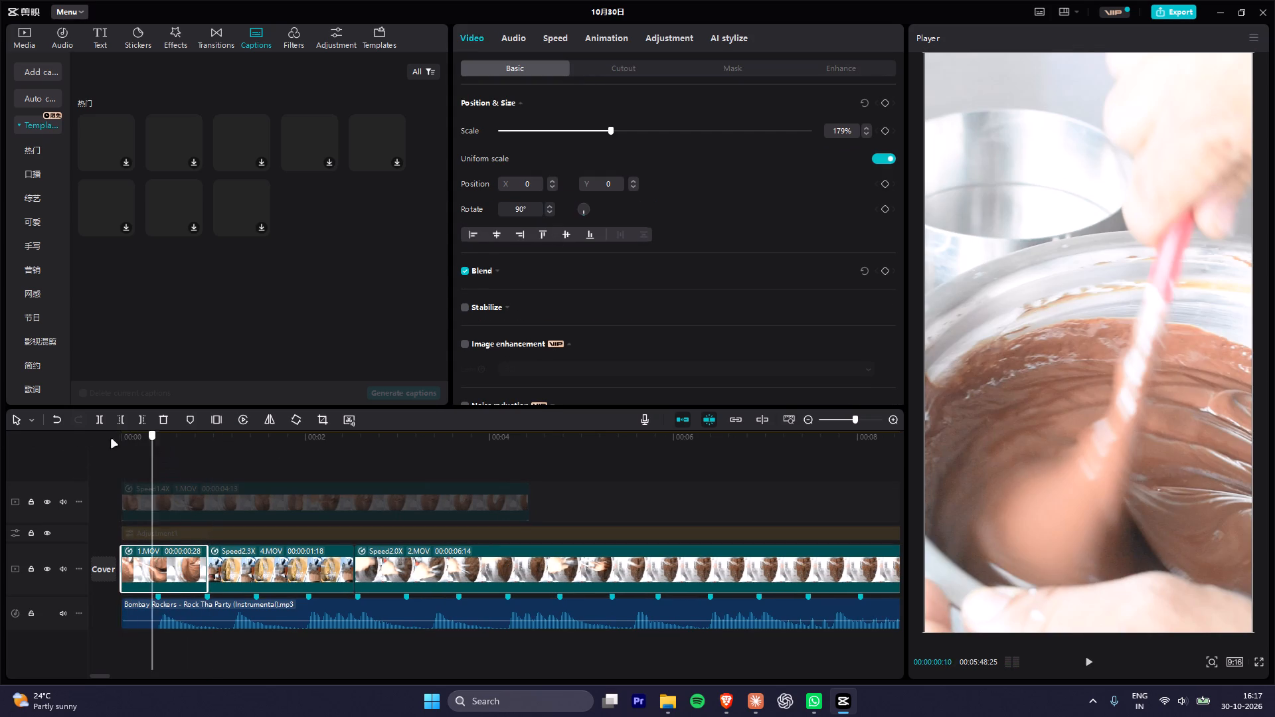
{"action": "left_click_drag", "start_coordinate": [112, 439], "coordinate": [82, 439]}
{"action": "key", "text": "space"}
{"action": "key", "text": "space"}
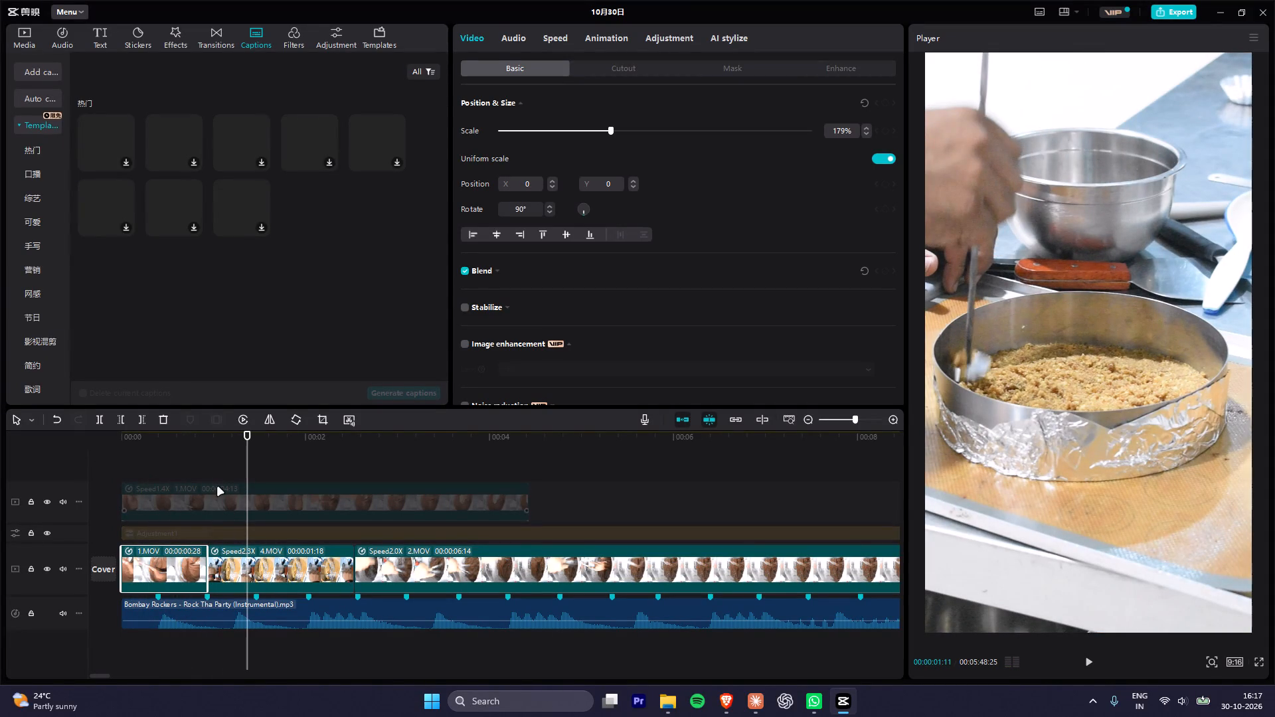
Extend the end of the opening 1.MOV clip to 1 second 6 frames and play it from the start.
{"action": "left_click_drag", "start_coordinate": [207, 562], "coordinate": [224, 567]}
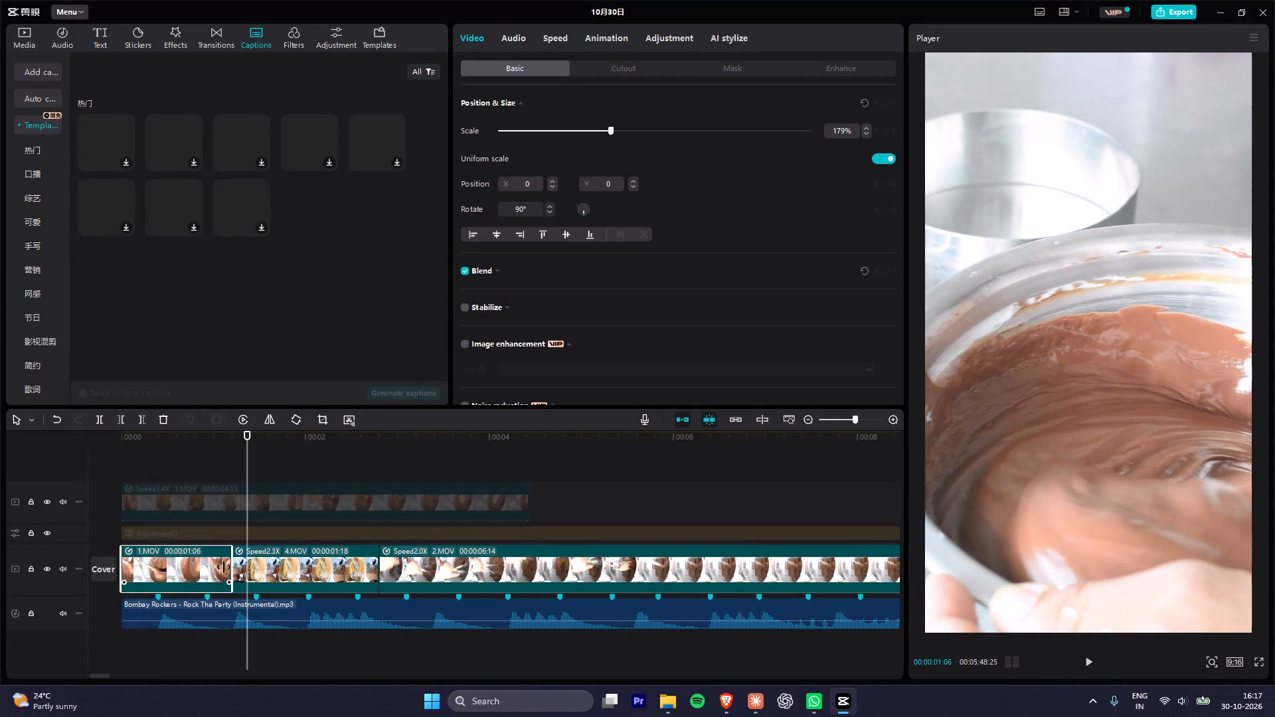
{"action": "left_click_drag", "start_coordinate": [224, 567], "coordinate": [230, 569]}
{"action": "left_click_drag", "start_coordinate": [165, 438], "coordinate": [65, 438]}
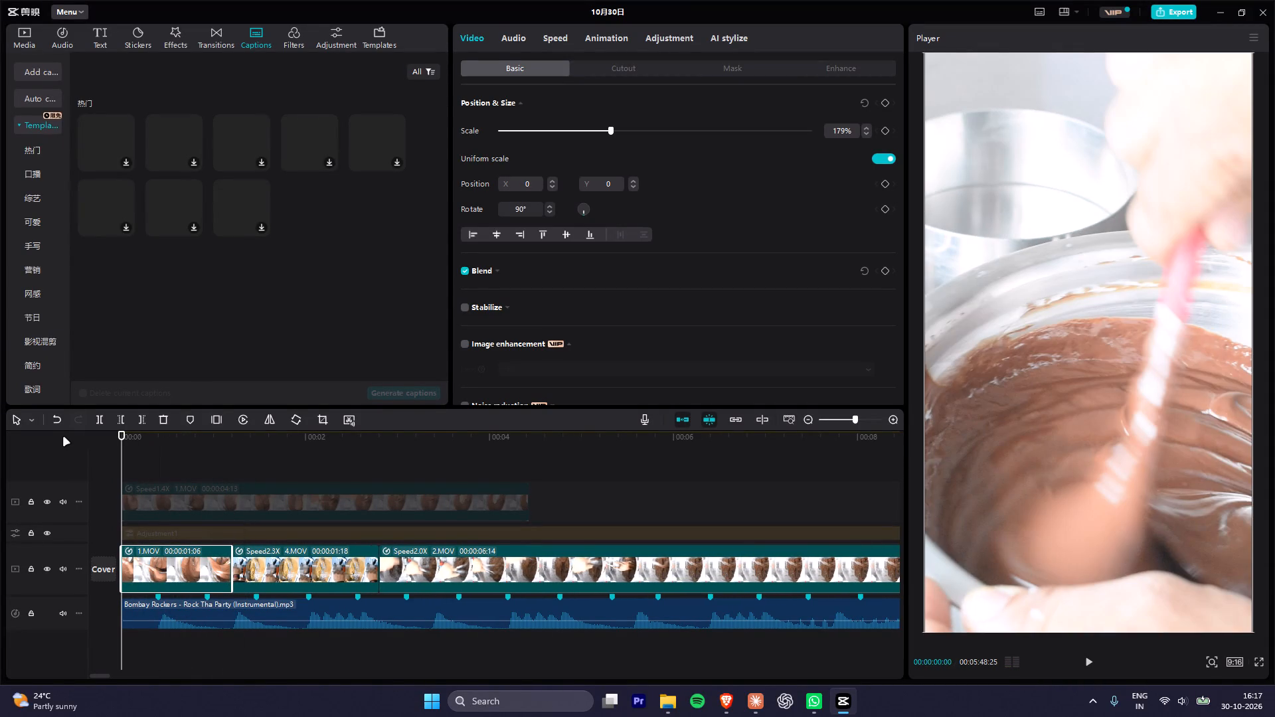
{"action": "key", "text": "space"}
{"action": "key", "text": "space"}
{"action": "key", "text": "space"}
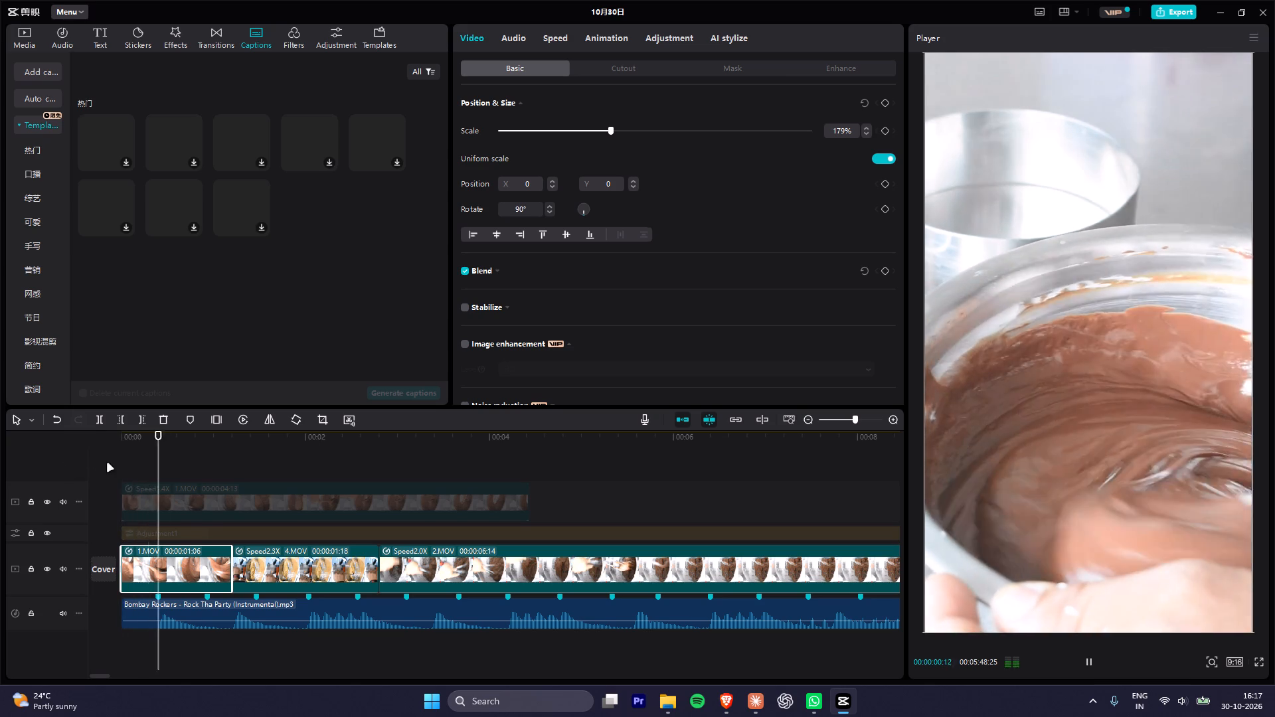
{"action": "key", "text": "space"}
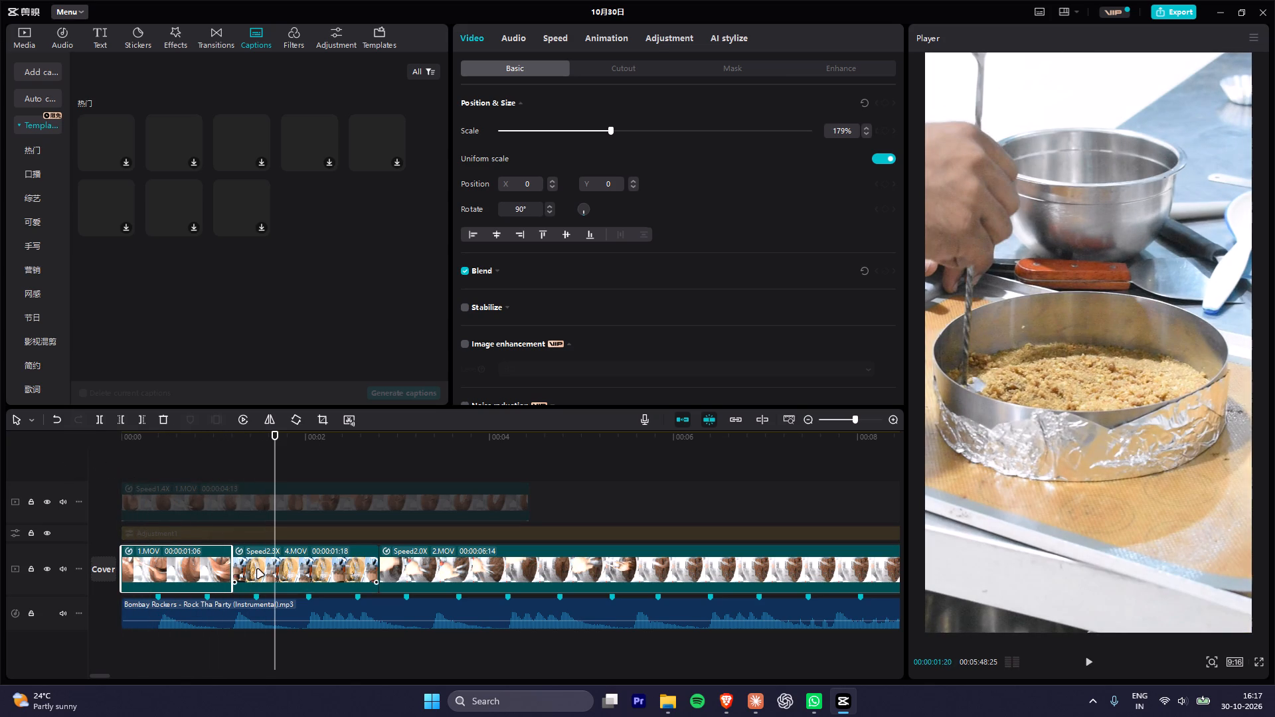
Apply the Montage speed curve to the 4.MOV clip and trim its end to the beat marker at about 2.5 seconds.
{"action": "left_click", "coordinate": [258, 570]}
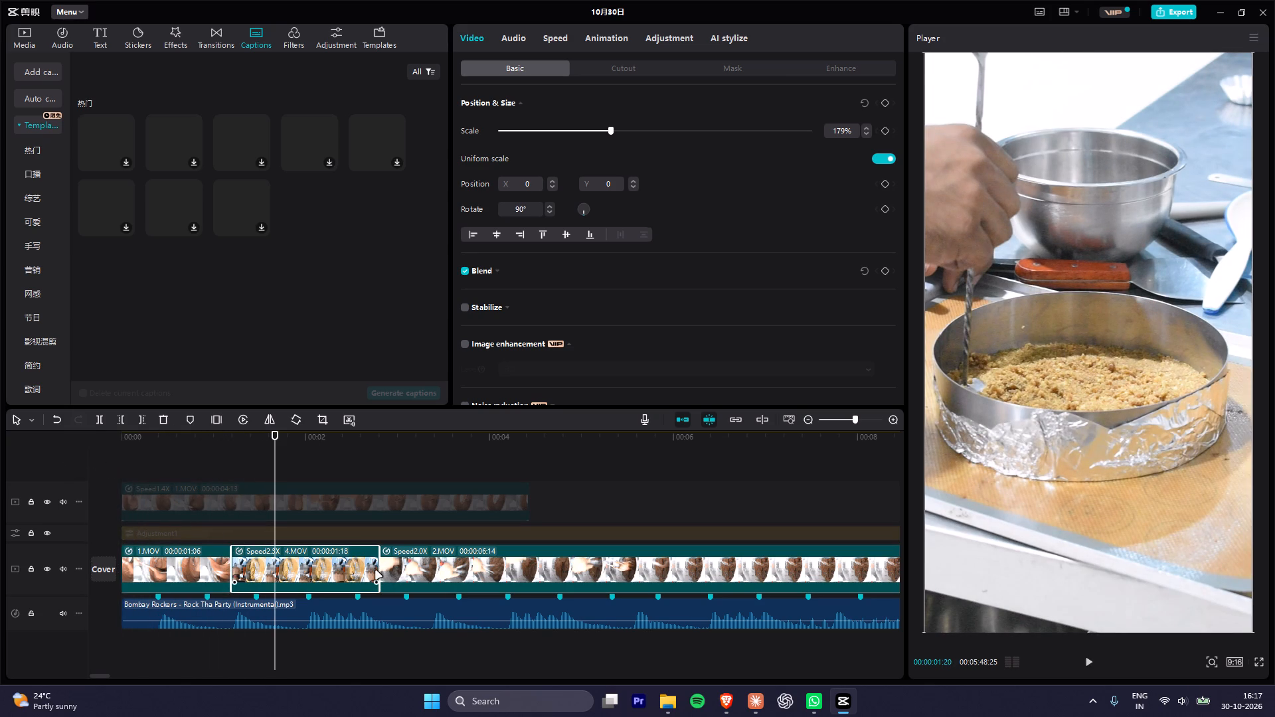
{"action": "key", "text": "space"}
{"action": "key", "text": "space"}
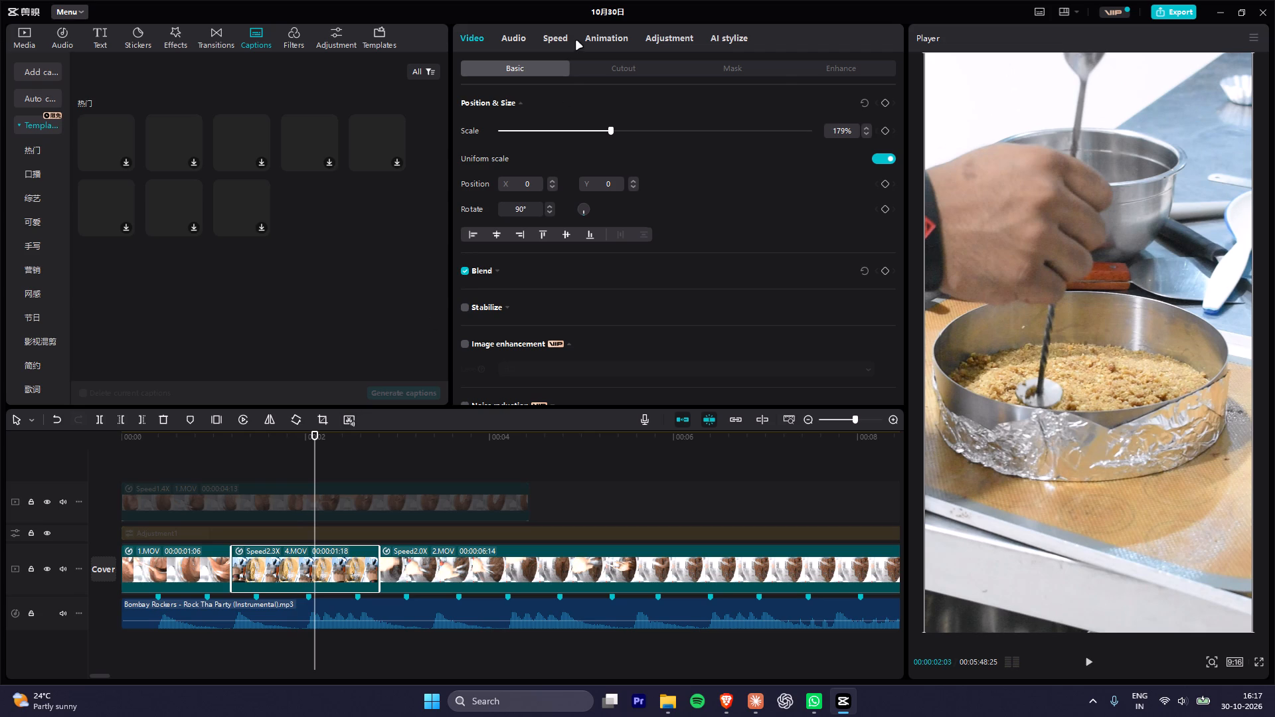
{"action": "left_click", "coordinate": [545, 38]}
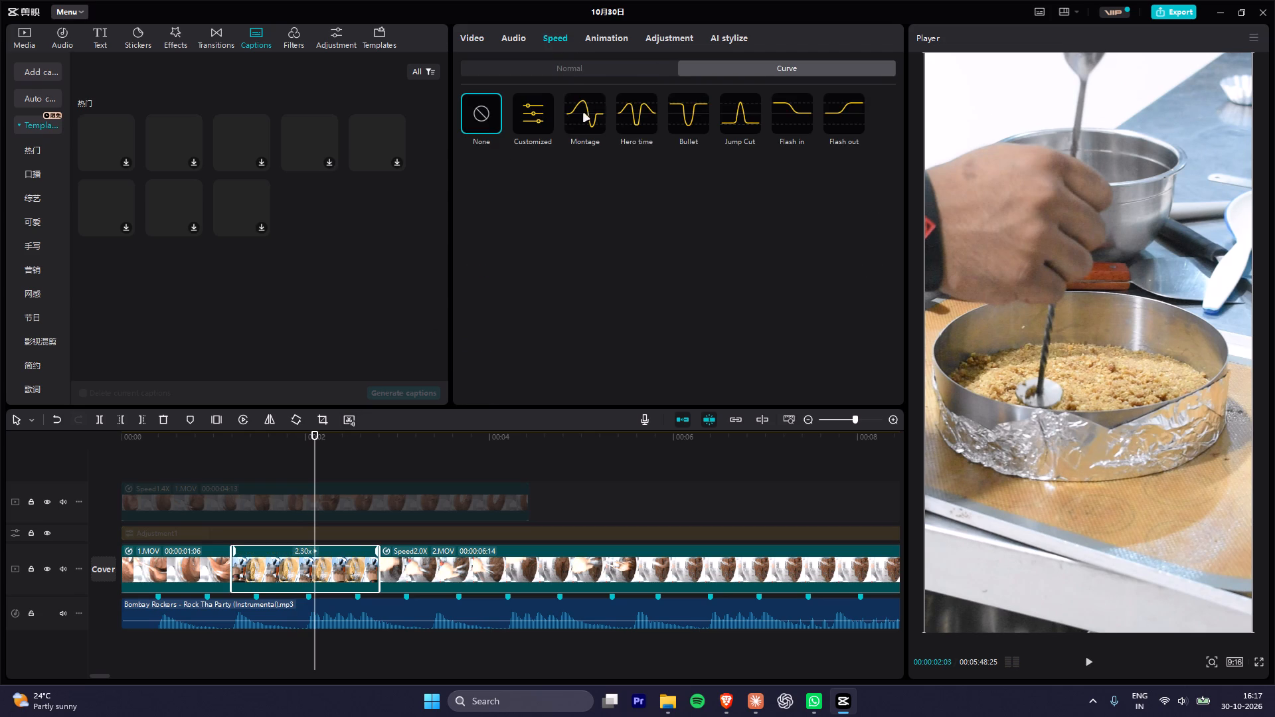
{"action": "left_click", "coordinate": [580, 115]}
{"action": "left_click_drag", "start_coordinate": [466, 572], "coordinate": [357, 575]}
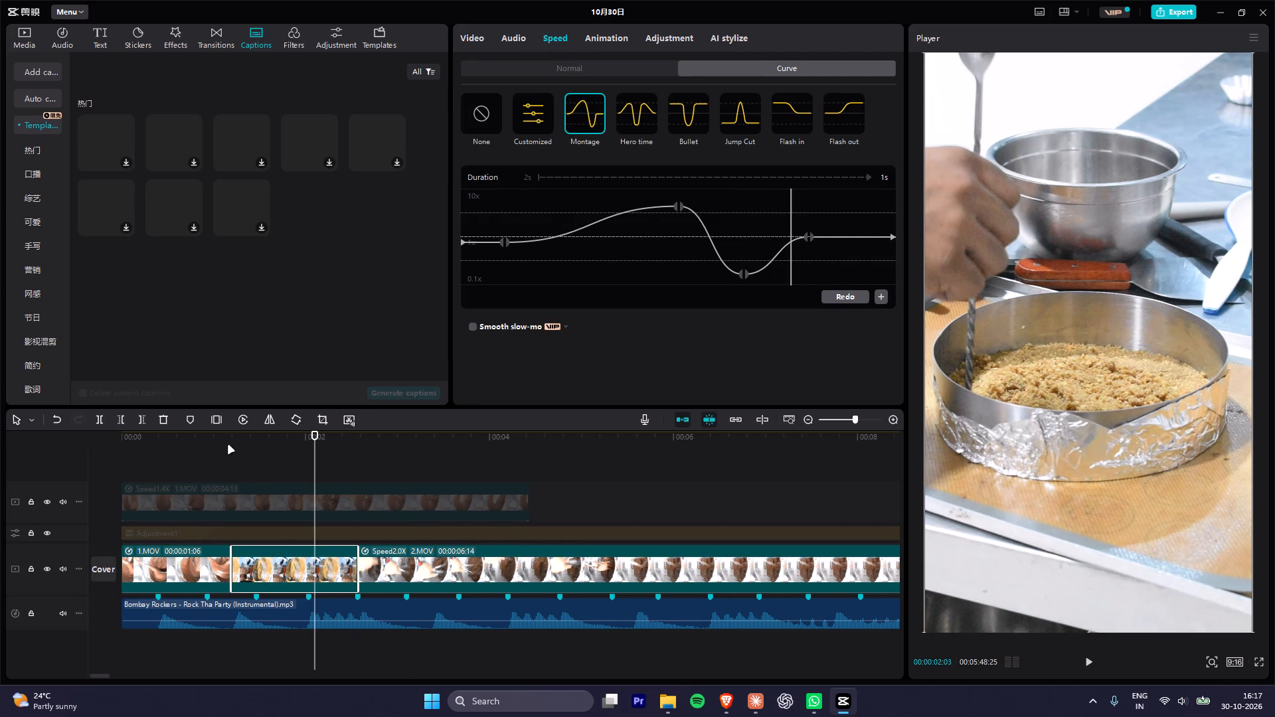
Preview 4.MOV and shift its Montage curve's last point toward the clip end and first point toward the peak, stretching it to 1 second 25 frames.
{"action": "left_click", "coordinate": [190, 441]}
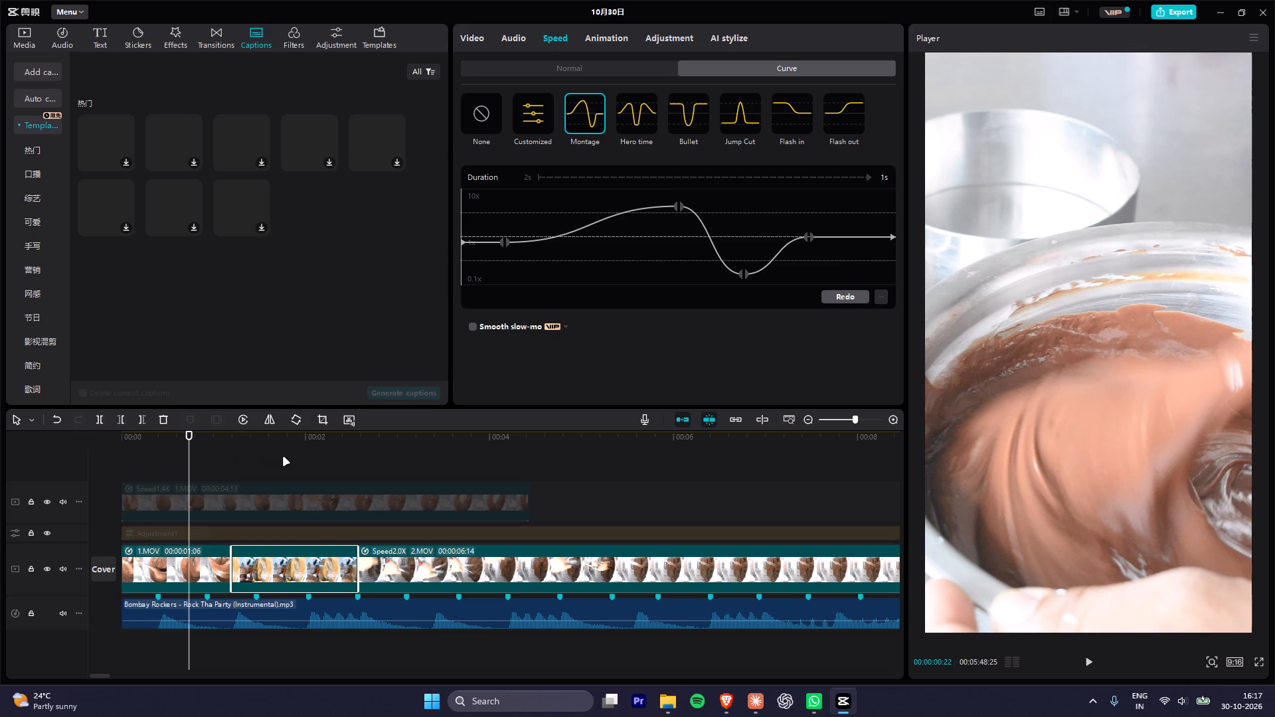
{"action": "key", "text": "space"}
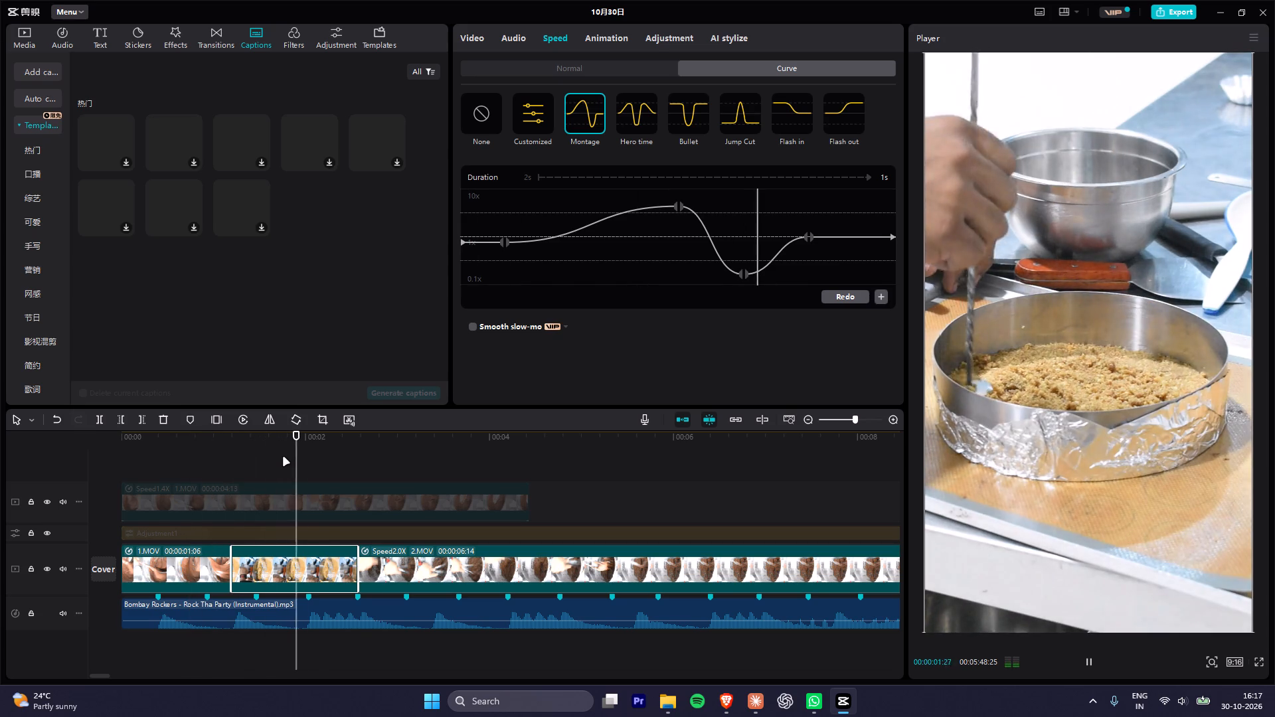
{"action": "left_click_drag", "start_coordinate": [301, 438], "coordinate": [293, 439]}
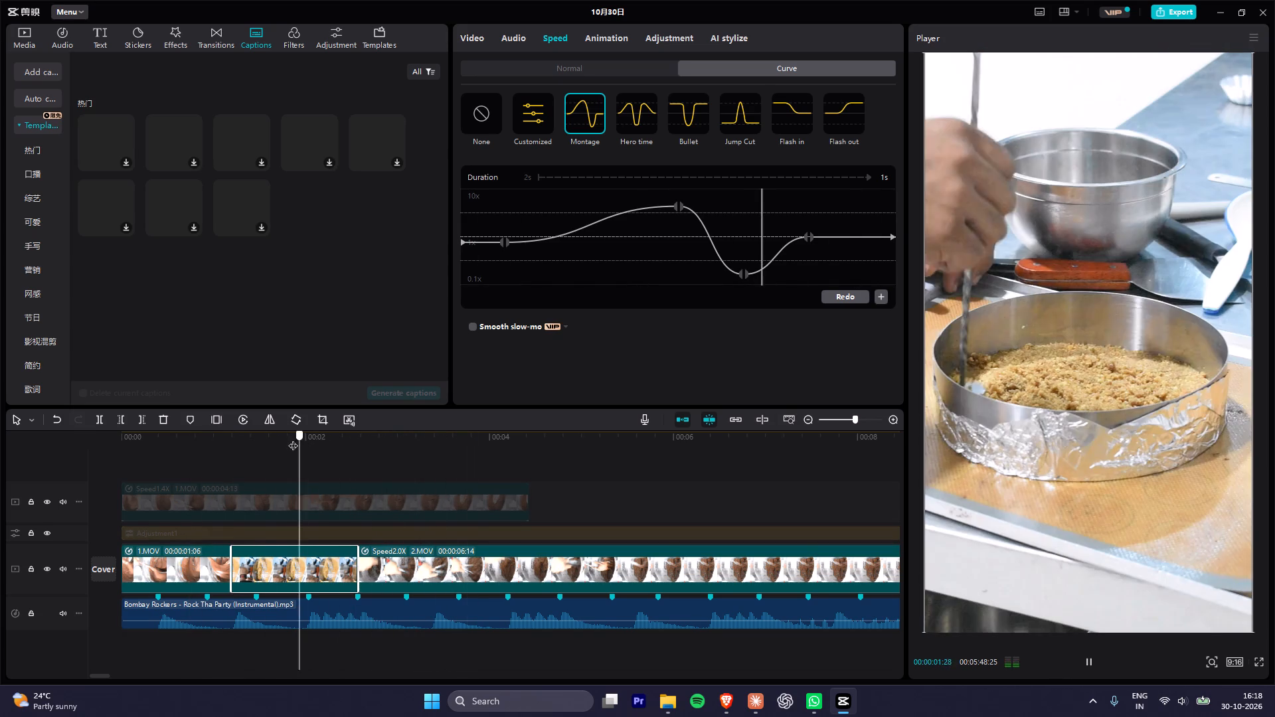
{"action": "left_click_drag", "start_coordinate": [293, 439], "coordinate": [295, 447]}
{"action": "key", "text": "space"}
{"action": "key", "text": "space"}
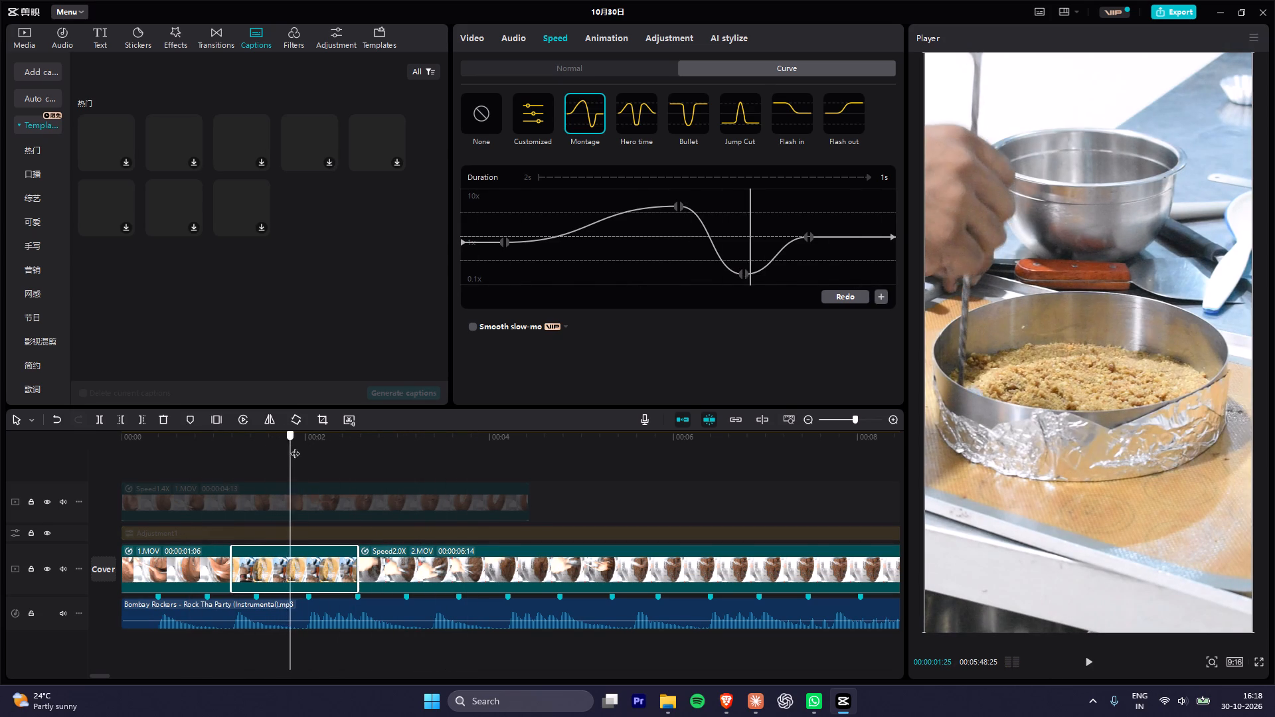
{"action": "left_click_drag", "start_coordinate": [295, 447], "coordinate": [312, 450]}
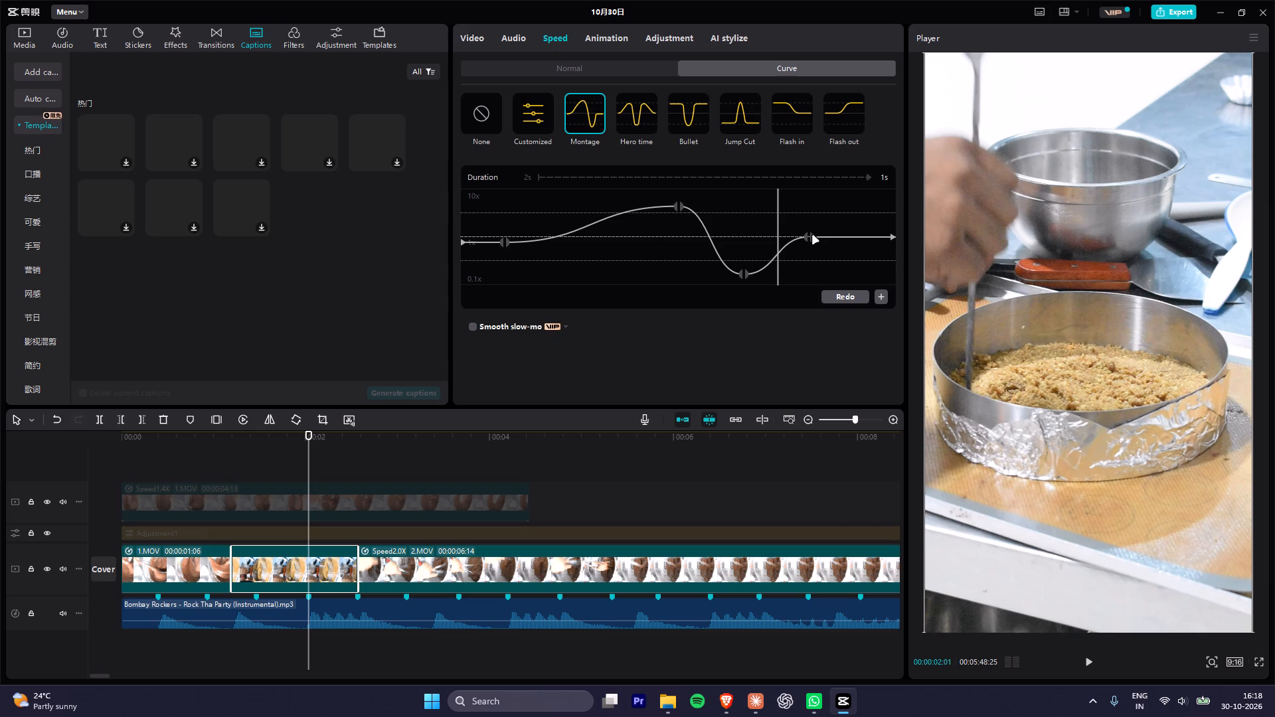
{"action": "left_click_drag", "start_coordinate": [807, 238], "coordinate": [854, 236]}
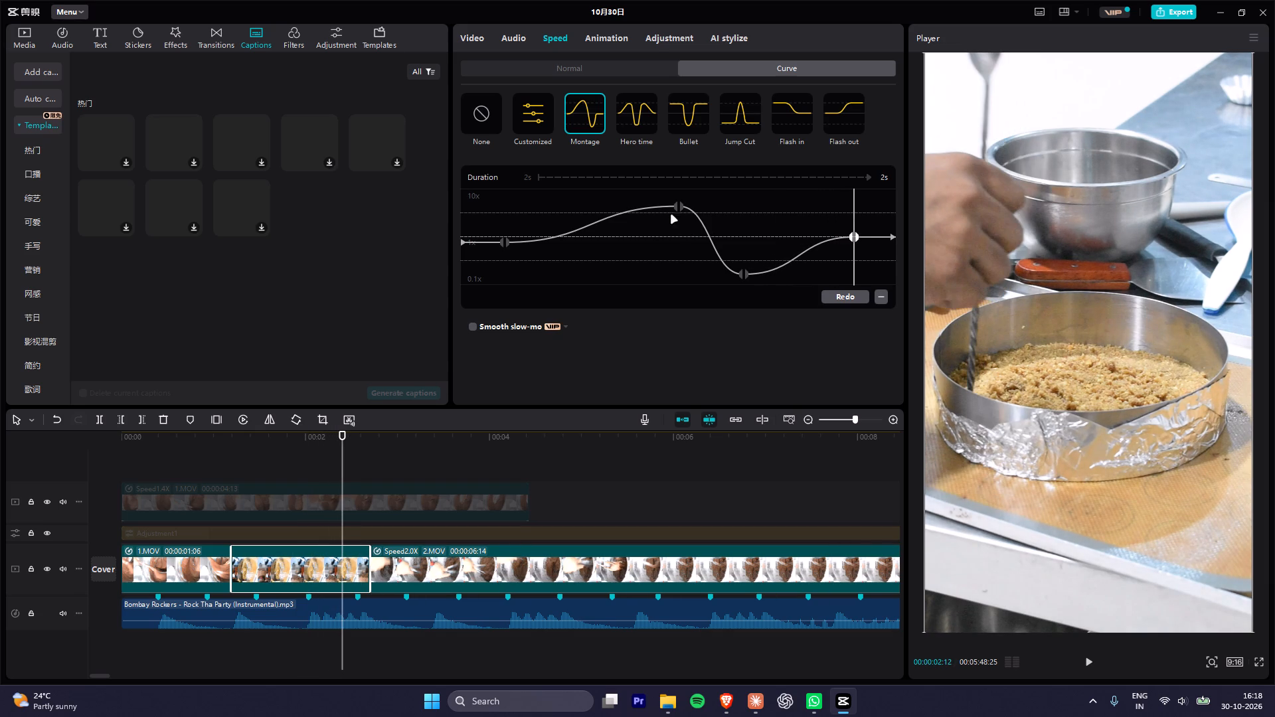
{"action": "left_click_drag", "start_coordinate": [505, 241], "coordinate": [524, 244]}
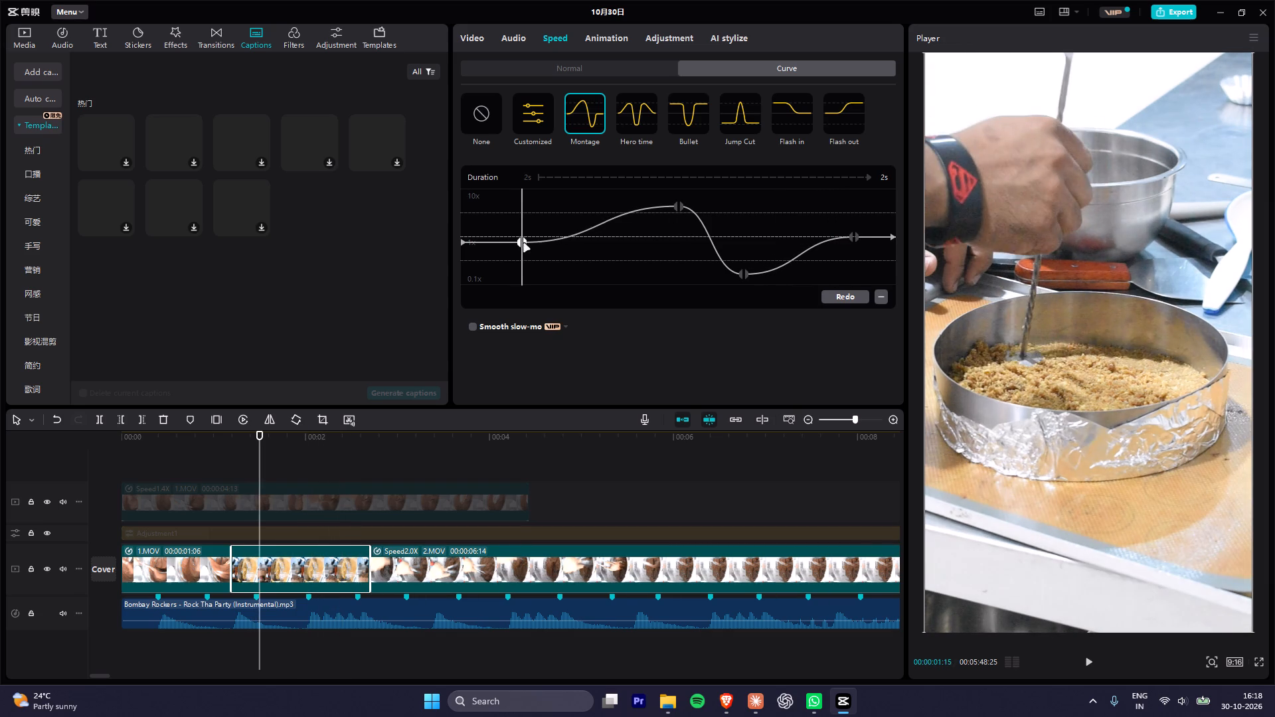
{"action": "left_click_drag", "start_coordinate": [524, 244], "coordinate": [594, 244]}
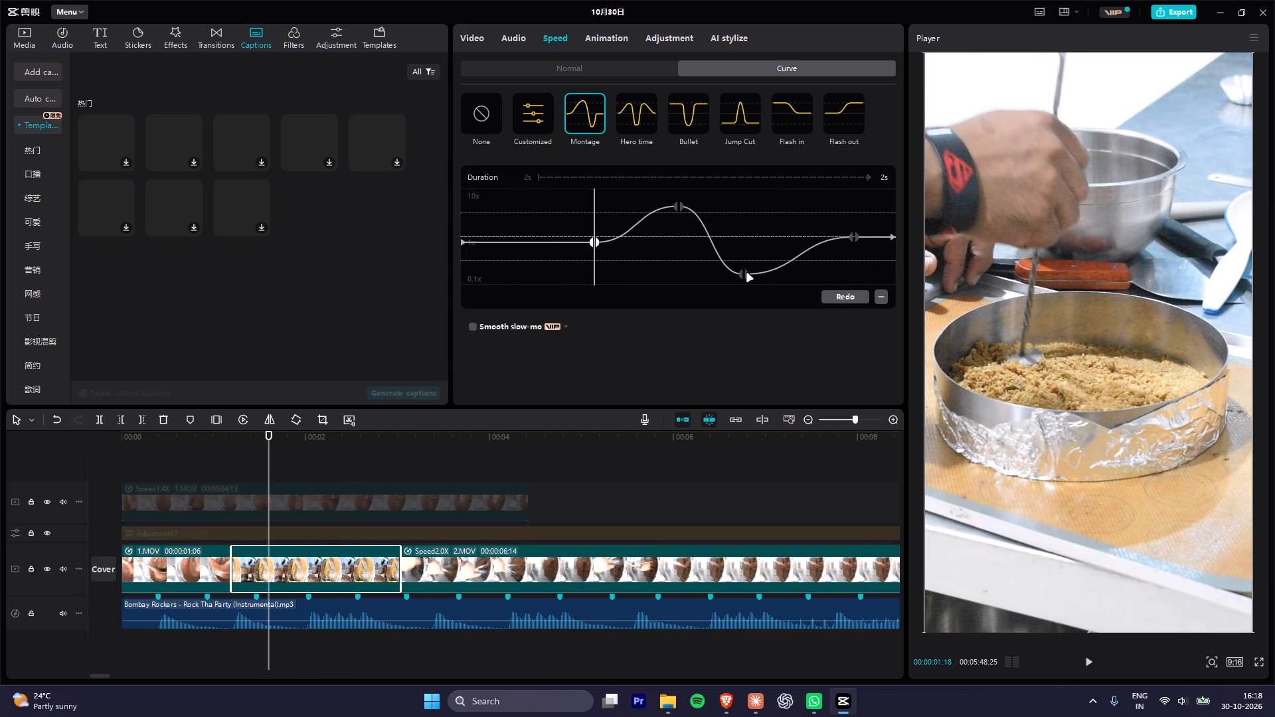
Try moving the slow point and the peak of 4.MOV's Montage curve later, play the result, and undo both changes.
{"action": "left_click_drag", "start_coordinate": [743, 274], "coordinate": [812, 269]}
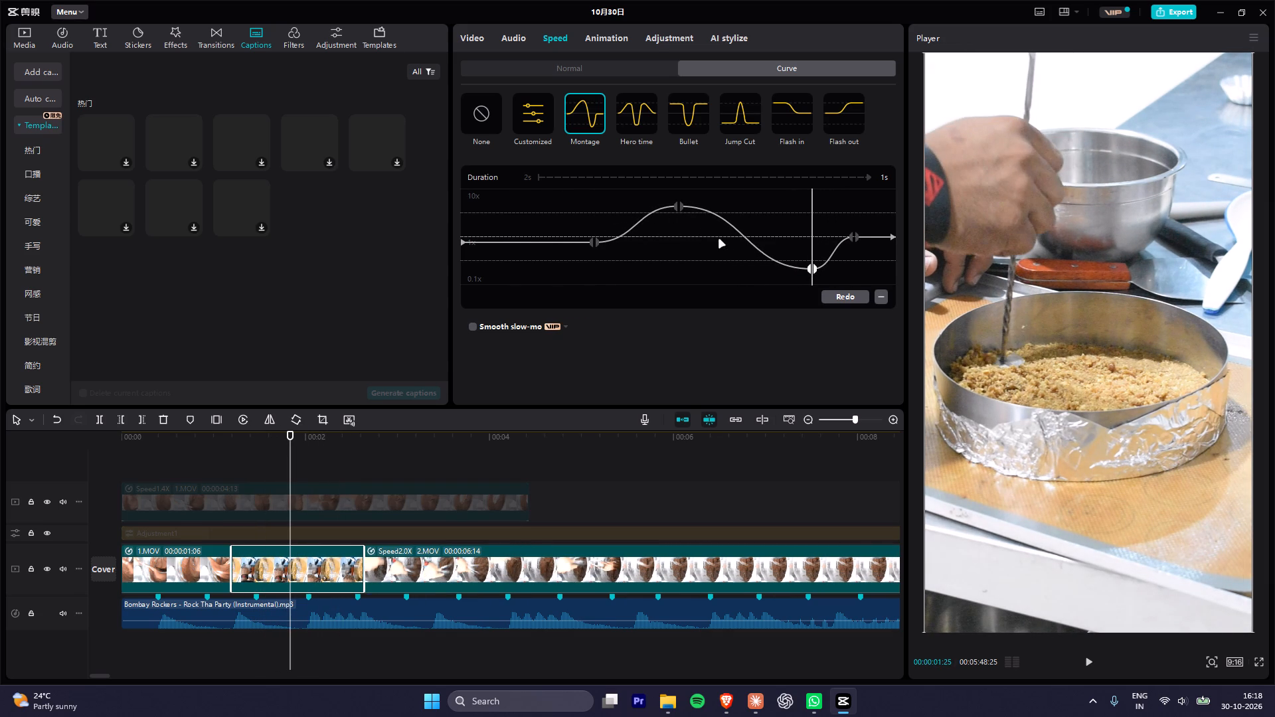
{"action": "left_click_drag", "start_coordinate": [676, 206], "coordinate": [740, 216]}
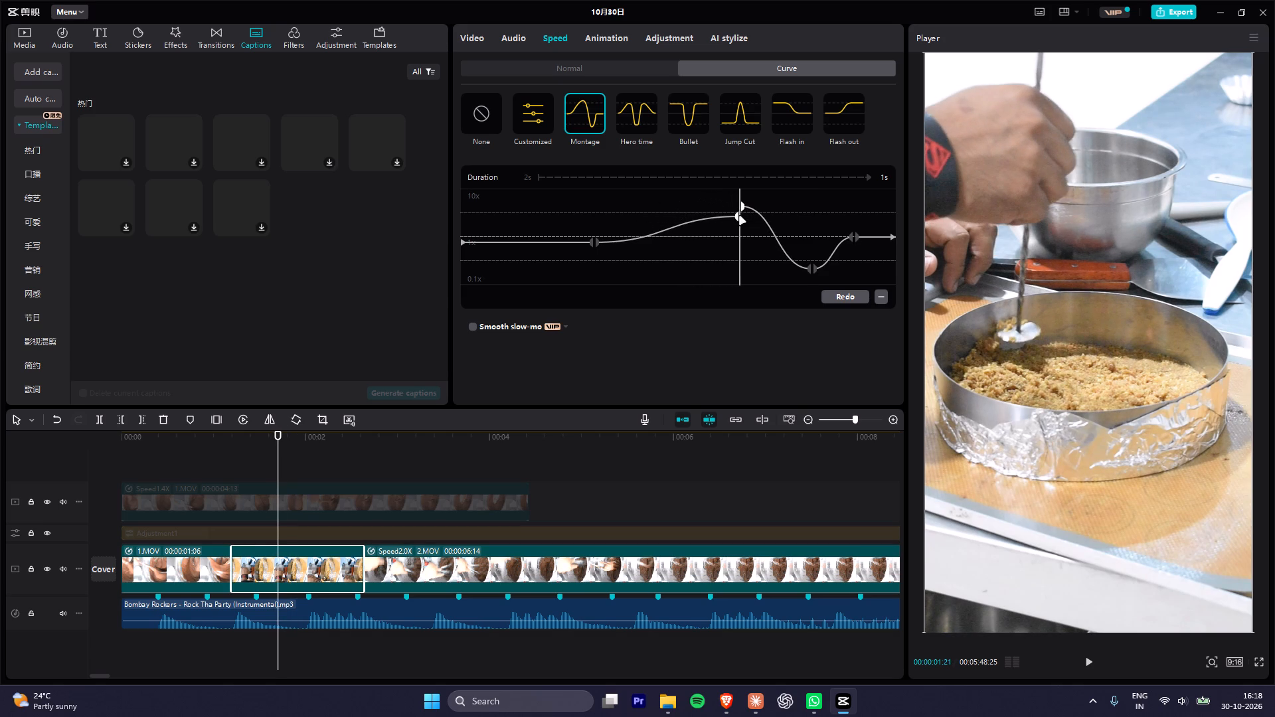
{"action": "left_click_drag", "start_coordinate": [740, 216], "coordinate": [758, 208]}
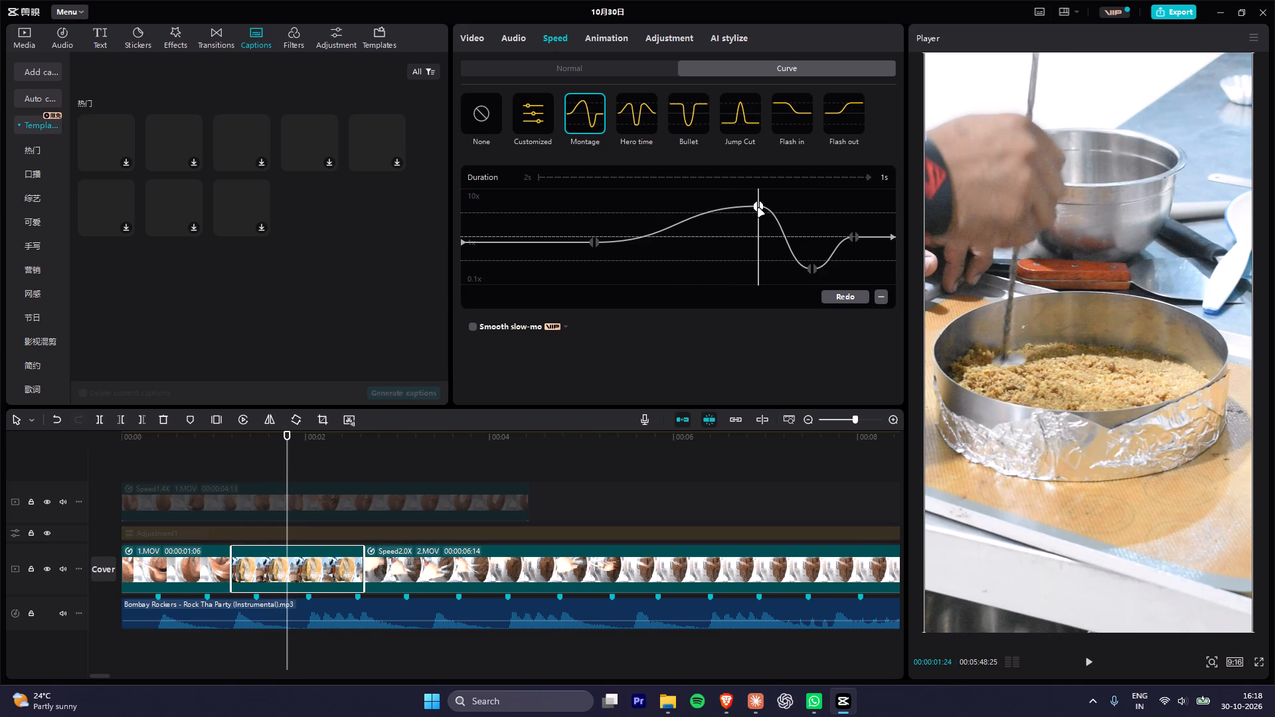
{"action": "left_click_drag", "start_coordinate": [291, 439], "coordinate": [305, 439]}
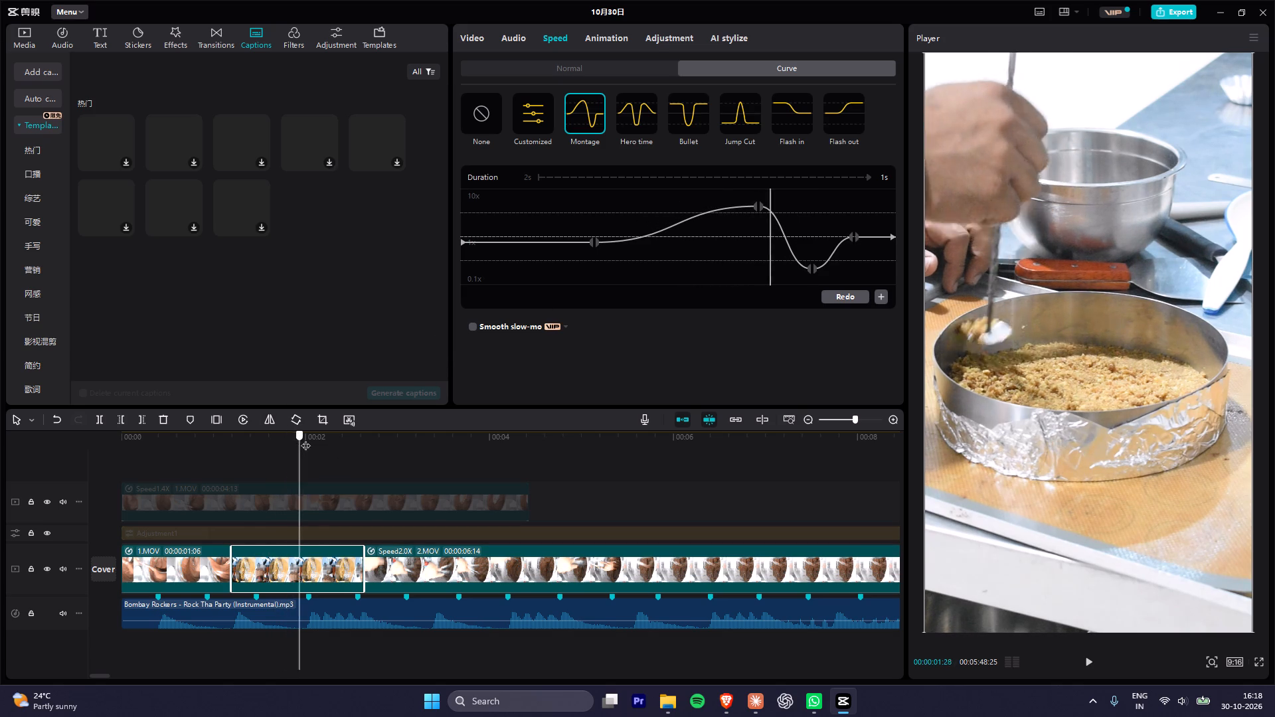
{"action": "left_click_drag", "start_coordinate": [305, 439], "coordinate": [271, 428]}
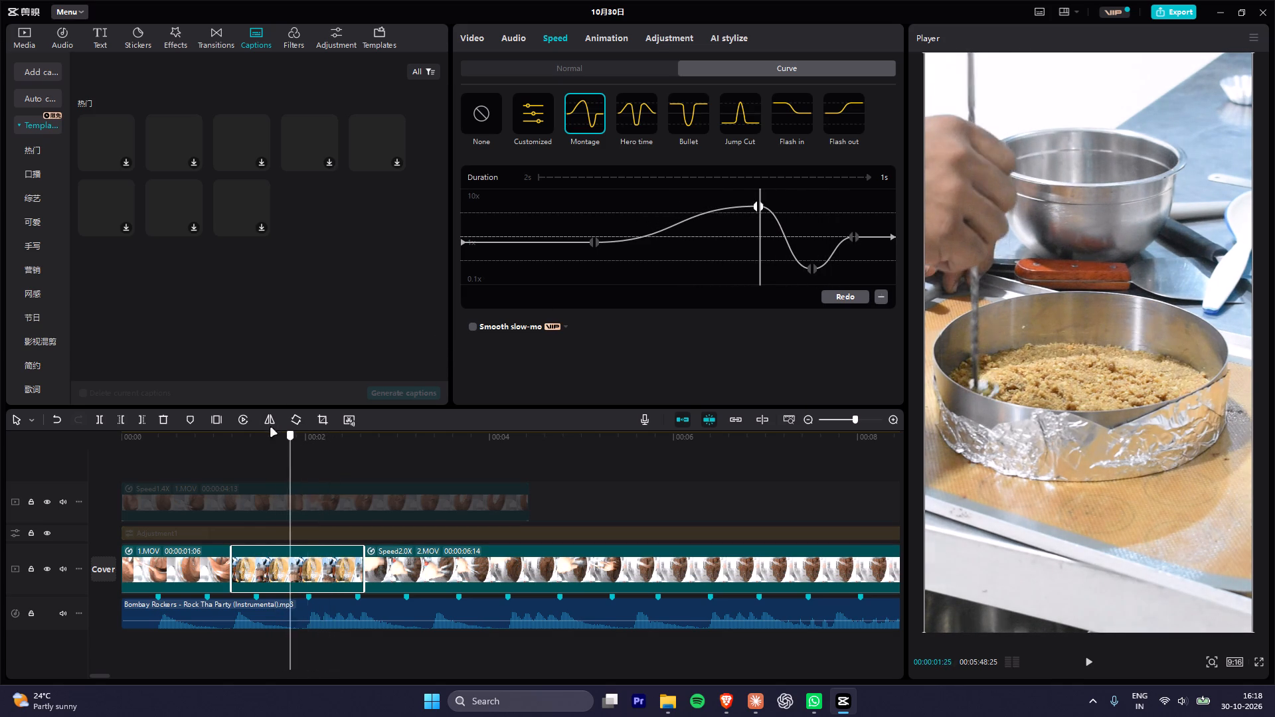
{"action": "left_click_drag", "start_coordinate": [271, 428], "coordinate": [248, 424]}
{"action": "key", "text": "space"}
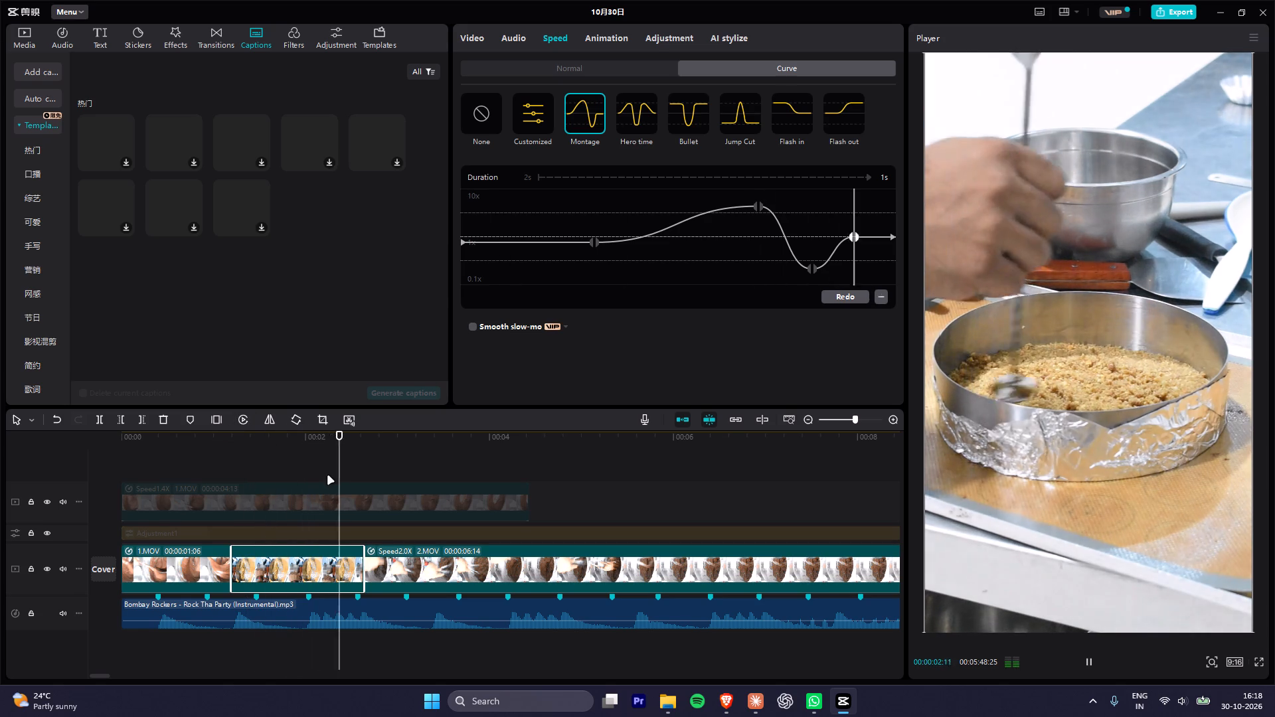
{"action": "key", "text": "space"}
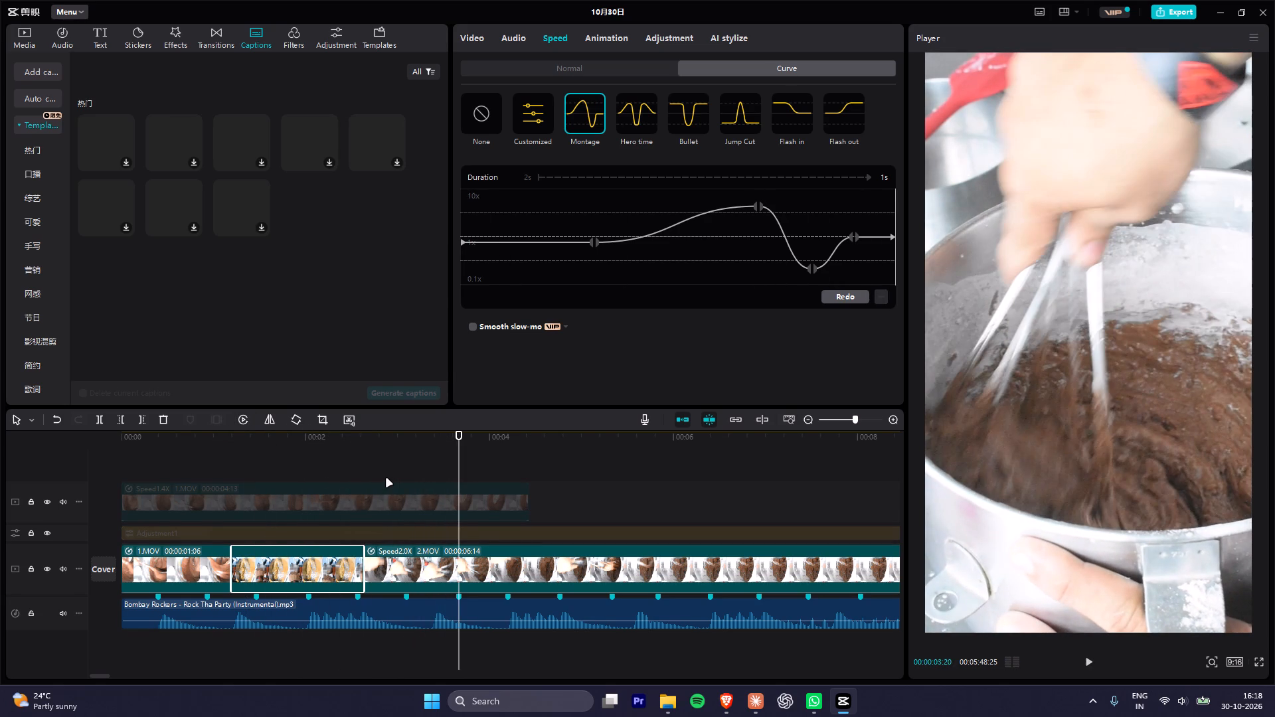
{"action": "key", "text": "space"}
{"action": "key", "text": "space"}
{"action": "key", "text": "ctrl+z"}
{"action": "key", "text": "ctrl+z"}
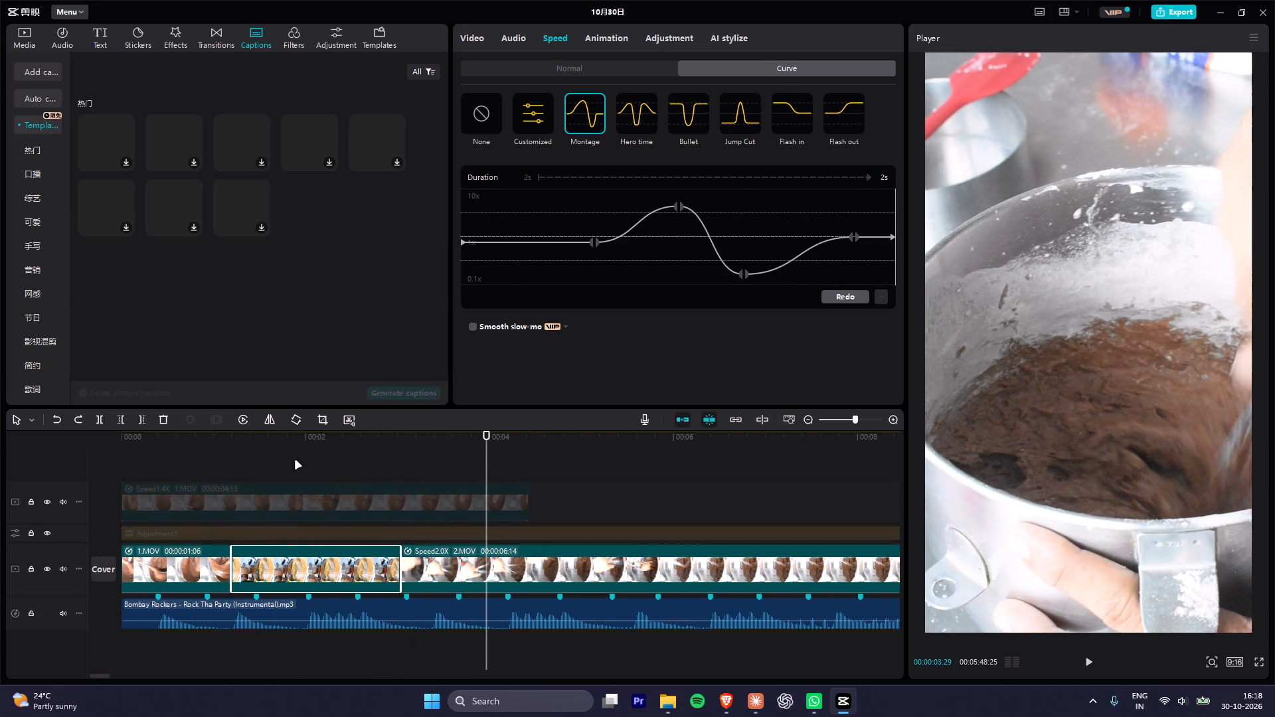
Play from the end of 1.MOV through 4.MOV into 2.MOV to check the speed curve against the beats.
{"action": "left_click", "coordinate": [222, 445]}
{"action": "key", "text": "space"}
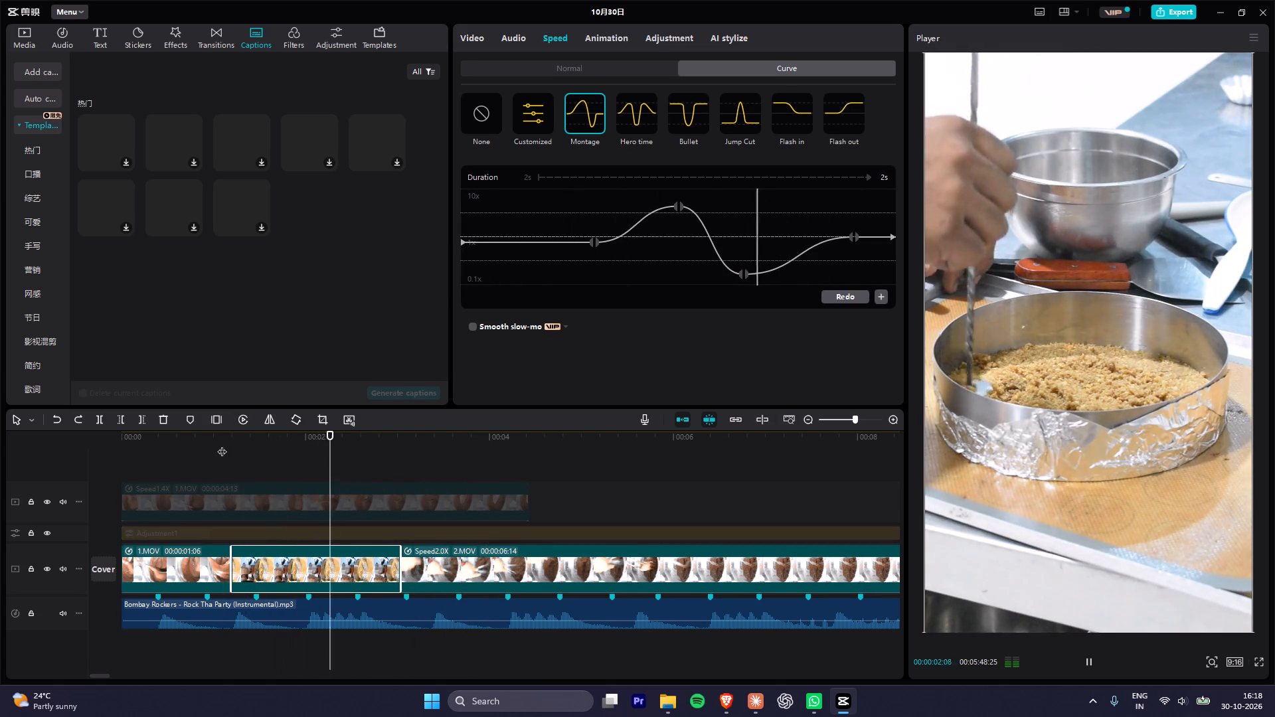
{"action": "key", "text": "space"}
{"action": "key", "text": "space"}
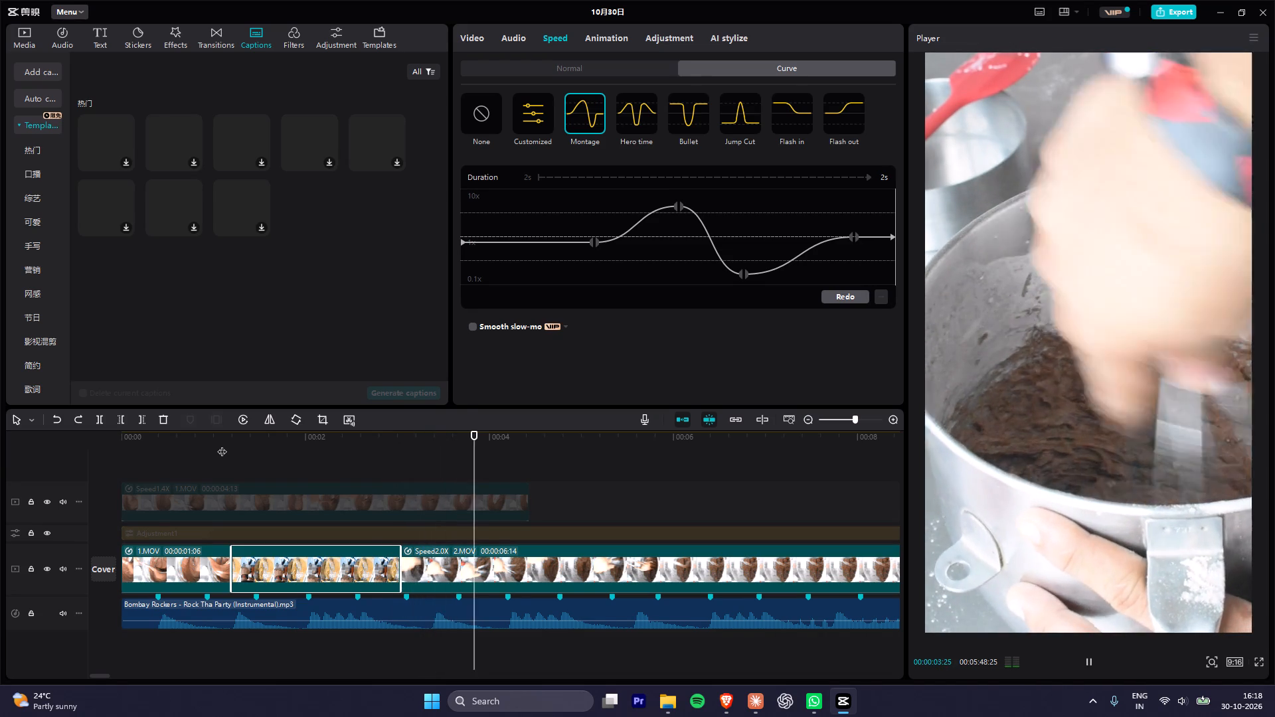
{"action": "key", "text": "space"}
Apply the Montage speed curve to the 2.MOV clip, trim its end to the beat marker just after 4 seconds, and play it.
{"action": "left_click", "coordinate": [456, 573]}
{"action": "scroll", "coordinate": [456, 510], "scroll_direction": "down", "scroll_amount": 8, "text": "alt"}
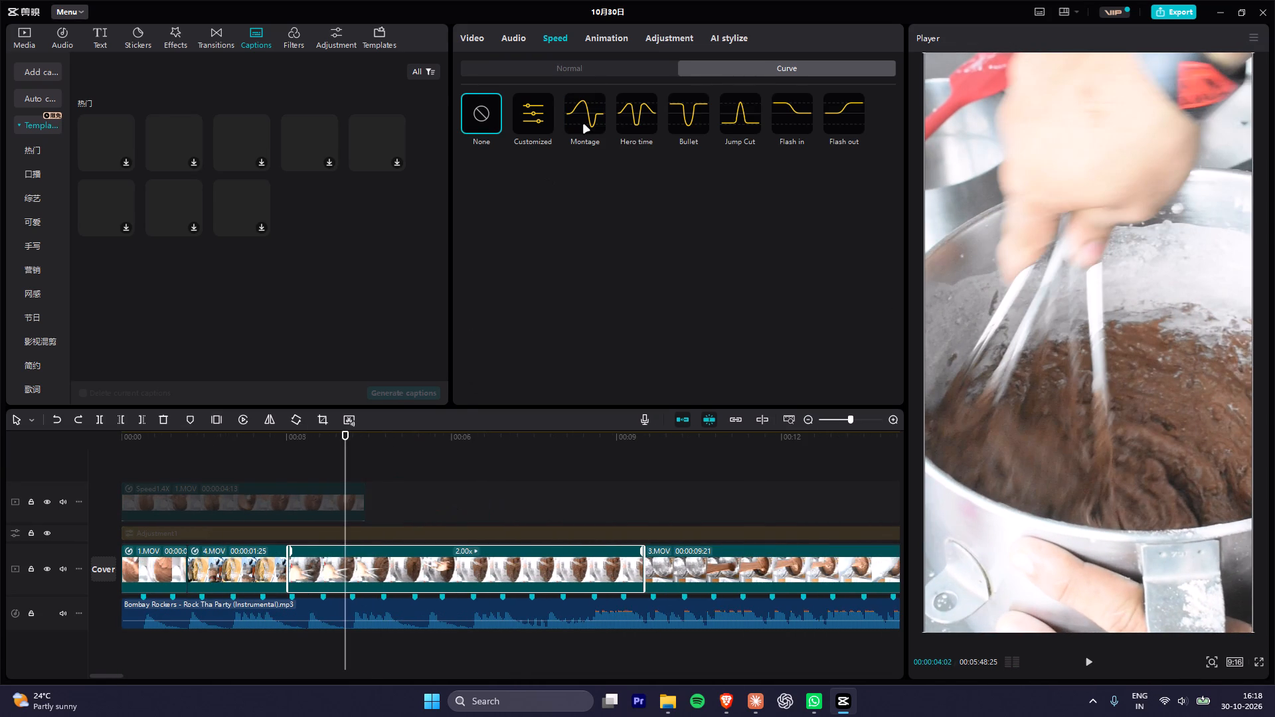
{"action": "left_click", "coordinate": [584, 125]}
{"action": "scroll", "coordinate": [446, 518], "scroll_direction": "down", "scroll_amount": 5, "text": "alt"}
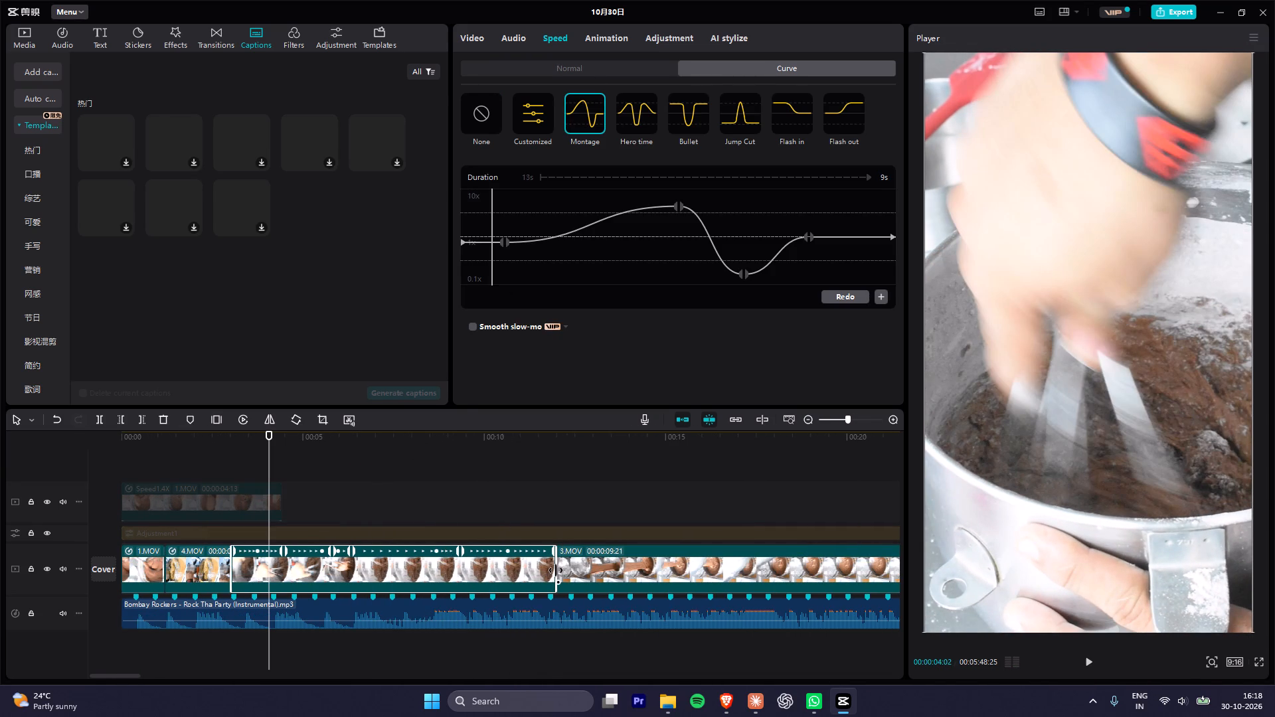
{"action": "left_click_drag", "start_coordinate": [556, 570], "coordinate": [272, 577]}
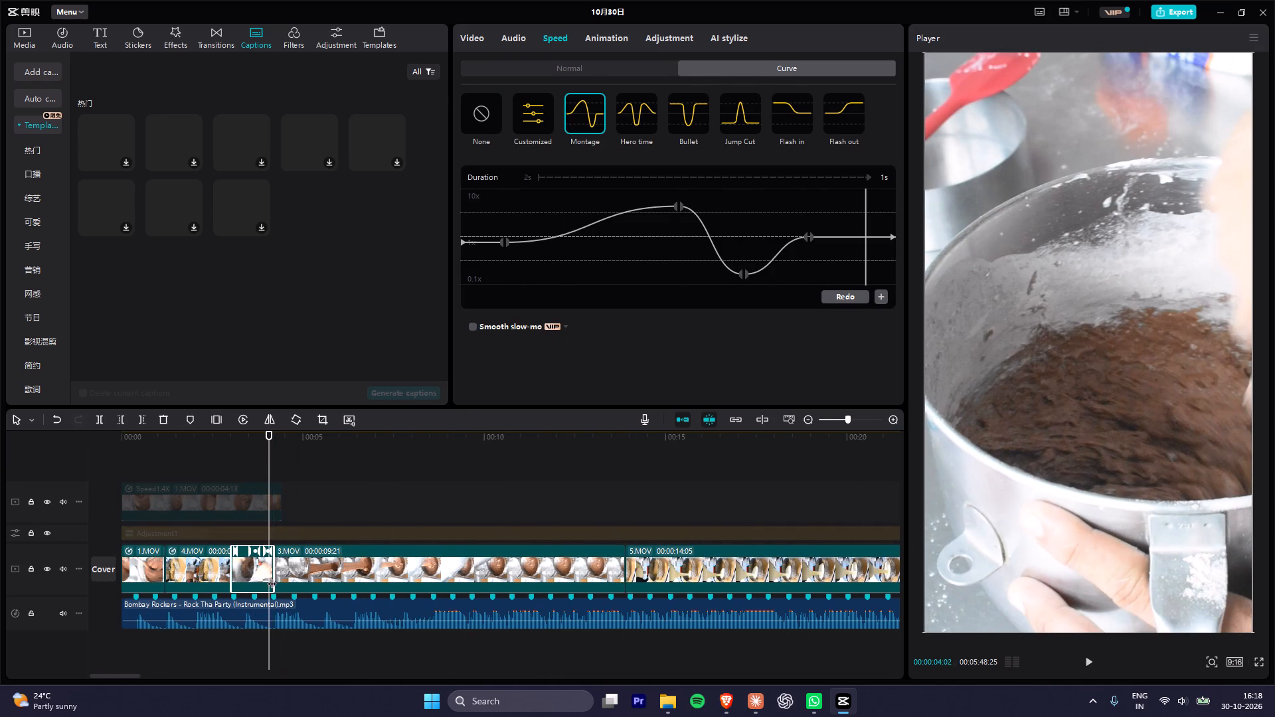
{"action": "left_click", "coordinate": [224, 445]}
{"action": "key", "text": "space"}
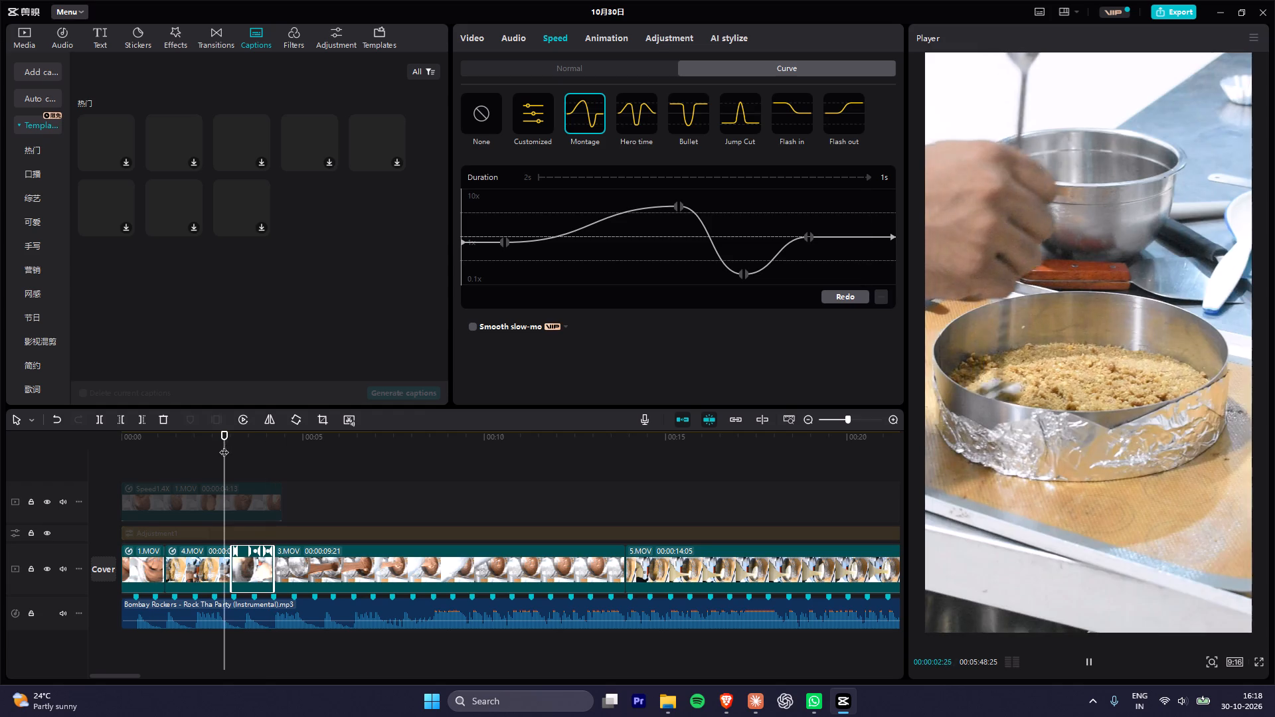
{"action": "key", "text": "space"}
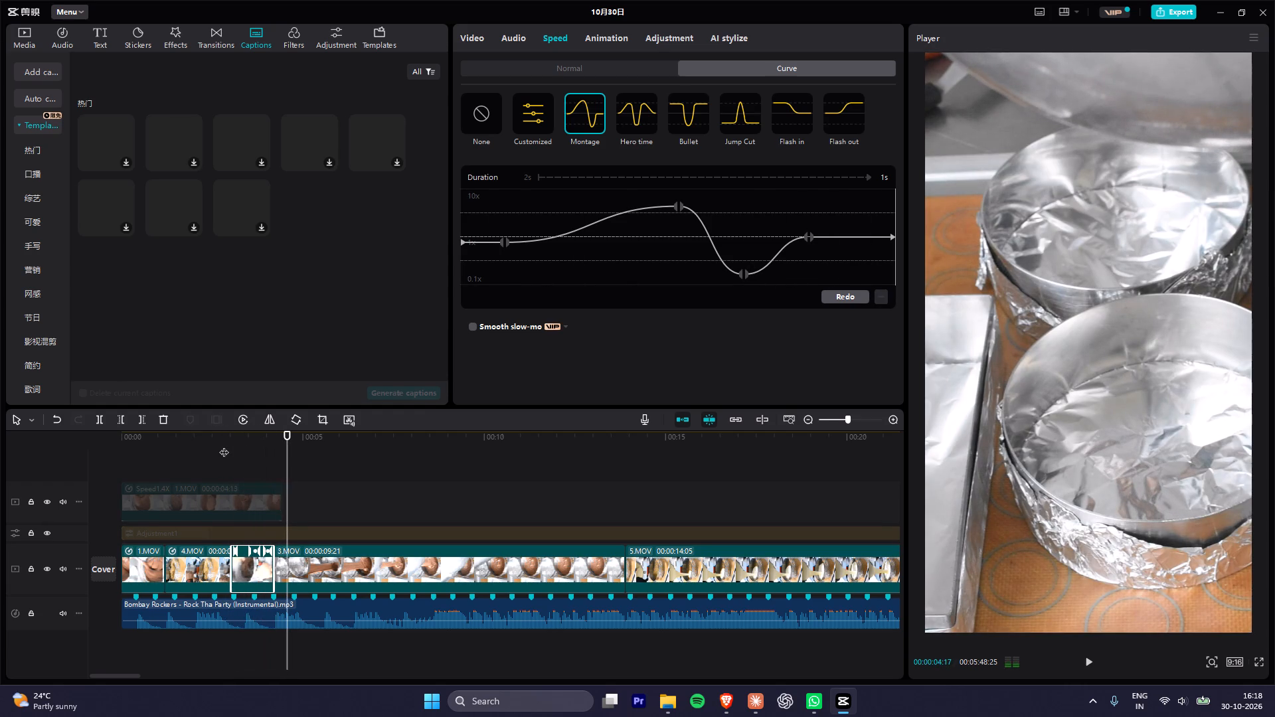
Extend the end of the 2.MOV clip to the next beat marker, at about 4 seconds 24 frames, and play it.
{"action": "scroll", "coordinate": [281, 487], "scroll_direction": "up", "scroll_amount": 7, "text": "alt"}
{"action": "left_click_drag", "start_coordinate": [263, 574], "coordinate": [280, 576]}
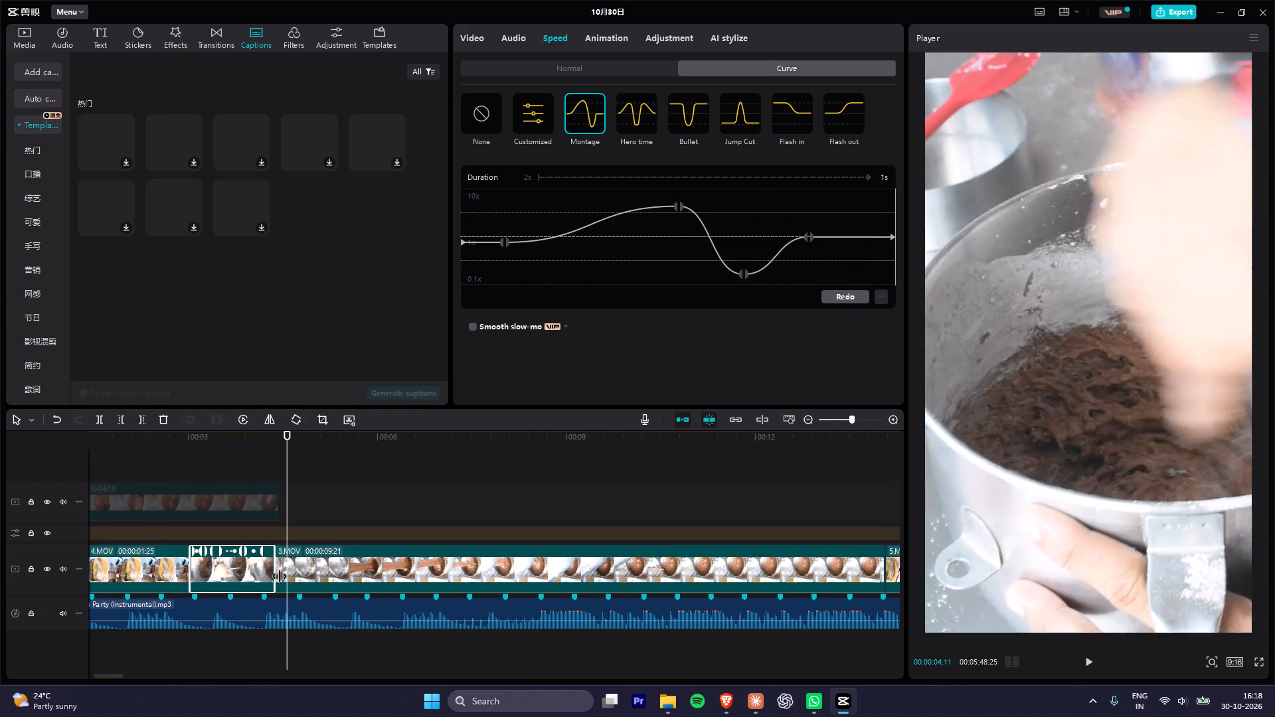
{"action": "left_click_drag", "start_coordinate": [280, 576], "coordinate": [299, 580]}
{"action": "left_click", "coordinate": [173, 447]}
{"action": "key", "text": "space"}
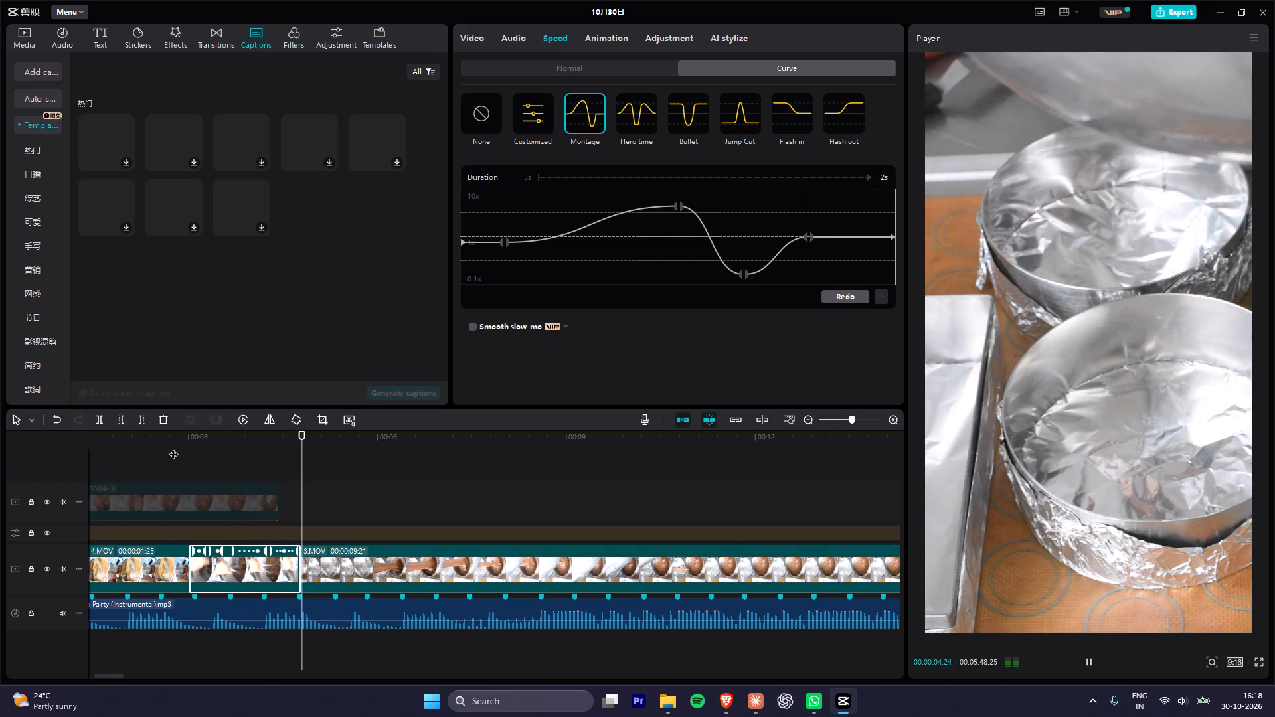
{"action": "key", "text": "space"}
Extend the end of the 2.MOV clip by one more beat marker to 2 seconds 9 frames and play it into 3.MOV.
{"action": "scroll", "coordinate": [300, 573], "scroll_direction": "up", "scroll_amount": 5, "text": "alt"}
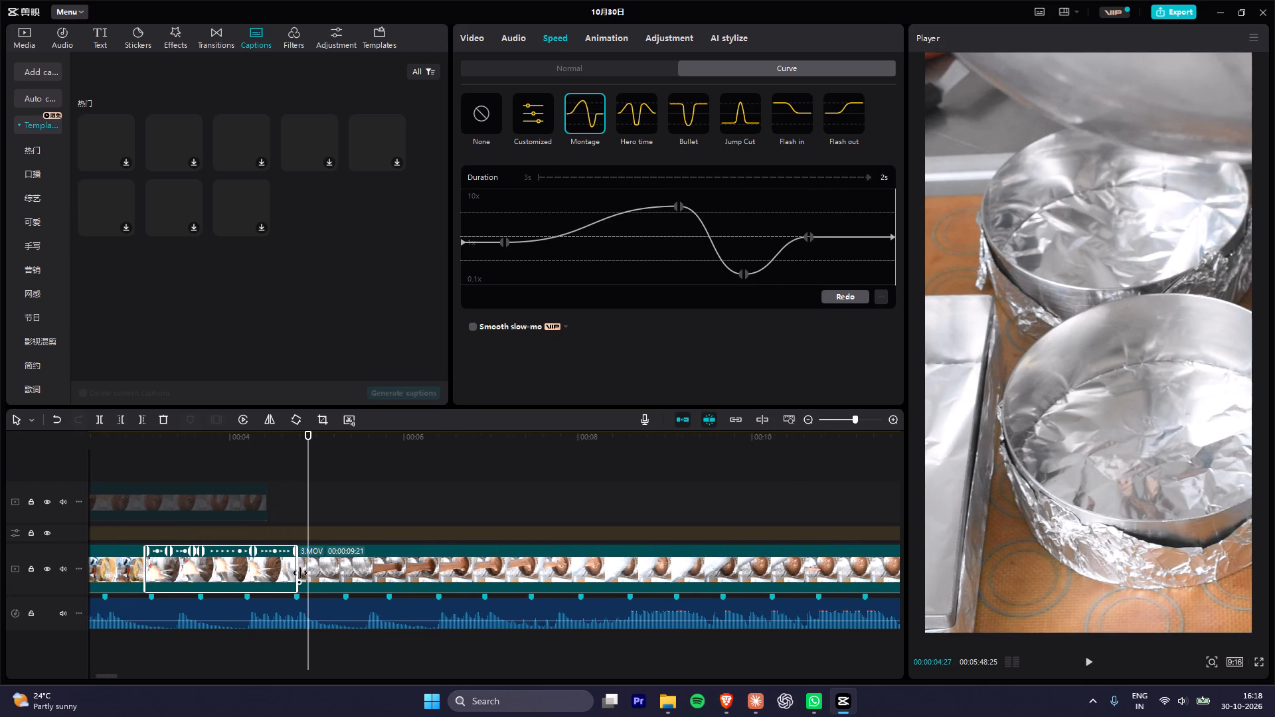
{"action": "left_click_drag", "start_coordinate": [298, 576], "coordinate": [343, 585]}
{"action": "left_click", "coordinate": [149, 445]}
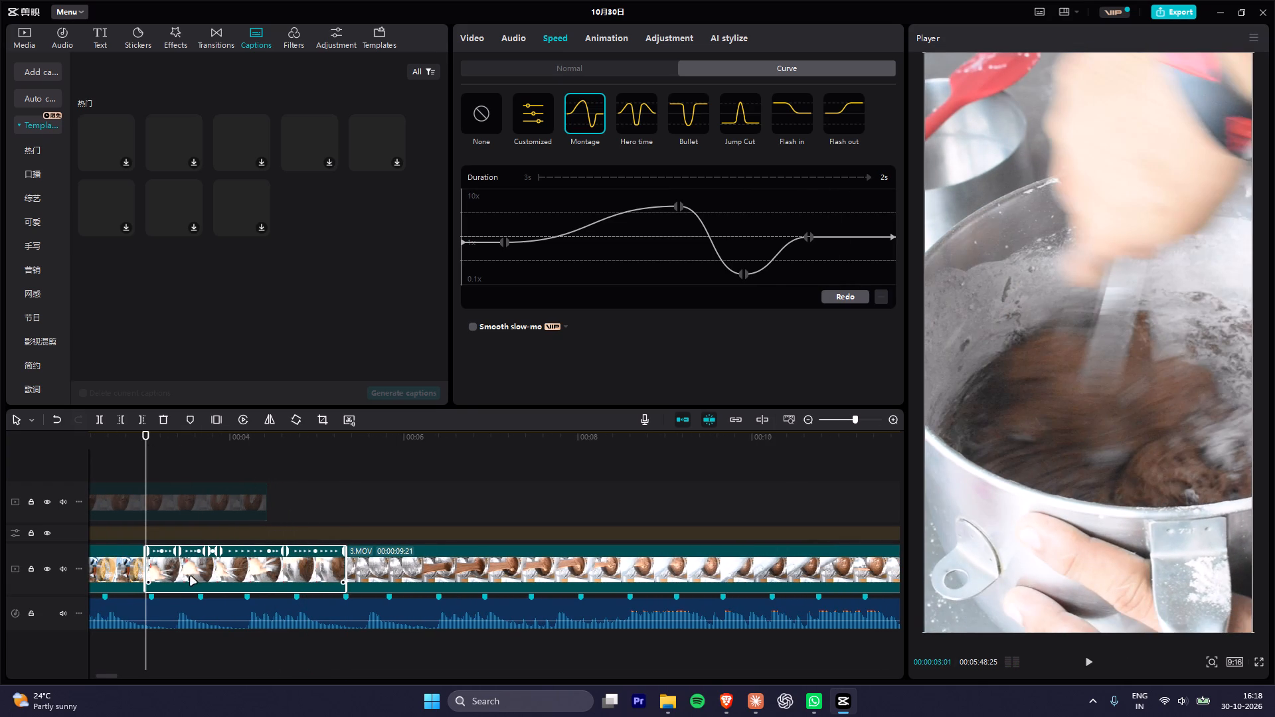
{"action": "key", "text": "space"}
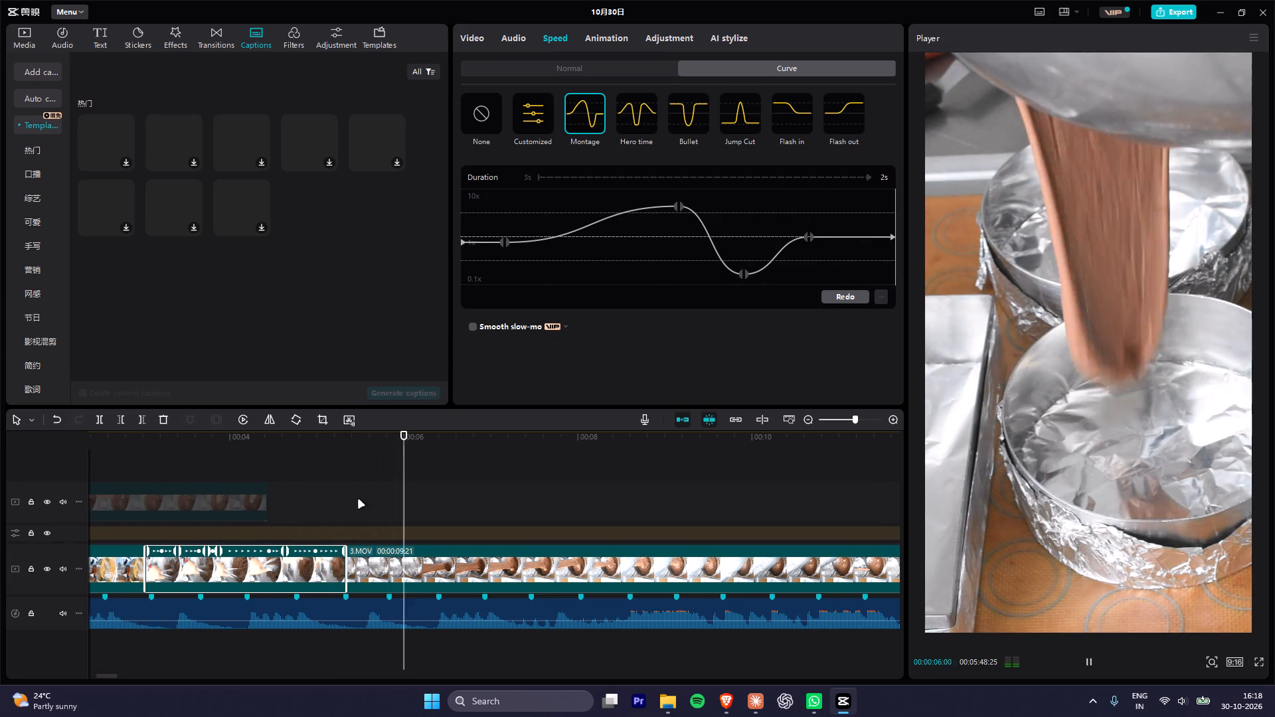
Play the opening clips from the start of the timeline to check the 1.MOV, 4.MOV and 2.MOV cuts against the beats.
{"action": "left_click", "coordinate": [380, 466]}
{"action": "left_click_drag", "start_coordinate": [346, 439], "coordinate": [203, 438]}
{"action": "key", "text": "space"}
{"action": "key", "text": "space"}
{"action": "left_click_drag", "start_coordinate": [157, 438], "coordinate": [88, 440]}
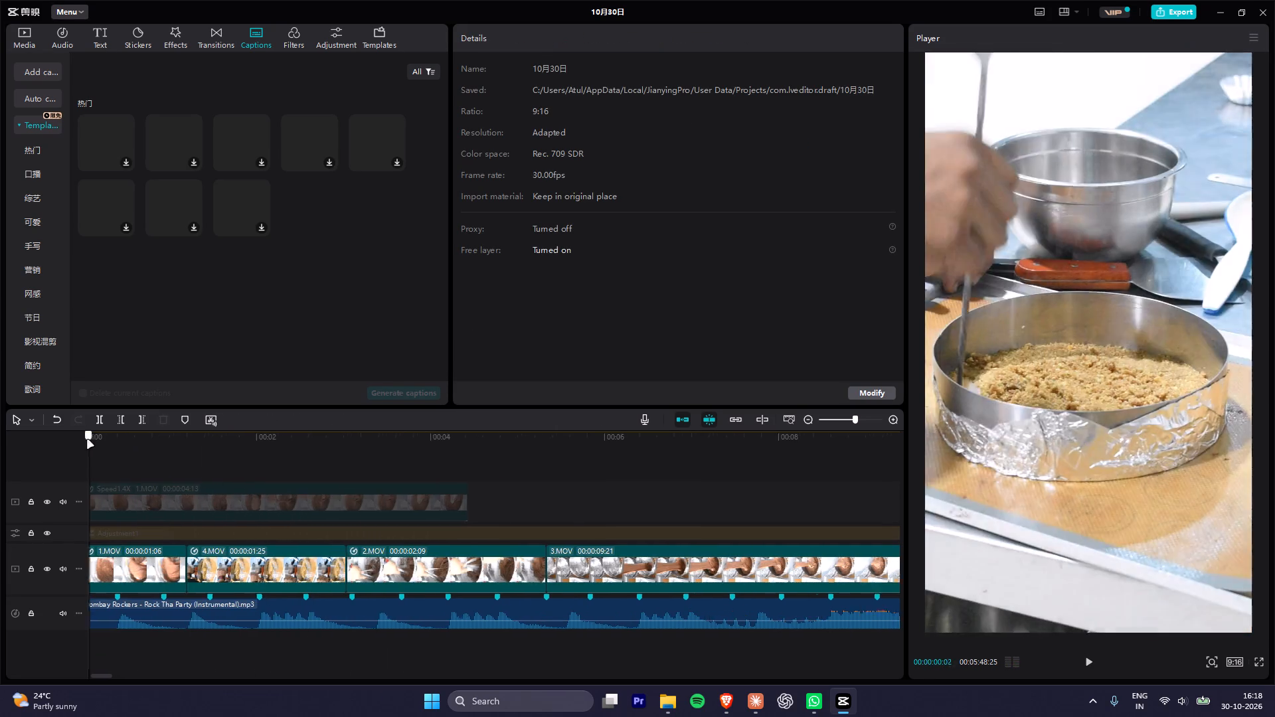
{"action": "scroll", "coordinate": [372, 499], "scroll_direction": "down", "scroll_amount": 12, "text": "alt"}
{"action": "key", "text": "space"}
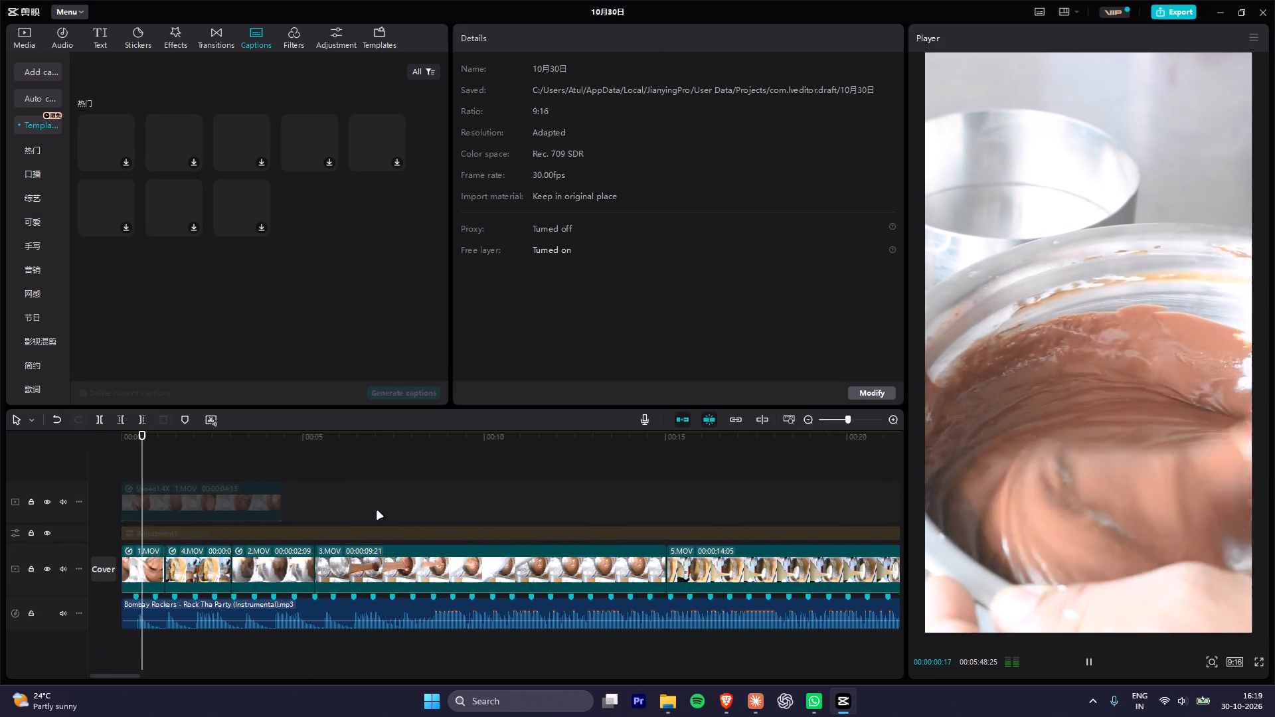
{"action": "key", "text": "space"}
{"action": "key", "text": "space"}
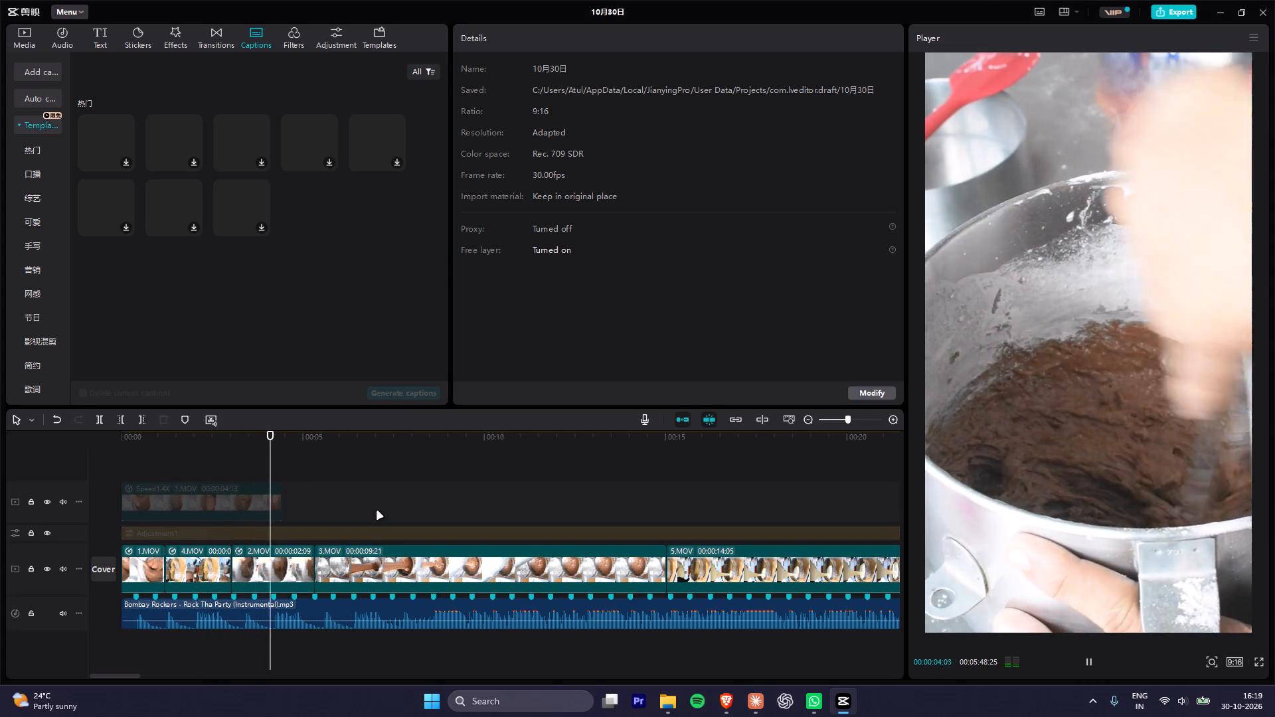
Shift the fast peak, slow dip and final point of the 2.MOV clip's Montage speed curve later, toward the clip's end.
{"action": "key", "text": "space"}
{"action": "scroll", "coordinate": [369, 511], "scroll_direction": "up", "scroll_amount": 4, "text": "alt"}
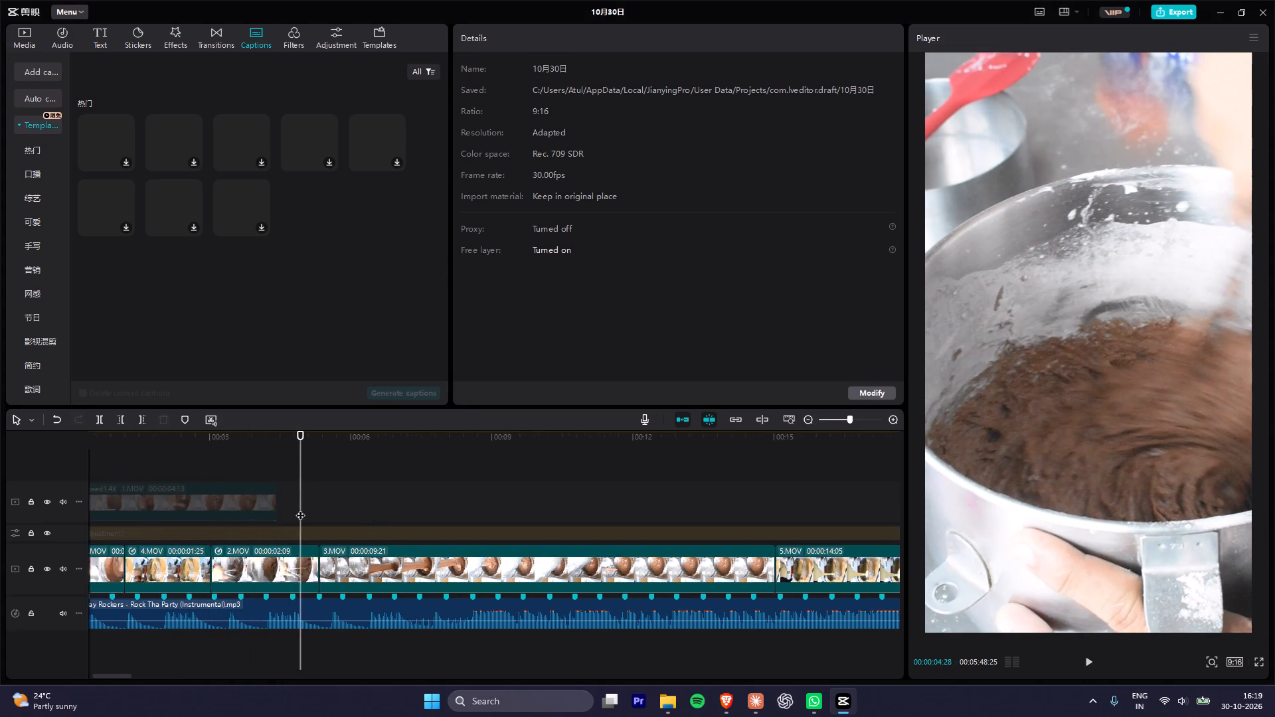
{"action": "scroll", "coordinate": [300, 509], "scroll_direction": "up", "scroll_amount": 2, "text": "alt"}
{"action": "left_click_drag", "start_coordinate": [248, 441], "coordinate": [270, 447]}
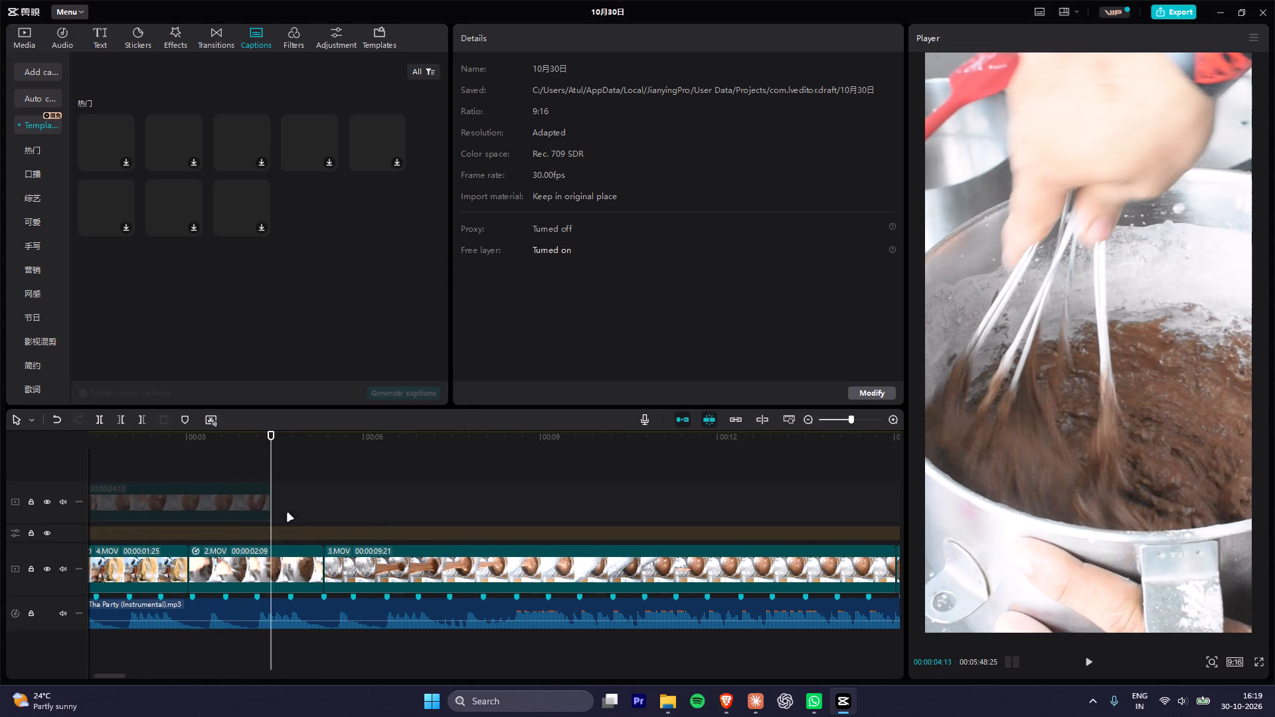
{"action": "left_click", "coordinate": [302, 571]}
{"action": "left_click", "coordinate": [549, 41]}
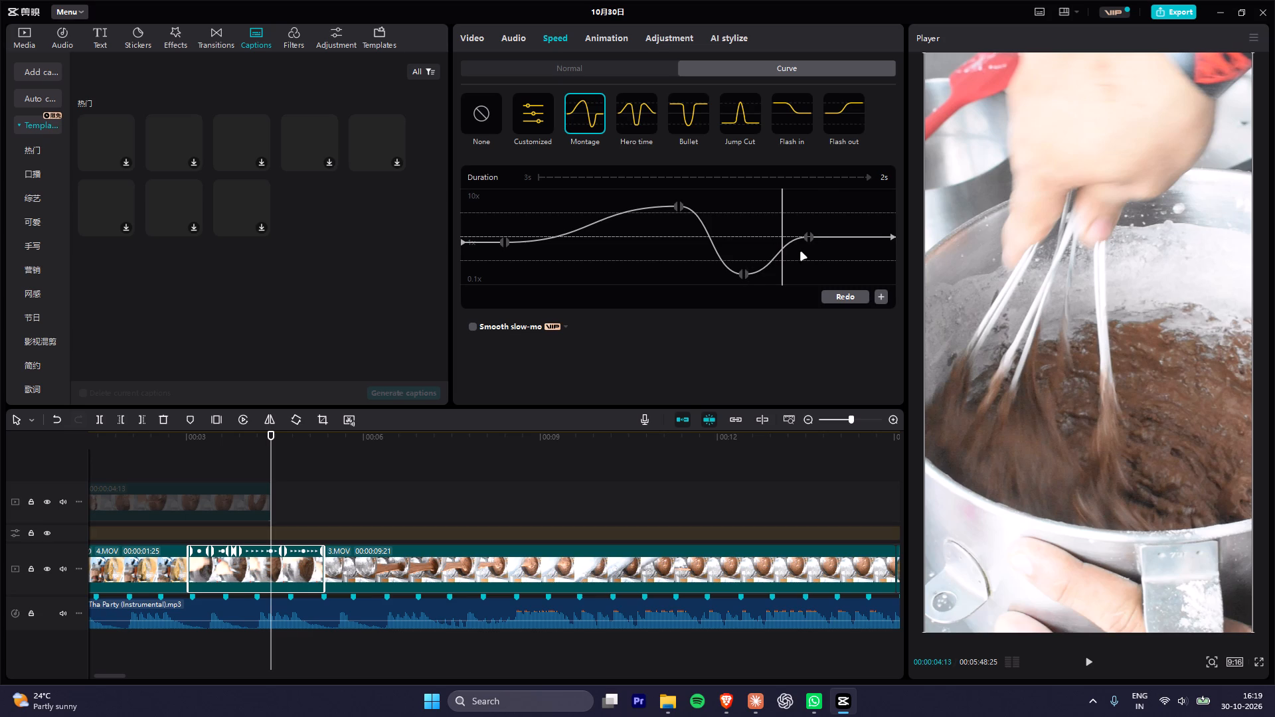
{"action": "left_click_drag", "start_coordinate": [810, 235], "coordinate": [904, 239]}
{"action": "left_click_drag", "start_coordinate": [680, 205], "coordinate": [774, 205]}
{"action": "left_click_drag", "start_coordinate": [743, 274], "coordinate": [817, 274]}
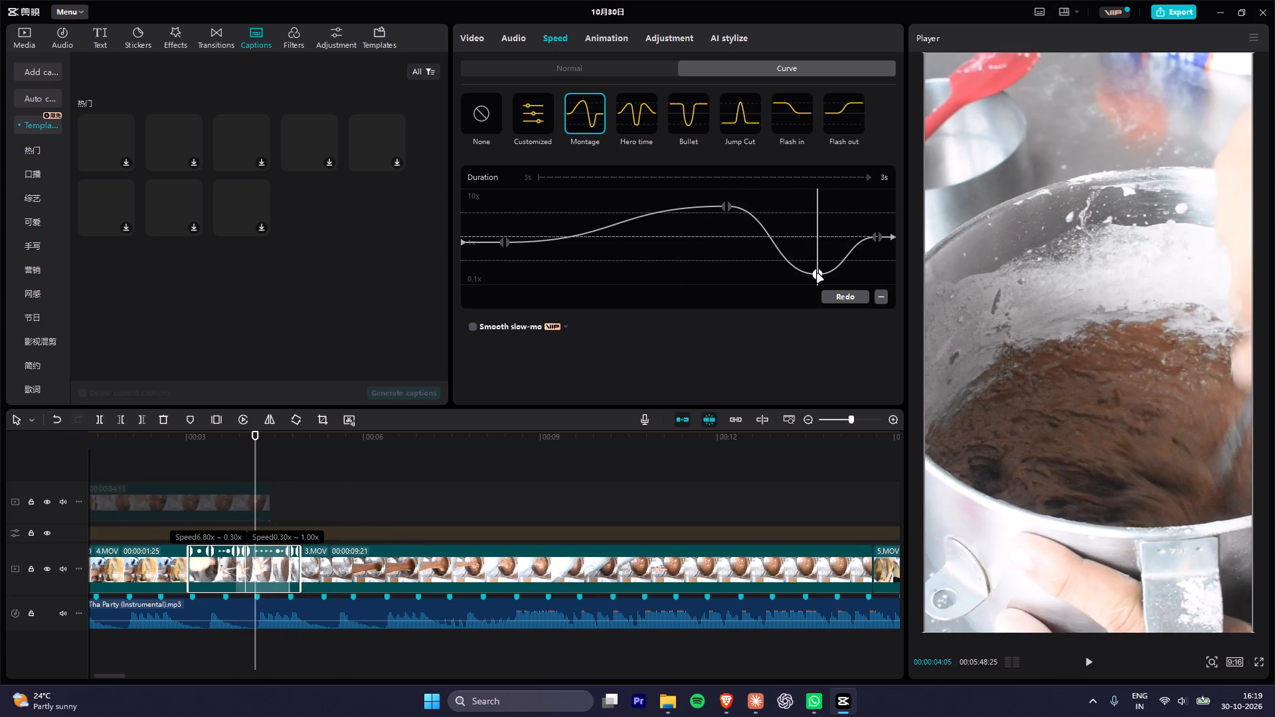
{"action": "left_click_drag", "start_coordinate": [817, 274], "coordinate": [821, 274]}
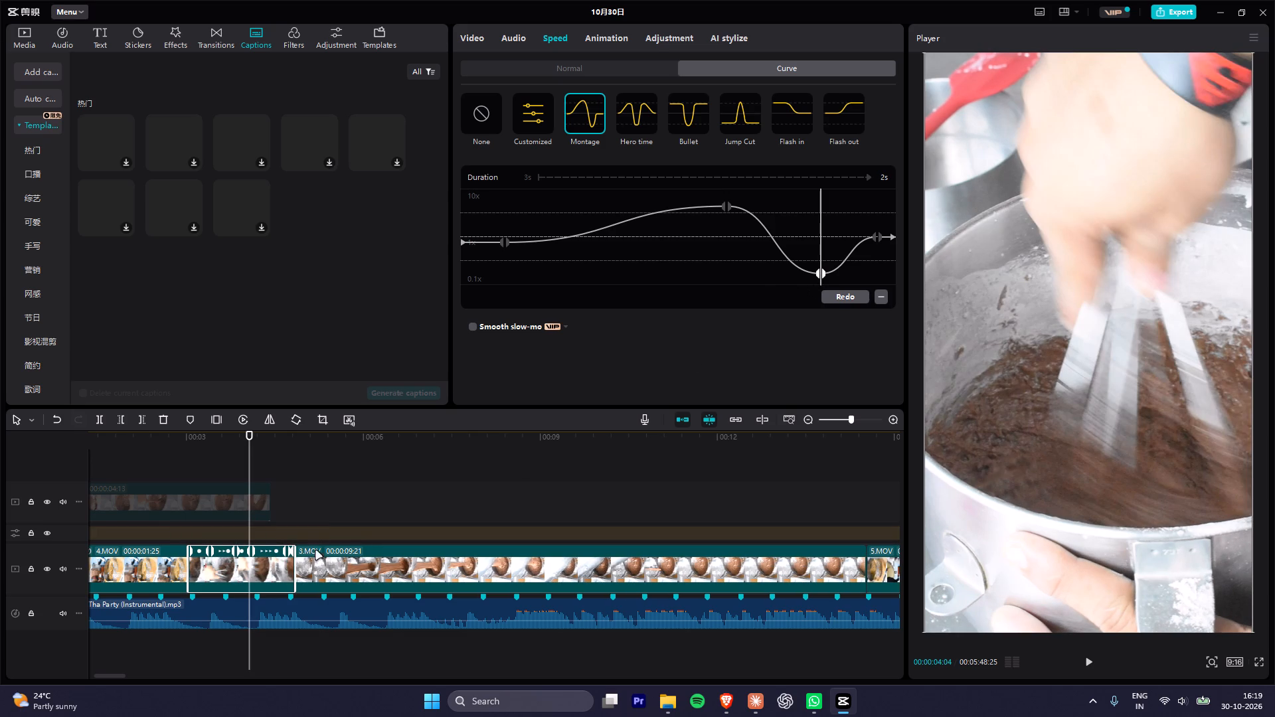
Play the timeline from the start through 2.MOV to check its reshaped speed ramp against the beats.
{"action": "left_click", "coordinate": [161, 567]}
{"action": "left_click_drag", "start_coordinate": [143, 438], "coordinate": [0, 444]}
{"action": "key", "text": "space"}
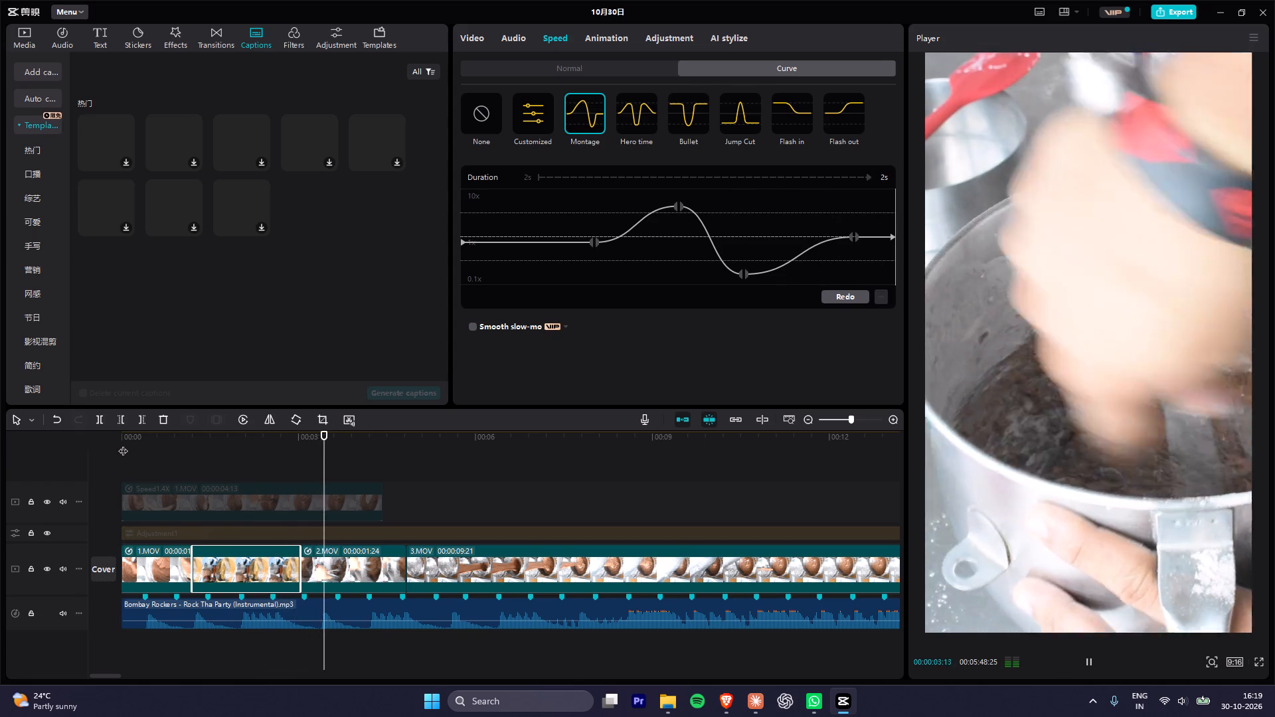
{"action": "key", "text": "space"}
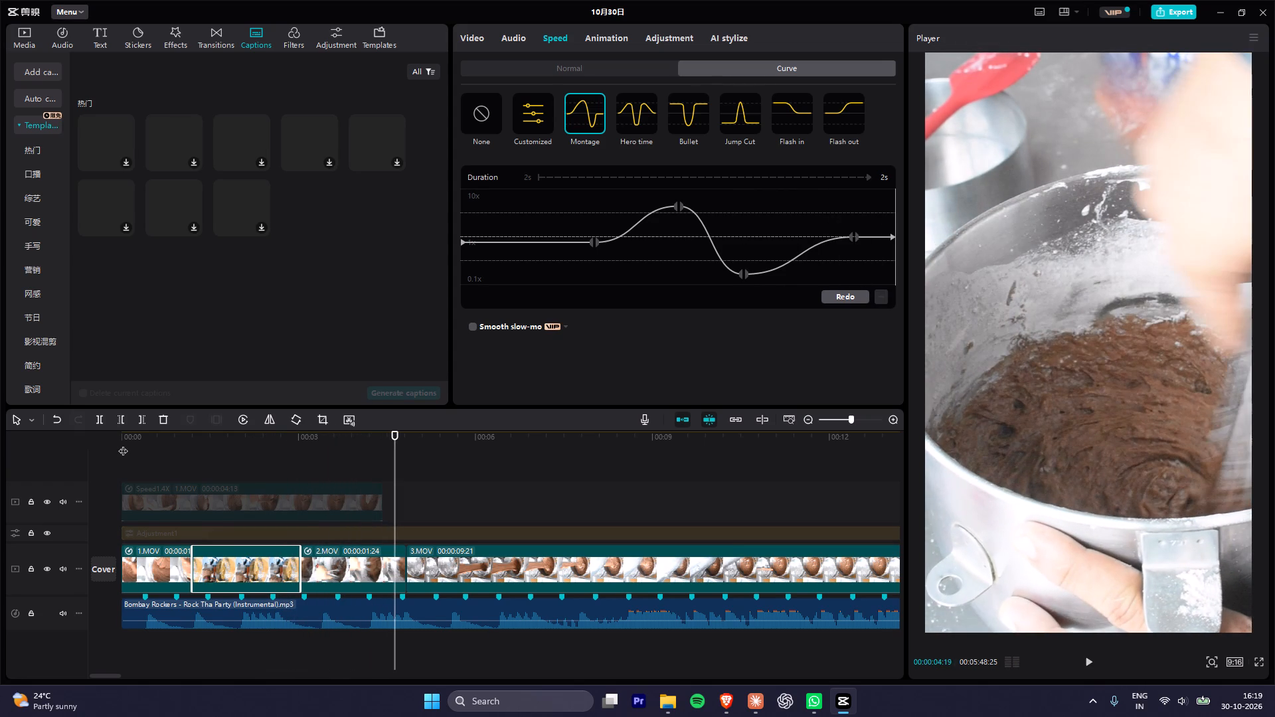
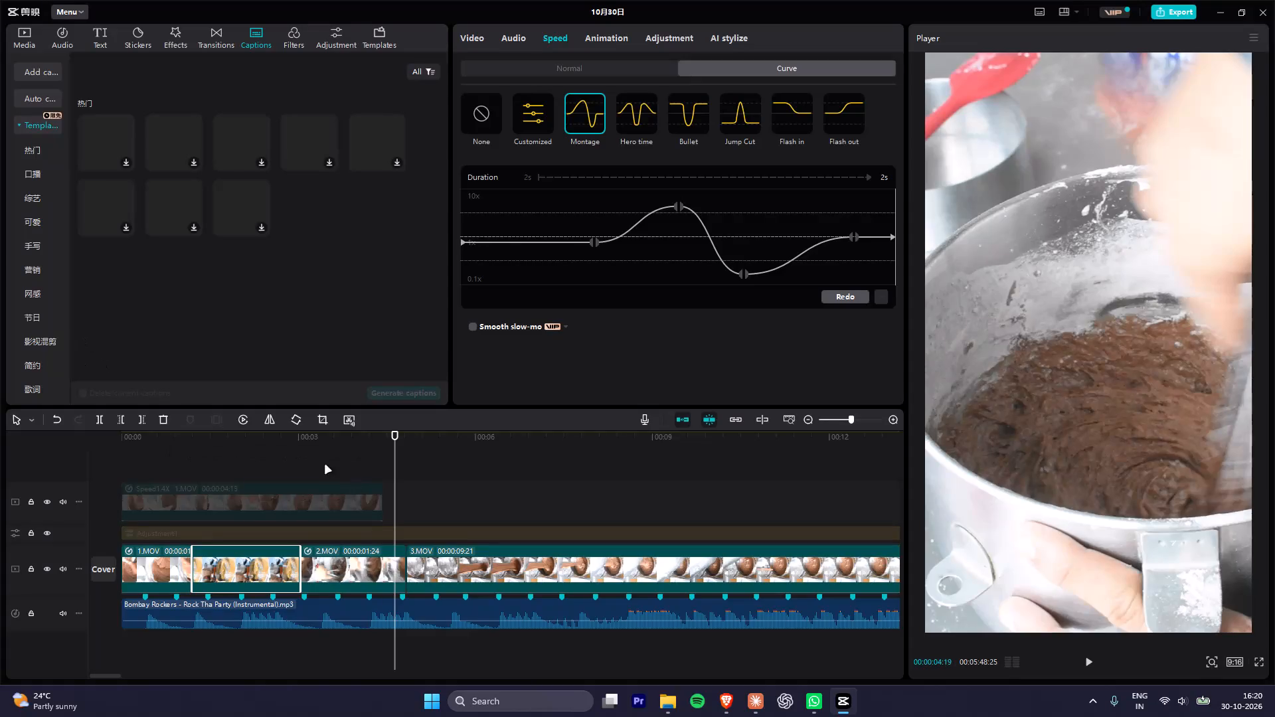
Play from 2.MOV into 3.MOV to check the cut and the batter-pouring footage against the beats.
{"action": "left_click", "coordinate": [310, 437]}
{"action": "key", "text": "space"}
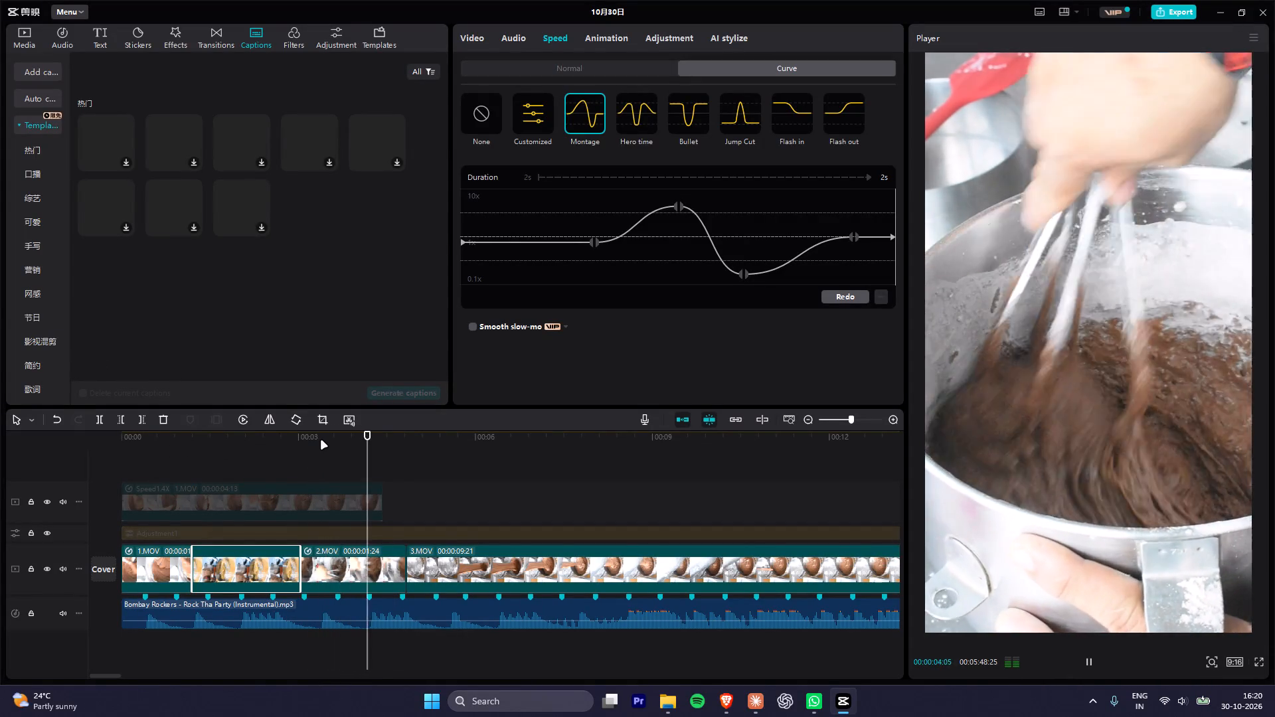
{"action": "key", "text": "space"}
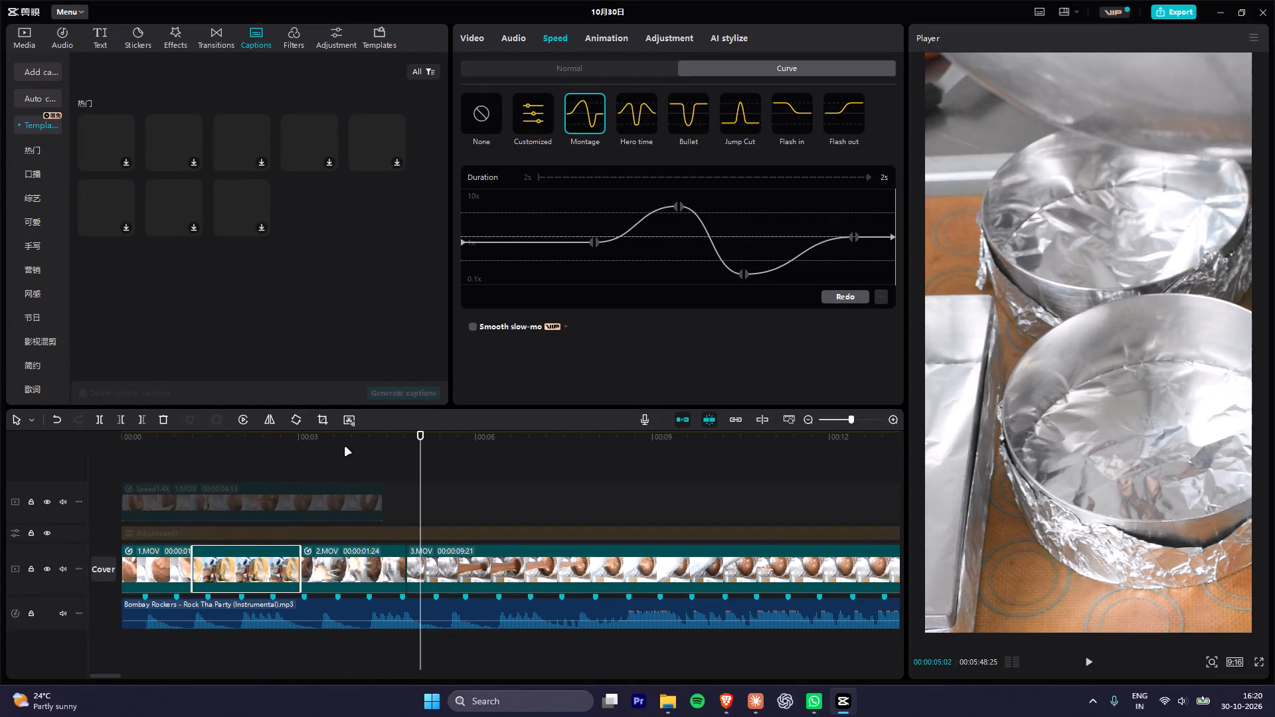
{"action": "key", "text": "space"}
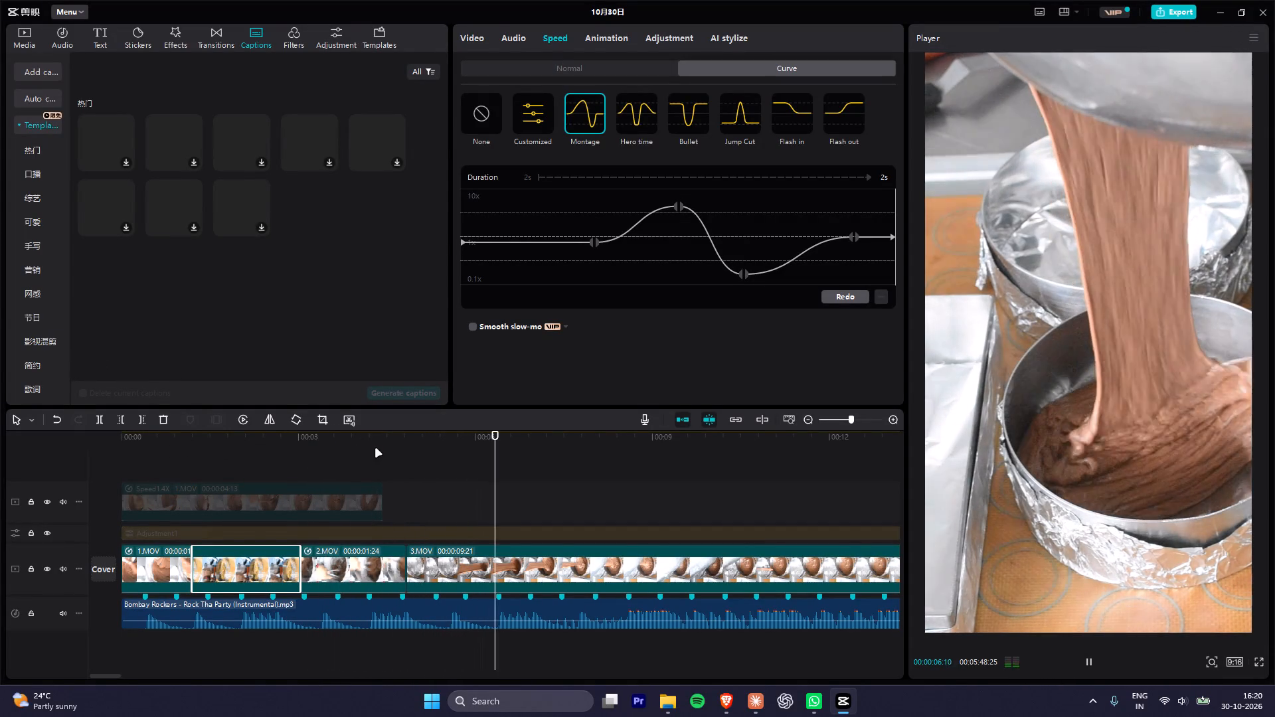
{"action": "key", "text": "space"}
{"action": "key", "text": "space"}
{"action": "key", "text": "space"}
{"action": "key", "text": "space"}
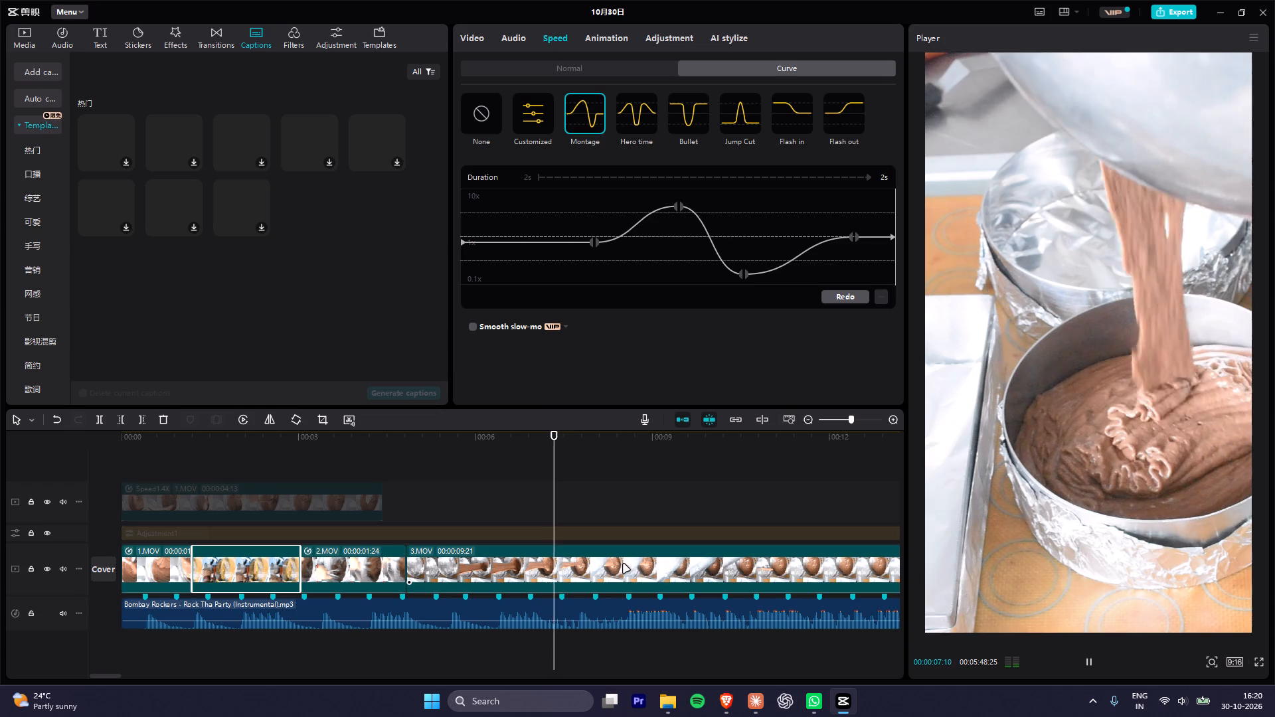
Split 3.MOV at about 9 seconds 7 frames on the timeline and delete the part after the split.
{"action": "left_click", "coordinate": [627, 569]}
{"action": "key", "text": "space"}
{"action": "key", "text": "space"}
{"action": "key", "text": "space"}
{"action": "key", "text": "space"}
{"action": "key", "text": "space"}
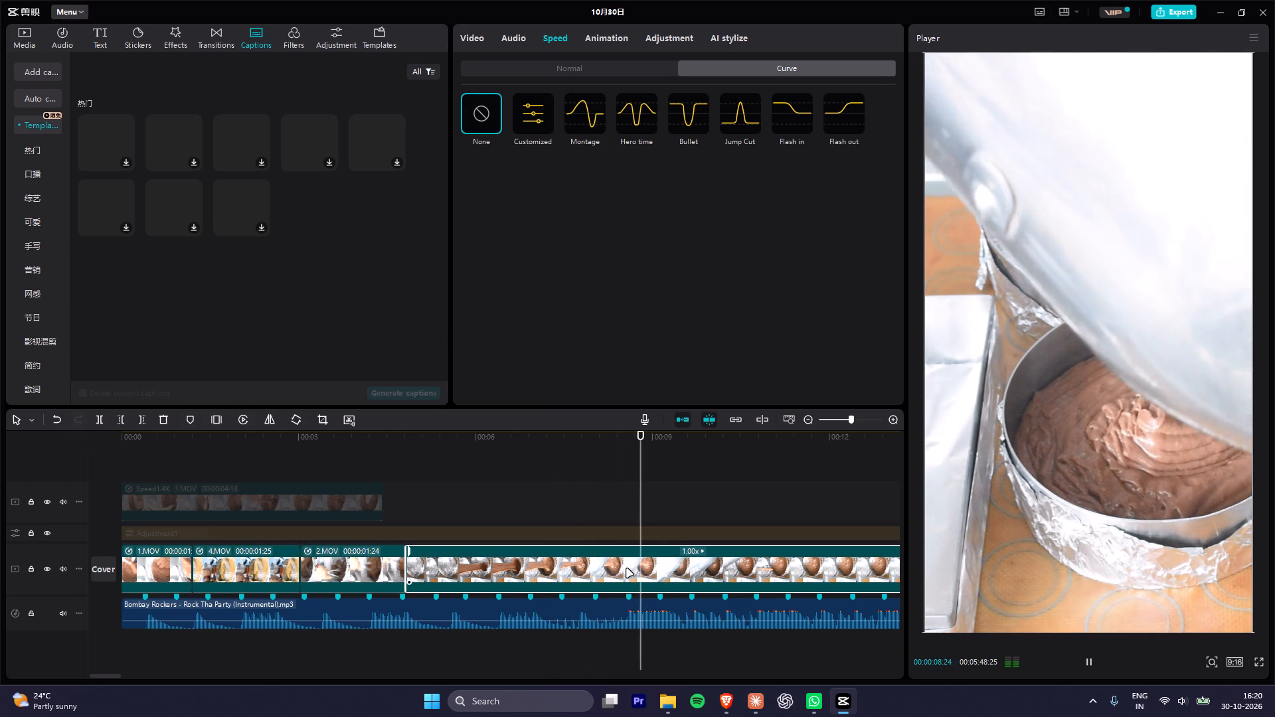
{"action": "key", "text": "space"}
{"action": "scroll", "coordinate": [627, 569], "scroll_direction": "down", "scroll_amount": 4, "text": "alt"}
{"action": "left_click", "coordinate": [625, 569]}
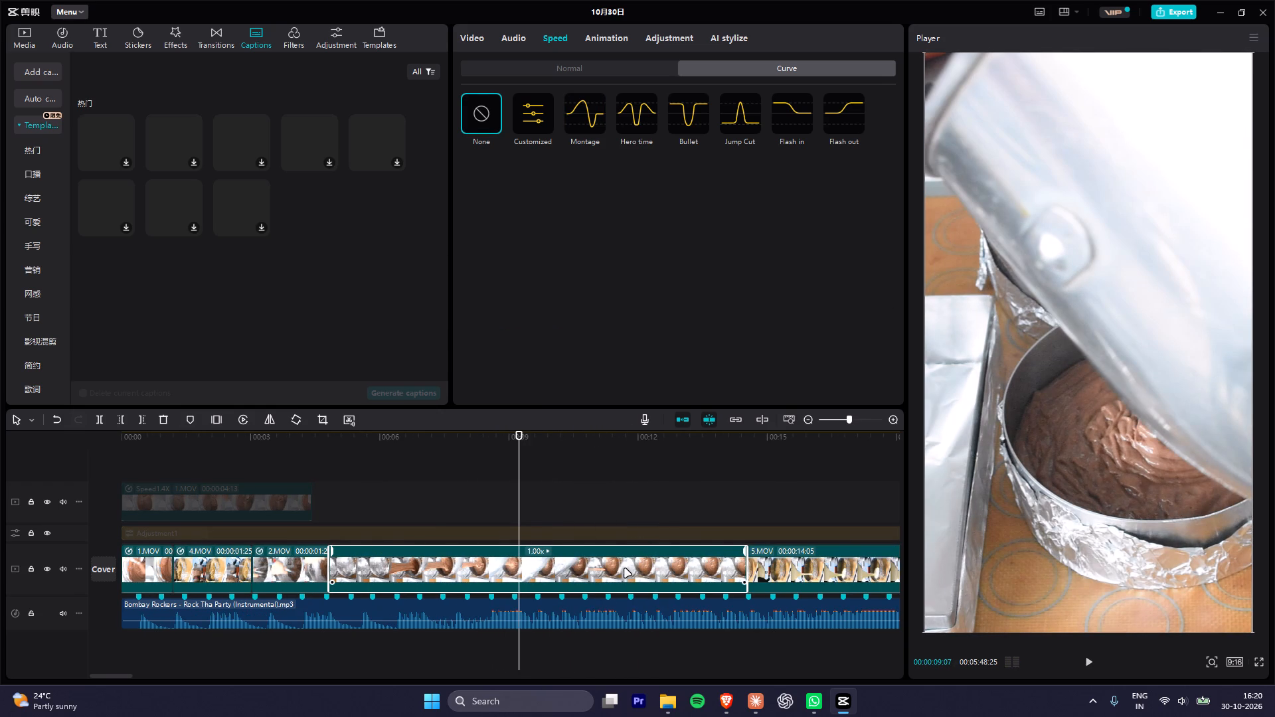
{"action": "key", "text": "ctrl+b"}
{"action": "left_click", "coordinate": [615, 569]}
{"action": "left_click_drag", "start_coordinate": [528, 427], "coordinate": [617, 447]}
{"action": "left_click_drag", "start_coordinate": [611, 439], "coordinate": [749, 445]}
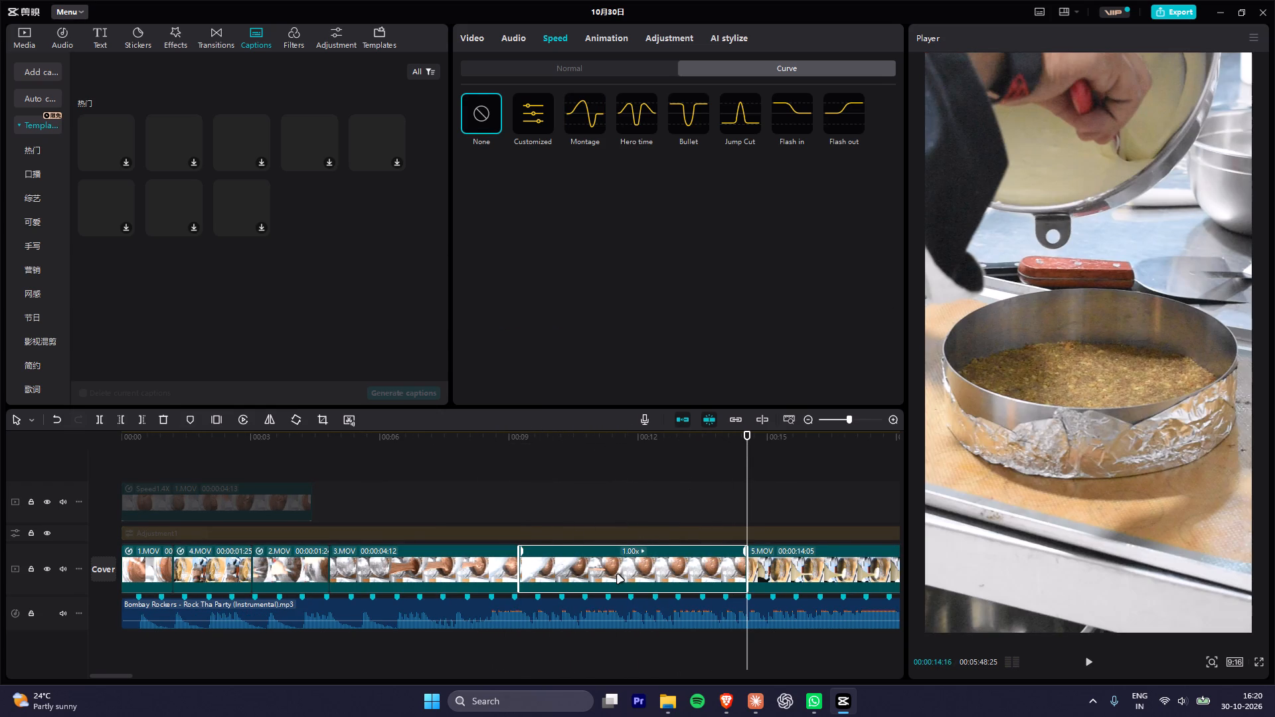
{"action": "left_click", "coordinate": [618, 575]}
{"action": "left_click", "coordinate": [586, 567]}
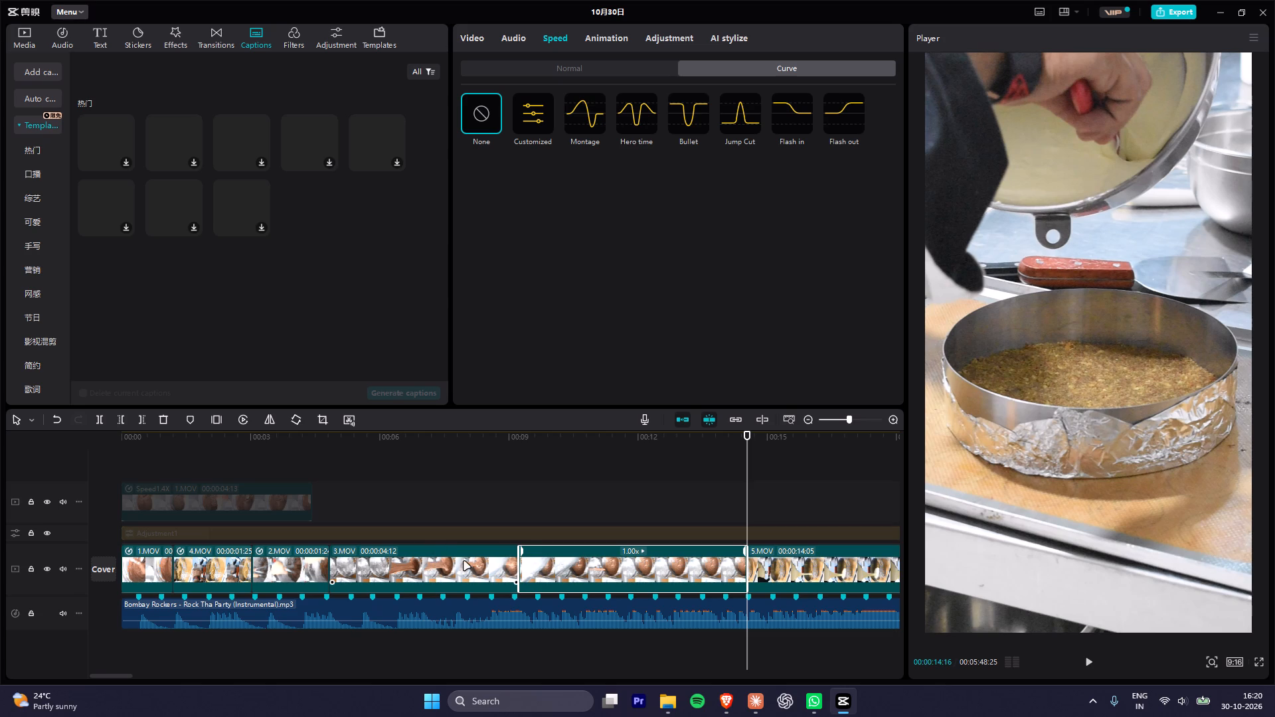
{"action": "key", "text": "Delete"}
{"action": "key", "text": "Delete"}
Reverse the shortened 3.MOV clip and play it from the end of 2.MOV.
{"action": "left_click", "coordinate": [558, 565]}
{"action": "left_click", "coordinate": [450, 560]}
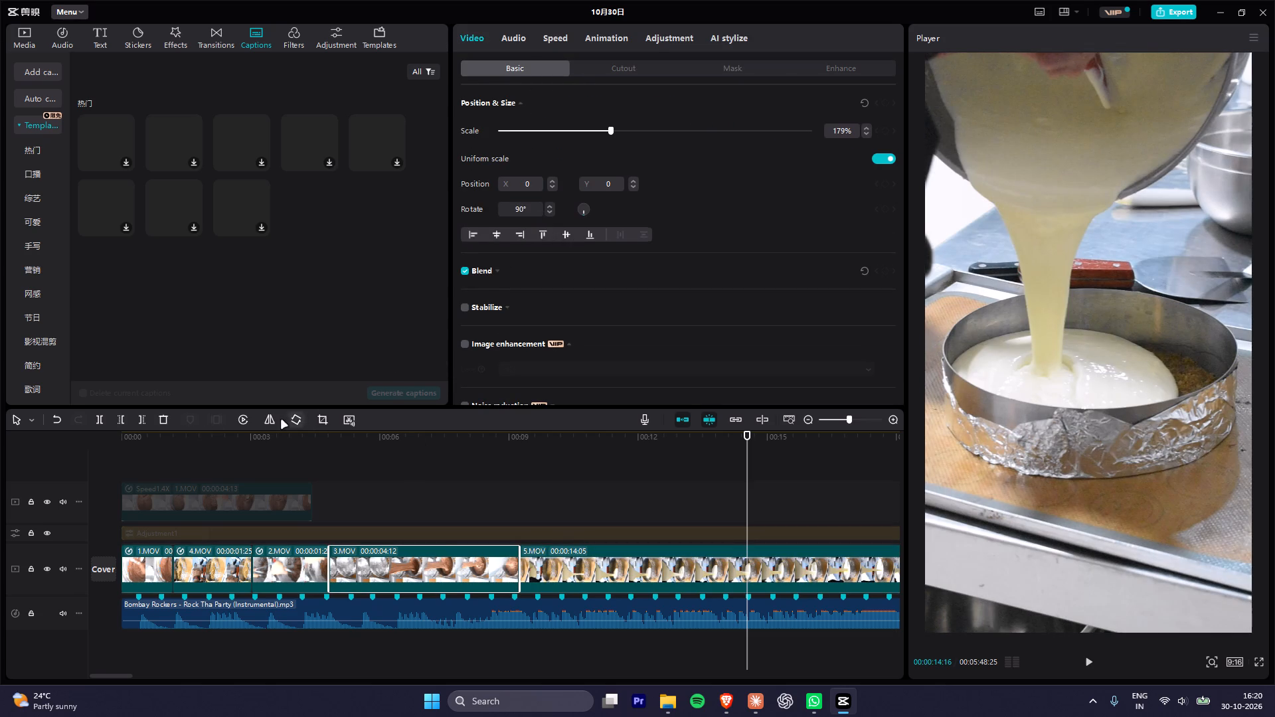
{"action": "left_click", "coordinate": [243, 418]}
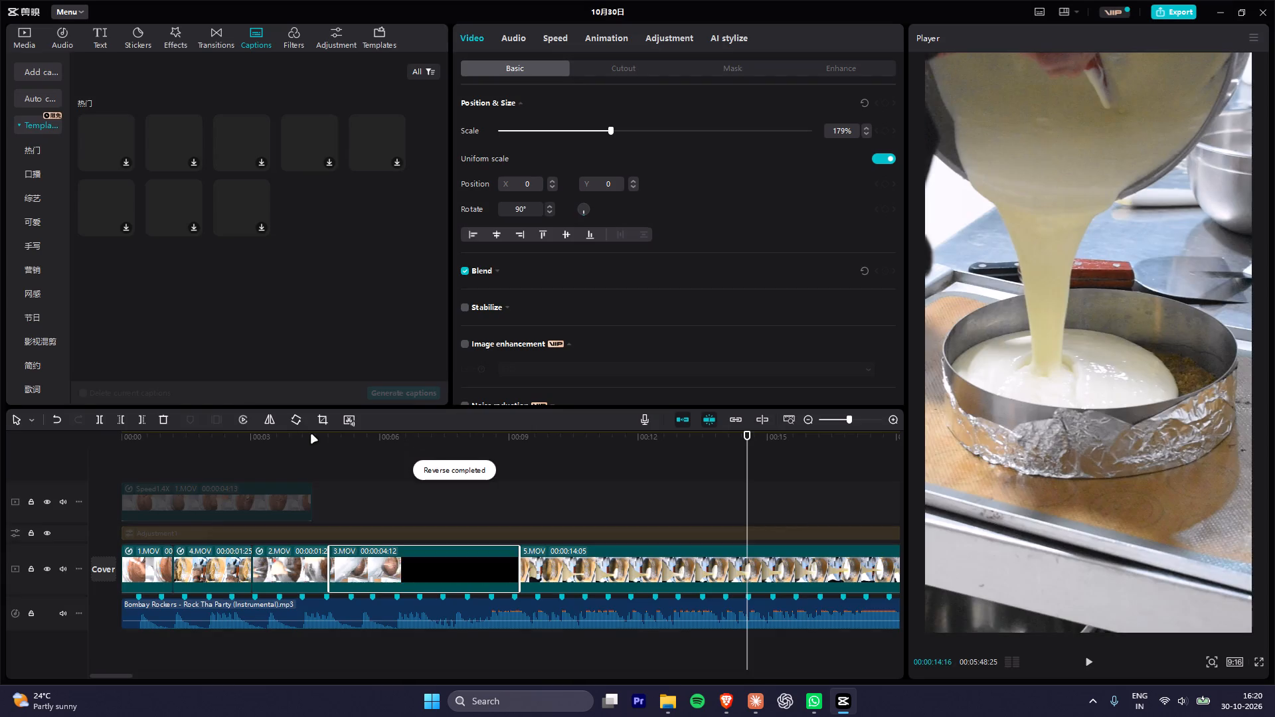
{"action": "left_click", "coordinate": [311, 435]}
{"action": "key", "text": "space"}
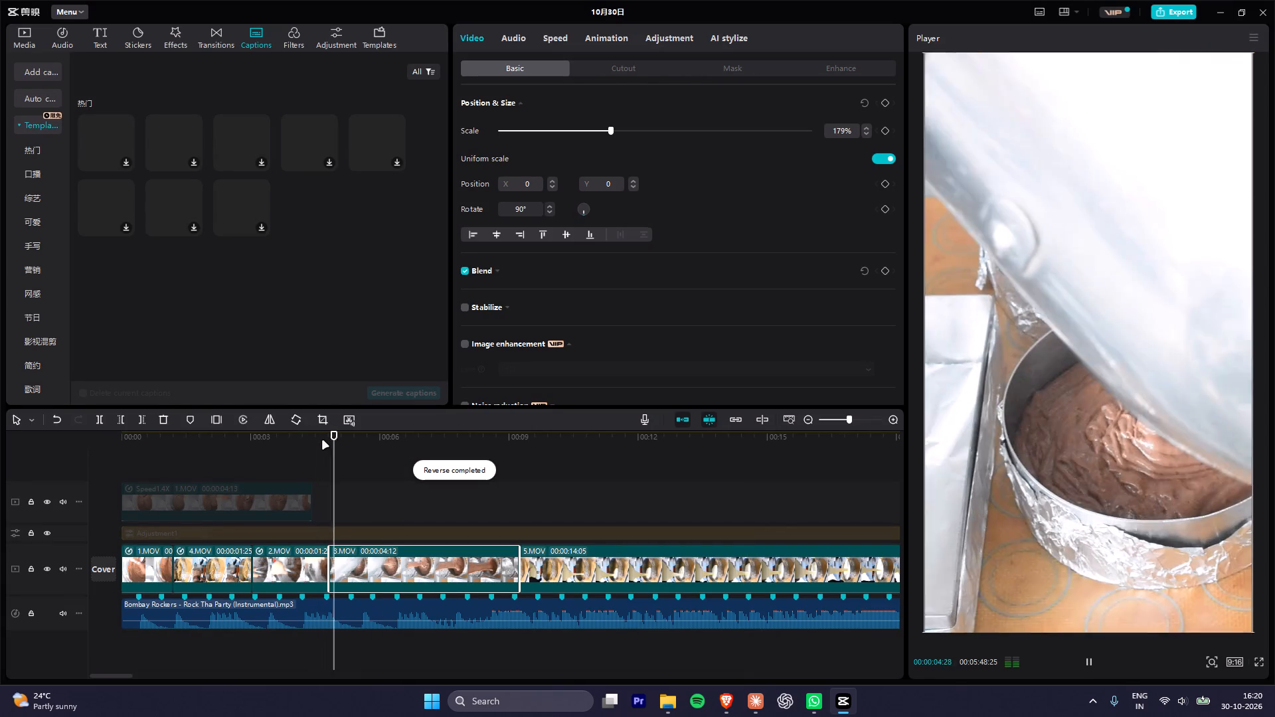
{"action": "key", "text": "space"}
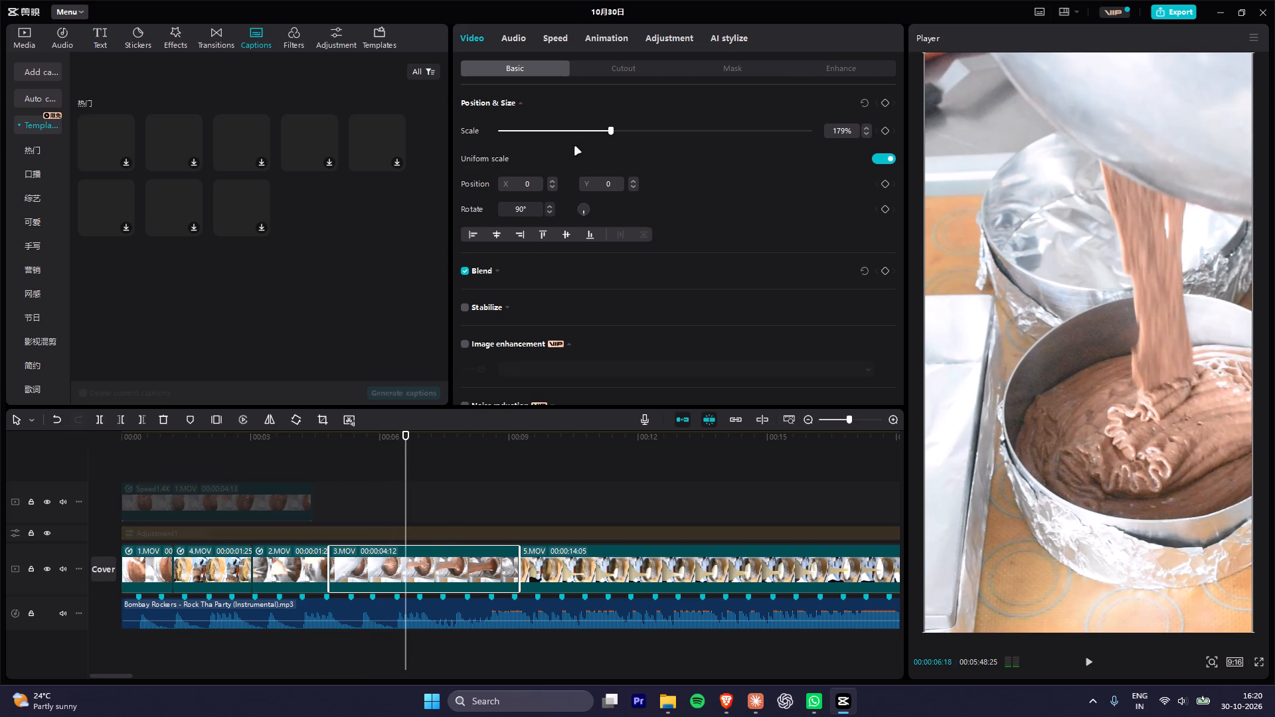
Apply the Montage speed curve to the reversed 3.MOV clip and play it against the music.
{"action": "left_click", "coordinate": [562, 40]}
{"action": "left_click", "coordinate": [587, 116]}
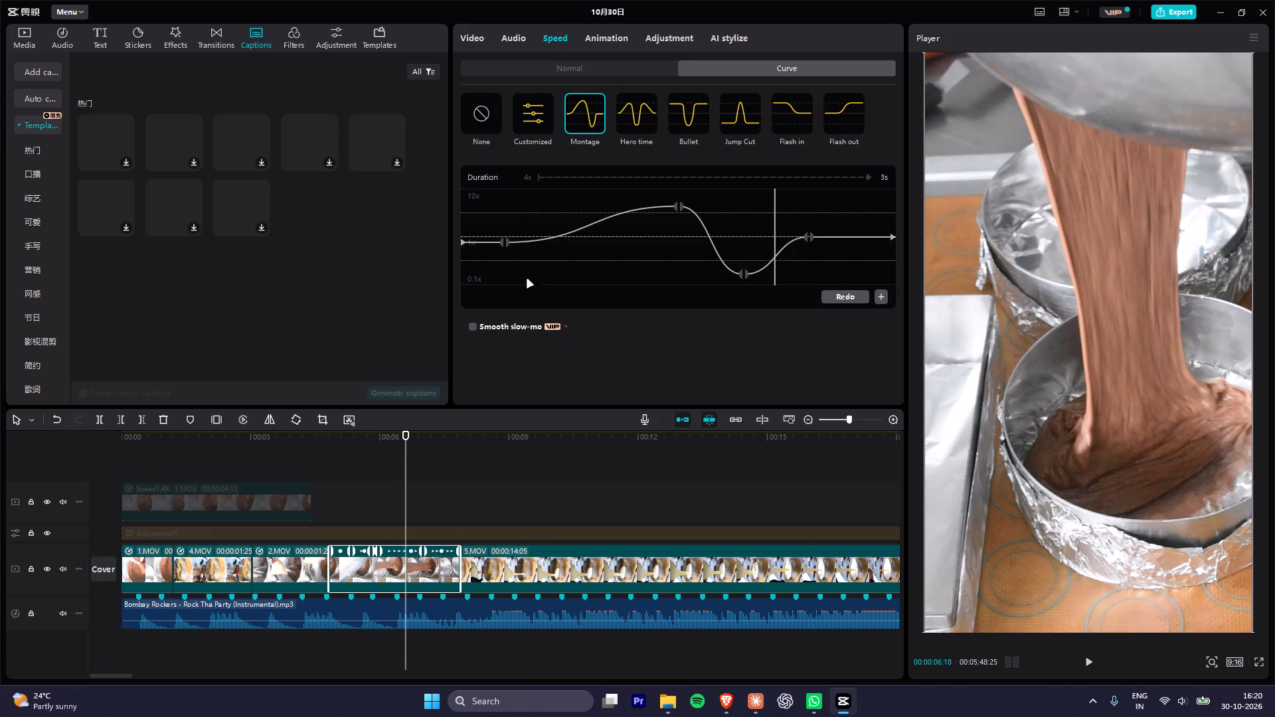
{"action": "left_click", "coordinate": [317, 453]}
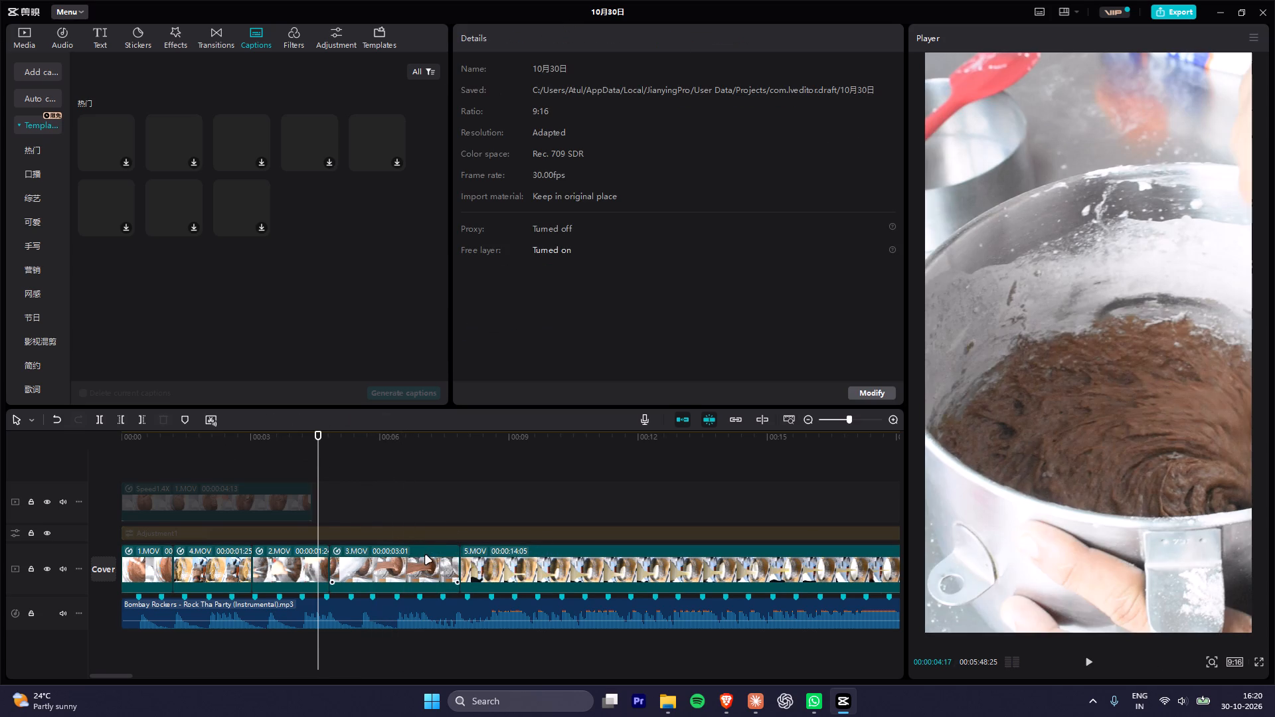
{"action": "key", "text": "space"}
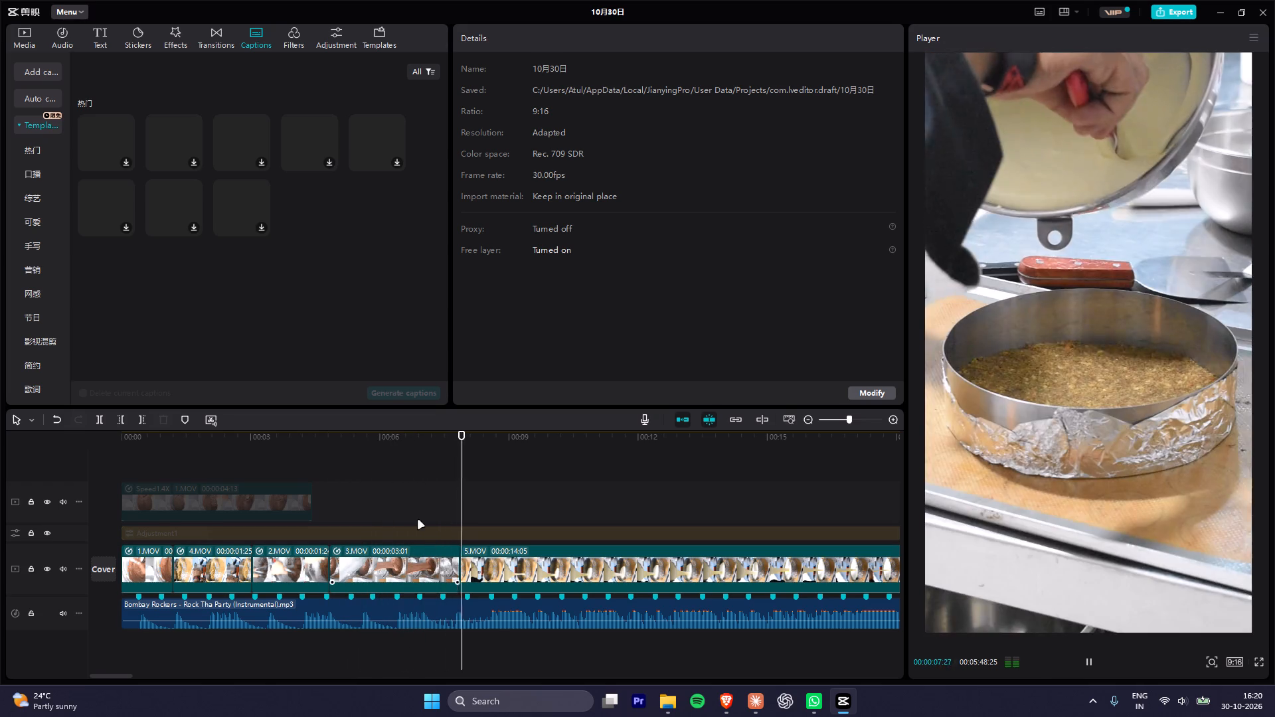
{"action": "left_click_drag", "start_coordinate": [392, 445], "coordinate": [353, 438]}
{"action": "key", "text": "space"}
{"action": "key", "text": "space"}
{"action": "key", "text": "space"}
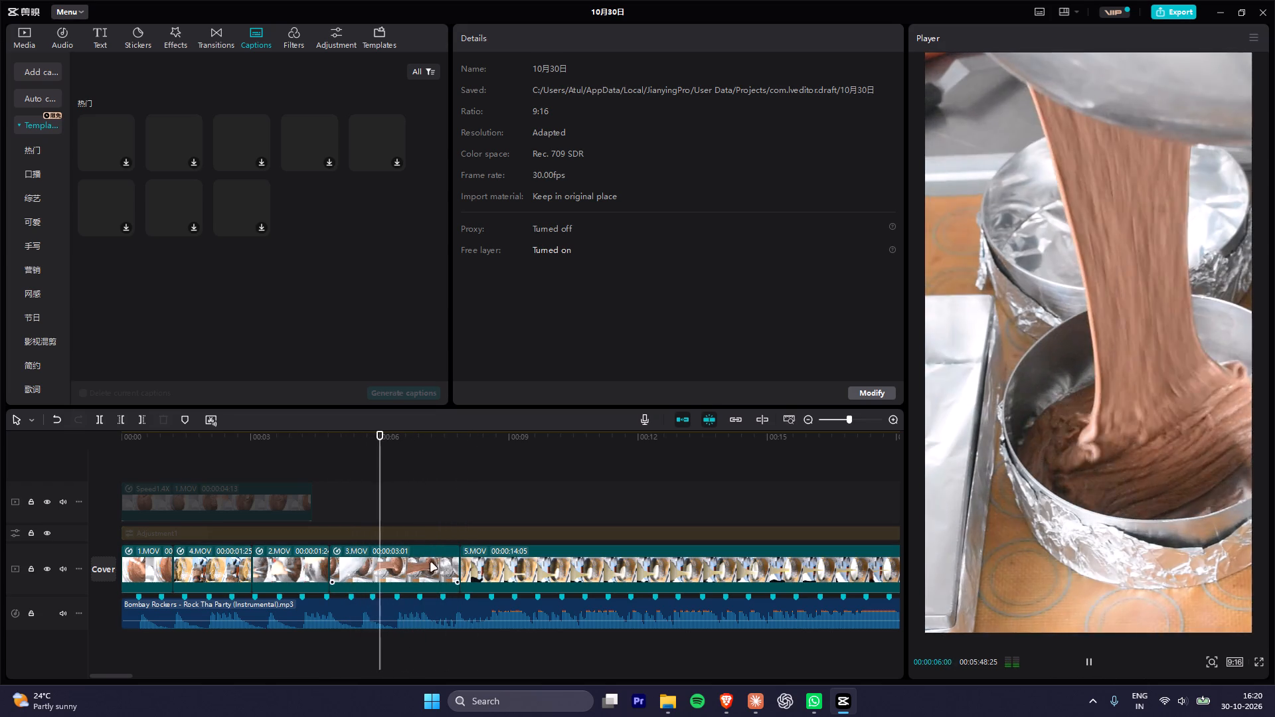
{"action": "key", "text": "space"}
Trim the end of 3.MOV back to the nearby beat marker, at 2 seconds 19 frames long, and play into 5.MOV.
{"action": "left_click", "coordinate": [416, 562]}
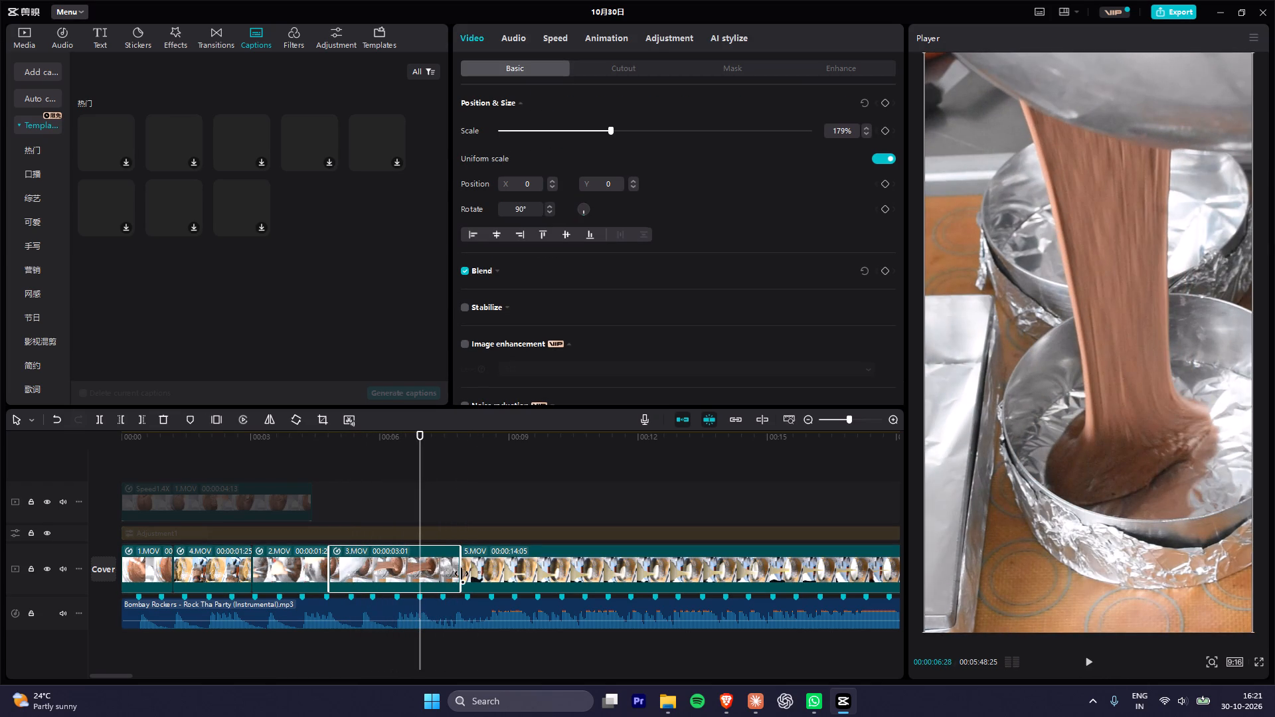
{"action": "left_click_drag", "start_coordinate": [462, 574], "coordinate": [438, 579]}
{"action": "key", "text": "space"}
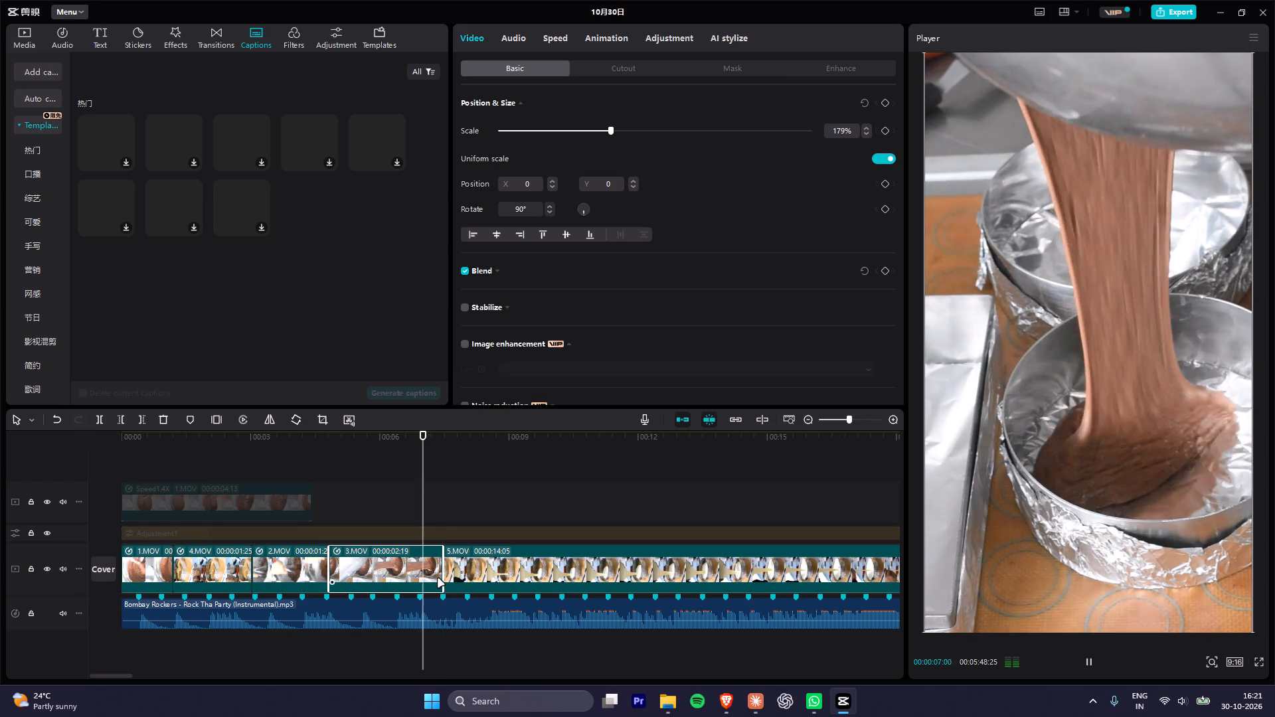
{"action": "key", "text": "space"}
{"action": "key", "text": "space"}
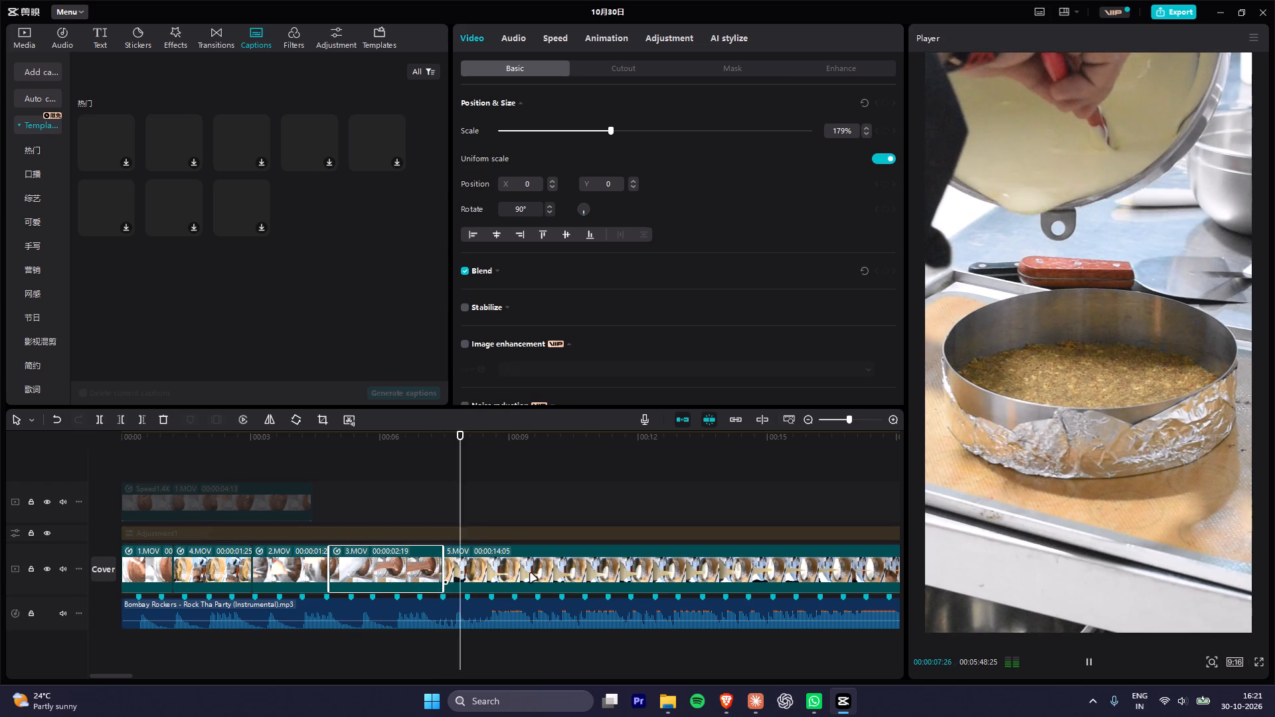
{"action": "key", "text": "space"}
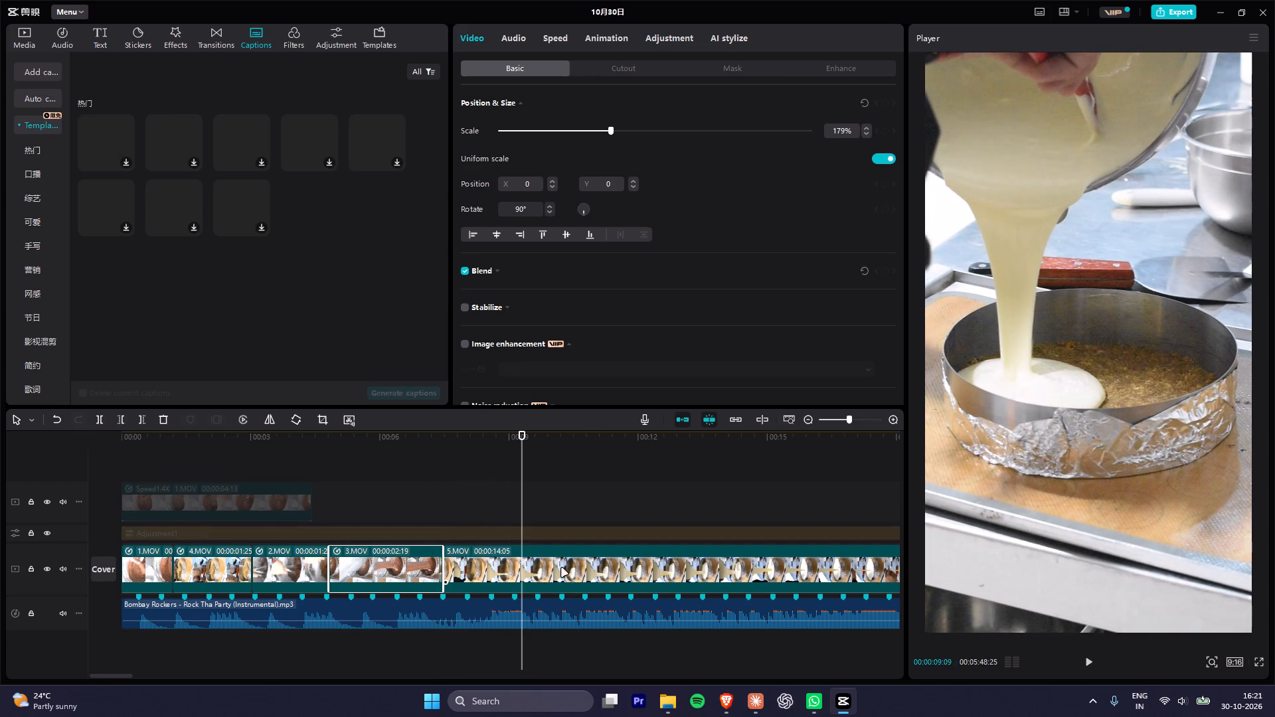
Move the 6.MOV oven clip earlier in the main track, between 3.MOV and 5.MOV.
{"action": "scroll", "coordinate": [562, 568], "scroll_direction": "down", "scroll_amount": 12, "text": "alt"}
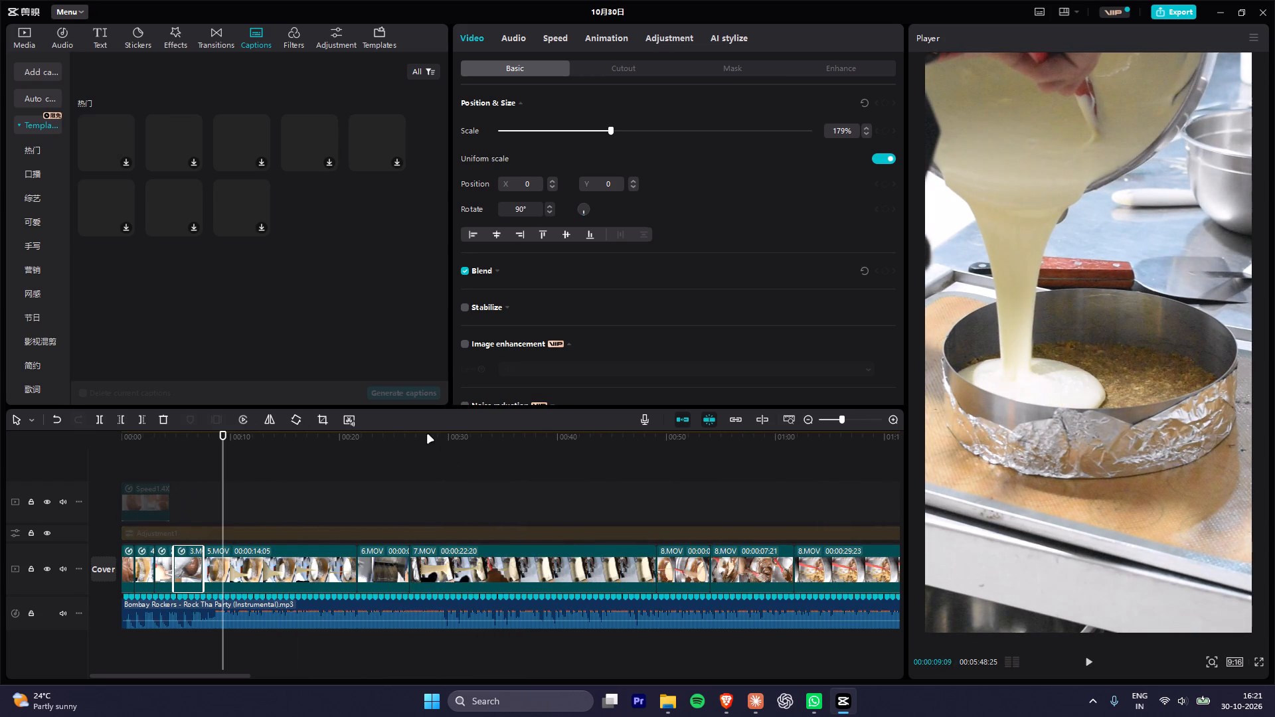
{"action": "left_click_drag", "start_coordinate": [427, 436], "coordinate": [384, 453]}
{"action": "left_click_drag", "start_coordinate": [385, 564], "coordinate": [219, 572]}
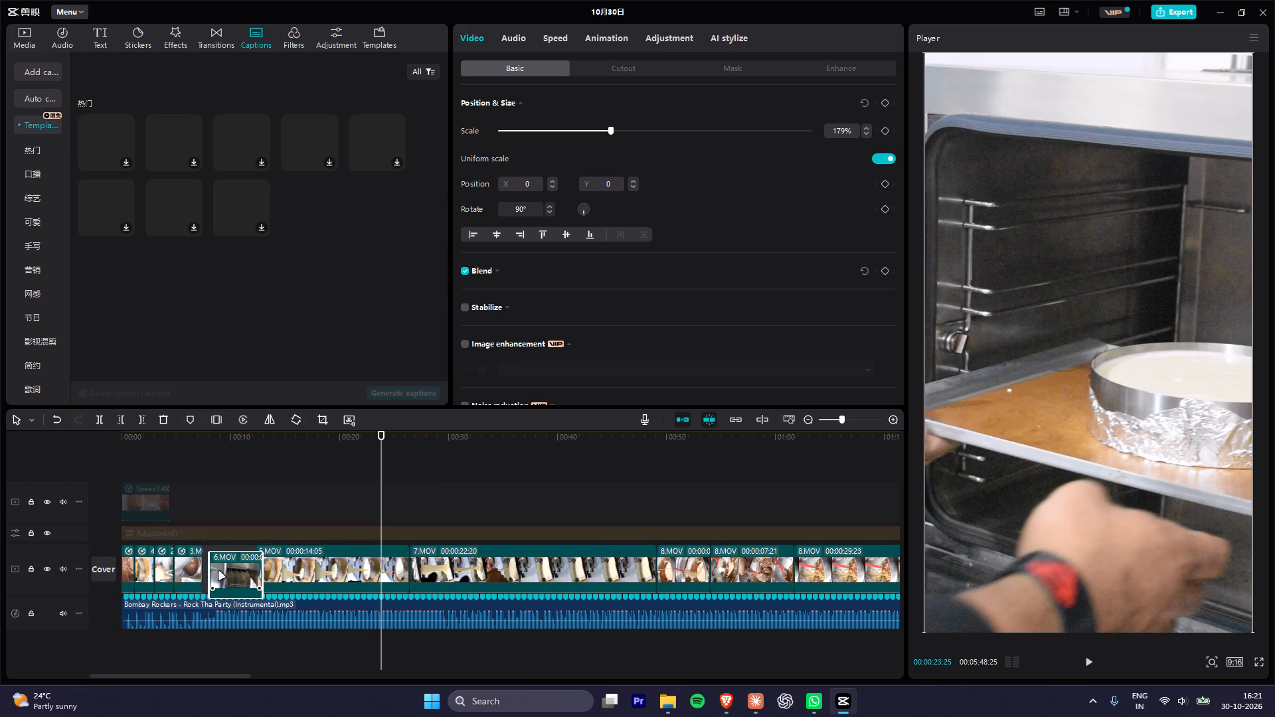
{"action": "left_click_drag", "start_coordinate": [219, 572], "coordinate": [188, 566]}
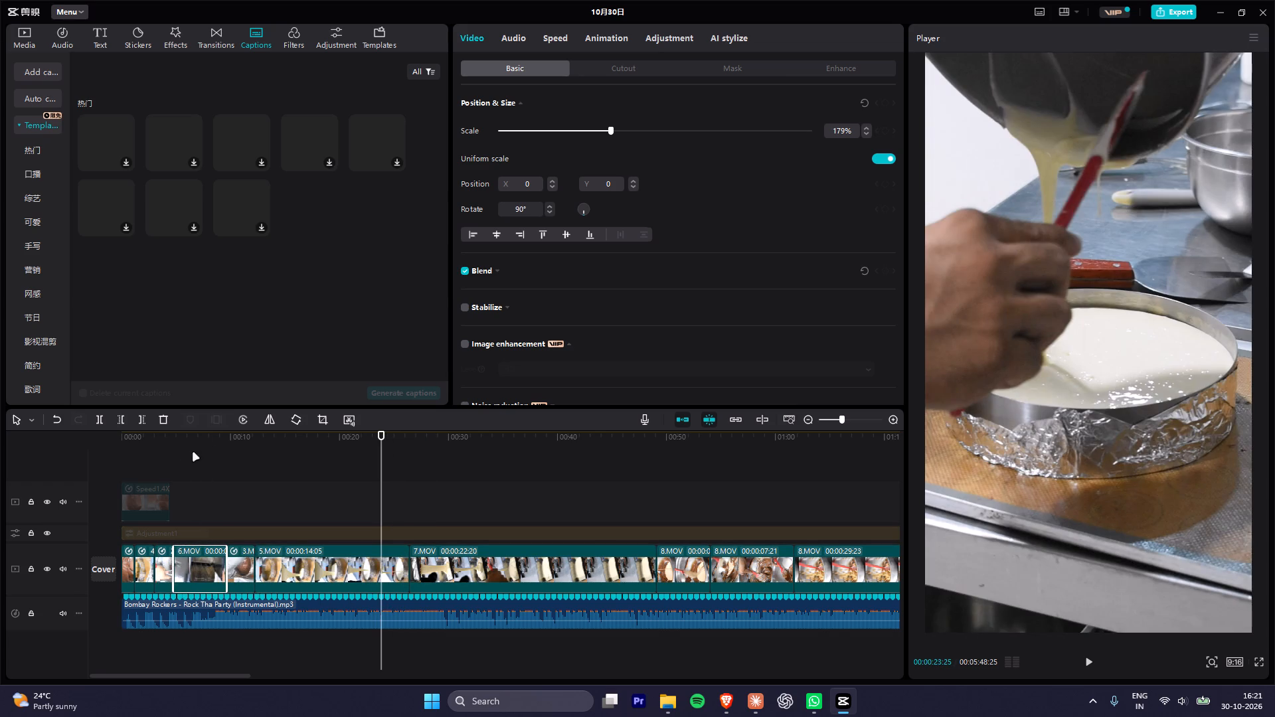
{"action": "left_click_drag", "start_coordinate": [207, 445], "coordinate": [218, 451]}
{"action": "left_click_drag", "start_coordinate": [196, 562], "coordinate": [203, 562]}
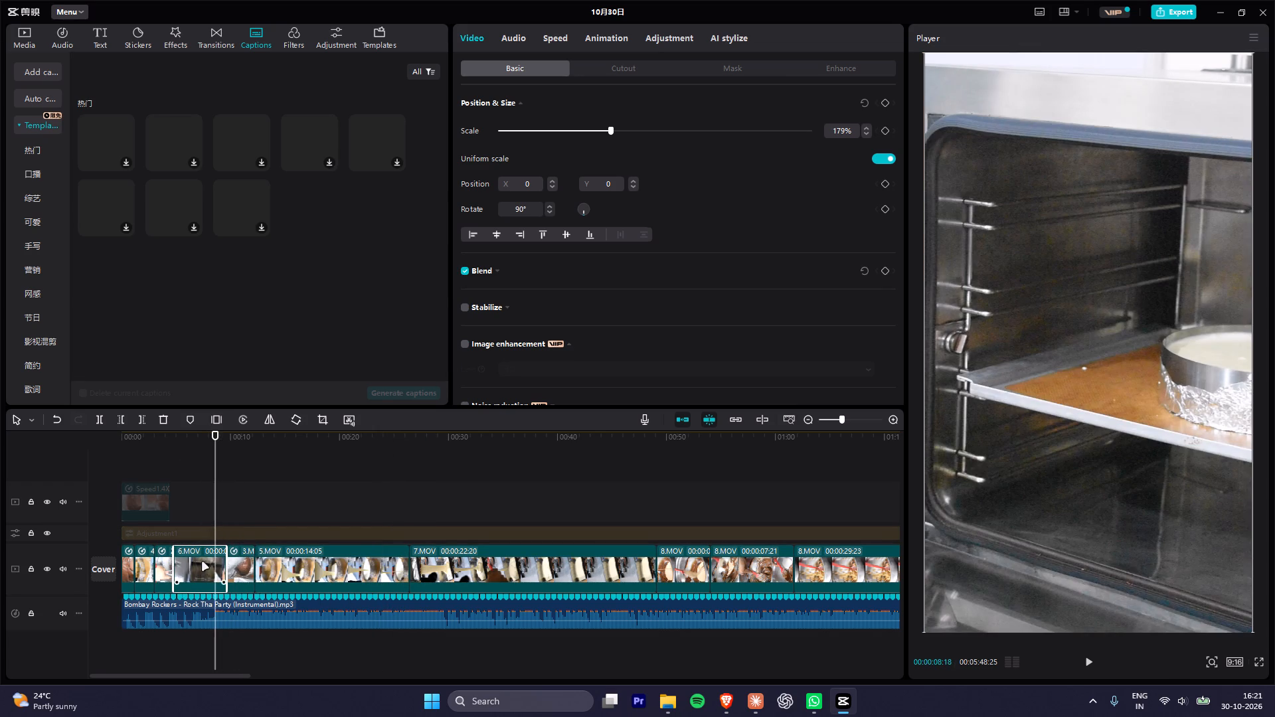
{"action": "left_click_drag", "start_coordinate": [203, 562], "coordinate": [231, 561]}
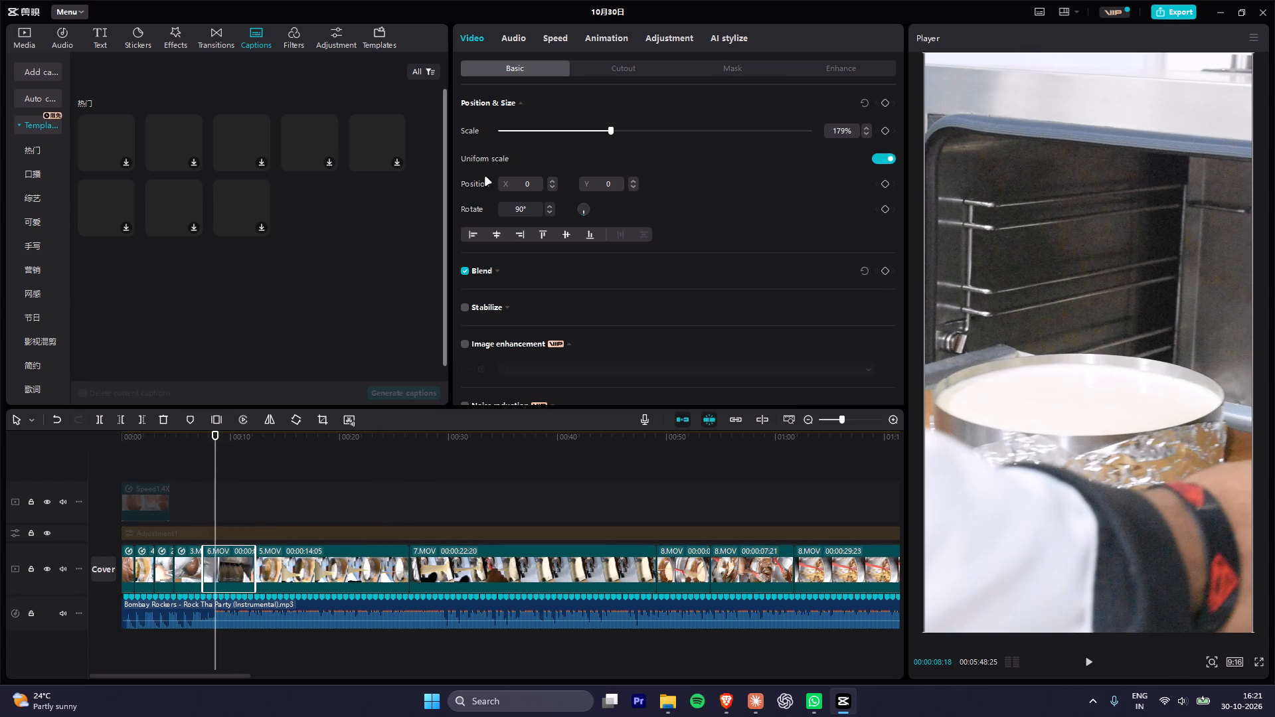
Play from 3.MOV into the moved 6.MOV clip to check the new order against the beats.
{"action": "scroll", "coordinate": [258, 509], "scroll_direction": "up", "scroll_amount": 18}
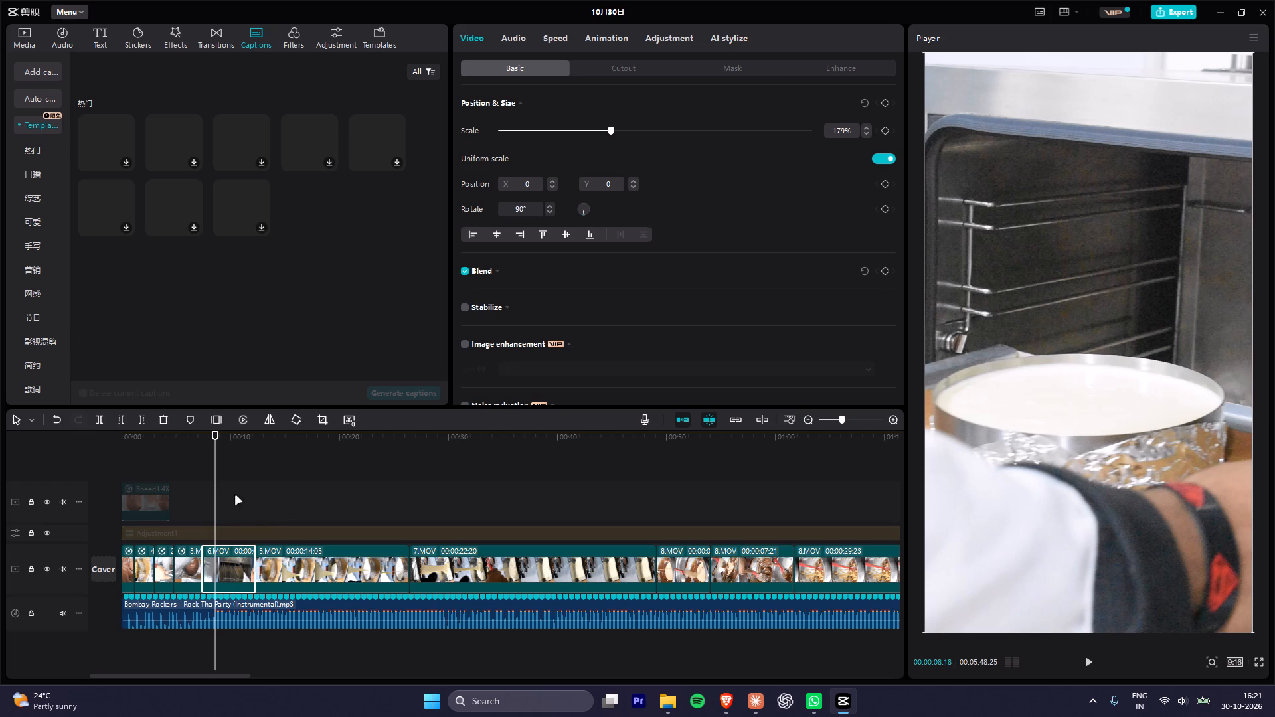
{"action": "scroll", "coordinate": [262, 503], "scroll_direction": "up", "scroll_amount": 3}
{"action": "left_click", "coordinate": [267, 491]}
{"action": "left_click_drag", "start_coordinate": [197, 445], "coordinate": [179, 439]}
{"action": "scroll", "coordinate": [240, 513], "scroll_direction": "up", "scroll_amount": 11, "text": "alt"}
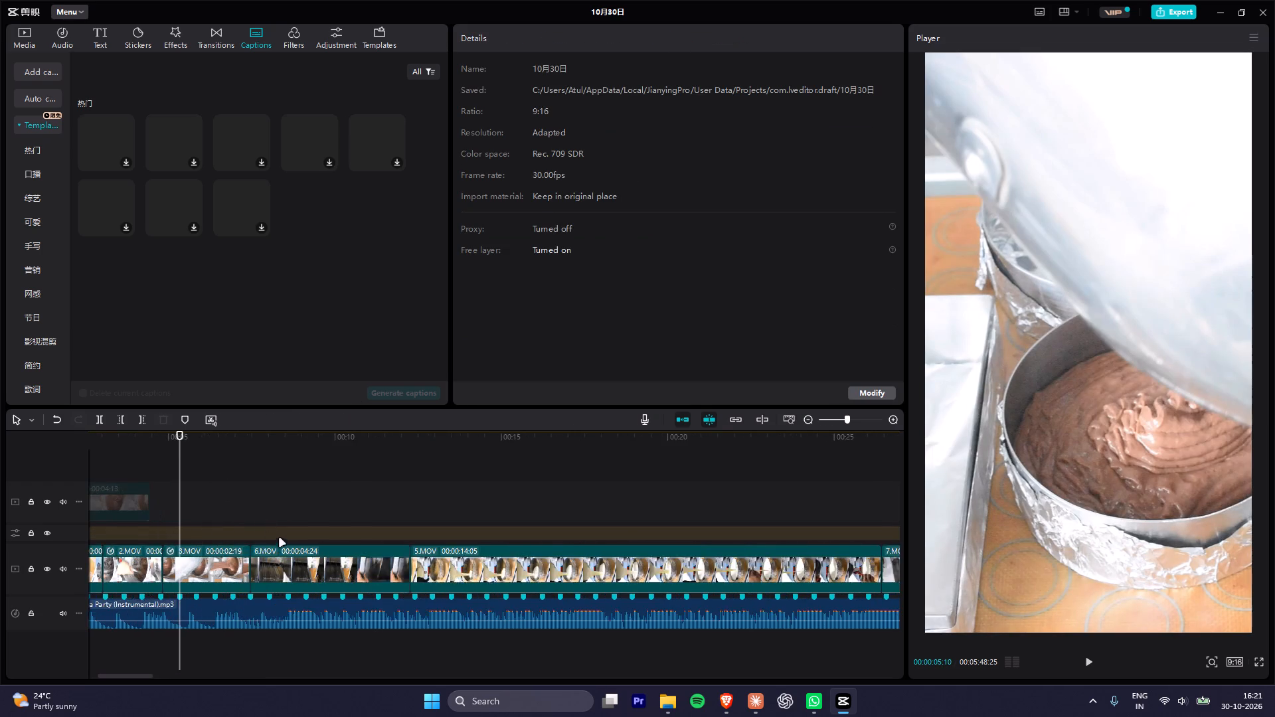
{"action": "scroll", "coordinate": [280, 538], "scroll_direction": "up", "scroll_amount": 2, "text": "alt"}
{"action": "key", "text": "space"}
{"action": "left_click", "coordinate": [334, 562]}
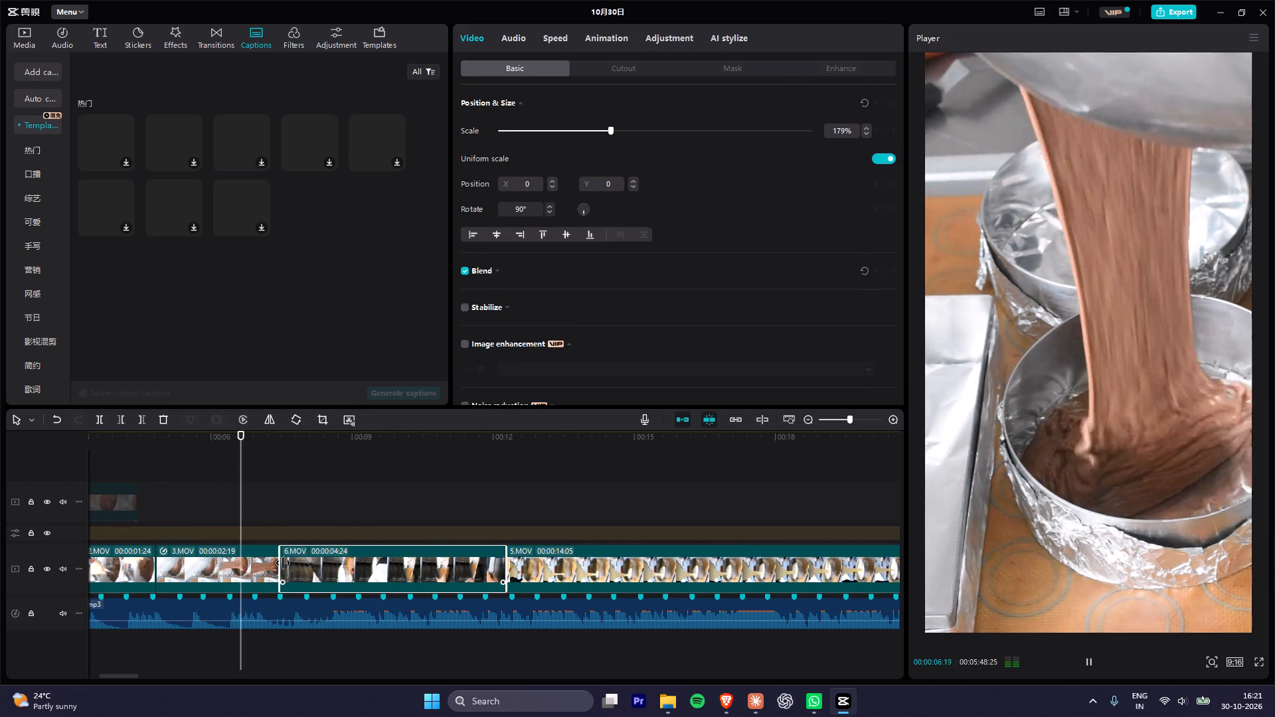
{"action": "key", "text": "space"}
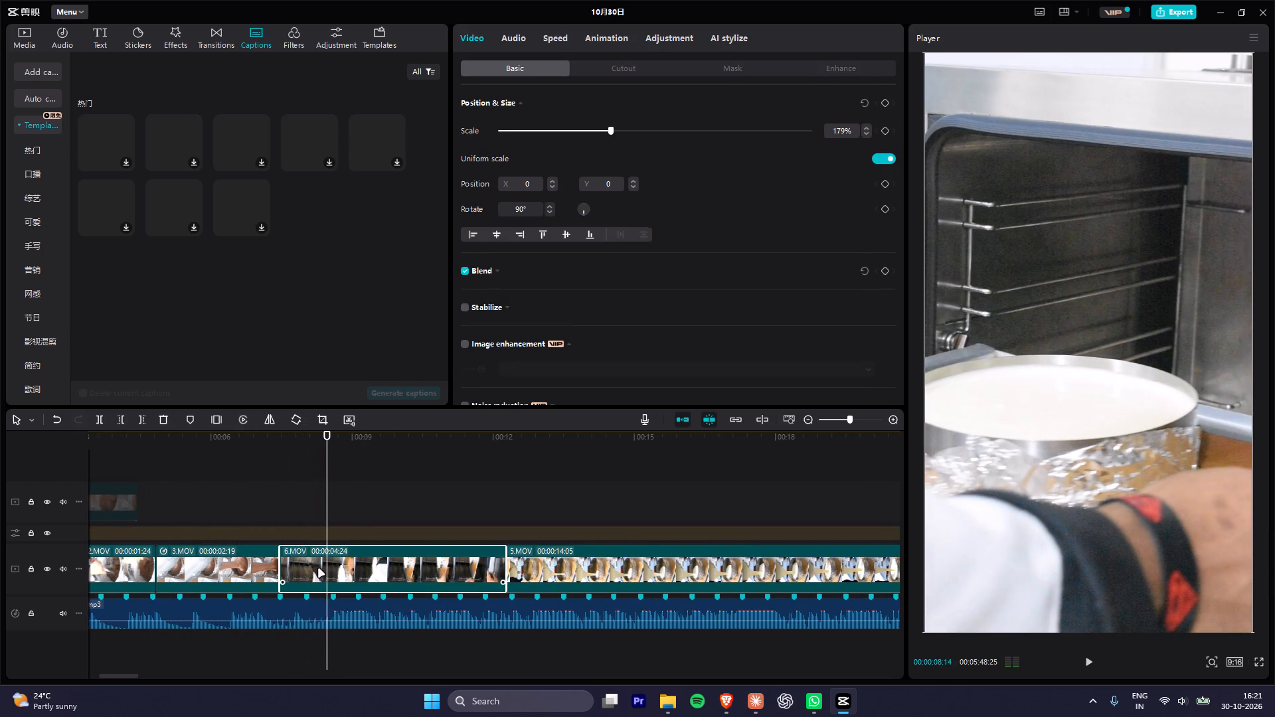
Apply the Montage speed curve to the 6.MOV clip.
{"action": "left_click", "coordinate": [319, 569]}
{"action": "left_click", "coordinate": [551, 38]}
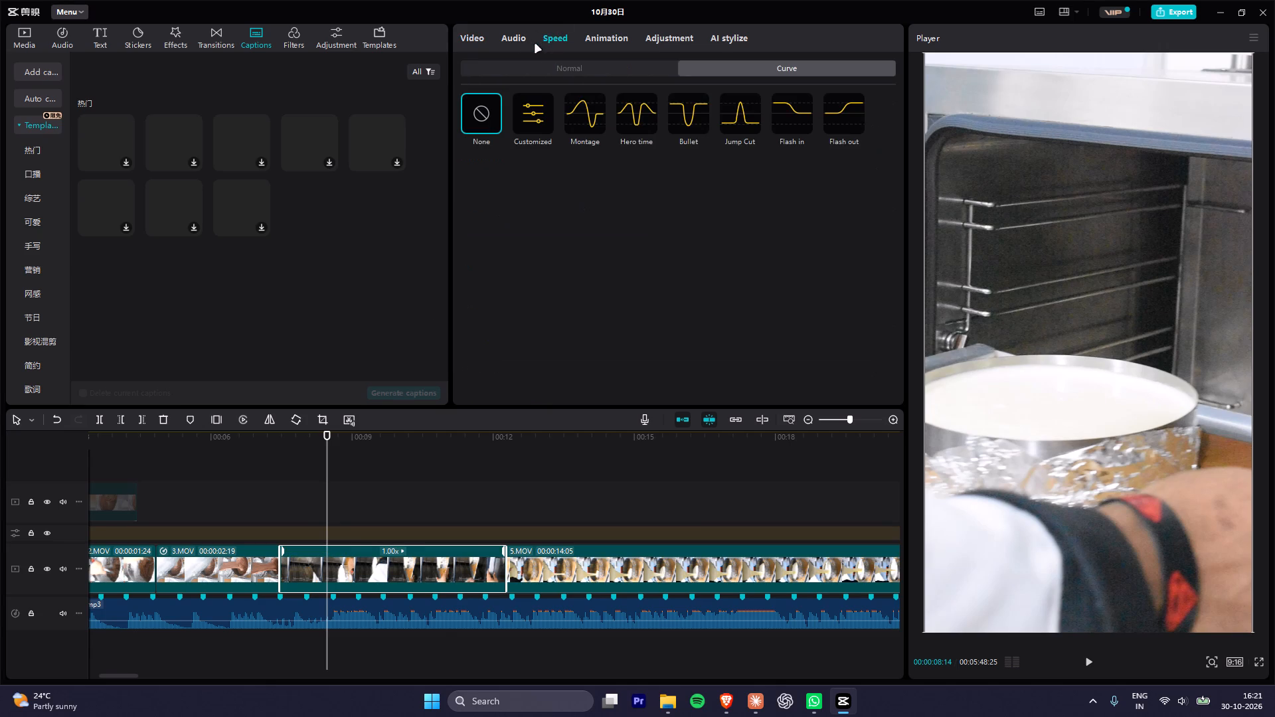
{"action": "left_click", "coordinate": [588, 115]}
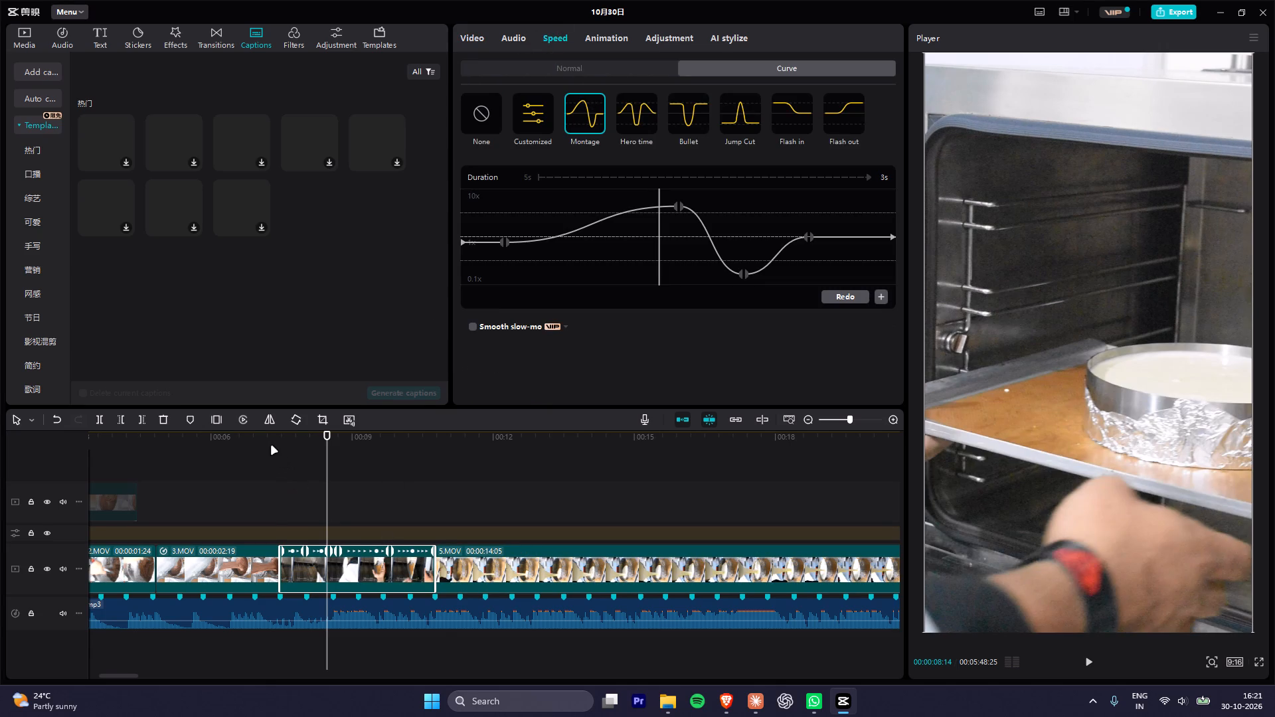
Play from the end of 3.MOV through 6.MOV to check its speed ramp against the beat markers.
{"action": "left_click", "coordinate": [269, 444]}
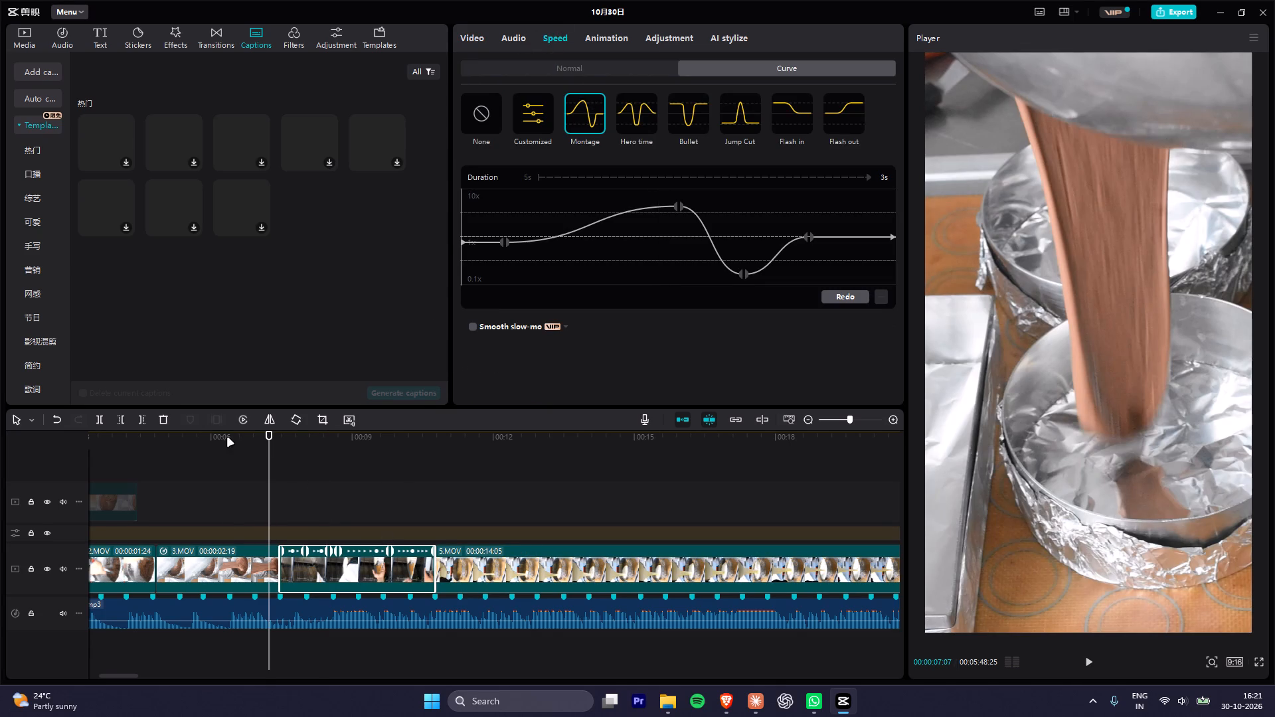
{"action": "left_click", "coordinate": [228, 438]}
{"action": "key", "text": "space"}
{"action": "key", "text": "space"}
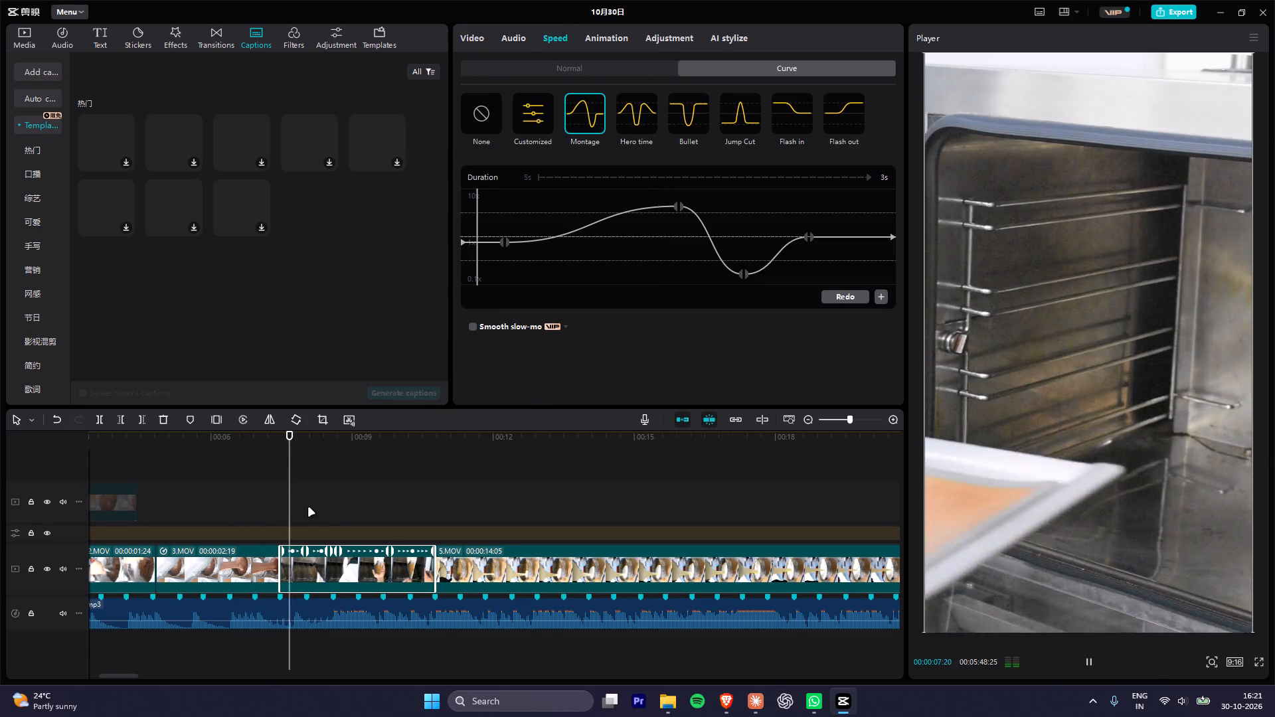
{"action": "key", "text": "space"}
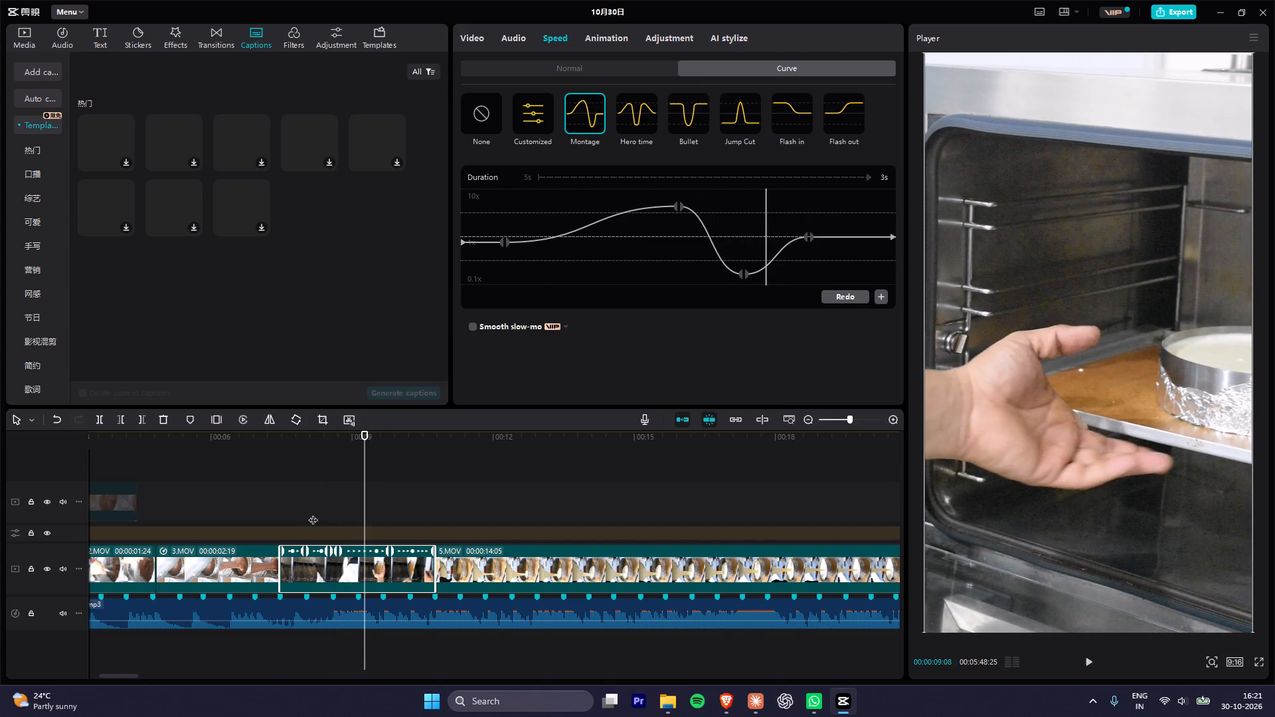
{"action": "key", "text": "space"}
{"action": "key", "text": "space"}
{"action": "key", "text": "space"}
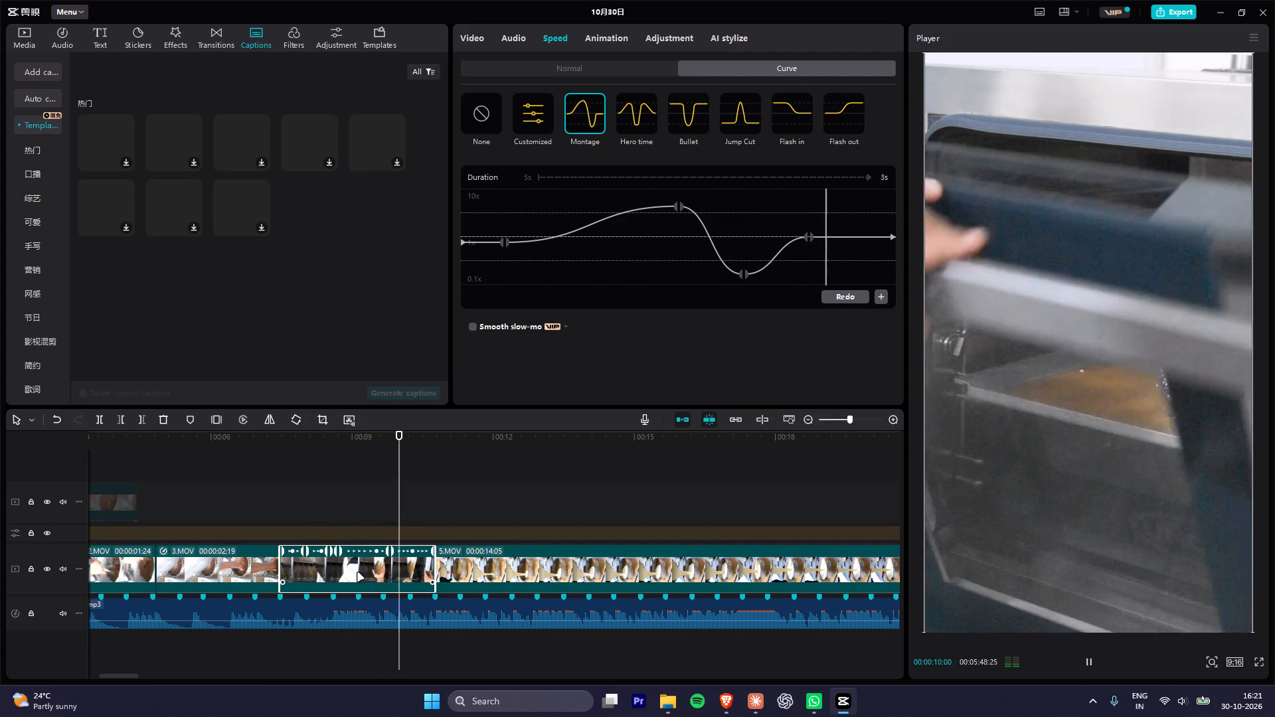
Replace the 6.MOV clip's speed curve with Hero time and play through it into 5.MOV to check the ramp.
{"action": "key", "text": "space"}
{"action": "key", "text": "space"}
{"action": "key", "text": "space"}
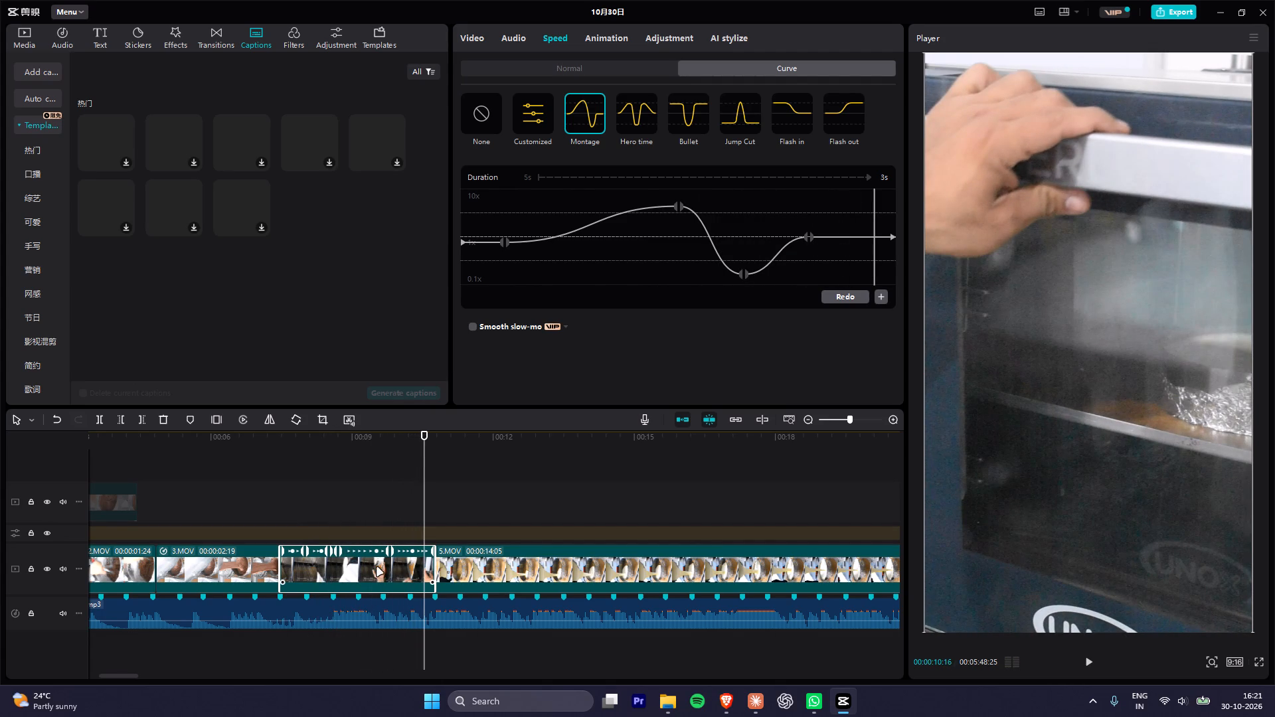
{"action": "left_click_drag", "start_coordinate": [412, 434], "coordinate": [422, 440]}
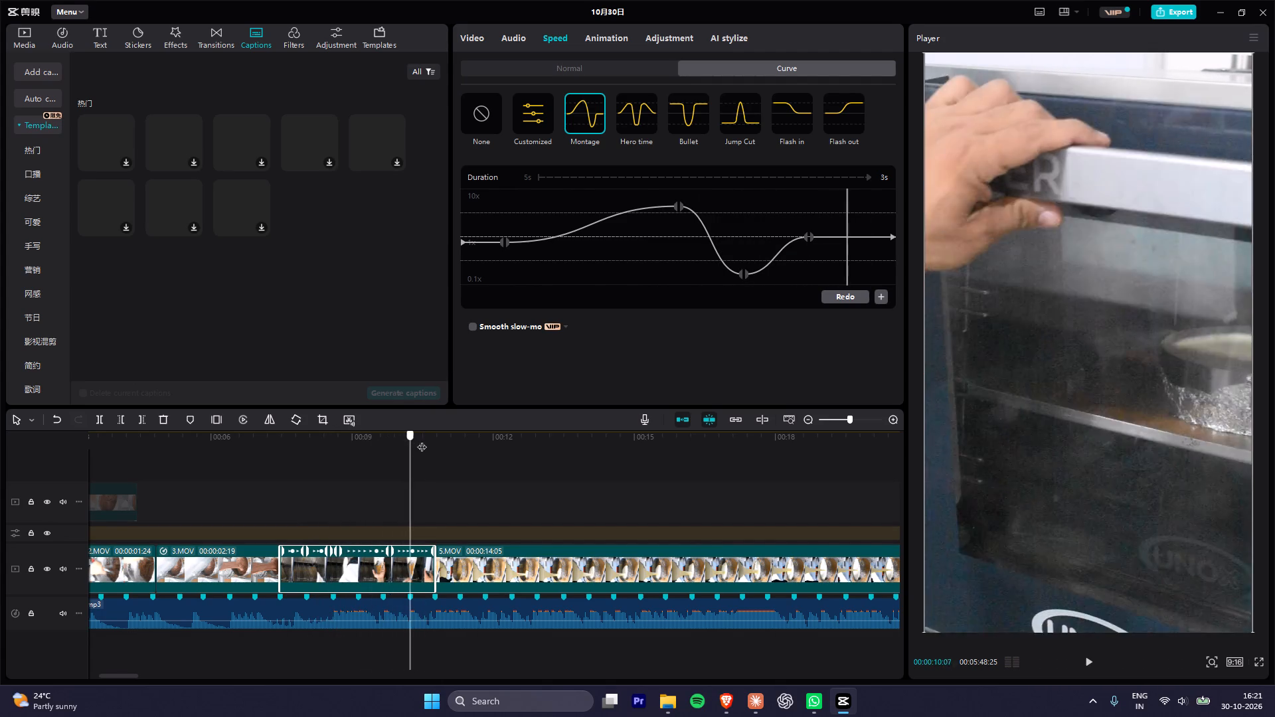
{"action": "left_click_drag", "start_coordinate": [422, 440], "coordinate": [434, 454]}
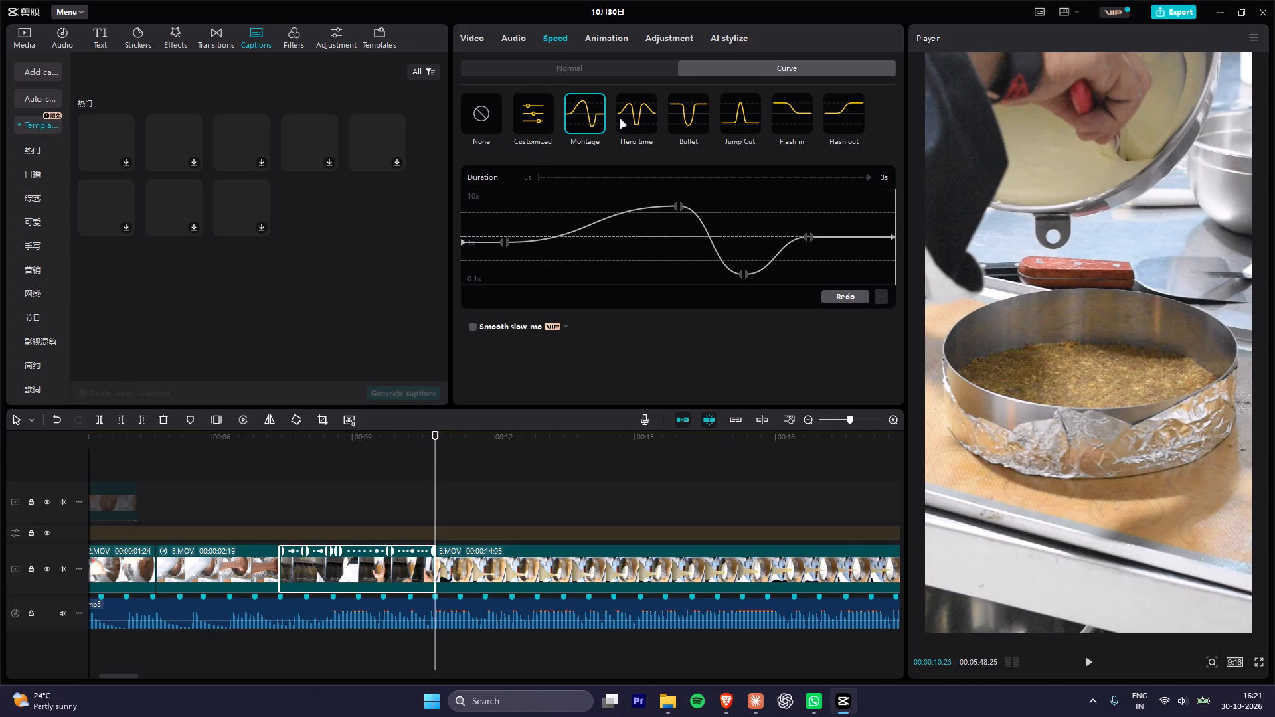
{"action": "left_click", "coordinate": [646, 117]}
{"action": "left_click", "coordinate": [273, 436]}
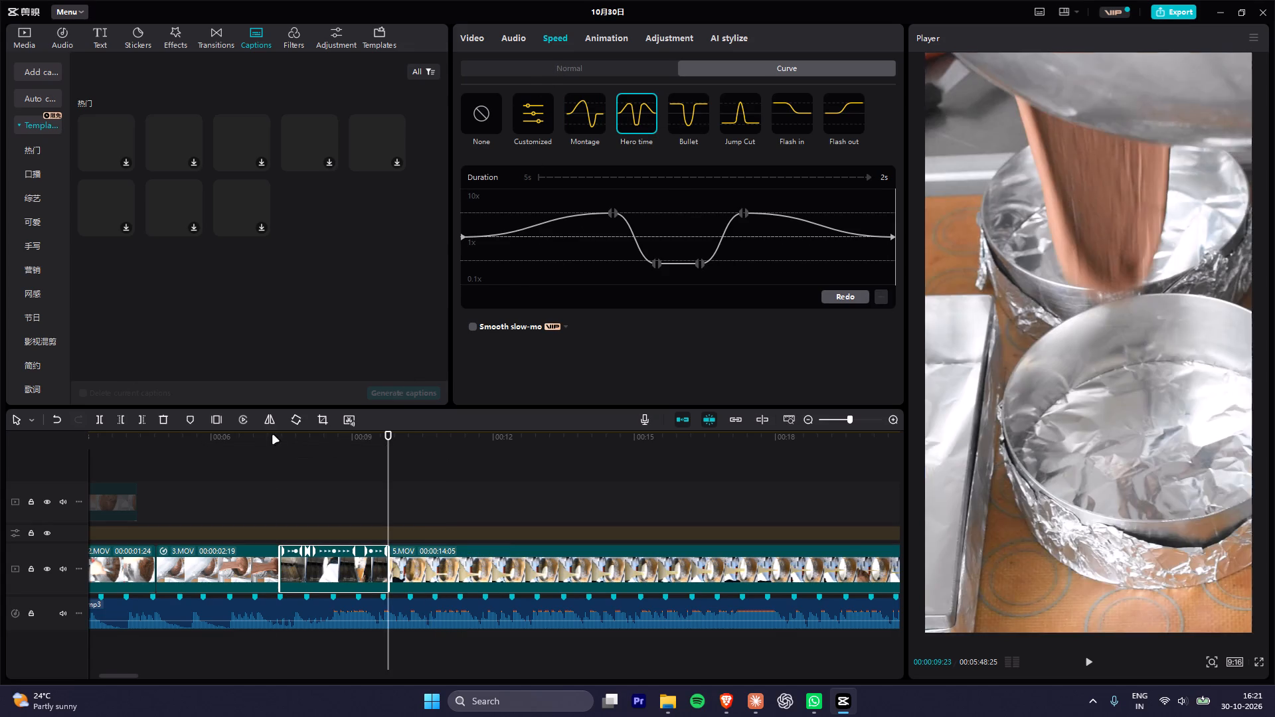
{"action": "key", "text": "space"}
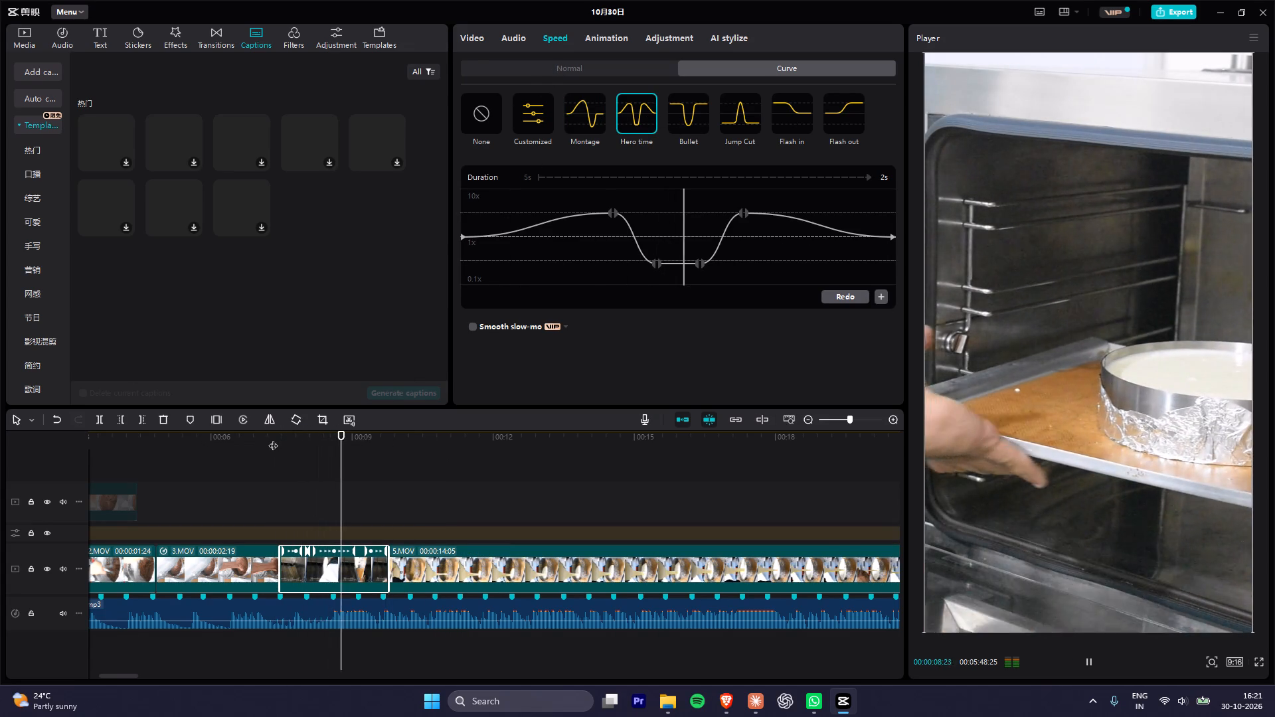
{"action": "key", "text": "space"}
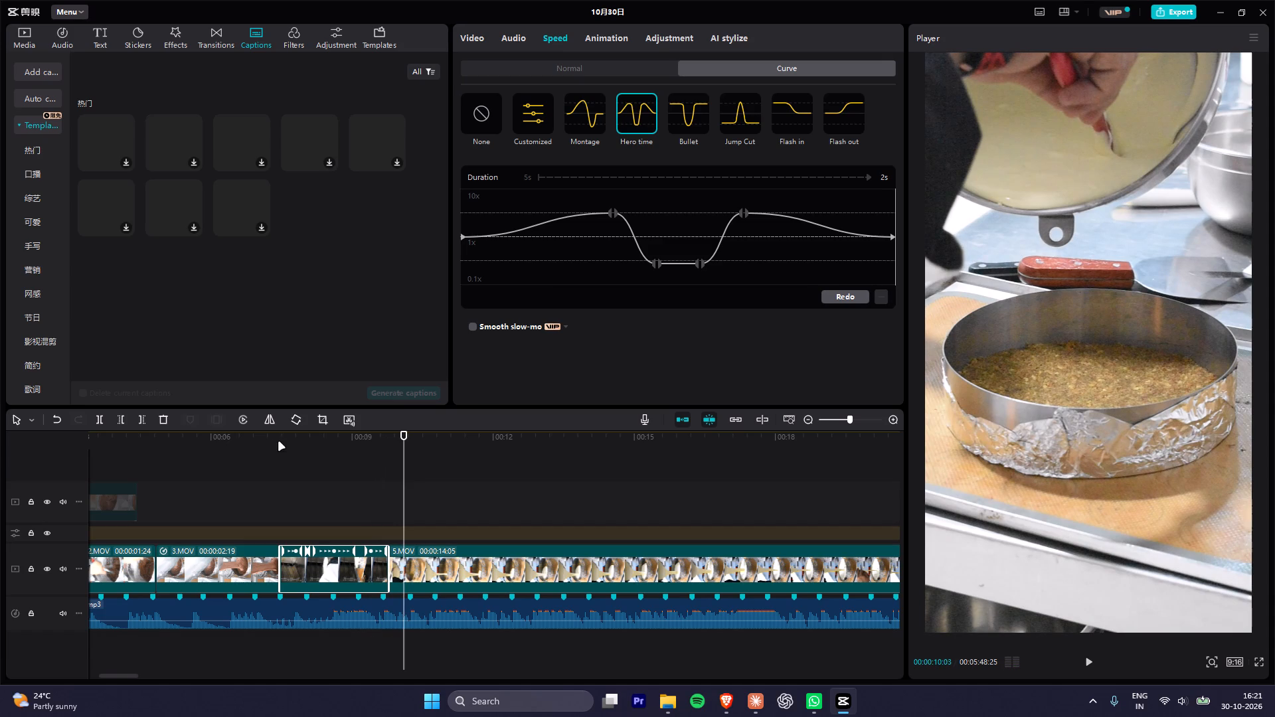
Trim the end of the 6.MOV clip back to the nearest beat marker and replay the cut into 5.MOV.
{"action": "left_click_drag", "start_coordinate": [369, 441], "coordinate": [387, 444]}
{"action": "scroll", "coordinate": [393, 491], "scroll_direction": "up", "scroll_amount": 7}
{"action": "left_click_drag", "start_coordinate": [391, 556], "coordinate": [384, 558]}
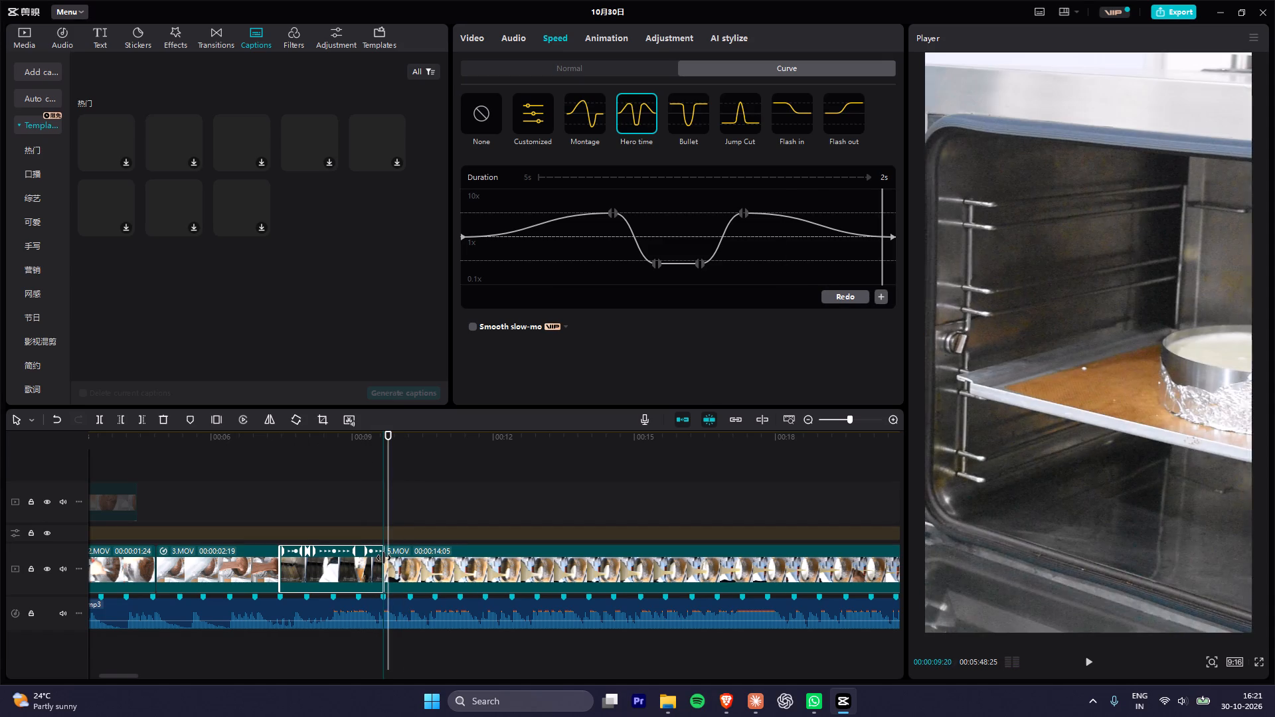
{"action": "left_click_drag", "start_coordinate": [384, 558], "coordinate": [383, 558]}
{"action": "left_click", "coordinate": [346, 436]}
{"action": "key", "text": "space"}
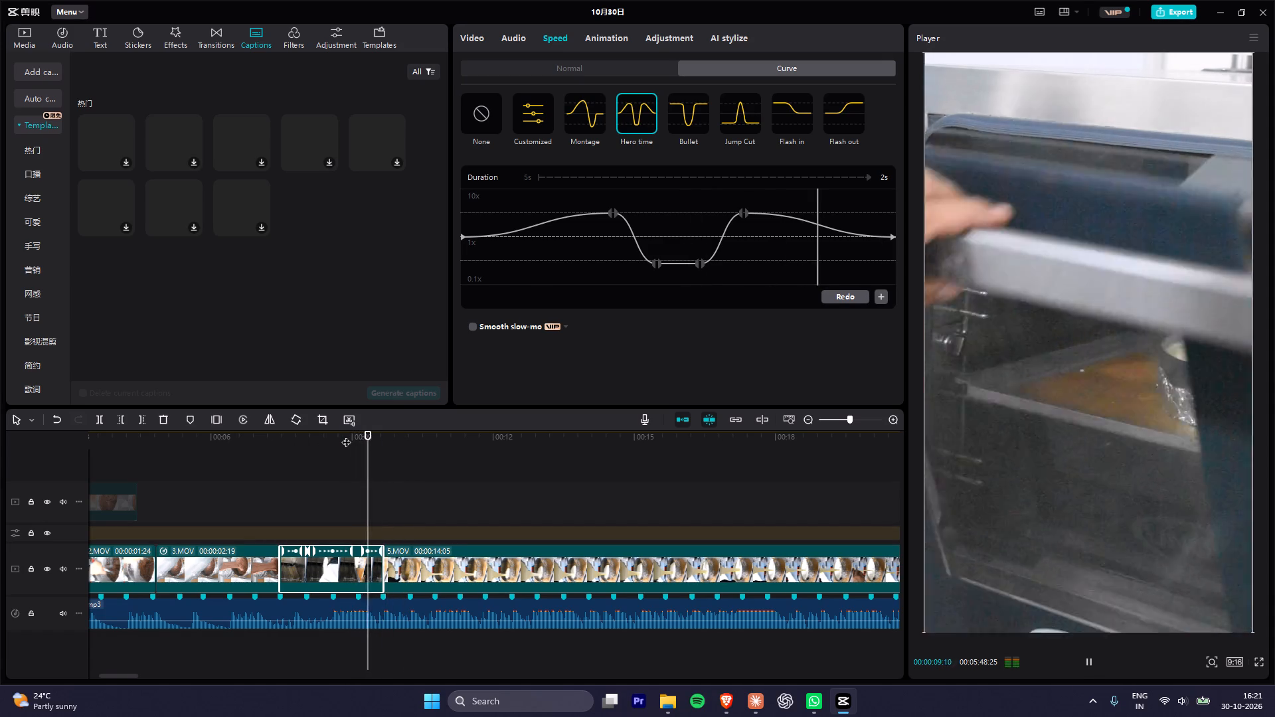
{"action": "key", "text": "space"}
Apply the Hero time speed curve to the 4.MOV clip and play from the end of 1.MOV into 2.MOV.
{"action": "left_click_drag", "start_coordinate": [346, 436], "coordinate": [0, 434]}
{"action": "key", "text": "space"}
{"action": "key", "text": "space"}
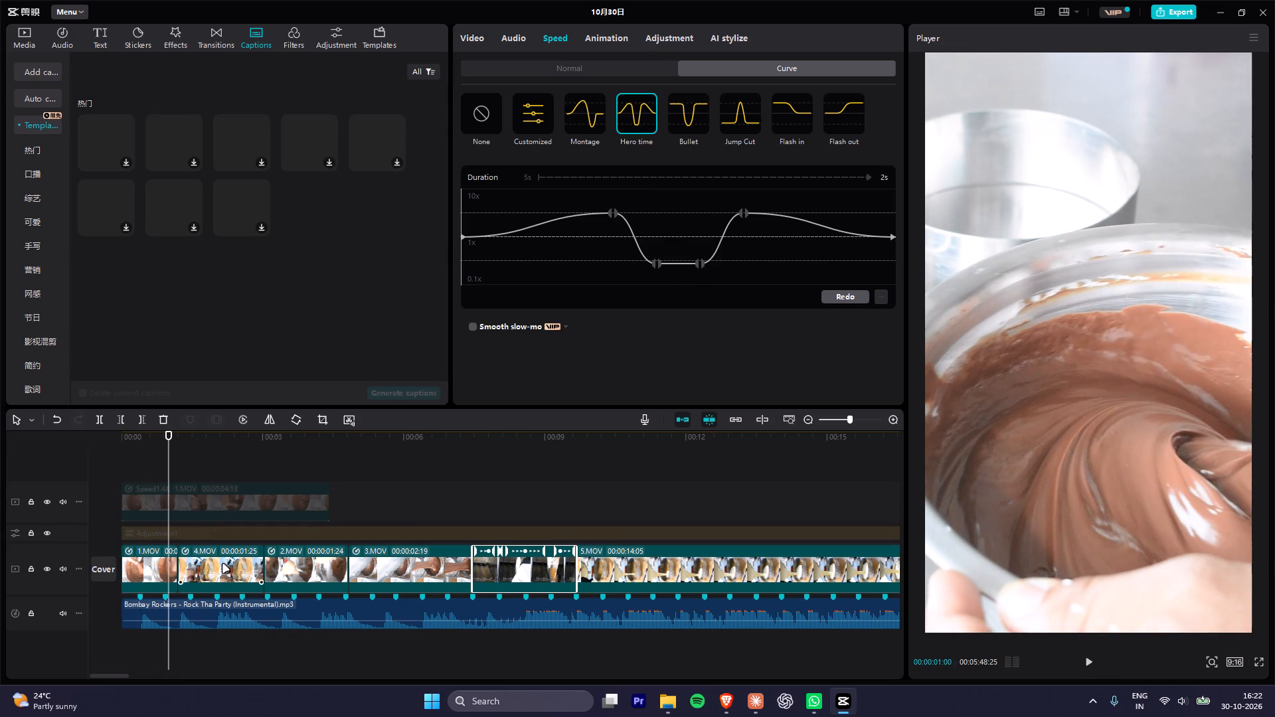
{"action": "key", "text": "space"}
{"action": "left_click", "coordinate": [225, 564]}
{"action": "key", "text": "space"}
{"action": "key", "text": "space"}
{"action": "left_click", "coordinate": [639, 115]}
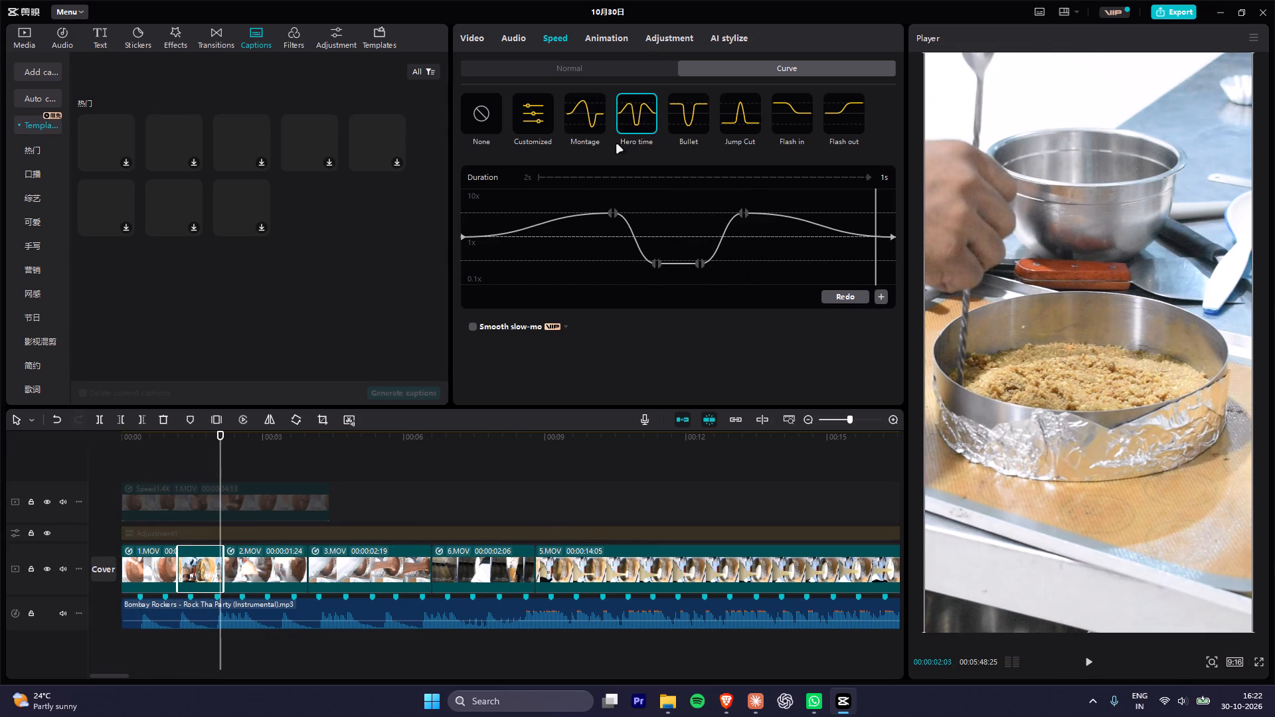
{"action": "left_click", "coordinate": [167, 437]}
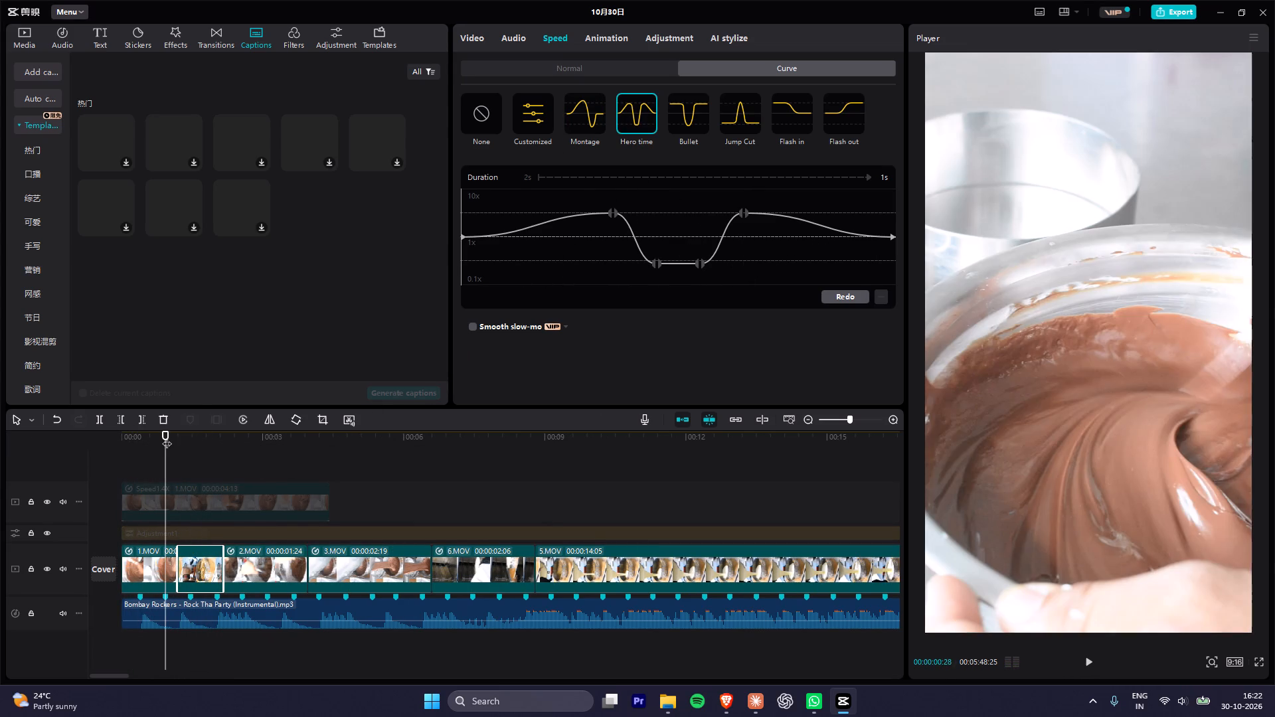
{"action": "key", "text": "space"}
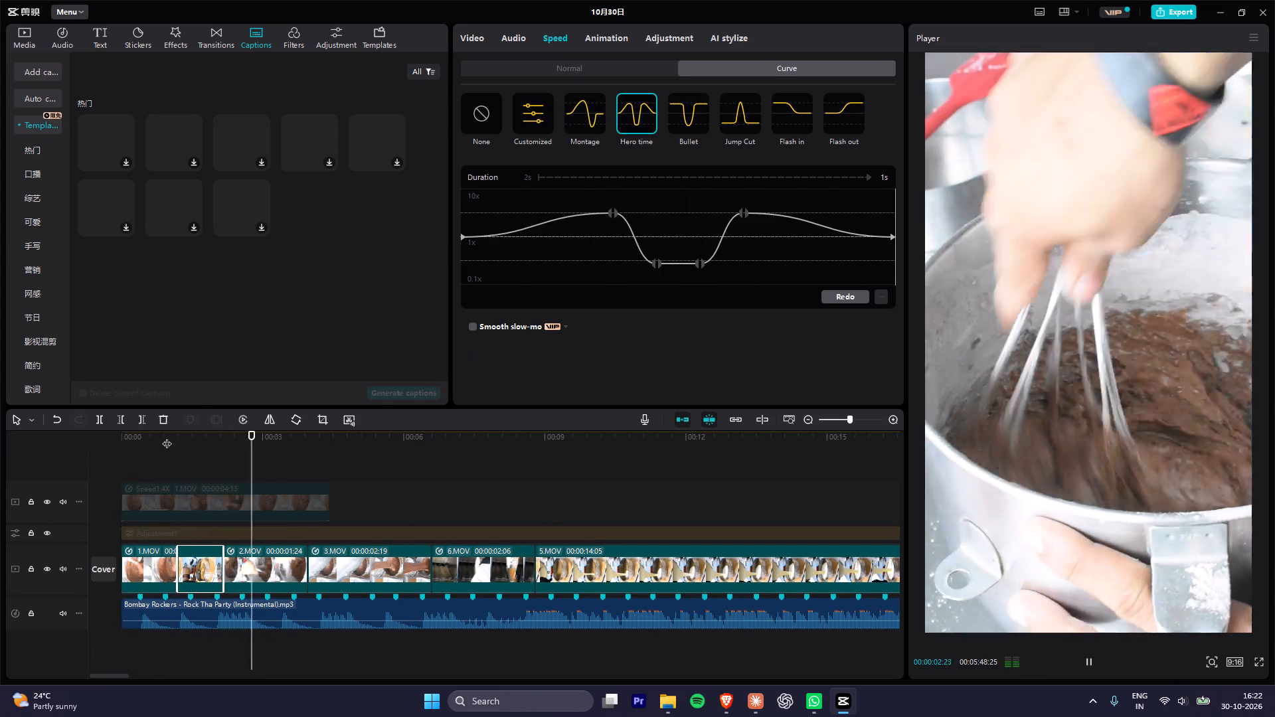
{"action": "key", "text": "space"}
Apply the Hero time speed curve to the 2.MOV clip and play the sequence from the start through it.
{"action": "left_click", "coordinate": [256, 559]}
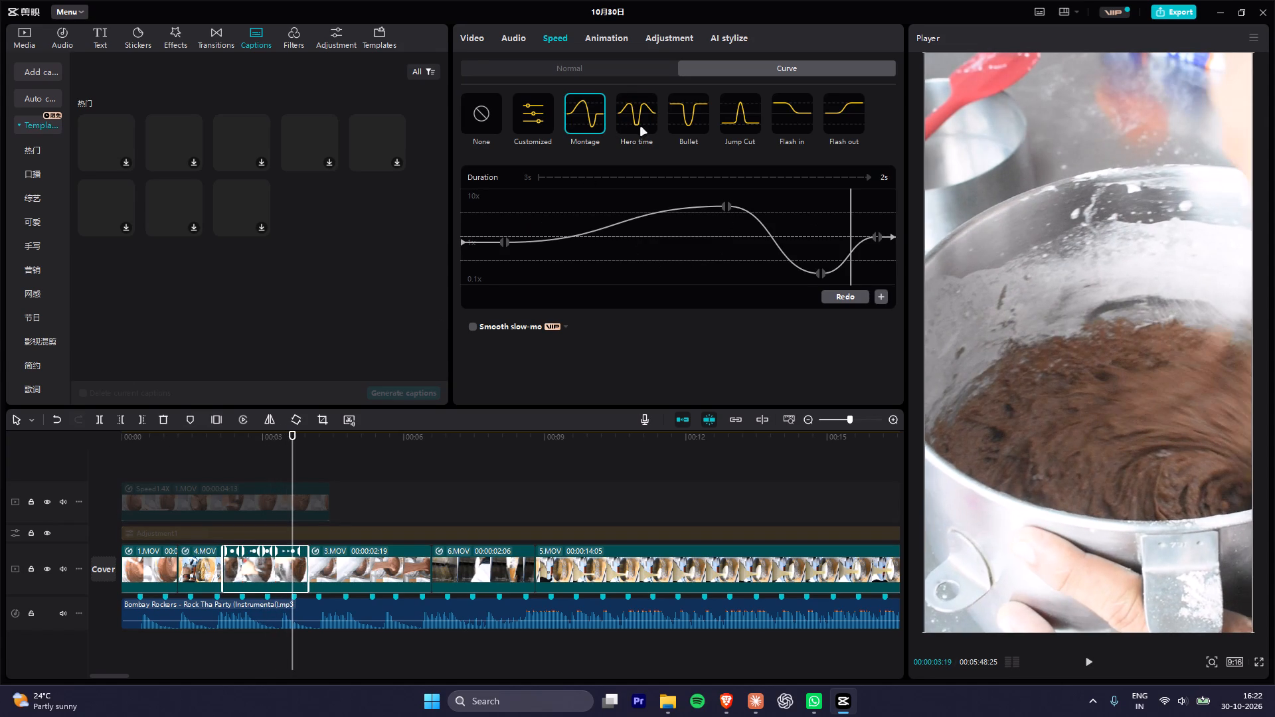
{"action": "left_click", "coordinate": [637, 117]}
{"action": "left_click", "coordinate": [226, 441]}
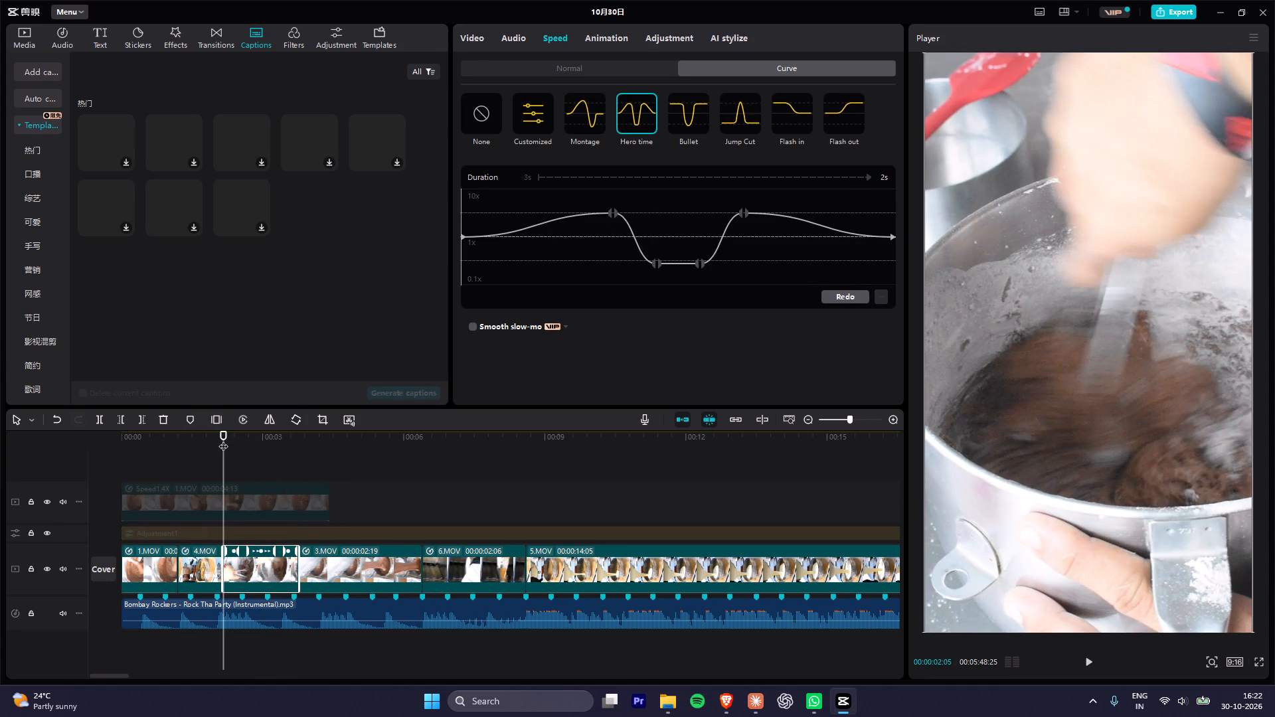
{"action": "left_click", "coordinate": [208, 443]}
{"action": "key", "text": "space"}
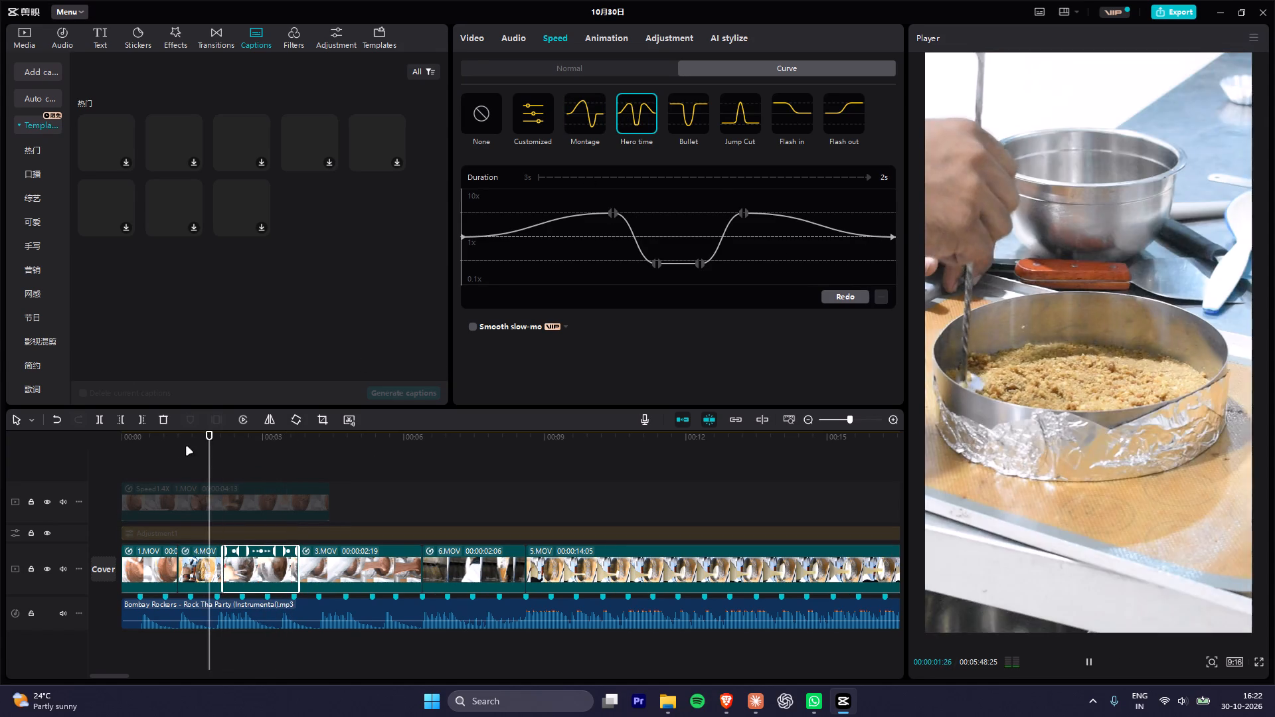
{"action": "left_click_drag", "start_coordinate": [173, 445], "coordinate": [45, 442]}
{"action": "key", "text": "space"}
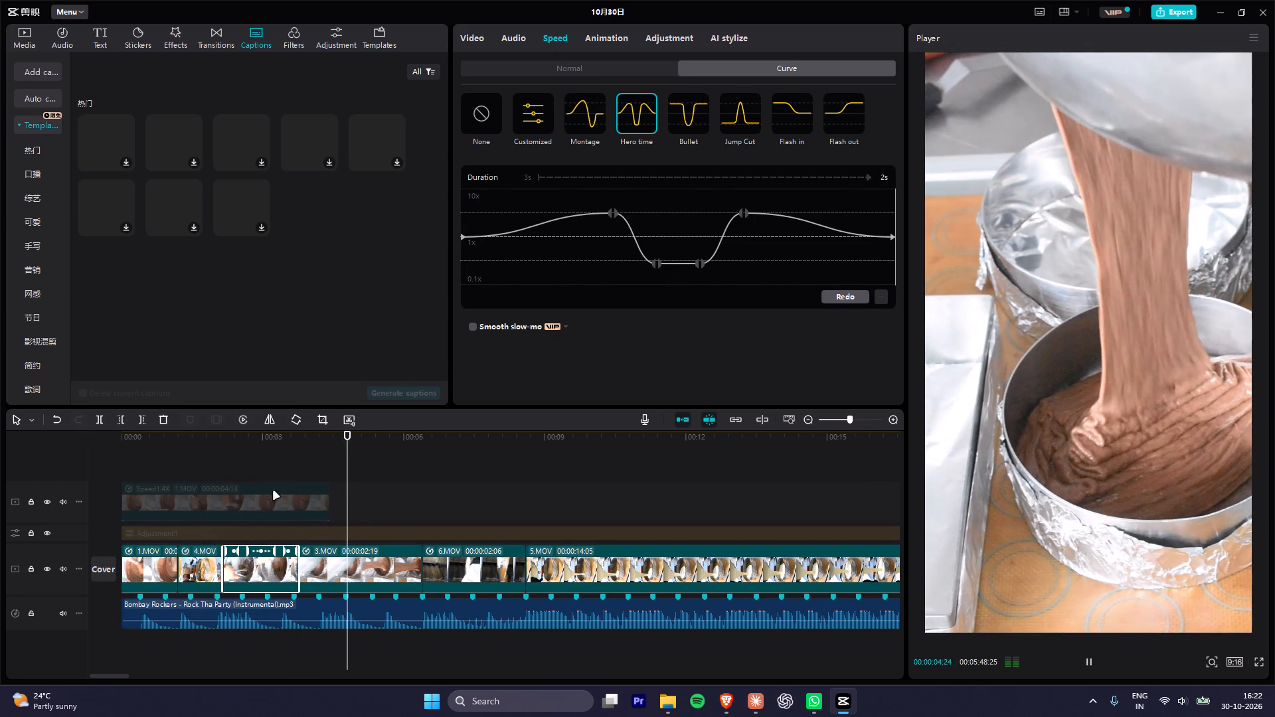
{"action": "key", "text": "space"}
{"action": "key", "text": "space"}
Apply the Hero time speed curve to the 3.MOV clip and play from 2.MOV into 5.MOV to check the flow.
{"action": "left_click", "coordinate": [393, 566]}
{"action": "left_click", "coordinate": [637, 112]}
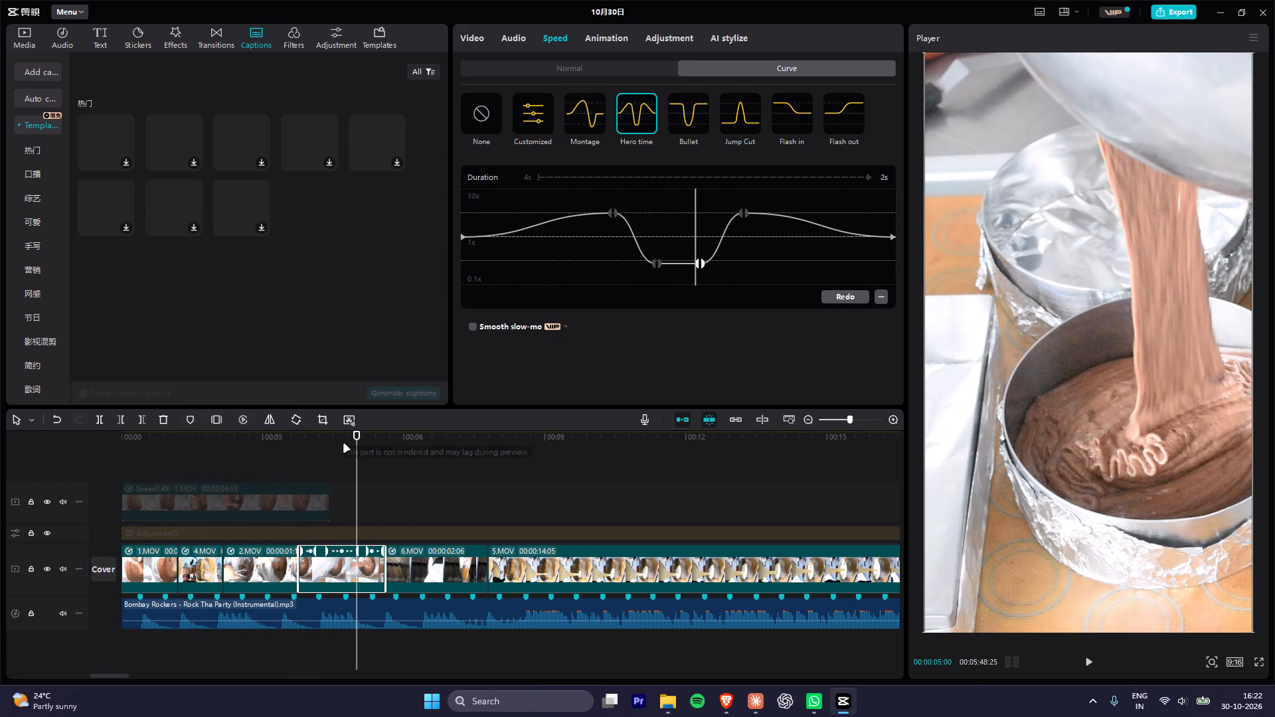
{"action": "left_click", "coordinate": [299, 442]}
{"action": "left_click", "coordinate": [242, 439]}
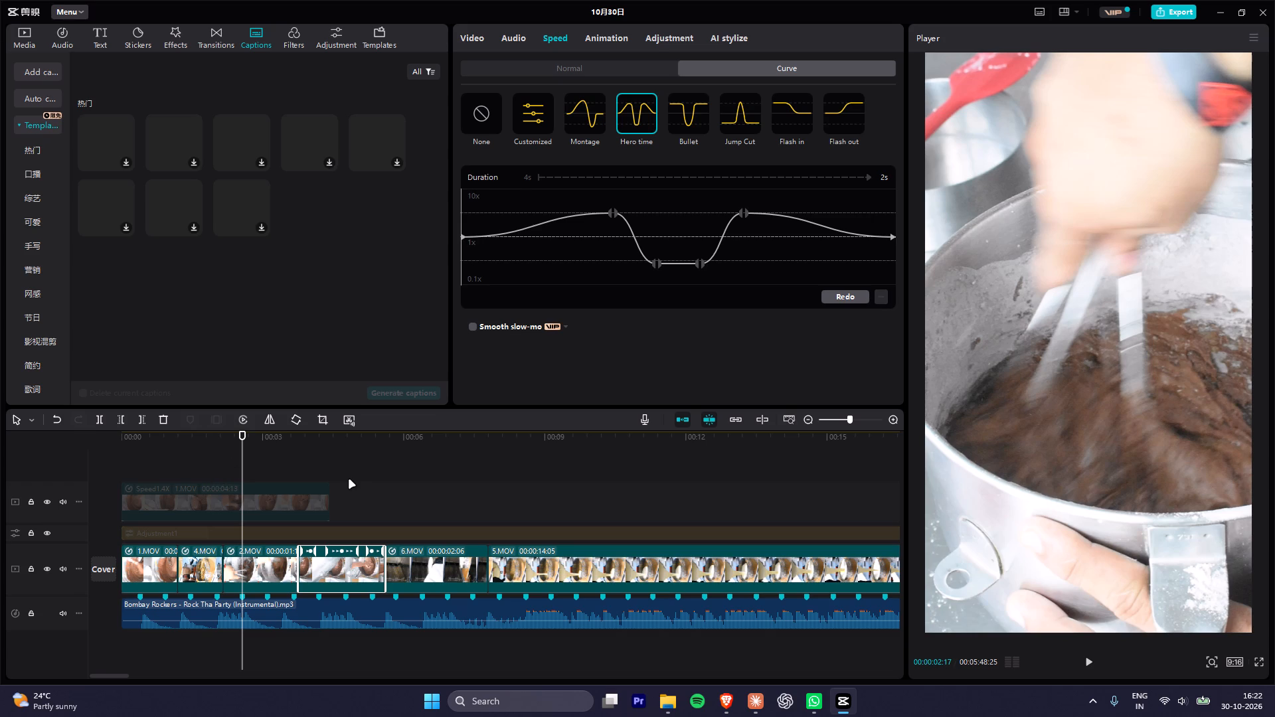
{"action": "key", "text": "space"}
{"action": "key", "text": "space"}
{"action": "left_click", "coordinate": [312, 480]}
{"action": "left_click", "coordinate": [246, 451]}
{"action": "key", "text": "space"}
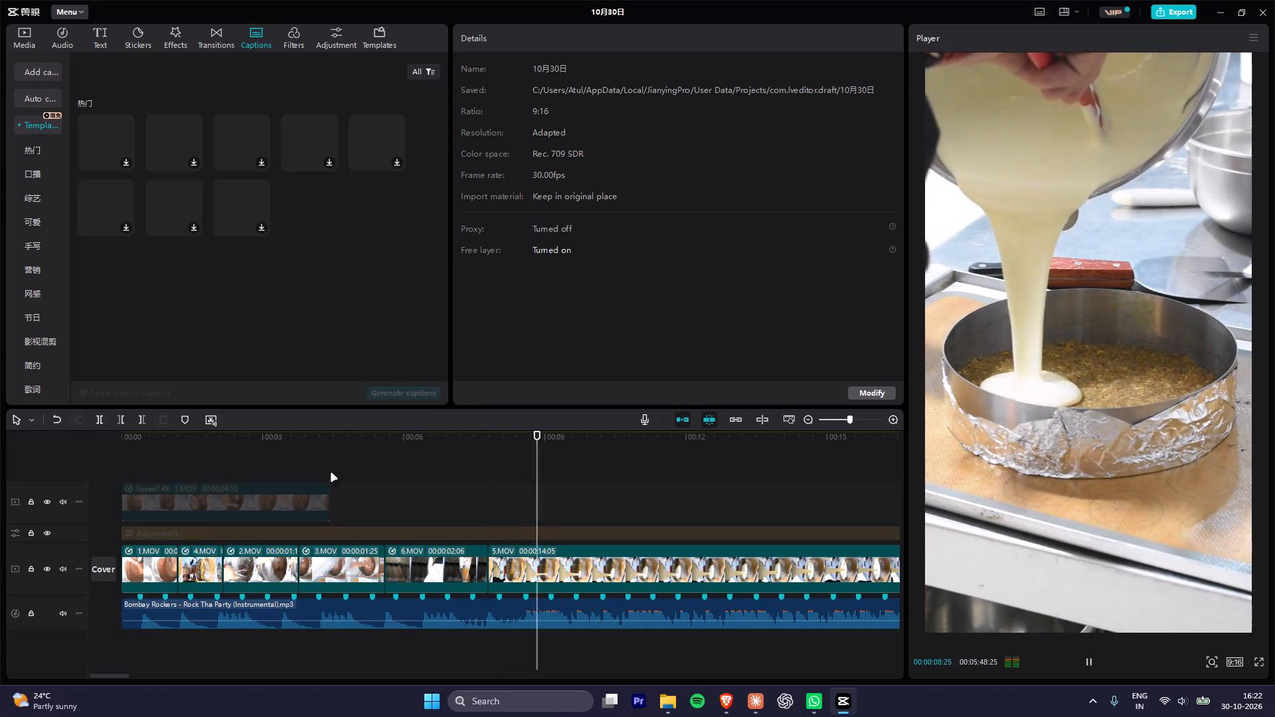
{"action": "left_click", "coordinate": [473, 455]}
{"action": "key", "text": "space"}
Preview several video effects from the 基础 category, including 画质清晰 and 超大光斑, at the start of the 5.MOV clip.
{"action": "left_click_drag", "start_coordinate": [481, 437], "coordinate": [487, 437]}
{"action": "left_click", "coordinate": [181, 42]}
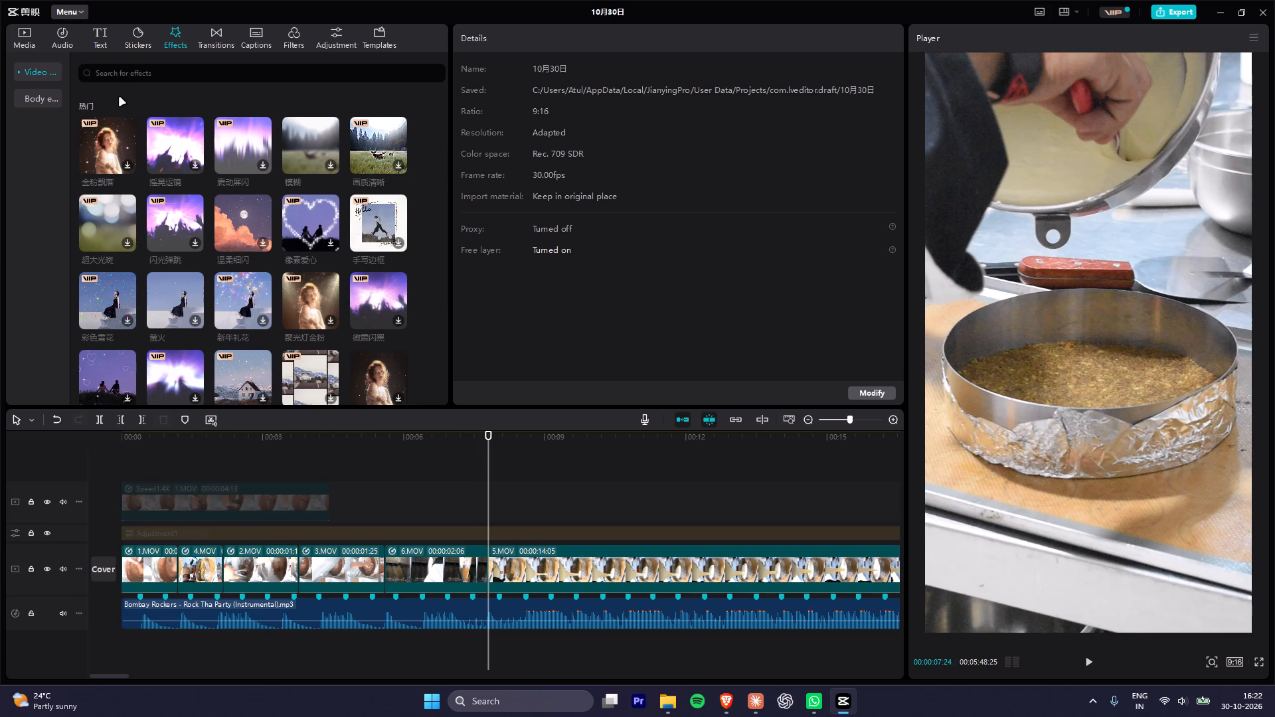
{"action": "left_click", "coordinate": [18, 76]}
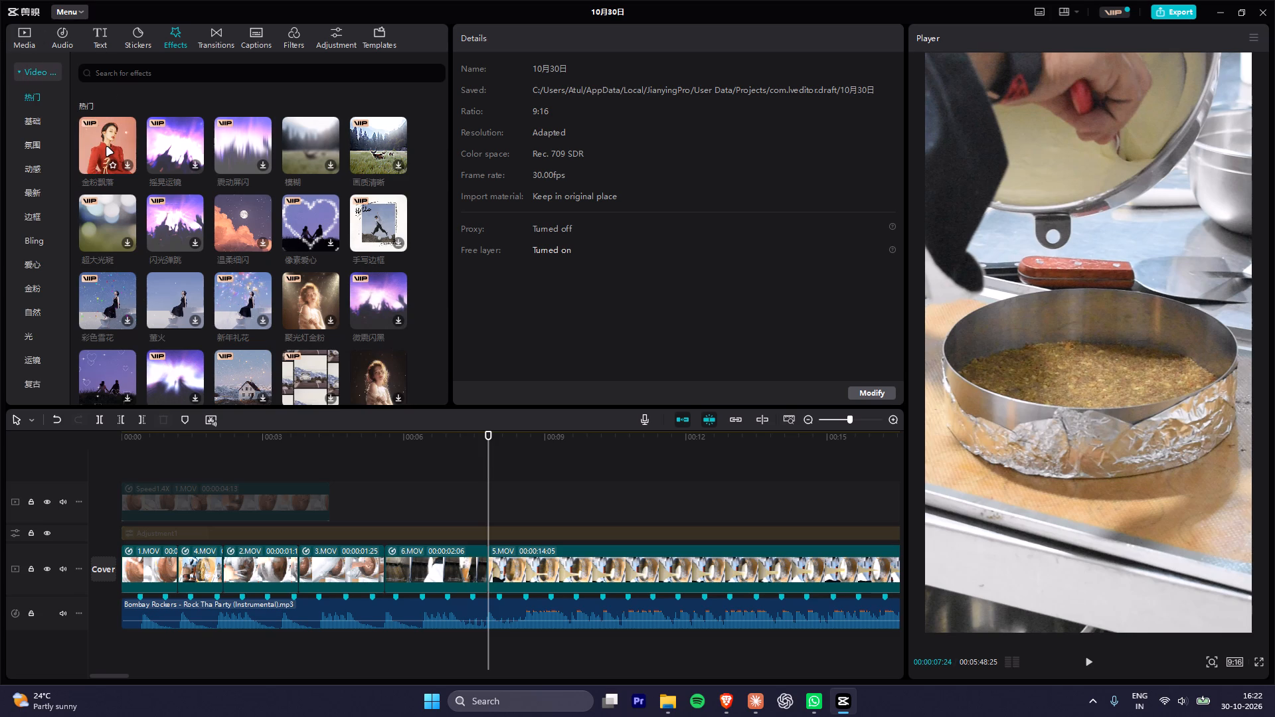
{"action": "left_click", "coordinate": [31, 119]}
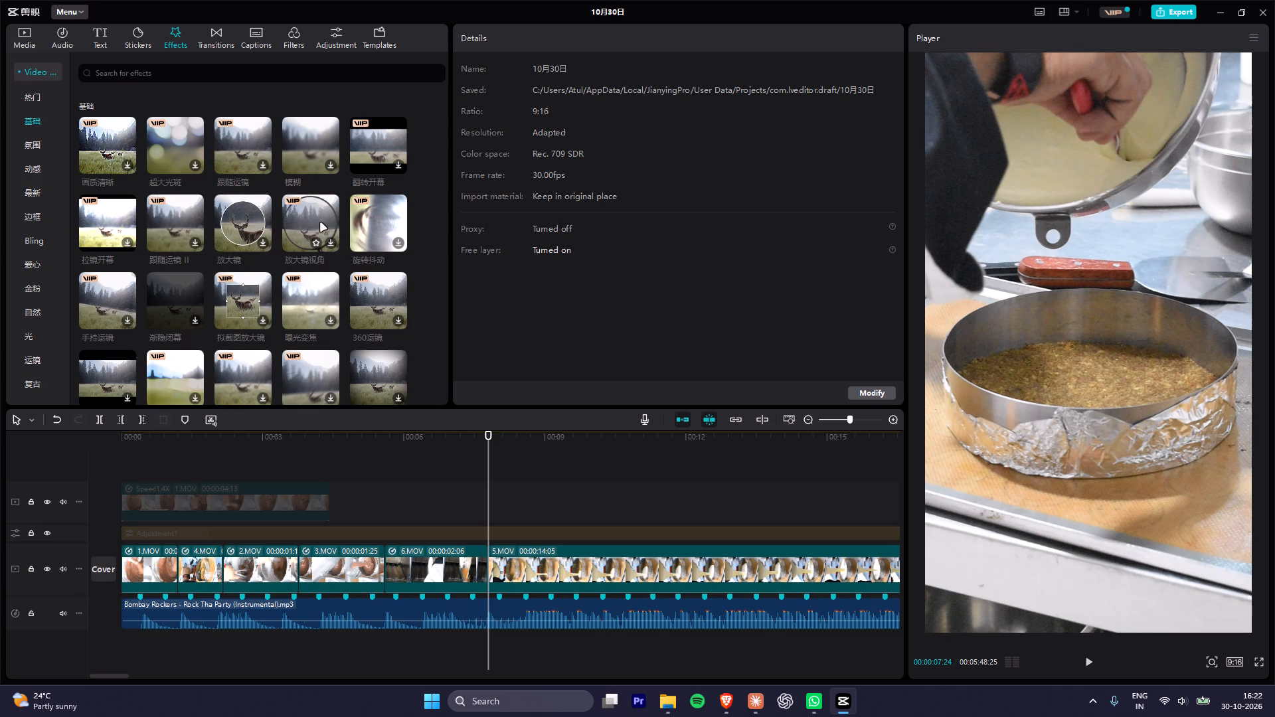
{"action": "left_click", "coordinate": [376, 143]}
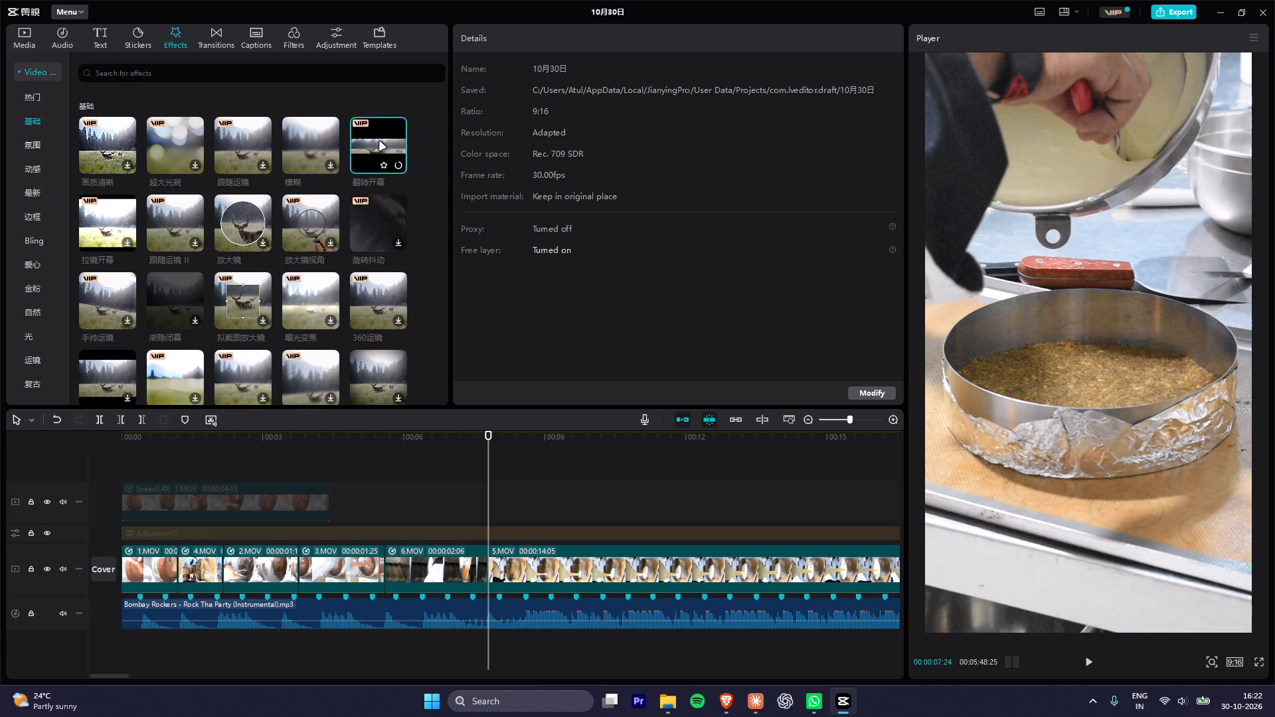
{"action": "left_click", "coordinate": [292, 149]}
{"action": "left_click", "coordinate": [225, 151]}
{"action": "left_click", "coordinate": [169, 150]}
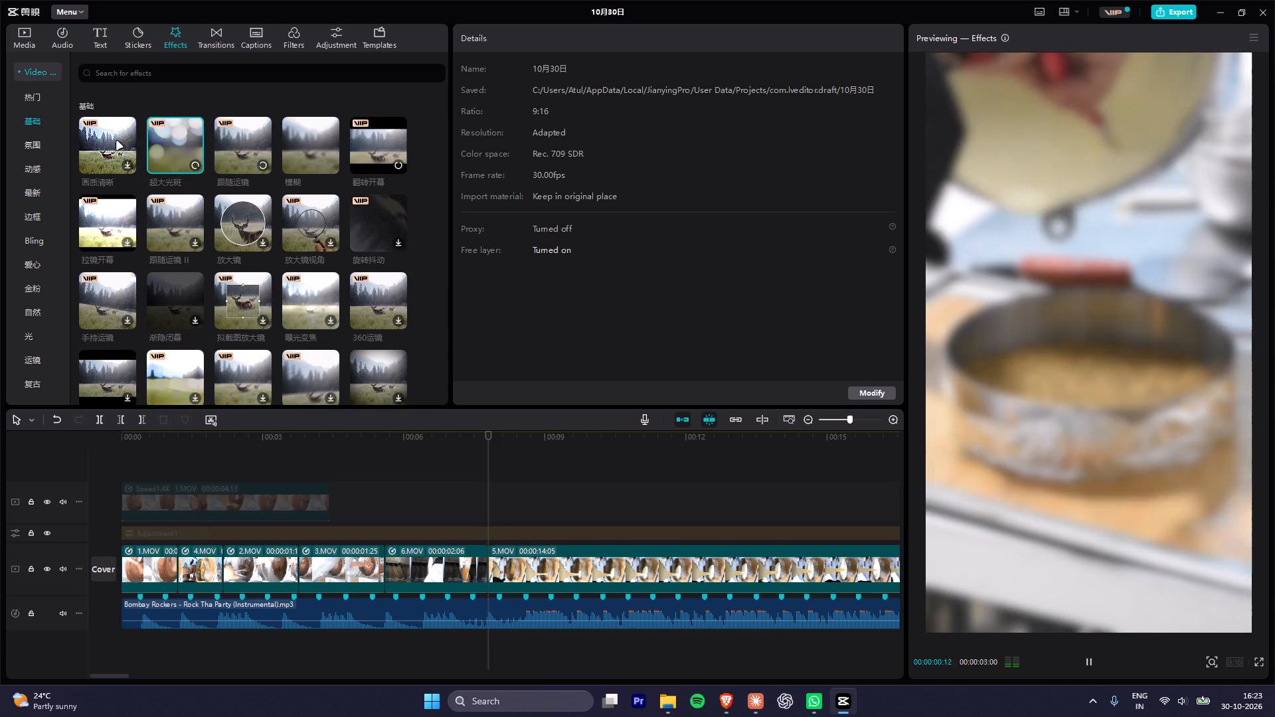
{"action": "left_click", "coordinate": [114, 140]}
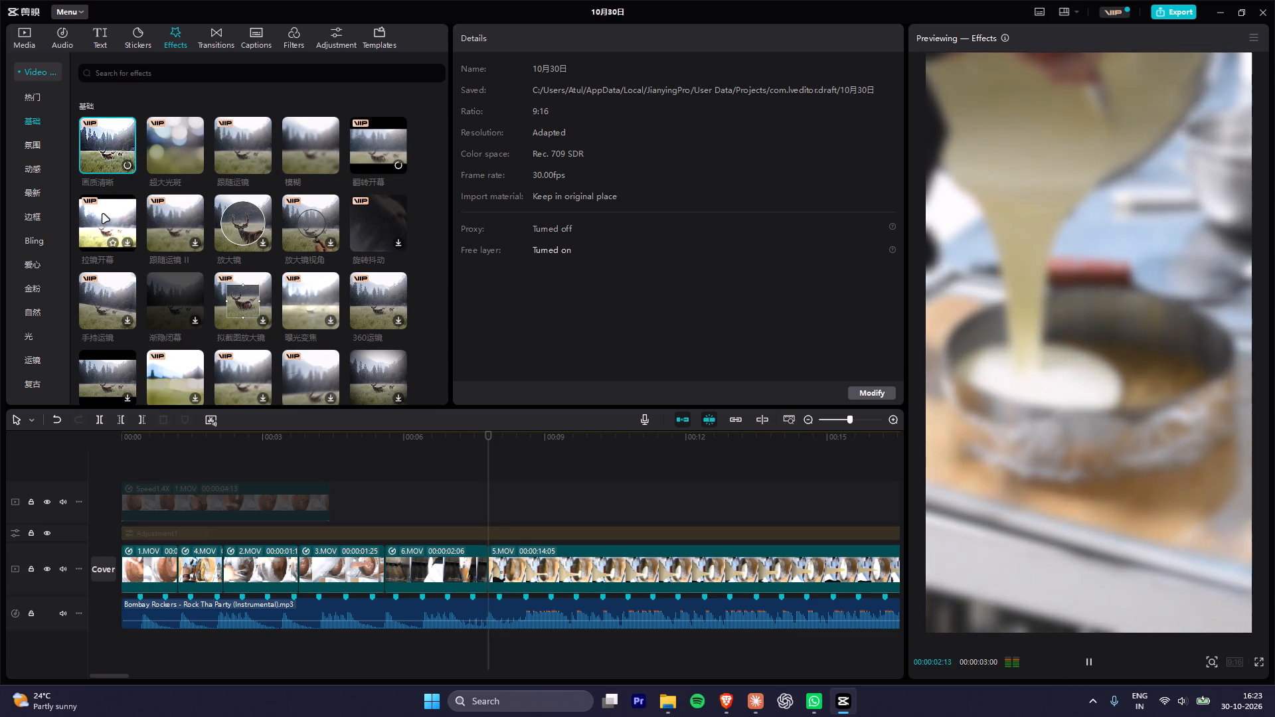
{"action": "left_click", "coordinate": [103, 214]}
{"action": "left_click", "coordinate": [191, 215]}
{"action": "left_click", "coordinate": [114, 299]}
{"action": "left_click", "coordinate": [173, 299]}
{"action": "left_click", "coordinate": [238, 303]}
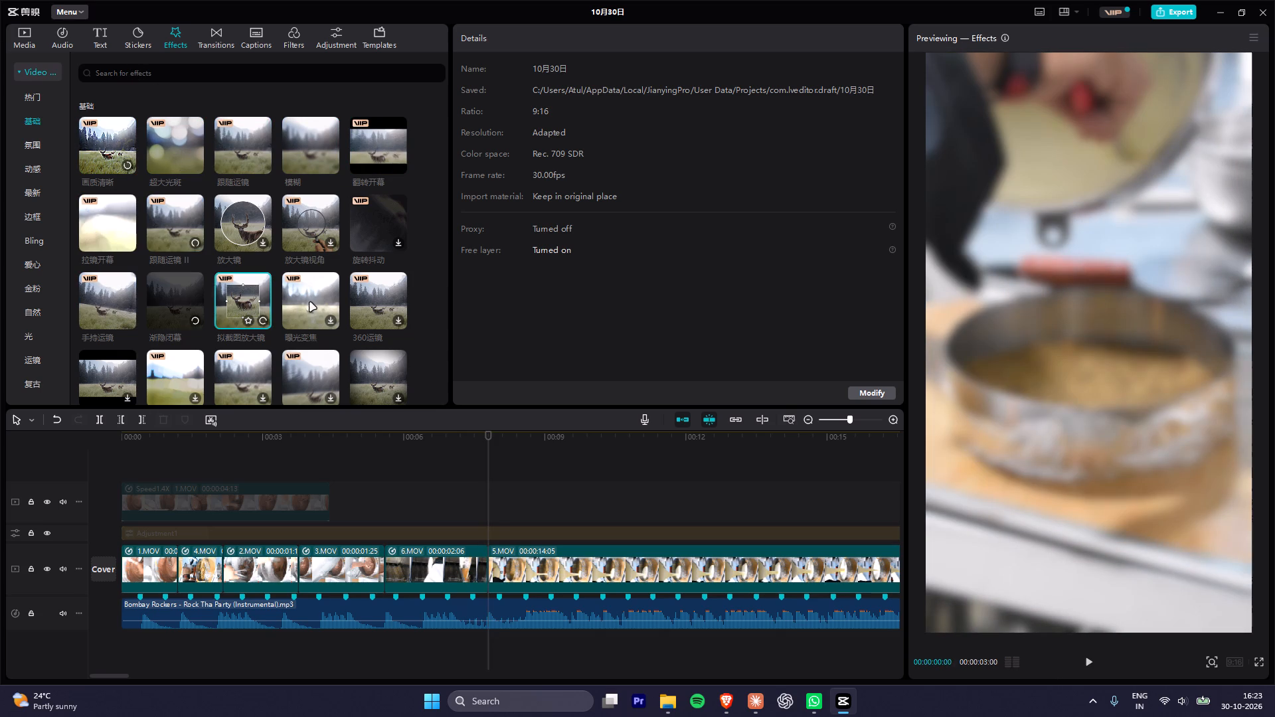
{"action": "left_click", "coordinate": [311, 303]}
{"action": "left_click", "coordinate": [375, 303]}
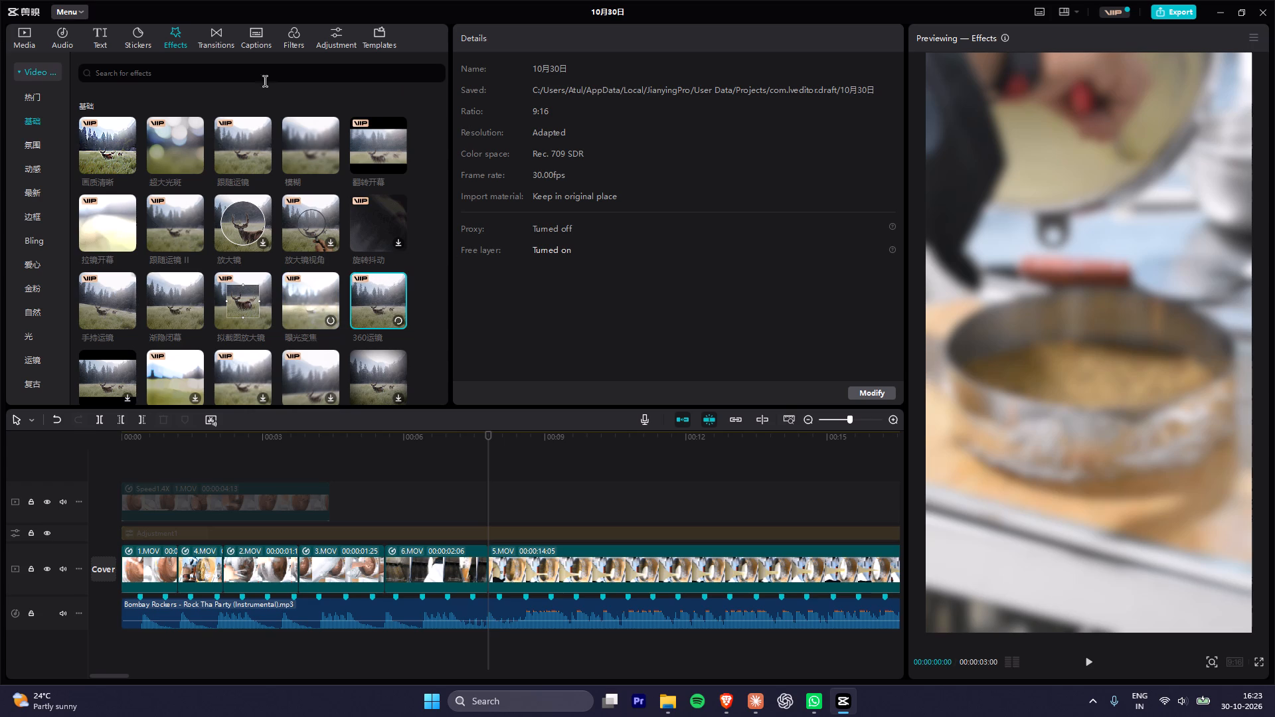
{"action": "left_click", "coordinate": [97, 146]}
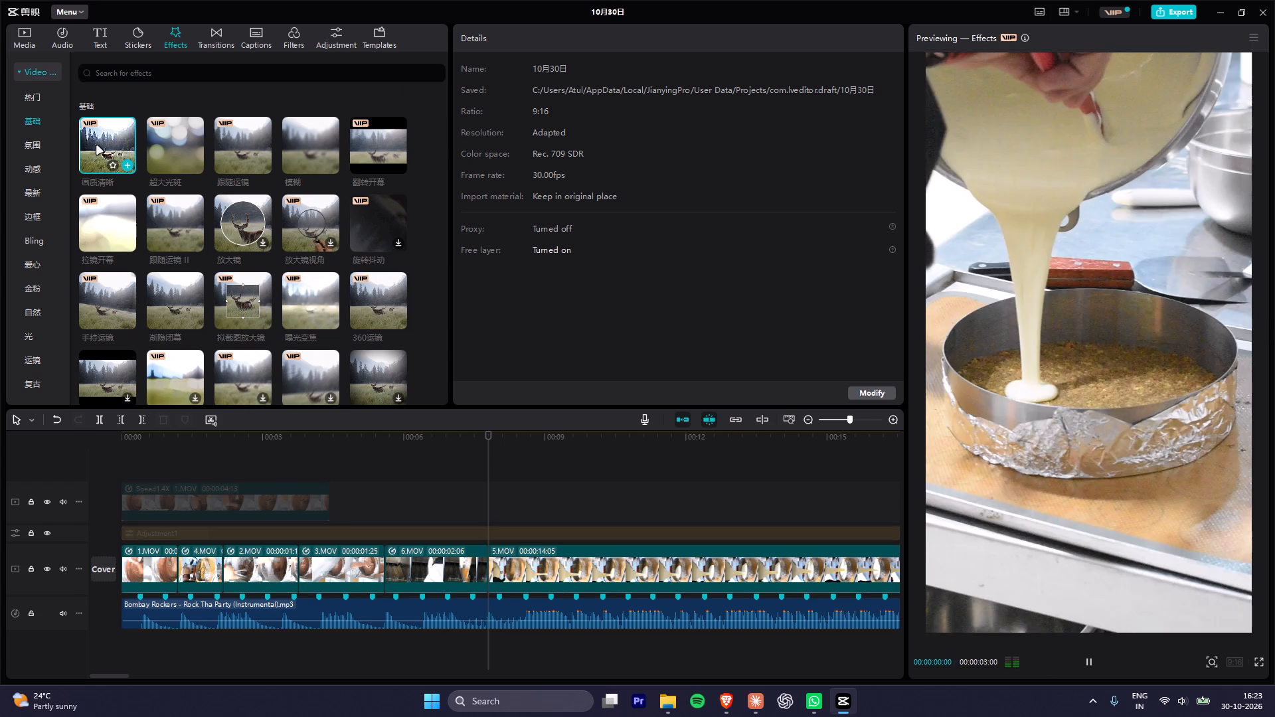
{"action": "left_click", "coordinate": [168, 151]}
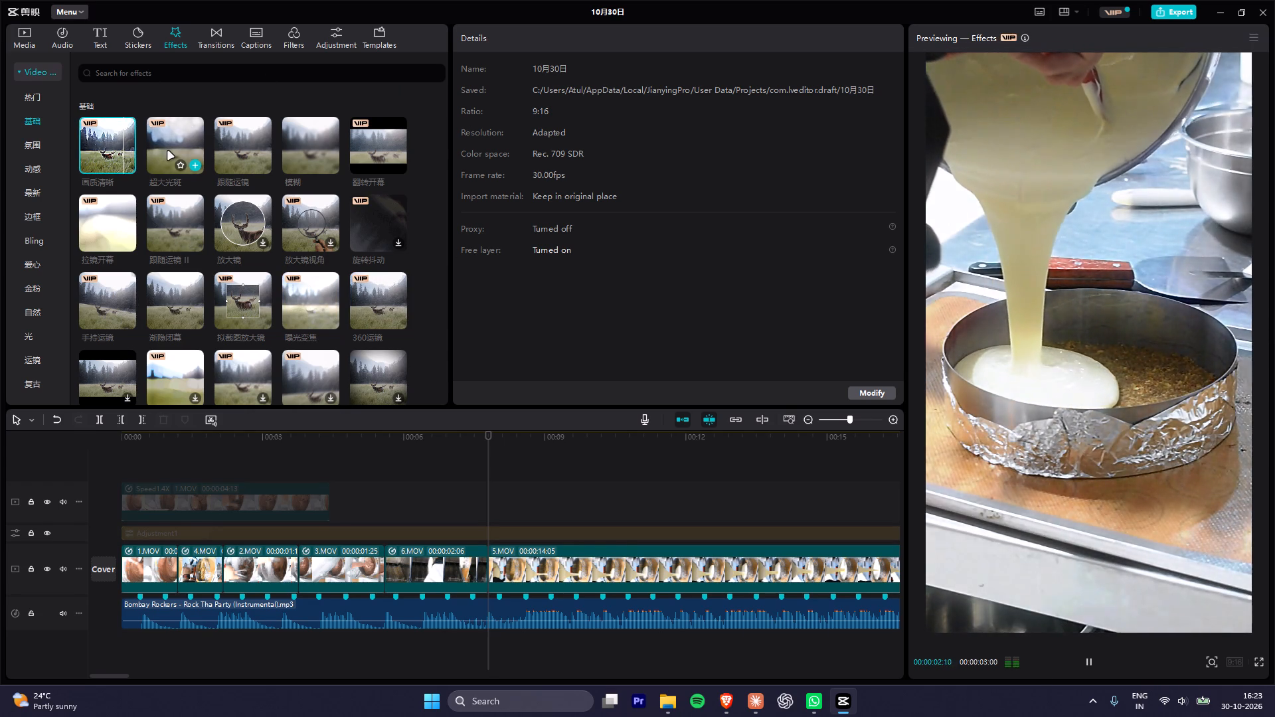
Add the 超大光斑 video effect on its own track above the clips, starting at the beginning of the timeline.
{"action": "left_click_drag", "start_coordinate": [173, 140], "coordinate": [163, 534]}
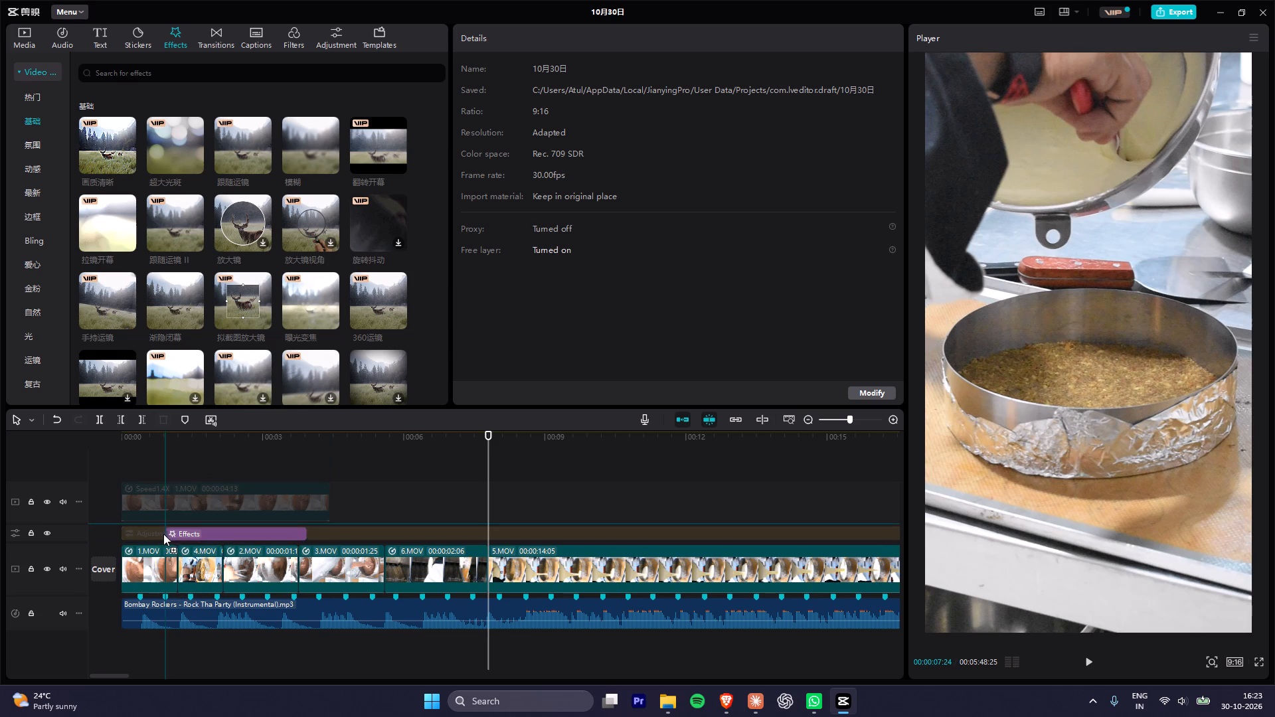
{"action": "left_click_drag", "start_coordinate": [163, 534], "coordinate": [116, 522]}
Play the opening clips from the start of the timeline to check how the 超大光斑 effect looks over them.
{"action": "left_click_drag", "start_coordinate": [133, 436], "coordinate": [54, 433]}
{"action": "left_click_drag", "start_coordinate": [148, 439], "coordinate": [0, 439]}
{"action": "key", "text": "space"}
{"action": "key", "text": "space"}
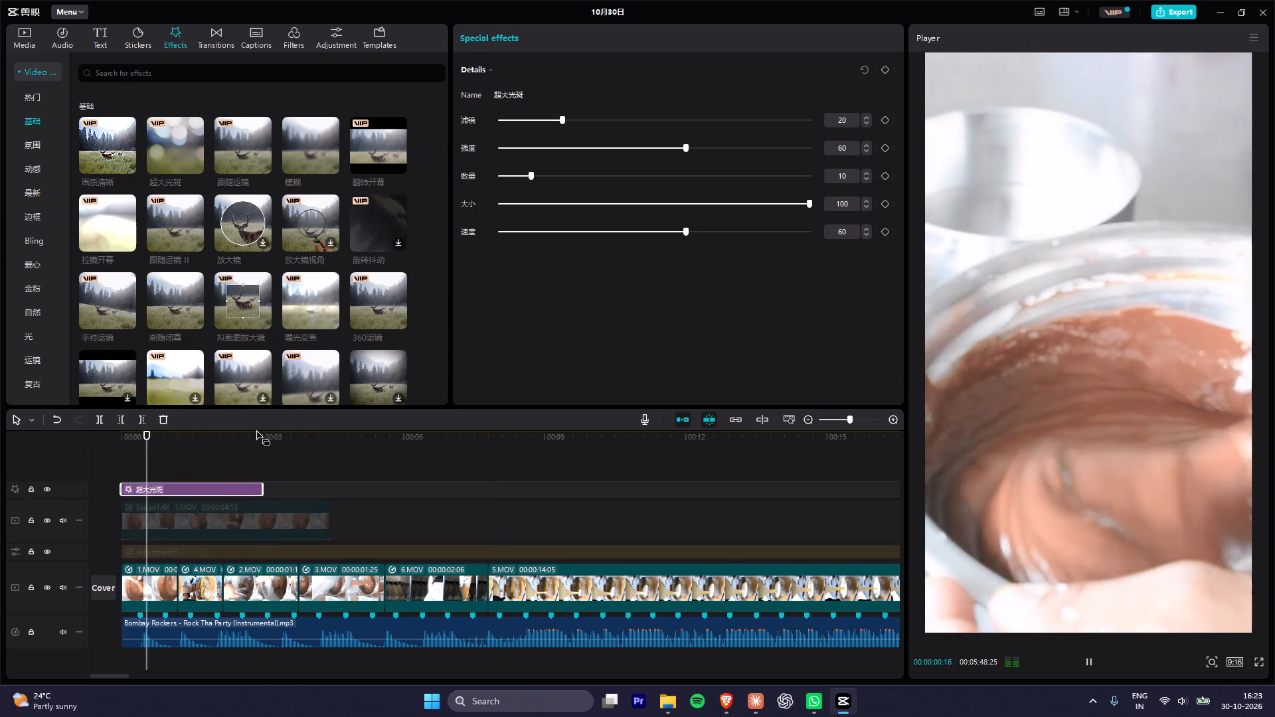
{"action": "key", "text": "space"}
{"action": "left_click_drag", "start_coordinate": [174, 439], "coordinate": [94, 447]}
{"action": "key", "text": "space"}
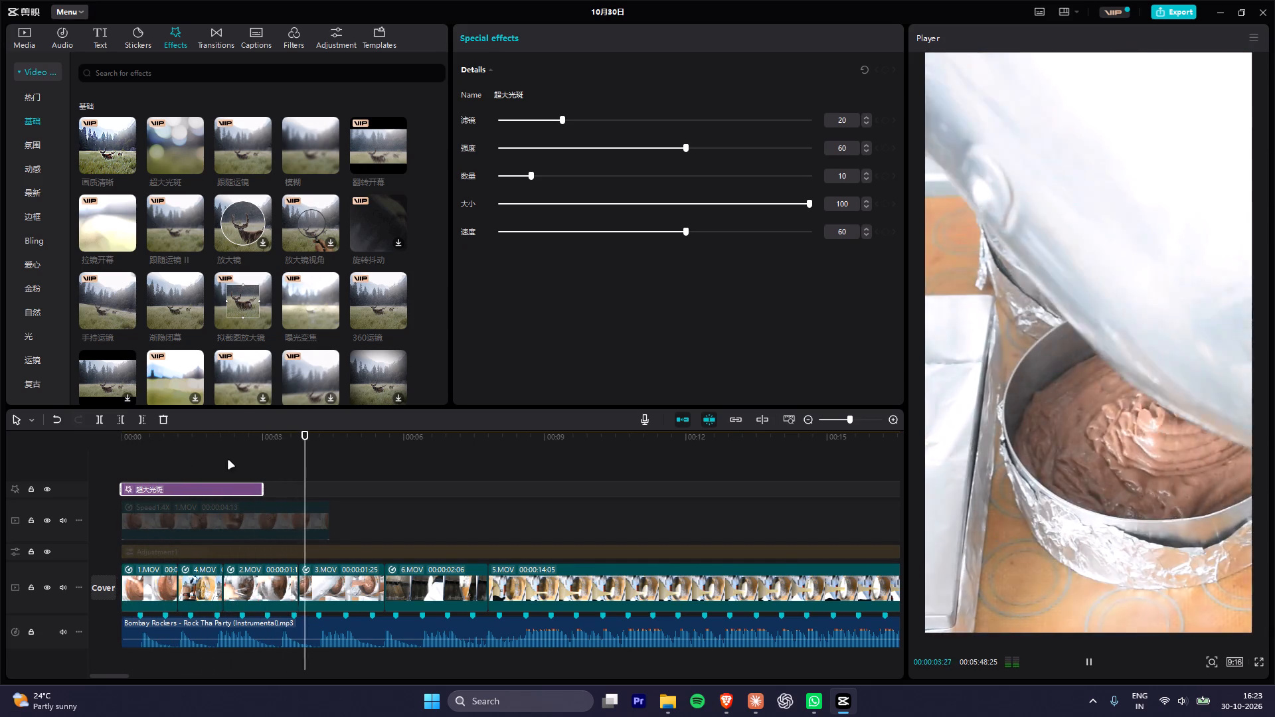
{"action": "left_click_drag", "start_coordinate": [260, 441], "coordinate": [270, 453]}
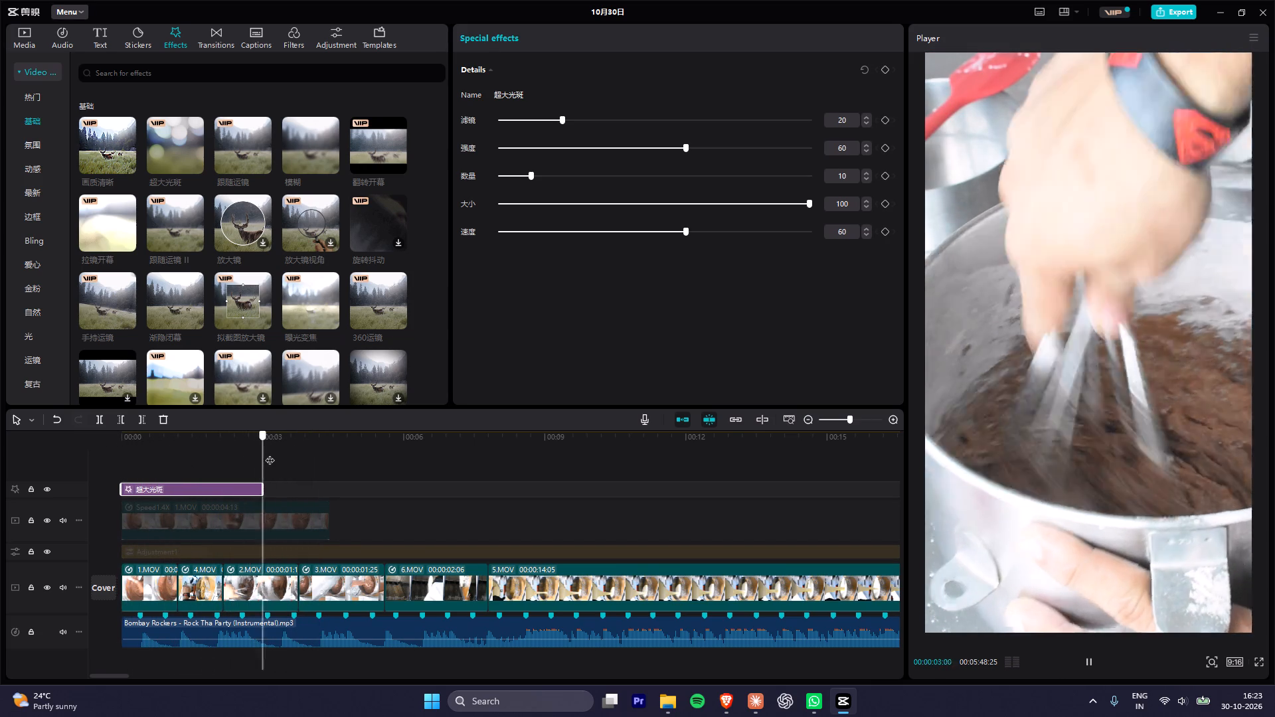
{"action": "left_click_drag", "start_coordinate": [270, 453], "coordinate": [88, 421]}
{"action": "key", "text": "space"}
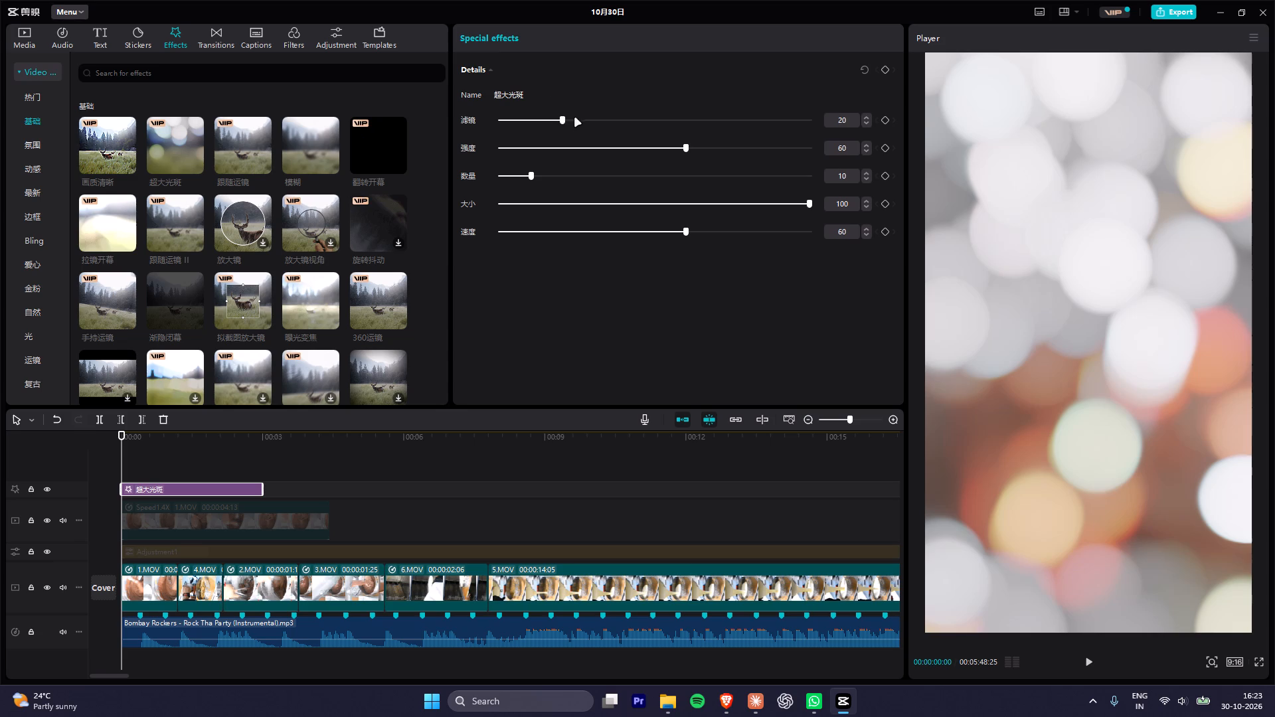
Set the 超大光斑 effect's 滤镜 value to 0.
{"action": "left_click_drag", "start_coordinate": [575, 118], "coordinate": [501, 131]}
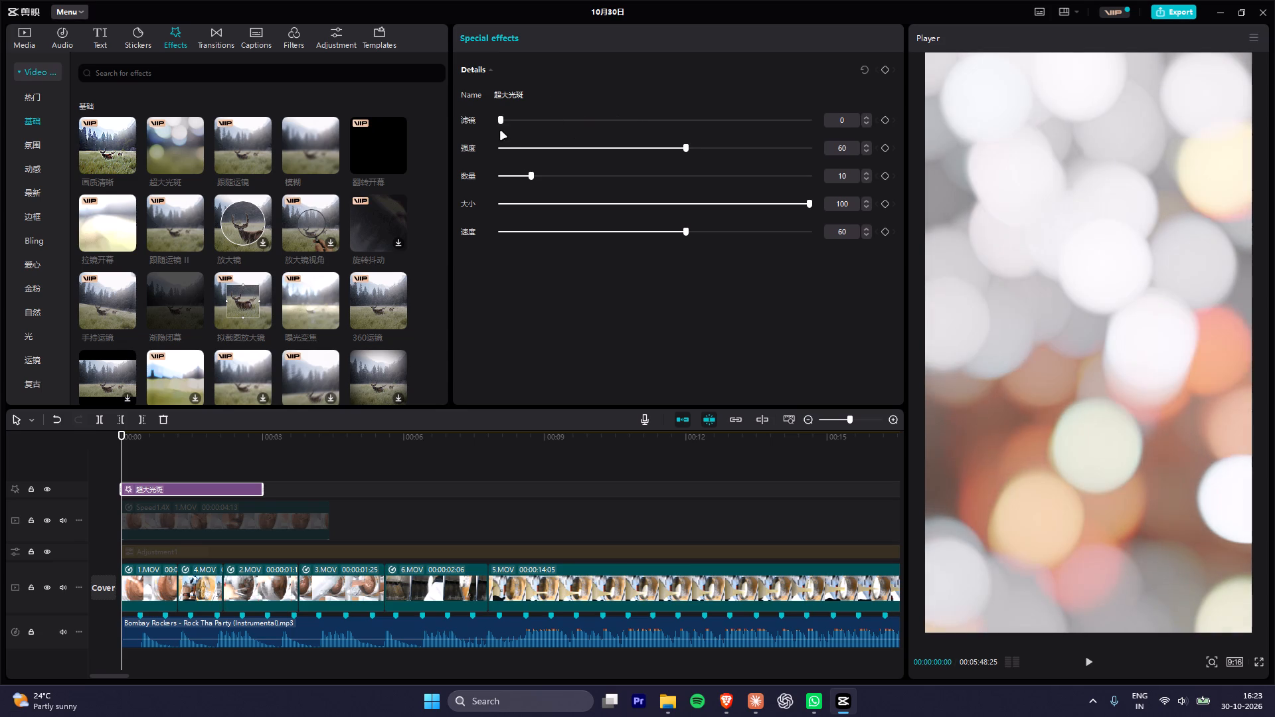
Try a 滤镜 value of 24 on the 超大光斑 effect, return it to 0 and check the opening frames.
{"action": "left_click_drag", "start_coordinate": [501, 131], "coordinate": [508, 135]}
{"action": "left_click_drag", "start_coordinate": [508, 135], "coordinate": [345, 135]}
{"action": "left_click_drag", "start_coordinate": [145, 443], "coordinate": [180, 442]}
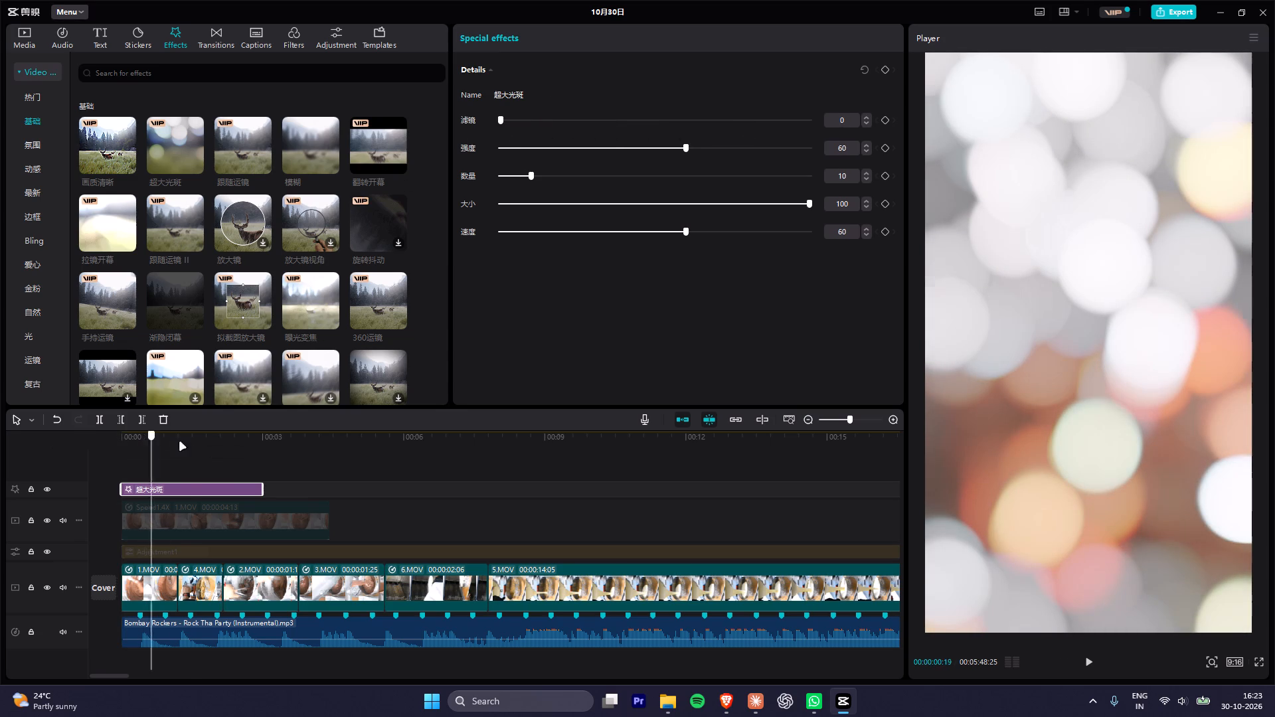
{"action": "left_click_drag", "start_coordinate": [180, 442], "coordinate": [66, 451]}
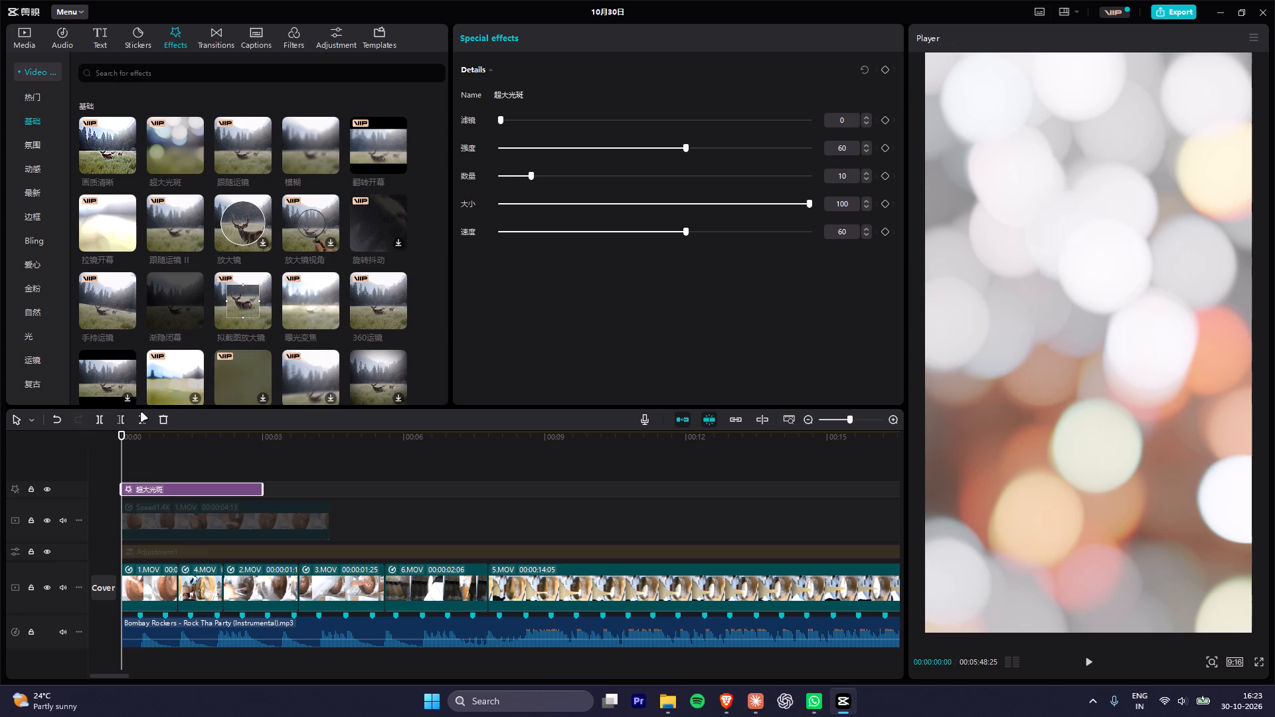
Set the 超大光斑 effect's 强度 to 79, 数量 to 0, 大小 to 5 and 速度 to 80.
{"action": "left_click_drag", "start_coordinate": [683, 149], "coordinate": [531, 146]}
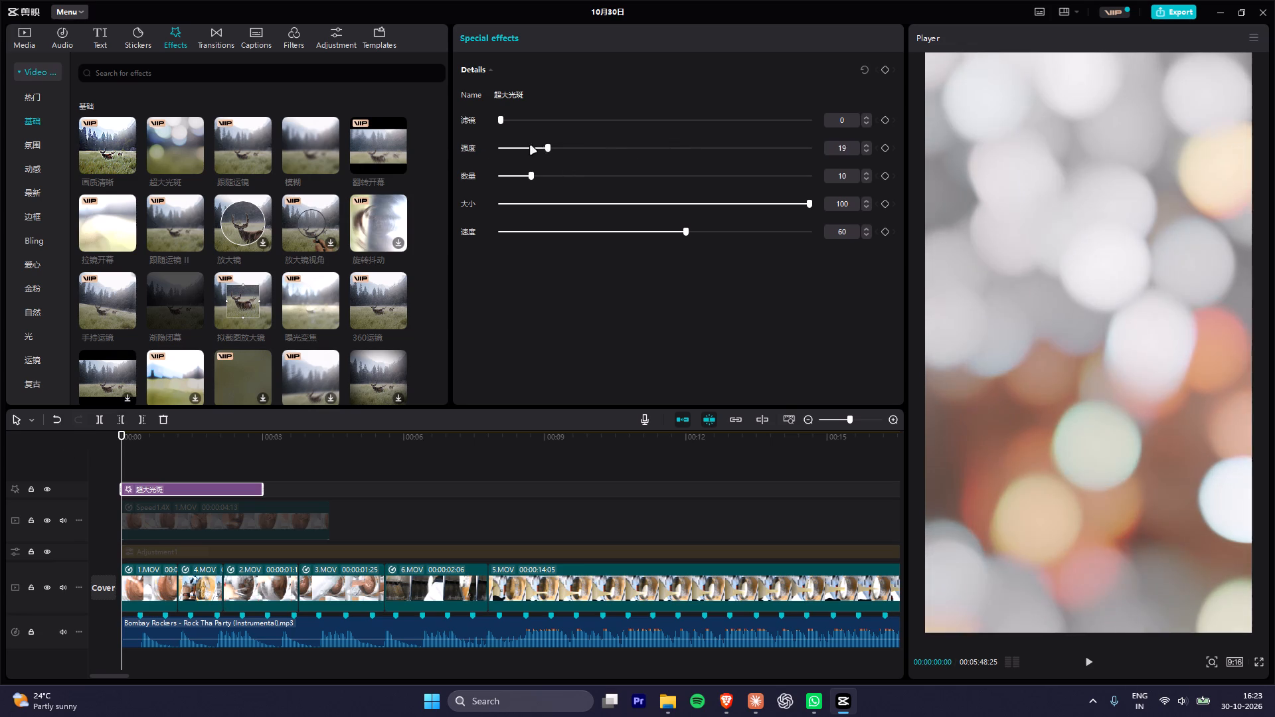
{"action": "left_click_drag", "start_coordinate": [531, 146], "coordinate": [794, 142]}
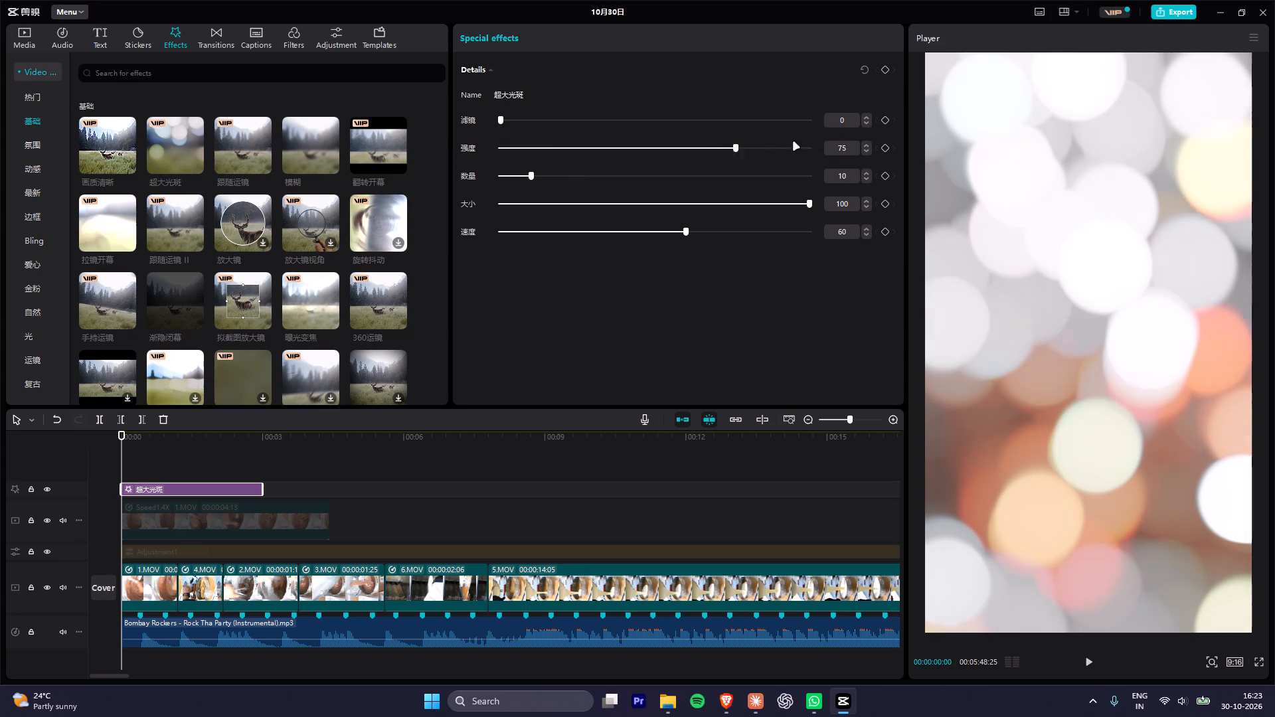
{"action": "left_click_drag", "start_coordinate": [794, 142], "coordinate": [742, 142]}
{"action": "left_click_drag", "start_coordinate": [184, 434], "coordinate": [0, 439]}
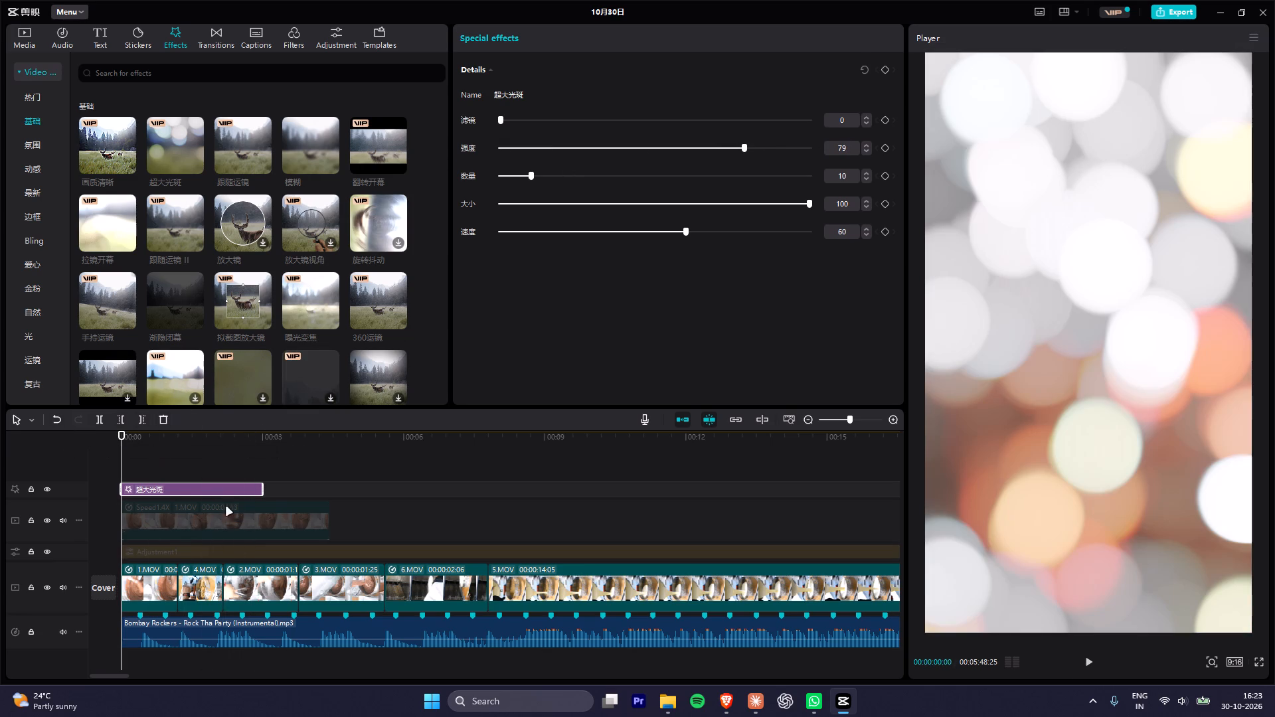
{"action": "left_click_drag", "start_coordinate": [560, 179], "coordinate": [695, 180]}
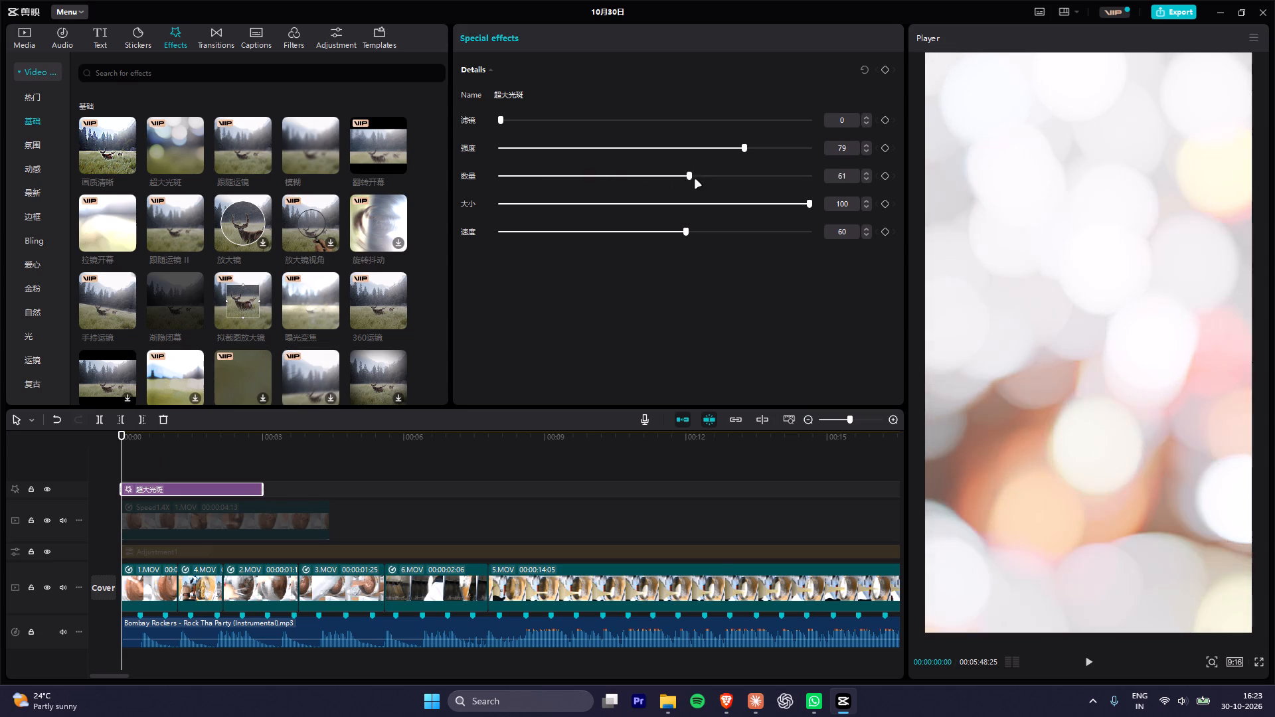
{"action": "left_click_drag", "start_coordinate": [695, 180], "coordinate": [383, 179]}
{"action": "left_click_drag", "start_coordinate": [608, 202], "coordinate": [494, 199]}
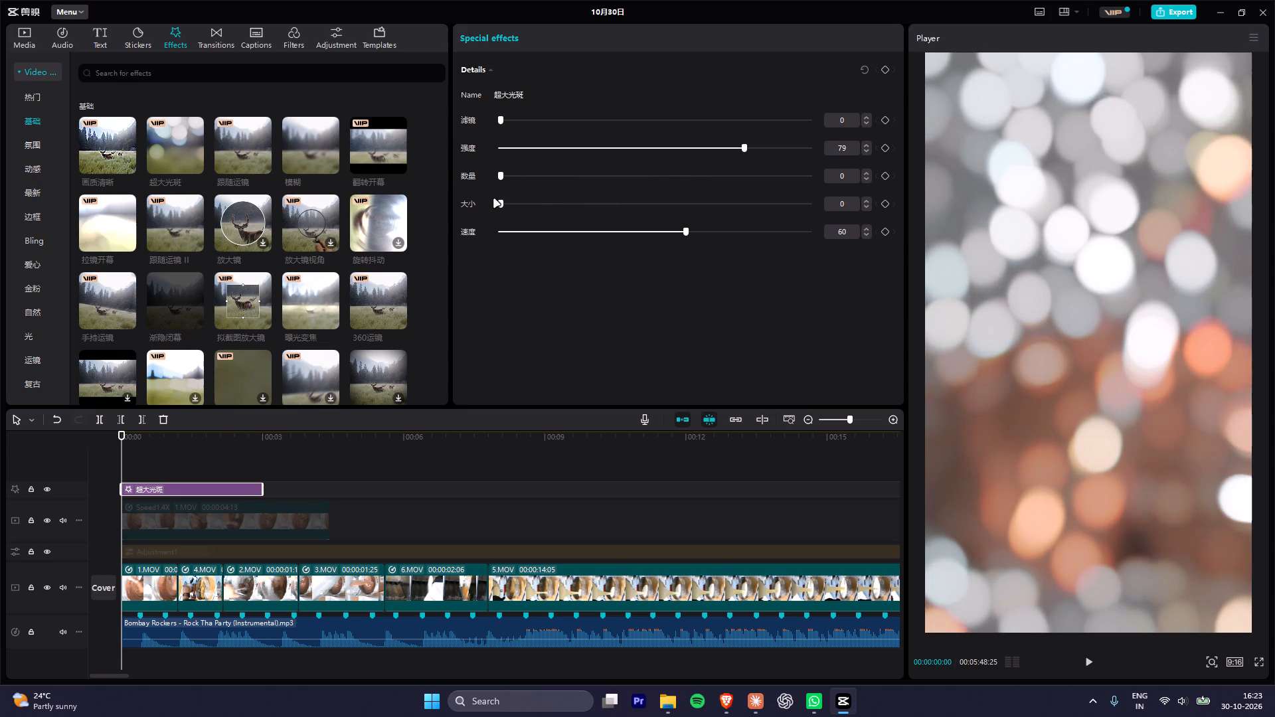
{"action": "left_click_drag", "start_coordinate": [494, 199], "coordinate": [517, 200]}
{"action": "left_click_drag", "start_coordinate": [600, 228], "coordinate": [518, 230]}
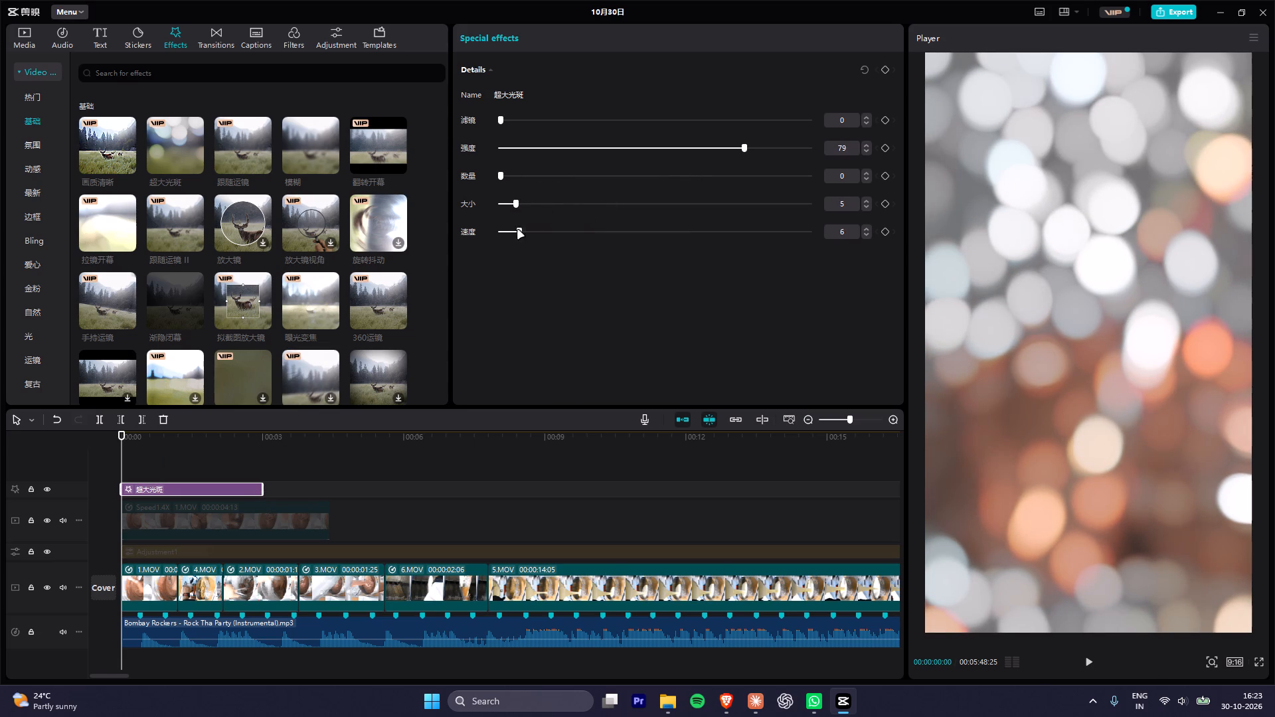
{"action": "left_click_drag", "start_coordinate": [518, 230], "coordinate": [747, 231]}
Play the opening clips from the start of the timeline to check the adjusted 超大光斑 effect.
{"action": "key", "text": "space"}
{"action": "left_click_drag", "start_coordinate": [157, 440], "coordinate": [186, 438]}
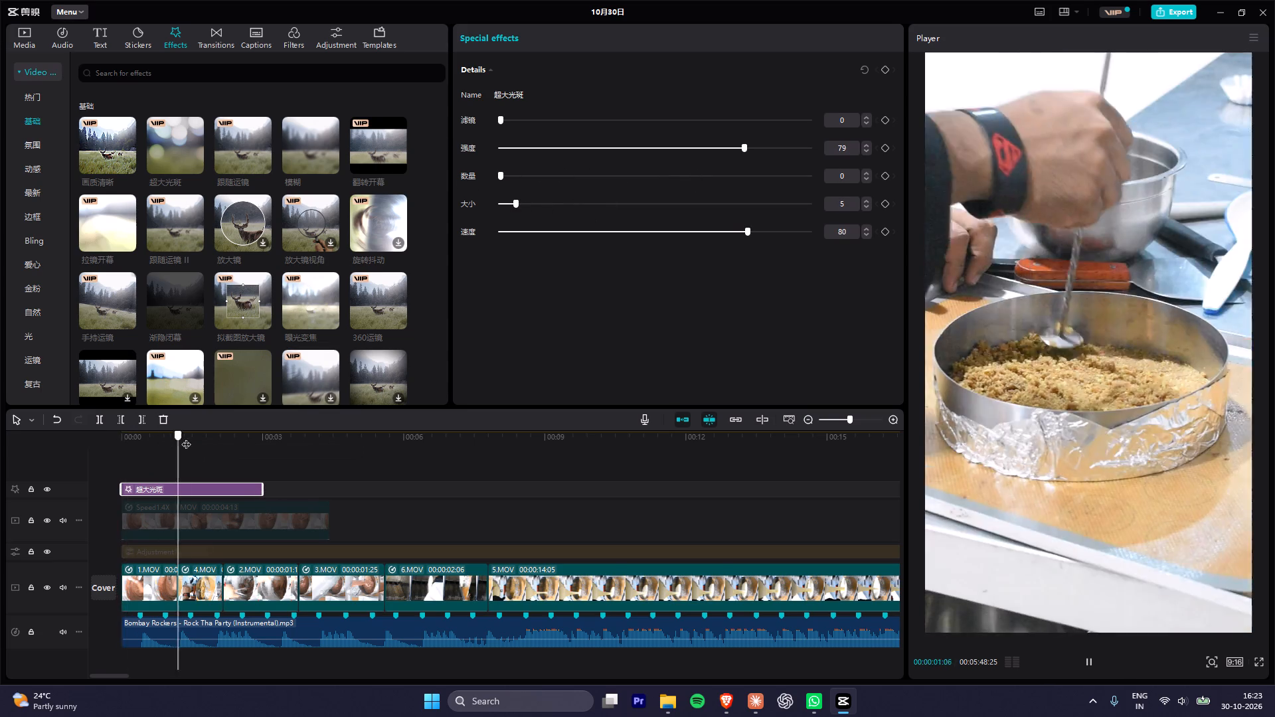
{"action": "left_click_drag", "start_coordinate": [186, 438], "coordinate": [44, 438]}
{"action": "key", "text": "space"}
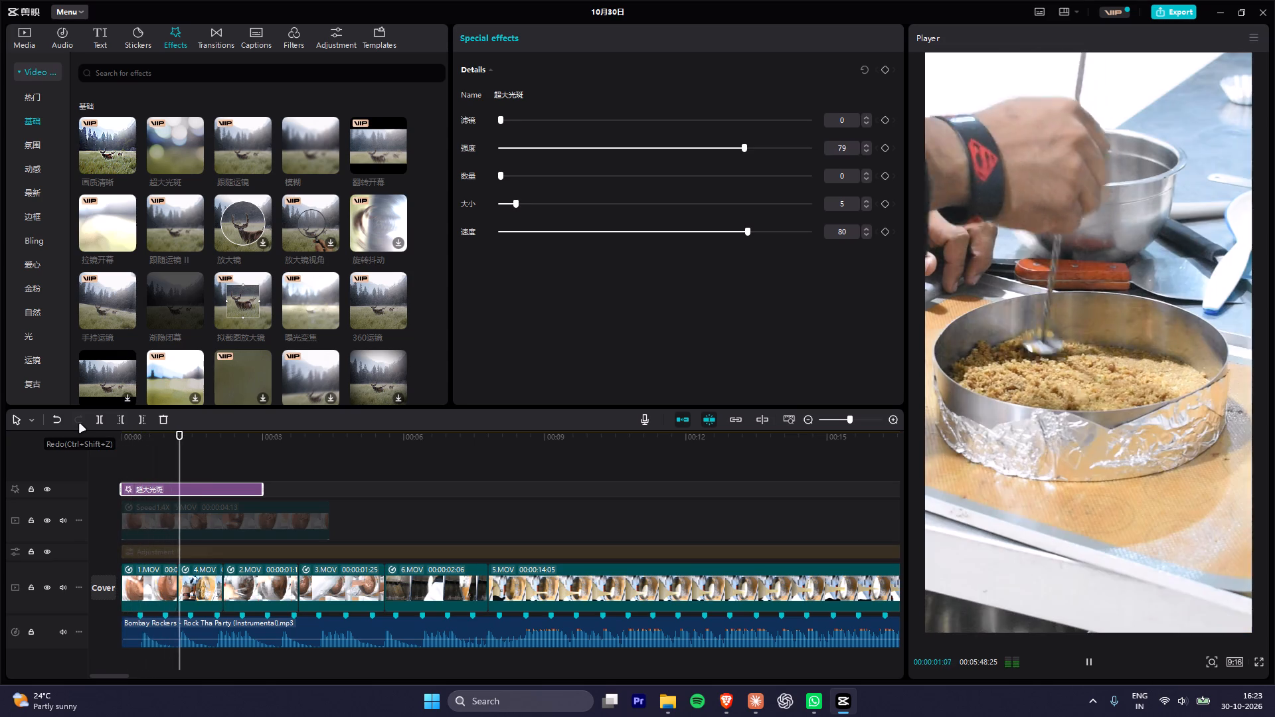
{"action": "key", "text": "space"}
{"action": "left_click_drag", "start_coordinate": [154, 442], "coordinate": [4, 446]}
{"action": "key", "text": "space"}
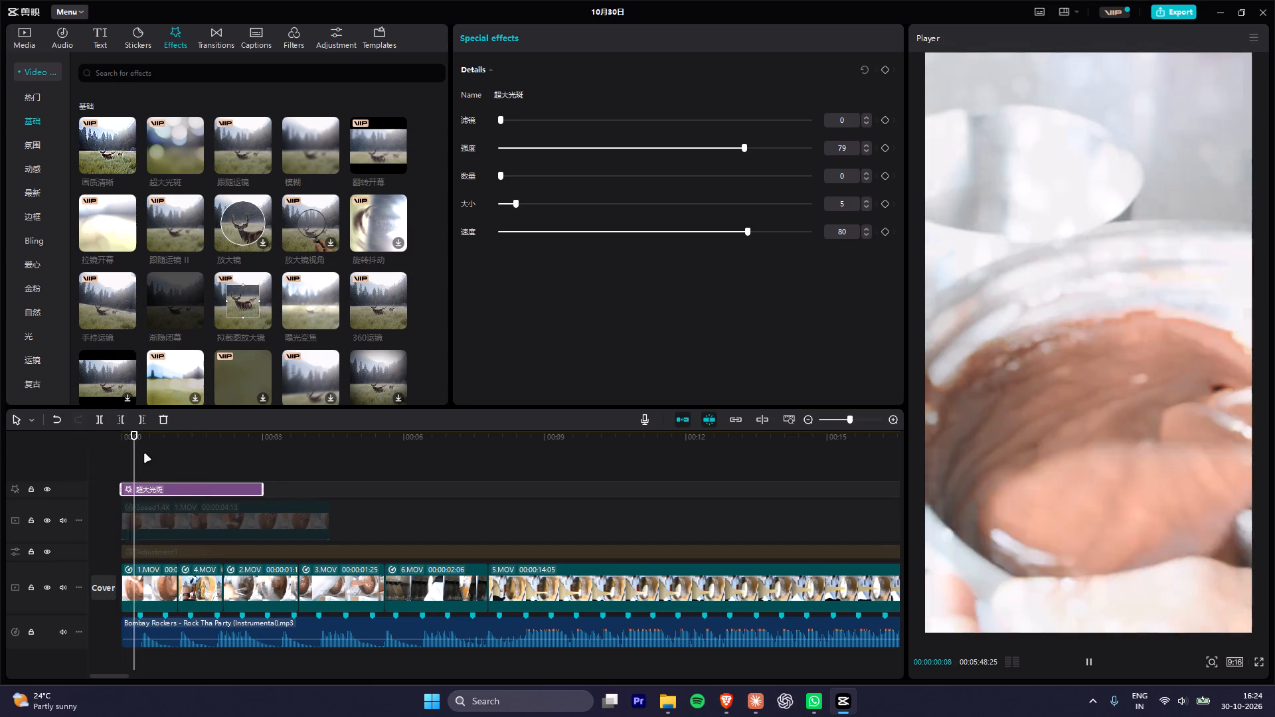
{"action": "key", "text": "space"}
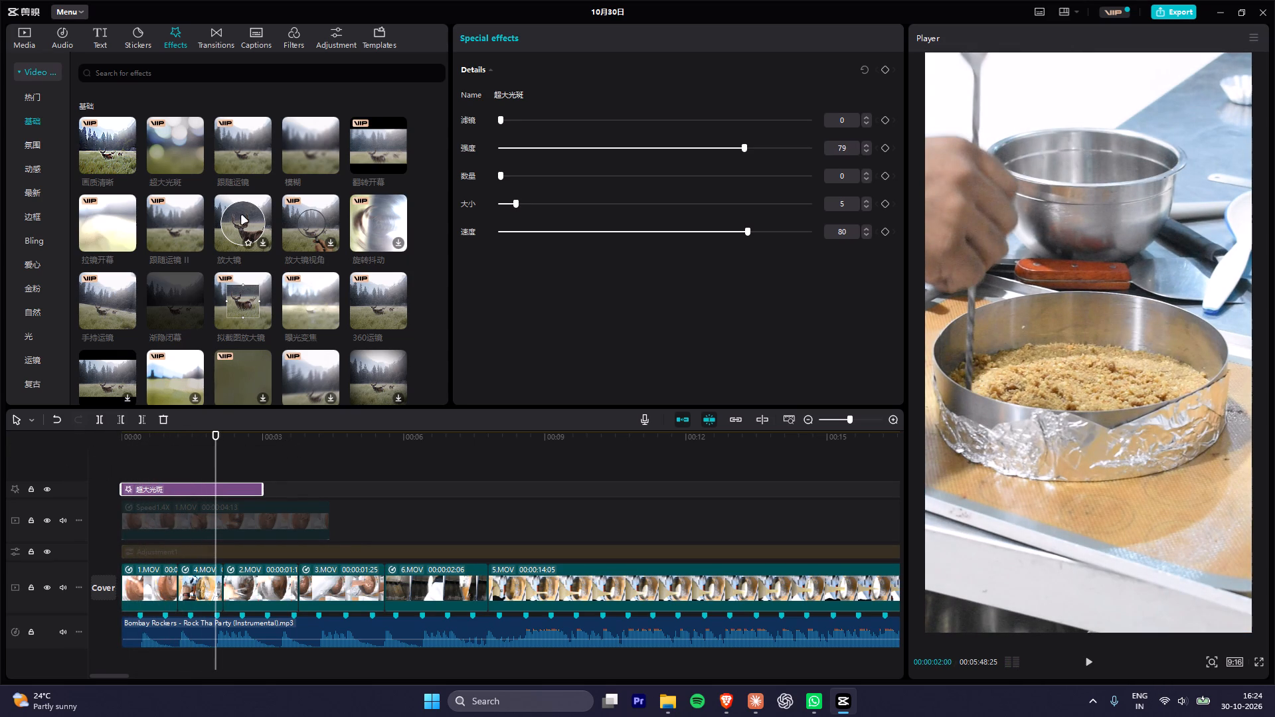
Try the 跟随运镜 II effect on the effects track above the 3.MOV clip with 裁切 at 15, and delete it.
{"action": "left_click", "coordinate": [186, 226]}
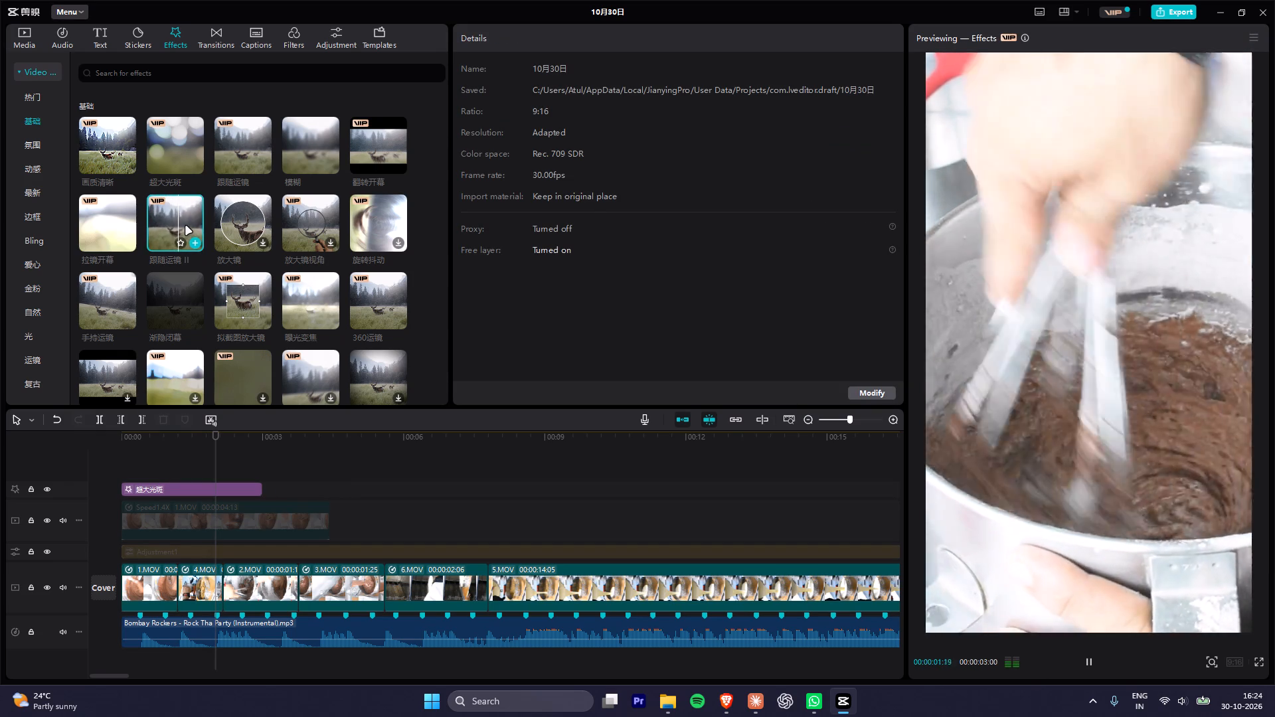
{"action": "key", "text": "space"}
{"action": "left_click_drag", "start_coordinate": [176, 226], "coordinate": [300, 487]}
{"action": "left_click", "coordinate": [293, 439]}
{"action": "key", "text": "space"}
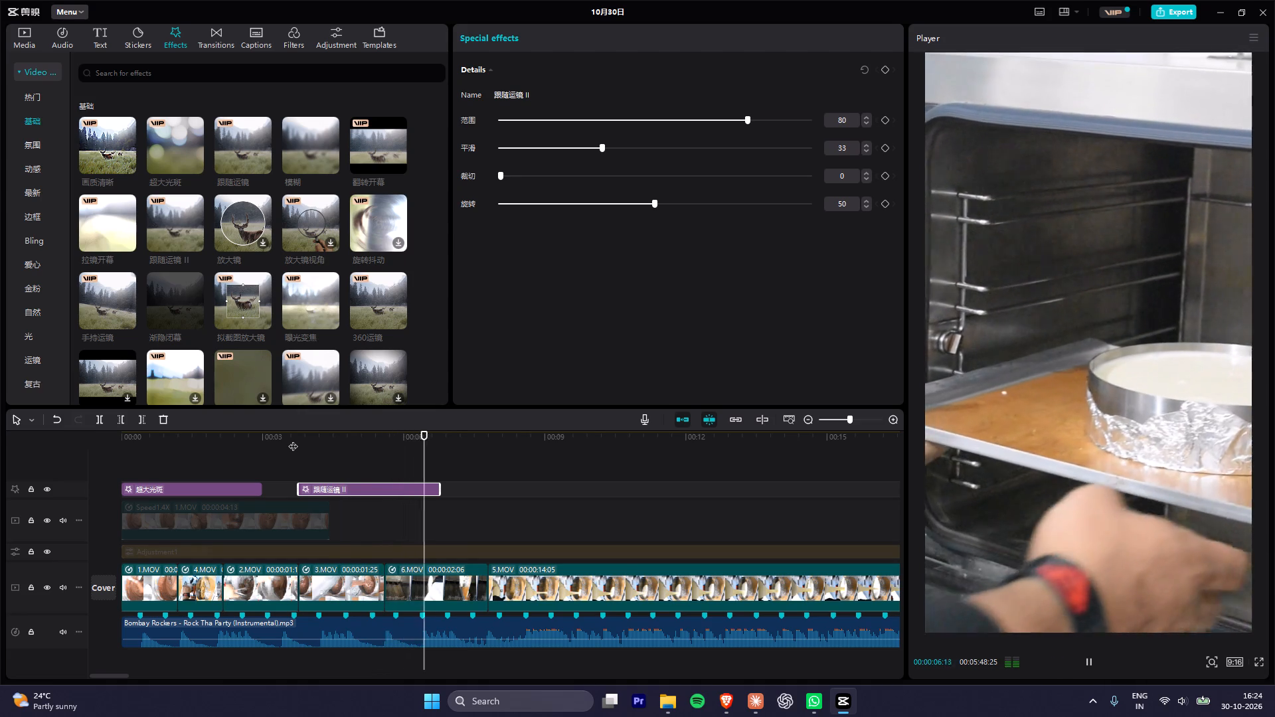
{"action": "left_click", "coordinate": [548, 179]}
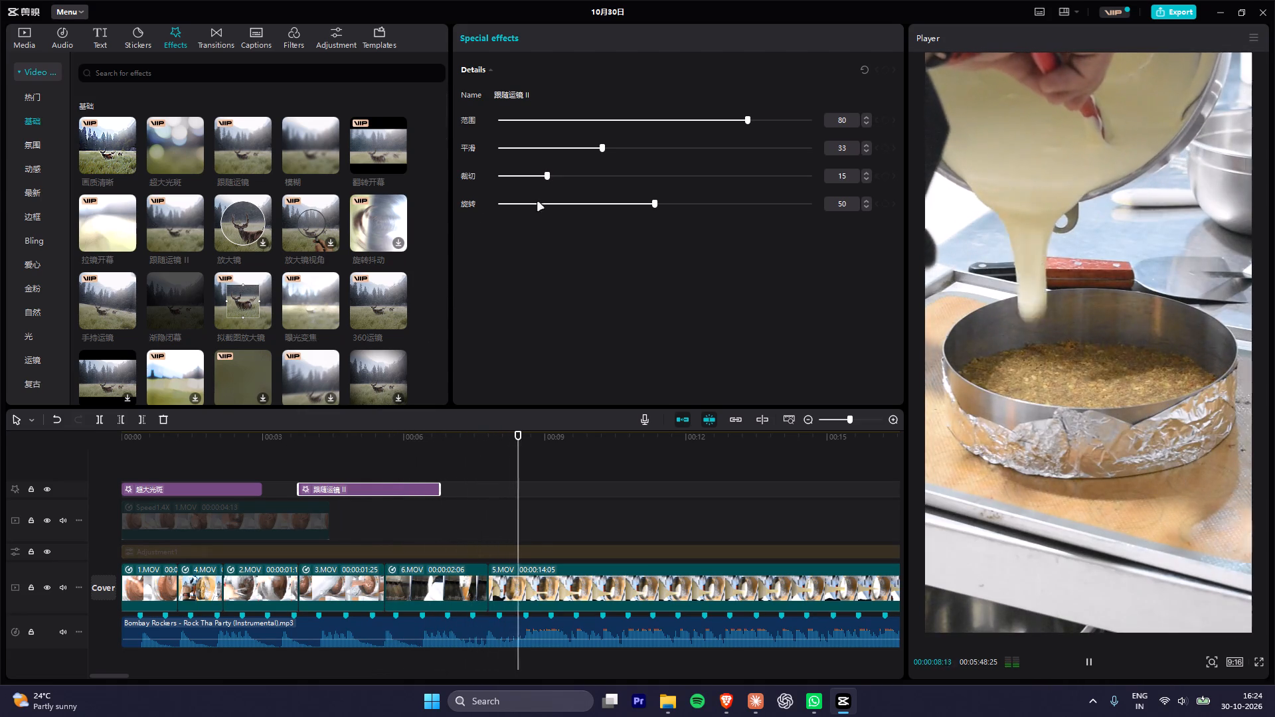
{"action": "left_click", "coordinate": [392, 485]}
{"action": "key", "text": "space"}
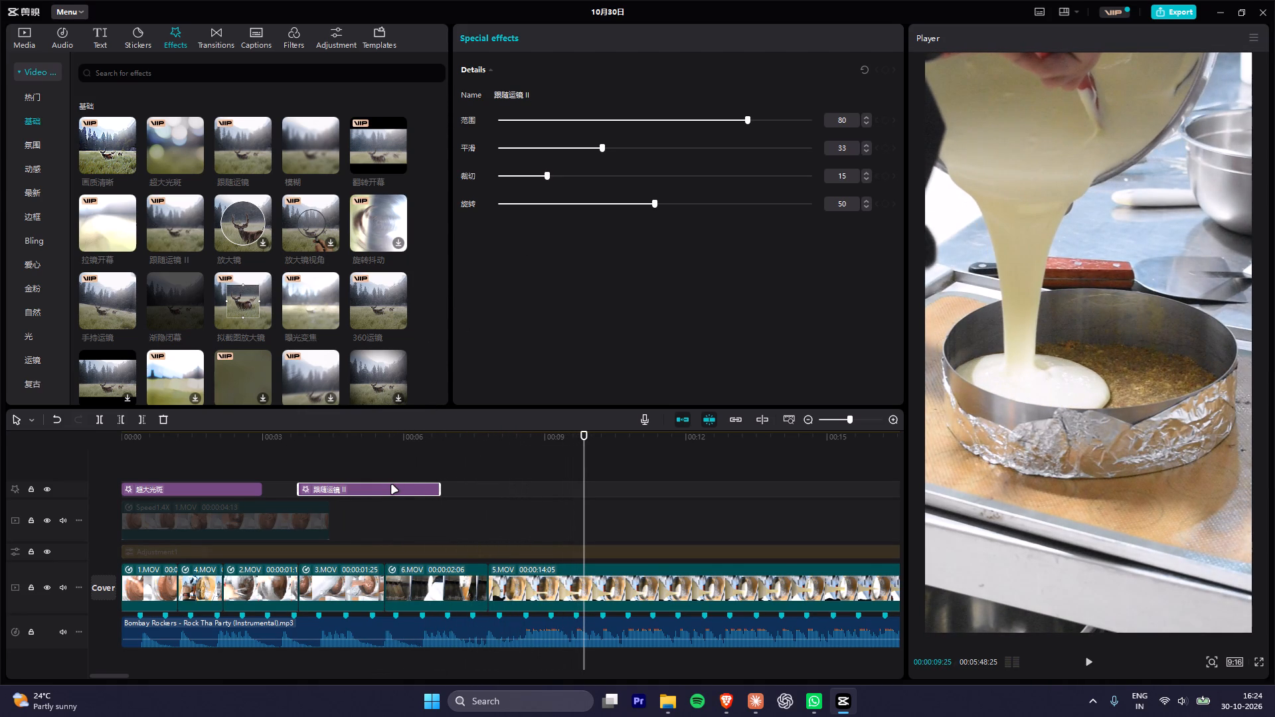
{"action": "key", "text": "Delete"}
Preview the 放大镜视角, 旋转抖动, 360运镜, 曝光变焦 and 拟截图放大镜 effects on the 5.MOV clip.
{"action": "left_click", "coordinate": [299, 230]}
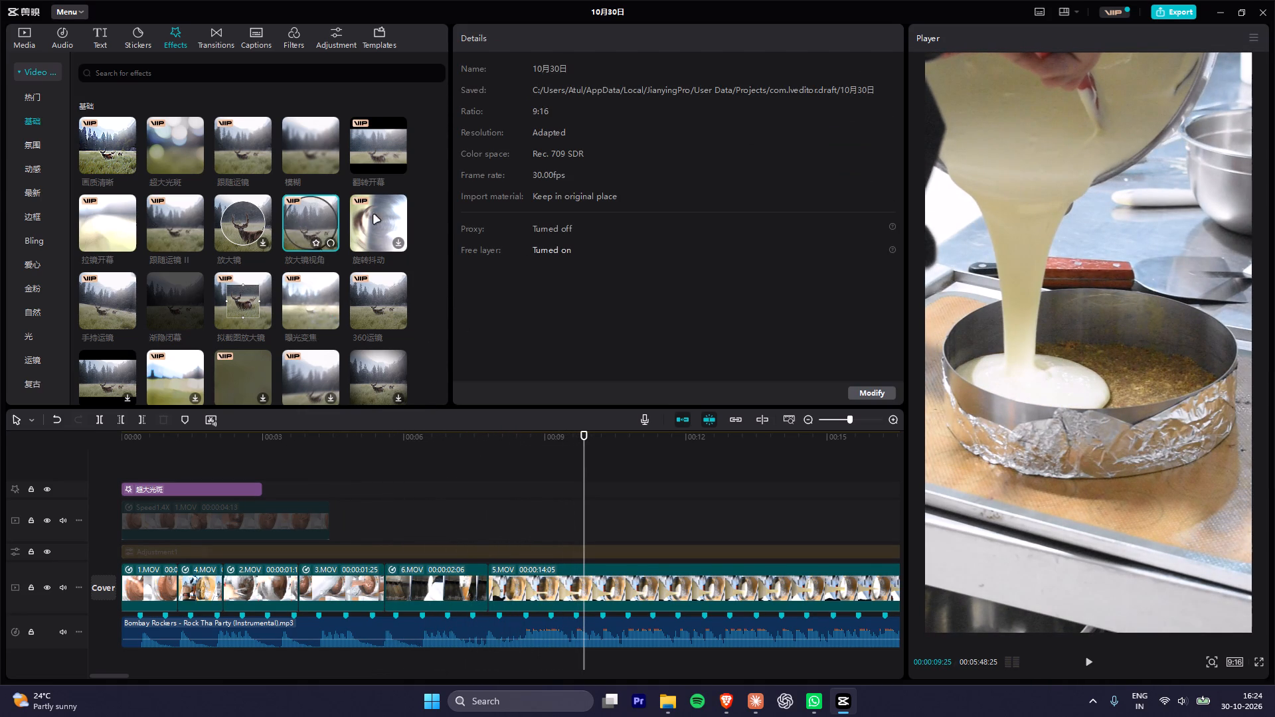
{"action": "left_click", "coordinate": [384, 213]}
{"action": "left_click", "coordinate": [359, 305]}
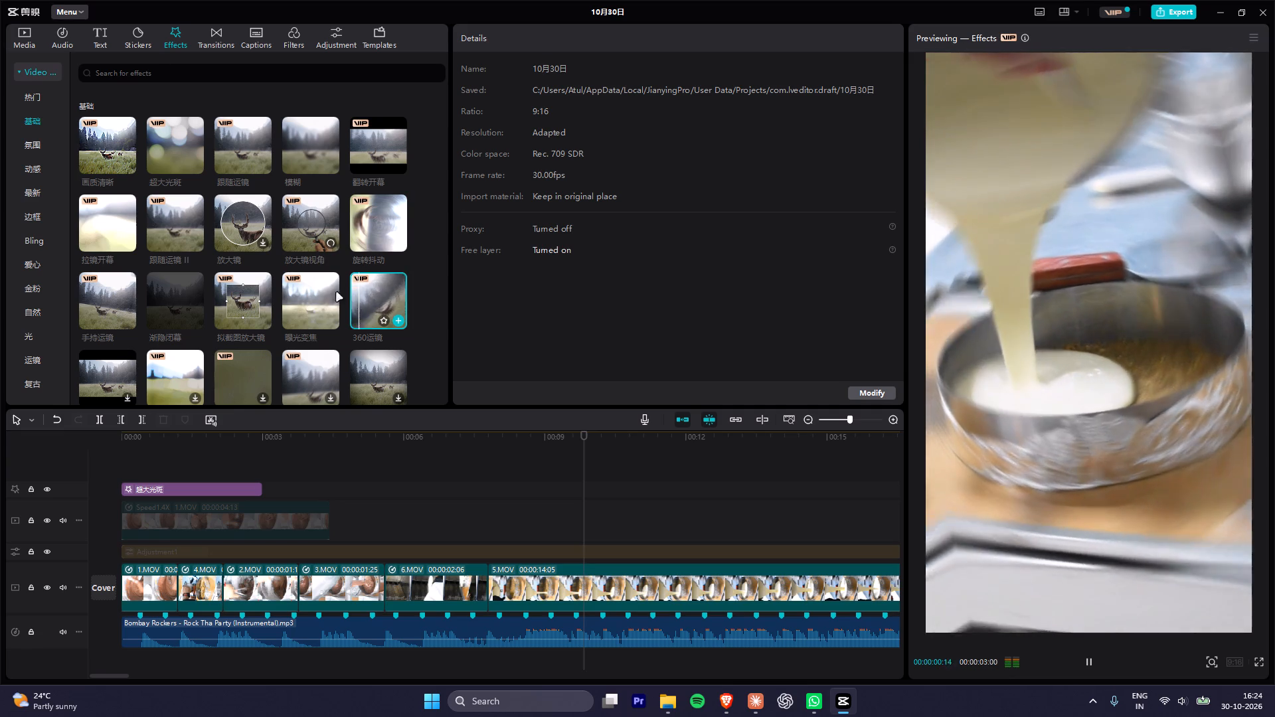
{"action": "left_click", "coordinate": [323, 289]}
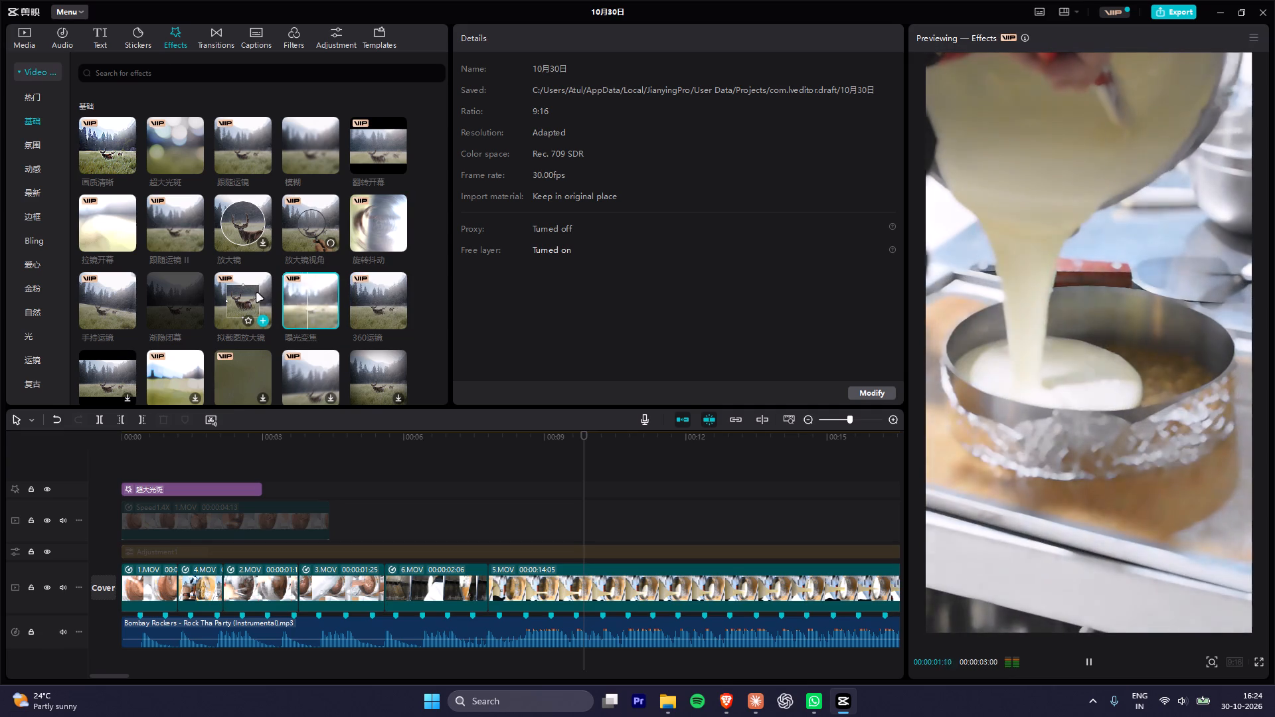
{"action": "left_click", "coordinate": [257, 293]}
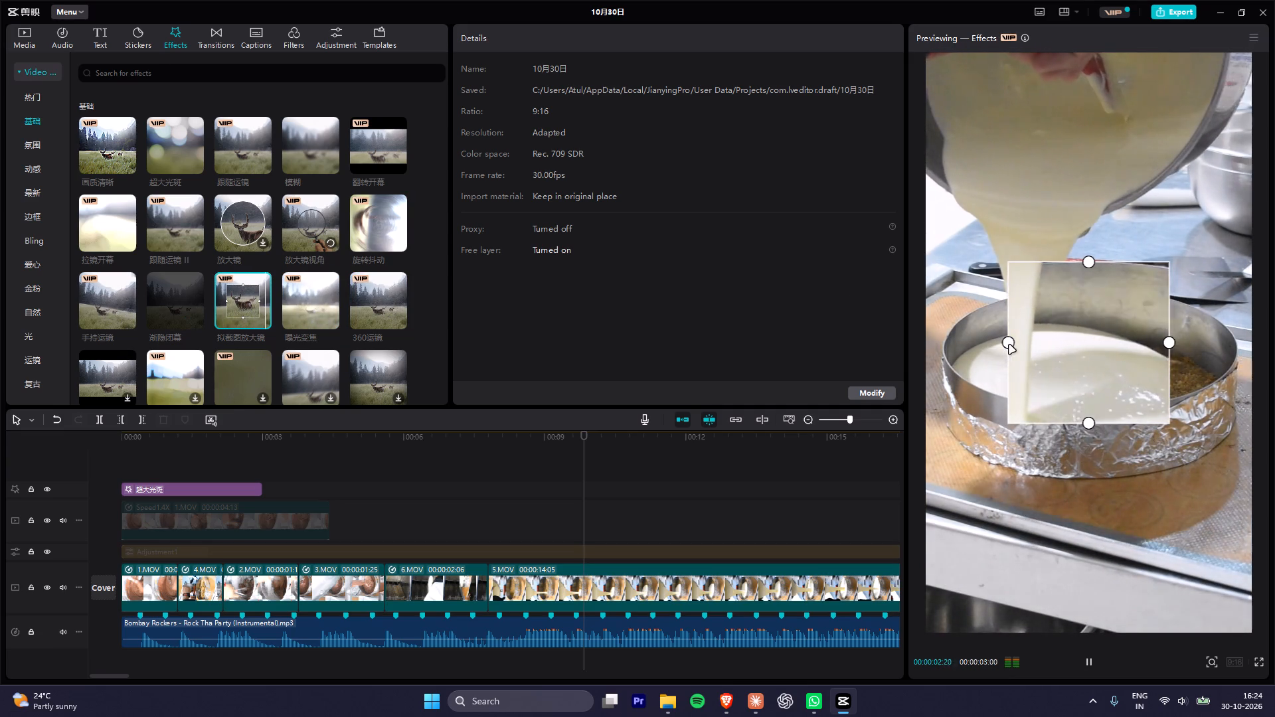
{"action": "left_click_drag", "start_coordinate": [1009, 345], "coordinate": [987, 348]}
Add the 手持运镜 effect to the effects track, starting above the beginning of the 3.MOV clip.
{"action": "left_click", "coordinate": [91, 303]}
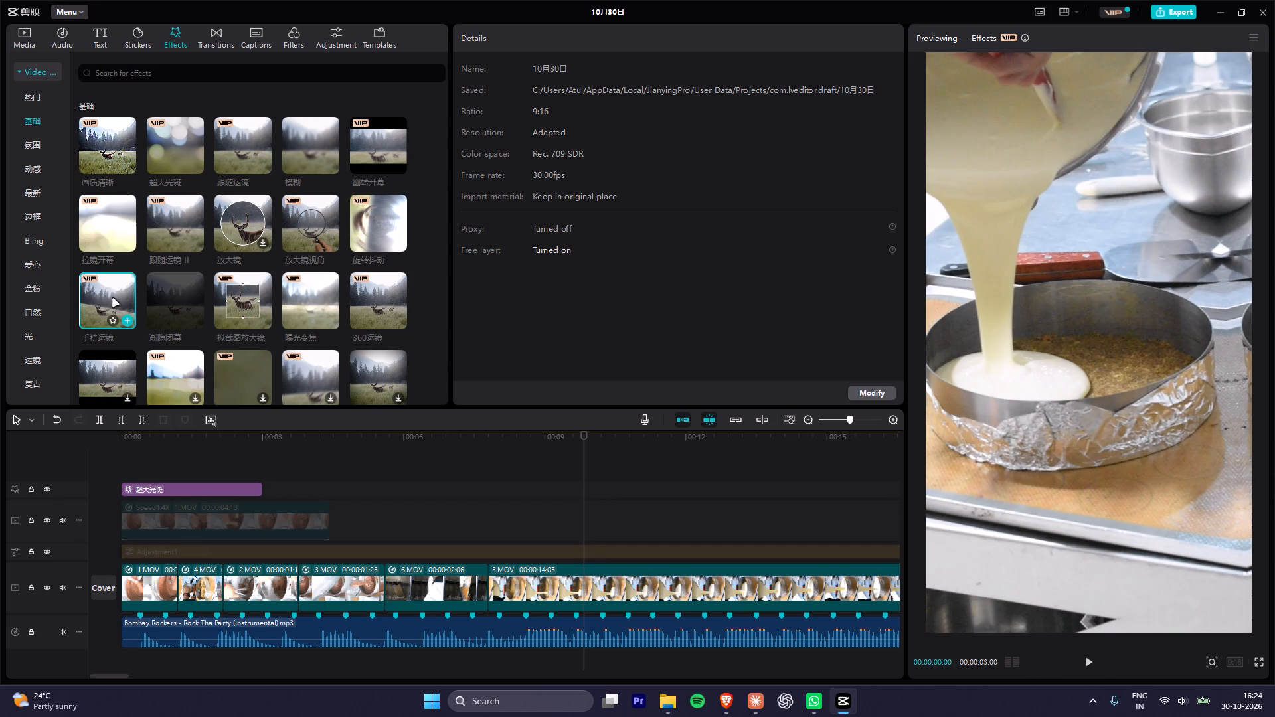
{"action": "left_click_drag", "start_coordinate": [113, 299], "coordinate": [302, 491]}
Shorten the 超大光斑 effect so it ends where the 4.MOV clip meets the 2.MOV clip.
{"action": "left_click", "coordinate": [246, 483]}
{"action": "left_click_drag", "start_coordinate": [264, 491], "coordinate": [229, 491]}
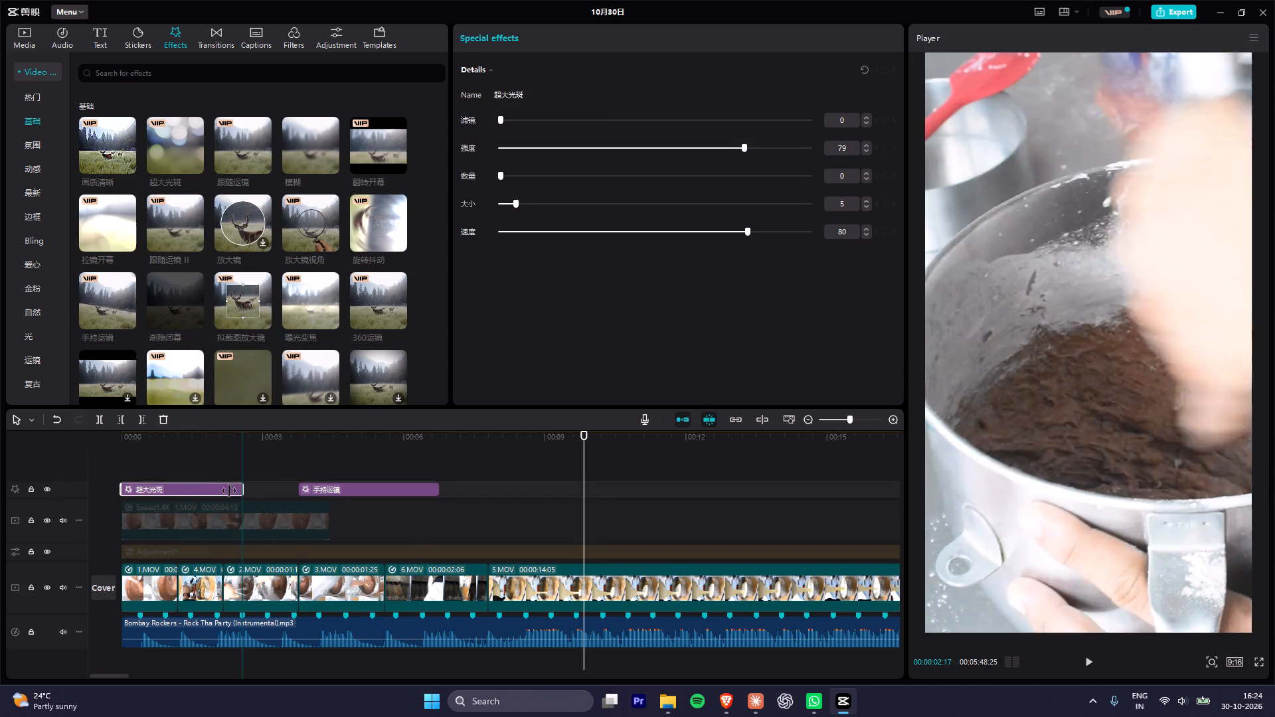
{"action": "left_click_drag", "start_coordinate": [229, 491], "coordinate": [220, 491]}
Play the section around the 4.MOV clip to check the shortened 超大光斑 effect.
{"action": "left_click", "coordinate": [205, 439]}
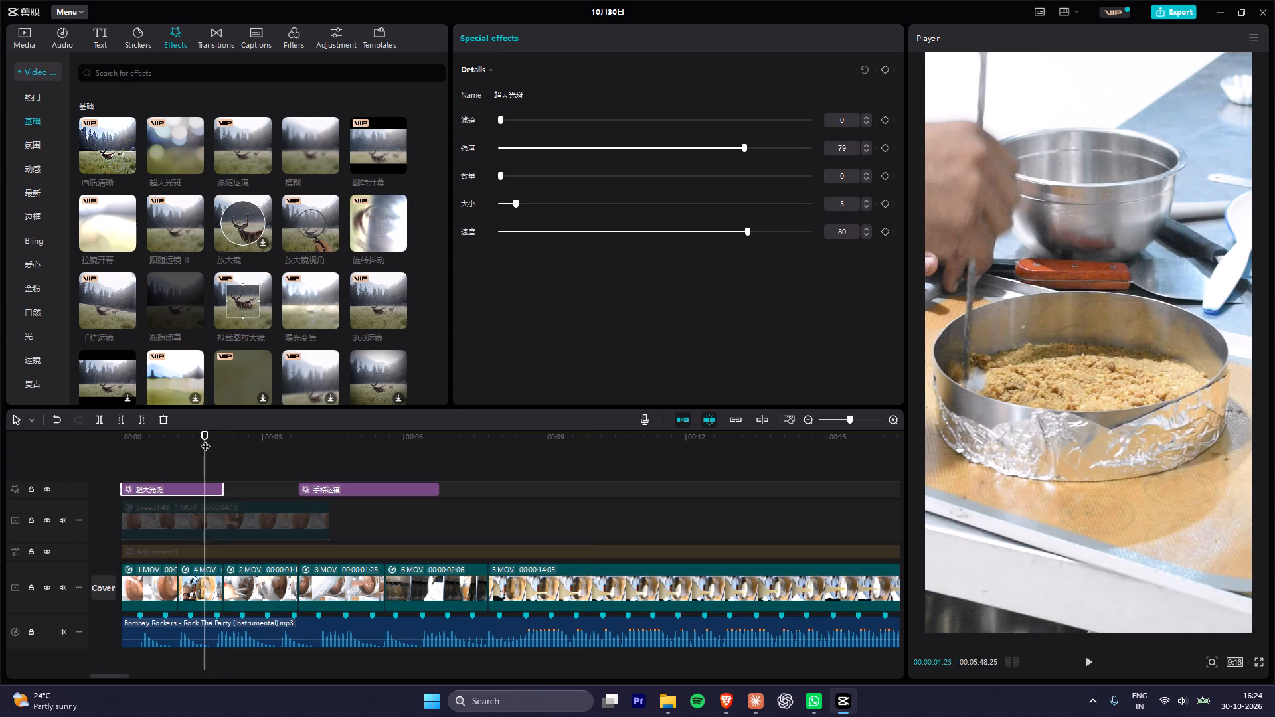
{"action": "left_click", "coordinate": [174, 436]}
{"action": "key", "text": "space"}
{"action": "key", "text": "space"}
{"action": "left_click", "coordinate": [187, 443]}
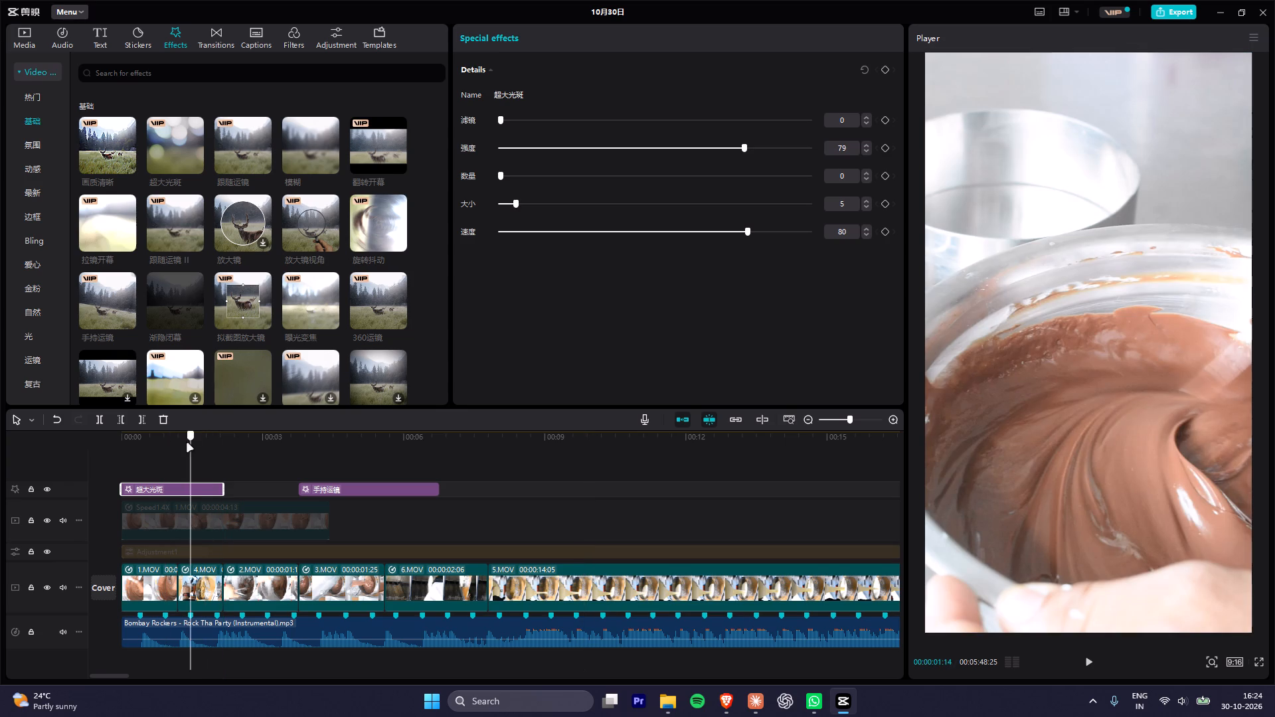
{"action": "key", "text": "space"}
{"action": "key", "text": "space"}
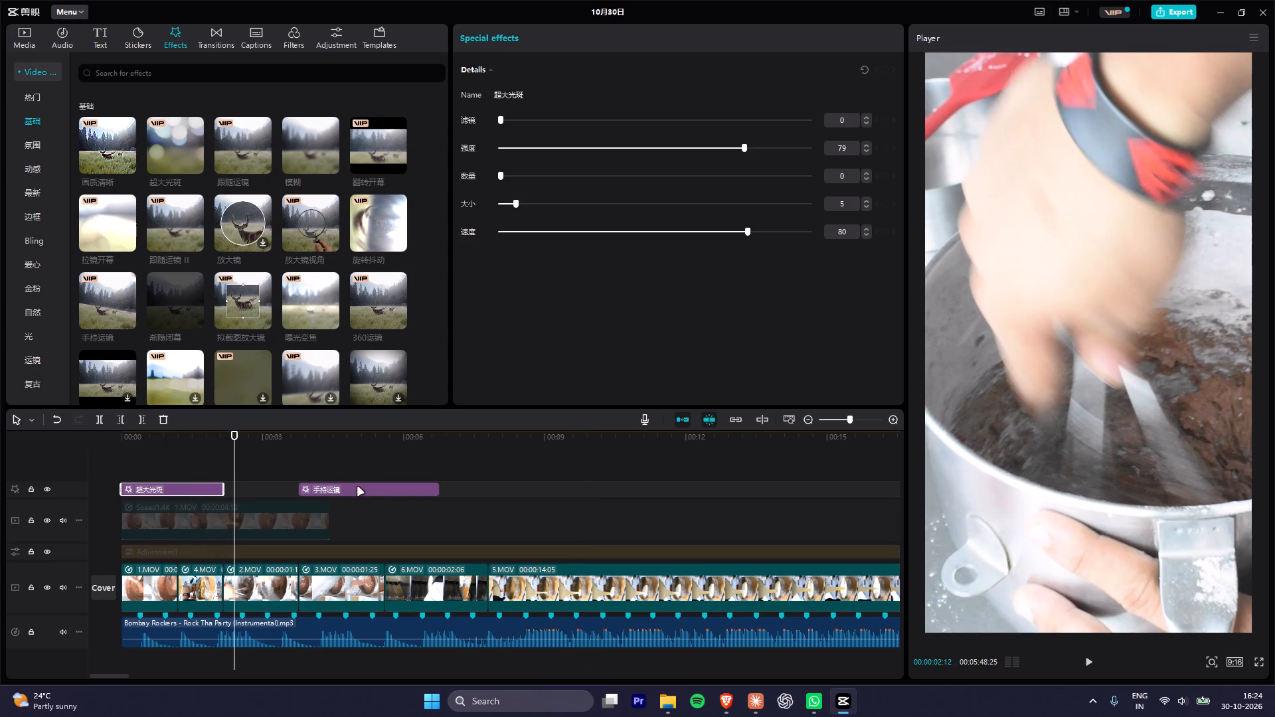
Move the 手持运镜 effect directly against the end of the 超大光斑 effect, starting above the 2.MOV clip.
{"action": "left_click_drag", "start_coordinate": [355, 486], "coordinate": [278, 491]}
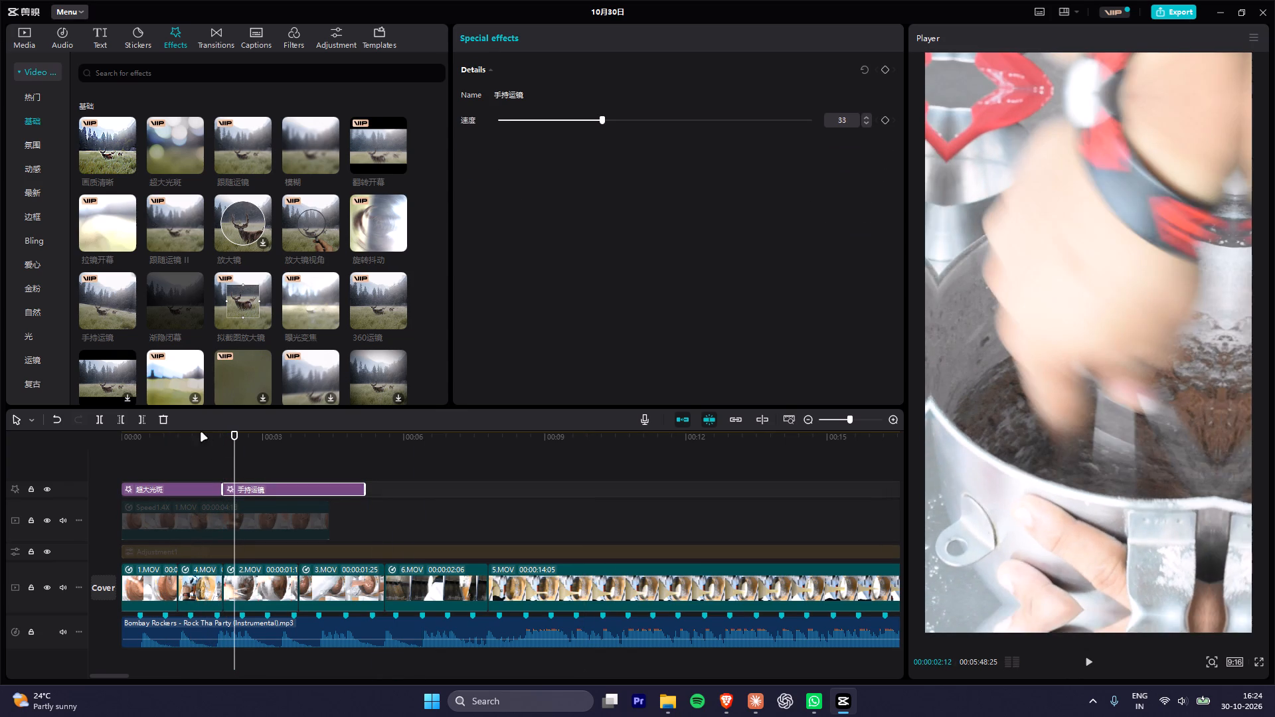
Play the opening clips from the start of the timeline to check both effects in sequence.
{"action": "left_click_drag", "start_coordinate": [199, 433], "coordinate": [0, 439]}
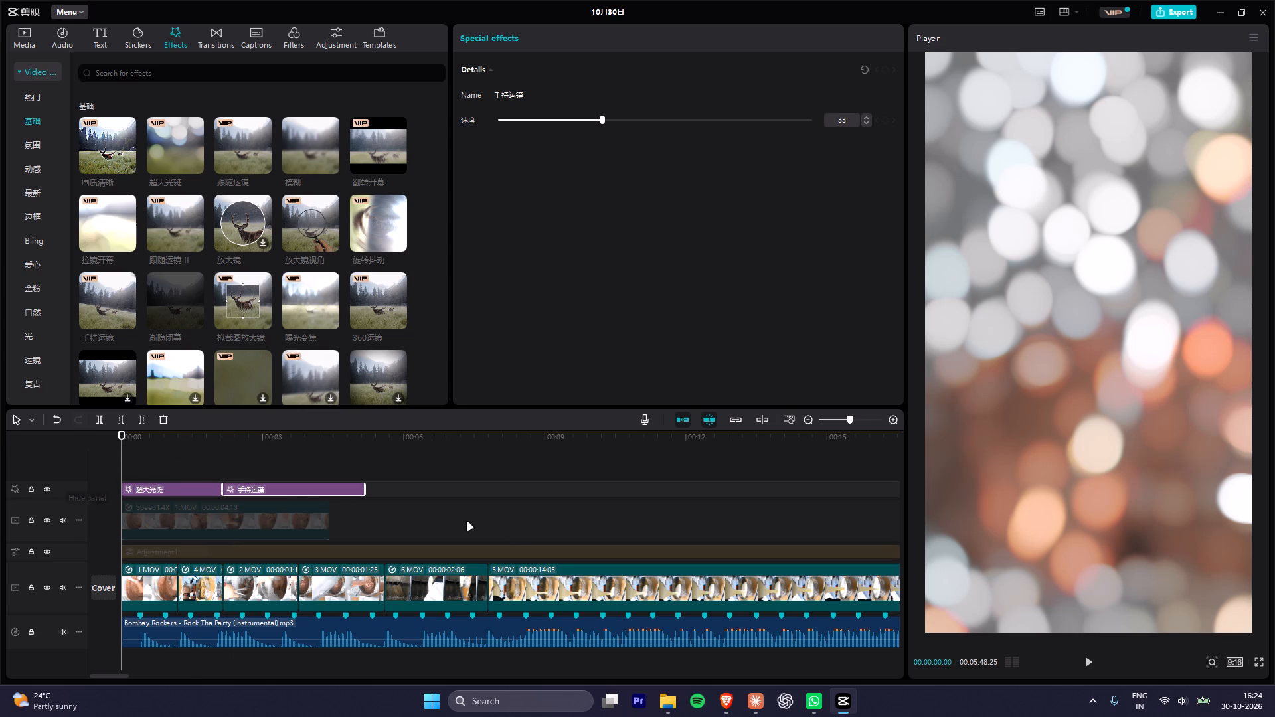
{"action": "left_click", "coordinate": [1080, 667]}
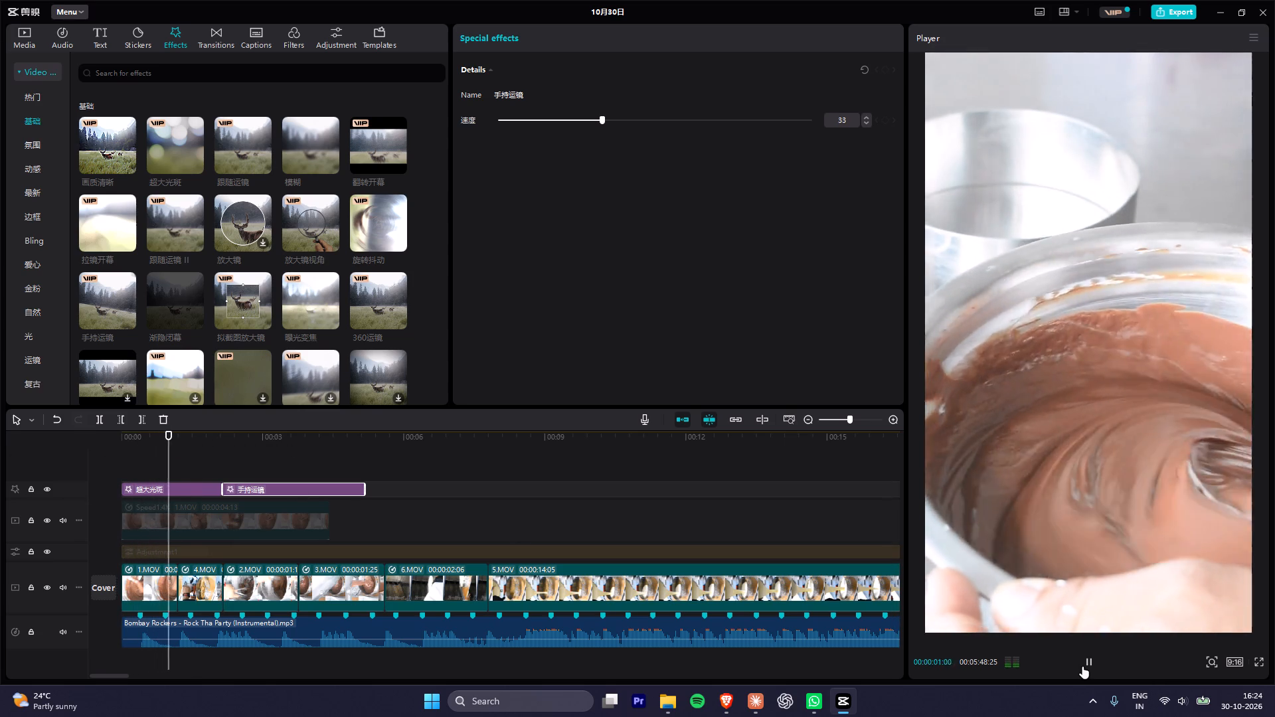
{"action": "key", "text": "space"}
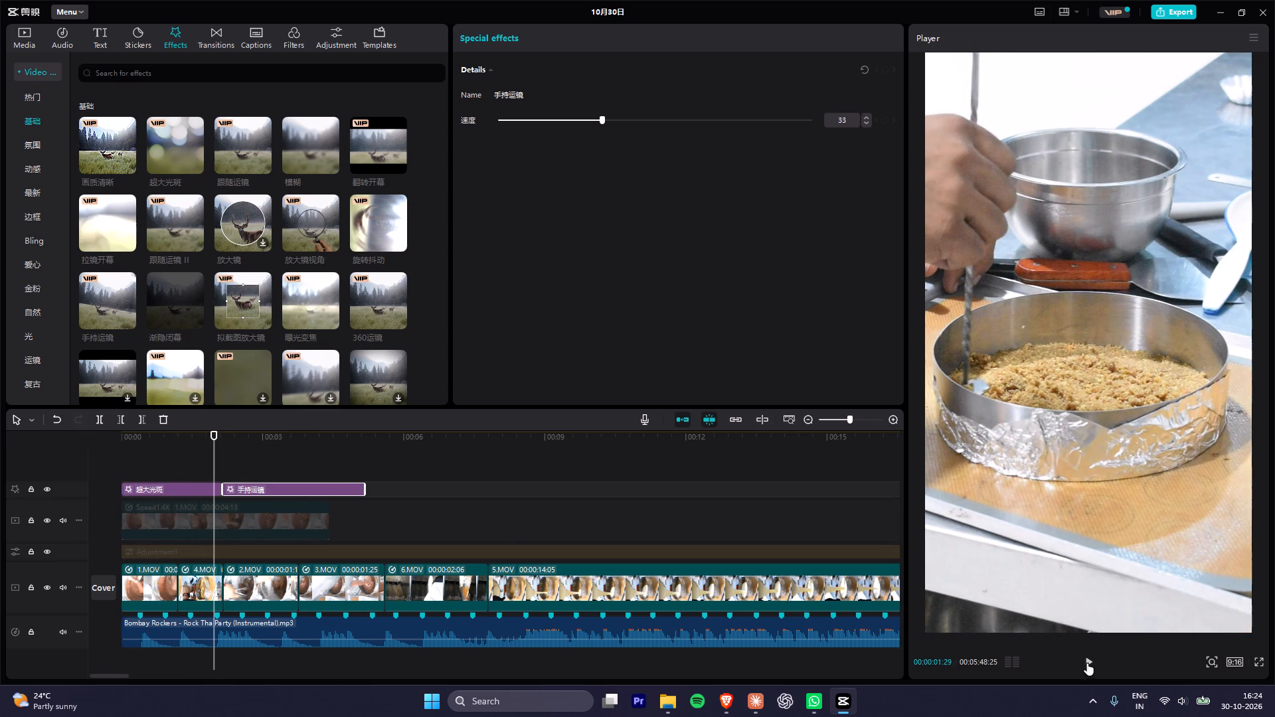
{"action": "left_click", "coordinate": [1088, 661]}
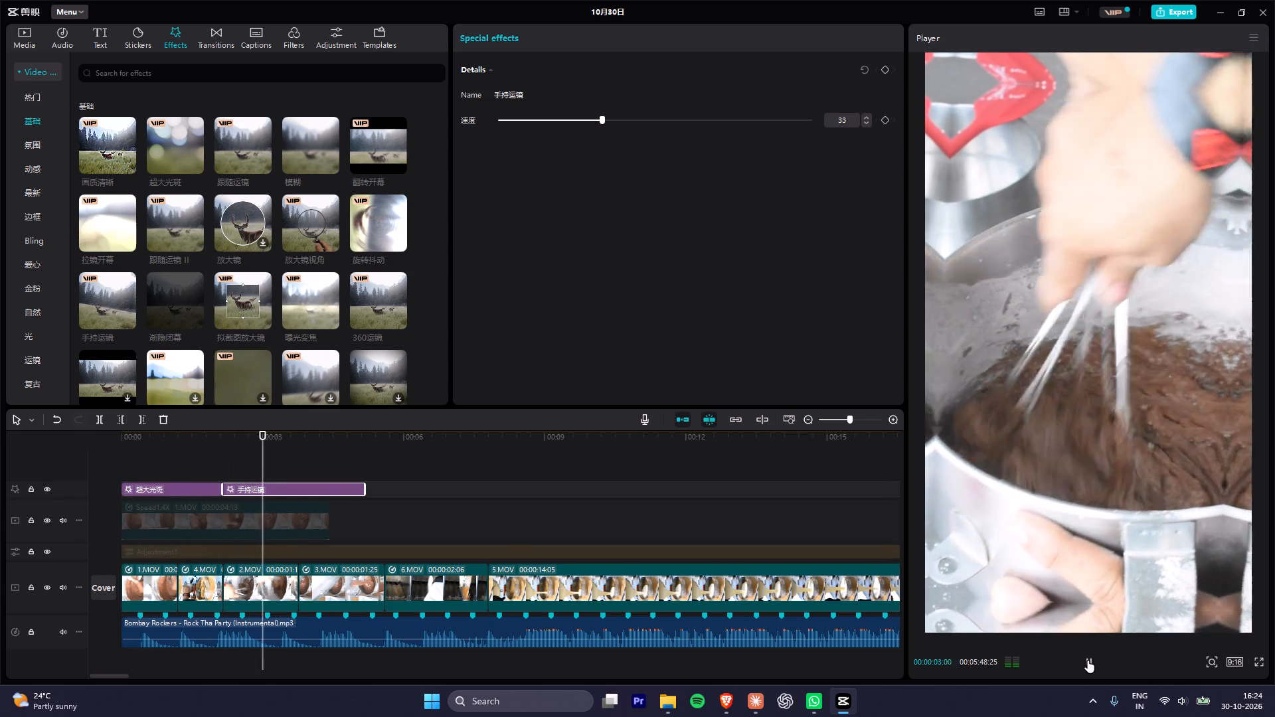
{"action": "left_click", "coordinate": [1088, 661]}
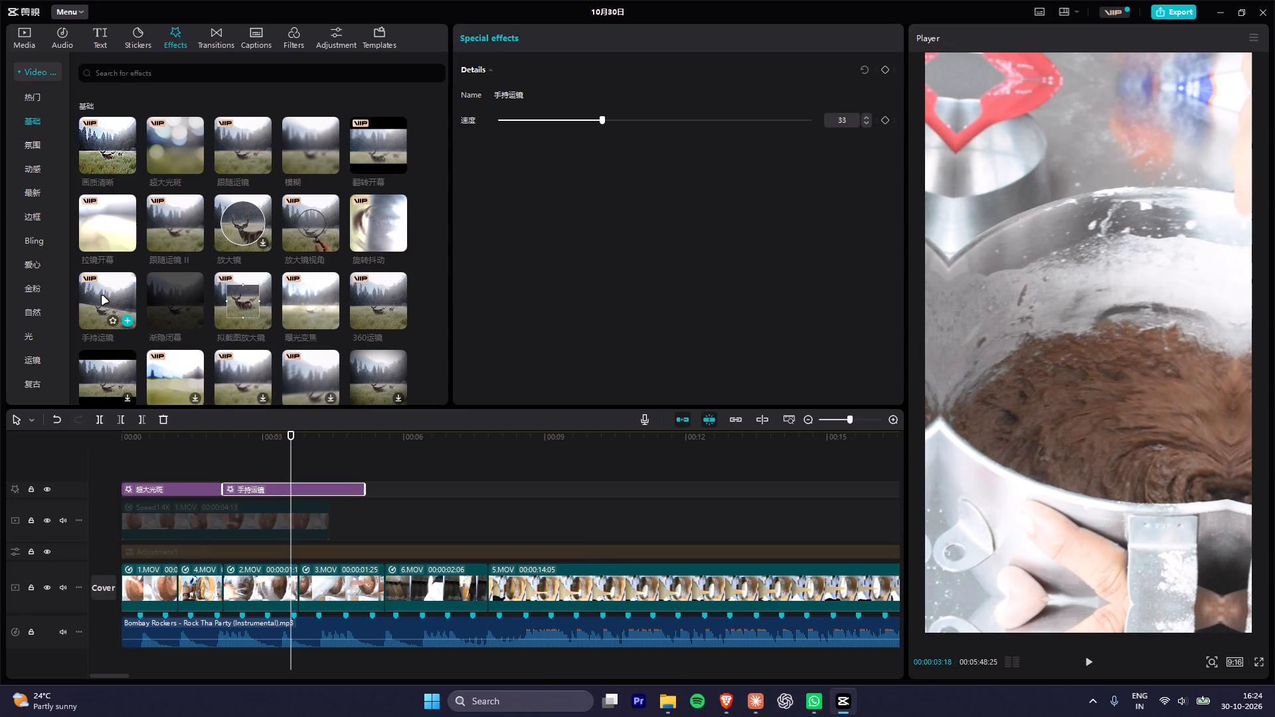
Set the 手持运镜 effect's 速度 to 59.
{"action": "left_click", "coordinate": [324, 487]}
{"action": "left_click_drag", "start_coordinate": [629, 113], "coordinate": [668, 131]}
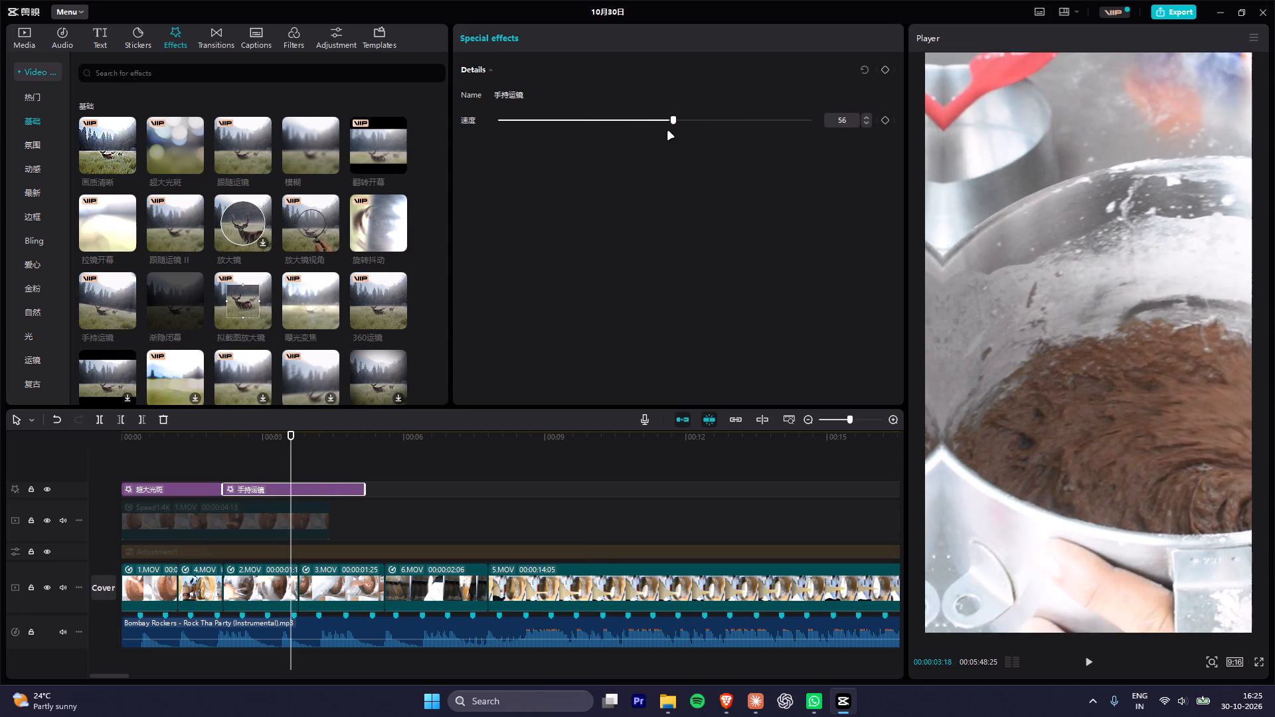
{"action": "left_click_drag", "start_coordinate": [668, 131], "coordinate": [682, 132]}
Play the opening clips from the start of the timeline to check the 手持运镜 effect's new speed.
{"action": "left_click_drag", "start_coordinate": [212, 442], "coordinate": [63, 438]}
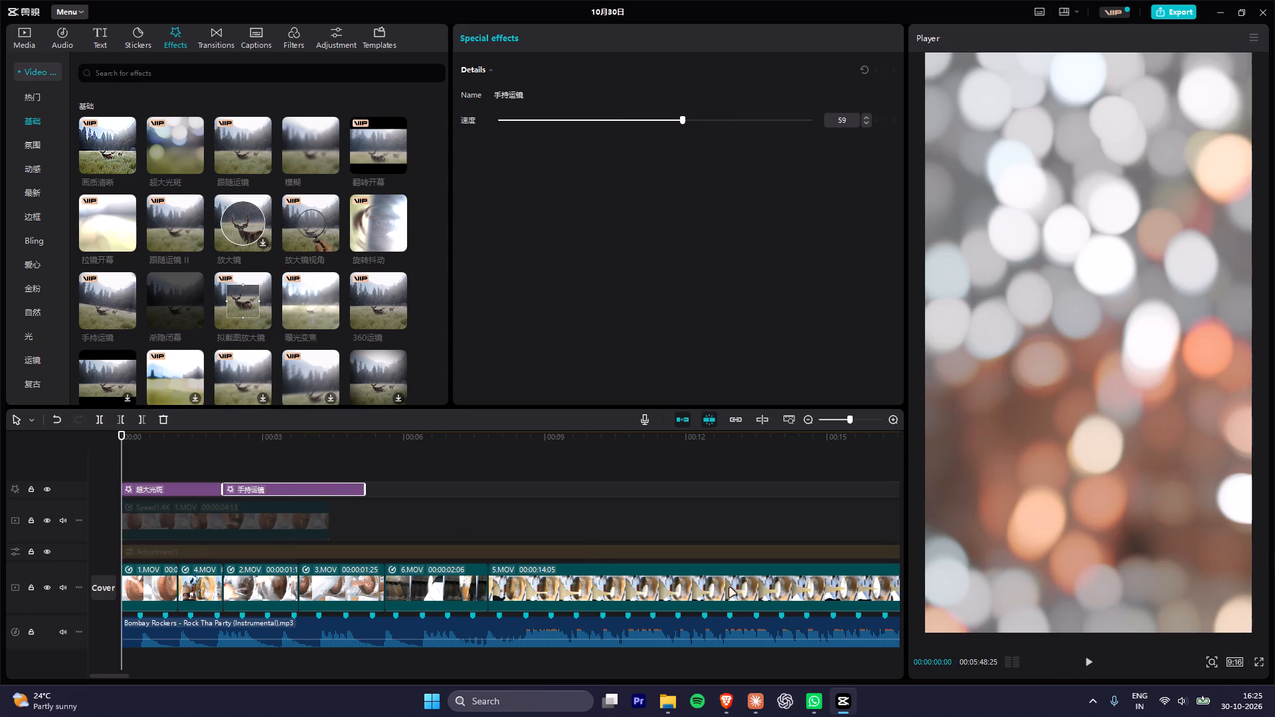
{"action": "left_click", "coordinate": [1088, 662]}
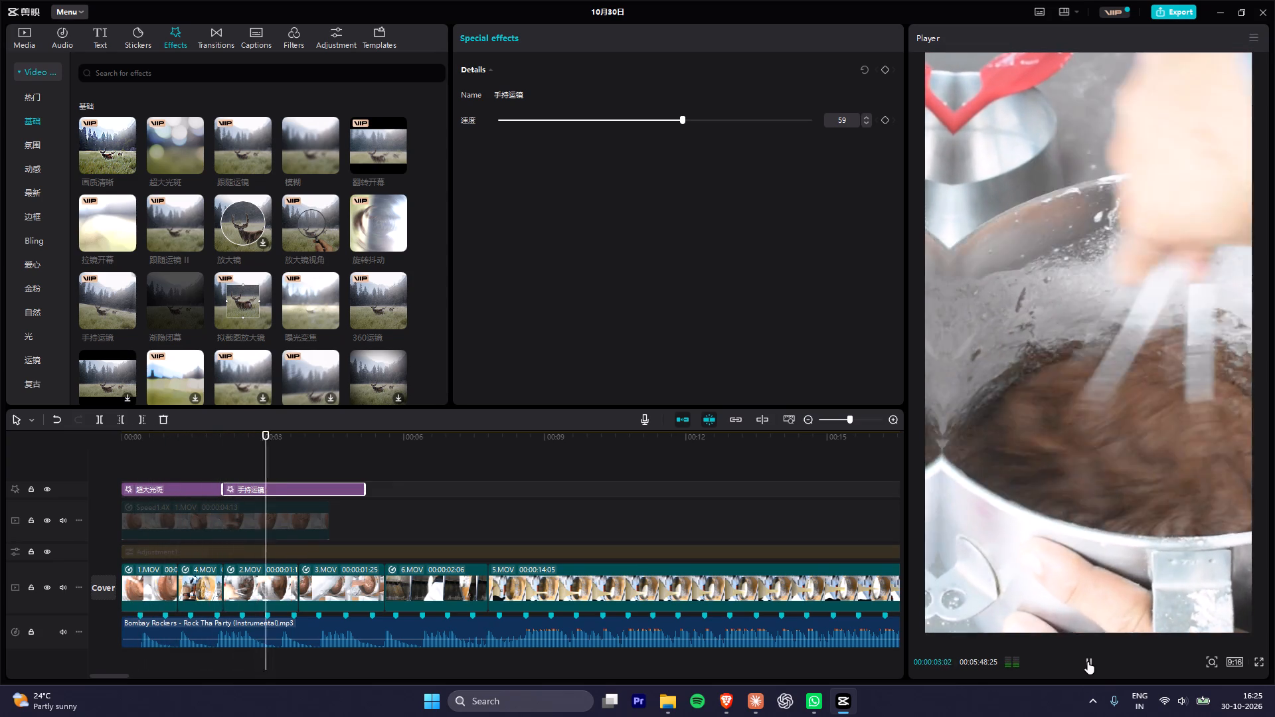
{"action": "left_click", "coordinate": [1088, 662]}
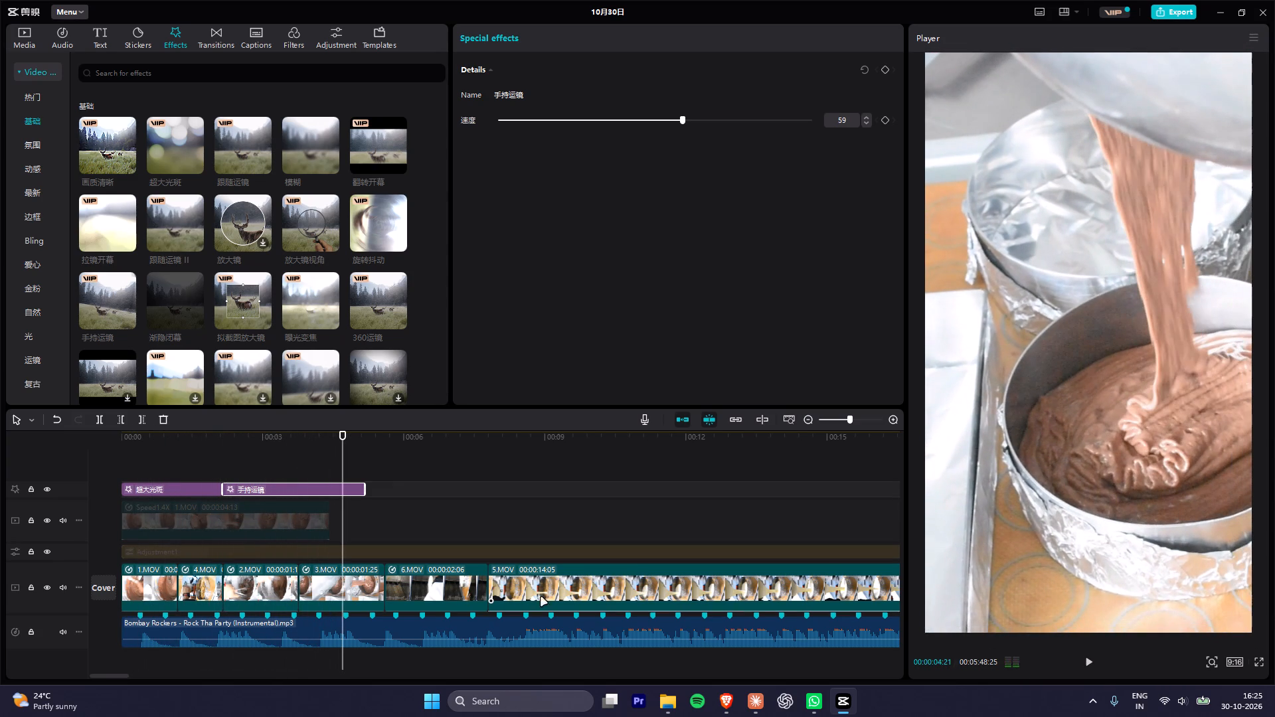
Shorten the 手持运镜 effect so it ends where the 2.MOV clip ends.
{"action": "left_click_drag", "start_coordinate": [365, 489], "coordinate": [303, 490]}
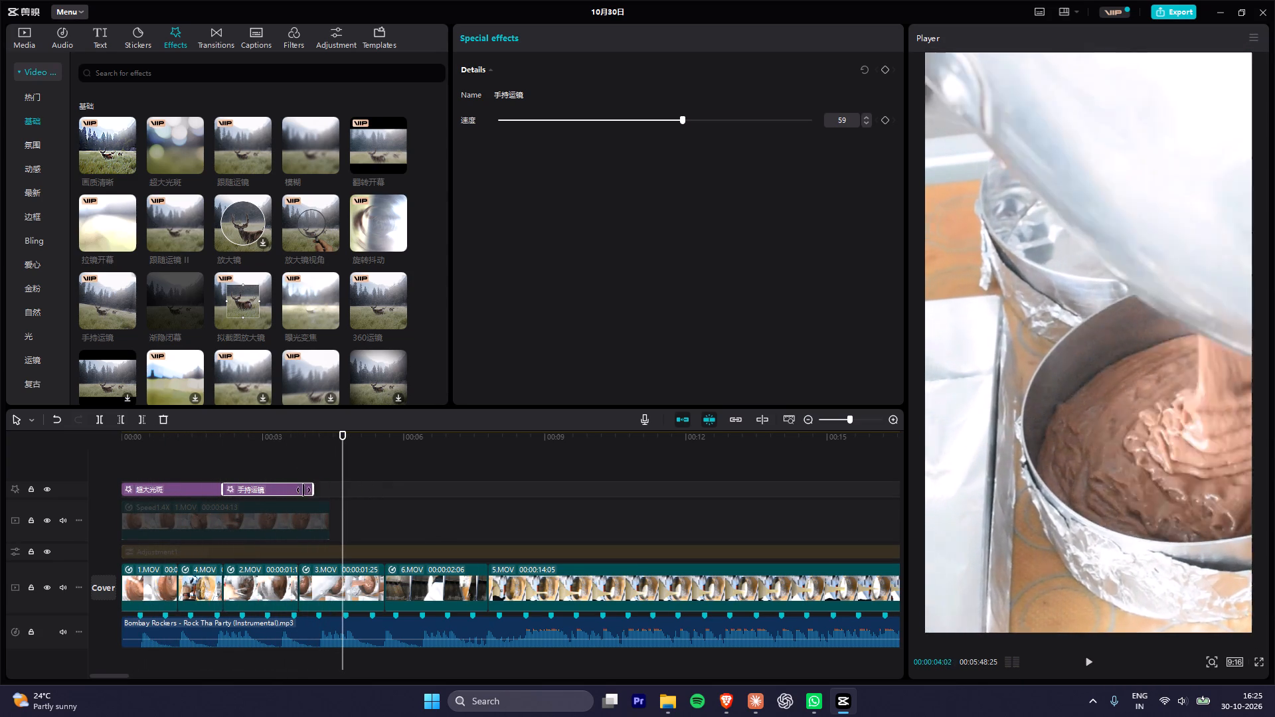
{"action": "left_click_drag", "start_coordinate": [303, 490], "coordinate": [296, 492]}
Play from the start of the 2.MOV clip into the 6.MOV clip to check the shortened 手持运镜 effect.
{"action": "left_click", "coordinate": [228, 441]}
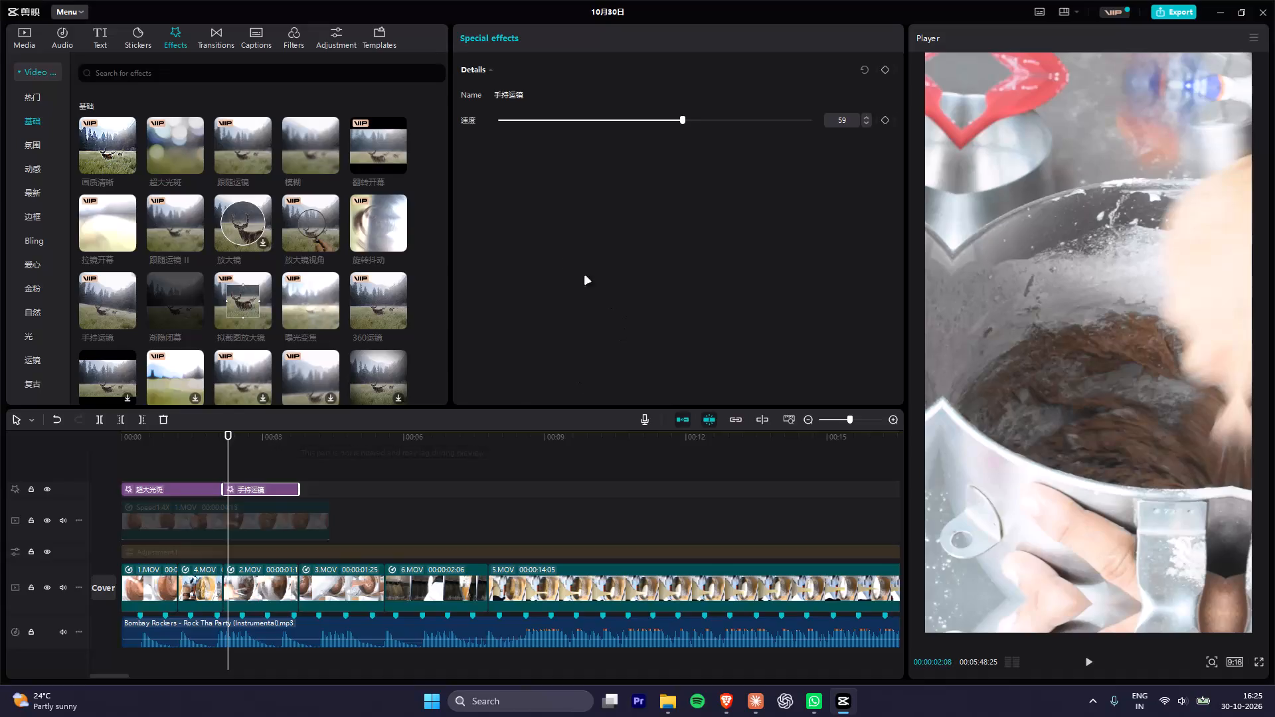
{"action": "left_click", "coordinate": [1088, 655]}
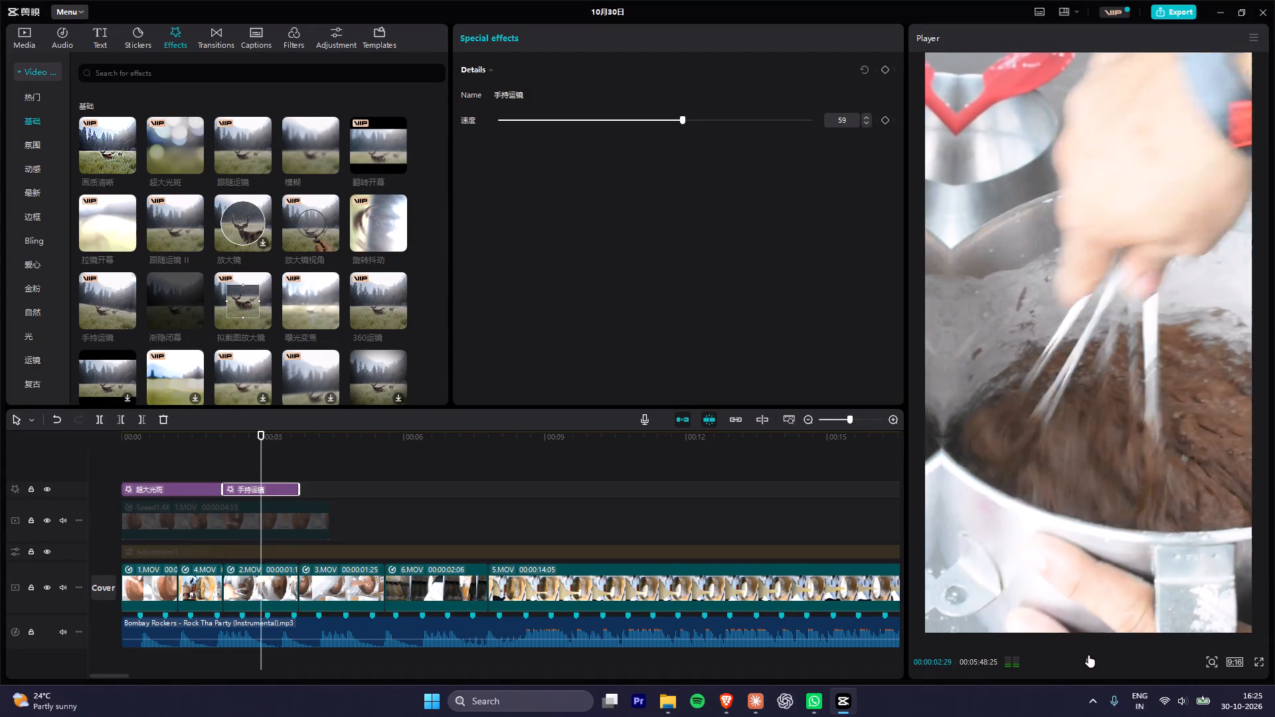
{"action": "left_click", "coordinate": [1088, 655]}
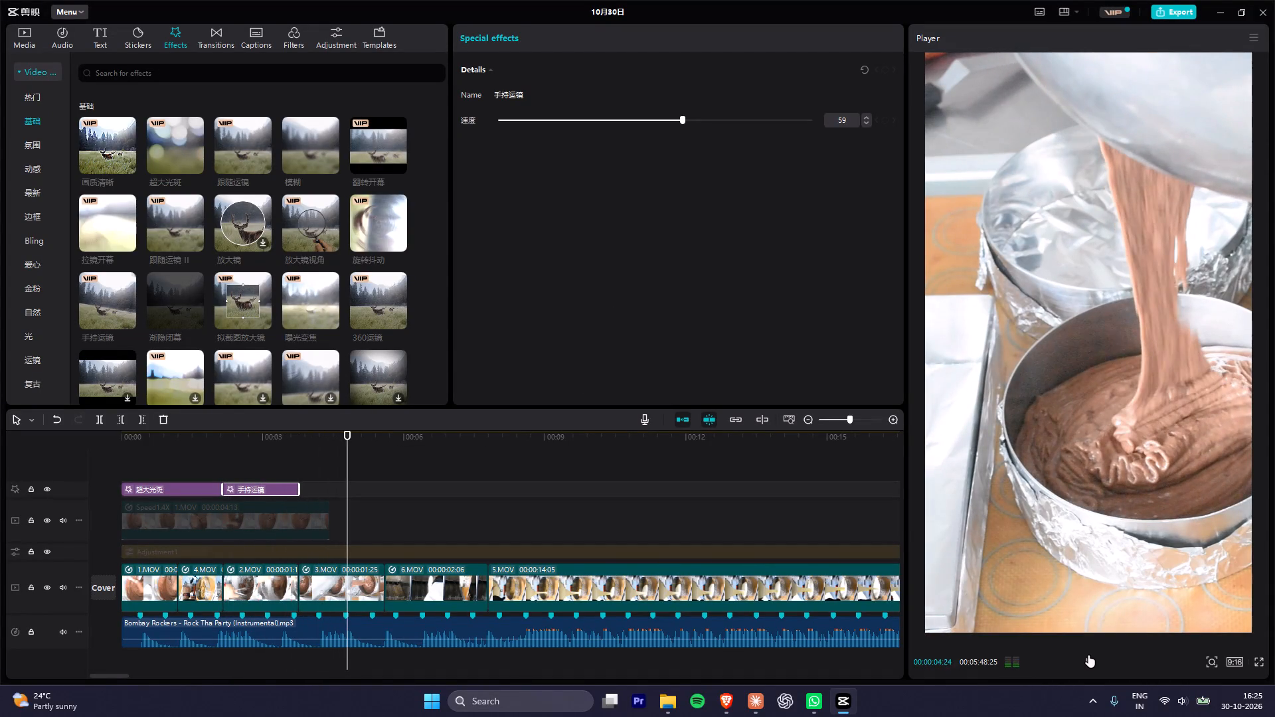
{"action": "left_click", "coordinate": [1088, 655]}
{"action": "left_click", "coordinate": [1088, 655]}
{"action": "left_click", "coordinate": [1088, 655]}
{"action": "left_click", "coordinate": [1088, 655]}
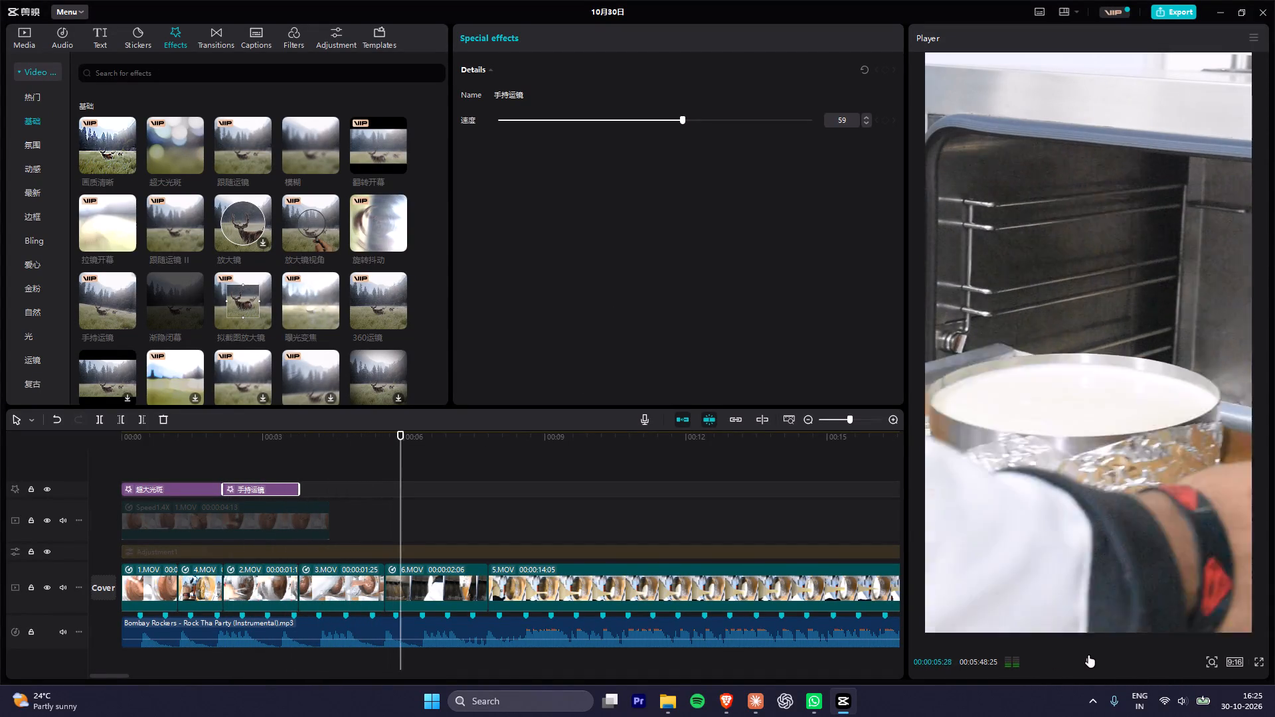
Preview the 竖向开幕 effect and browse the 氛围, 动感 and Bling video effect categories.
{"action": "scroll", "coordinate": [293, 307], "scroll_direction": "down", "scroll_amount": 2}
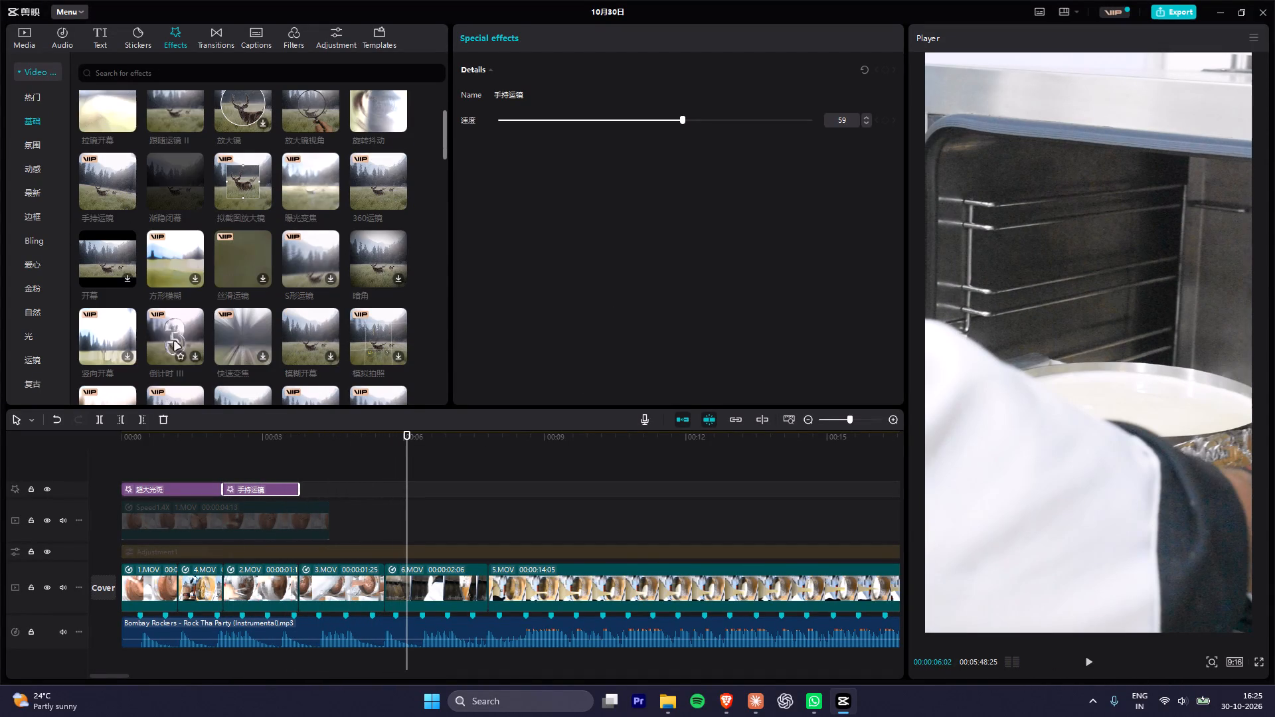
{"action": "left_click", "coordinate": [92, 339]}
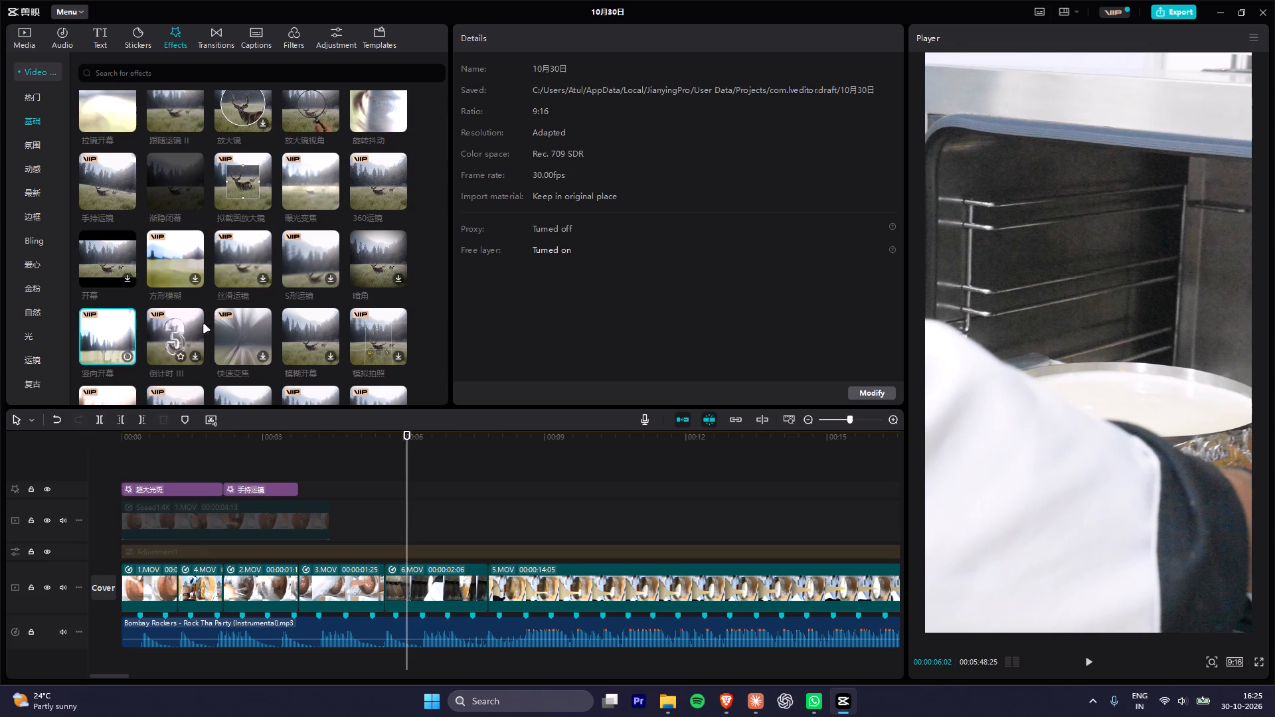
{"action": "left_click", "coordinate": [32, 141]}
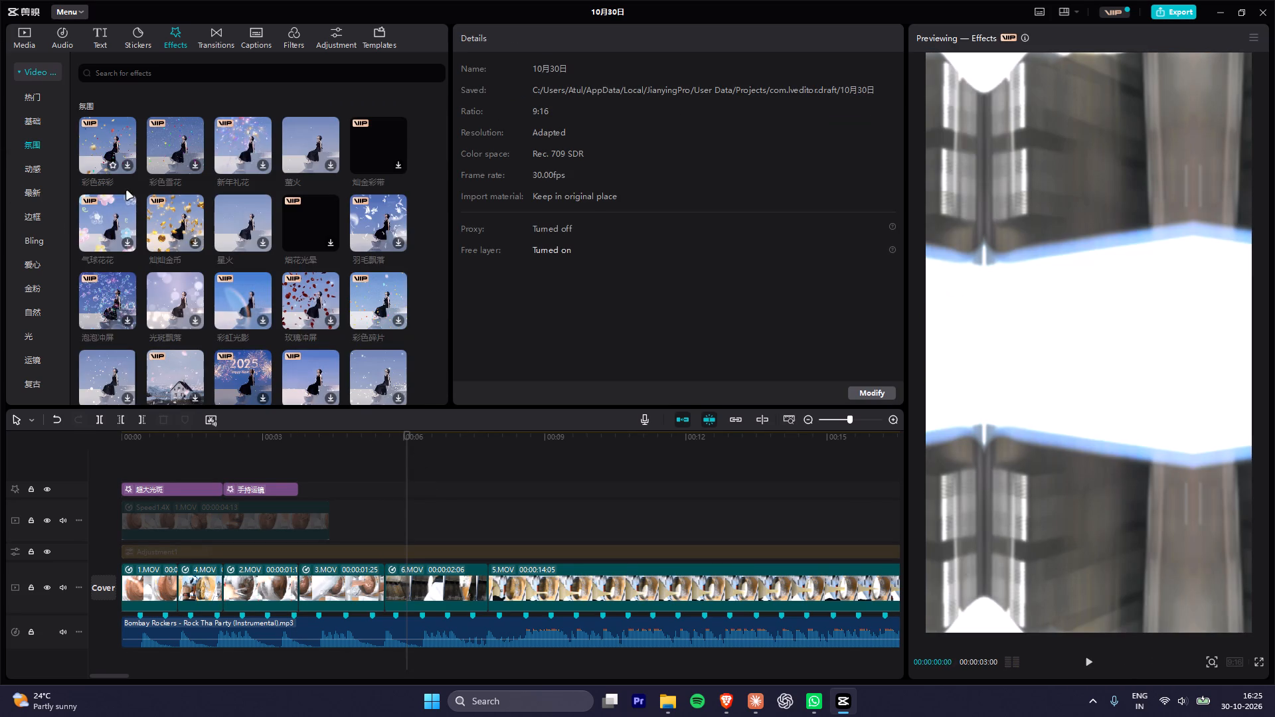
{"action": "left_click", "coordinate": [30, 170]}
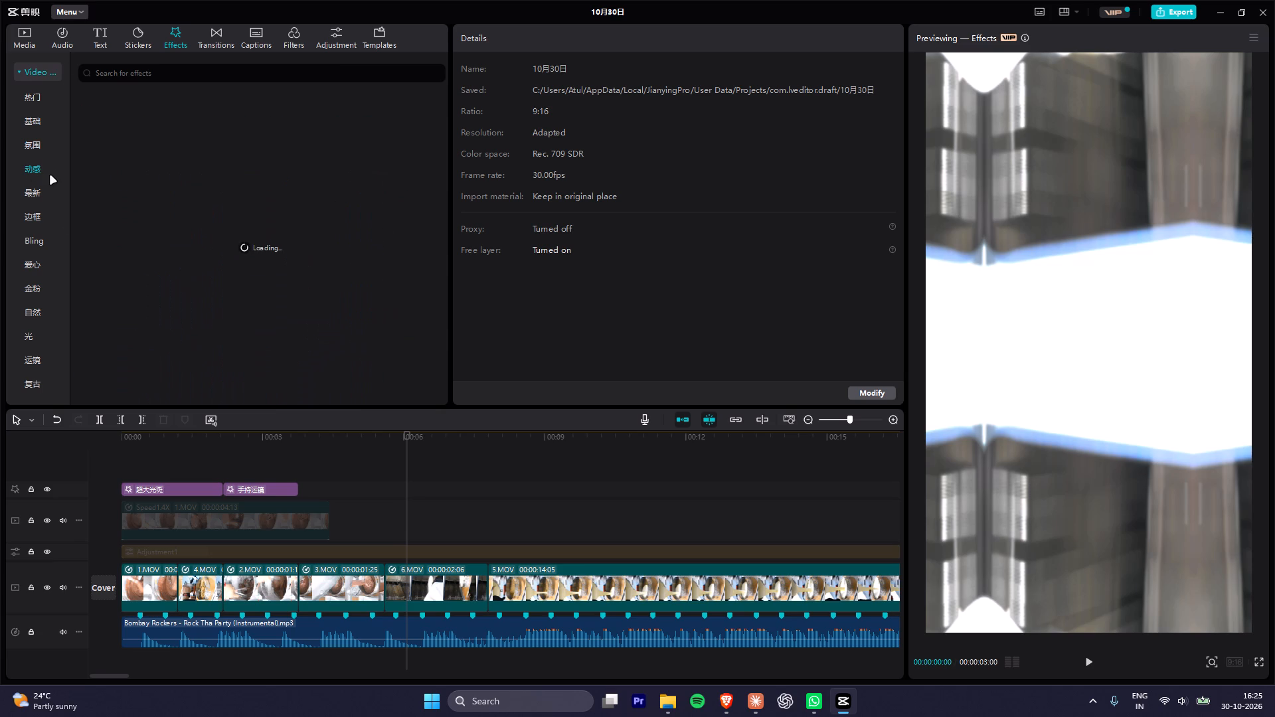
{"action": "scroll", "coordinate": [57, 159], "scroll_direction": "up", "scroll_amount": 2}
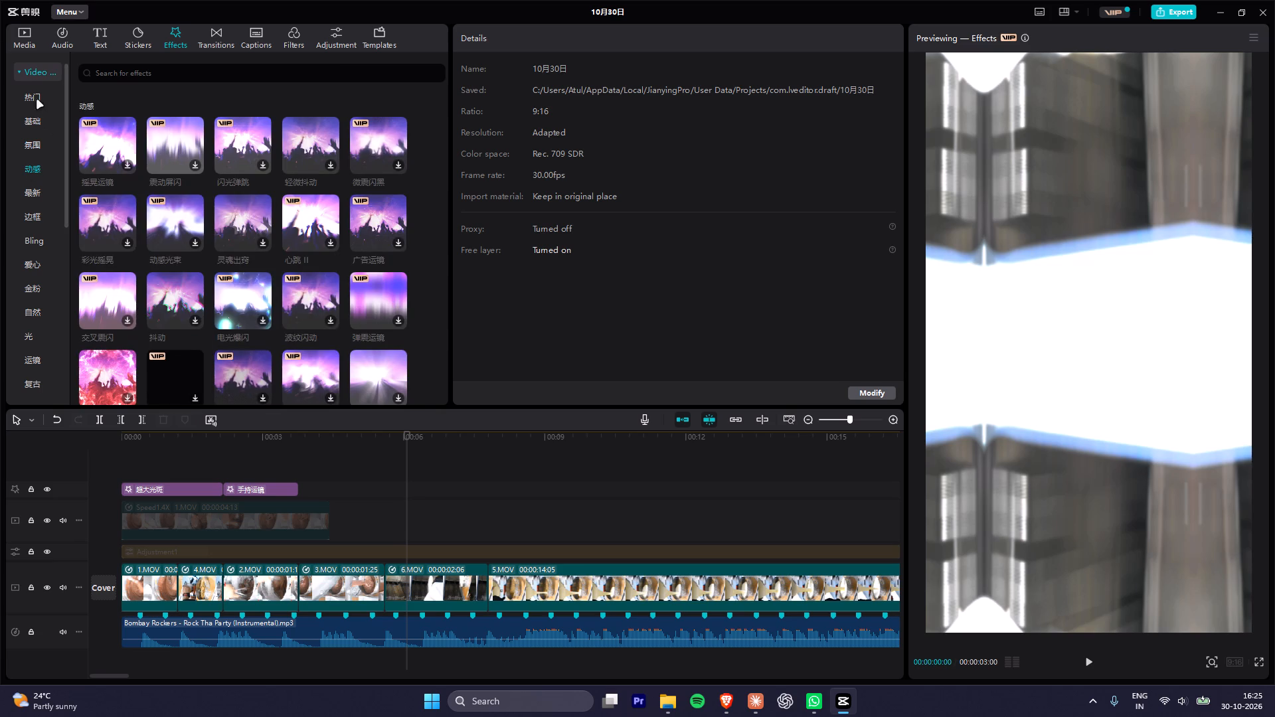
{"action": "left_click", "coordinate": [36, 238]}
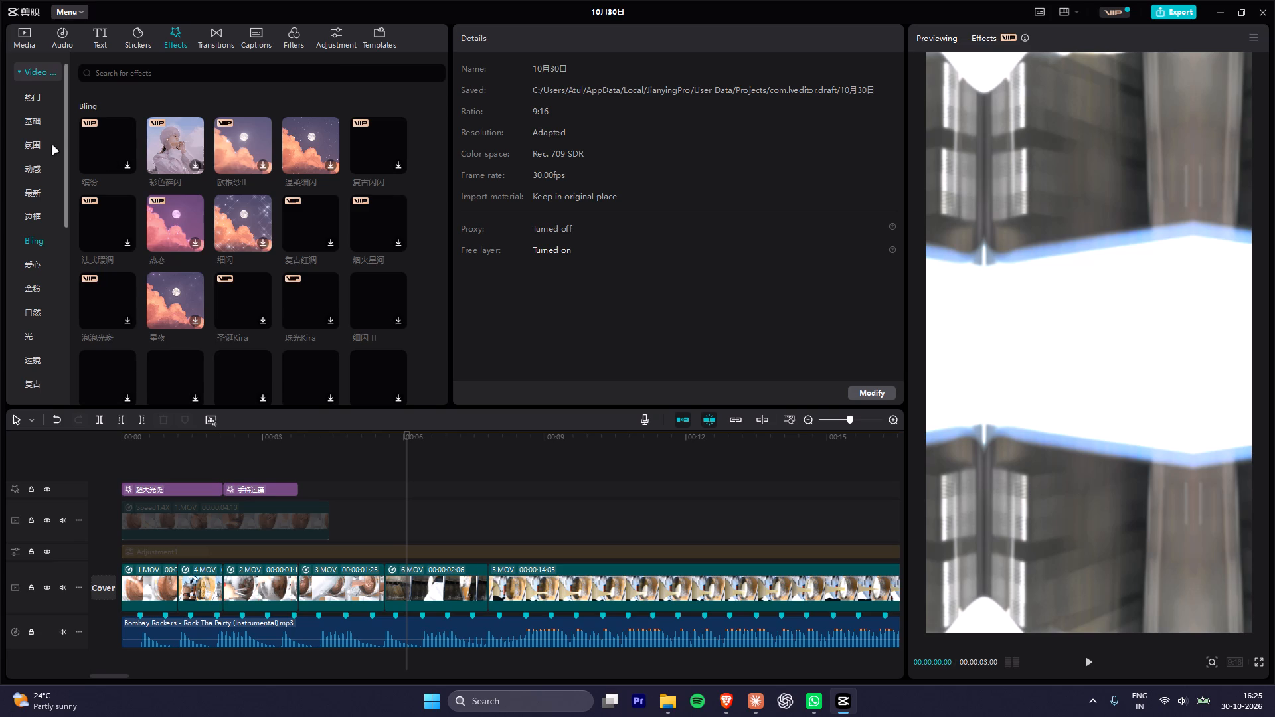
{"action": "scroll", "coordinate": [34, 115], "scroll_direction": "up", "scroll_amount": 2}
Preview the 摇晃运镜 effect from the 热门 category and add it at the timeline start, on a new track above 超大光斑.
{"action": "left_click", "coordinate": [31, 95]}
{"action": "scroll", "coordinate": [131, 183], "scroll_direction": "up", "scroll_amount": 3}
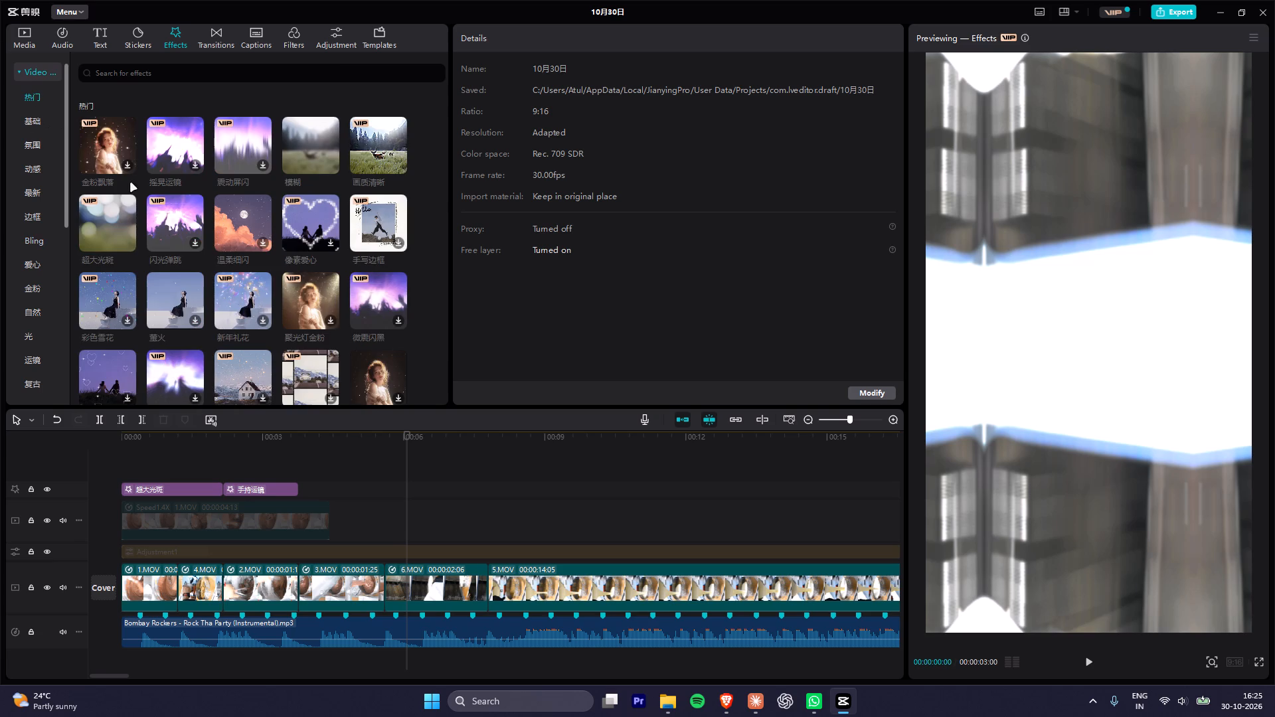
{"action": "left_click", "coordinate": [169, 144]}
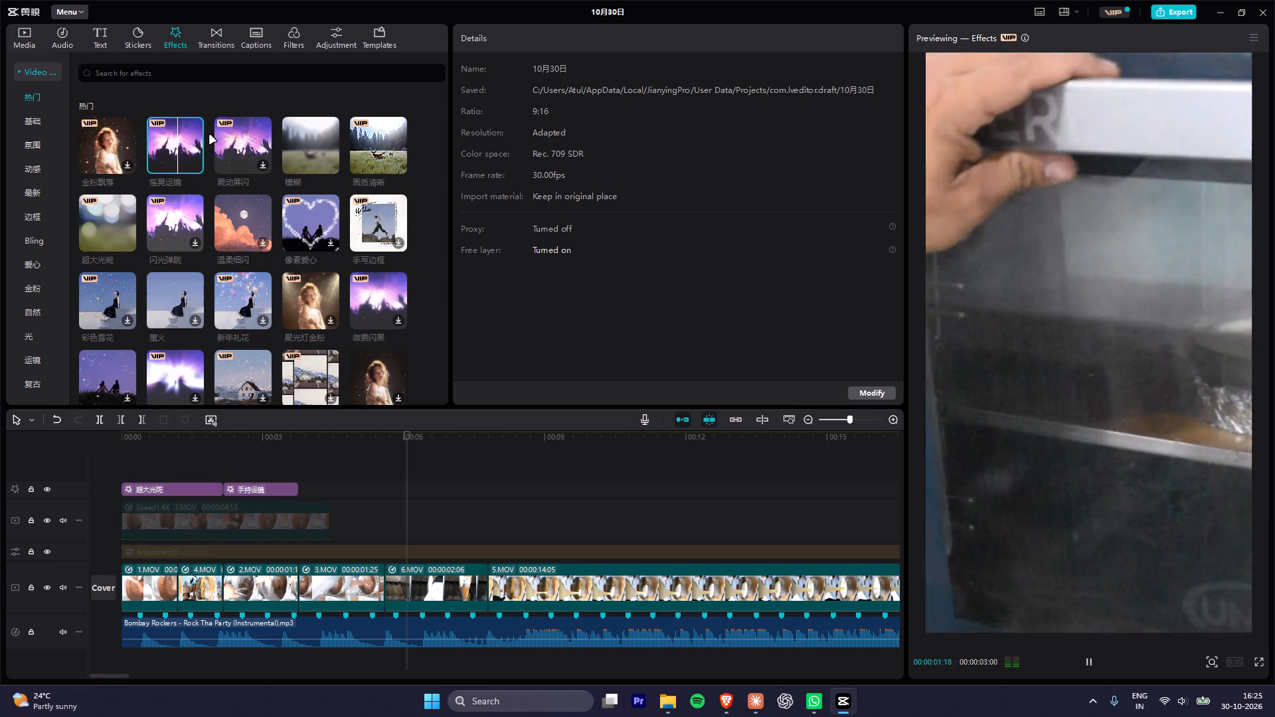
{"action": "left_click_drag", "start_coordinate": [183, 138], "coordinate": [442, 503]}
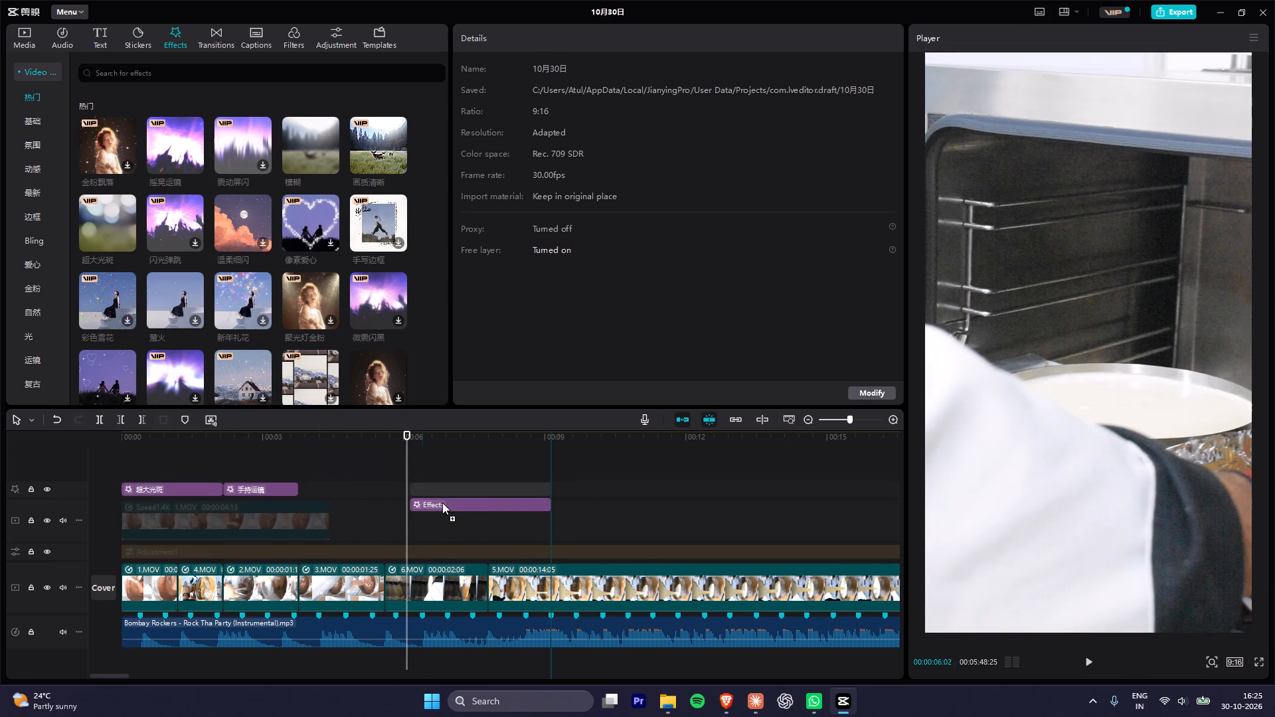
{"action": "left_click_drag", "start_coordinate": [442, 503], "coordinate": [107, 446]}
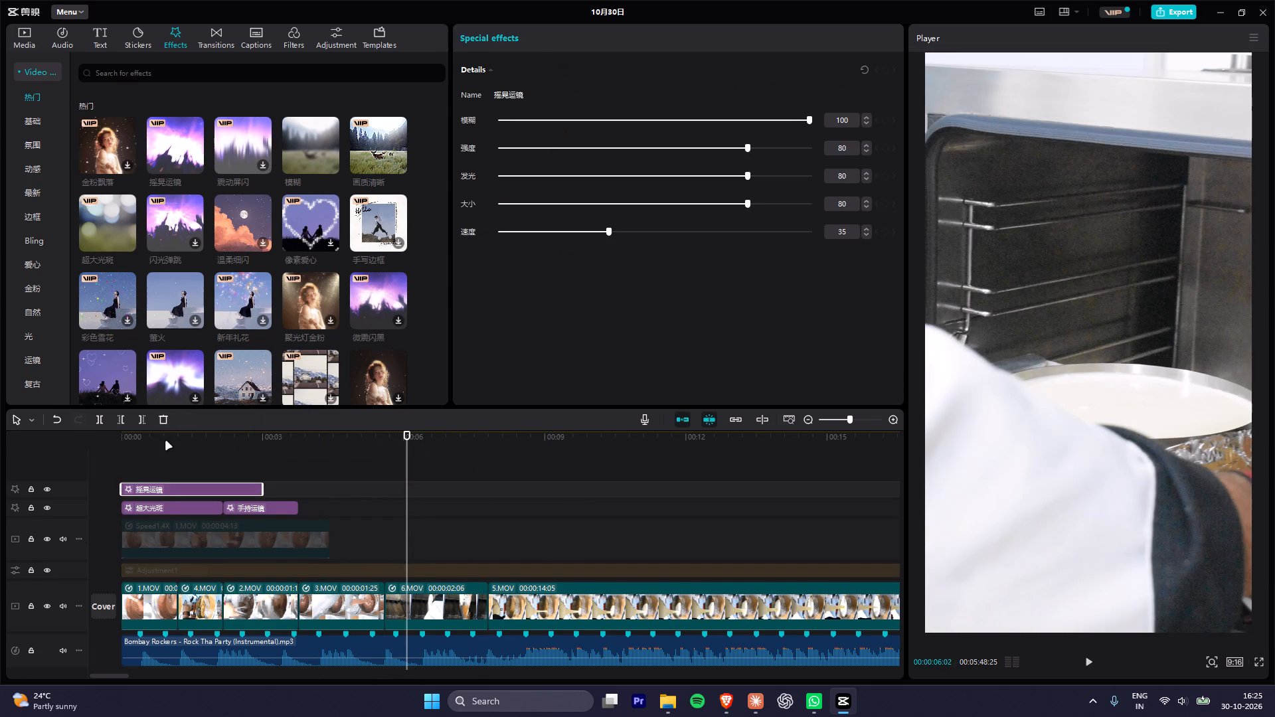
Play the video from the start into the 5.MOV clip to check the added 摇晃运镜 effect.
{"action": "left_click_drag", "start_coordinate": [166, 441], "coordinate": [97, 441]}
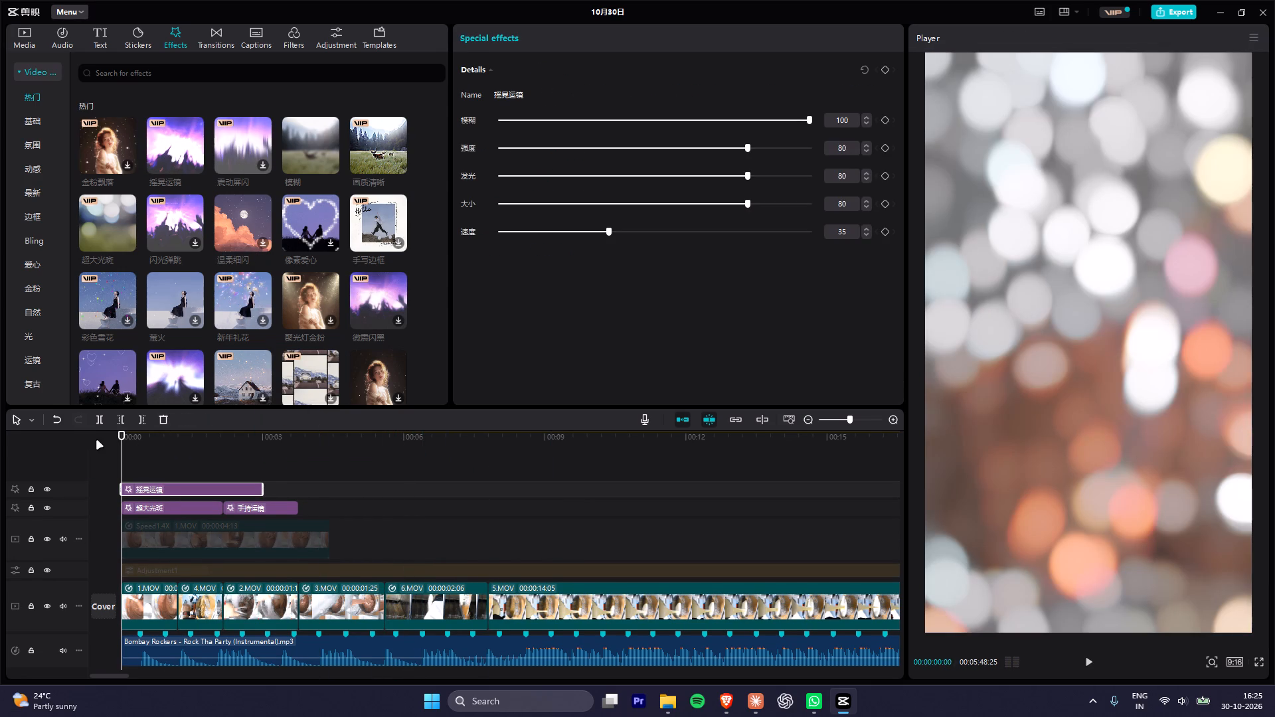
{"action": "key", "text": "space"}
{"action": "key", "text": "space"}
{"action": "key", "text": "space"}
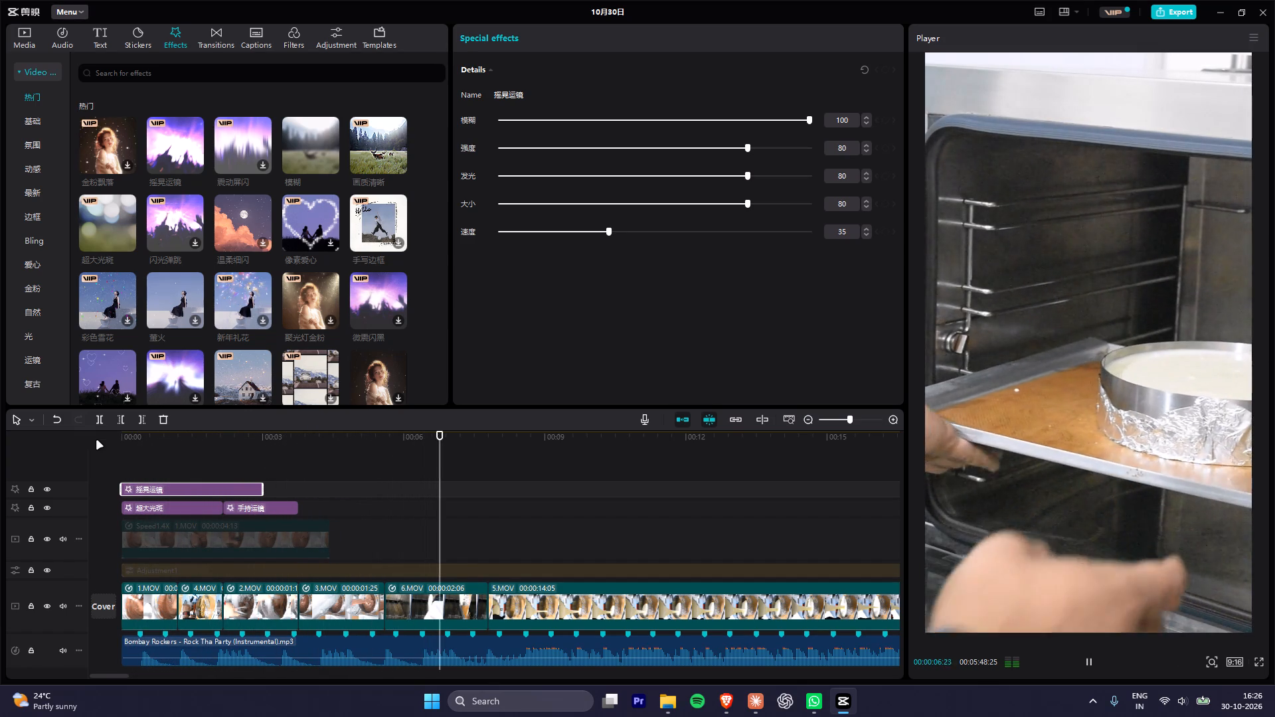
{"action": "key", "text": "space"}
{"action": "key", "text": "space"}
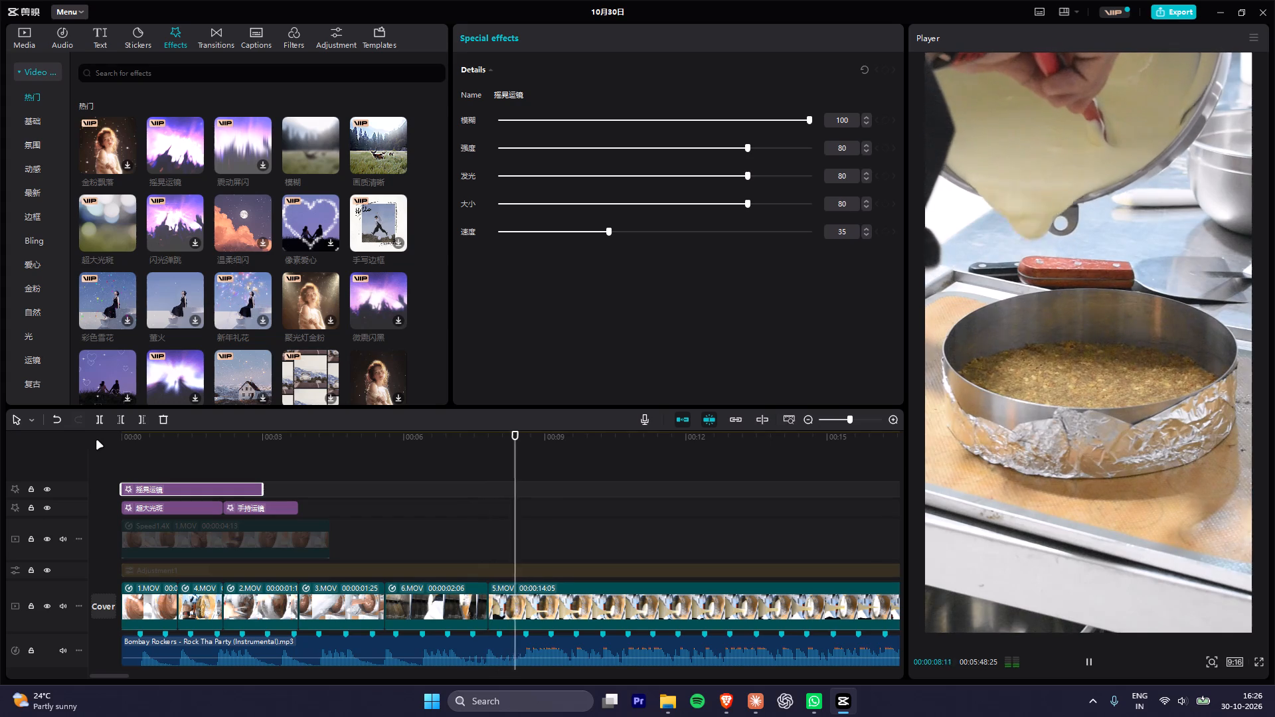
{"action": "key", "text": "space"}
{"action": "key", "text": "space"}
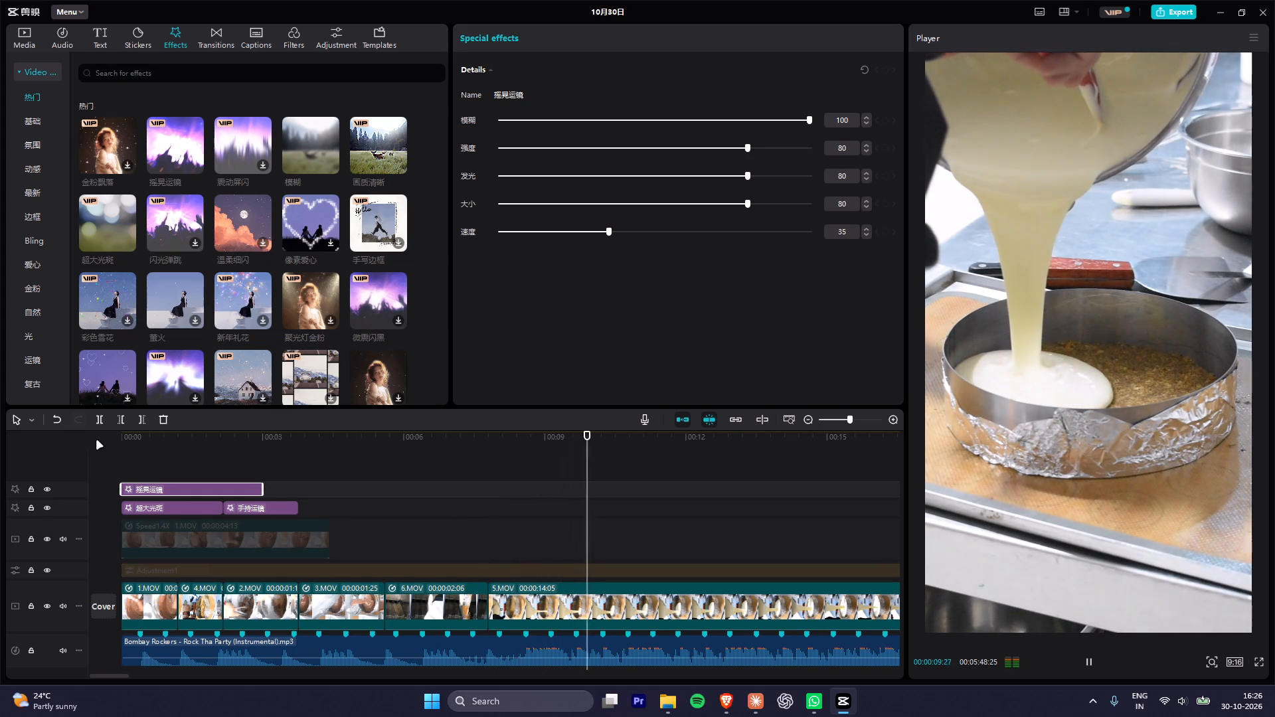
{"action": "key", "text": "space"}
{"action": "key", "text": "space"}
{"action": "key", "text": "space"}
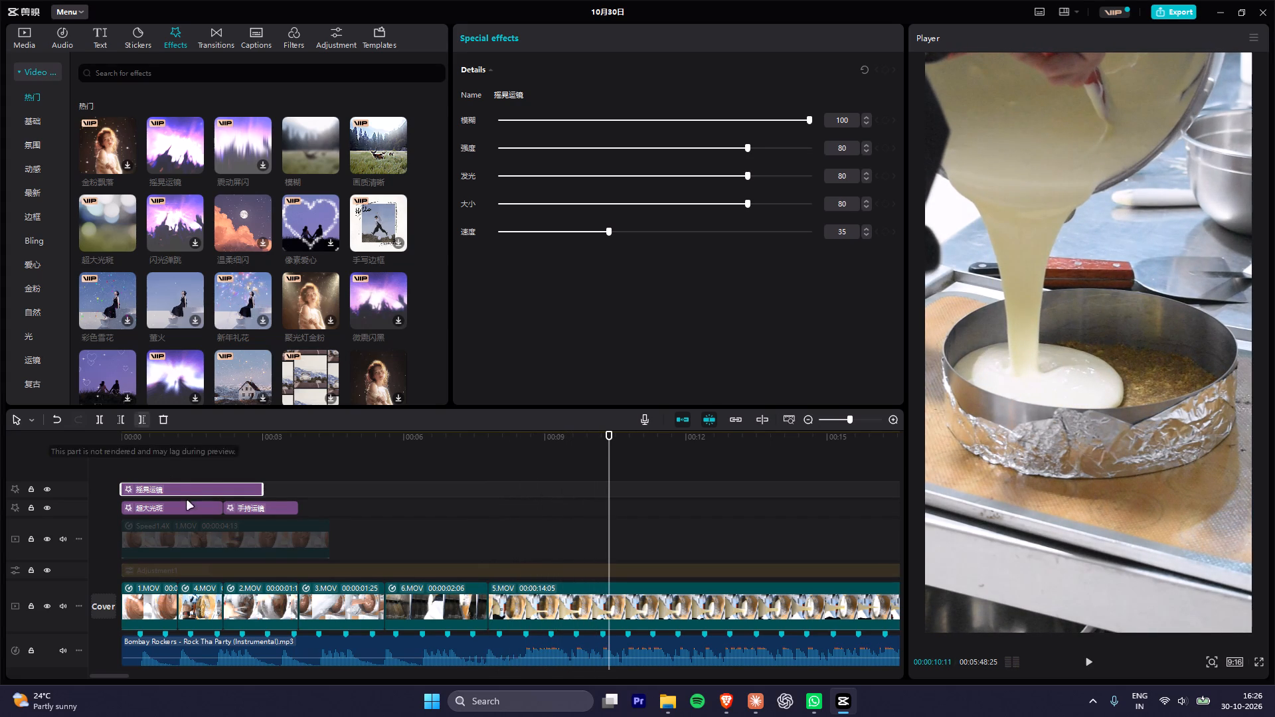
Set the 摇晃运镜 effect's 模糊 to 0, 强度 to 20, 发光 to 14 and 大小 to 18.
{"action": "left_click_drag", "start_coordinate": [190, 439], "coordinate": [179, 441]}
{"action": "left_click_drag", "start_coordinate": [727, 118], "coordinate": [841, 124]}
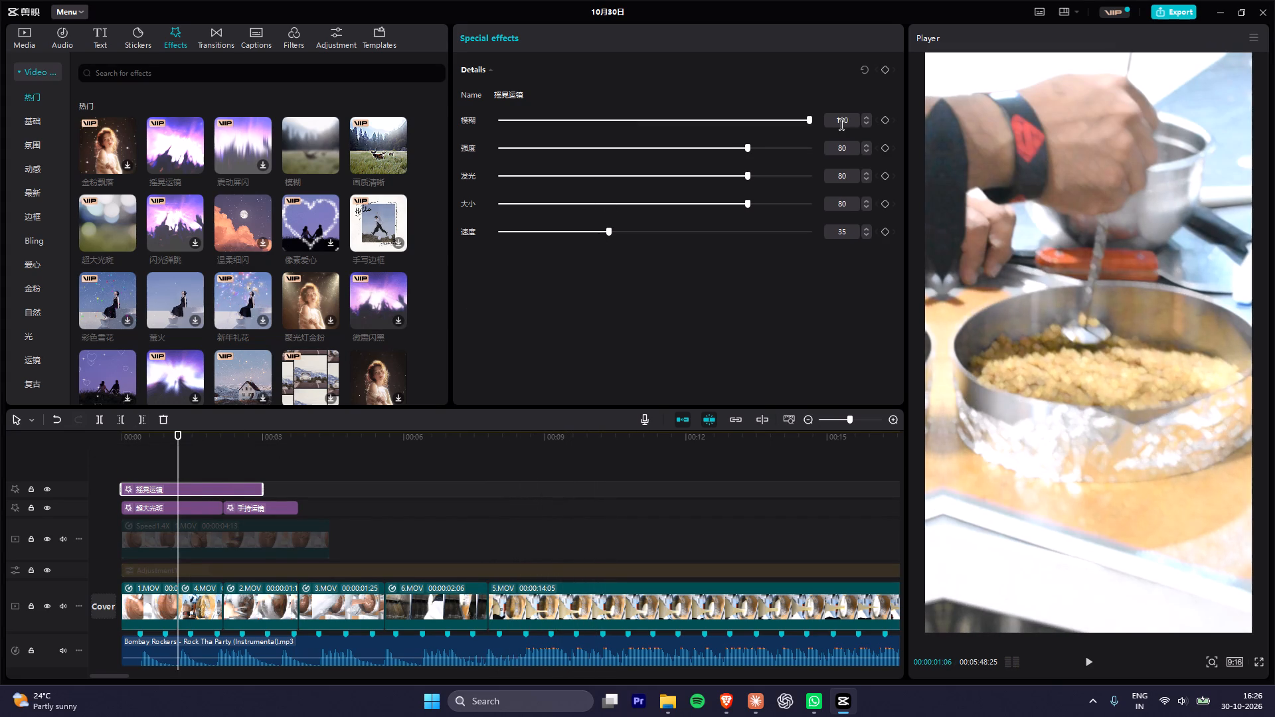
{"action": "left_click_drag", "start_coordinate": [841, 124], "coordinate": [930, 125]}
{"action": "left_click_drag", "start_coordinate": [735, 151], "coordinate": [638, 149]}
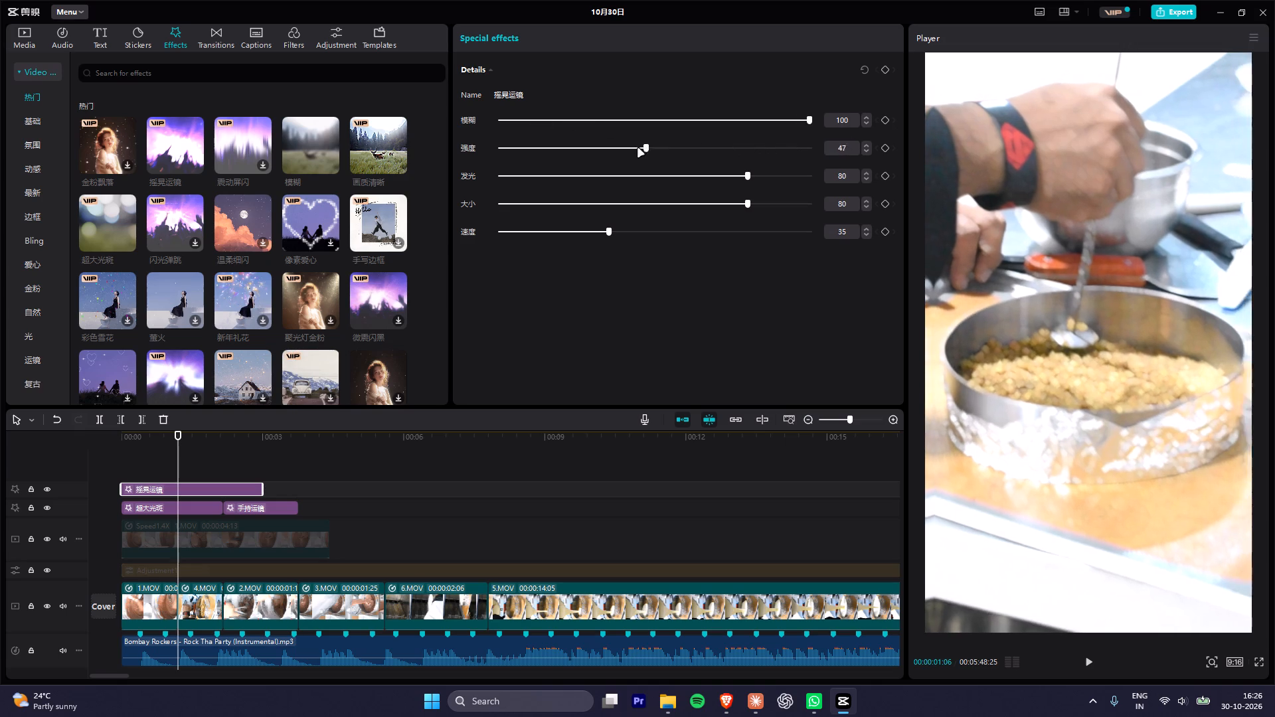
{"action": "left_click_drag", "start_coordinate": [638, 149], "coordinate": [561, 147]}
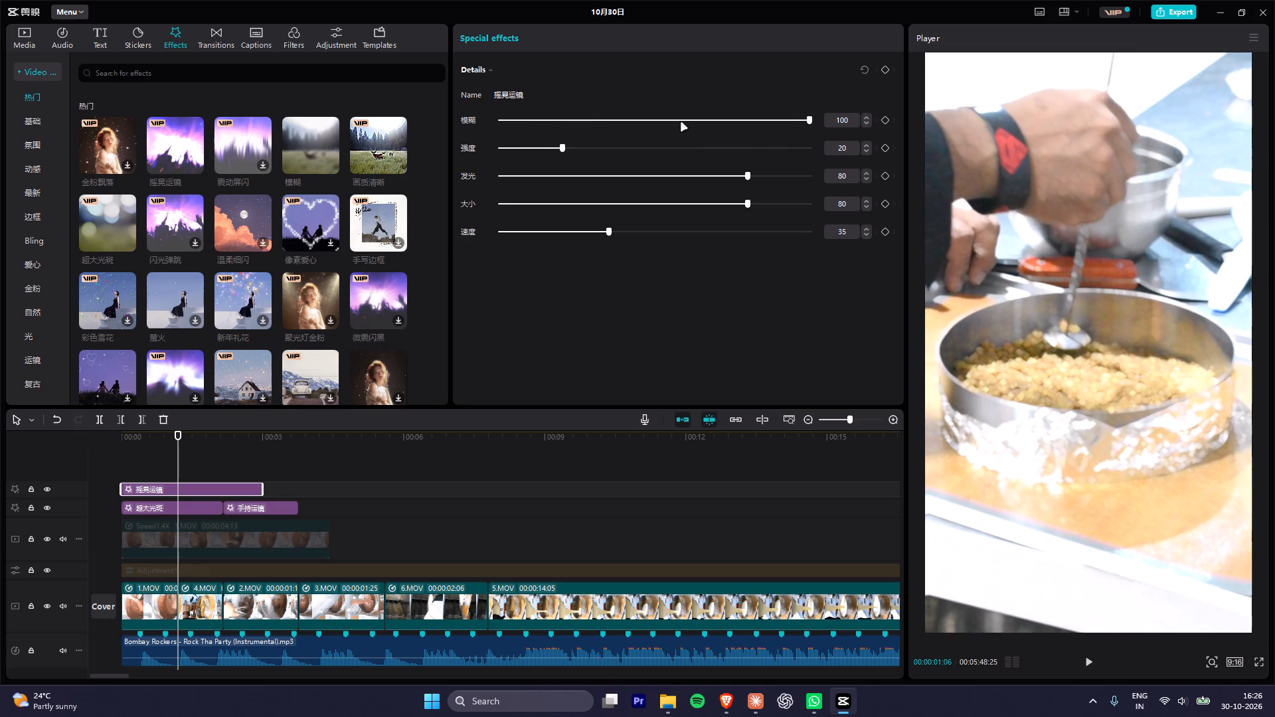
{"action": "left_click_drag", "start_coordinate": [683, 121], "coordinate": [379, 119]}
{"action": "left_click_drag", "start_coordinate": [595, 178], "coordinate": [497, 177]}
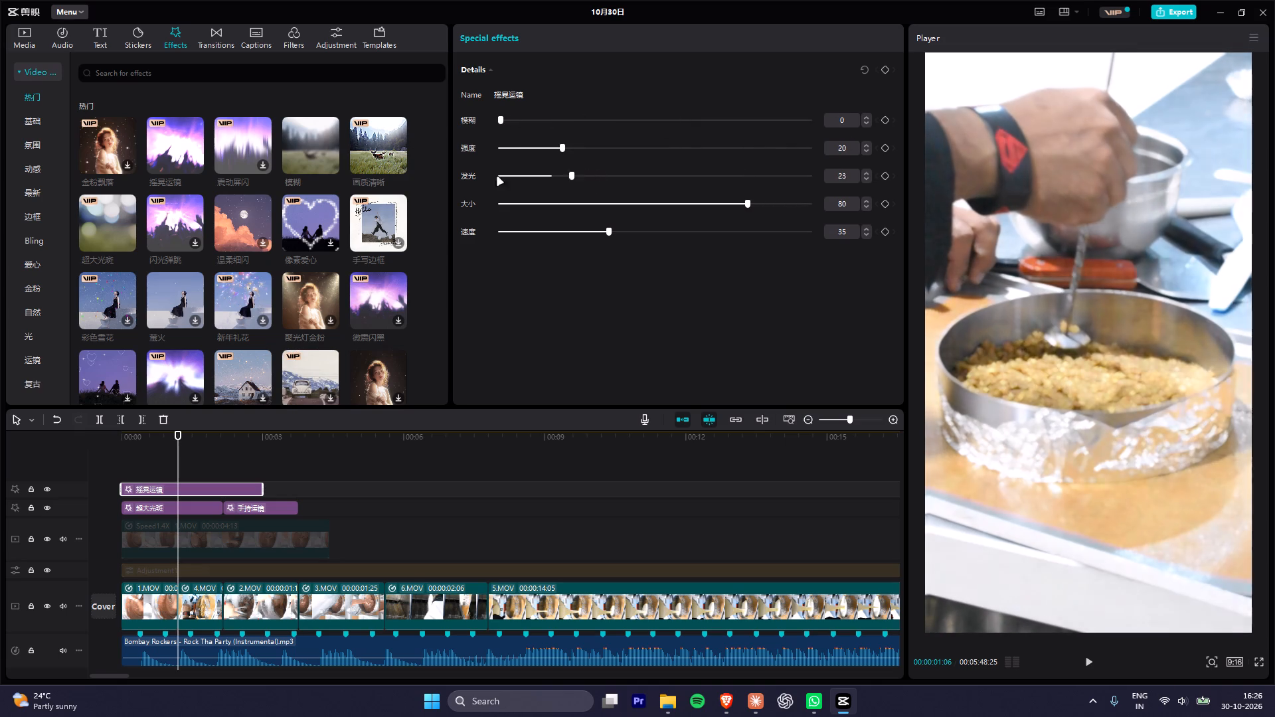
{"action": "left_click_drag", "start_coordinate": [497, 177], "coordinate": [545, 177]}
{"action": "left_click_drag", "start_coordinate": [558, 201], "coordinate": [557, 212]}
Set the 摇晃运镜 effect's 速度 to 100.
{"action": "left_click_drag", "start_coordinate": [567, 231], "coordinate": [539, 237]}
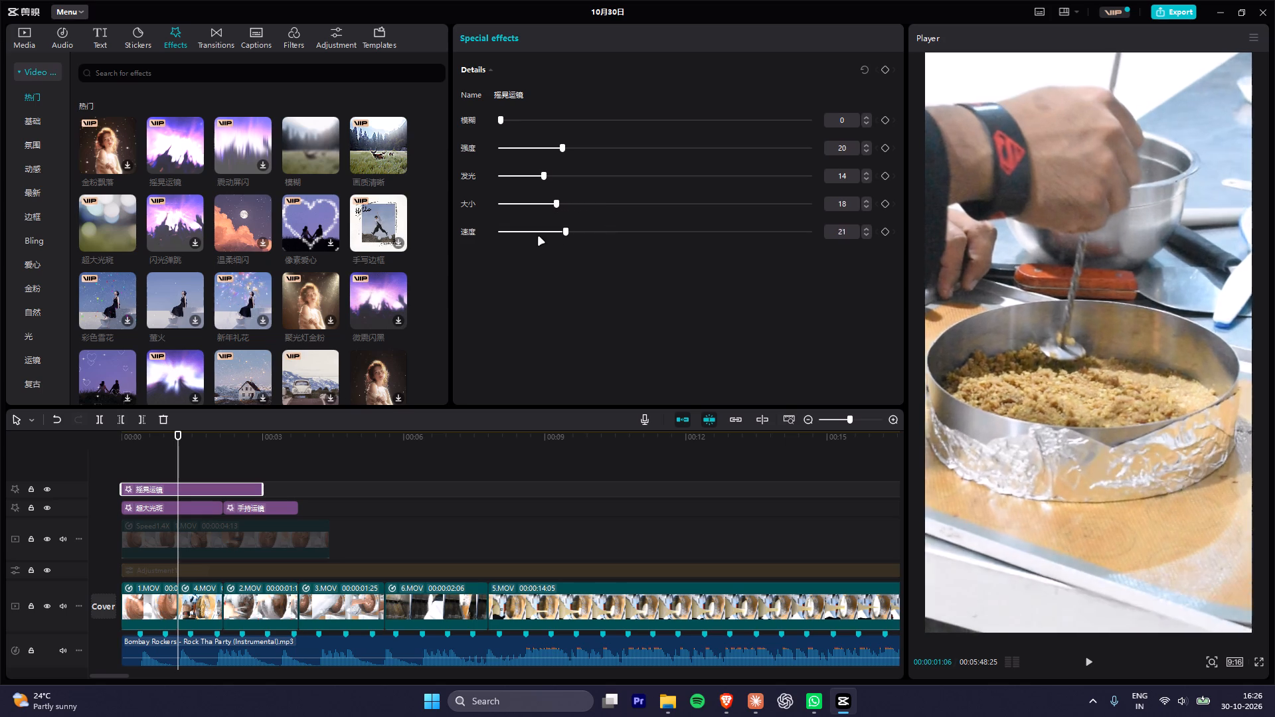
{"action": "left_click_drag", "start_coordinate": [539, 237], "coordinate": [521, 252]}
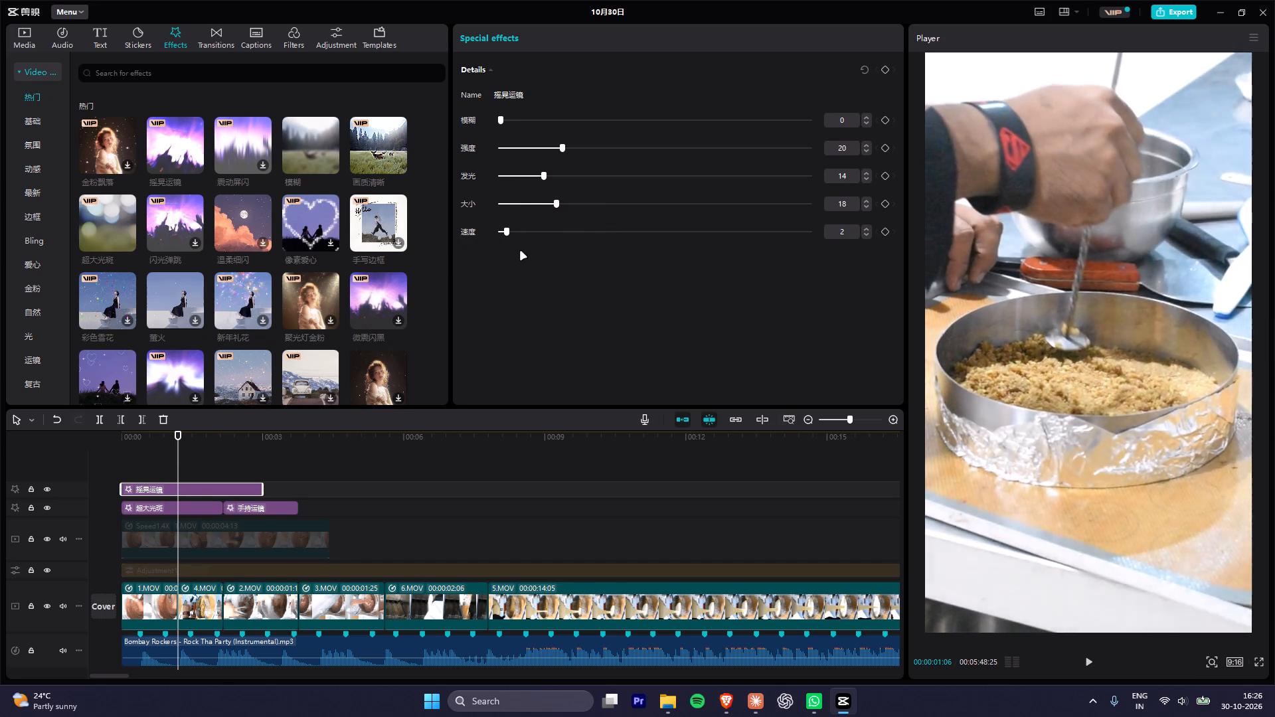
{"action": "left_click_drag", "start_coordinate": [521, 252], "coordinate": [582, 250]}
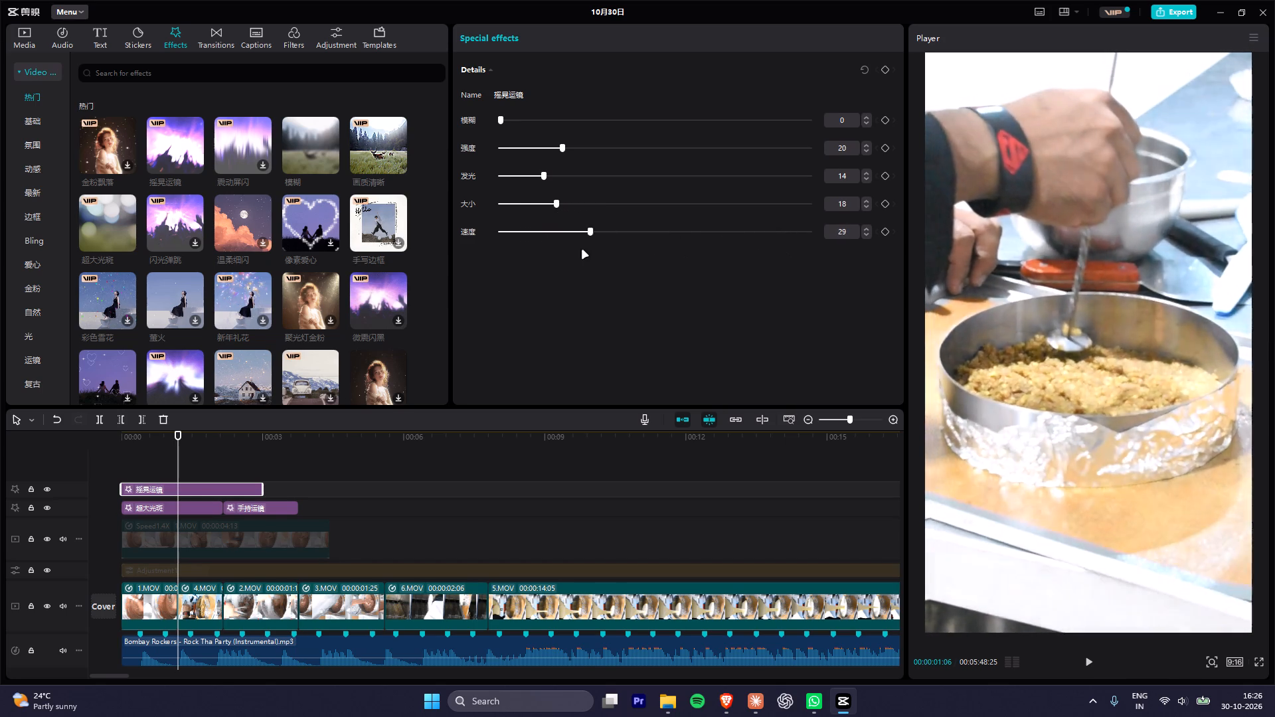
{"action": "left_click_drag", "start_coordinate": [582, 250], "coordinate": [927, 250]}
Play the opening clips from the start of the timeline to check the adjusted 摇晃运镜 effect.
{"action": "left_click_drag", "start_coordinate": [168, 436], "coordinate": [68, 436]}
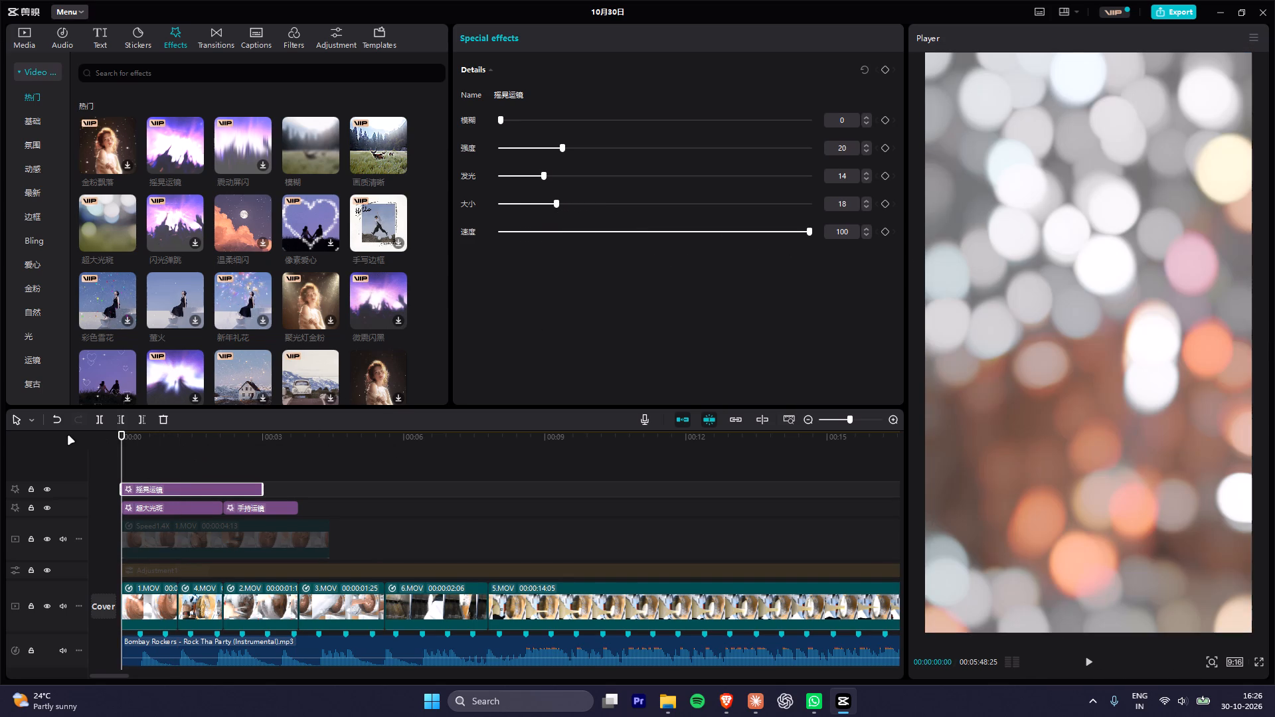
{"action": "left_click", "coordinate": [1096, 668]}
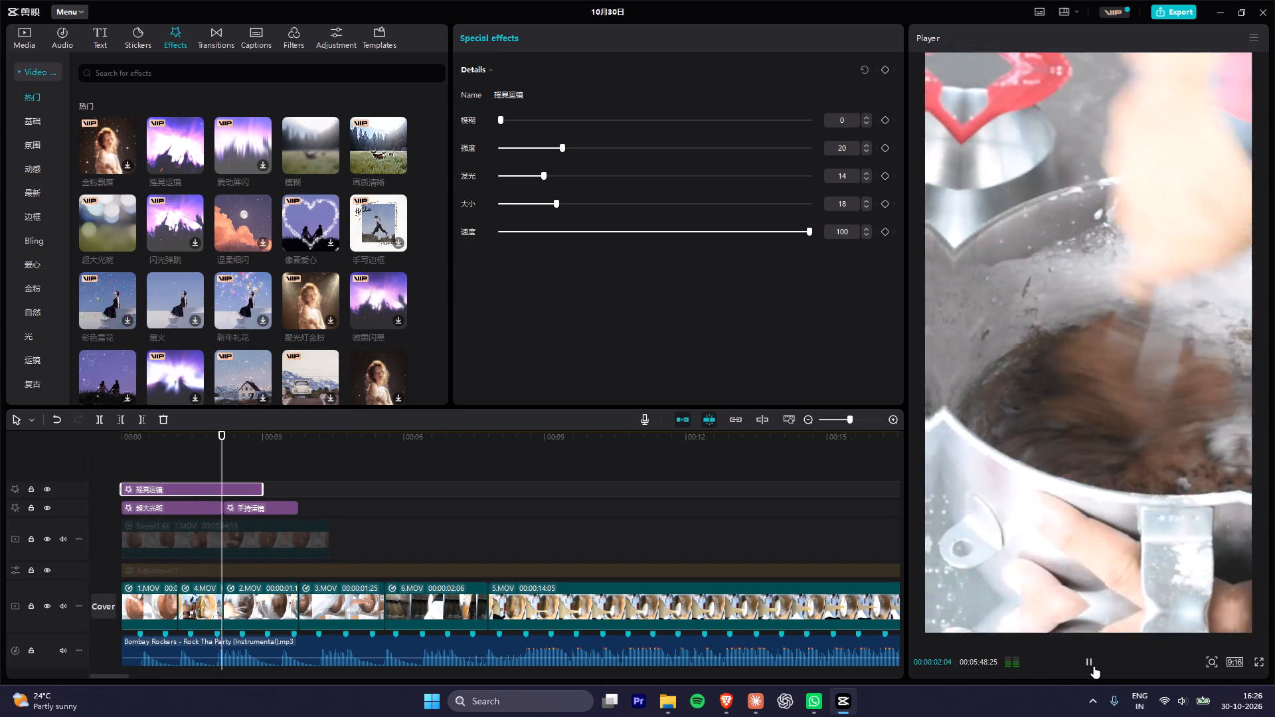
{"action": "left_click", "coordinate": [1094, 667]}
Set the 摇晃运镜 effect's 速度 to 0 and play the 2.MOV section to check it.
{"action": "left_click_drag", "start_coordinate": [553, 234], "coordinate": [500, 238]}
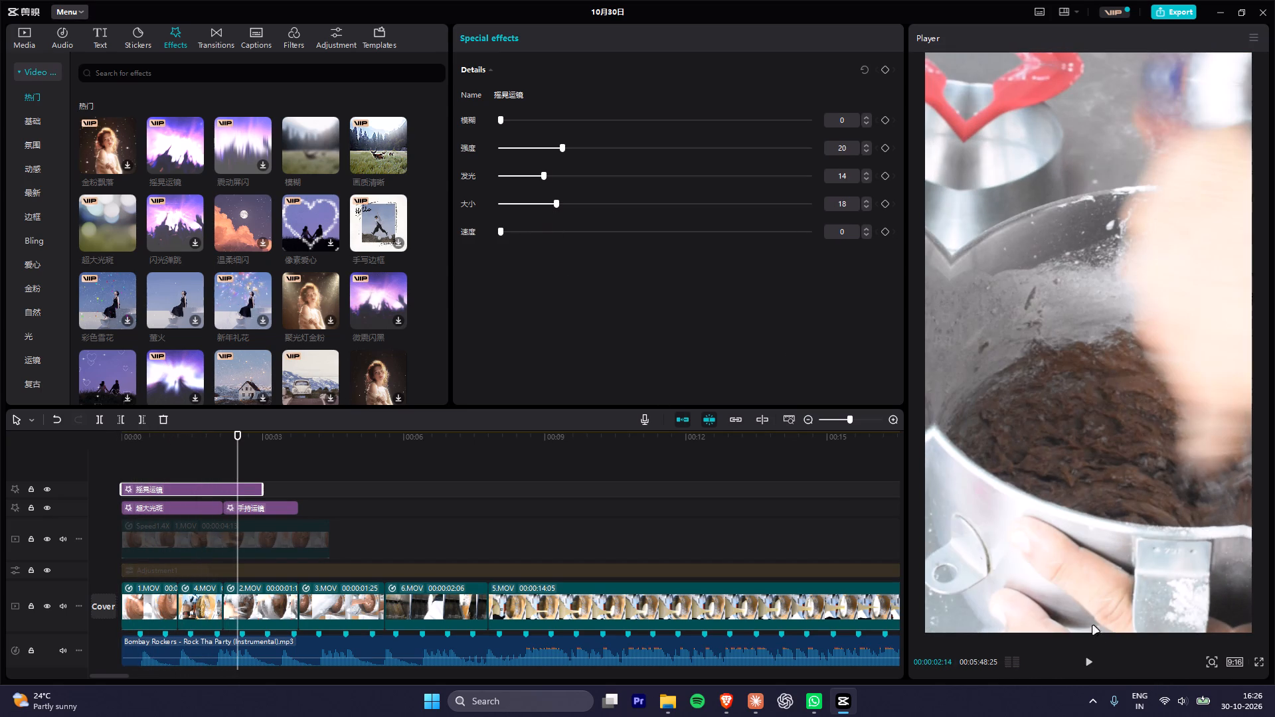
{"action": "left_click", "coordinate": [1090, 653]}
{"action": "left_click", "coordinate": [1088, 656]}
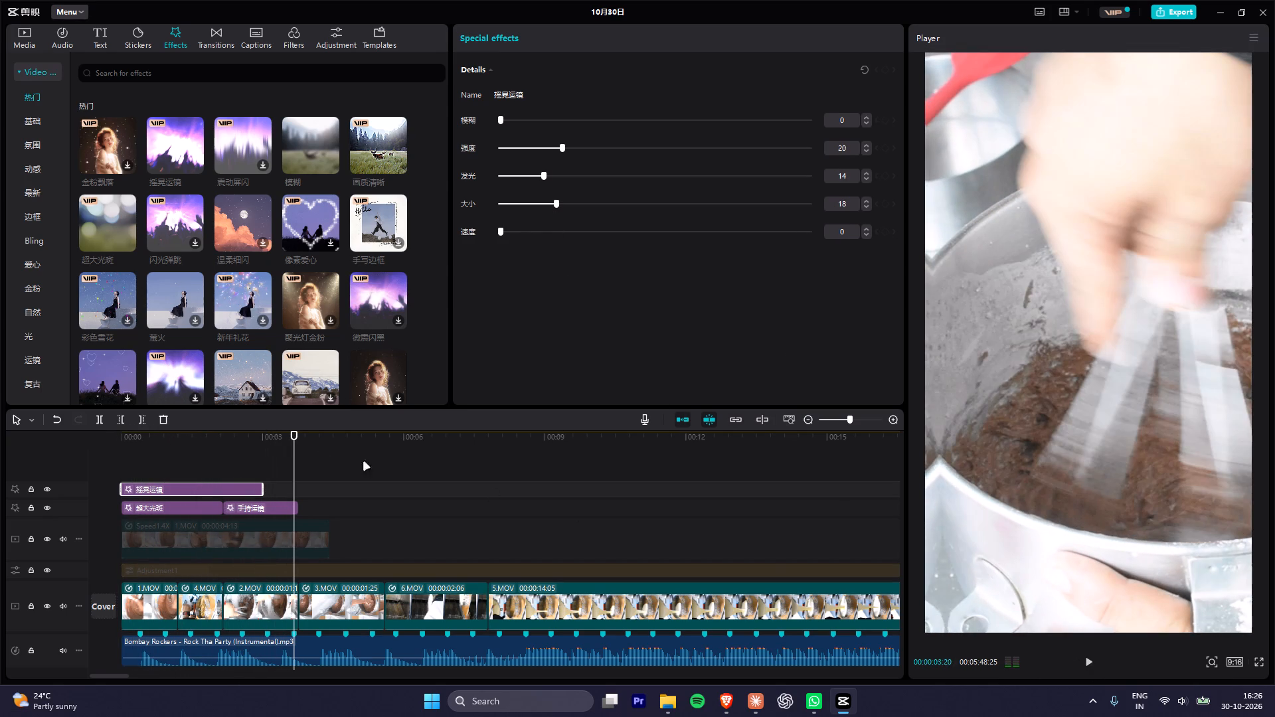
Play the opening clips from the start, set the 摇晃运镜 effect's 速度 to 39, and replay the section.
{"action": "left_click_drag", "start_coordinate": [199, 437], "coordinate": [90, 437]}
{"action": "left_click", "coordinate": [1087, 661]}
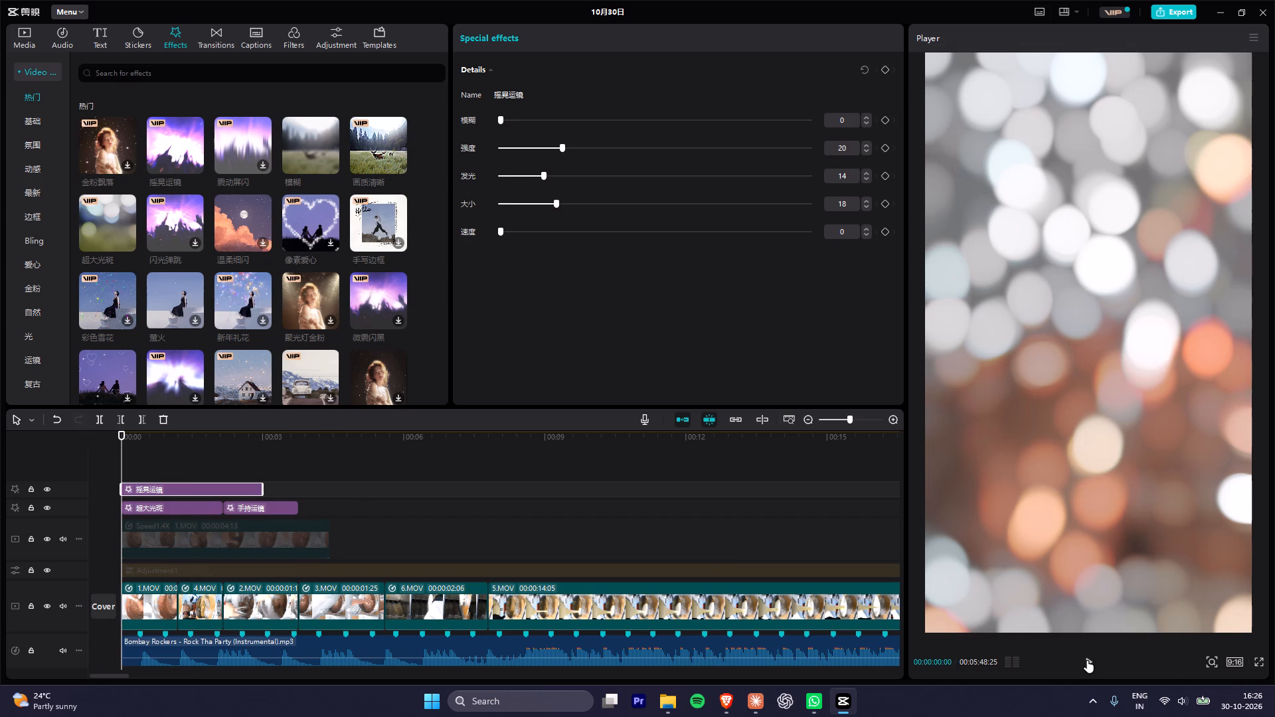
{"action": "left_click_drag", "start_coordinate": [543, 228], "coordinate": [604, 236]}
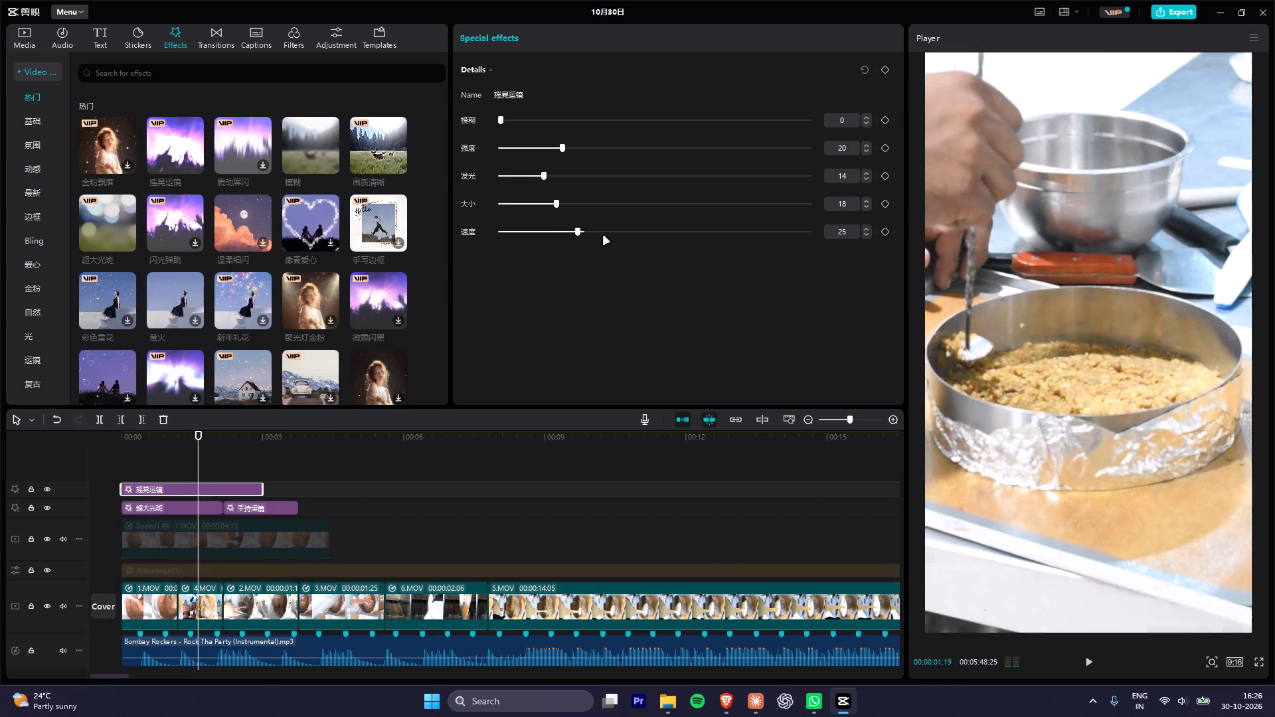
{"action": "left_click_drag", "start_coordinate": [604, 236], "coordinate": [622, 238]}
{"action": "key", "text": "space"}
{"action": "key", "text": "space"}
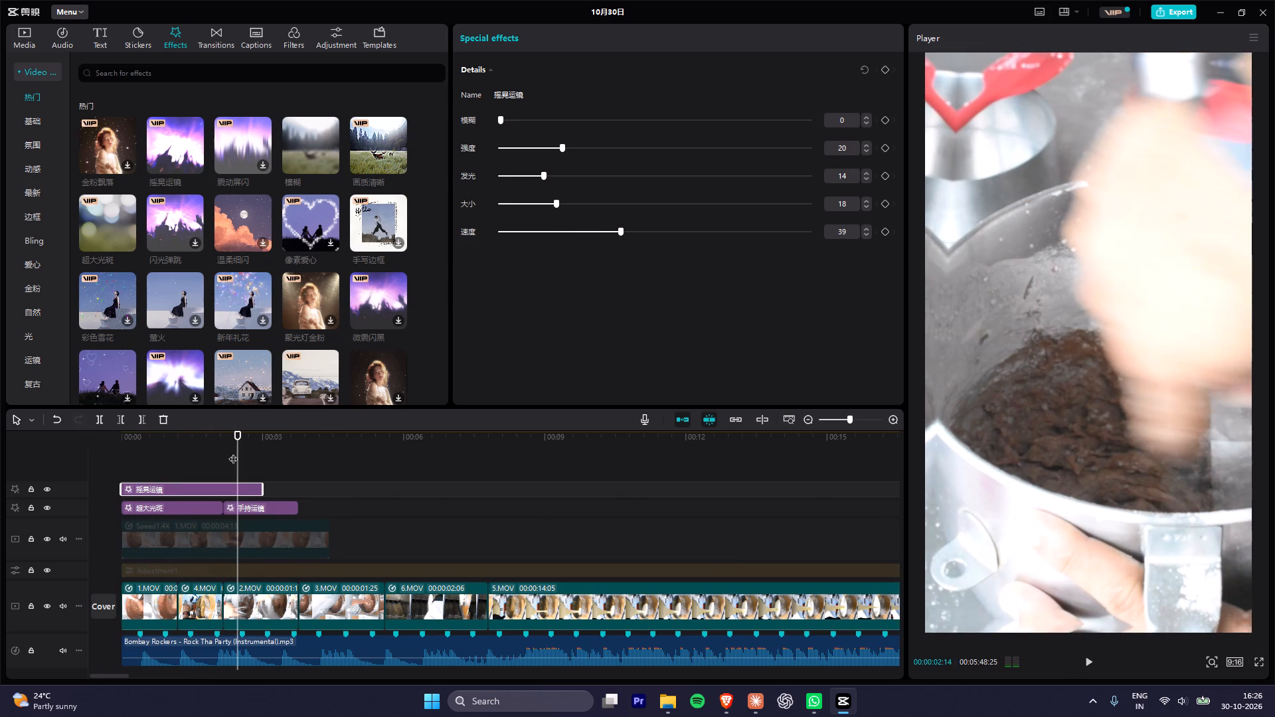
Delete the 摇晃运镜 effect from the timeline.
{"action": "left_click", "coordinate": [203, 485]}
{"action": "key", "text": "Delete"}
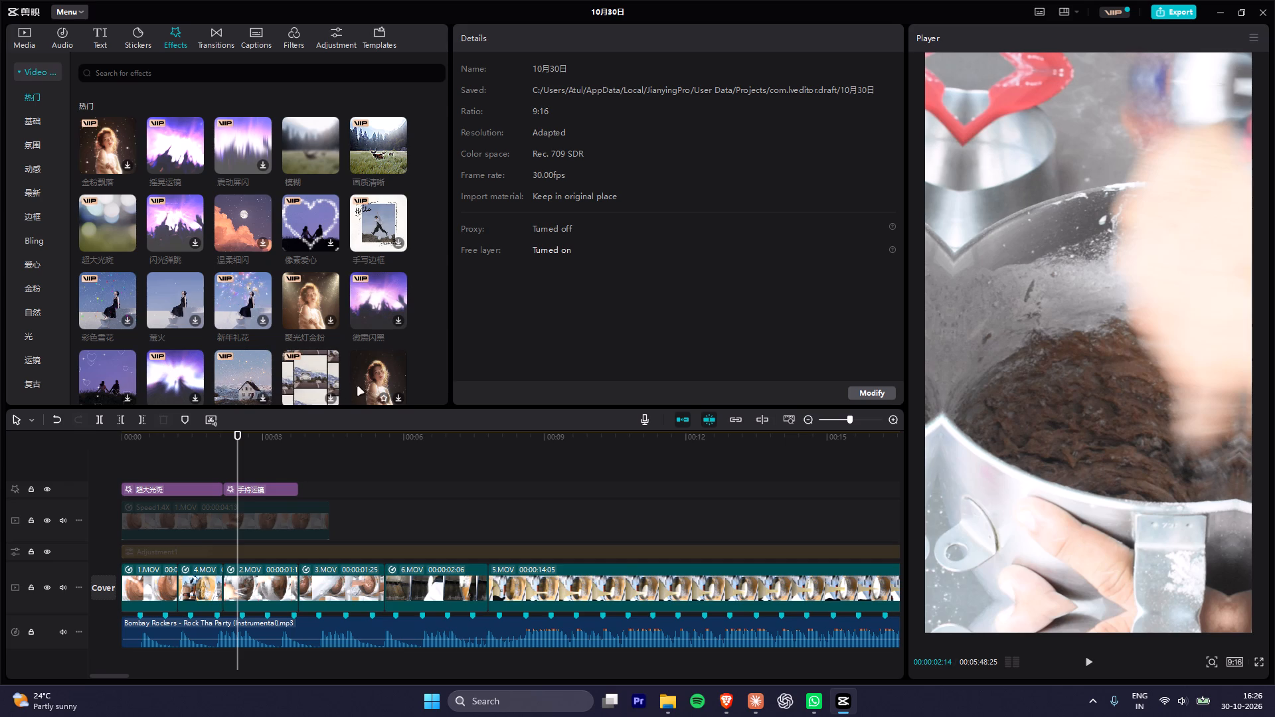
Preview the 模糊 effect and play the opening clips from the start to check the 超大光斑 and 手持运镜 effects.
{"action": "left_click", "coordinate": [301, 147]}
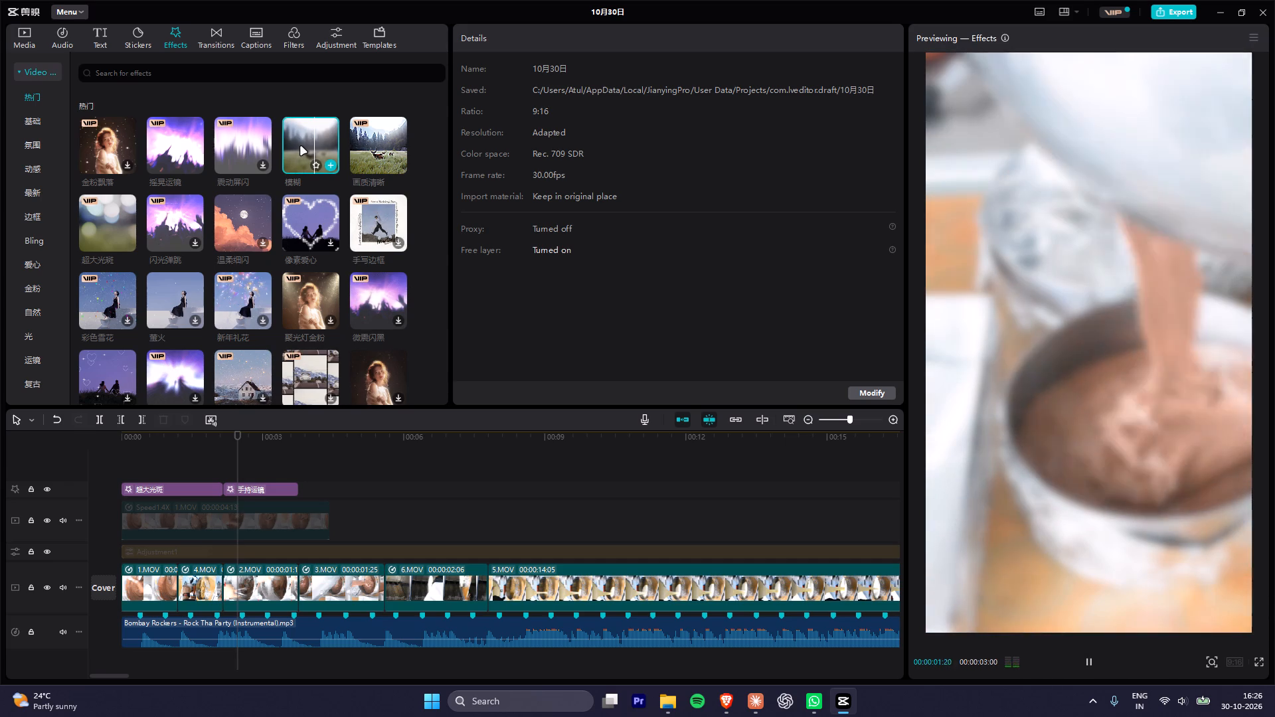
{"action": "left_click_drag", "start_coordinate": [278, 447], "coordinate": [205, 477]}
{"action": "left_click_drag", "start_coordinate": [276, 471], "coordinate": [203, 487]}
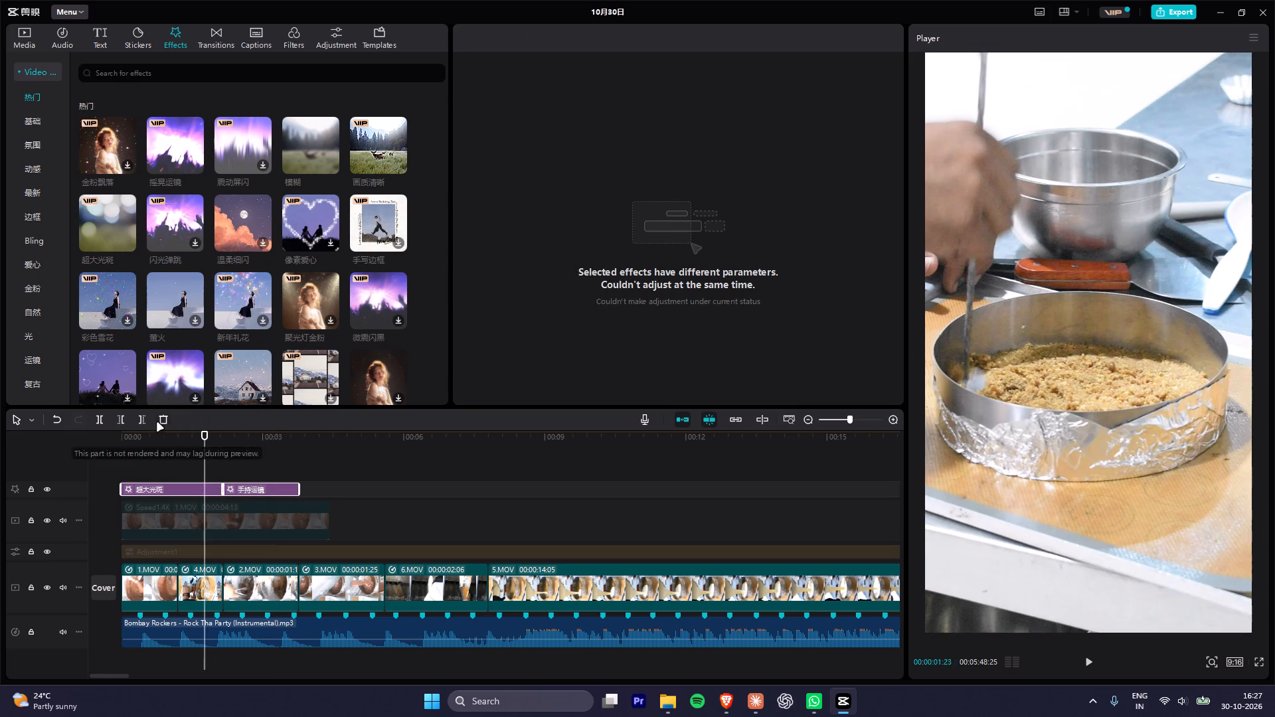
{"action": "left_click_drag", "start_coordinate": [142, 438], "coordinate": [48, 449]}
{"action": "key", "text": "space"}
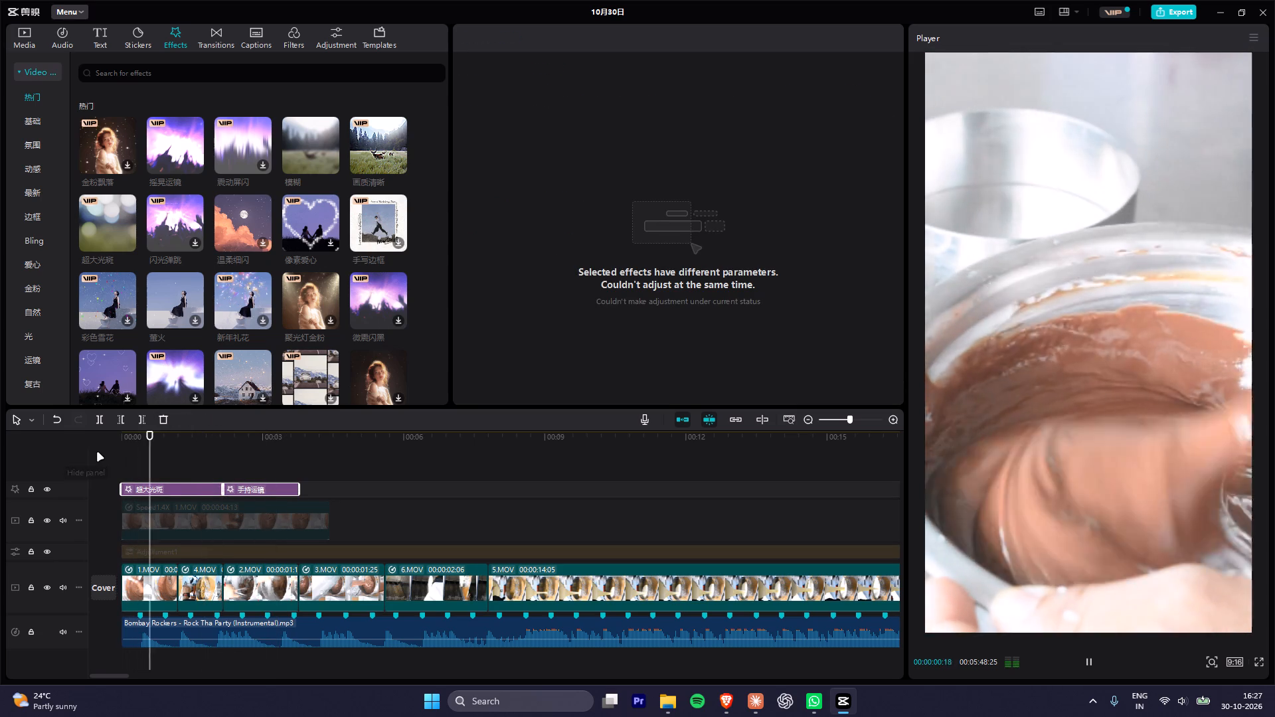
{"action": "key", "text": "space"}
{"action": "key", "text": "space"}
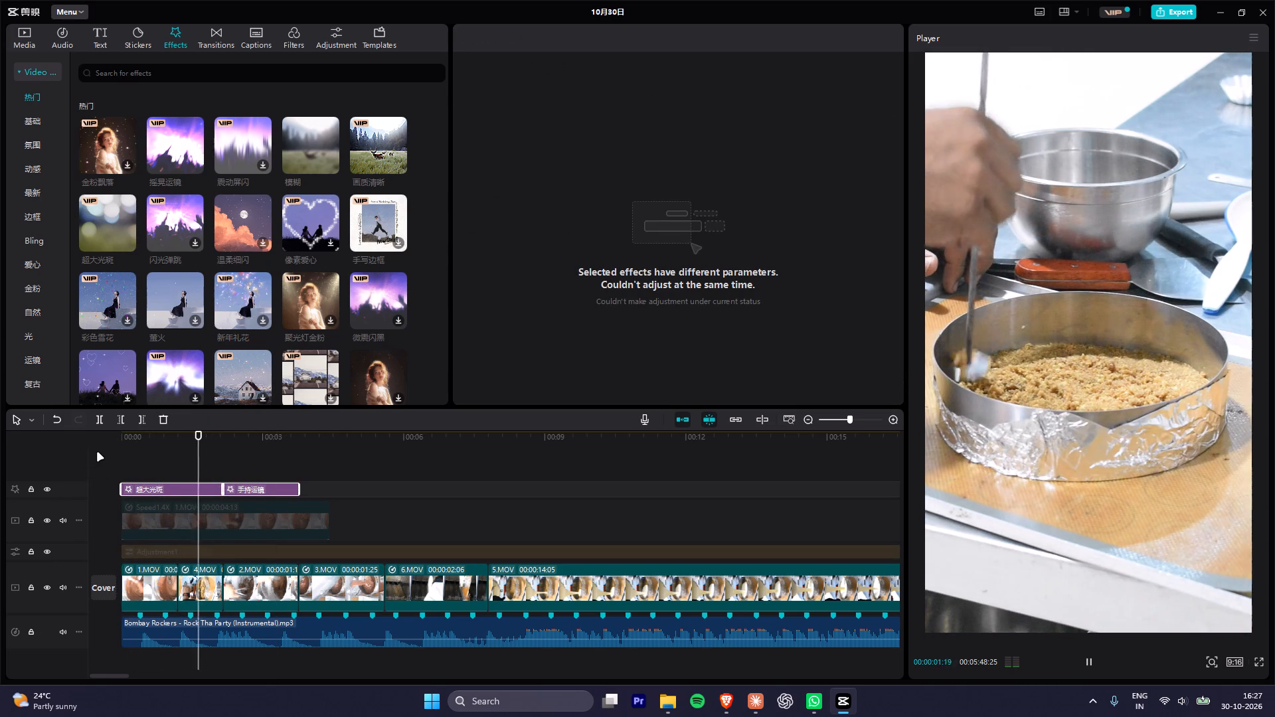
{"action": "key", "text": "space"}
{"action": "key", "text": "space"}
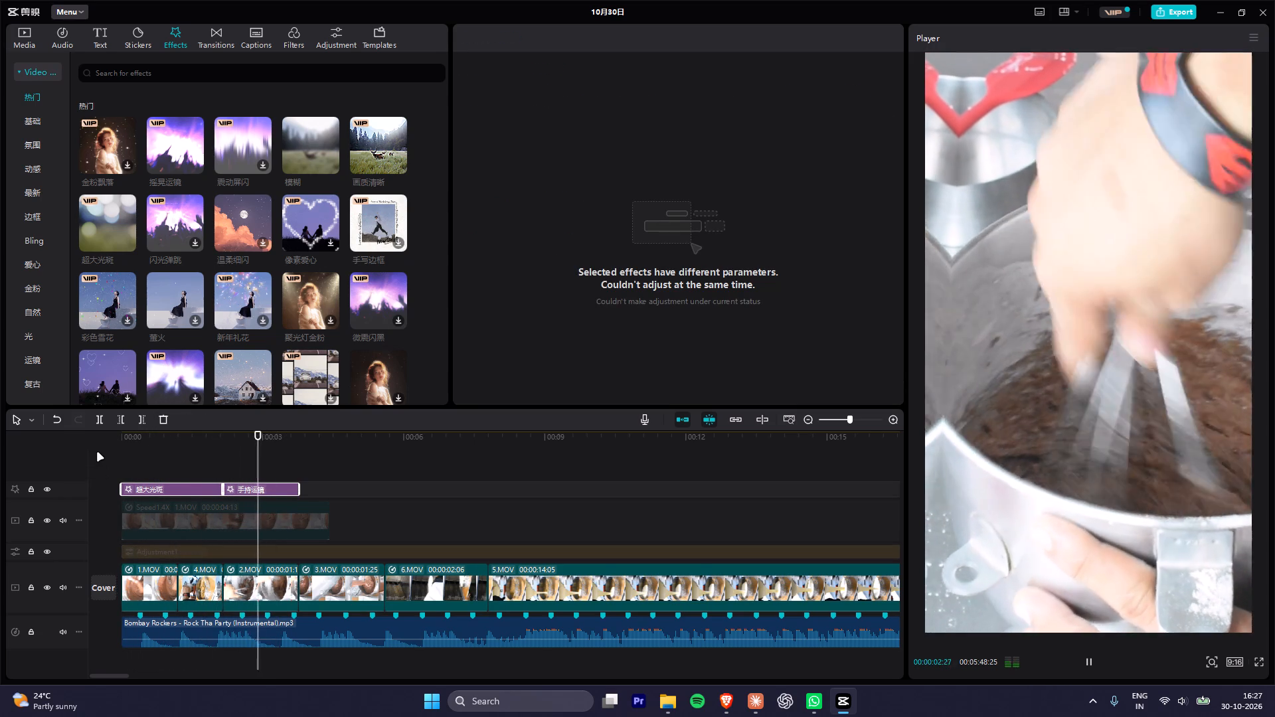
{"action": "key", "text": "space"}
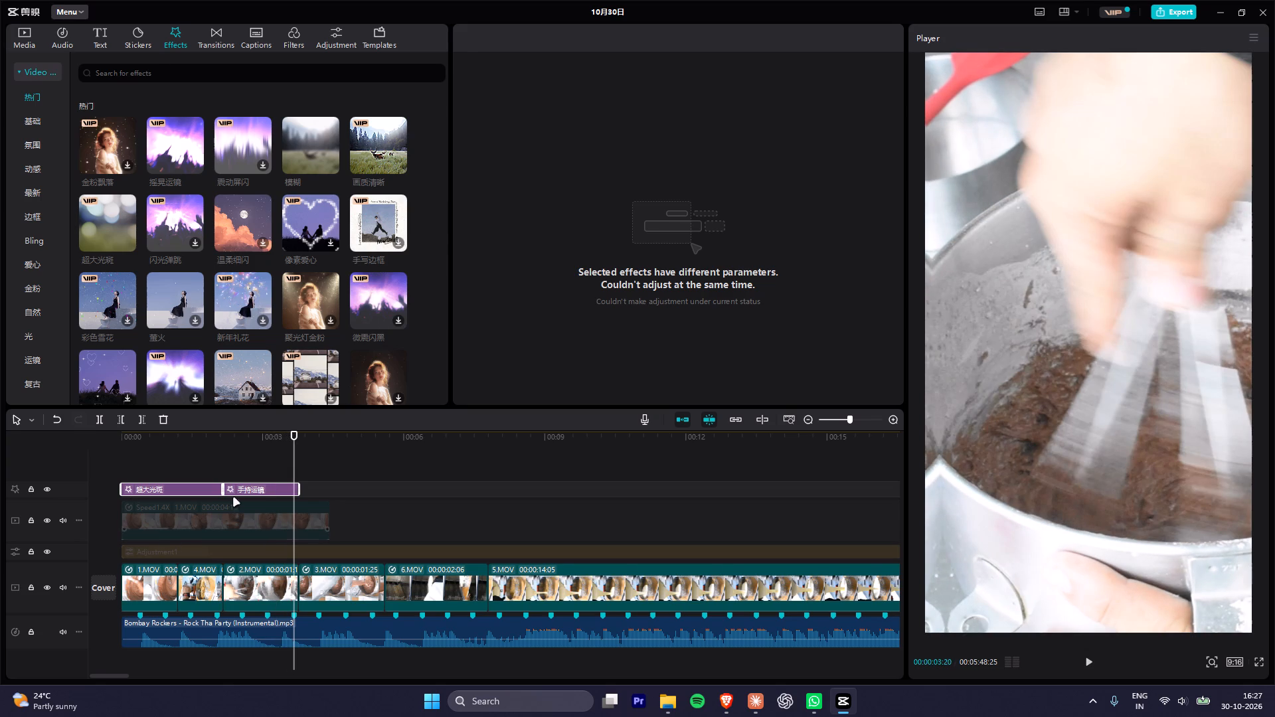
Replace the 手持运镜 effect with the 模糊 effect directly after 超大光斑, and play it from the start.
{"action": "left_click", "coordinate": [245, 487]}
{"action": "key", "text": "Delete"}
{"action": "left_click_drag", "start_coordinate": [298, 145], "coordinate": [255, 457]}
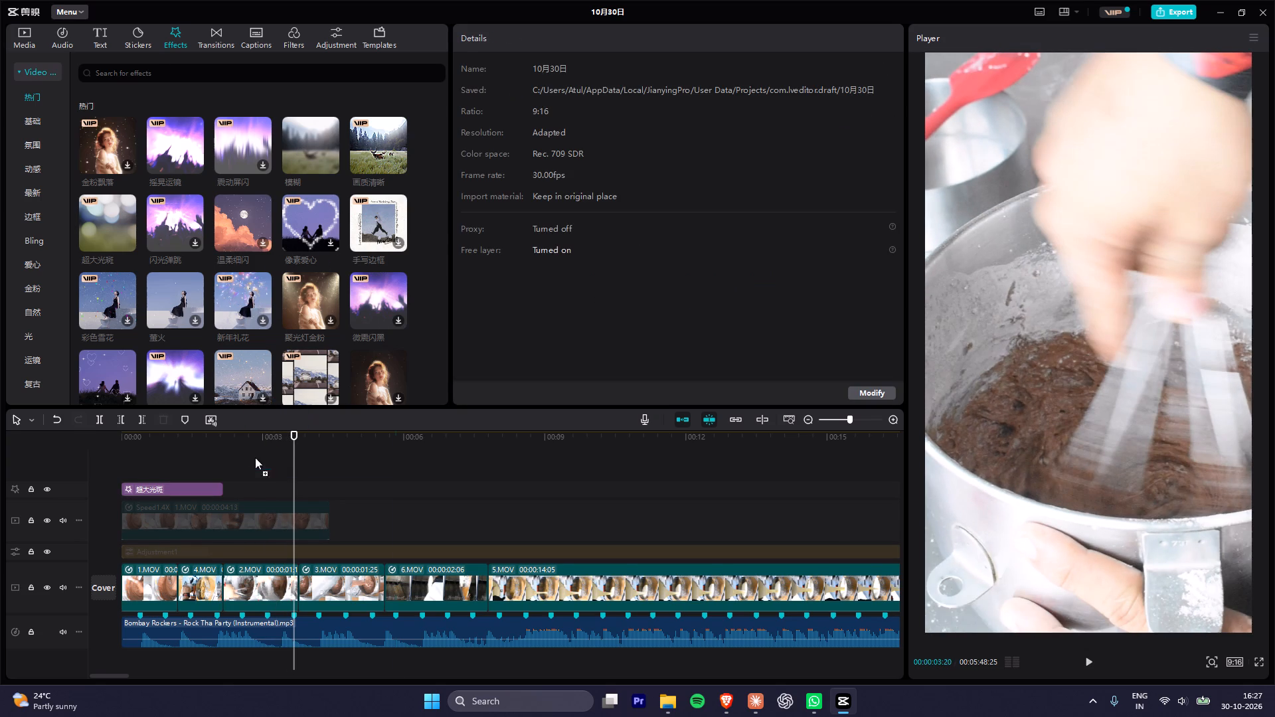
{"action": "left_click_drag", "start_coordinate": [255, 457], "coordinate": [224, 487]}
{"action": "left_click_drag", "start_coordinate": [176, 436], "coordinate": [38, 436]}
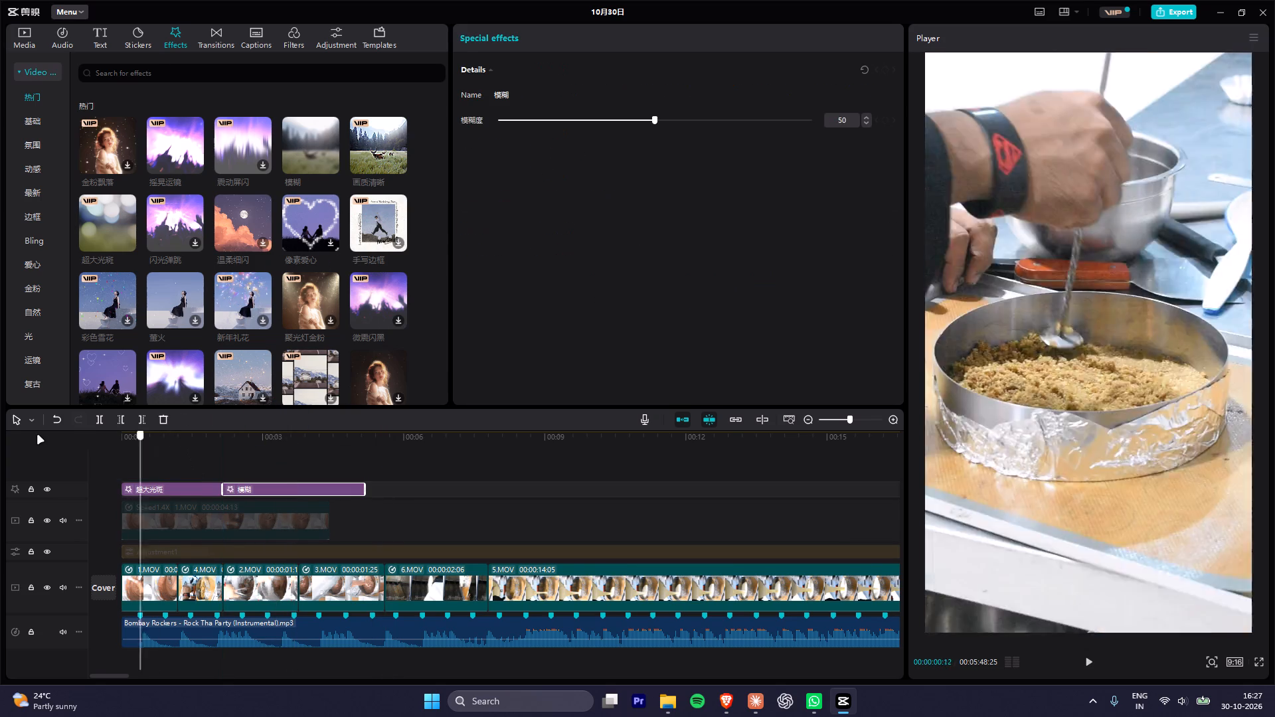
{"action": "left_click_drag", "start_coordinate": [38, 436], "coordinate": [37, 436]}
{"action": "key", "text": "space"}
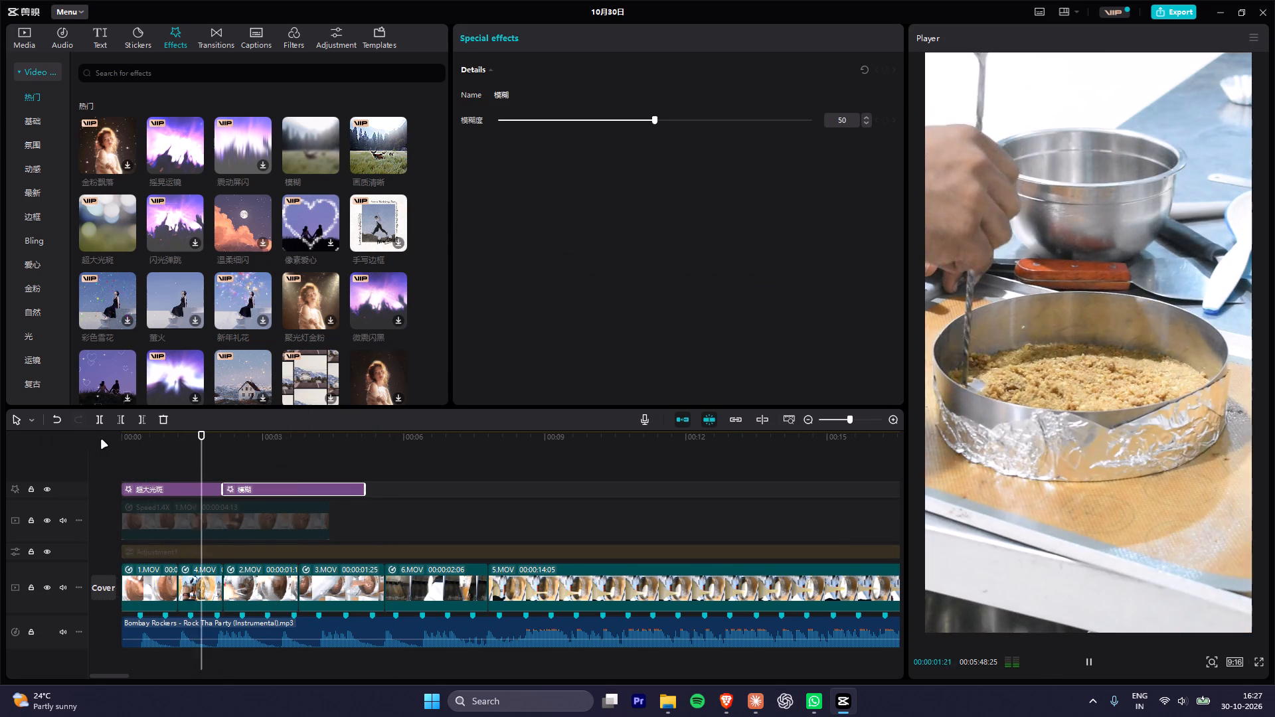
{"action": "key", "text": "space"}
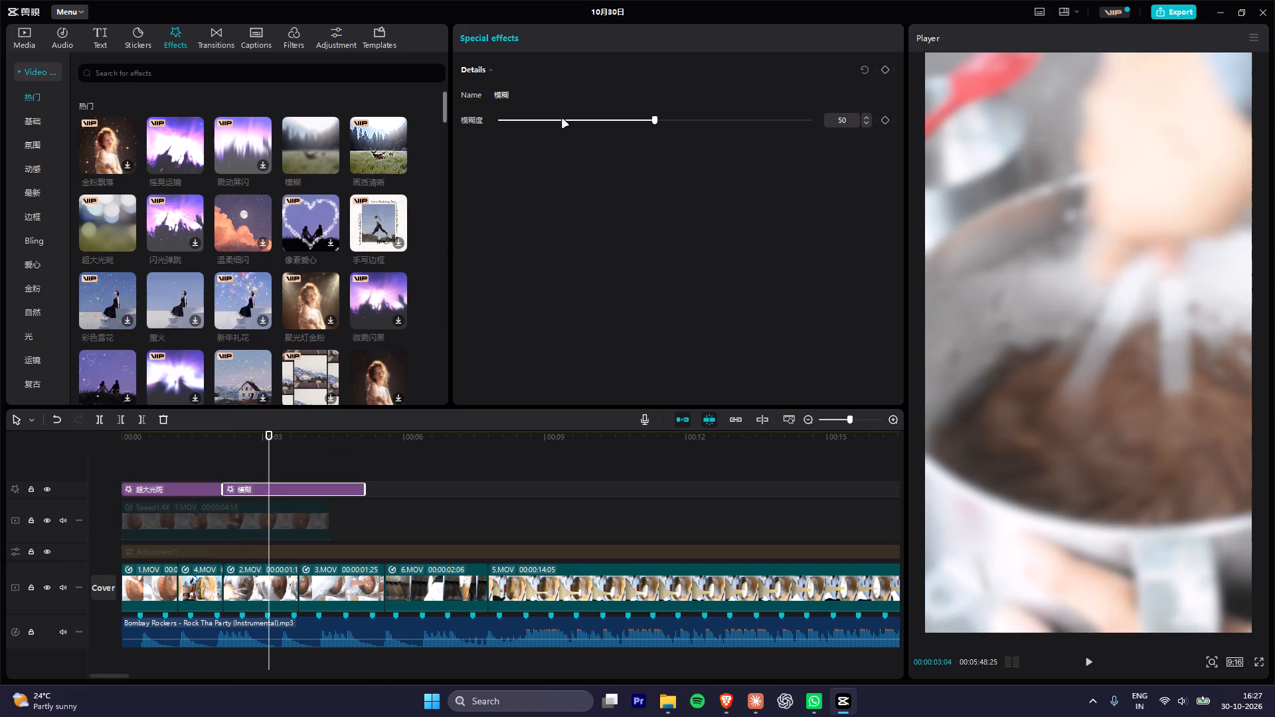
Set the 模糊 effect's 模糊度 to 8 and play the 2.MOV section to check it.
{"action": "left_click_drag", "start_coordinate": [565, 119], "coordinate": [525, 118]}
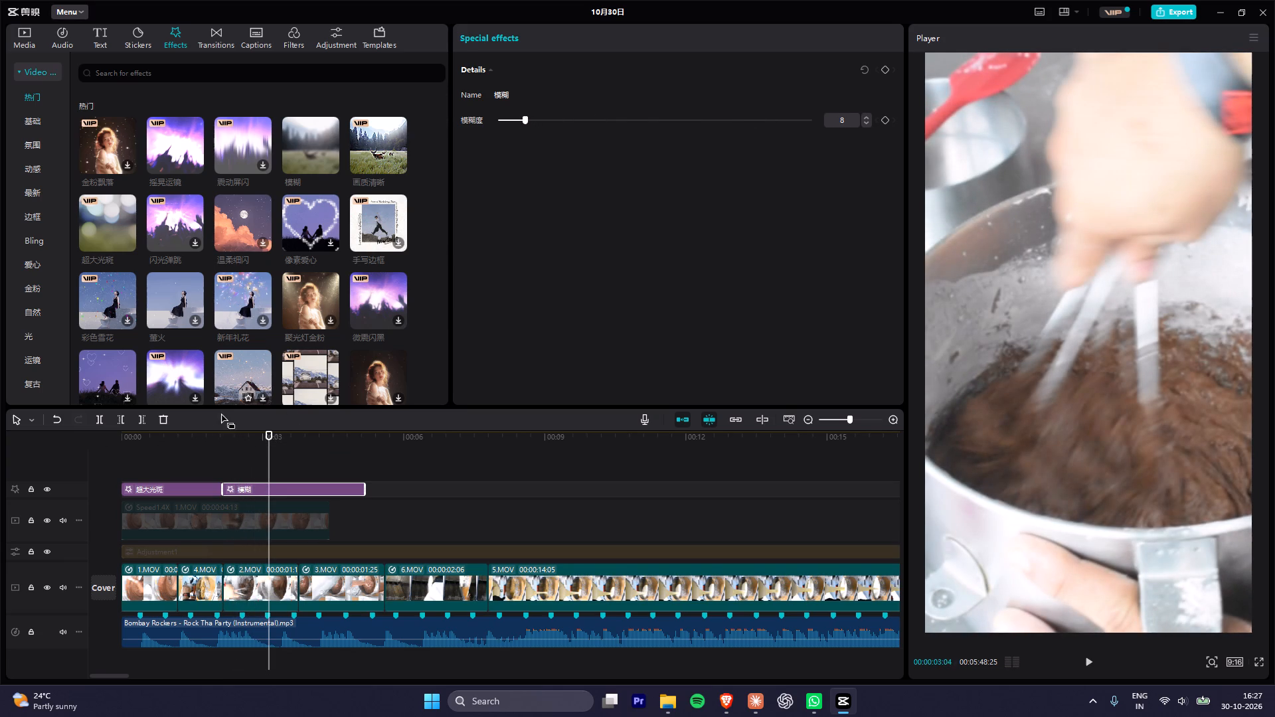
{"action": "left_click", "coordinate": [216, 436]}
{"action": "key", "text": "space"}
Trim the end of the 模糊 effect to the end of the 2.MOV clip.
{"action": "left_click_drag", "start_coordinate": [362, 491], "coordinate": [327, 492]}
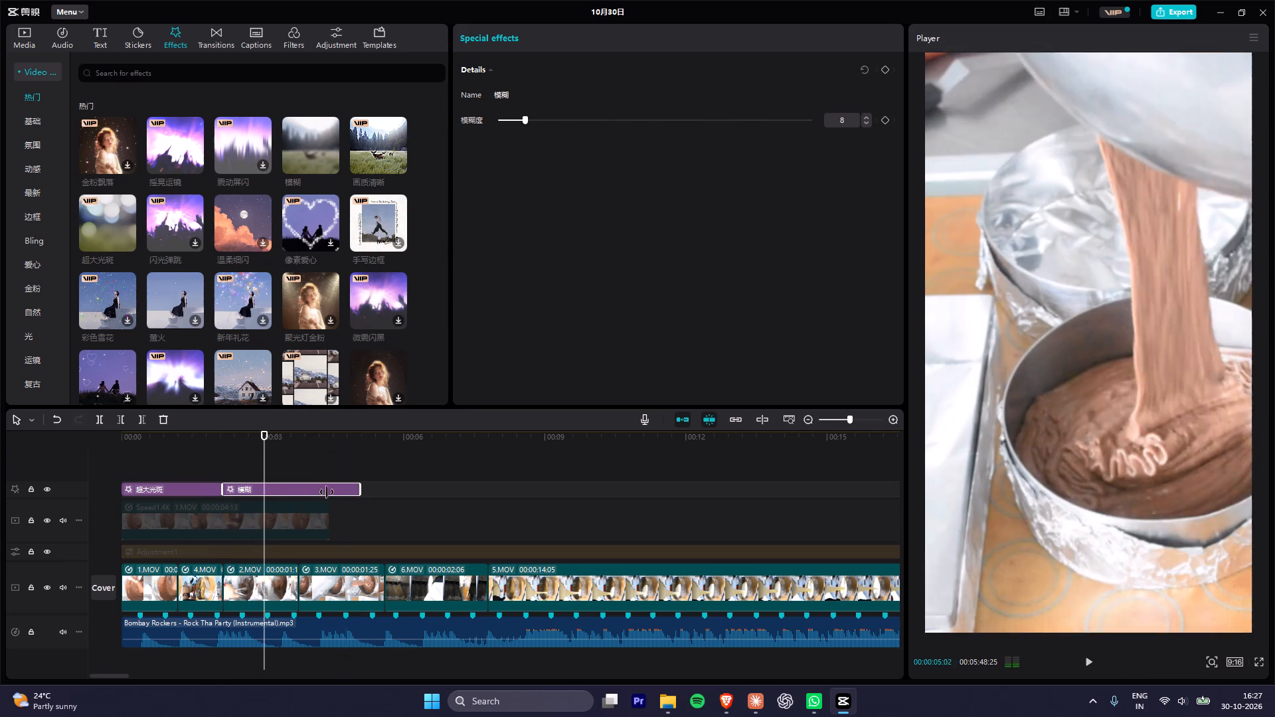
{"action": "left_click_drag", "start_coordinate": [327, 492], "coordinate": [296, 497]}
Play through the 3.MOV and 6.MOV clips into 5.MOV to check their timing against the music beats.
{"action": "key", "text": "space"}
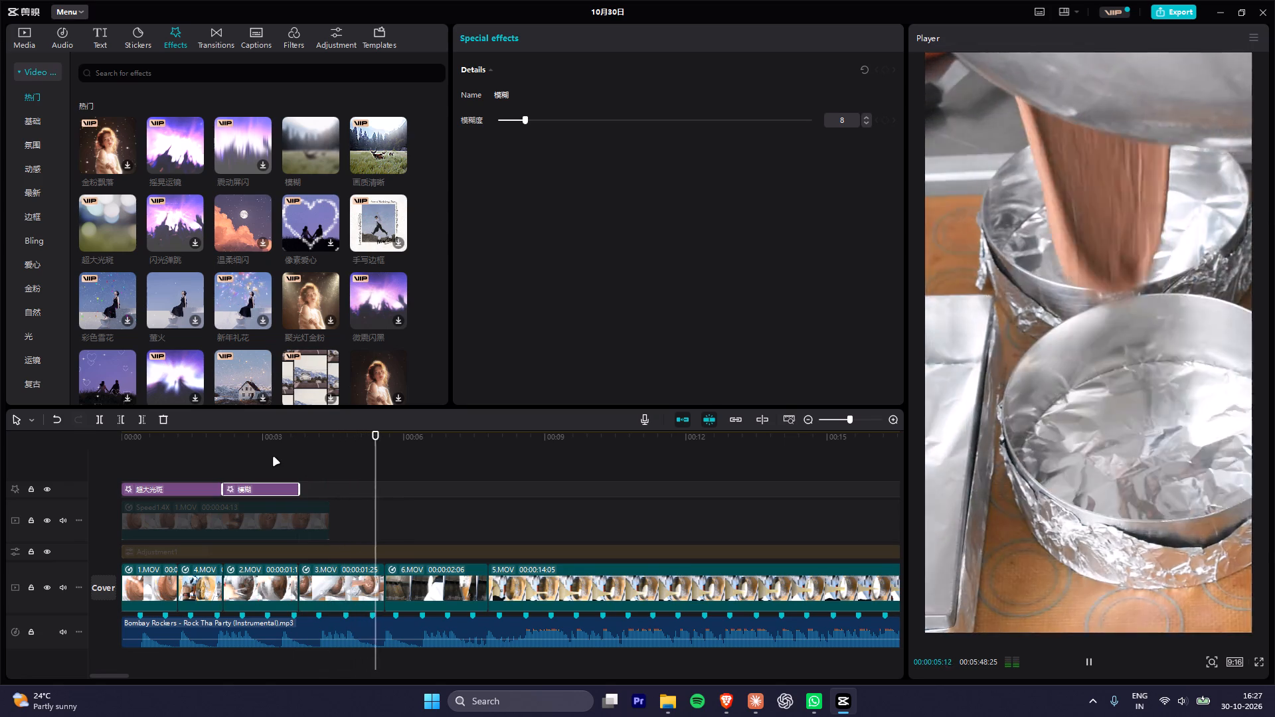
{"action": "key", "text": "space"}
{"action": "key", "text": "space"}
{"action": "key", "text": "space"}
{"action": "key", "text": "space"}
{"action": "key", "text": "space"}
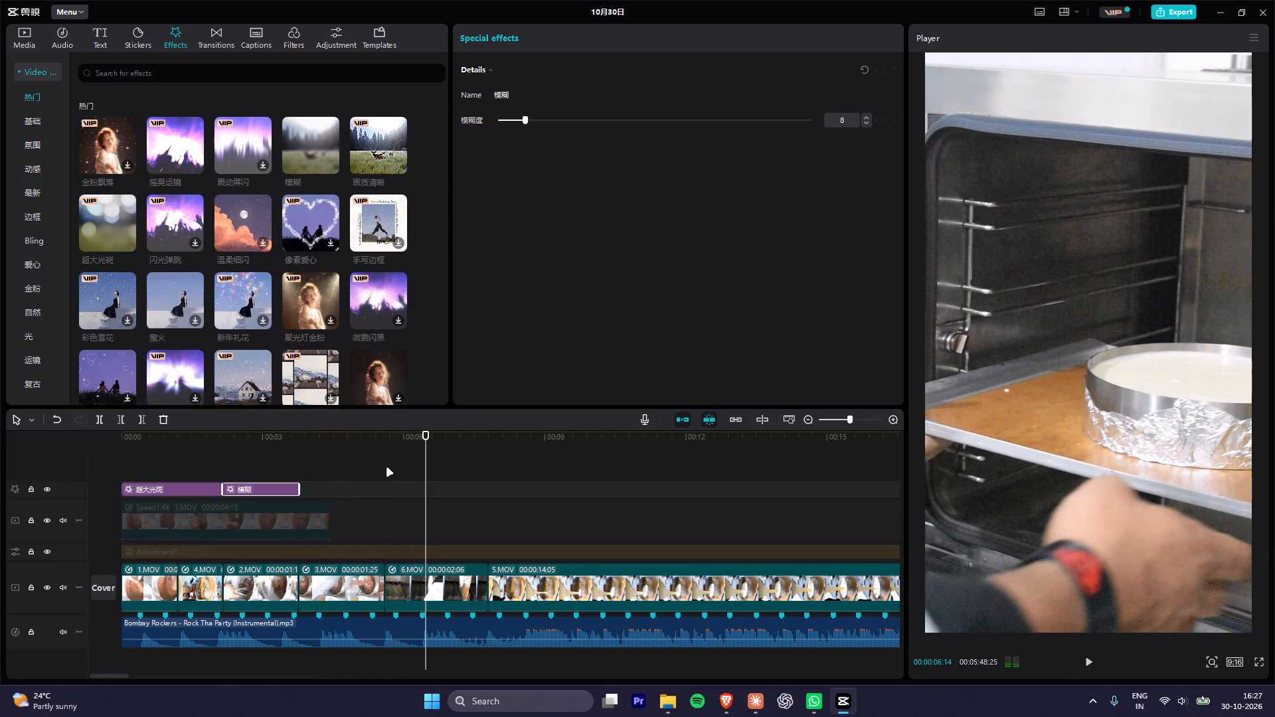
{"action": "key", "text": "space"}
{"action": "key", "text": "space"}
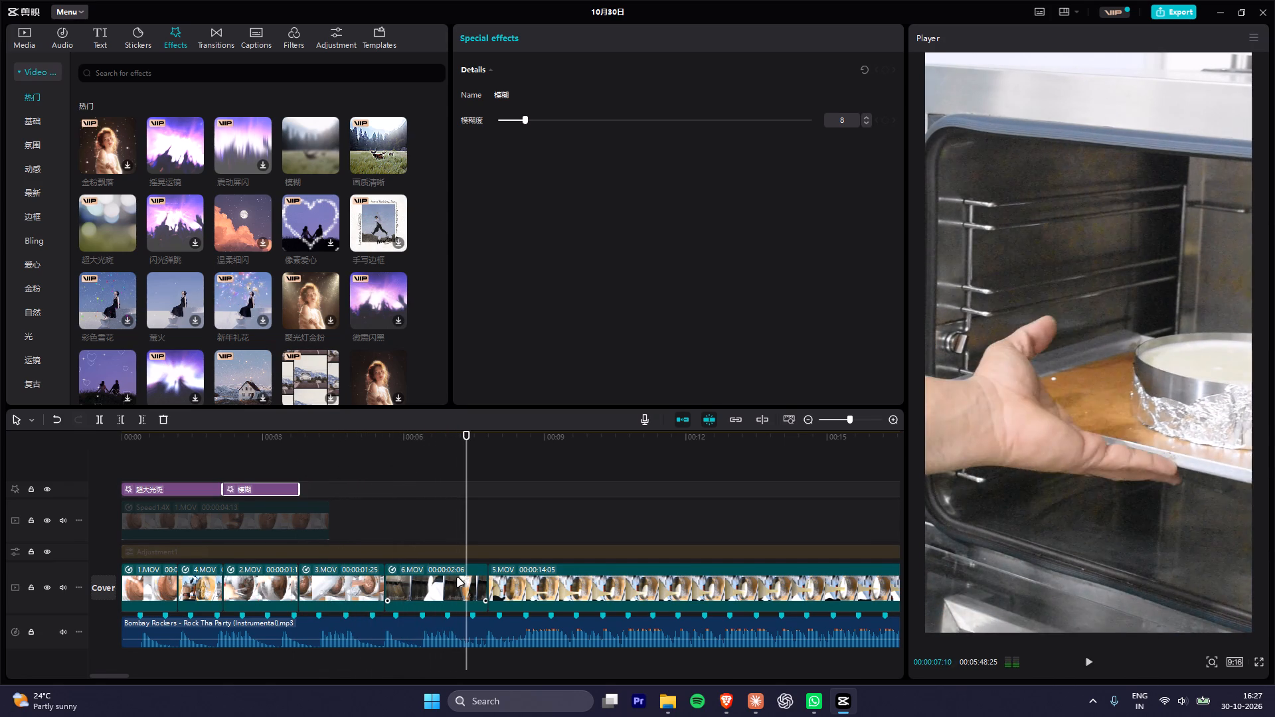
{"action": "key", "text": "space"}
{"action": "key", "text": "space"}
{"action": "key", "text": "space"}
{"action": "key", "text": "space"}
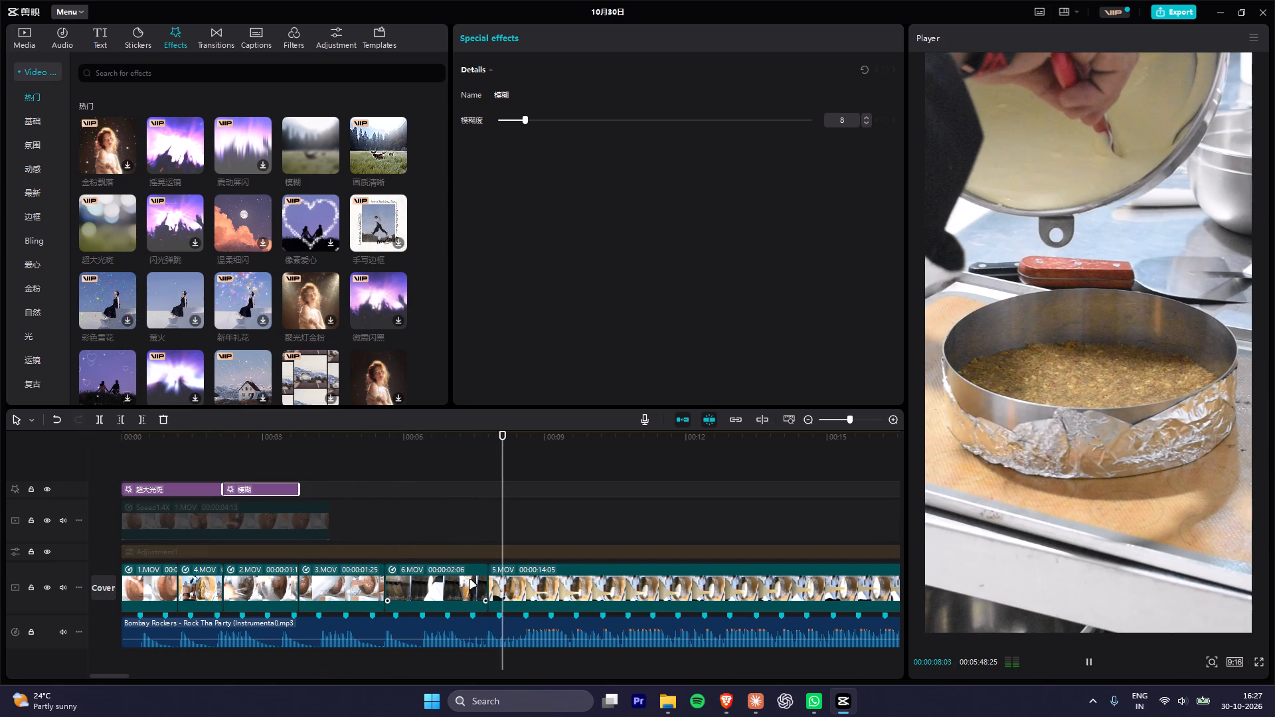
Trim the start of the 6.MOV clip to shorten it to 00:00:01:27, and play it into 5.MOV.
{"action": "left_click", "coordinate": [461, 443]}
{"action": "scroll", "coordinate": [495, 560], "scroll_direction": "up", "scroll_amount": 10, "text": "alt"}
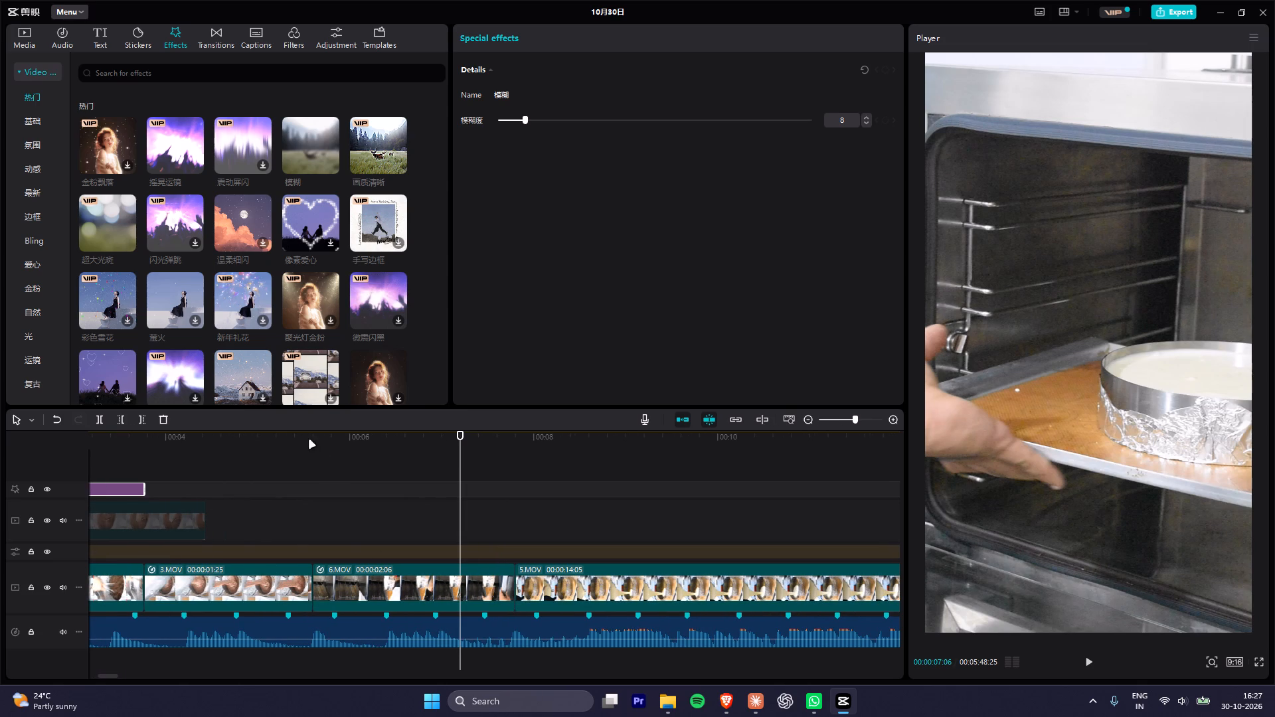
{"action": "left_click_drag", "start_coordinate": [309, 440], "coordinate": [346, 446]}
{"action": "left_click", "coordinate": [319, 590]}
{"action": "left_click_drag", "start_coordinate": [311, 588], "coordinate": [338, 586]}
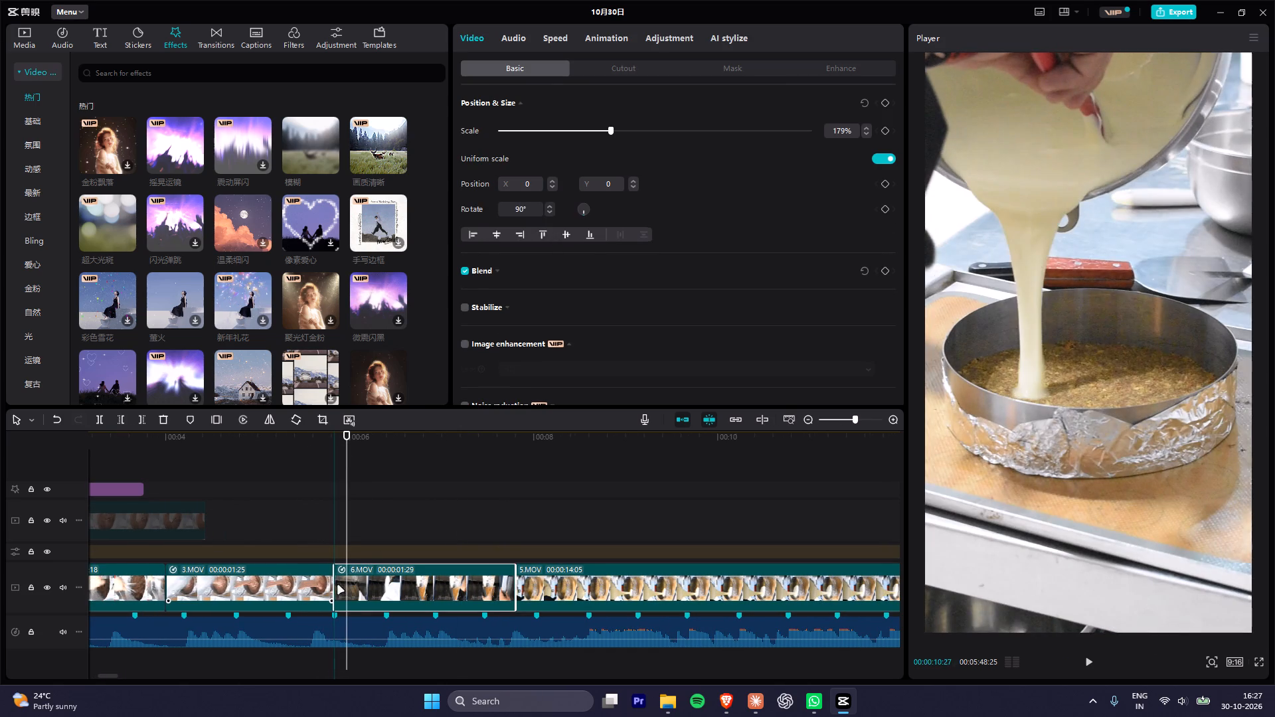
{"action": "left_click_drag", "start_coordinate": [312, 579], "coordinate": [321, 580]}
{"action": "key", "text": "space"}
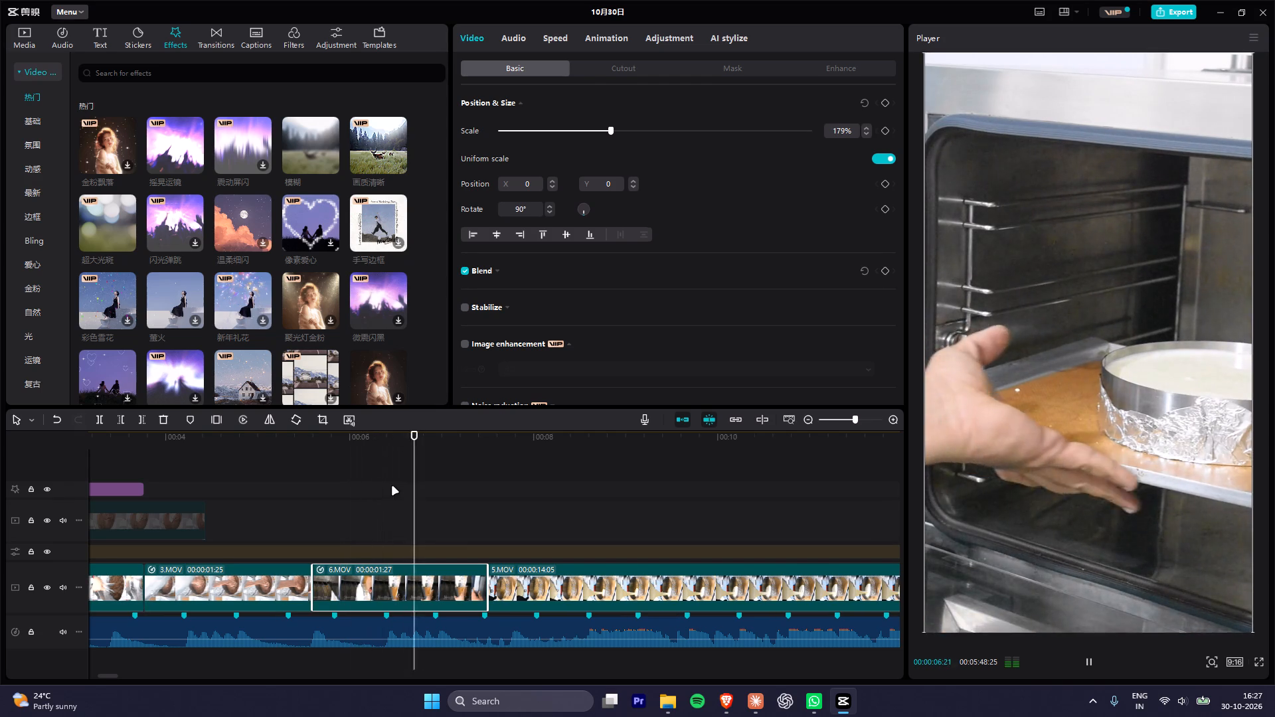
{"action": "key", "text": "space"}
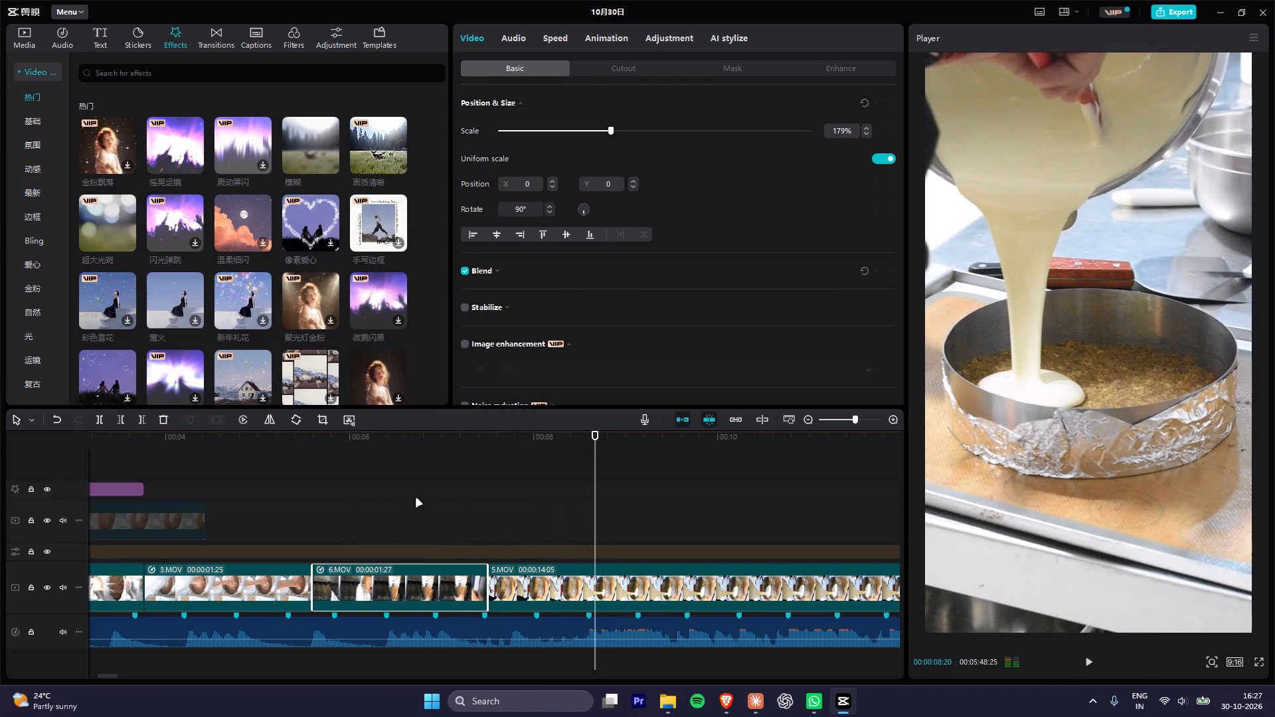
Look through the later footage and move the first 8.MOV clip, about 45 seconds in, to directly between 6.MOV and 5.MOV.
{"action": "scroll", "coordinate": [464, 518], "scroll_direction": "down", "scroll_amount": 19, "text": "alt"}
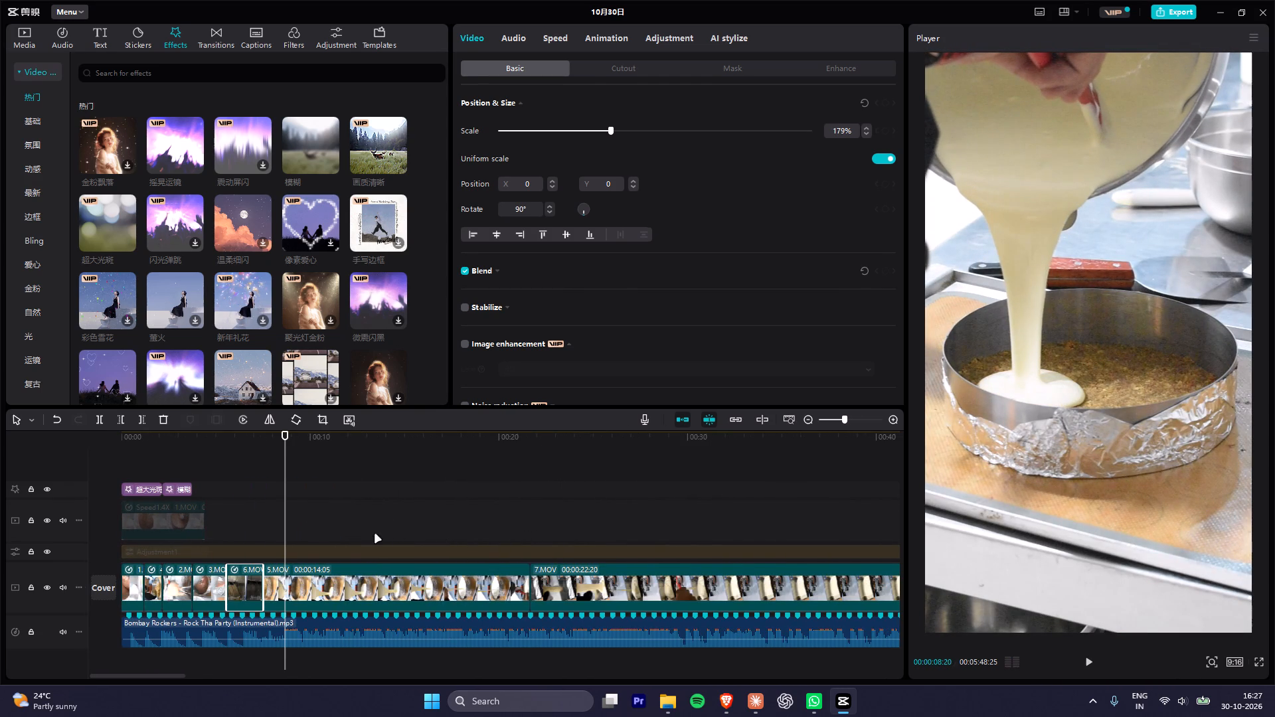
{"action": "left_click_drag", "start_coordinate": [286, 438], "coordinate": [406, 461]}
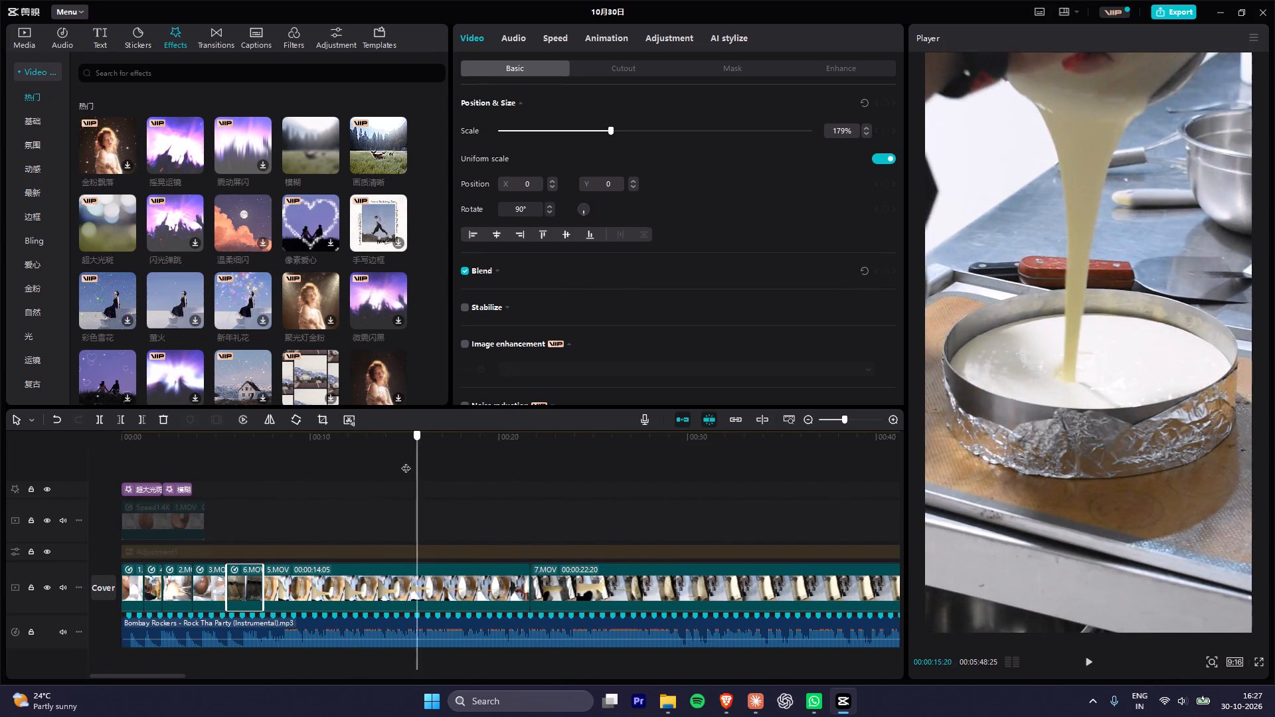
{"action": "left_click_drag", "start_coordinate": [406, 461], "coordinate": [302, 465]}
{"action": "scroll", "coordinate": [353, 514], "scroll_direction": "down", "scroll_amount": 6, "text": "alt"}
{"action": "scroll", "coordinate": [264, 491], "scroll_direction": "down", "scroll_amount": 3, "text": "alt"}
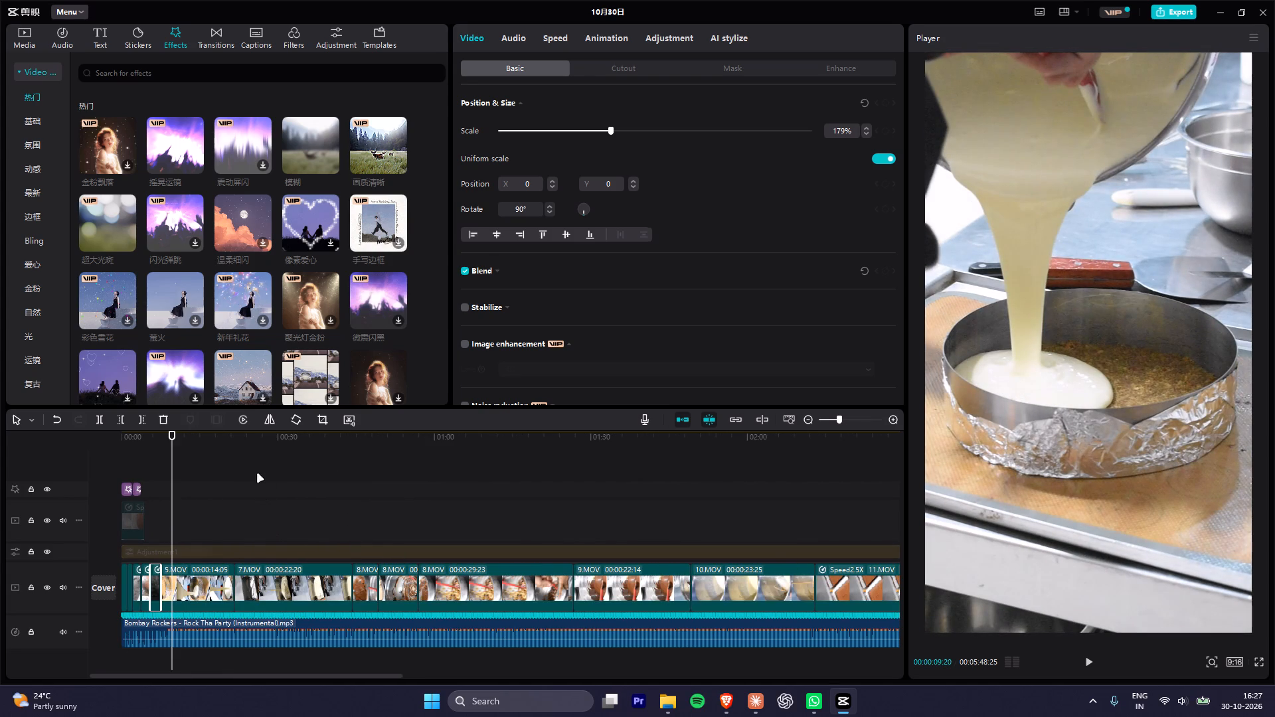
{"action": "left_click_drag", "start_coordinate": [239, 449], "coordinate": [294, 464]}
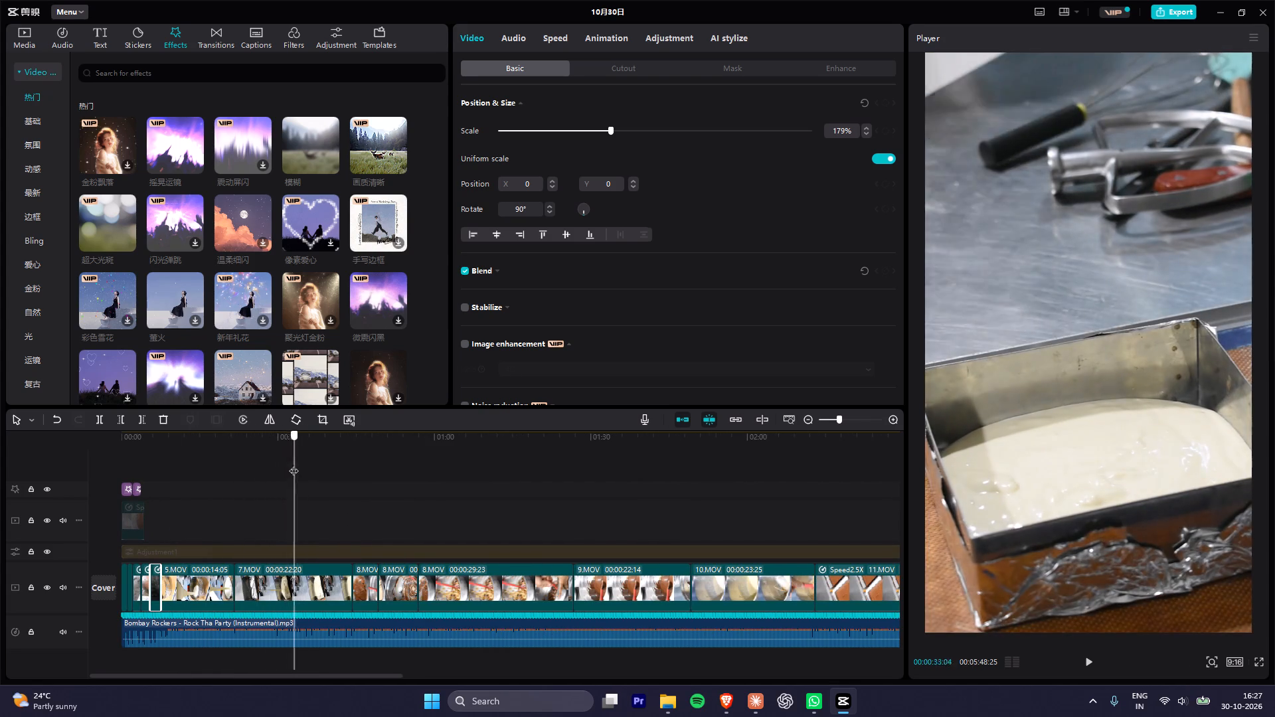
{"action": "left_click_drag", "start_coordinate": [294, 464], "coordinate": [362, 473]}
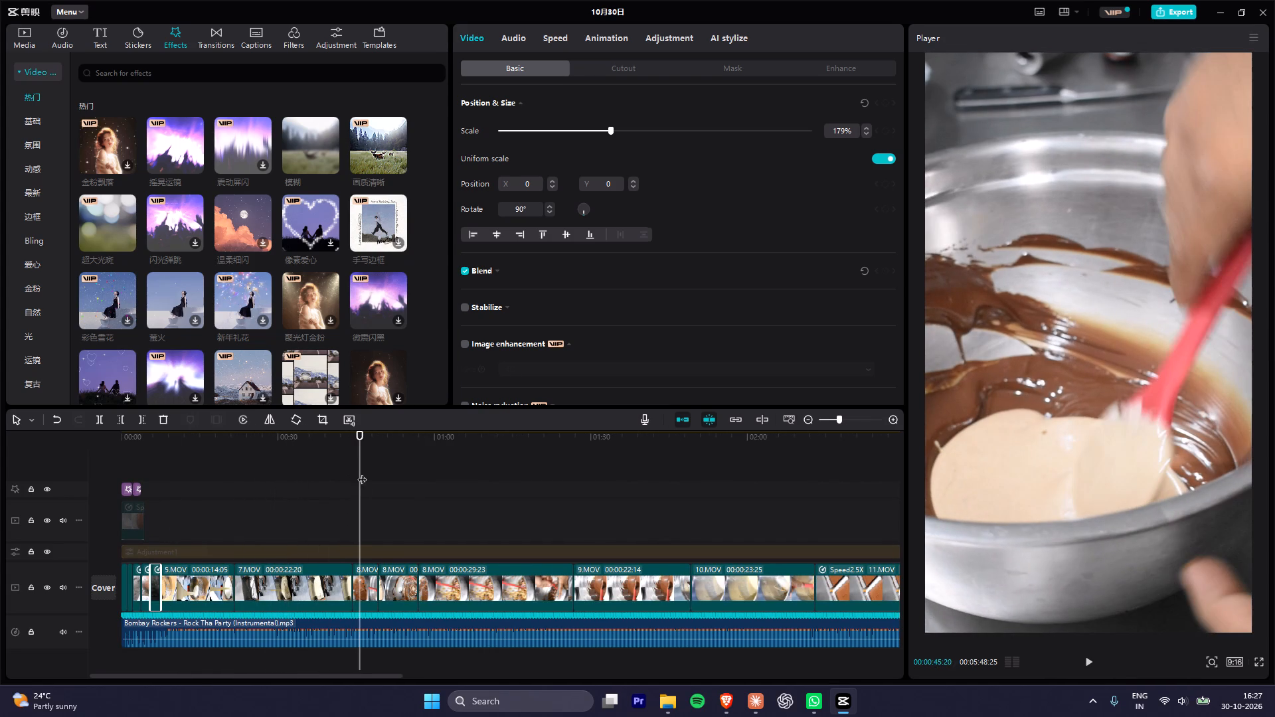
{"action": "left_click_drag", "start_coordinate": [368, 576], "coordinate": [181, 581]}
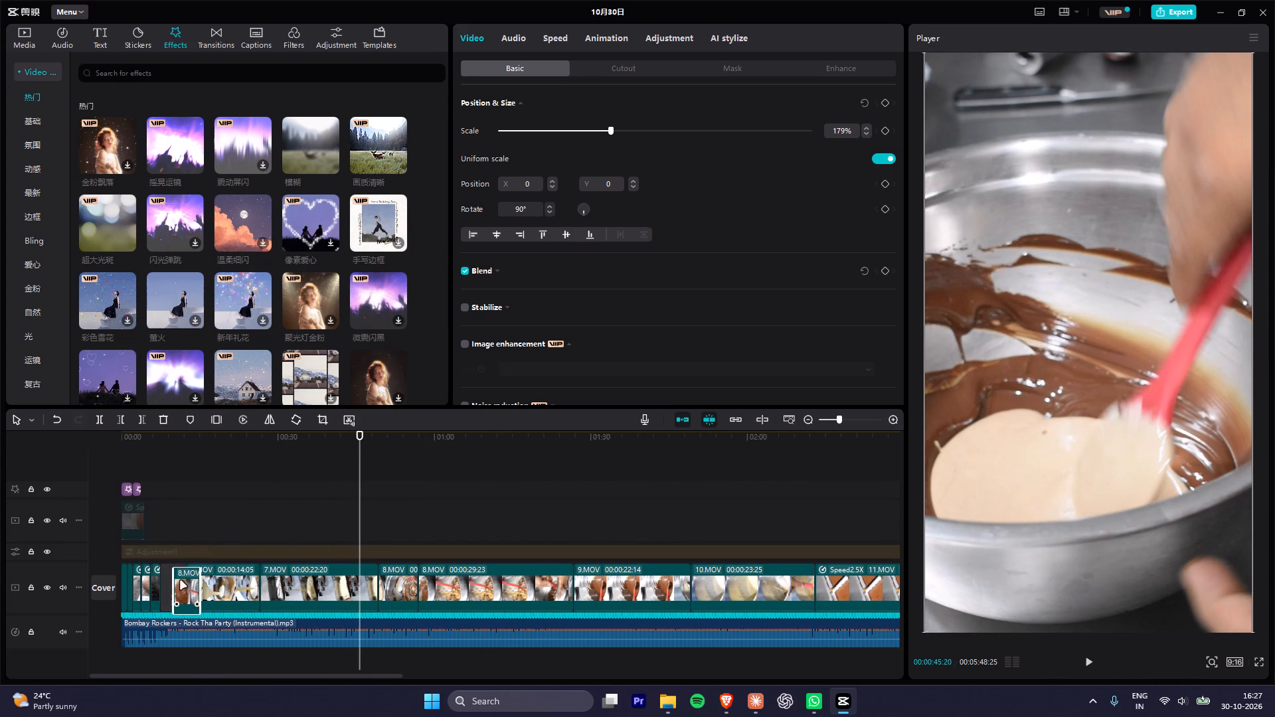
{"action": "left_click_drag", "start_coordinate": [181, 581], "coordinate": [173, 581]}
Play the moved 8.MOV clip, trim its start to leave a 00:00:03:00 duration, and review the remaining footage.
{"action": "left_click", "coordinate": [147, 439]}
{"action": "key", "text": "space"}
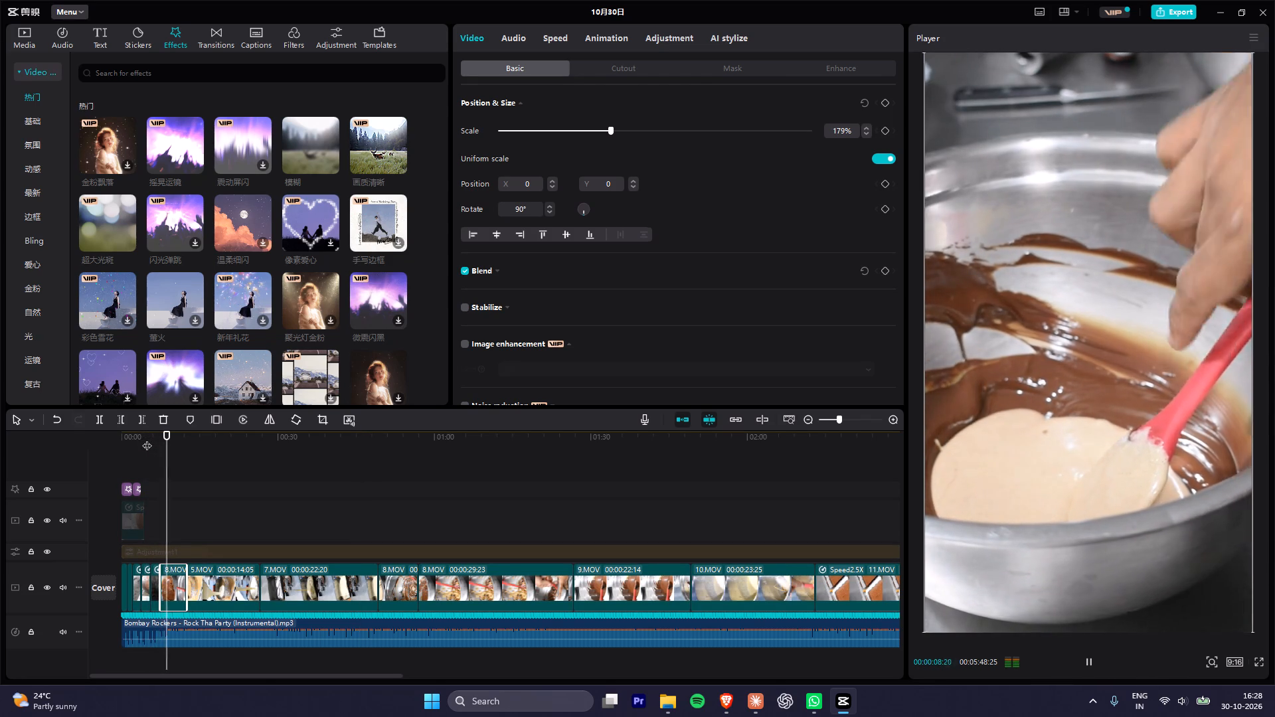
{"action": "key", "text": "space"}
{"action": "scroll", "coordinate": [201, 515], "scroll_direction": "up", "scroll_amount": 14, "text": "alt"}
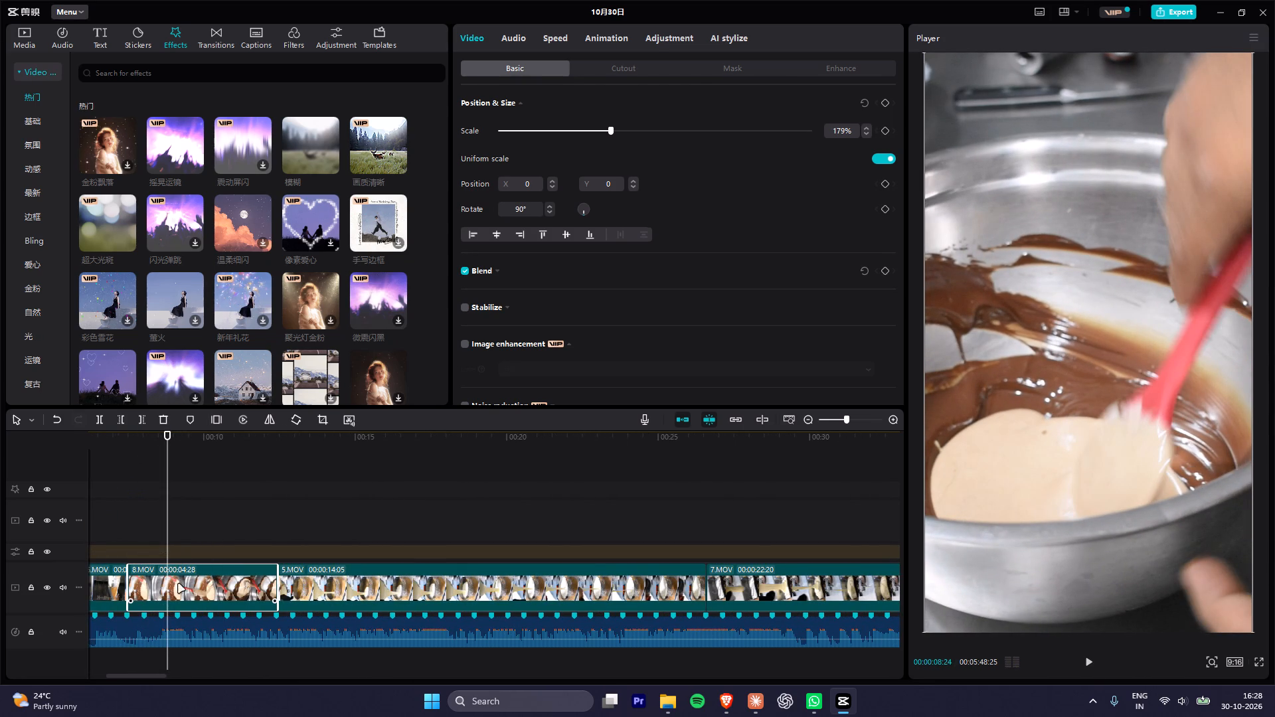
{"action": "left_click_drag", "start_coordinate": [128, 585], "coordinate": [187, 587]}
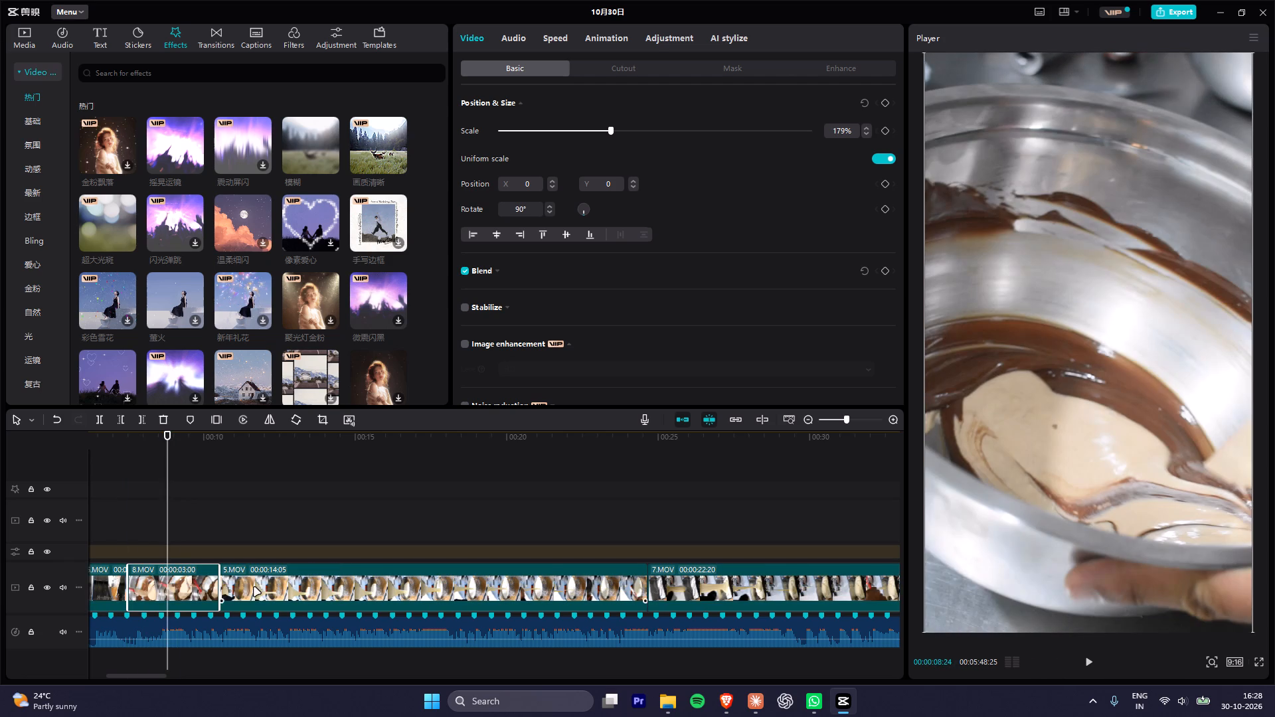
{"action": "left_click_drag", "start_coordinate": [175, 437], "coordinate": [207, 444]}
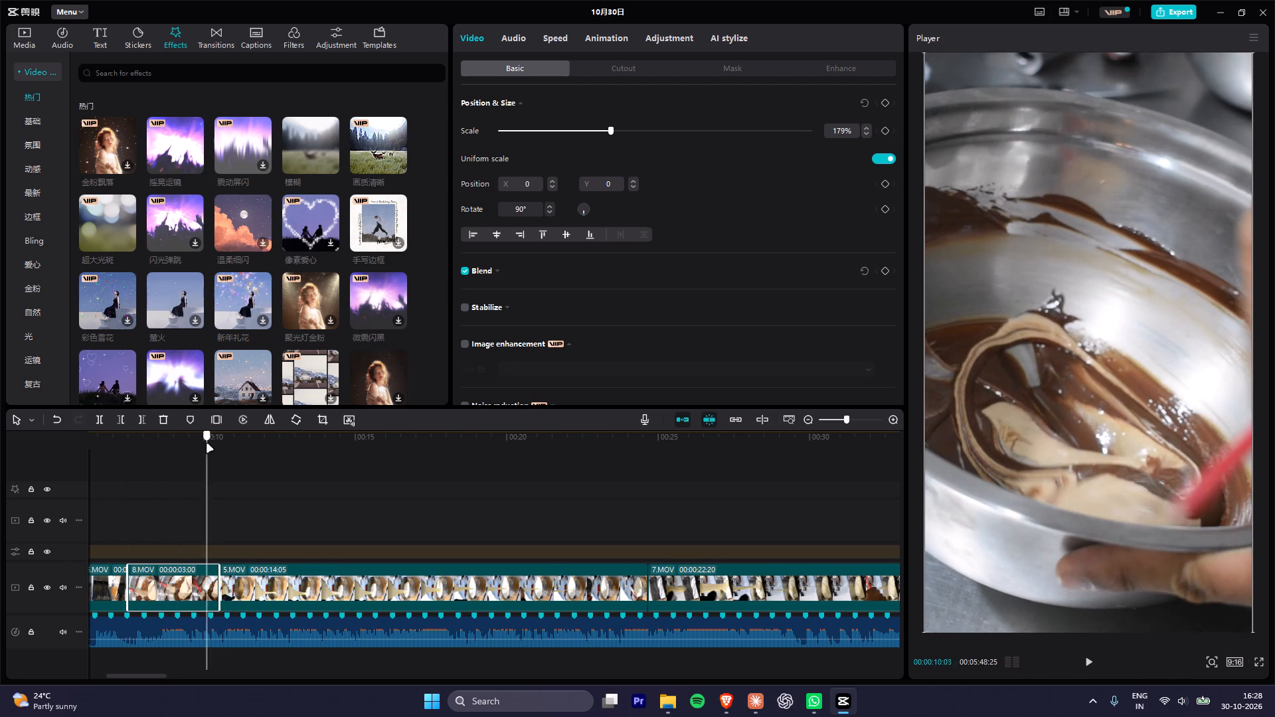
{"action": "left_click_drag", "start_coordinate": [207, 444], "coordinate": [145, 447]}
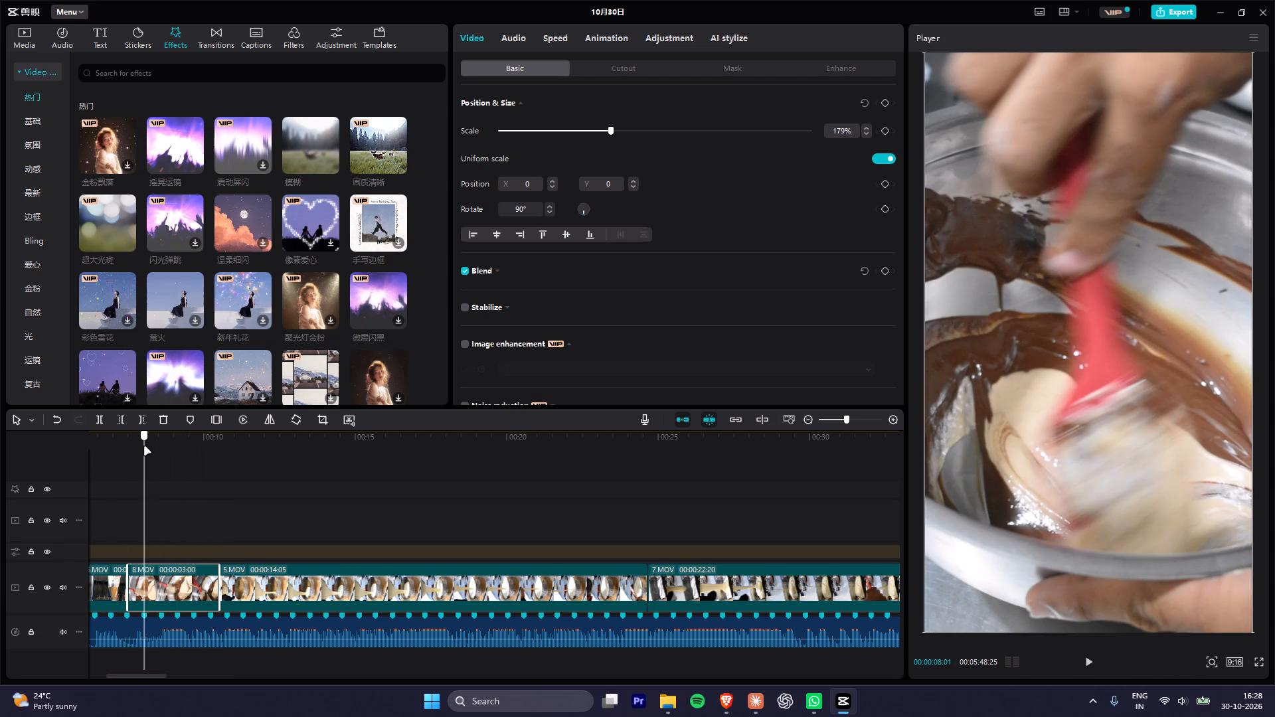
Load and preview popular video effects such as 温柔细闪, 闪光弹跳, 新年礼花 and 像素爱心 near the start of the 8.MOV clip.
{"action": "left_click_drag", "start_coordinate": [145, 447], "coordinate": [137, 447]}
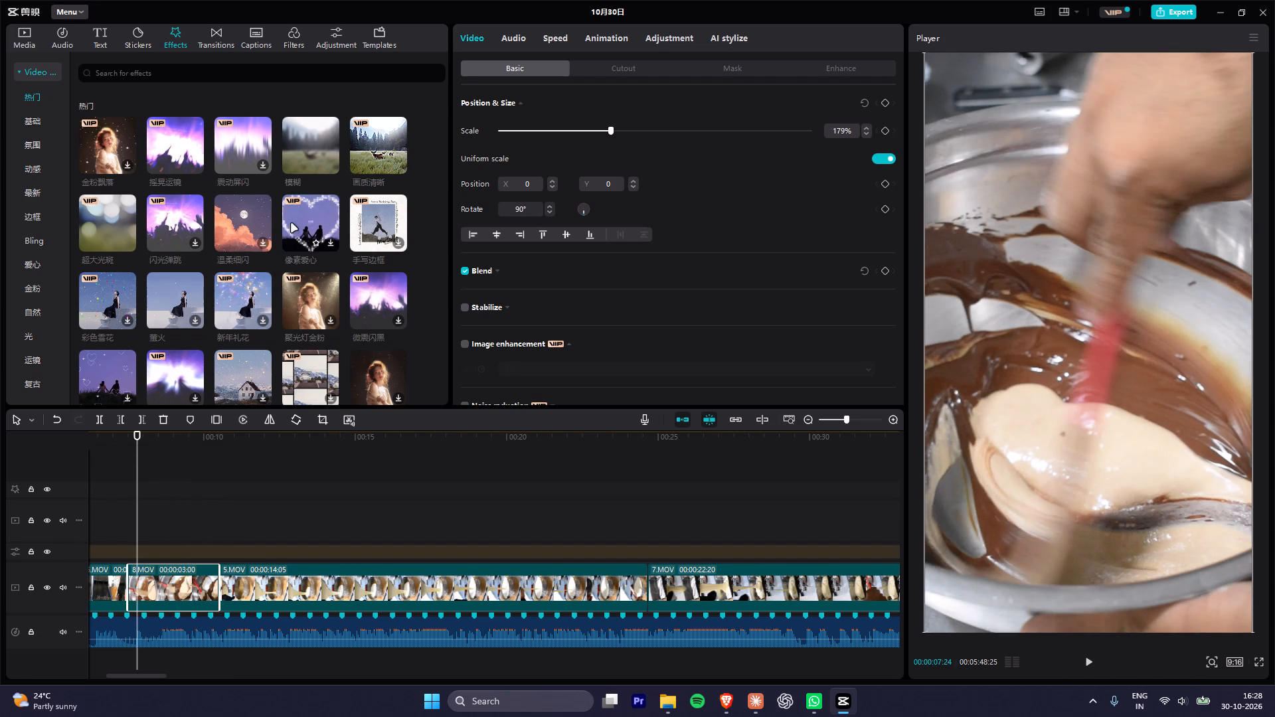
{"action": "left_click", "coordinate": [236, 222]}
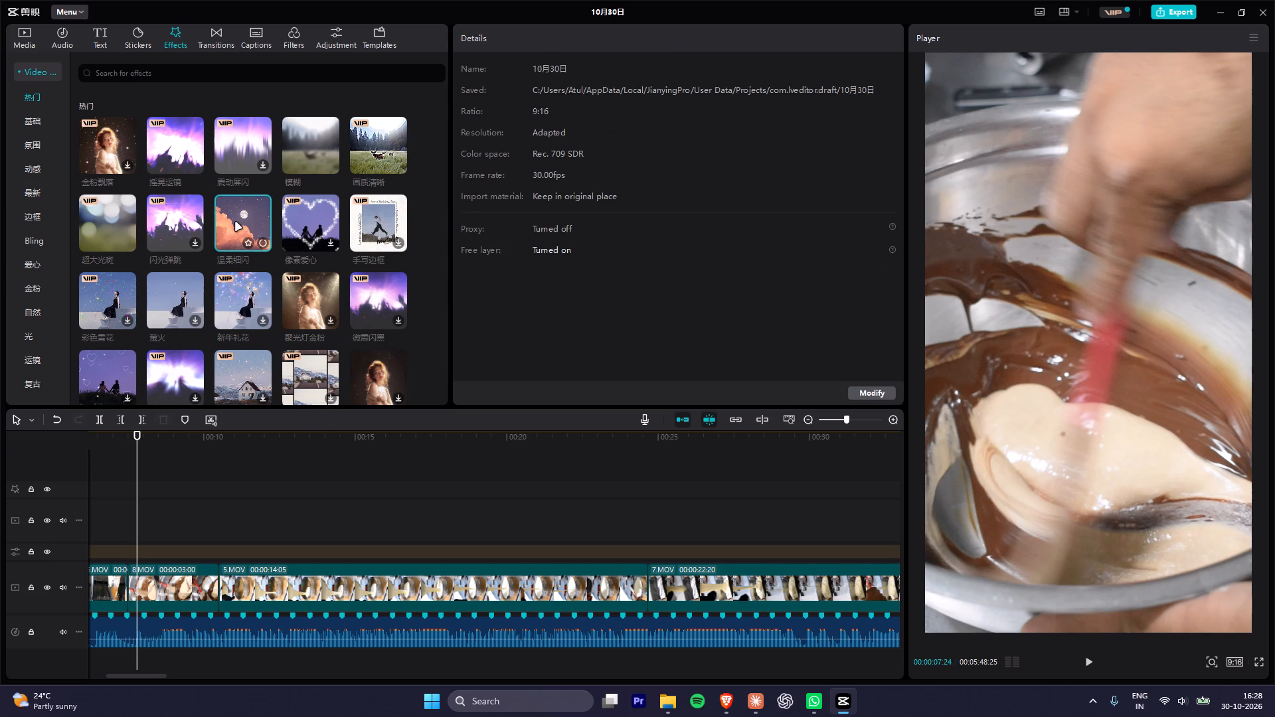
{"action": "left_click", "coordinate": [184, 218]}
{"action": "left_click", "coordinate": [236, 139]}
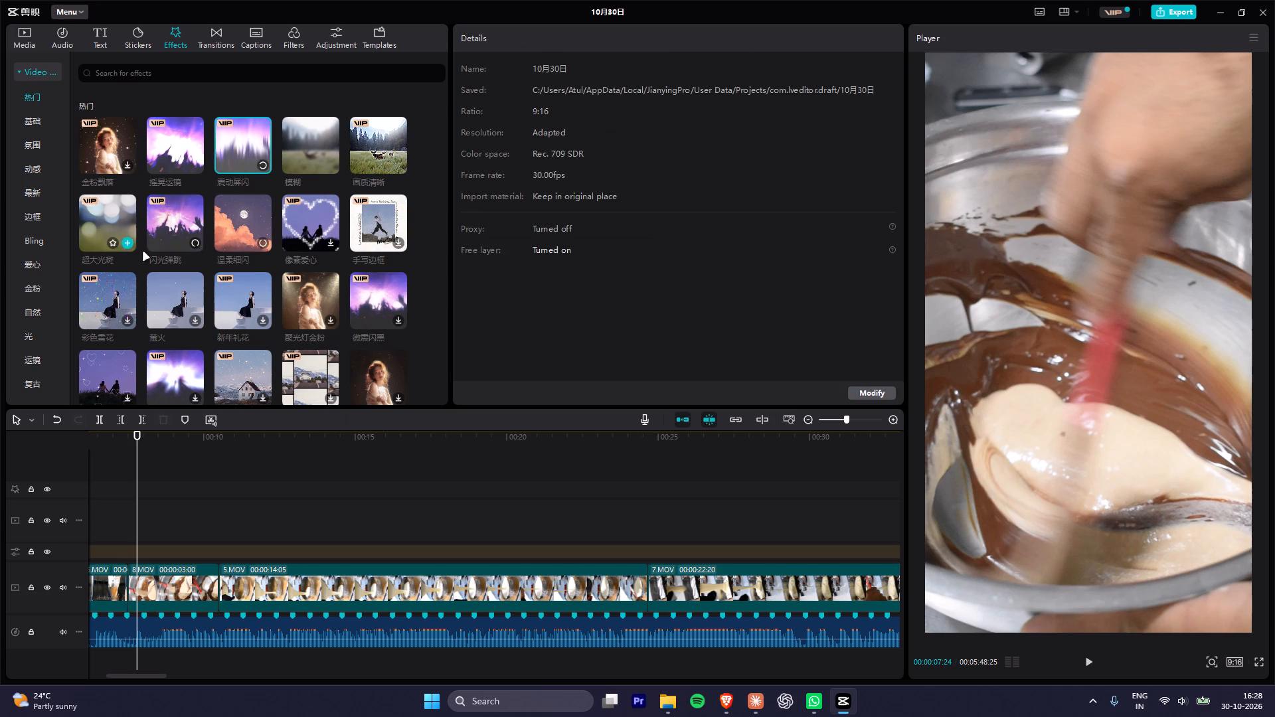
{"action": "left_click", "coordinate": [110, 303]}
{"action": "left_click", "coordinate": [187, 288]}
{"action": "left_click", "coordinate": [254, 288]}
{"action": "left_click", "coordinate": [317, 288]}
{"action": "left_click", "coordinate": [381, 289]}
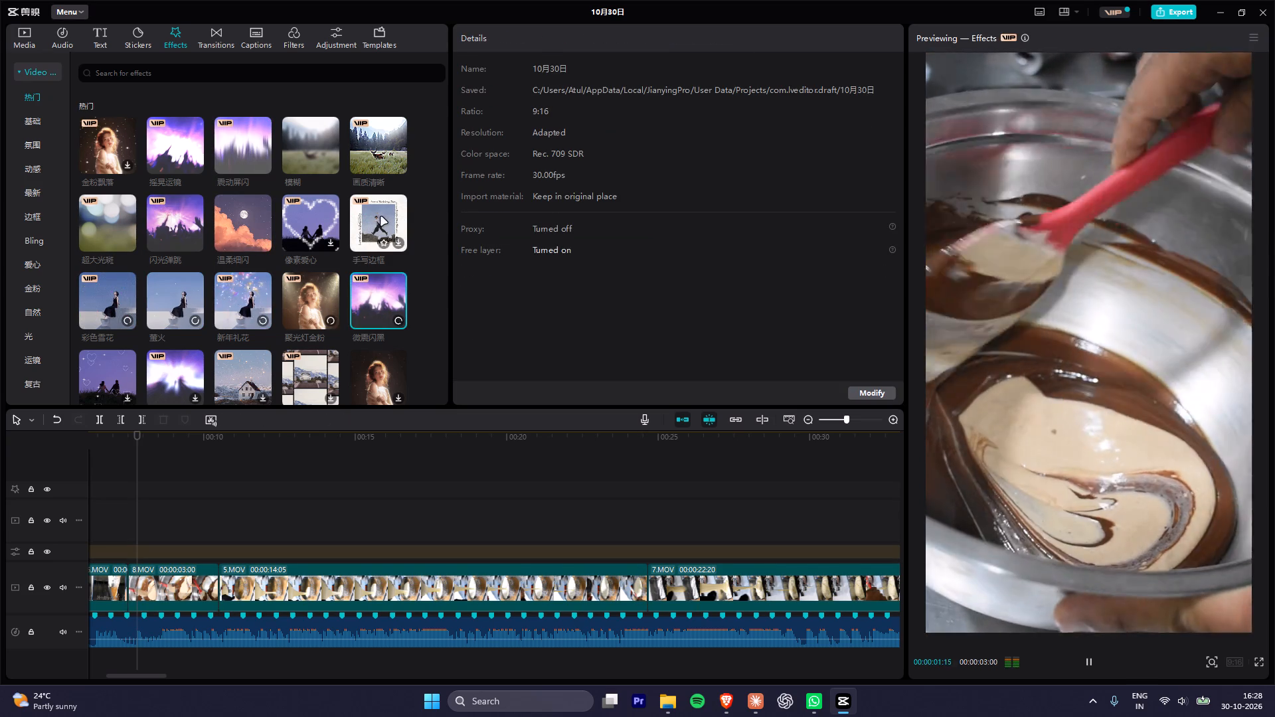
{"action": "left_click", "coordinate": [381, 217]}
{"action": "left_click", "coordinate": [321, 206]}
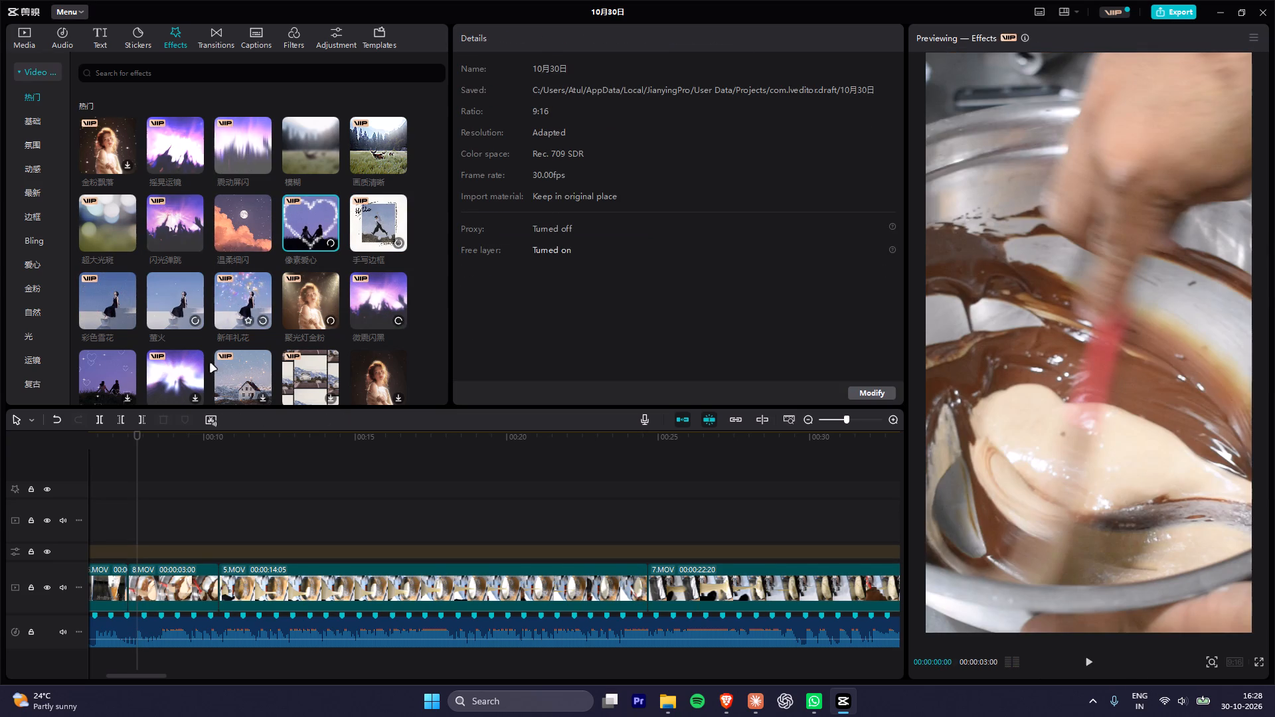
From the end of the 6.MOV clip, preview popular effects including 画质清晰, 像素爱心, 温柔细闪 and 手写边框.
{"action": "left_click", "coordinate": [144, 451]}
{"action": "left_click_drag", "start_coordinate": [138, 451], "coordinate": [129, 452]}
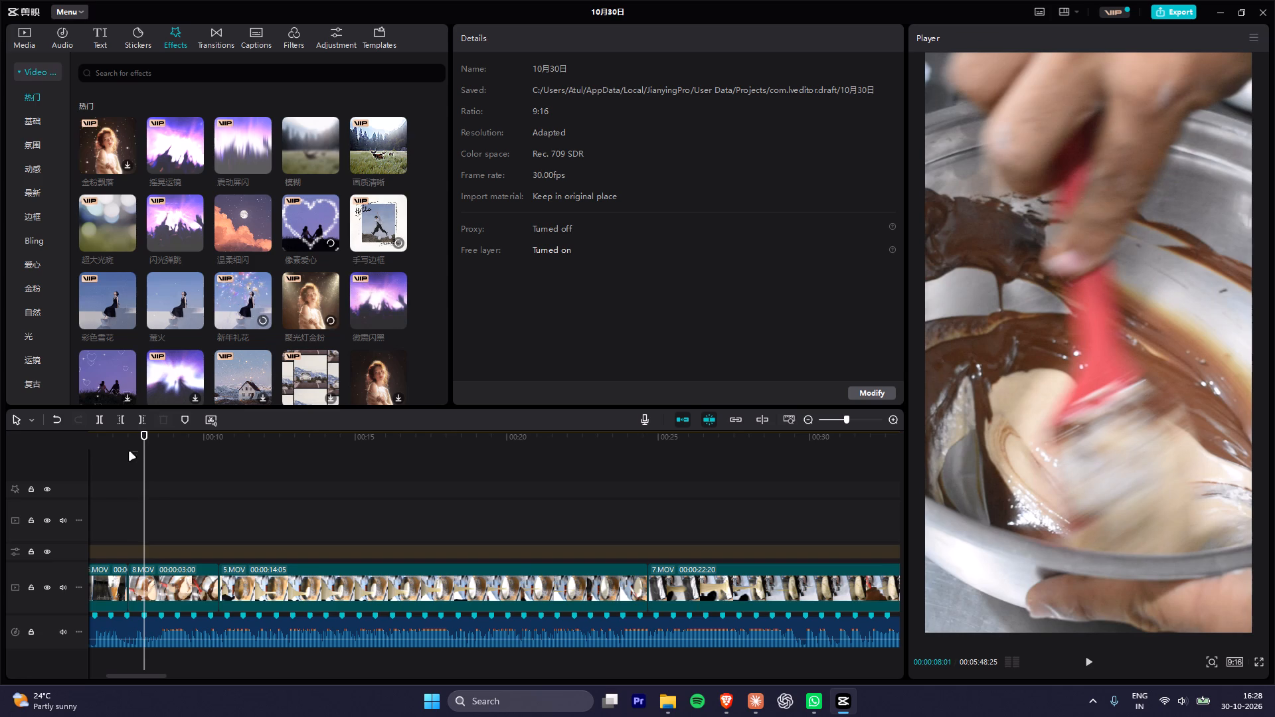
{"action": "left_click_drag", "start_coordinate": [129, 452], "coordinate": [127, 452]}
{"action": "left_click", "coordinate": [118, 449]}
{"action": "left_click", "coordinate": [224, 150]}
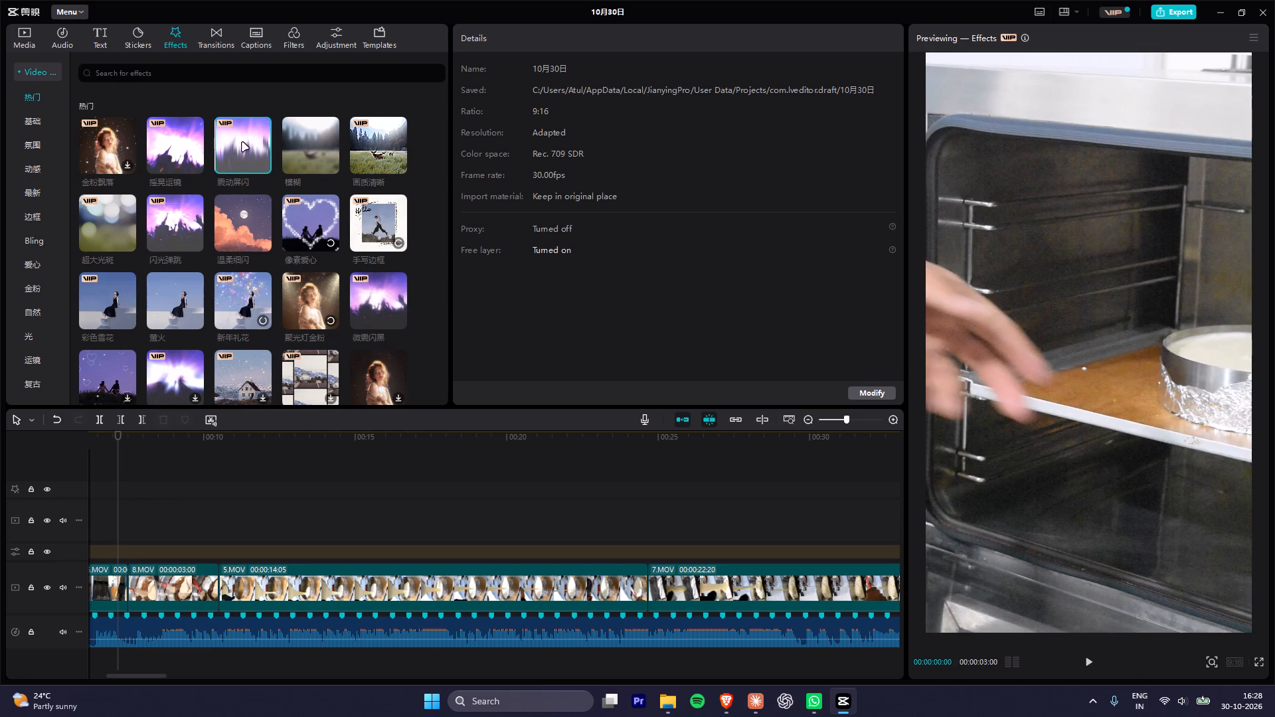
{"action": "left_click", "coordinate": [307, 139]}
{"action": "left_click", "coordinate": [370, 139]}
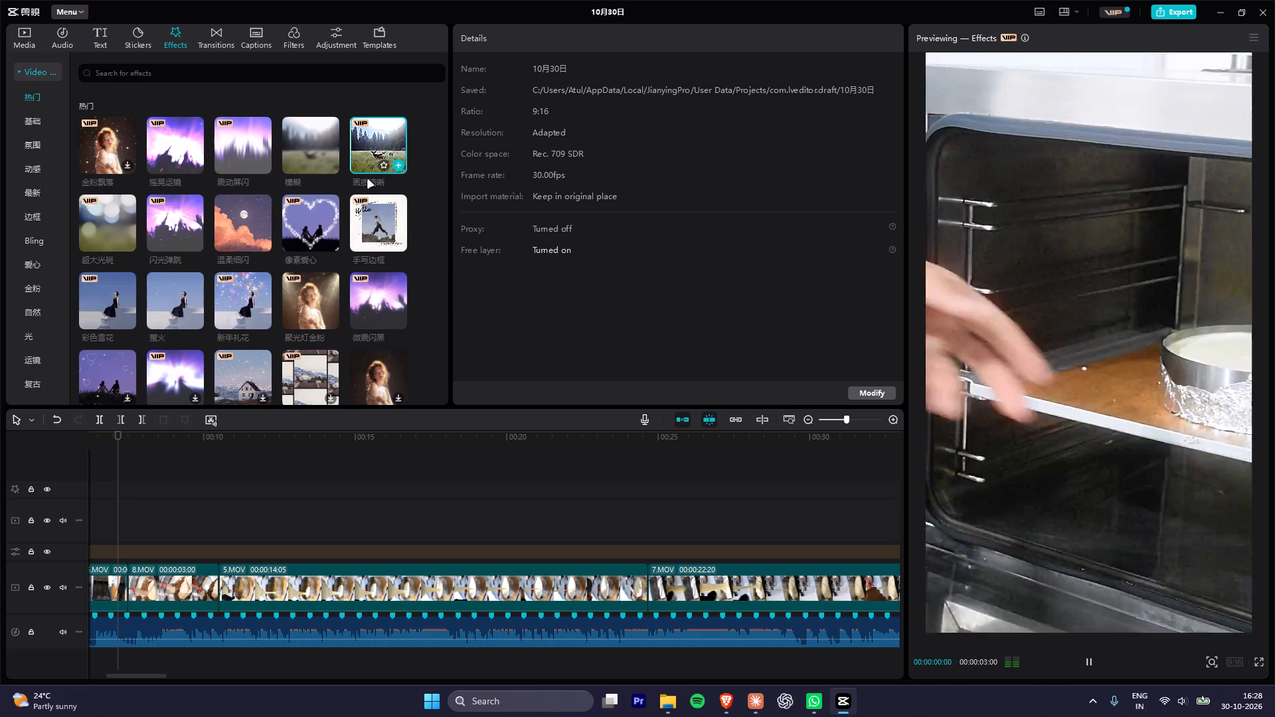
{"action": "left_click", "coordinate": [305, 211]}
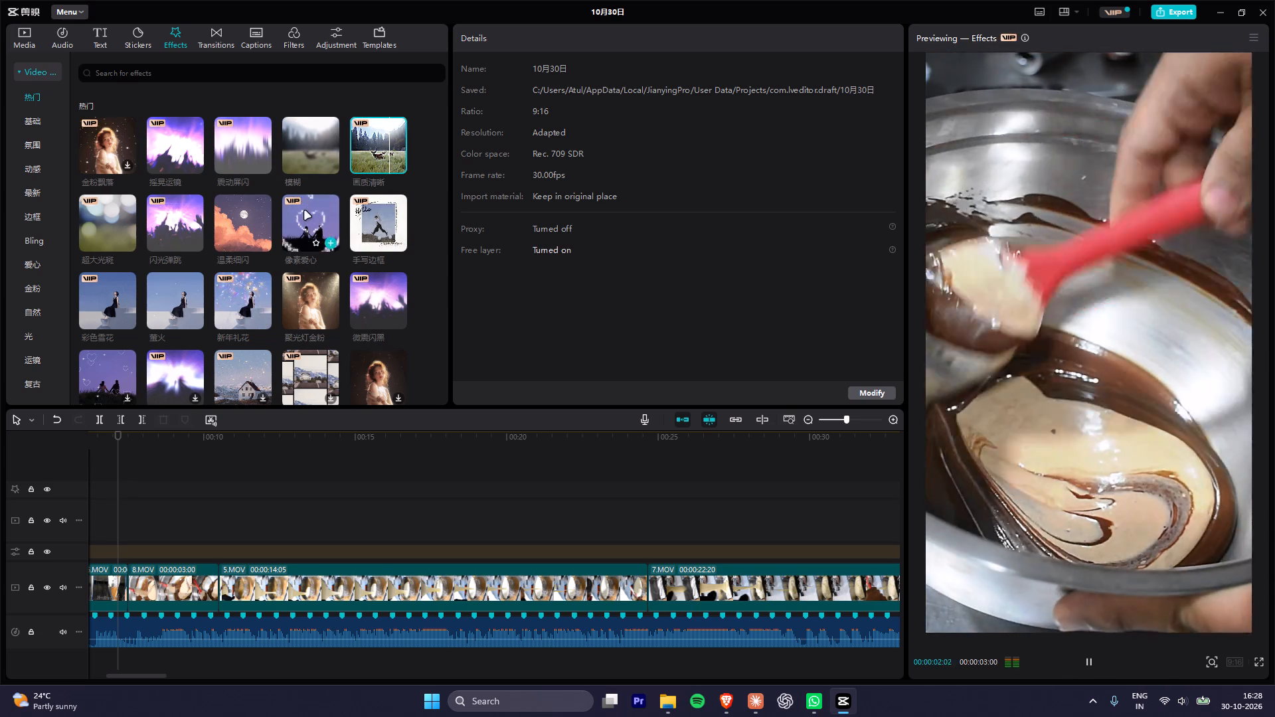
{"action": "left_click", "coordinate": [249, 217]}
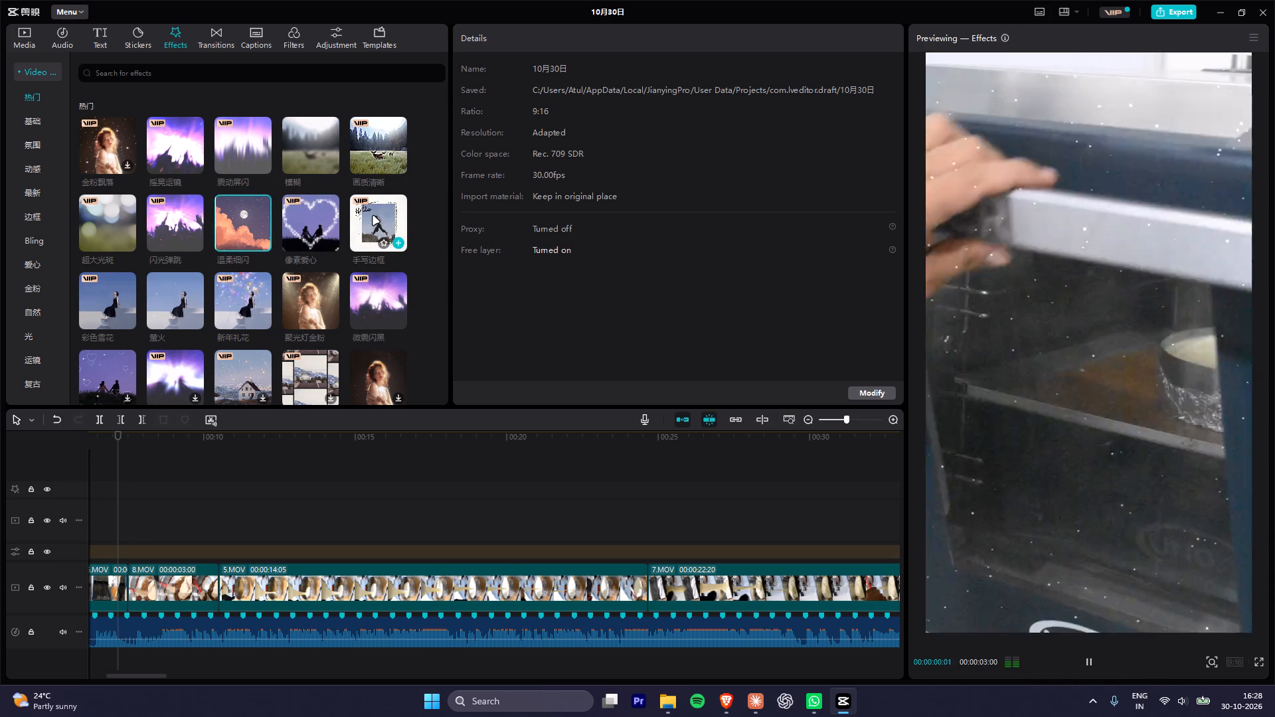
{"action": "left_click", "coordinate": [381, 216]}
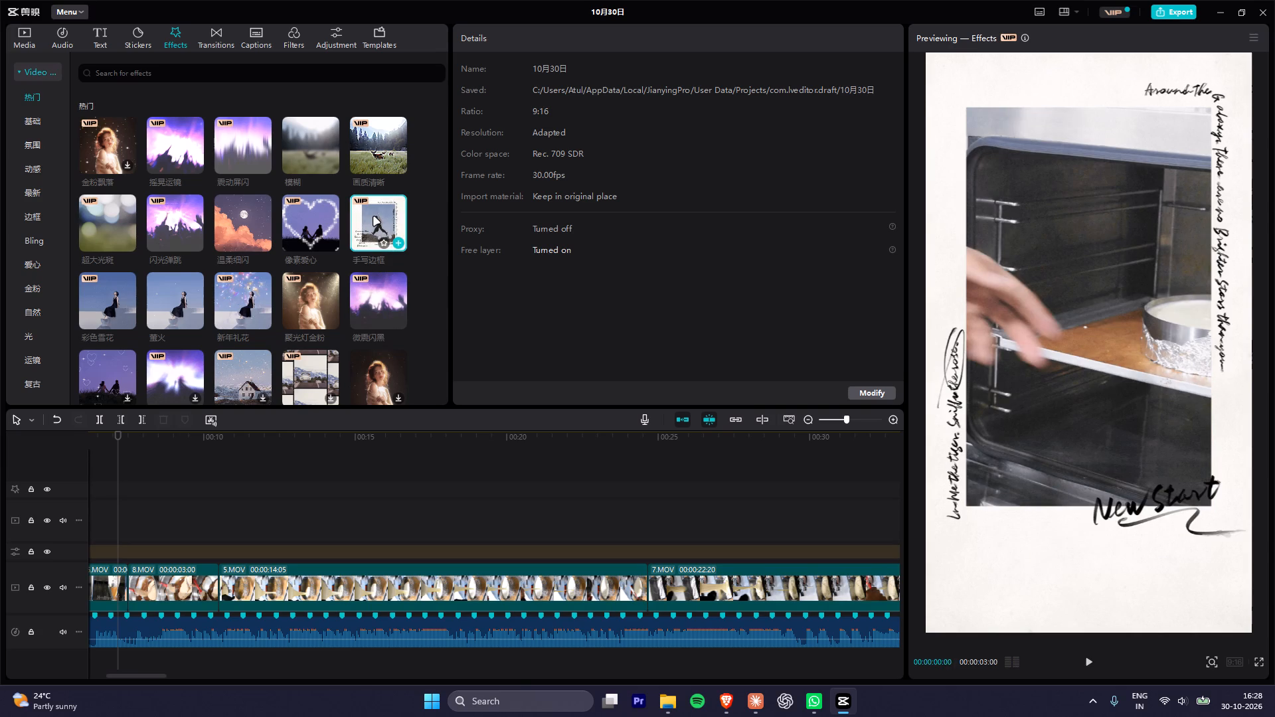
Compare more popular effects by previewing 温柔细闪, 闪光弹跳, 超大光斑, 彩色雪花, 萤火 and 摇晃运镜 on the footage.
{"action": "left_click", "coordinate": [246, 222]}
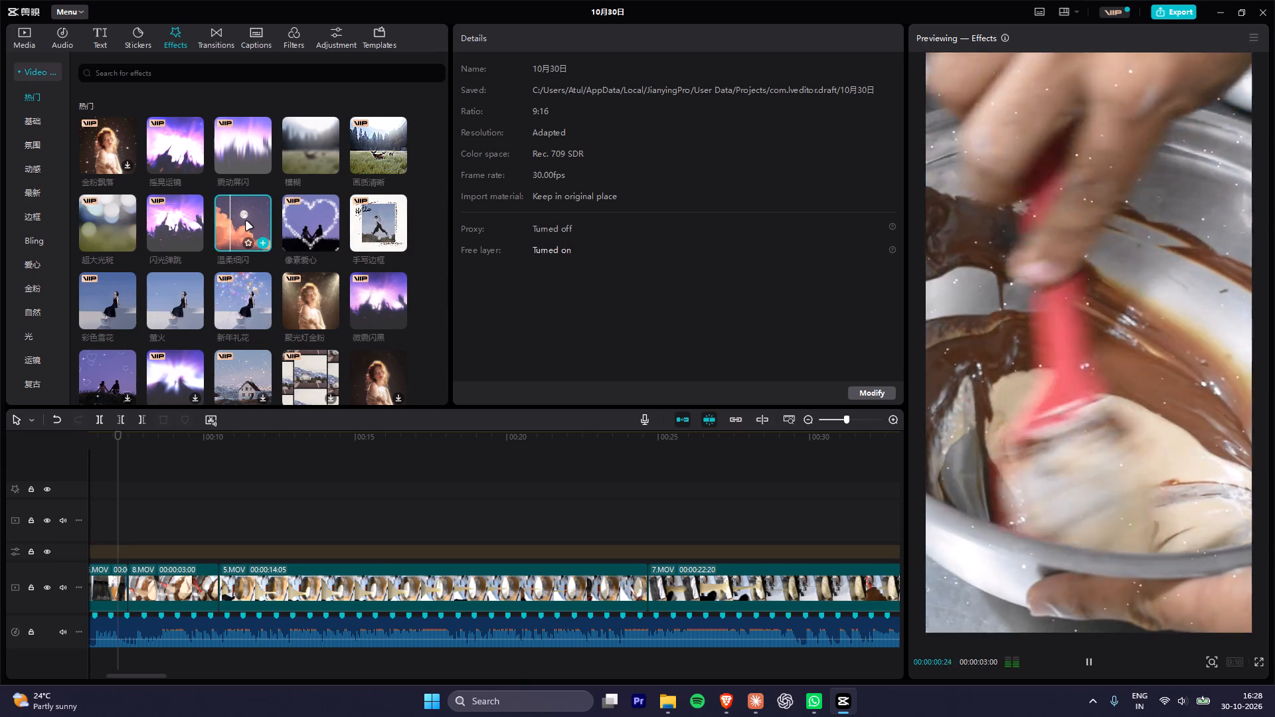
{"action": "left_click", "coordinate": [169, 219]}
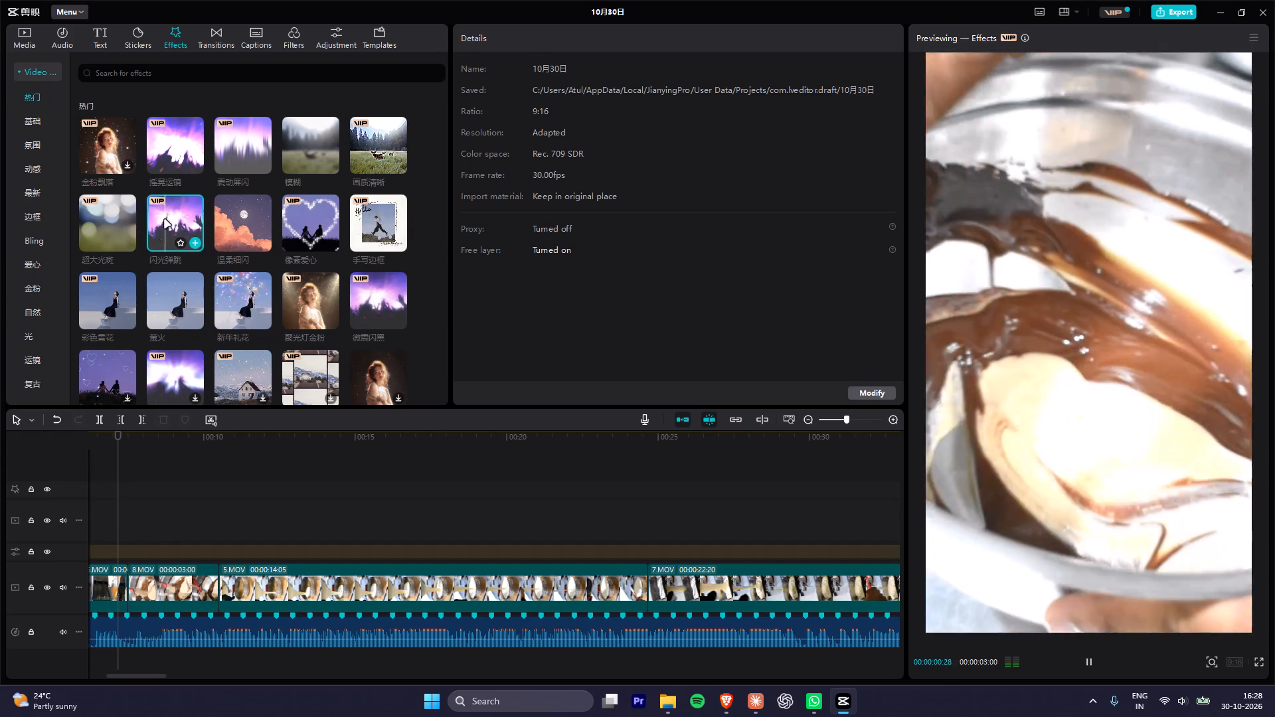
{"action": "left_click", "coordinate": [94, 223]}
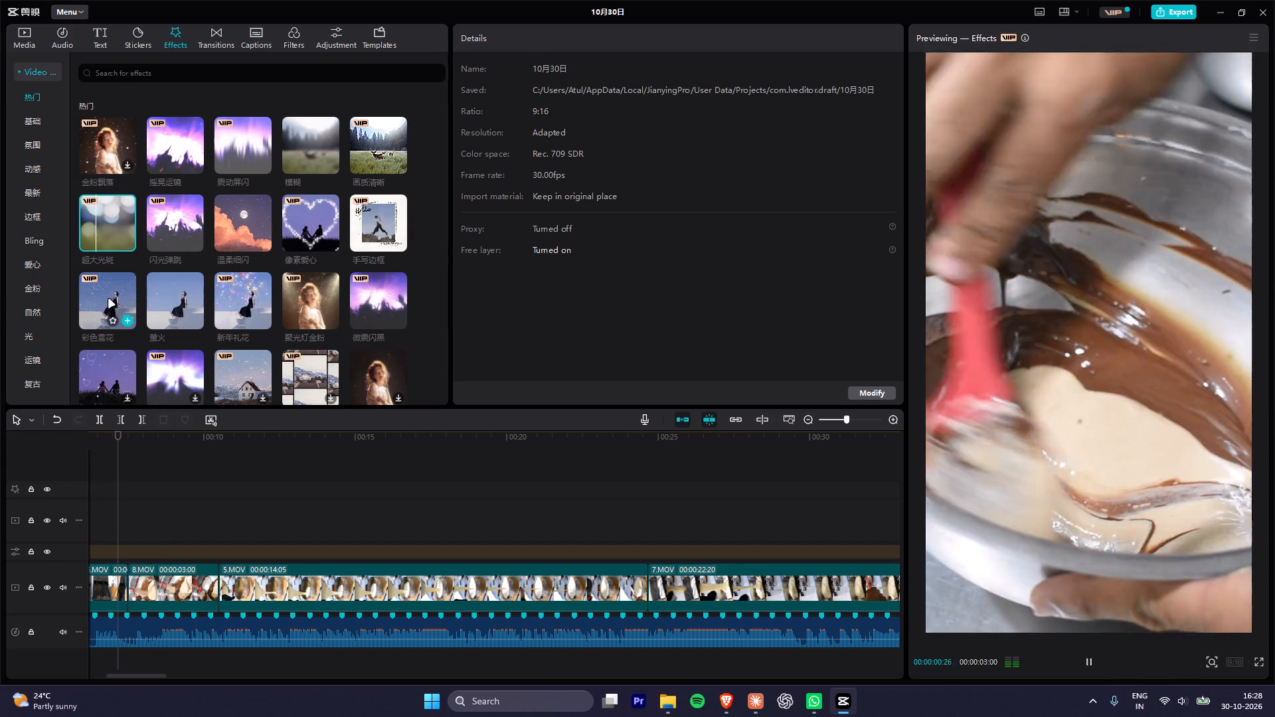
{"action": "left_click", "coordinate": [100, 233]}
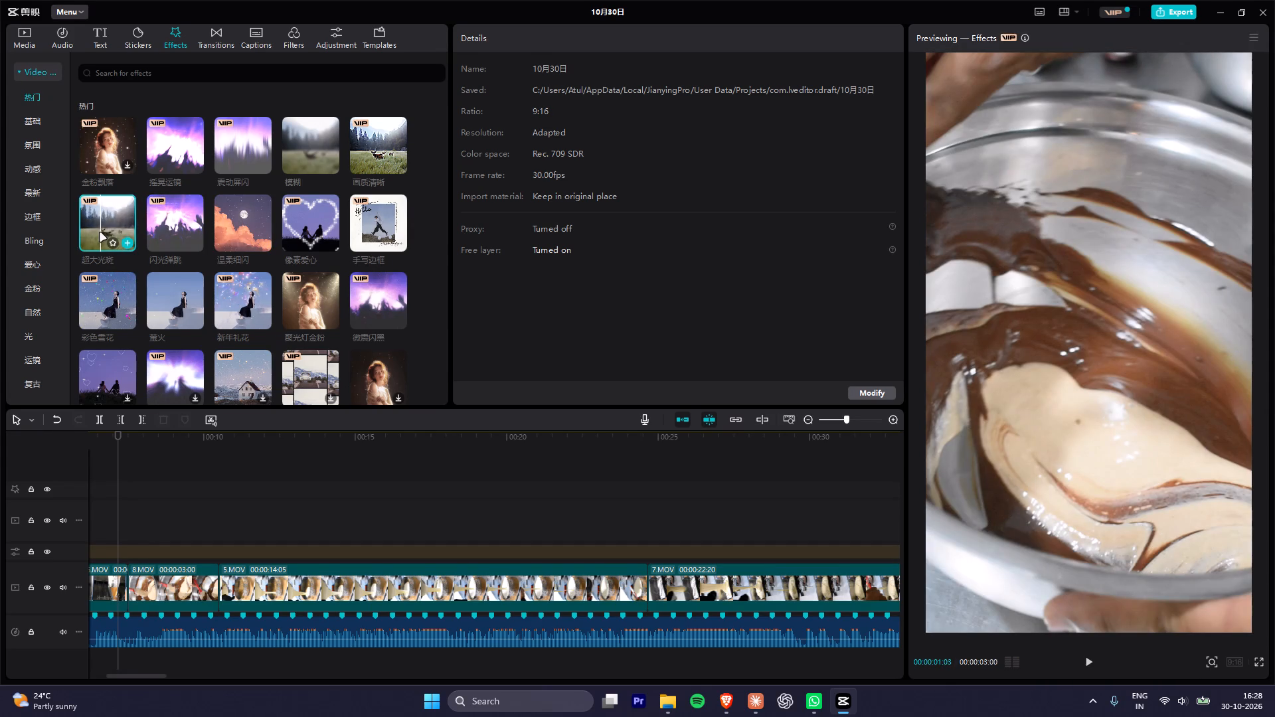
{"action": "left_click", "coordinate": [105, 221]}
{"action": "left_click", "coordinate": [105, 221]}
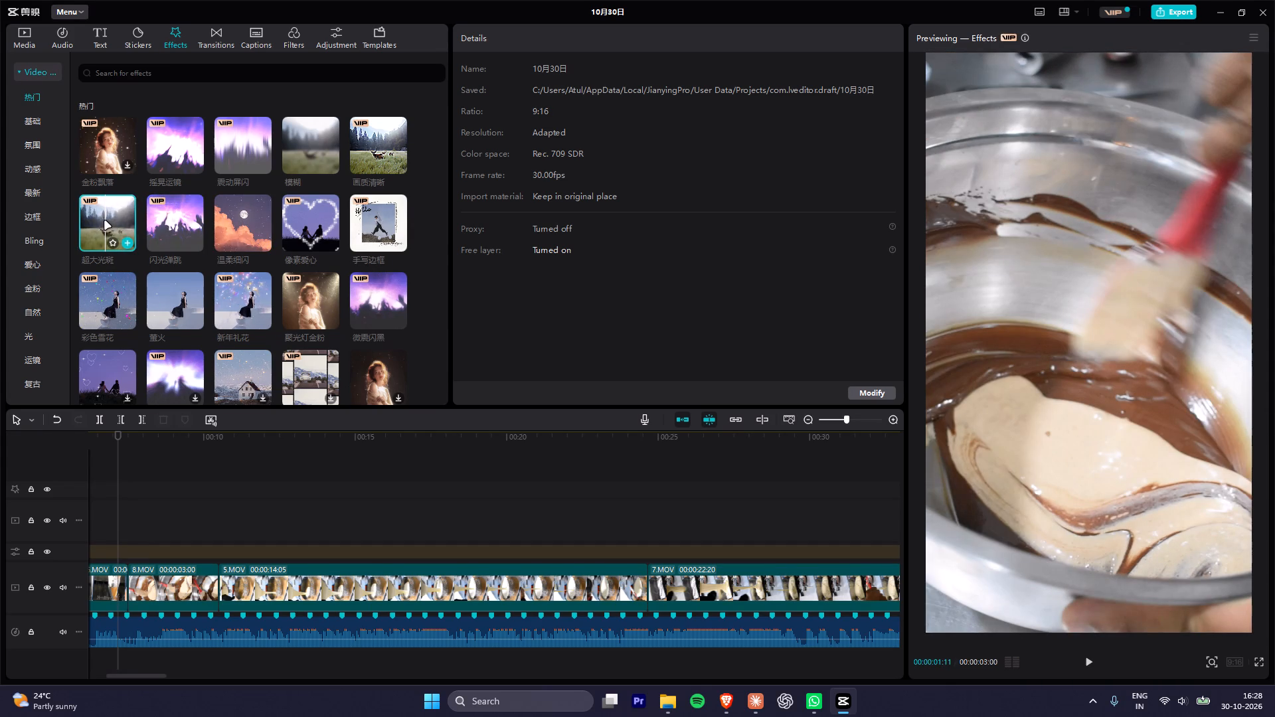
{"action": "left_click", "coordinate": [117, 289]}
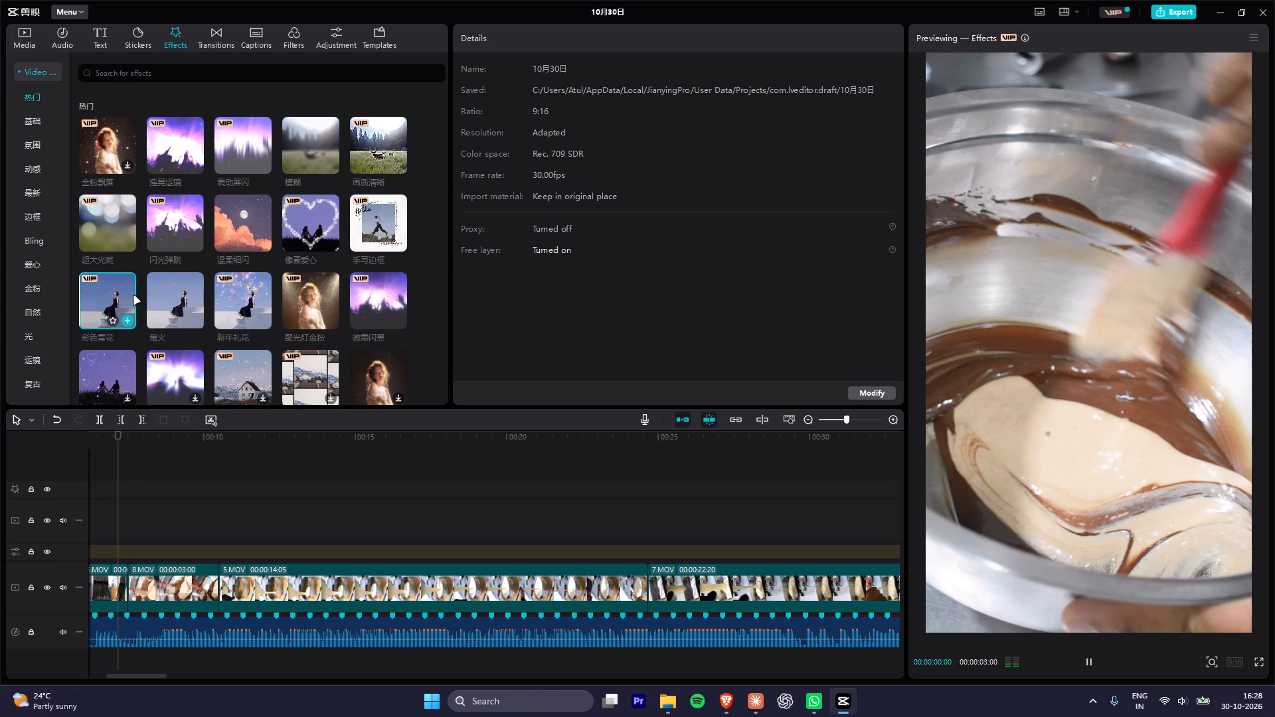
{"action": "left_click", "coordinate": [167, 295]}
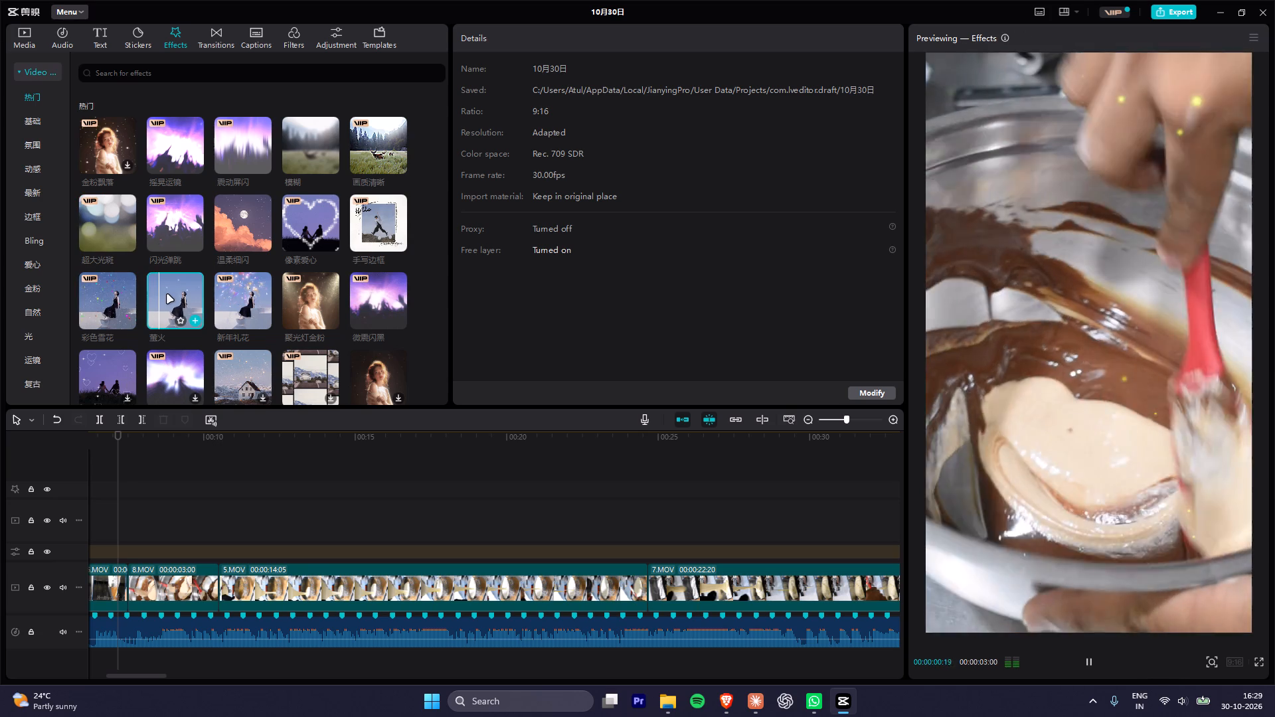
{"action": "left_click", "coordinate": [220, 287]}
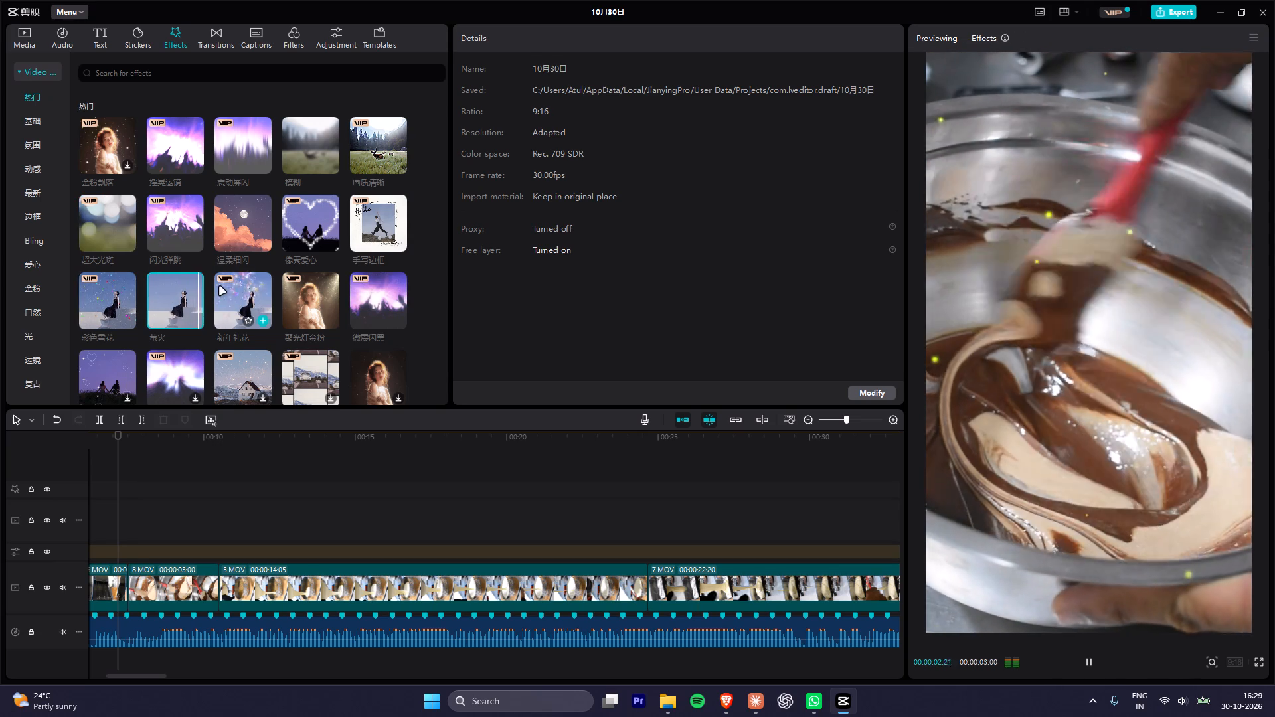
{"action": "left_click", "coordinate": [317, 287]}
{"action": "left_click", "coordinate": [383, 296]}
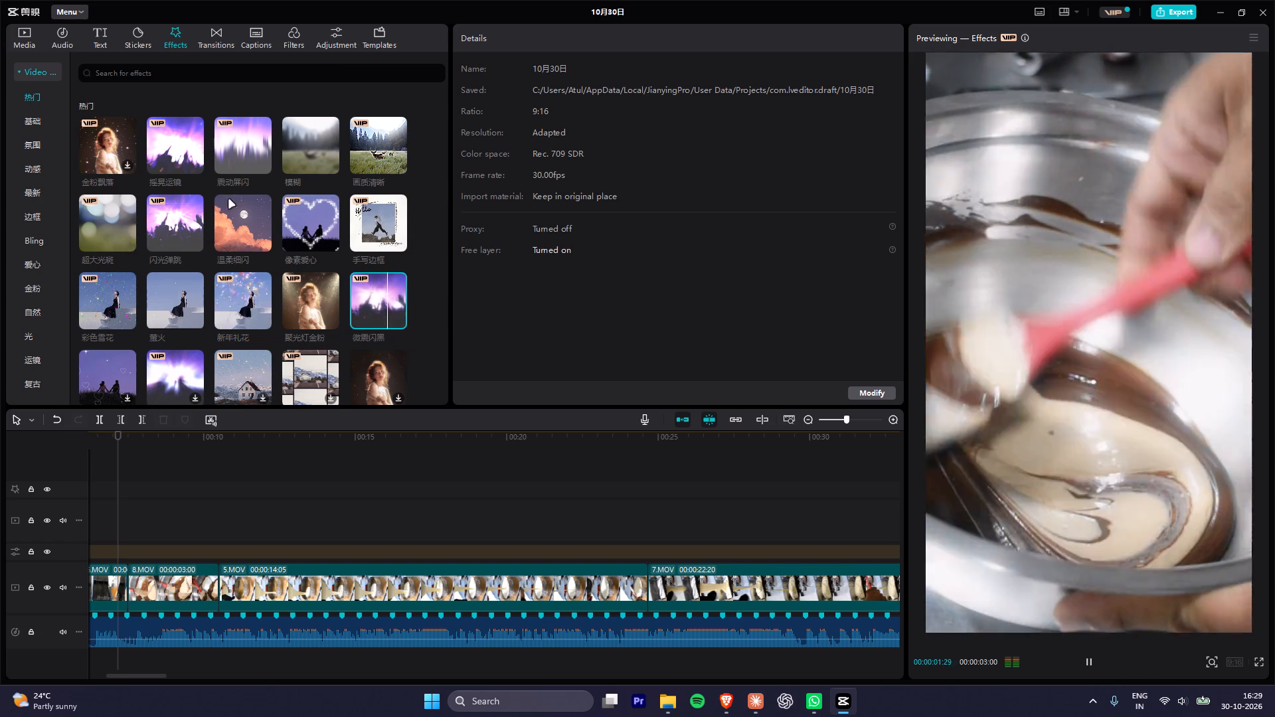
{"action": "left_click", "coordinate": [162, 159]}
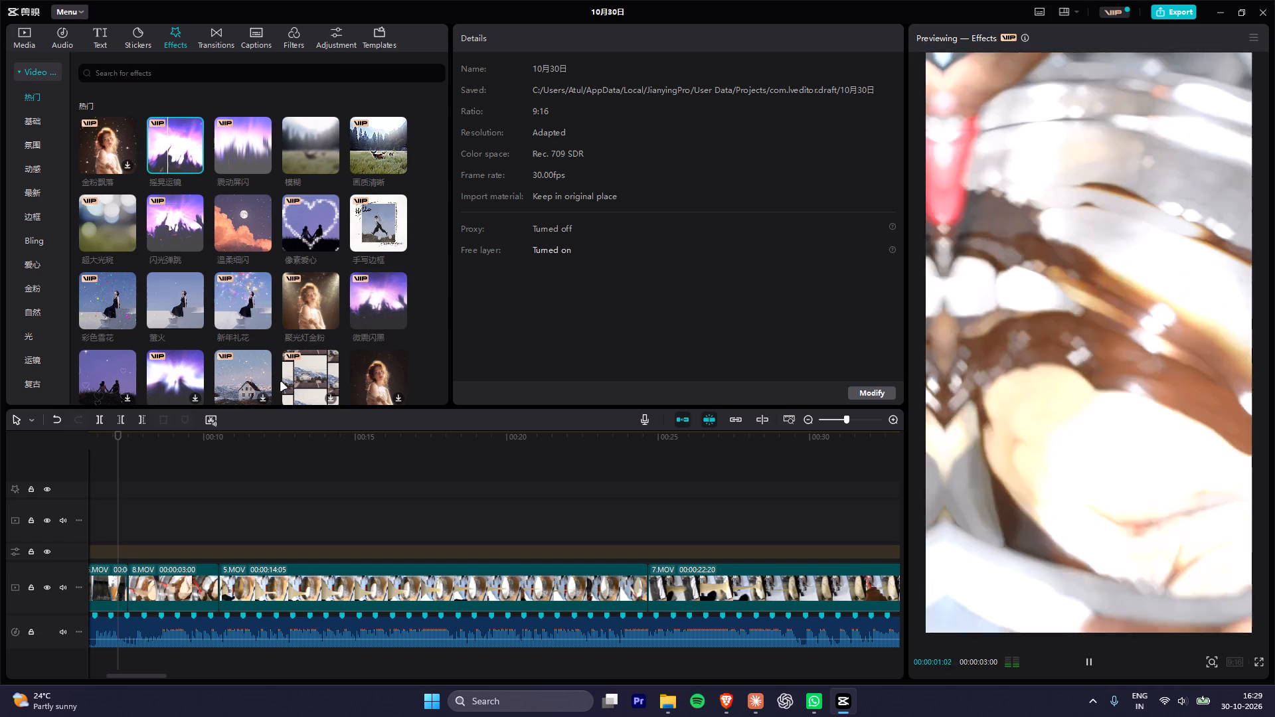
{"action": "left_click", "coordinate": [230, 154]}
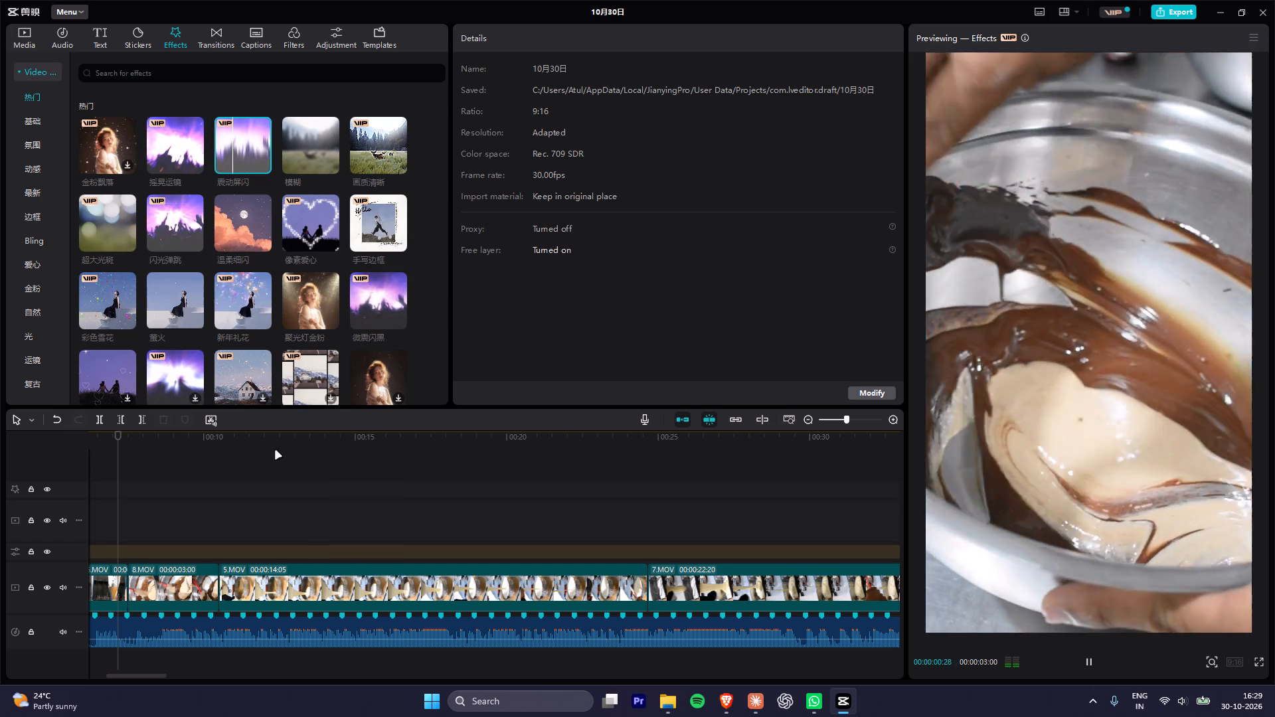
Add the 闪光弹跳 effect to the effects track above the 3.MOV clip, starting at about 4.4 seconds.
{"action": "left_click_drag", "start_coordinate": [141, 438], "coordinate": [216, 443]}
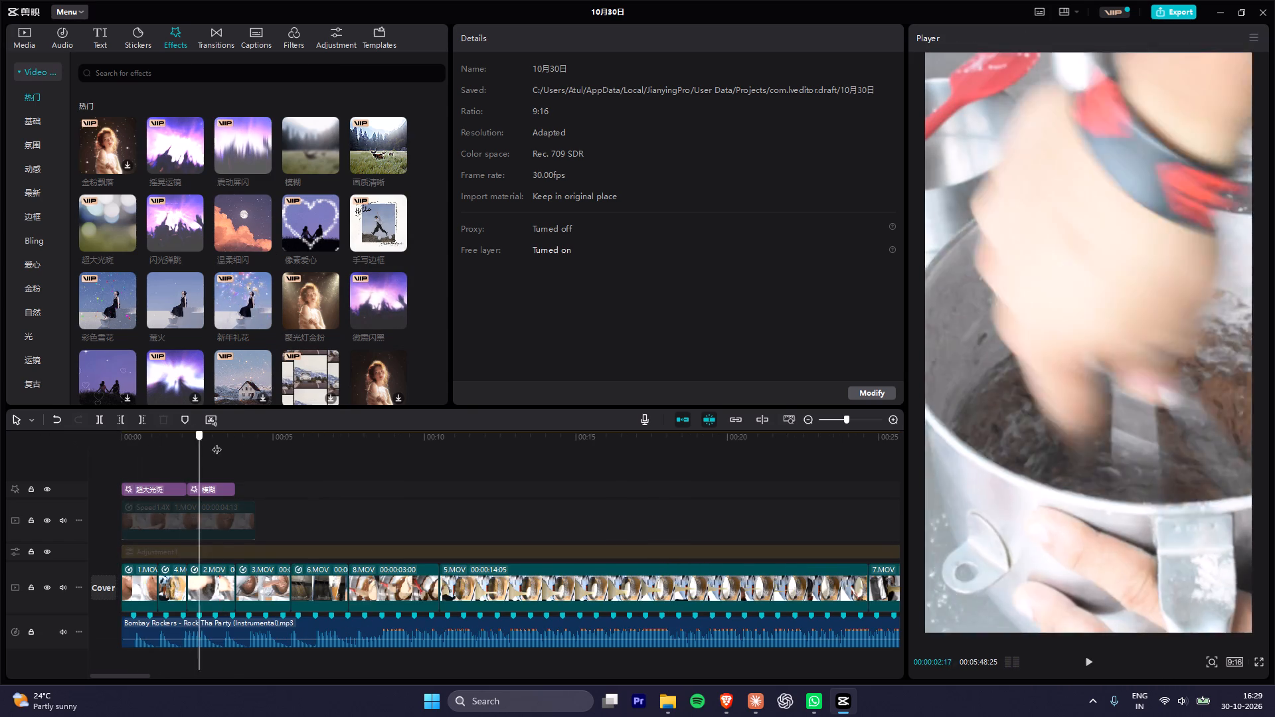
{"action": "left_click_drag", "start_coordinate": [216, 443], "coordinate": [229, 445]}
{"action": "left_click_drag", "start_coordinate": [230, 145], "coordinate": [211, 147]}
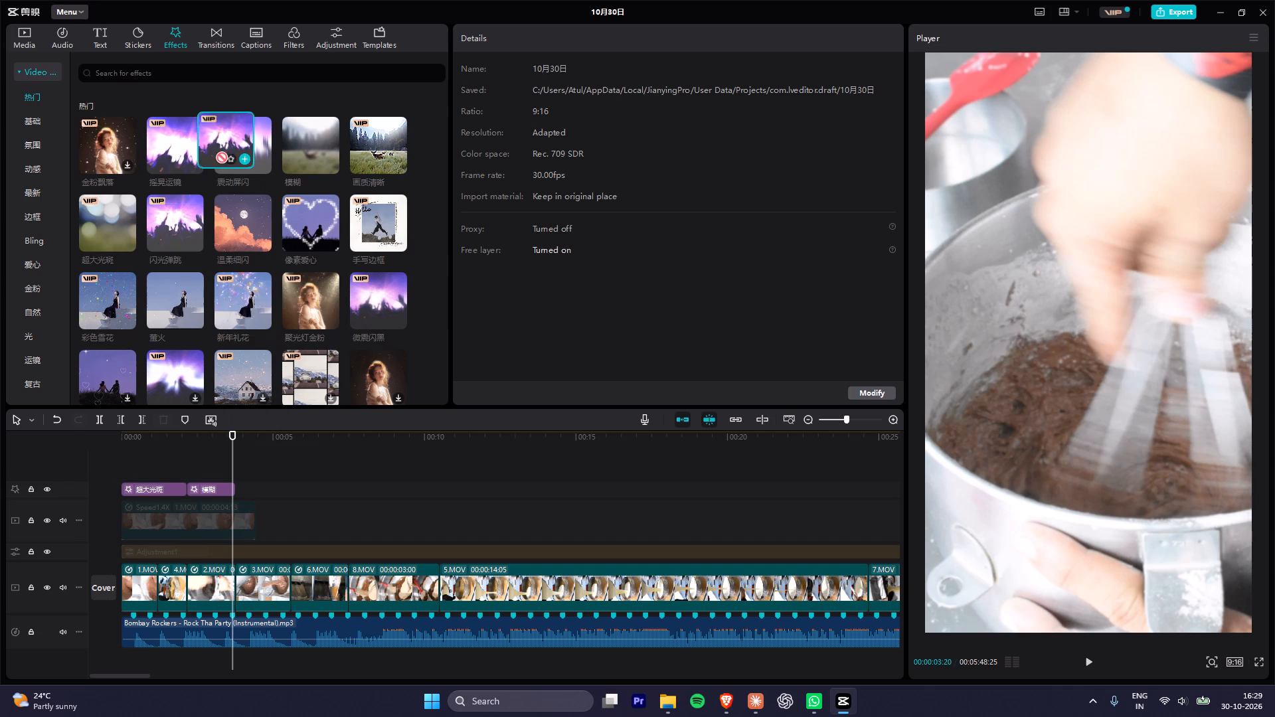
{"action": "left_click_drag", "start_coordinate": [211, 147], "coordinate": [211, 144]}
{"action": "left_click_drag", "start_coordinate": [161, 230], "coordinate": [254, 488]}
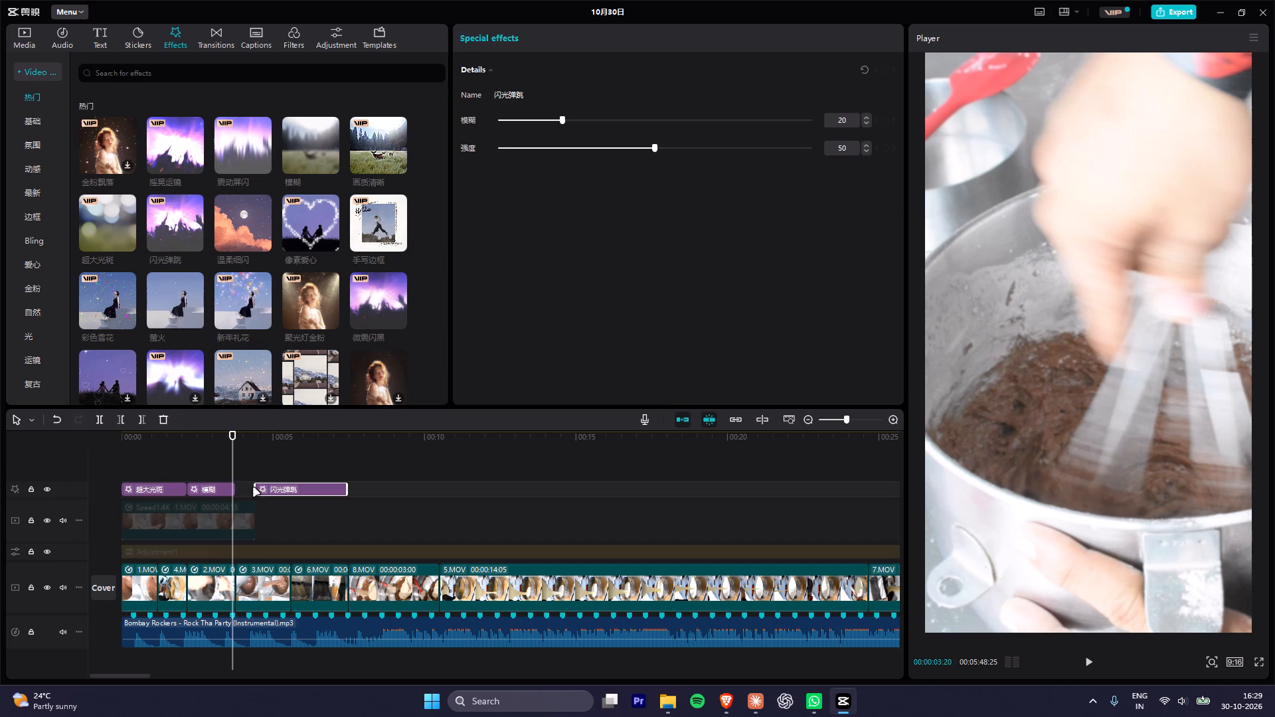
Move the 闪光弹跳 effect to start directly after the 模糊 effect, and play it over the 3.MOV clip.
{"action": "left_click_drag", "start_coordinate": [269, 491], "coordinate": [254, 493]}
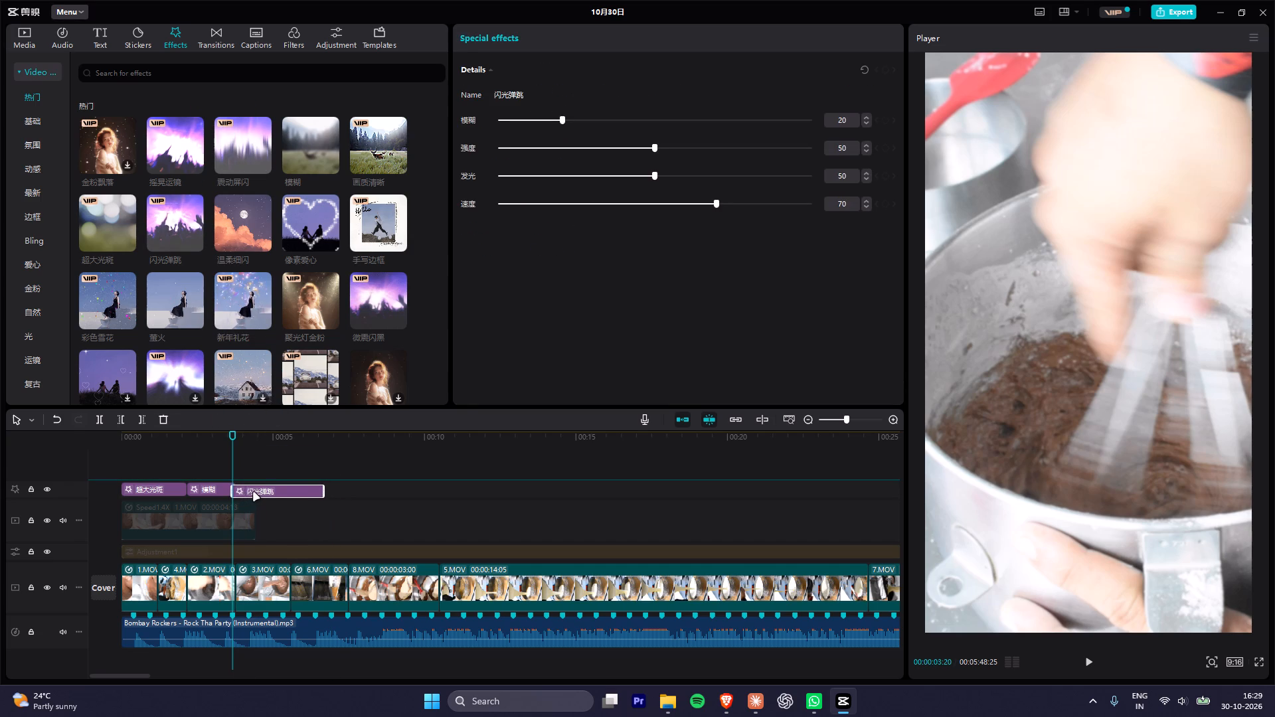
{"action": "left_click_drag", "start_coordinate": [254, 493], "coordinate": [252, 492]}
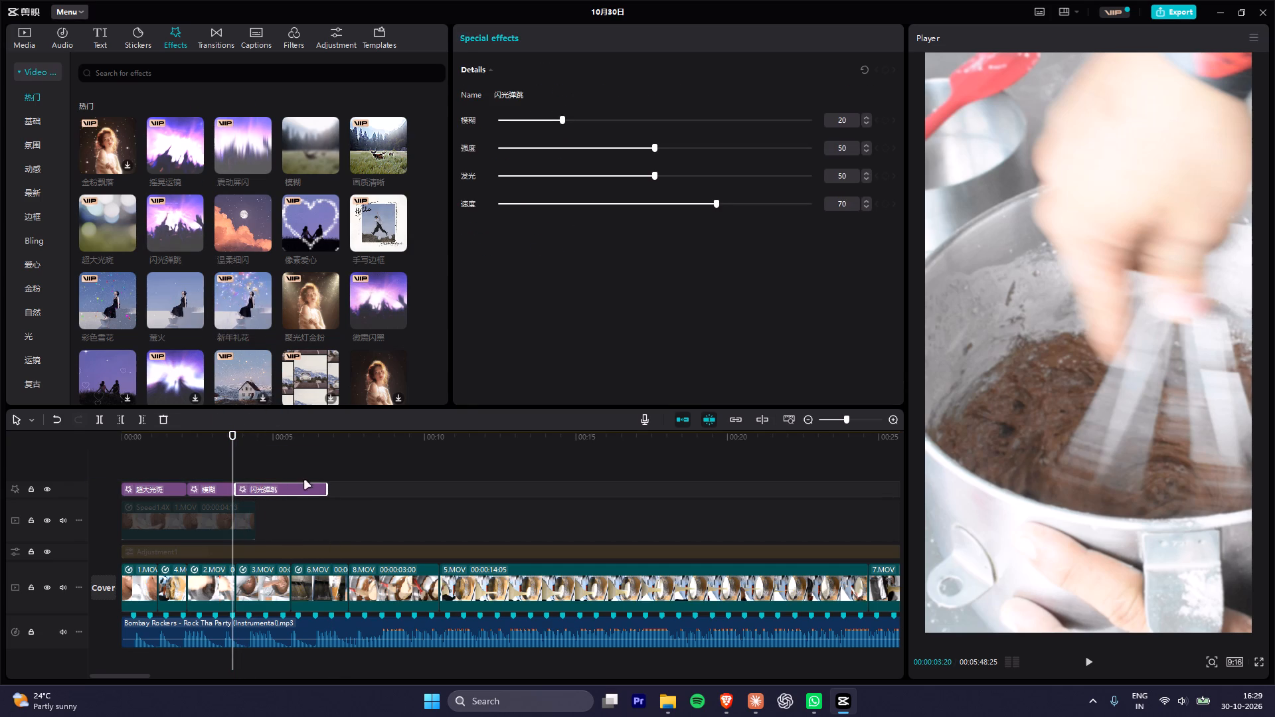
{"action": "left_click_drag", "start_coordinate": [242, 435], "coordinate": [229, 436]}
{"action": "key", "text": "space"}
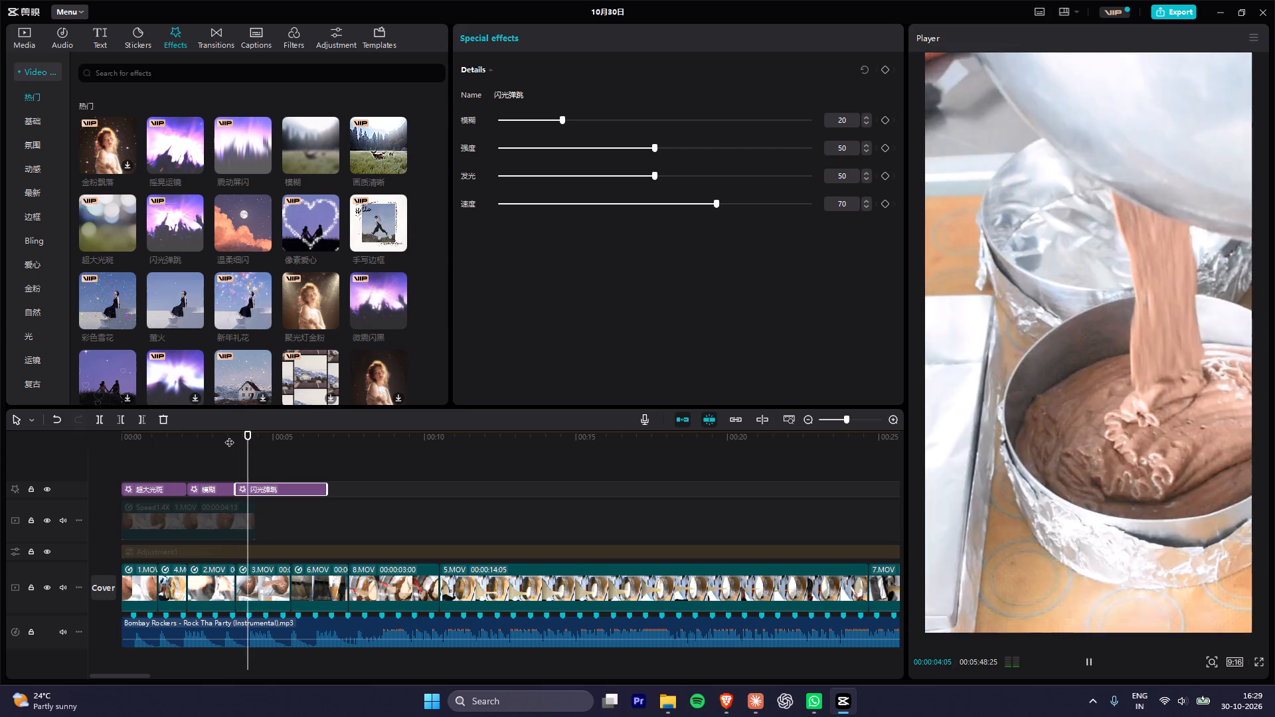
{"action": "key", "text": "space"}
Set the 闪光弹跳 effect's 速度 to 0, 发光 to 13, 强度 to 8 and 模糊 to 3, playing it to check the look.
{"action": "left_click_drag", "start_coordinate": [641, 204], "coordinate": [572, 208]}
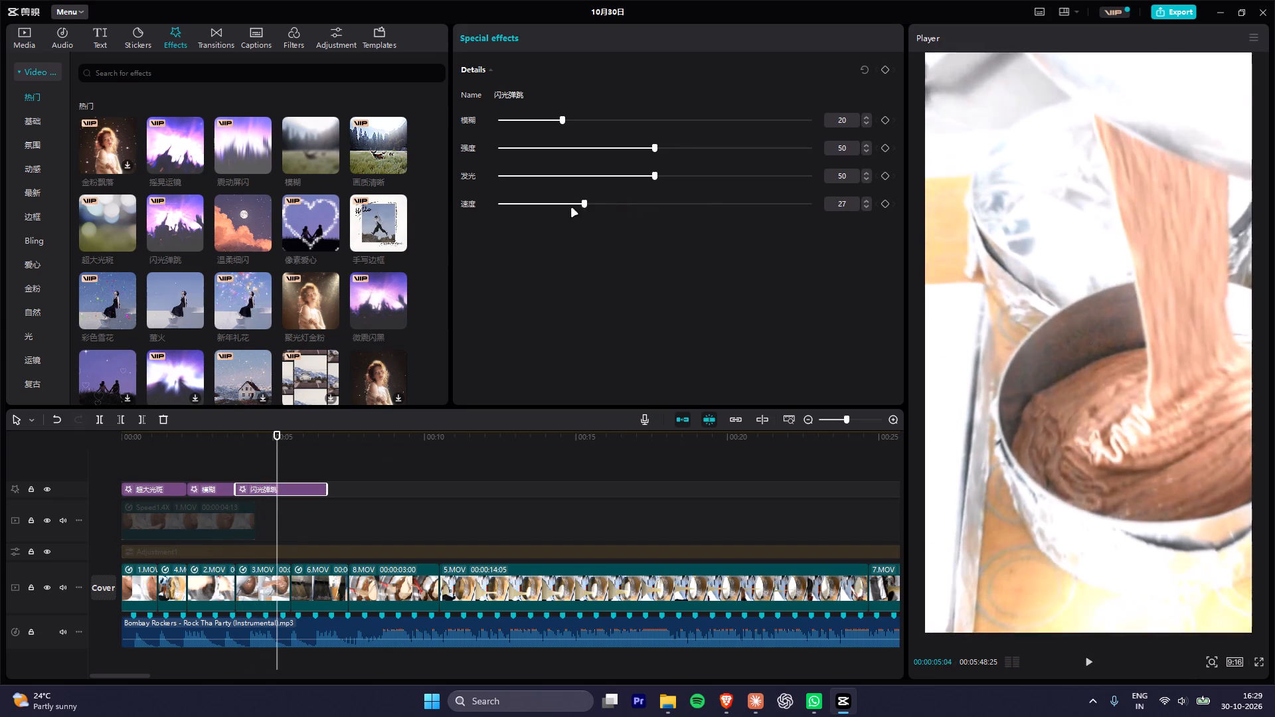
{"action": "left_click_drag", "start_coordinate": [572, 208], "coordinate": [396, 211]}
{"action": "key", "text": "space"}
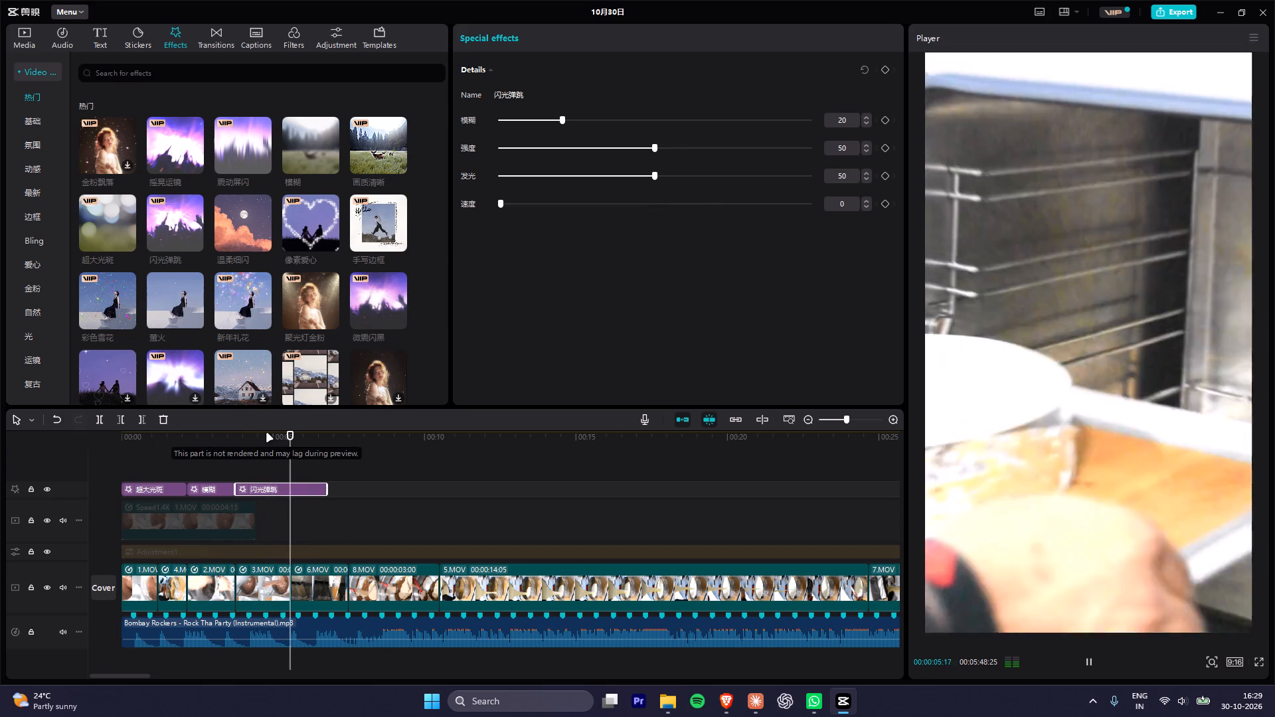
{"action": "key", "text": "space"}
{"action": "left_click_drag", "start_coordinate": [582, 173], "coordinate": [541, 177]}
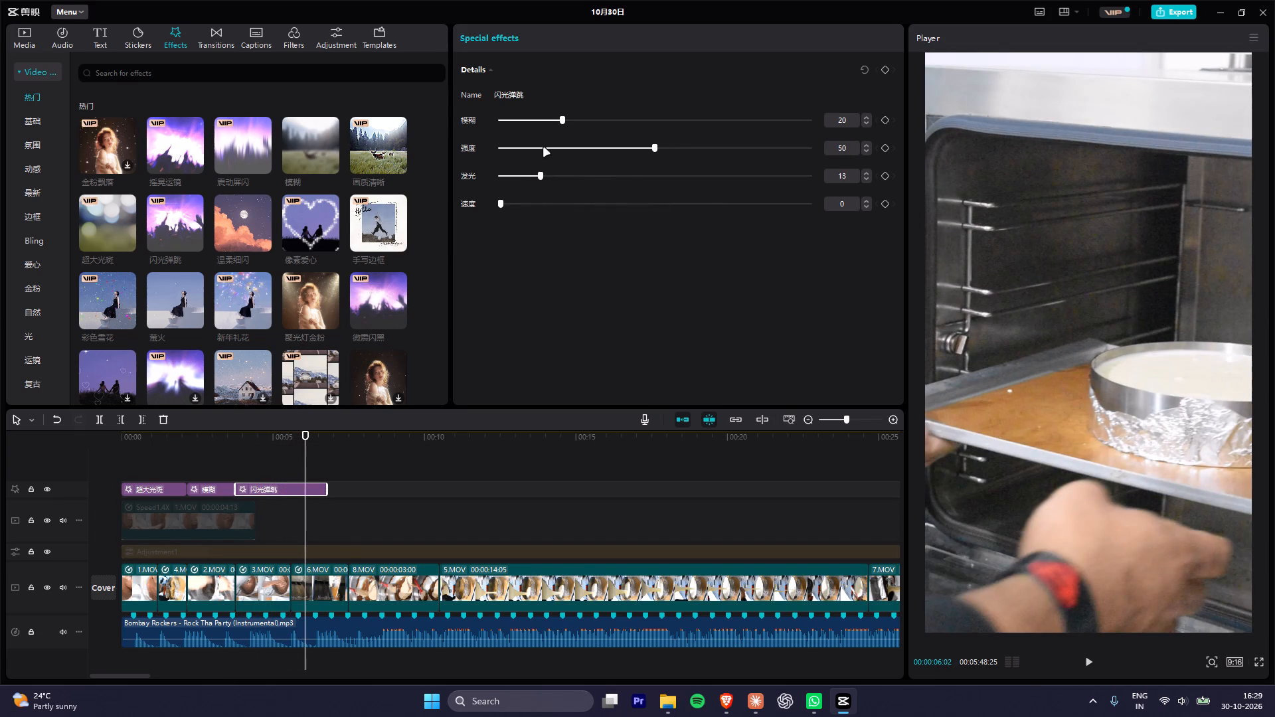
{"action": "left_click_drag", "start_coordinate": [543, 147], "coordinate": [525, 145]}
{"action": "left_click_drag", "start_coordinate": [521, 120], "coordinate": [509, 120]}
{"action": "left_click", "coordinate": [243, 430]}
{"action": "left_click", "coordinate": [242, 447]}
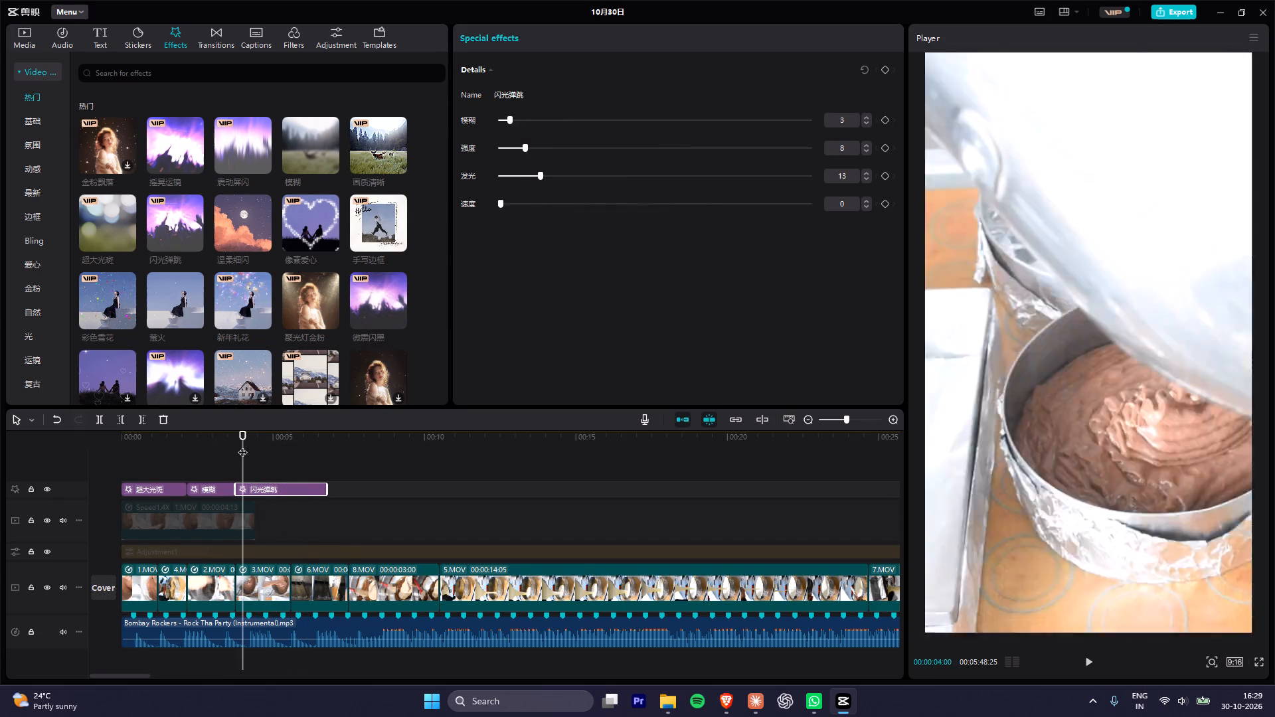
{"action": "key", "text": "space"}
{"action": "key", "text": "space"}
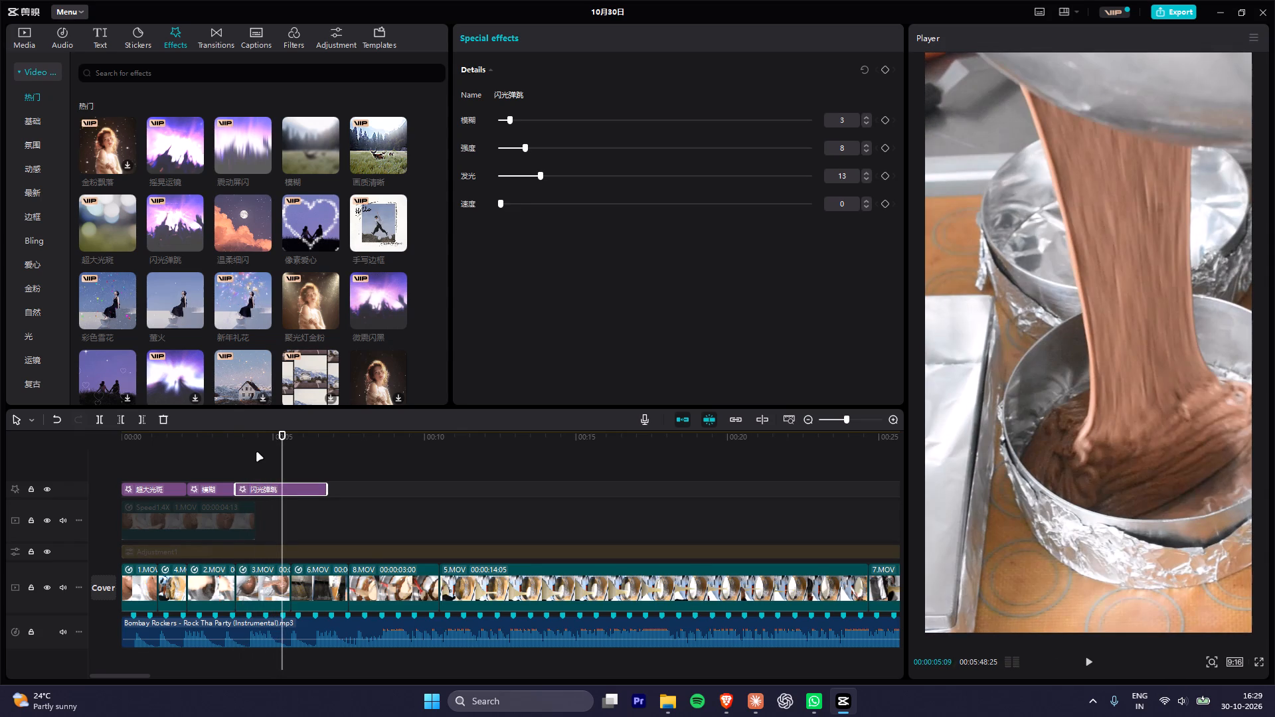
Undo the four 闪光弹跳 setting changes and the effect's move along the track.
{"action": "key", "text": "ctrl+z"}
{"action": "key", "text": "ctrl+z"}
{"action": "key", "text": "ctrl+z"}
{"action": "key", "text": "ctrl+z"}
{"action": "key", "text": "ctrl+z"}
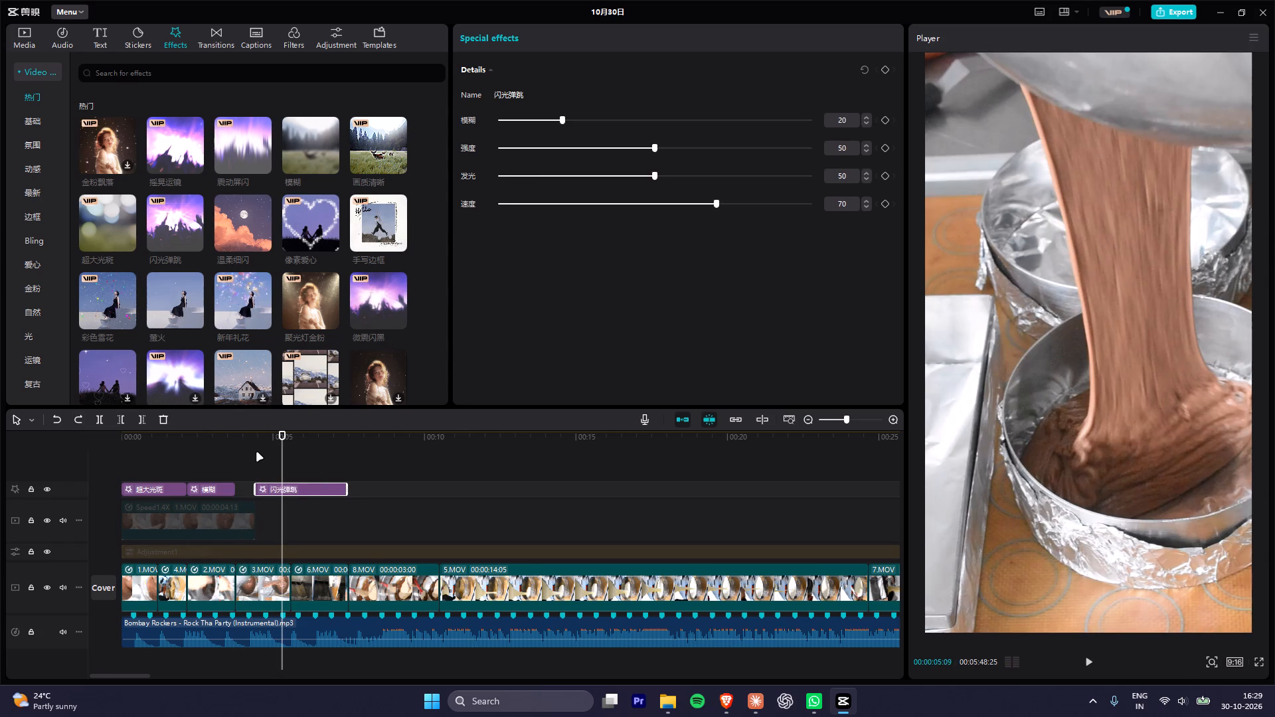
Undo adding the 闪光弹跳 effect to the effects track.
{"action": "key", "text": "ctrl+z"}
Browse the 热门 video effects from the start of the 3.MOV clip, trying 彩光摇晃, 广告运镜, 电光爆闪 and 胶片边框.
{"action": "left_click", "coordinate": [238, 445]}
{"action": "scroll", "coordinate": [245, 331], "scroll_direction": "down", "scroll_amount": 3}
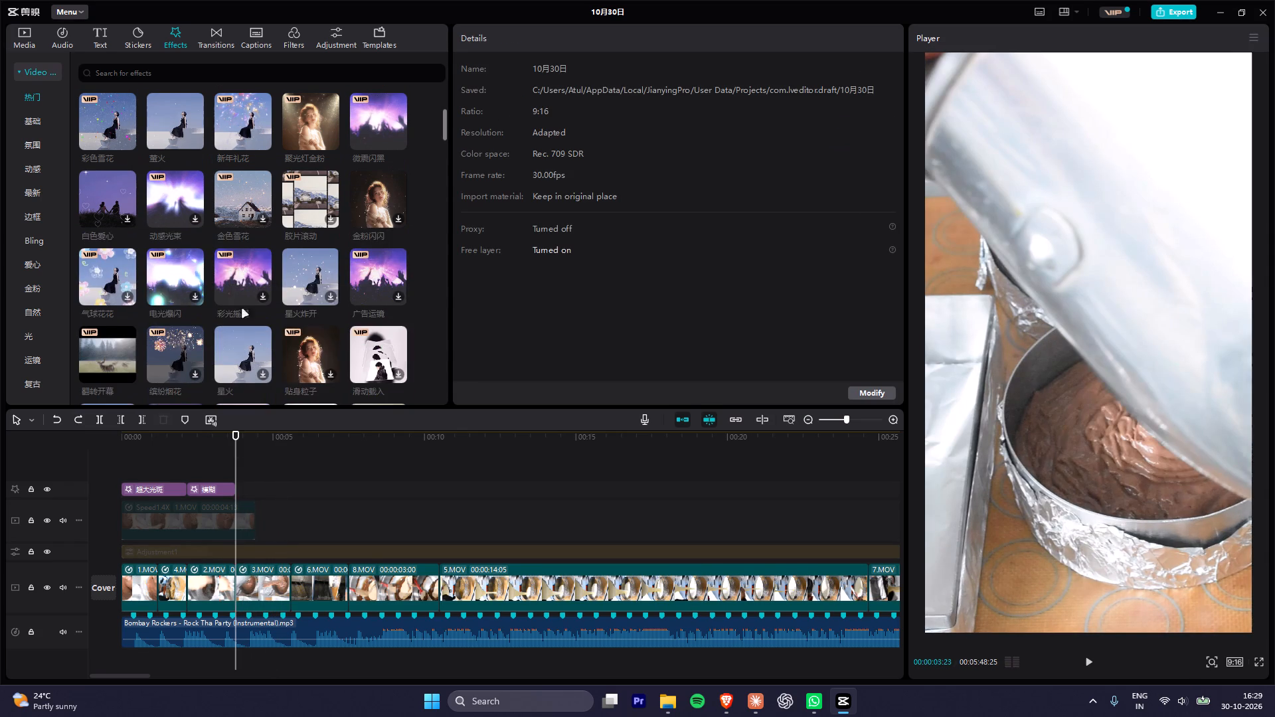
{"action": "left_click", "coordinate": [242, 268]}
{"action": "left_click", "coordinate": [390, 265]}
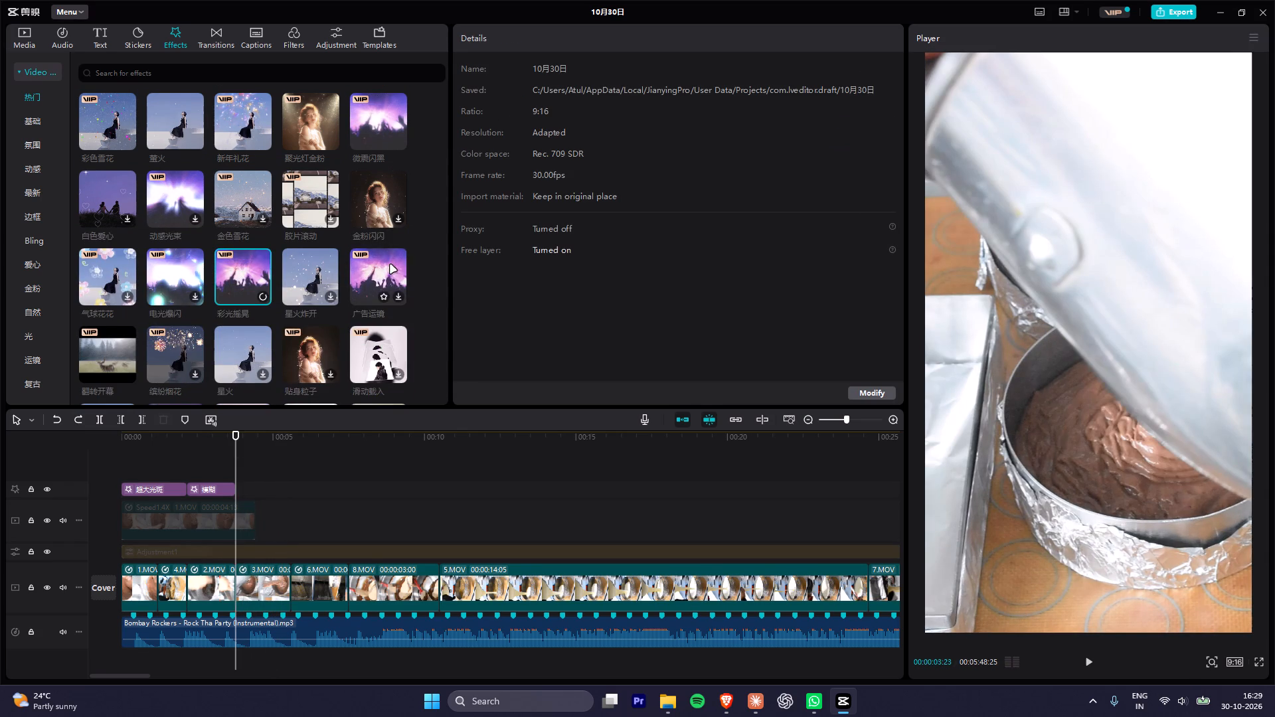
{"action": "left_click", "coordinate": [163, 273]}
{"action": "scroll", "coordinate": [211, 283], "scroll_direction": "down", "scroll_amount": 1}
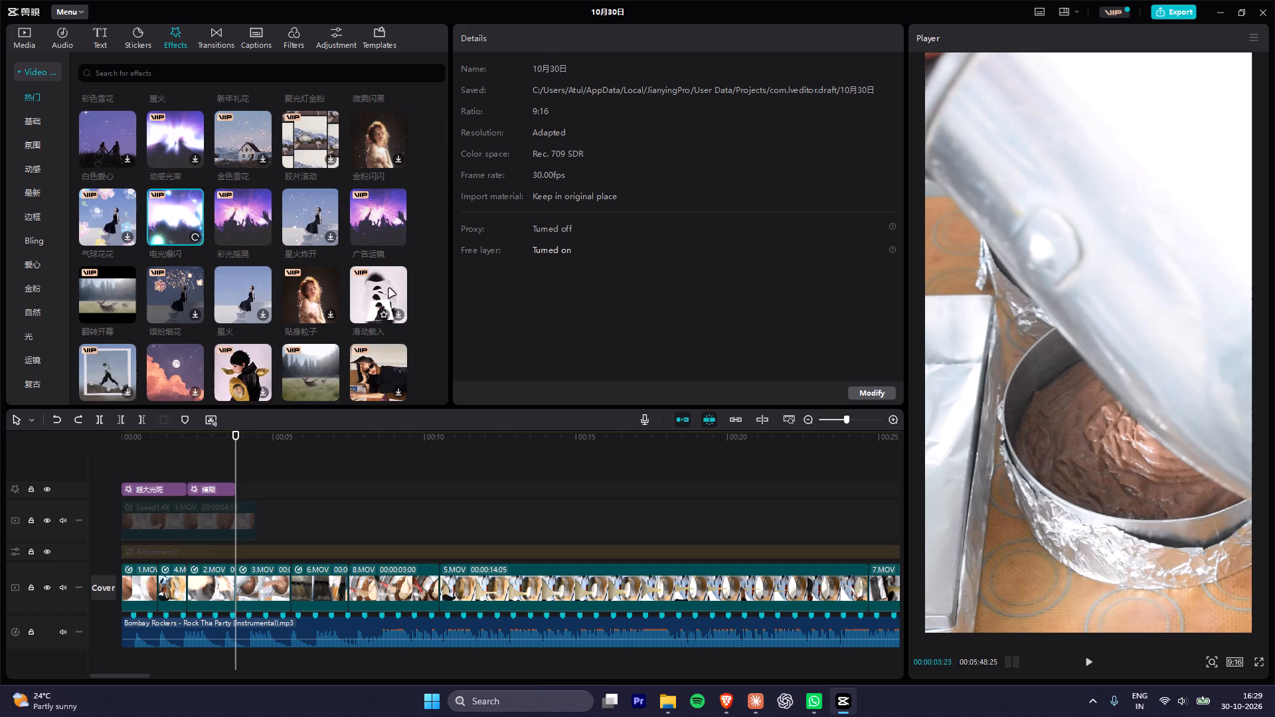
{"action": "left_click", "coordinate": [85, 380]}
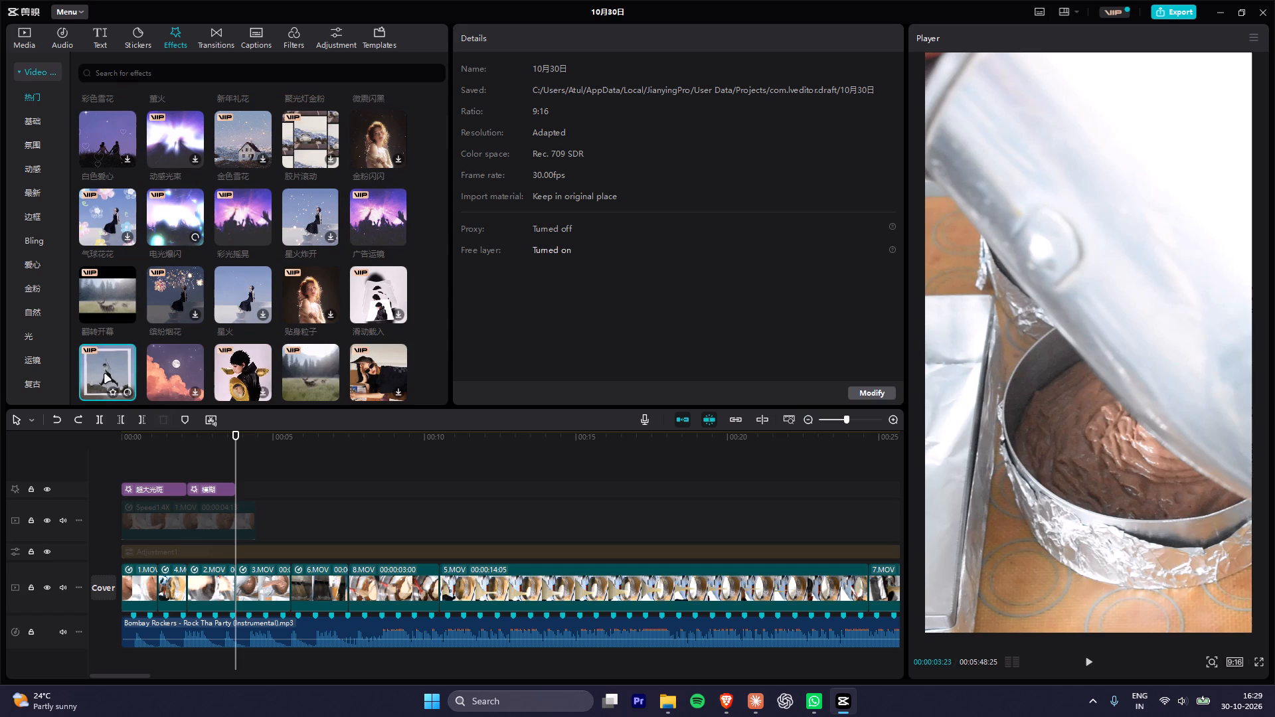
{"action": "scroll", "coordinate": [248, 357], "scroll_direction": "down", "scroll_amount": 2}
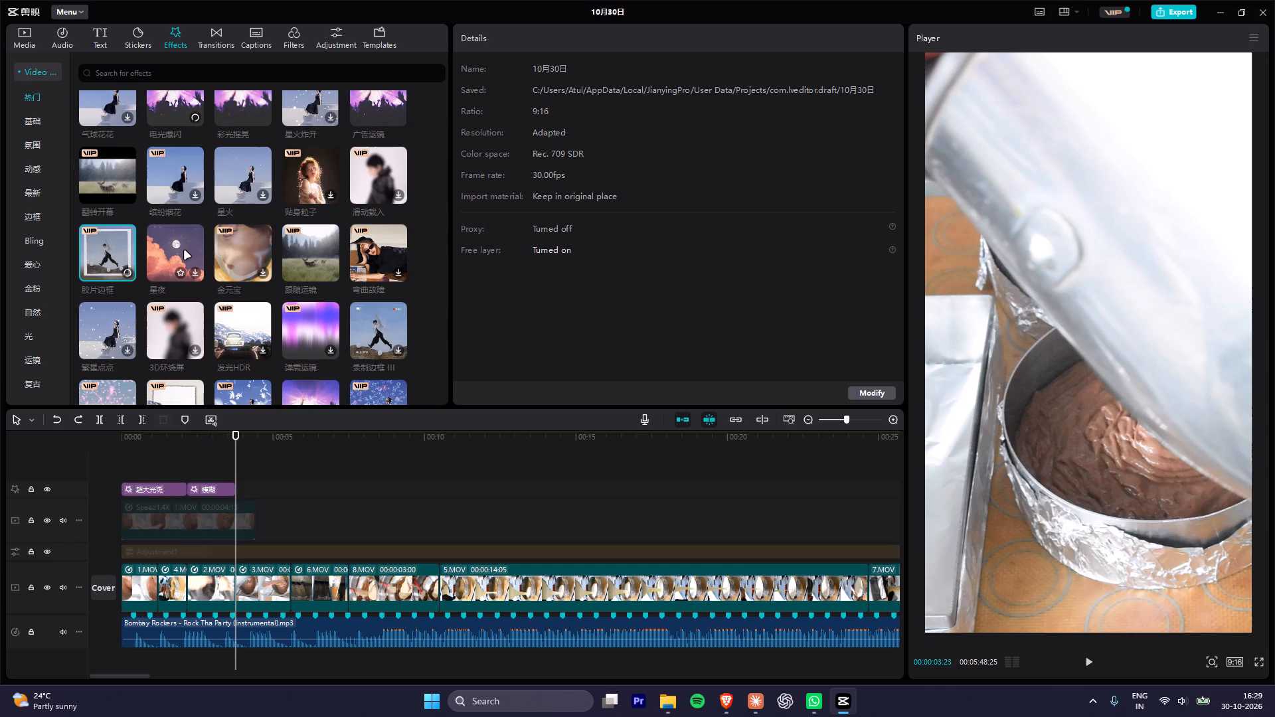
Search the video effects for "music" and for "player", and try the 播放器 II and 播放器 III results.
{"action": "left_click", "coordinate": [180, 68]}
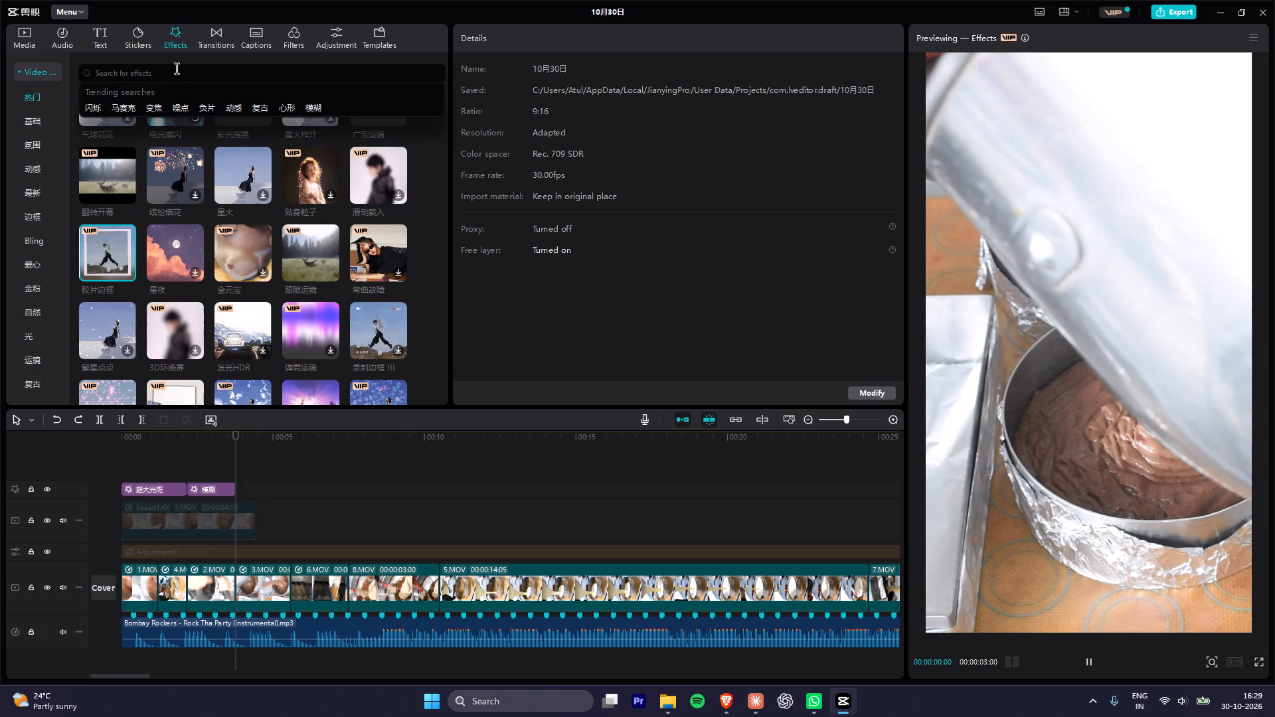
{"action": "type", "text": "music"}
{"action": "key", "text": "Return"}
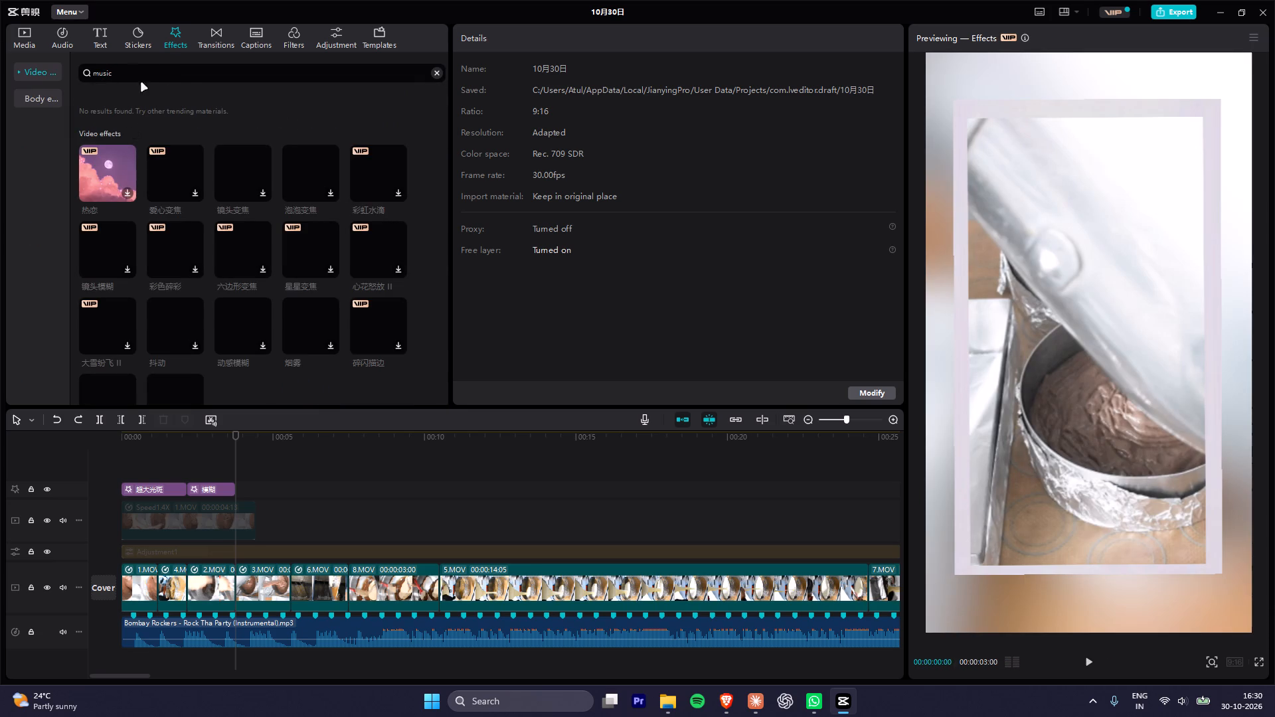
{"action": "left_click_drag", "start_coordinate": [139, 68], "coordinate": [29, 78]}
{"action": "type", "text": "player"}
{"action": "key", "text": "Return"}
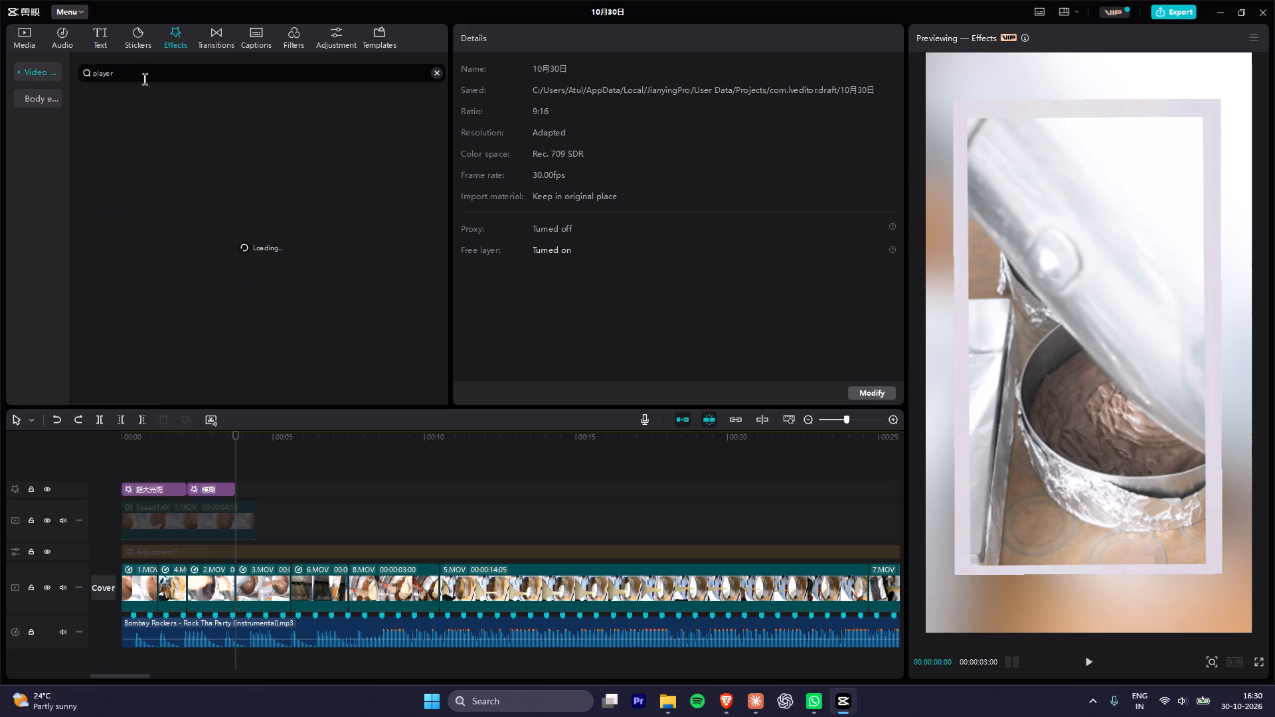
{"action": "left_click", "coordinate": [142, 74]}
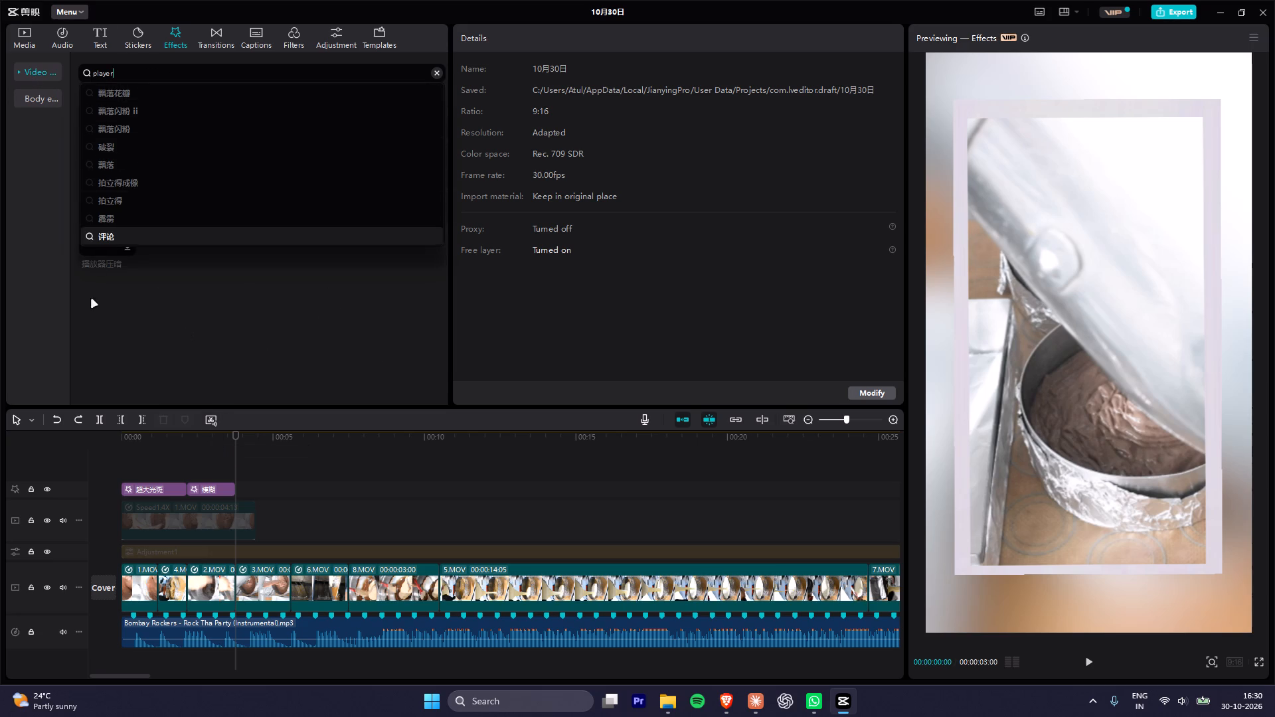
{"action": "left_click", "coordinate": [48, 312]}
{"action": "left_click", "coordinate": [174, 143]}
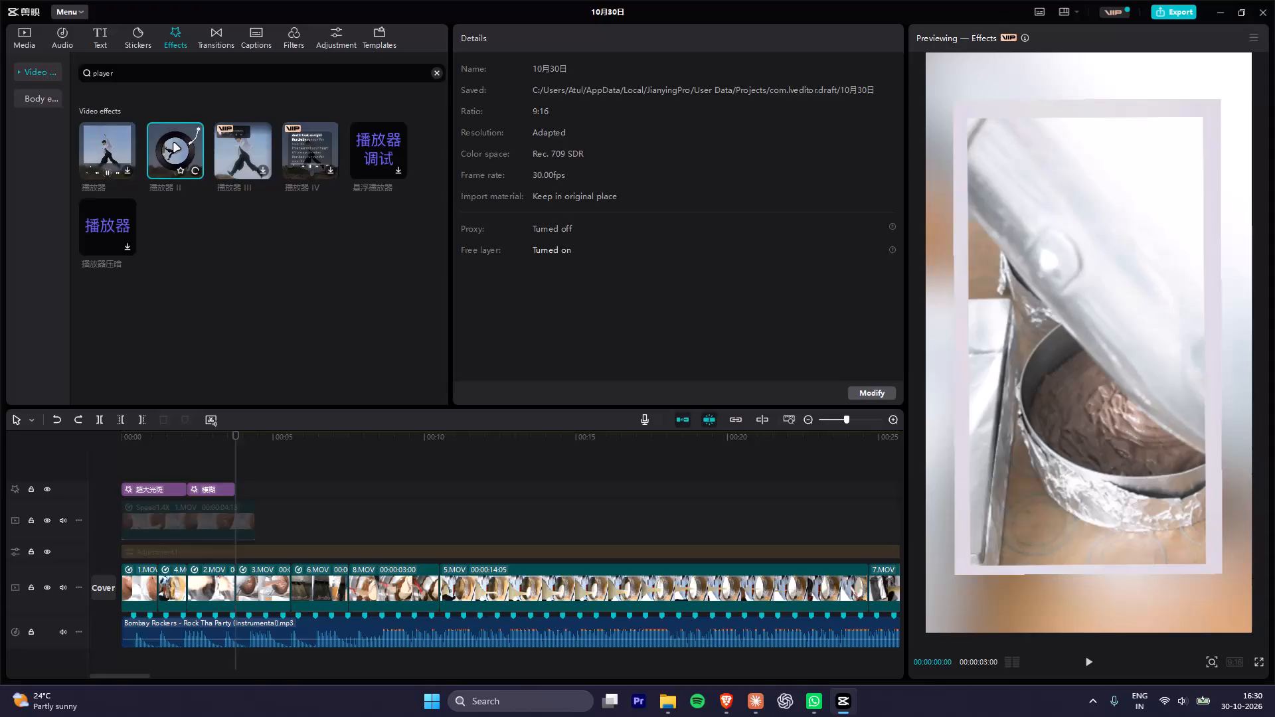
{"action": "left_click", "coordinate": [248, 148]}
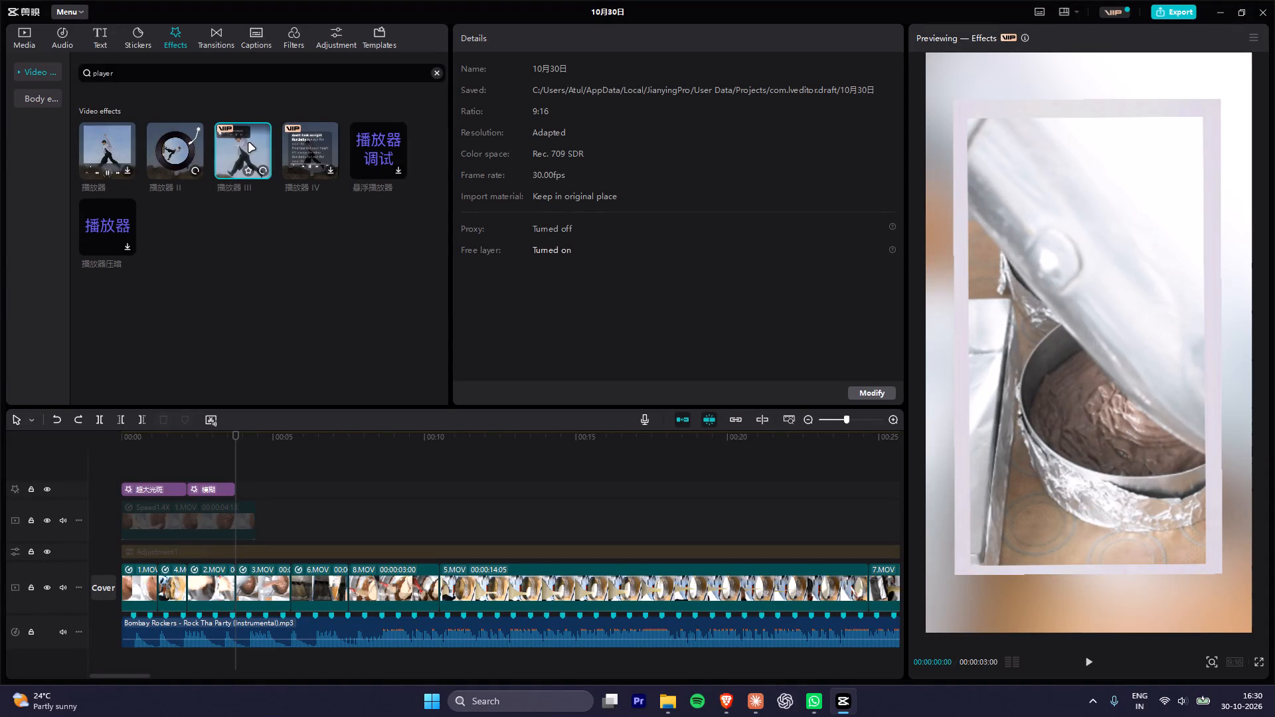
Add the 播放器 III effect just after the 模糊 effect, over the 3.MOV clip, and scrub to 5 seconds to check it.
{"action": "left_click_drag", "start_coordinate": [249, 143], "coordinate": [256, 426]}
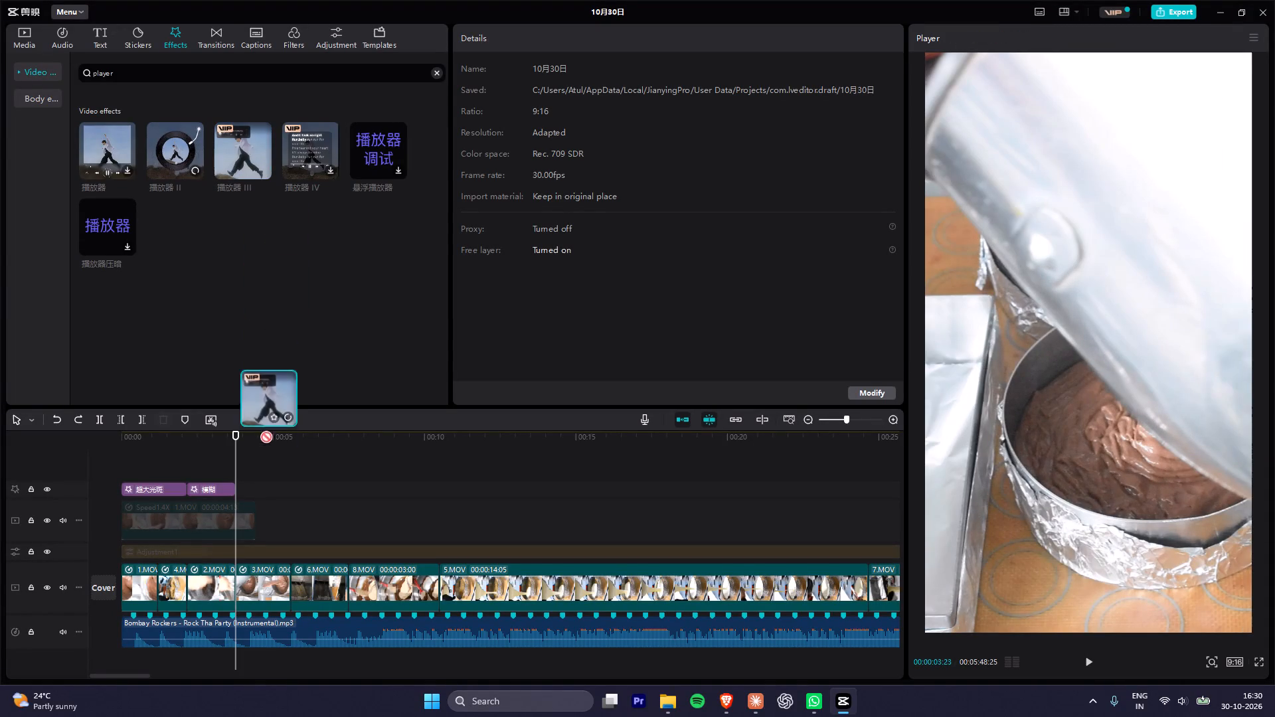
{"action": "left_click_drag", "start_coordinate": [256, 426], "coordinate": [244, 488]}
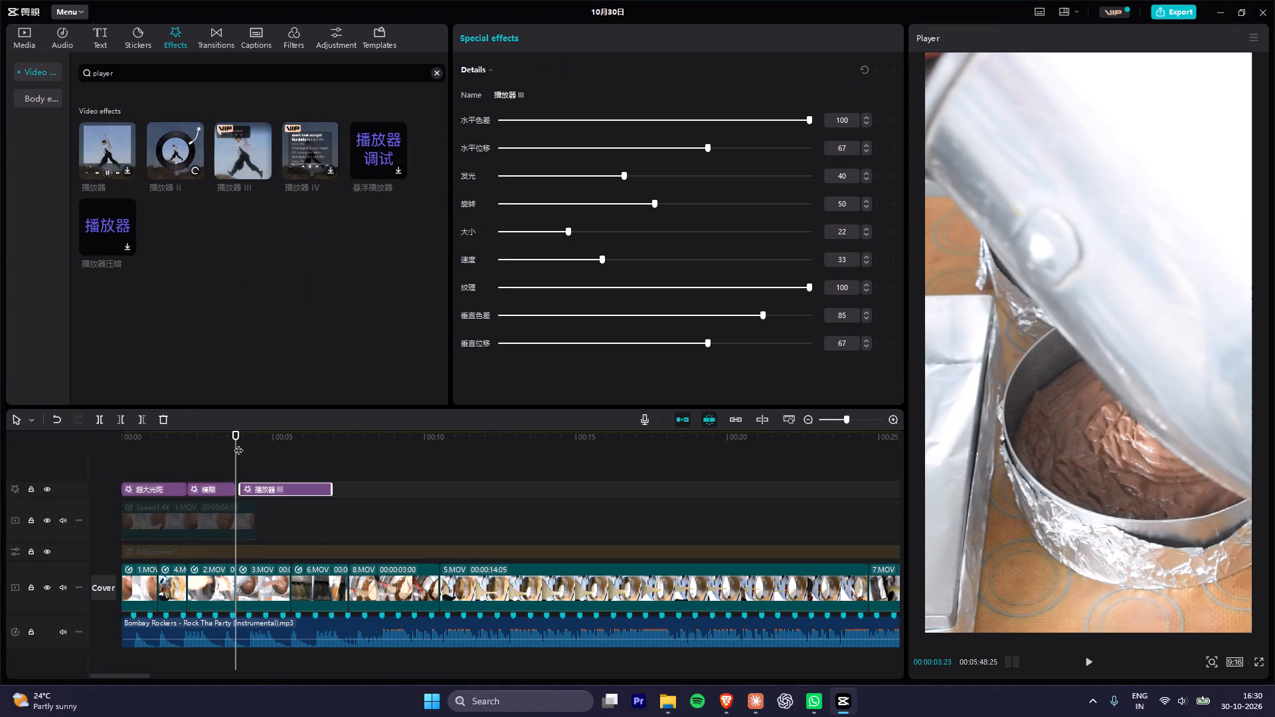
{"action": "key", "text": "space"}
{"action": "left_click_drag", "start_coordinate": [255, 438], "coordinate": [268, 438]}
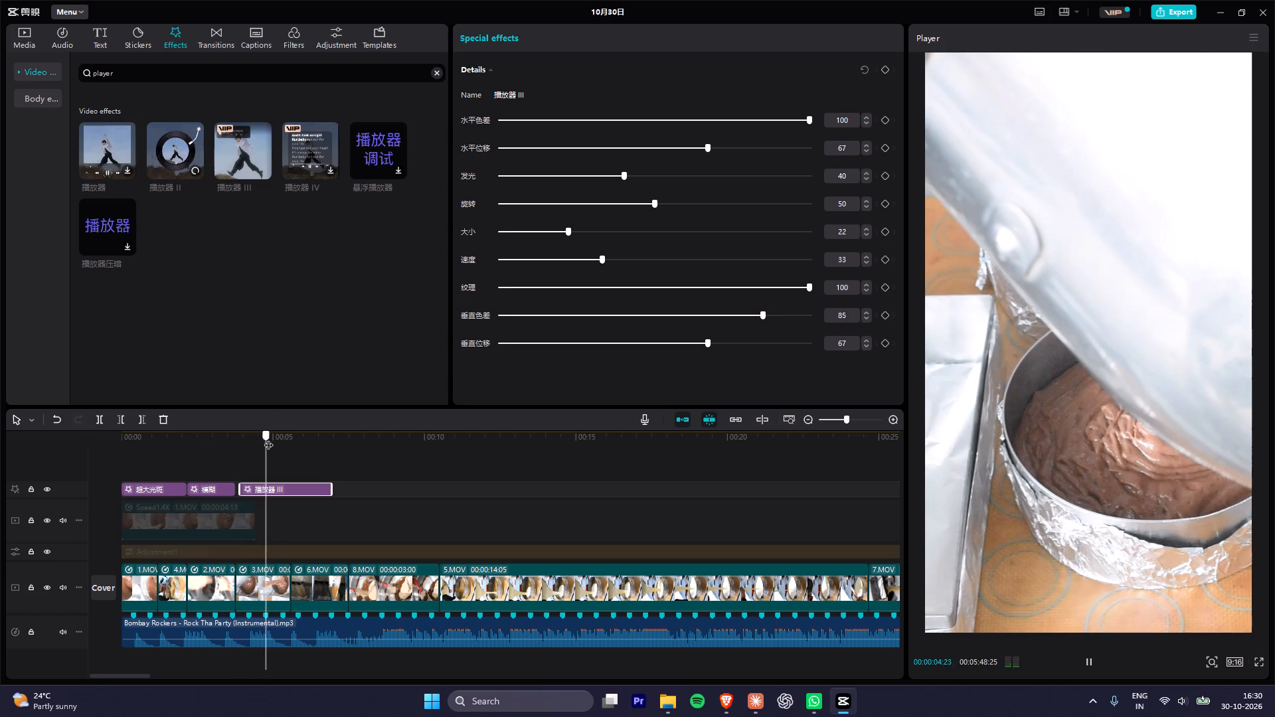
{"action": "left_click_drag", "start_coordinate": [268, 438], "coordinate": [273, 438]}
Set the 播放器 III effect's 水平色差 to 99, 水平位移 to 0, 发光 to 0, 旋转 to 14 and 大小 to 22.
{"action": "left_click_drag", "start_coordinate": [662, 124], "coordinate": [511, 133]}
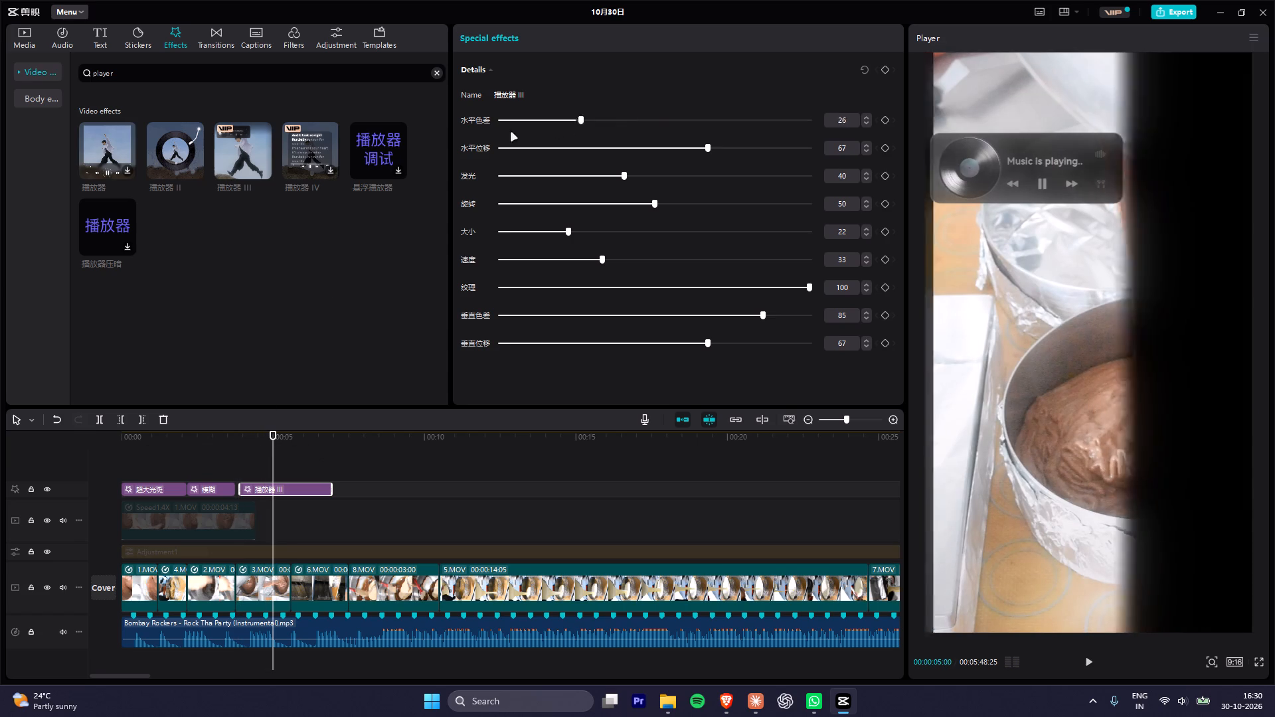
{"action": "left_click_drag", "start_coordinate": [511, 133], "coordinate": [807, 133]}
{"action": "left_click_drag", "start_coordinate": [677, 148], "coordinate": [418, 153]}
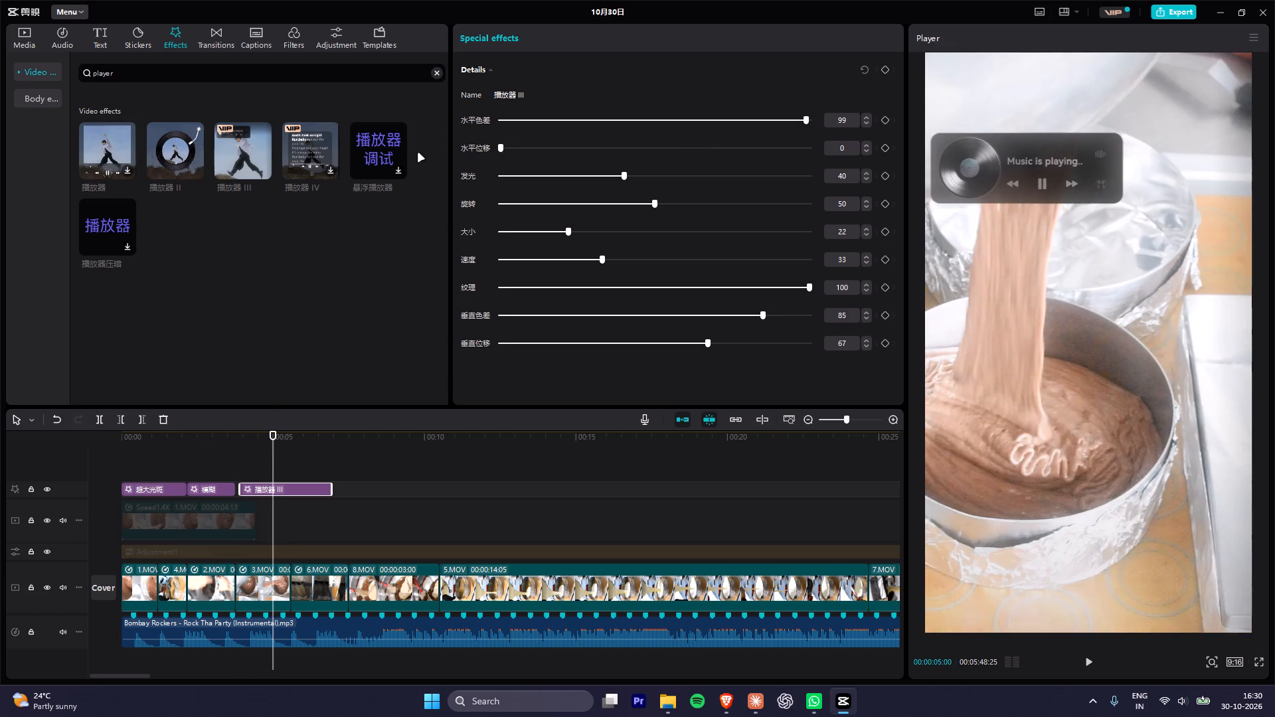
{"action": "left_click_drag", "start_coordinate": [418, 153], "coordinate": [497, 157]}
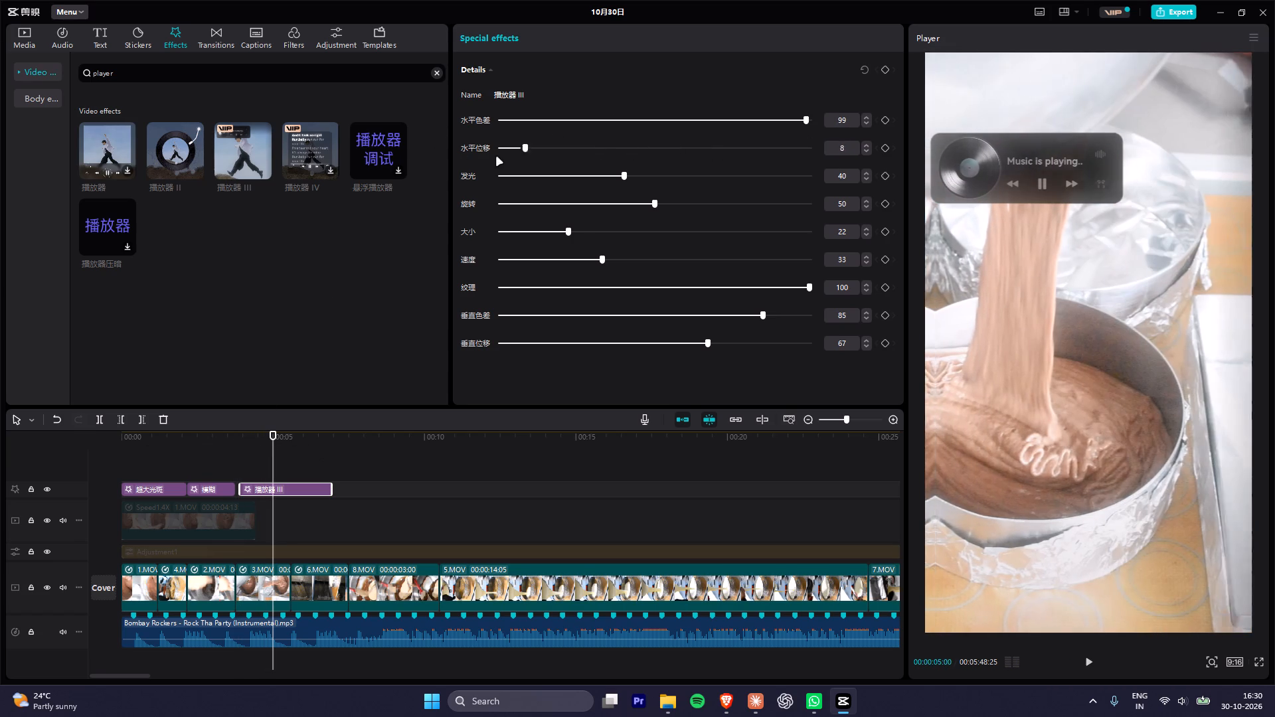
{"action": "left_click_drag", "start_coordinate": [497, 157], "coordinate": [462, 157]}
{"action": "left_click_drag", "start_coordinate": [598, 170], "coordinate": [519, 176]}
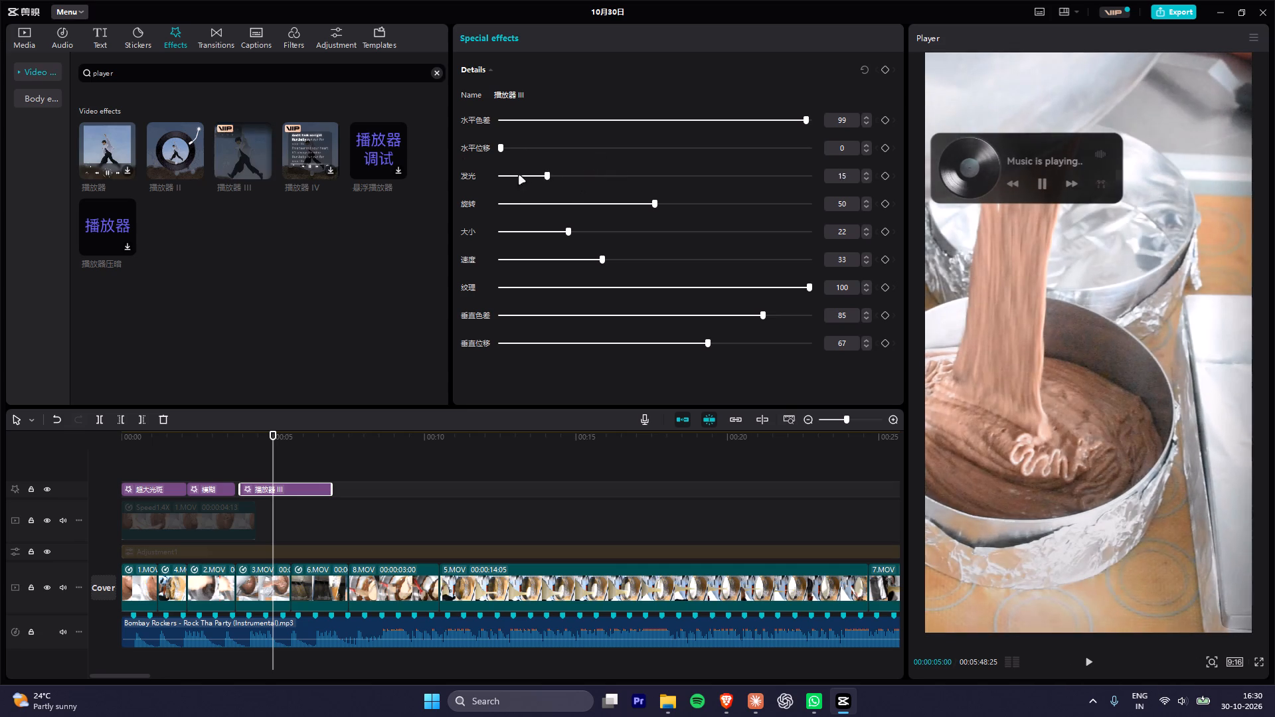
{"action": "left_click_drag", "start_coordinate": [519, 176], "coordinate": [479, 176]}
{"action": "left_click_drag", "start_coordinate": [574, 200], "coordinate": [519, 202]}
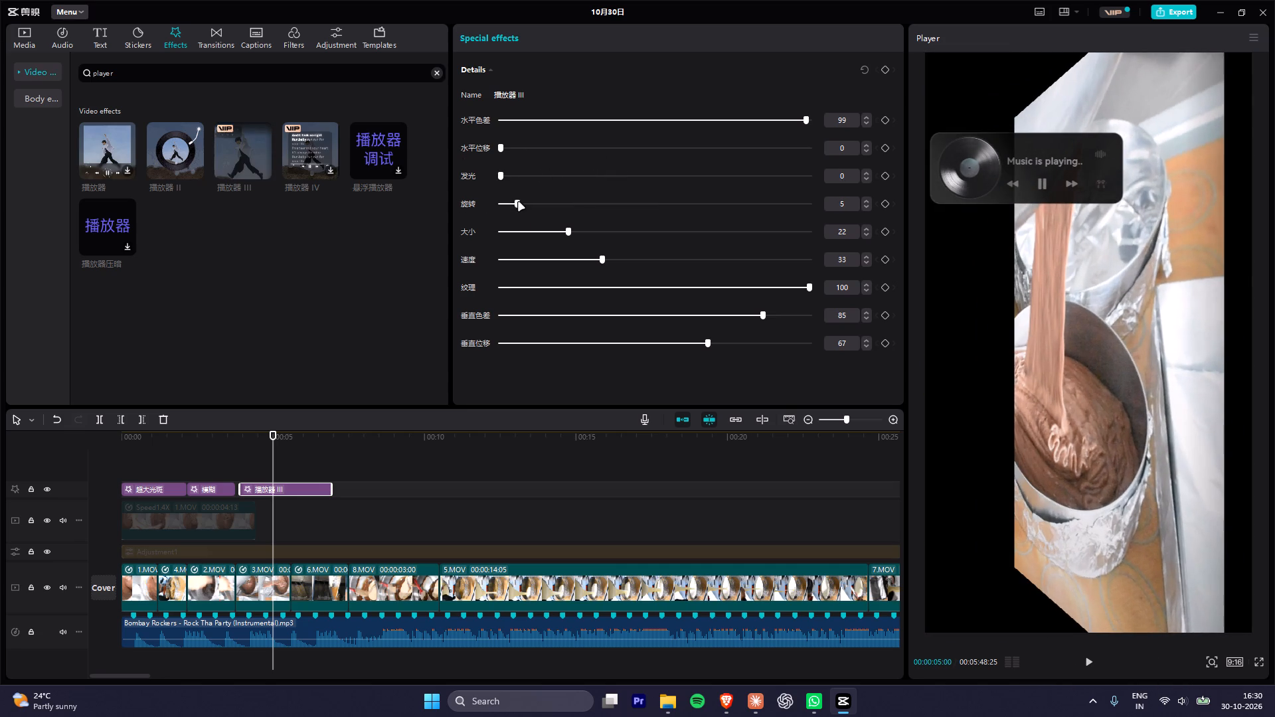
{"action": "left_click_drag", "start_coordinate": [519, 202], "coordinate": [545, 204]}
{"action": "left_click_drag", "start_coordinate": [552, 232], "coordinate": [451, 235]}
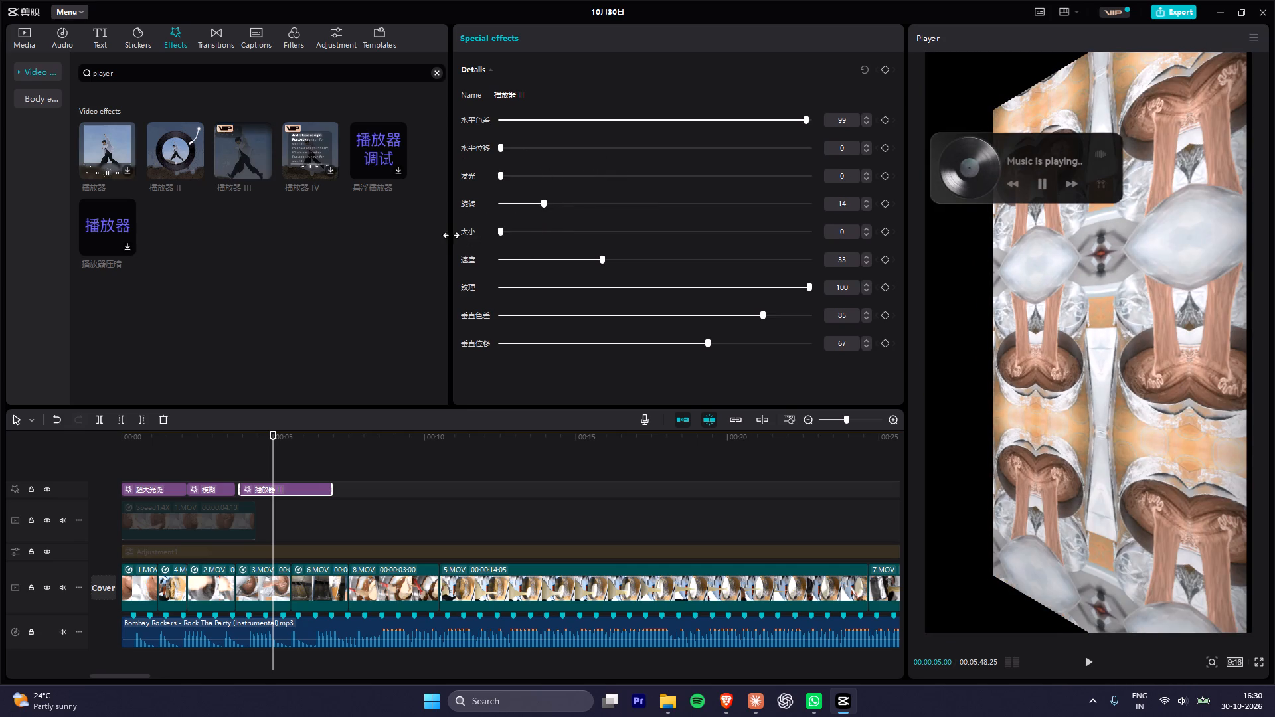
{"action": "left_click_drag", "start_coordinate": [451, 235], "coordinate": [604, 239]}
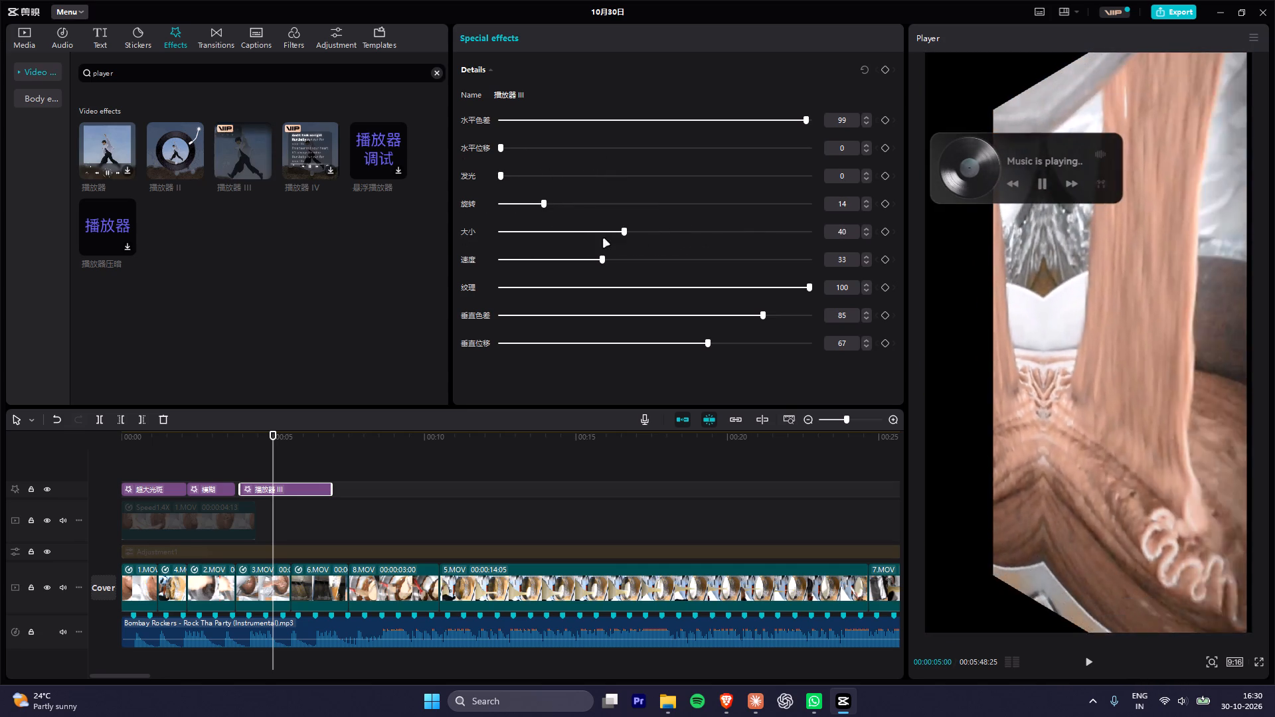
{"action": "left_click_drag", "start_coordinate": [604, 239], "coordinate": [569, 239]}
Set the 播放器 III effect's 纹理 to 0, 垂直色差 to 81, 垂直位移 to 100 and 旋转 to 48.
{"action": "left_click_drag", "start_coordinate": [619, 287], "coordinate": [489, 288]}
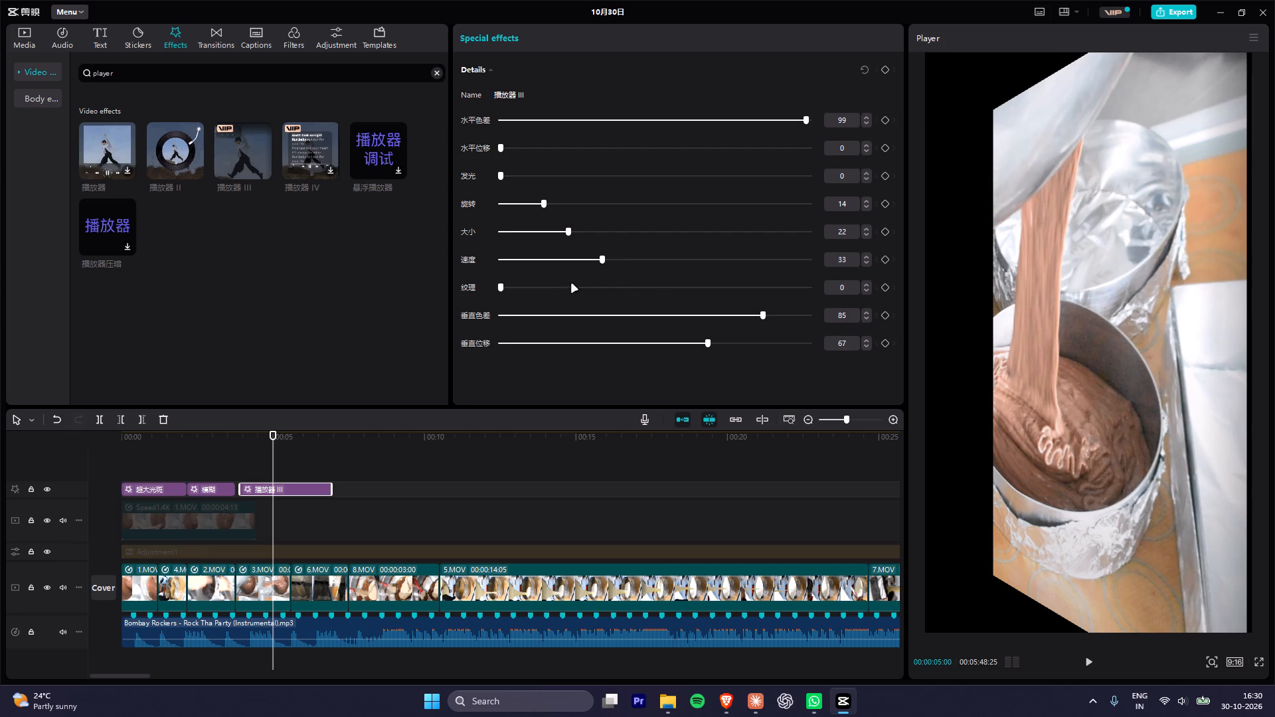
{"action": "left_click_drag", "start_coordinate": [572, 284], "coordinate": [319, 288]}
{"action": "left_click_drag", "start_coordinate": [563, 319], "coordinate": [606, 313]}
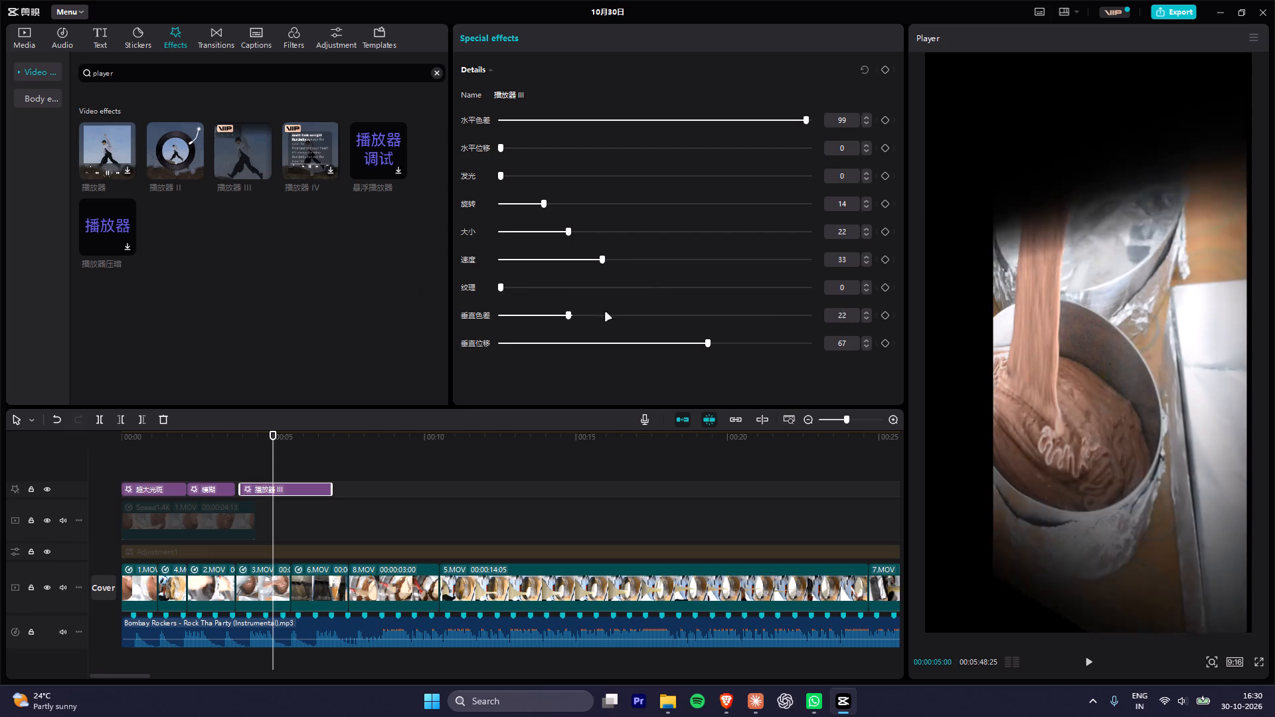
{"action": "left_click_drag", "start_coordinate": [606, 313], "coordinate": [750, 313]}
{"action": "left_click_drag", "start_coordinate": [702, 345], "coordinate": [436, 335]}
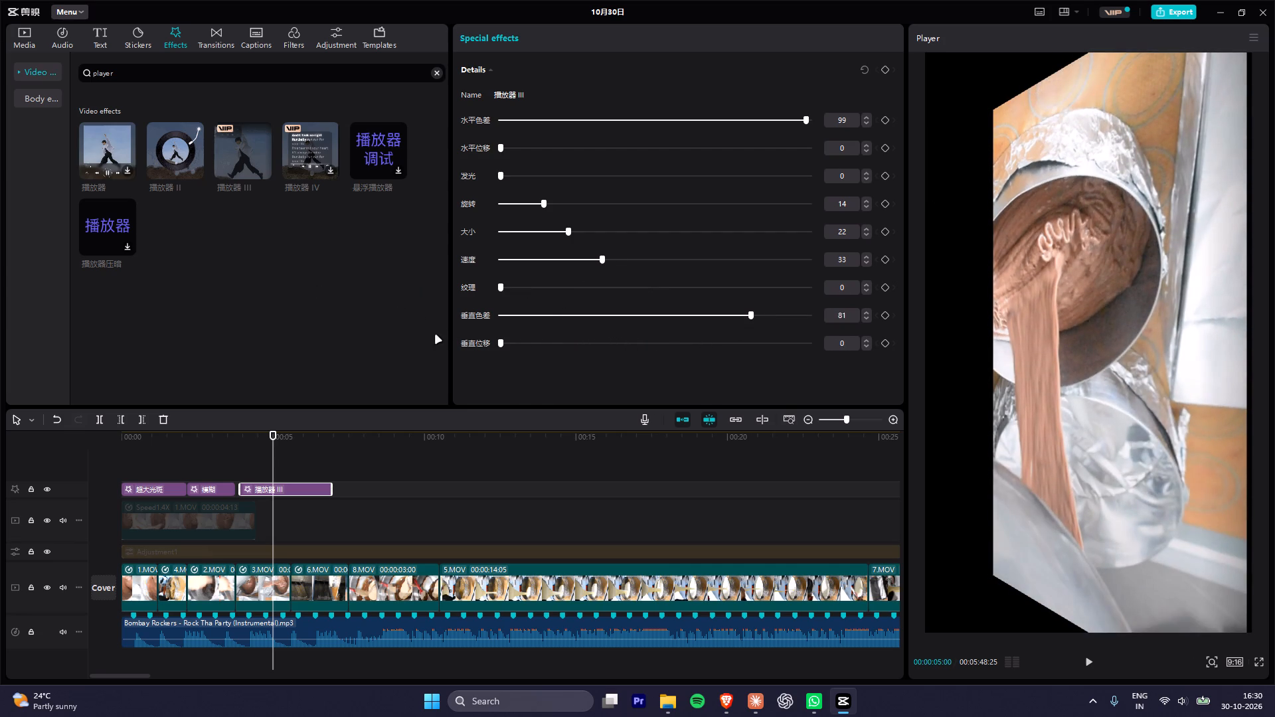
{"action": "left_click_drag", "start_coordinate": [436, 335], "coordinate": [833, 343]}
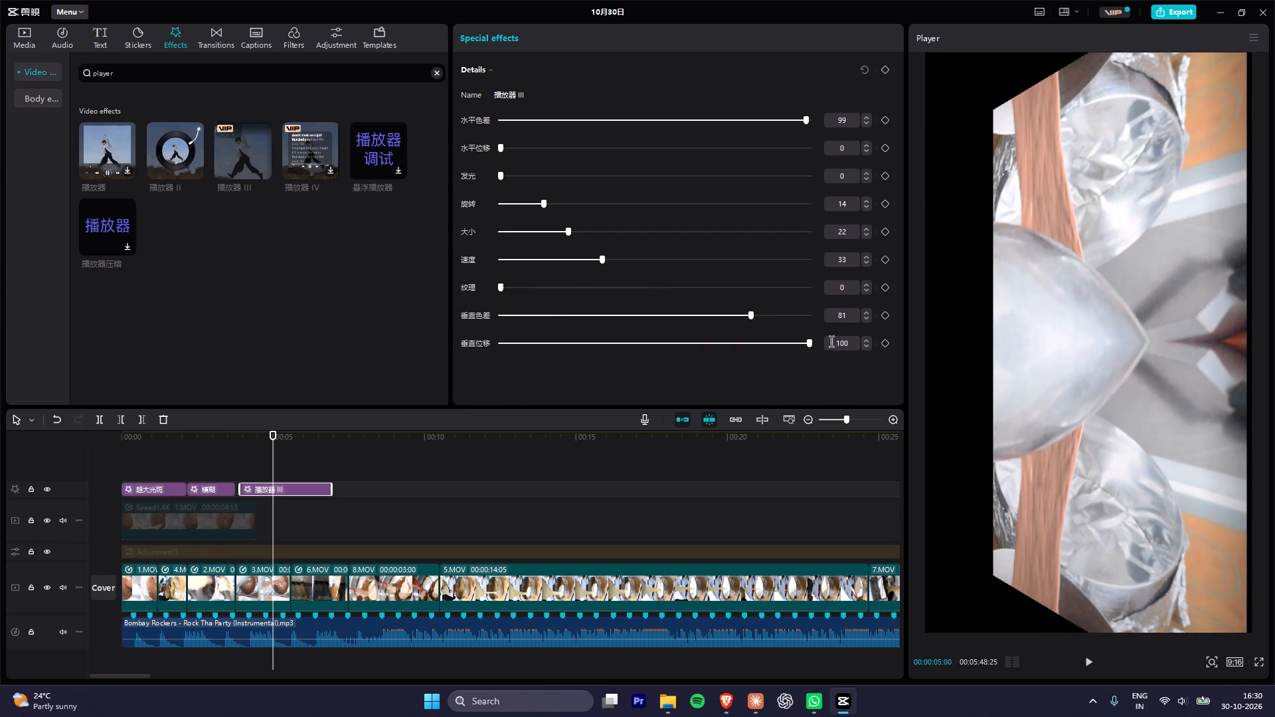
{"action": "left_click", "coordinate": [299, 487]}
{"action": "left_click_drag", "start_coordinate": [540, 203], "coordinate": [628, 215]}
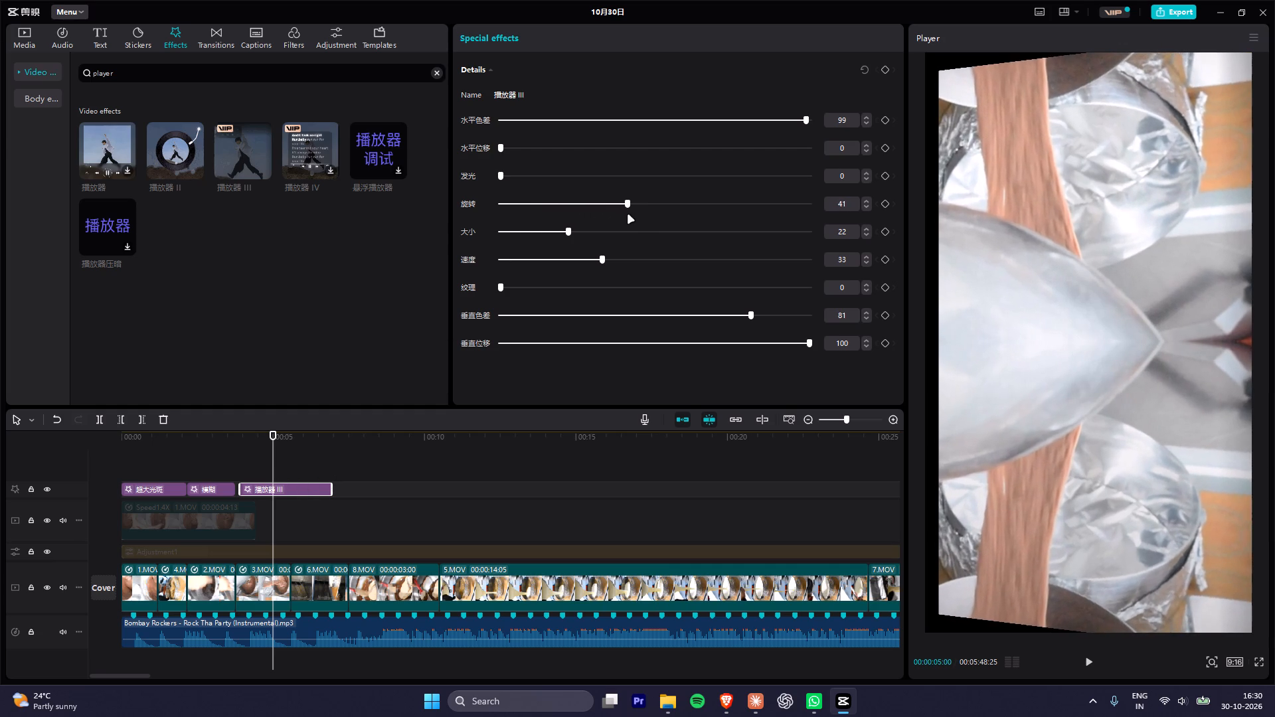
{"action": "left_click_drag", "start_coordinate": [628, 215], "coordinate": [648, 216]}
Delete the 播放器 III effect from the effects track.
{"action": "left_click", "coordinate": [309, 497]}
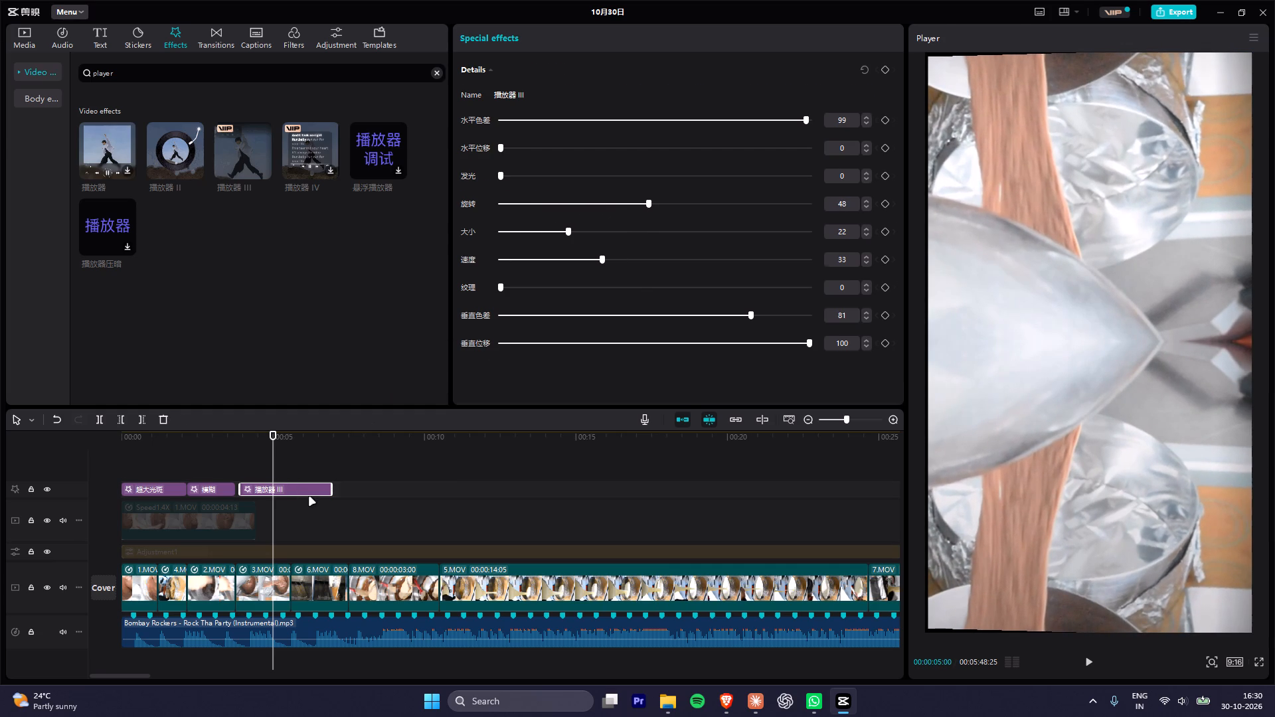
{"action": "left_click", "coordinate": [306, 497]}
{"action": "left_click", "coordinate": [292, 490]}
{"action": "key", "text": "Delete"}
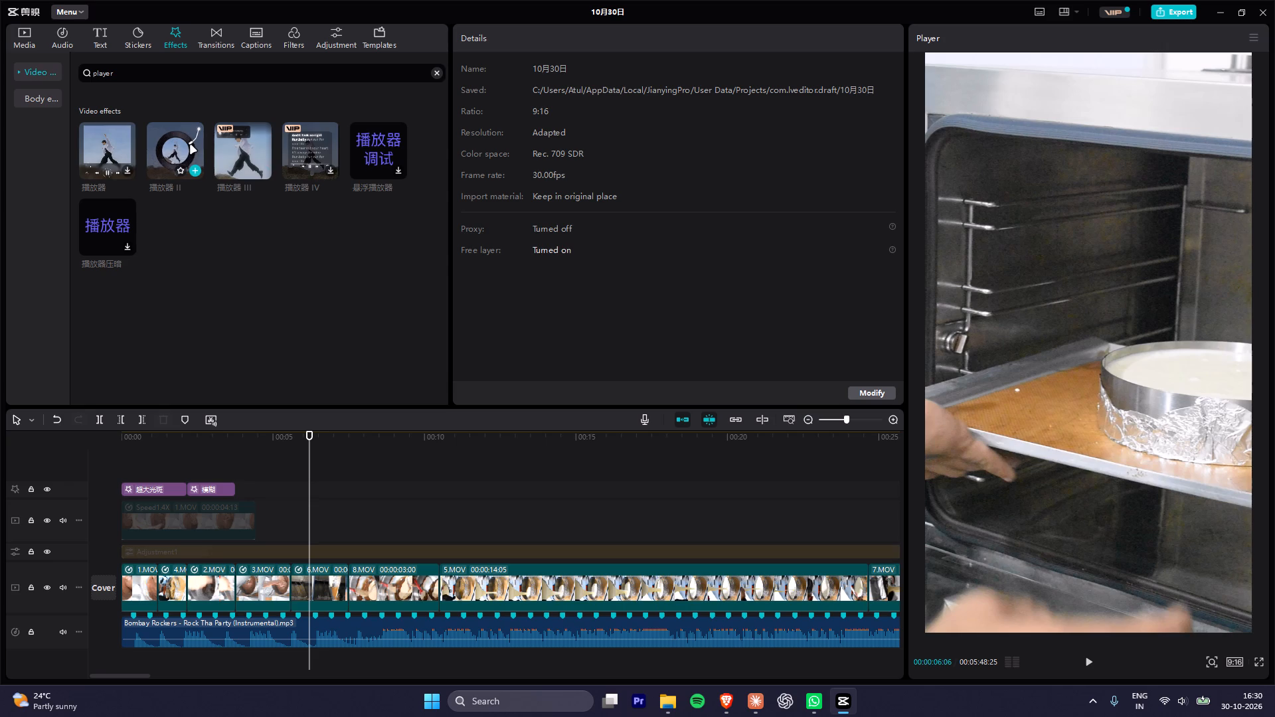
Clear the effect search and preview 发光HDR, 弹簧运镜 and 弯曲故障 at the start of the 3.MOV clip.
{"action": "left_click", "coordinate": [438, 76]}
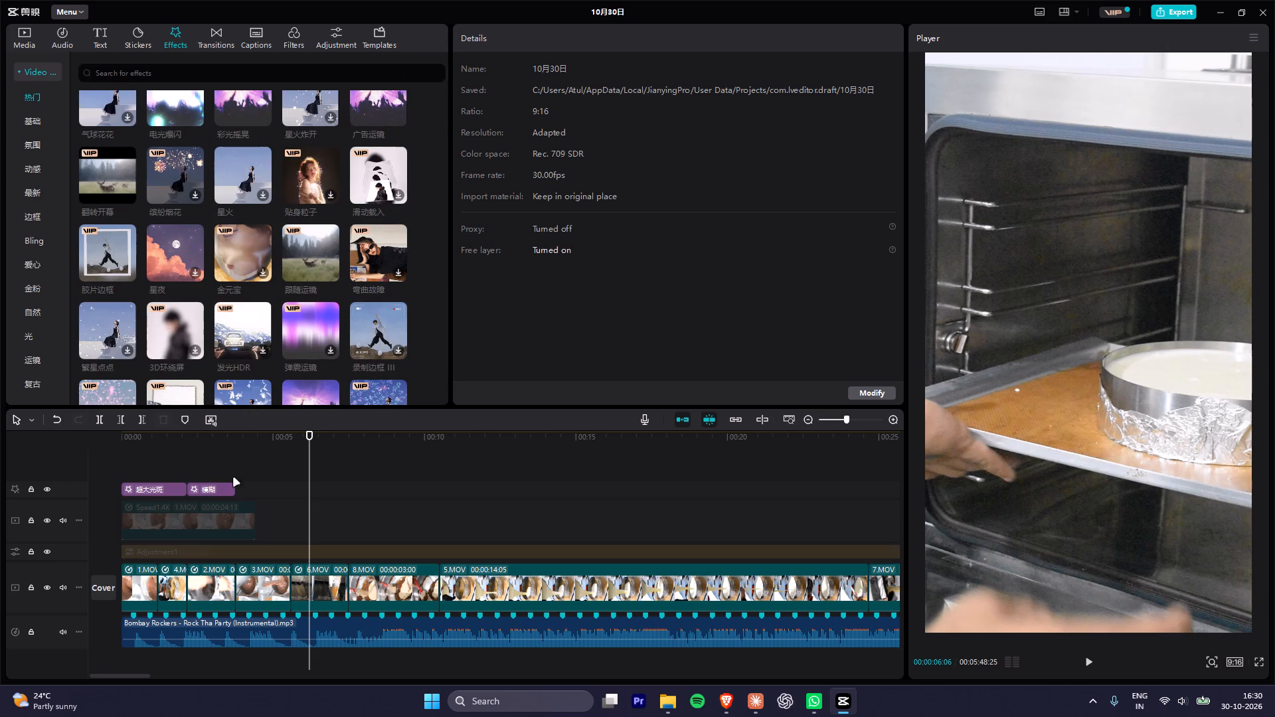
{"action": "left_click", "coordinate": [236, 441]}
{"action": "left_click", "coordinate": [232, 325]}
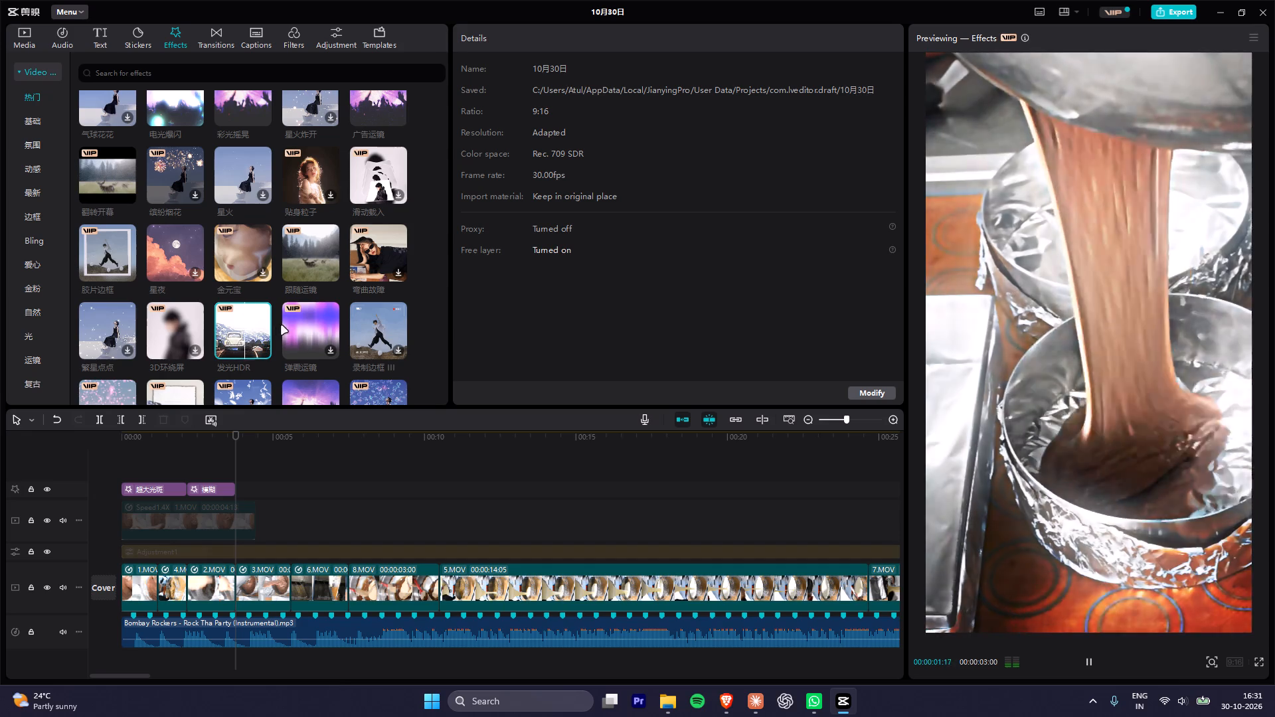
{"action": "left_click", "coordinate": [301, 326]}
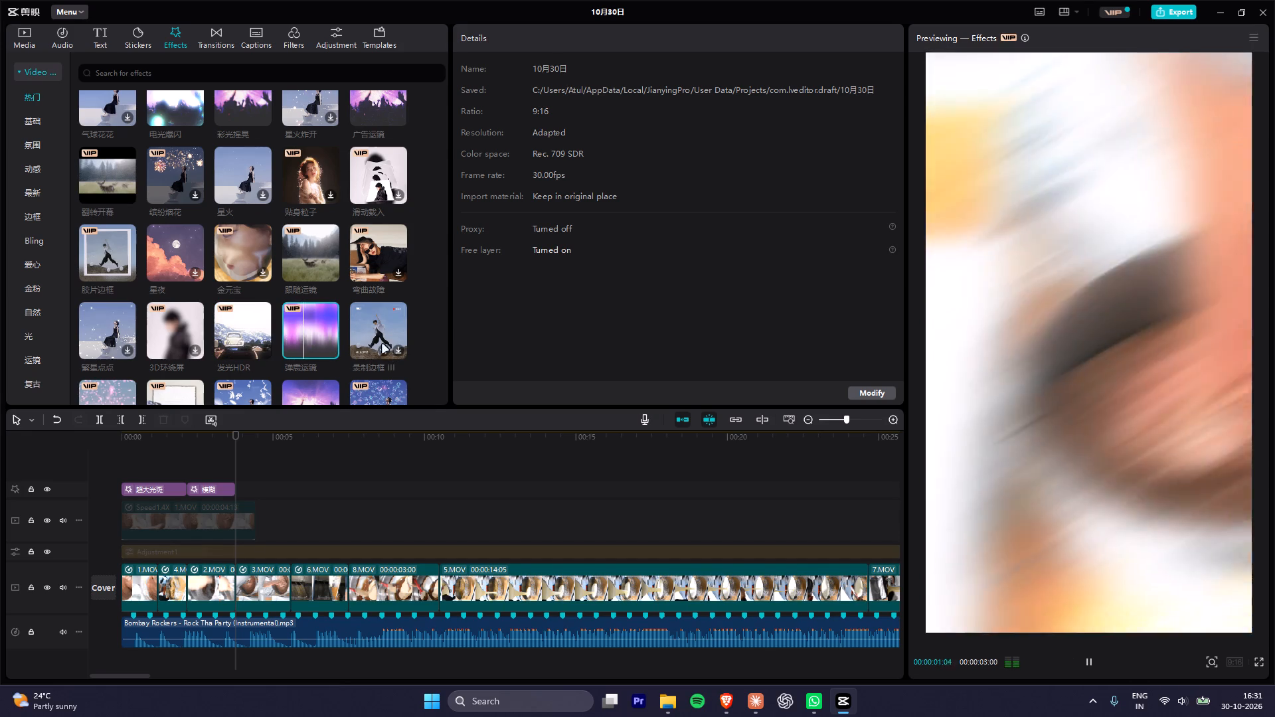
{"action": "left_click", "coordinate": [365, 242]}
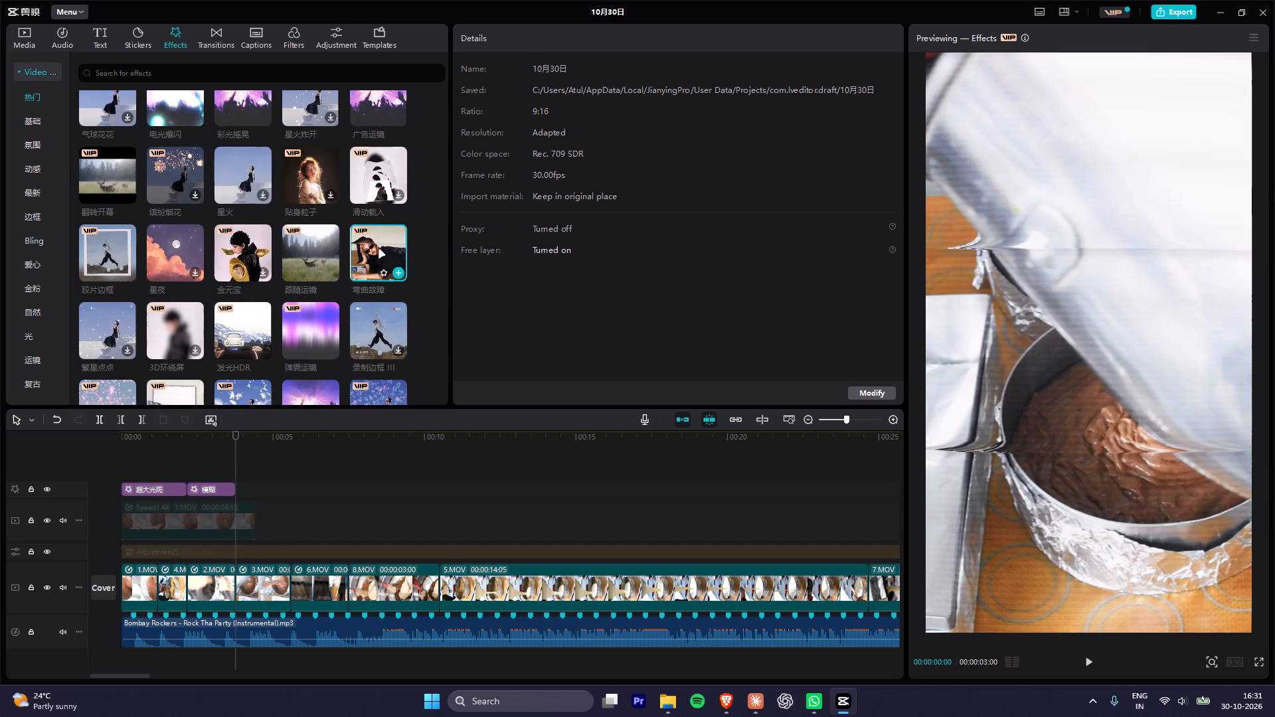
Add the 弯曲故障 effect directly after 模糊, trim its end to match the 3.MOV clip, and play the section to check it.
{"action": "left_click_drag", "start_coordinate": [379, 250], "coordinate": [238, 486]}
{"action": "left_click_drag", "start_coordinate": [327, 493], "coordinate": [287, 493]}
{"action": "left_click", "coordinate": [186, 435]}
{"action": "key", "text": "space"}
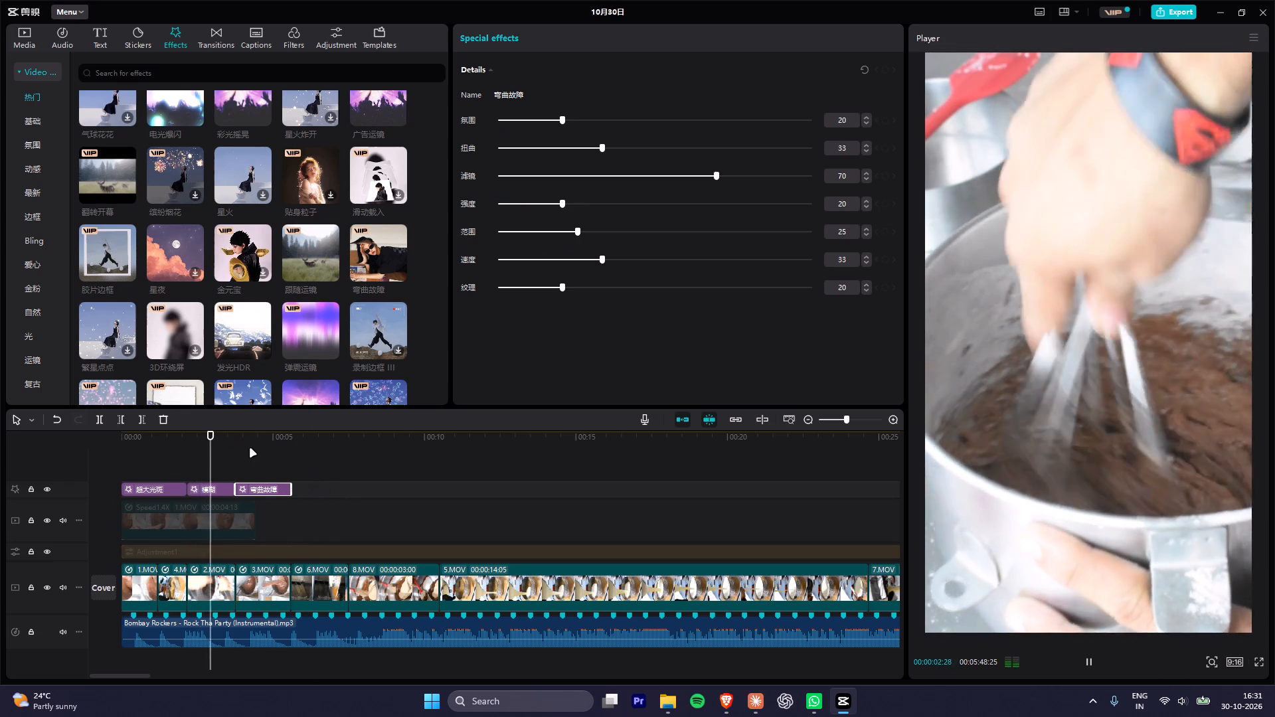
{"action": "key", "text": "space"}
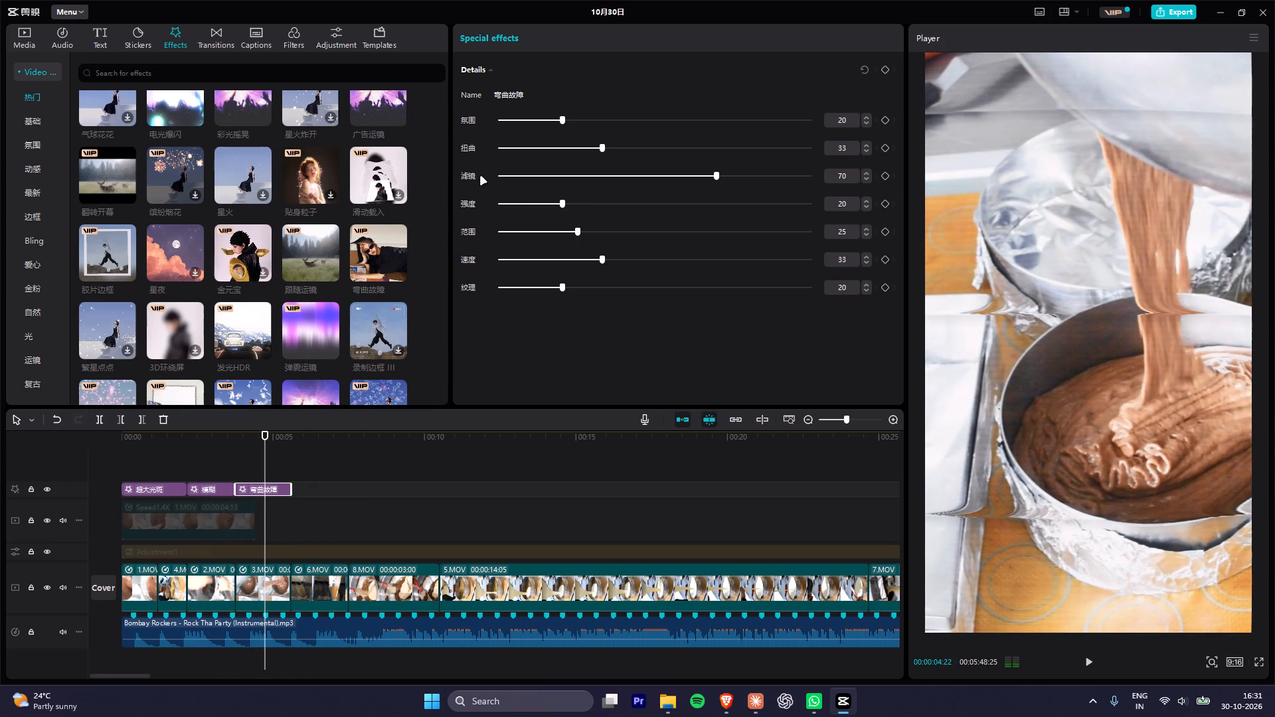
Lower the 弯曲故障 effect's 滤镜 to 9, 扭曲 to 9 and 氛围 to 14.
{"action": "left_click_drag", "start_coordinate": [598, 177], "coordinate": [750, 187]}
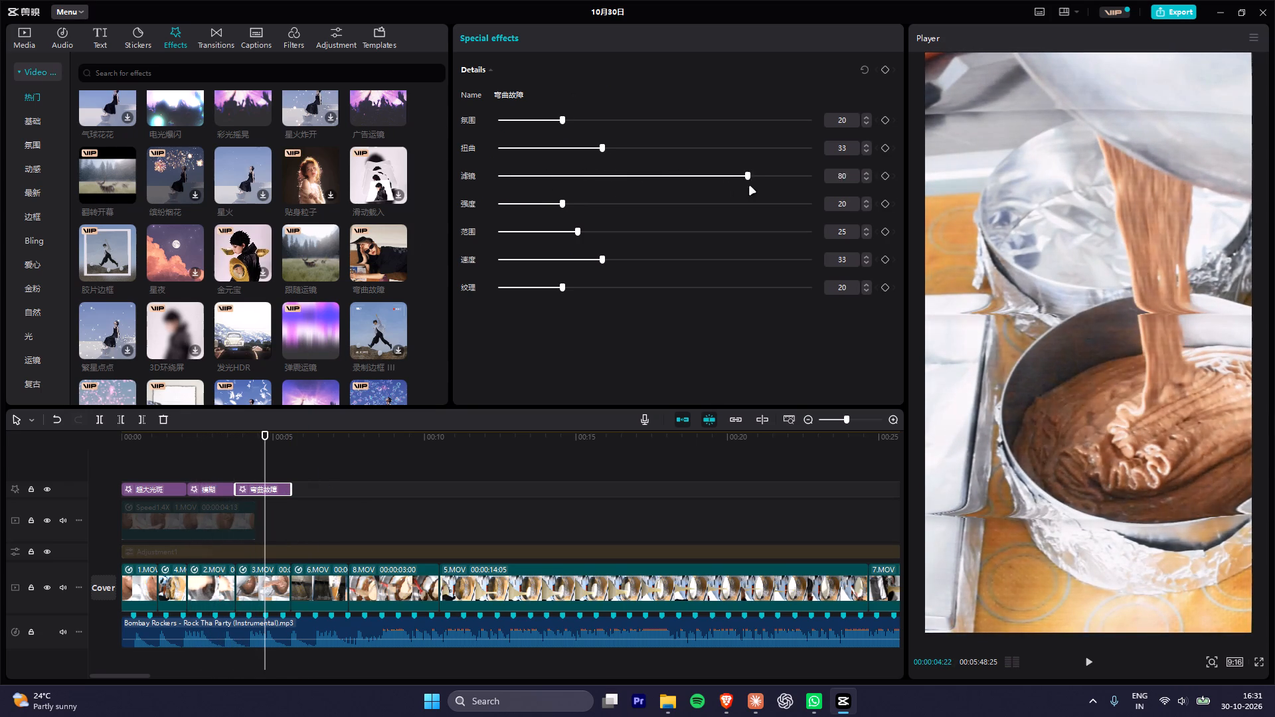
{"action": "left_click_drag", "start_coordinate": [750, 187], "coordinate": [529, 186]}
{"action": "left_click_drag", "start_coordinate": [594, 148], "coordinate": [446, 159]}
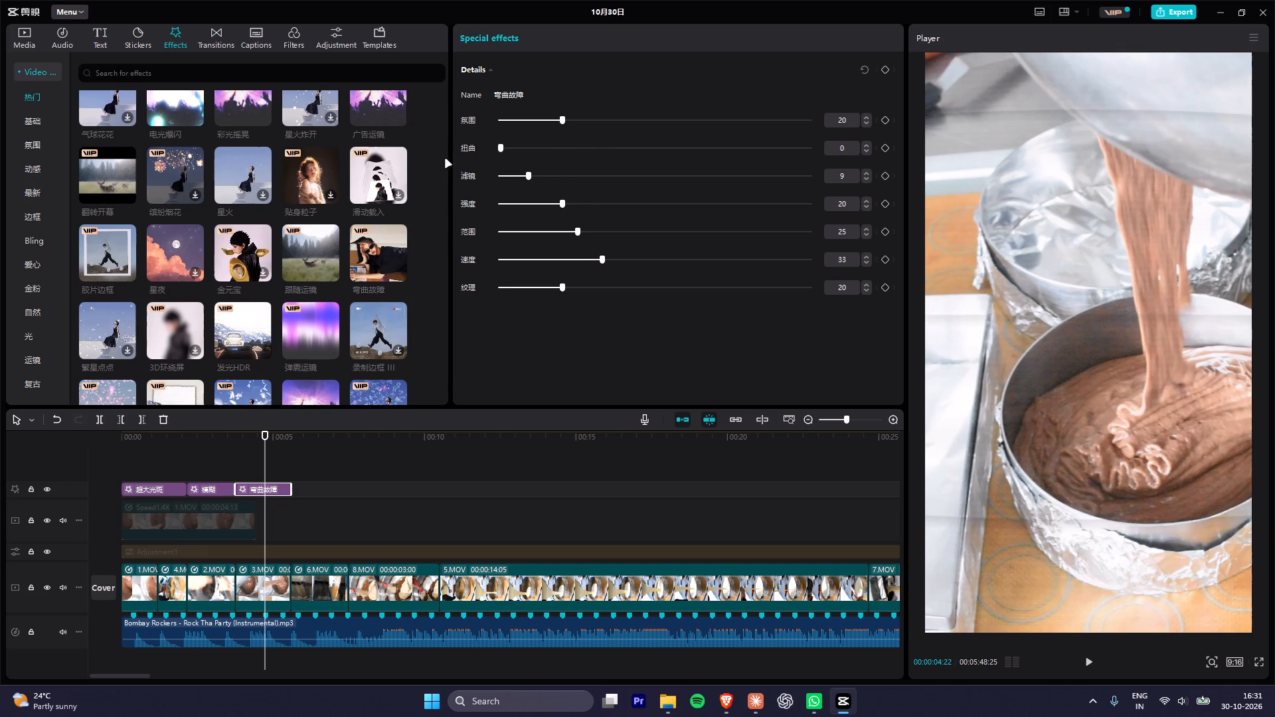
{"action": "left_click_drag", "start_coordinate": [446, 159], "coordinate": [528, 160]}
{"action": "left_click", "coordinate": [545, 122]}
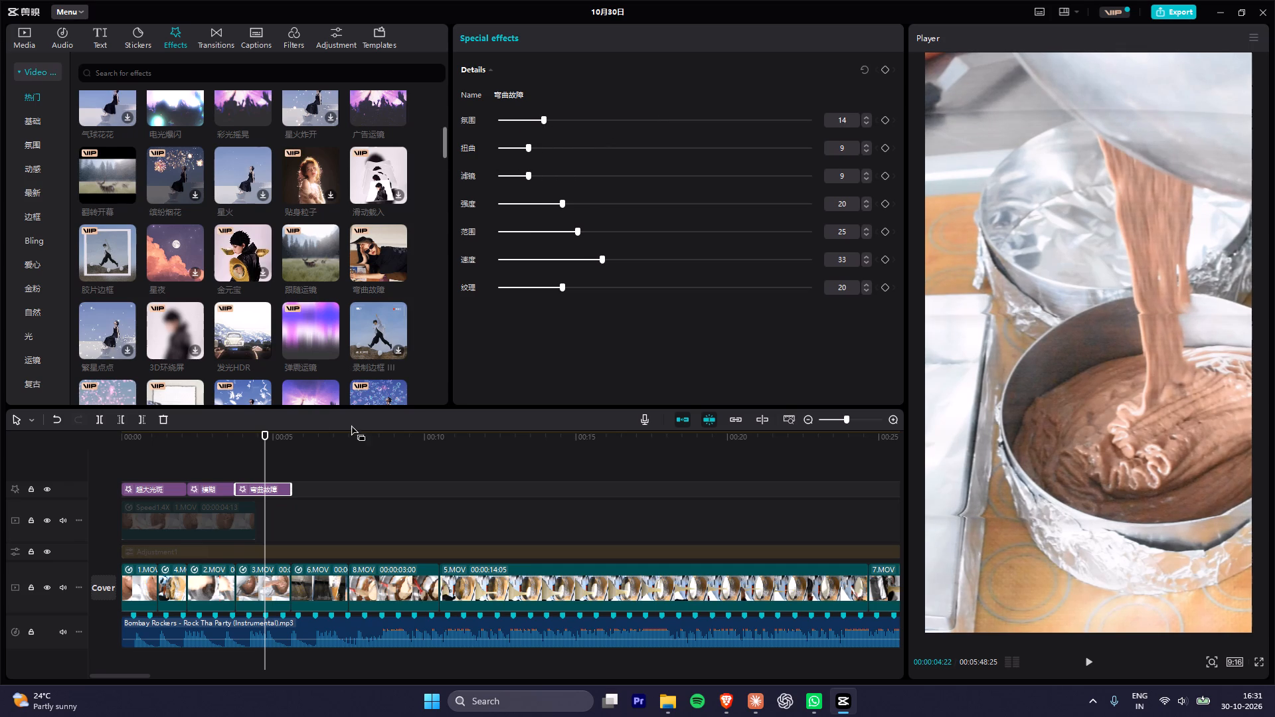
Play the 3.MOV section with the adjusted 弯曲故障 effect and continue through the 6.MOV and 8.MOV clips.
{"action": "left_click", "coordinate": [230, 439]}
{"action": "key", "text": "space"}
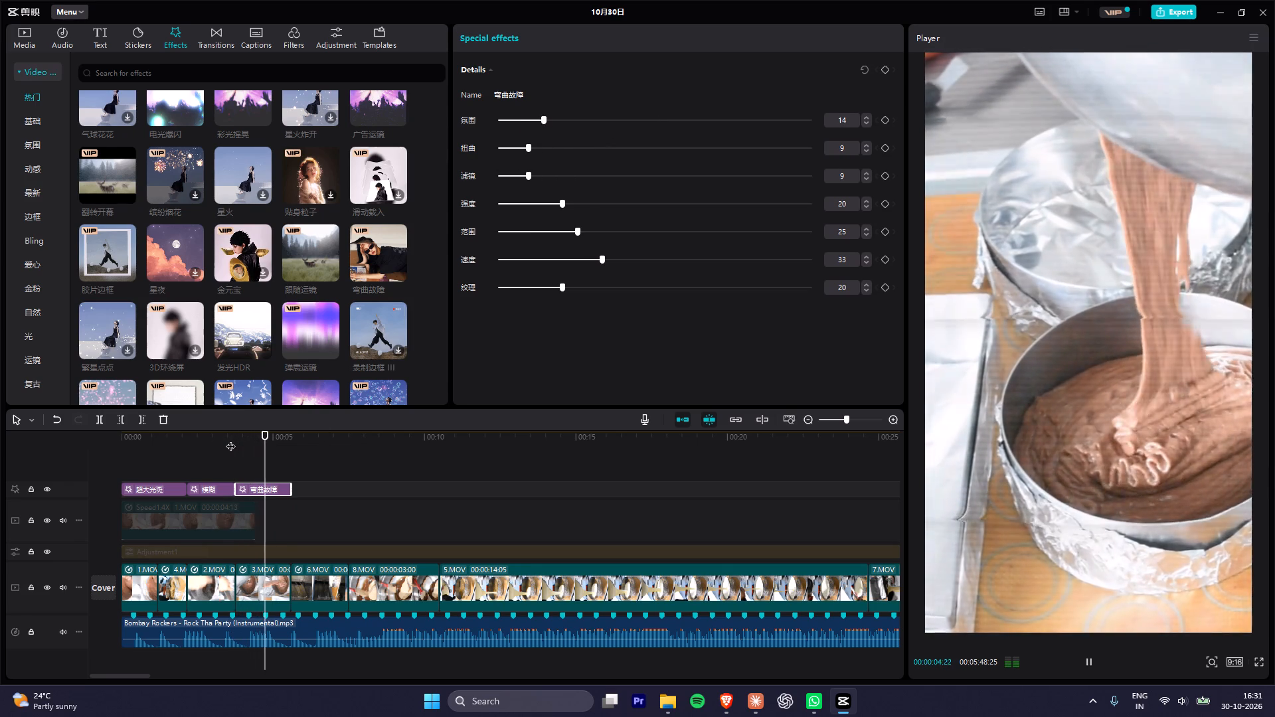
{"action": "key", "text": "space"}
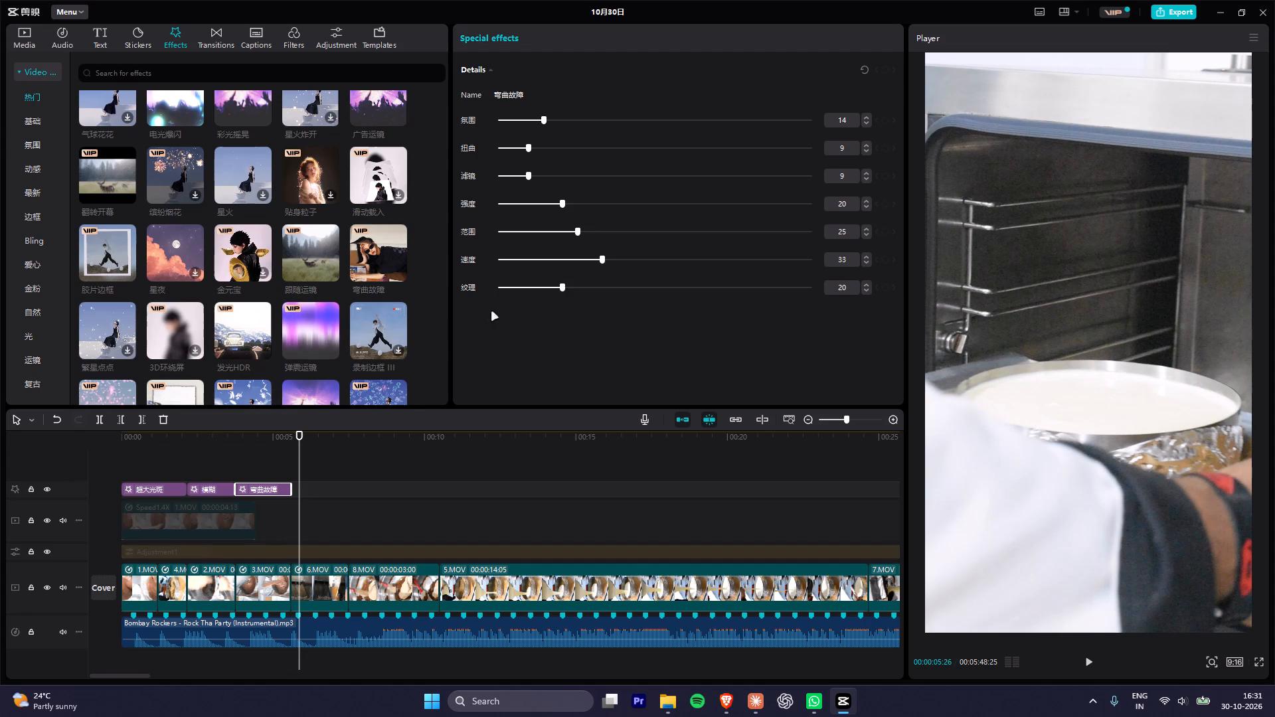
{"action": "left_click_drag", "start_coordinate": [270, 436], "coordinate": [284, 432]}
{"action": "key", "text": "space"}
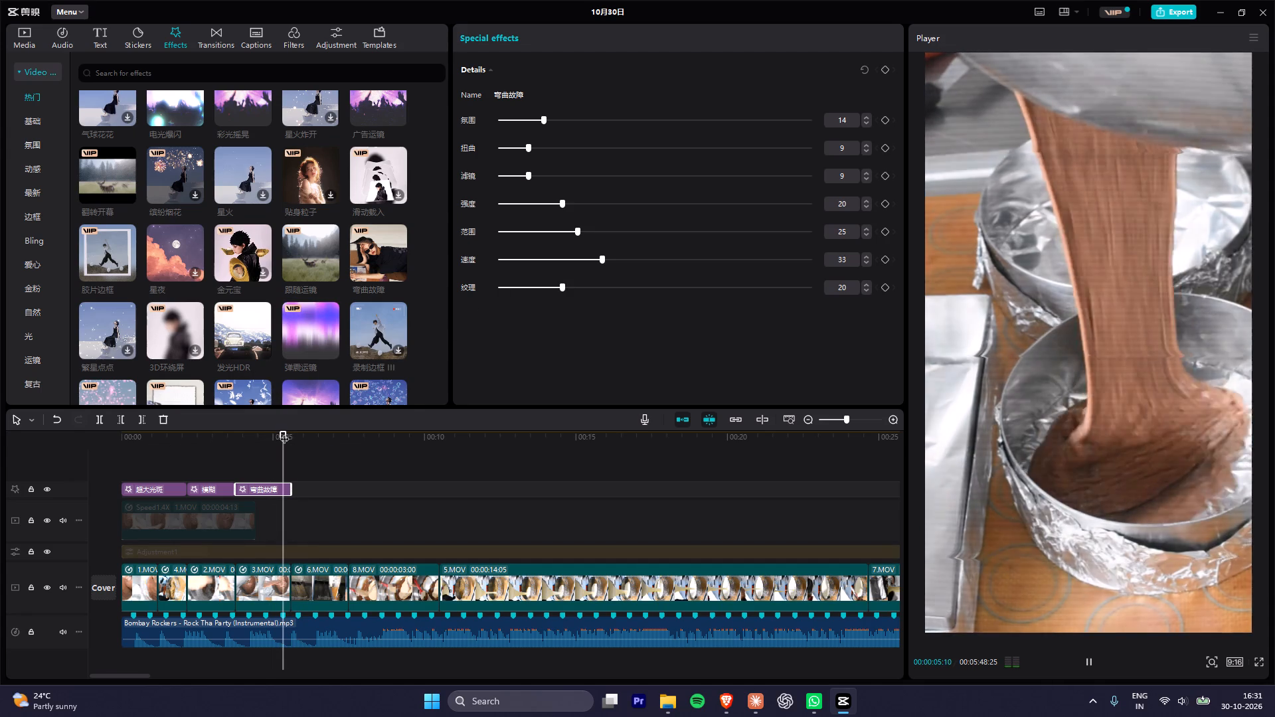
{"action": "key", "text": "space"}
{"action": "key", "text": "space"}
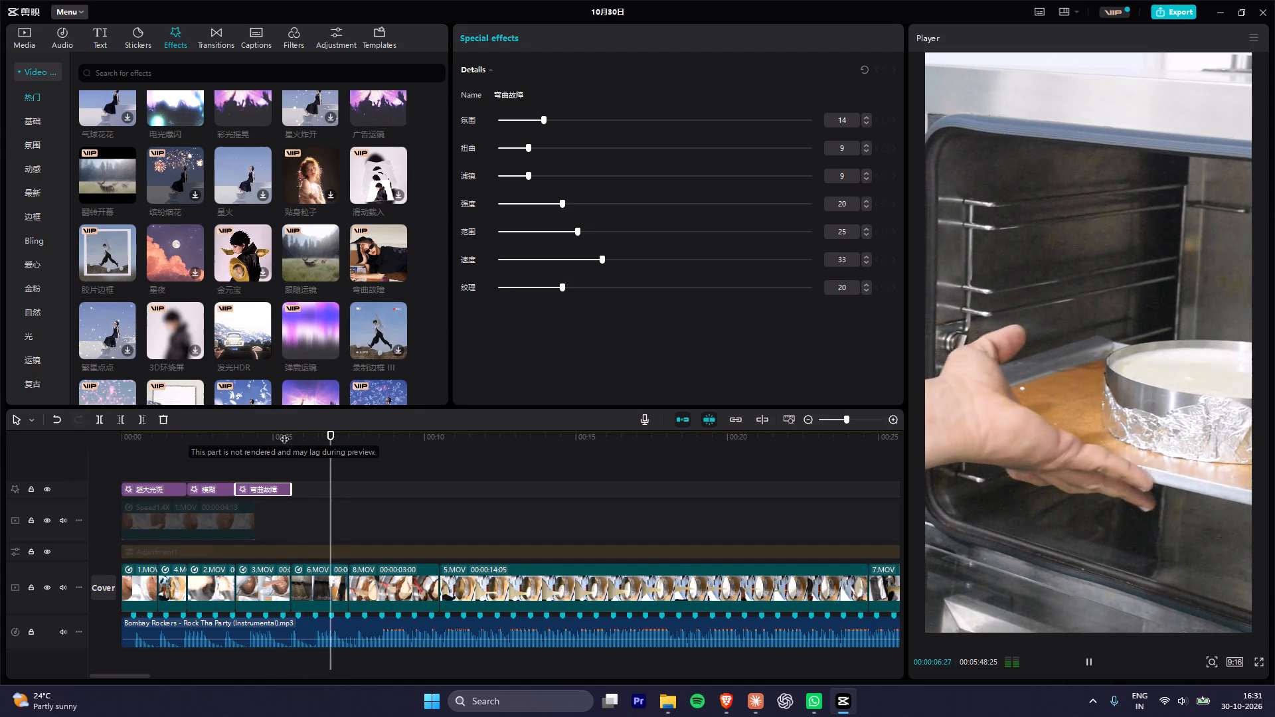
{"action": "key", "text": "space"}
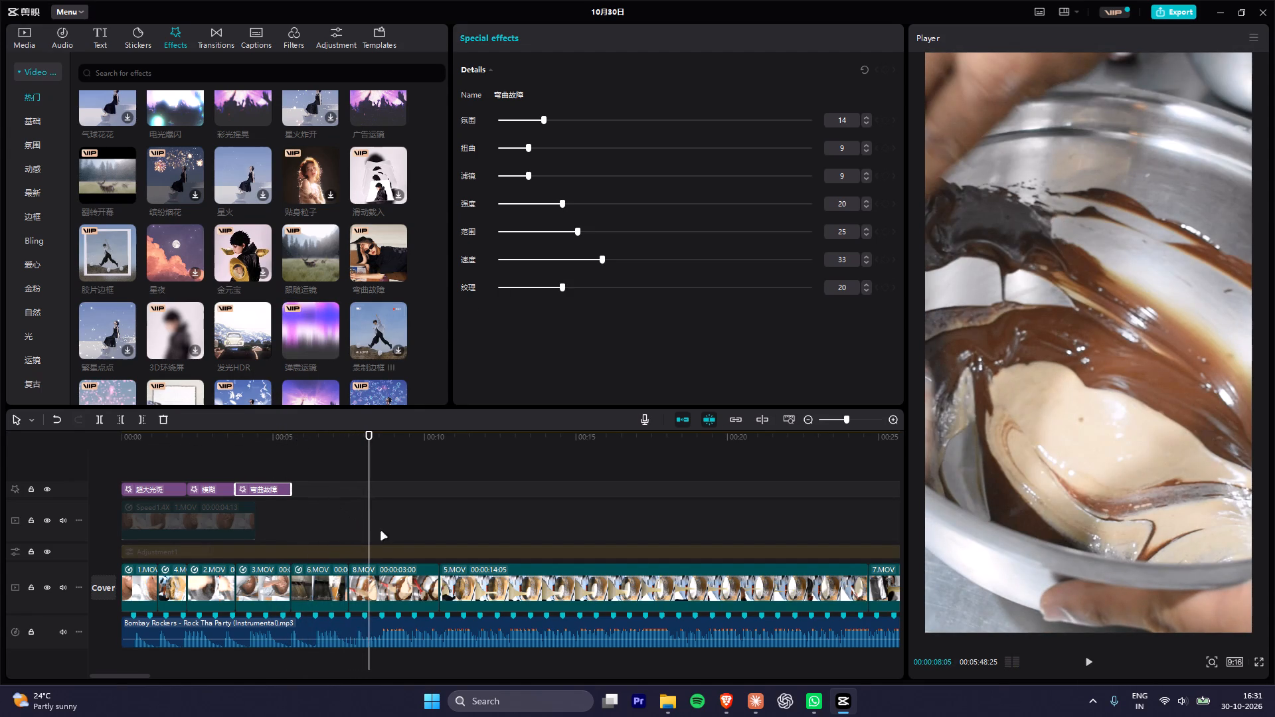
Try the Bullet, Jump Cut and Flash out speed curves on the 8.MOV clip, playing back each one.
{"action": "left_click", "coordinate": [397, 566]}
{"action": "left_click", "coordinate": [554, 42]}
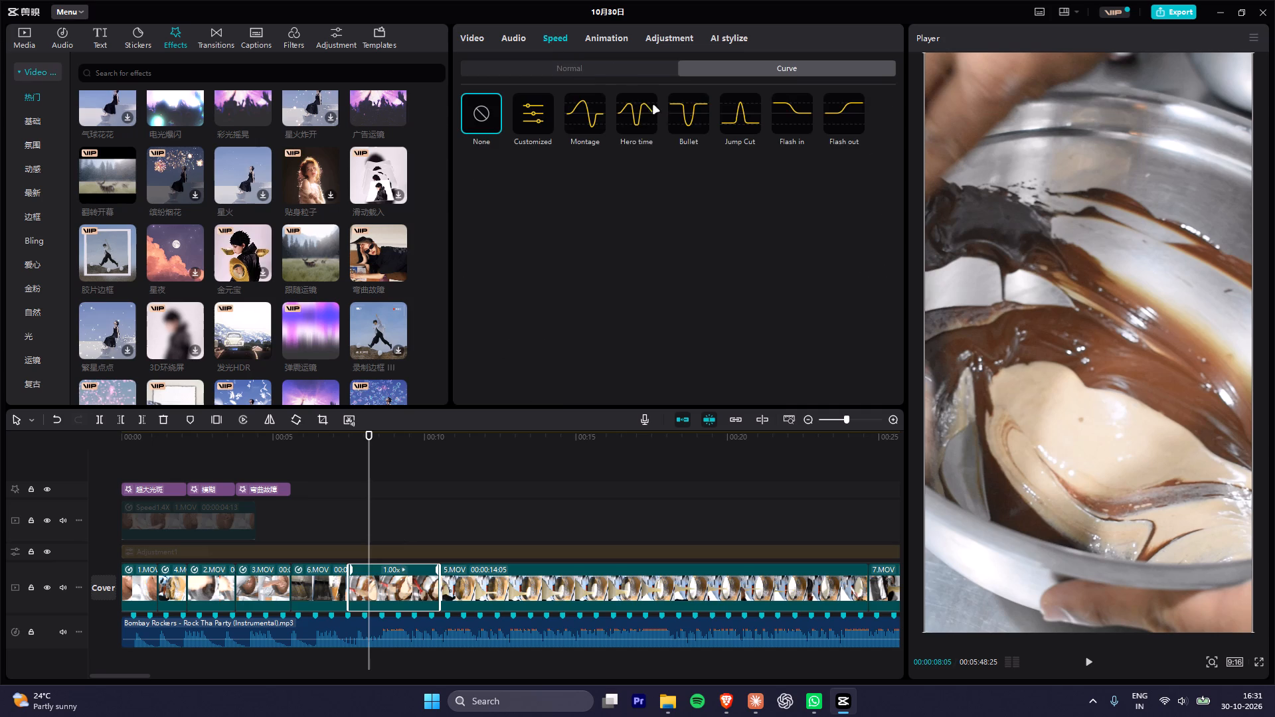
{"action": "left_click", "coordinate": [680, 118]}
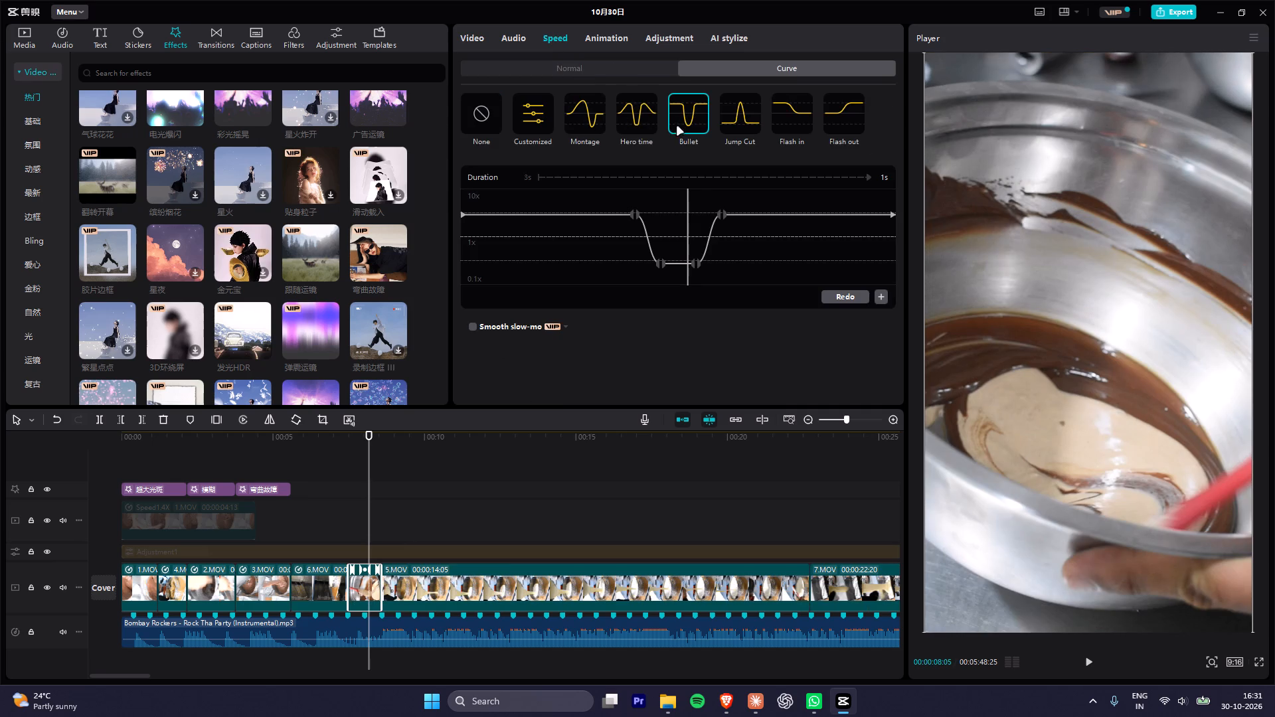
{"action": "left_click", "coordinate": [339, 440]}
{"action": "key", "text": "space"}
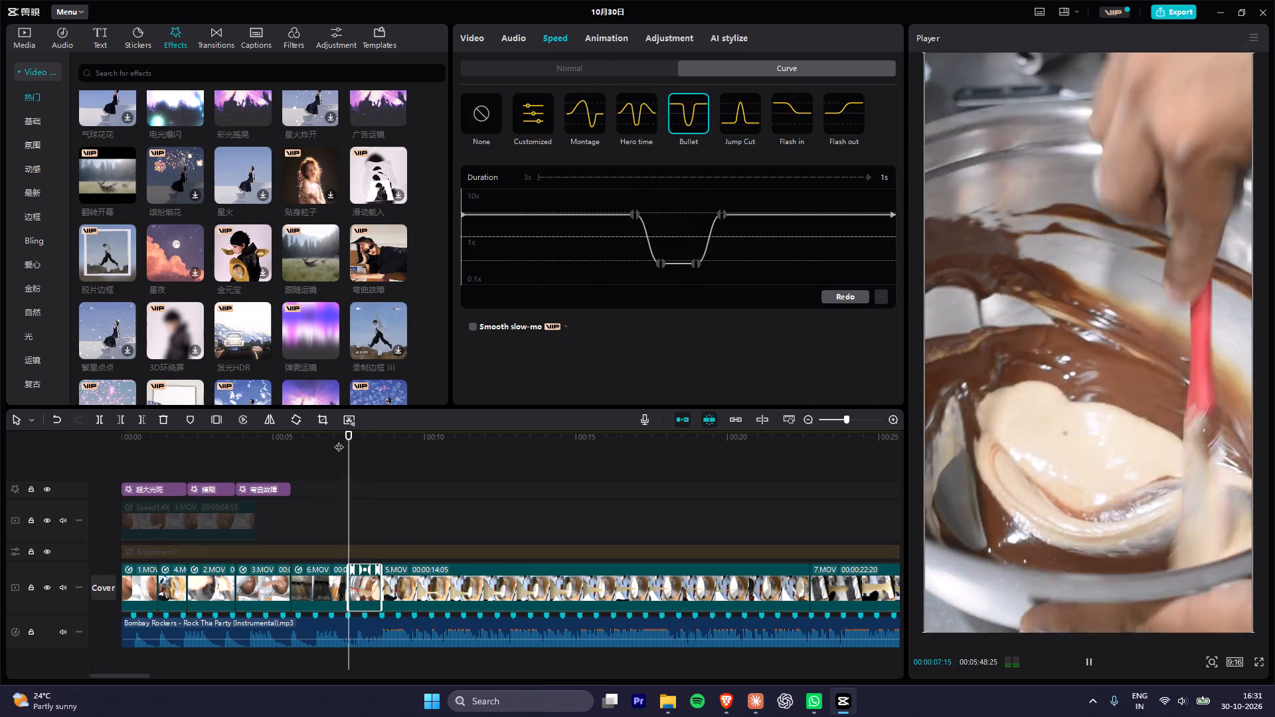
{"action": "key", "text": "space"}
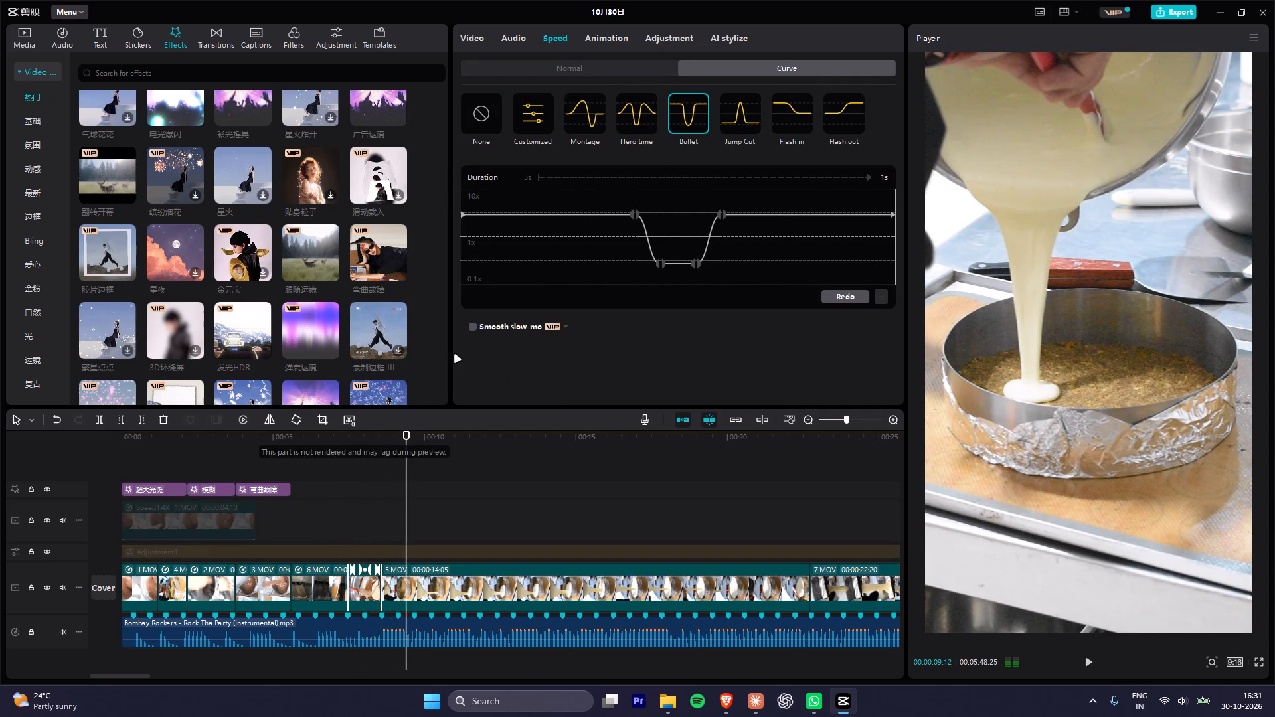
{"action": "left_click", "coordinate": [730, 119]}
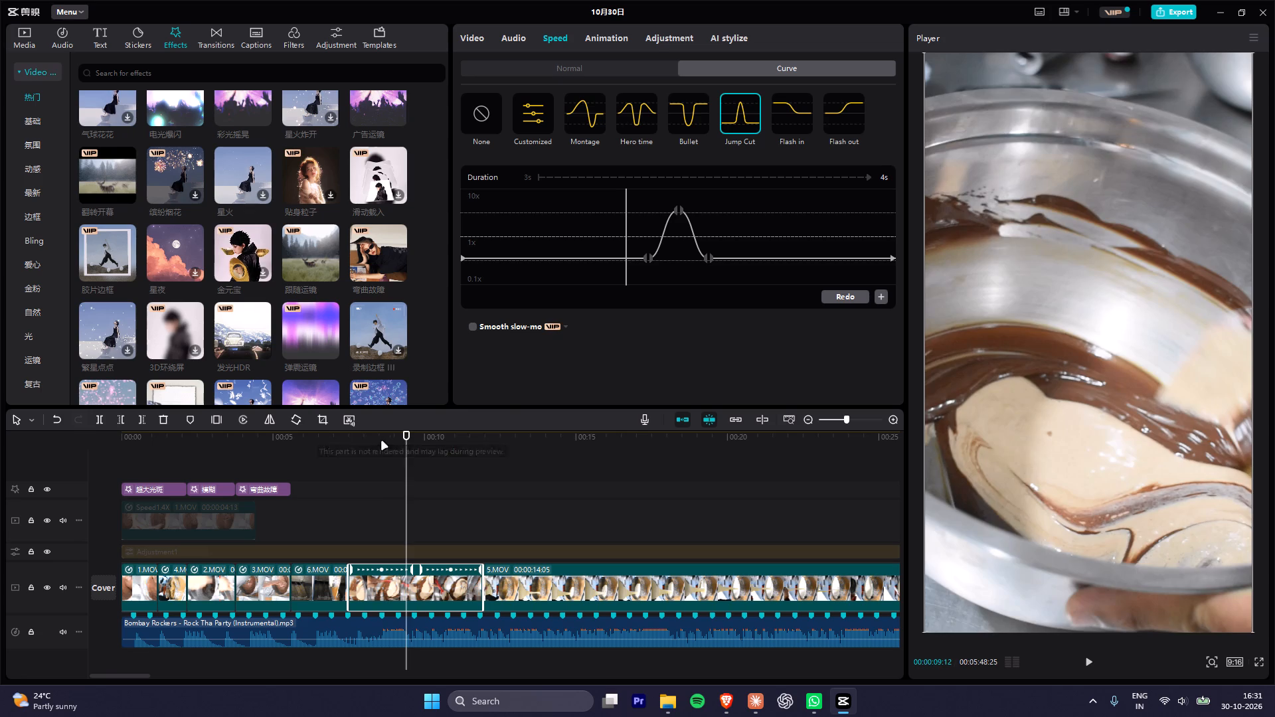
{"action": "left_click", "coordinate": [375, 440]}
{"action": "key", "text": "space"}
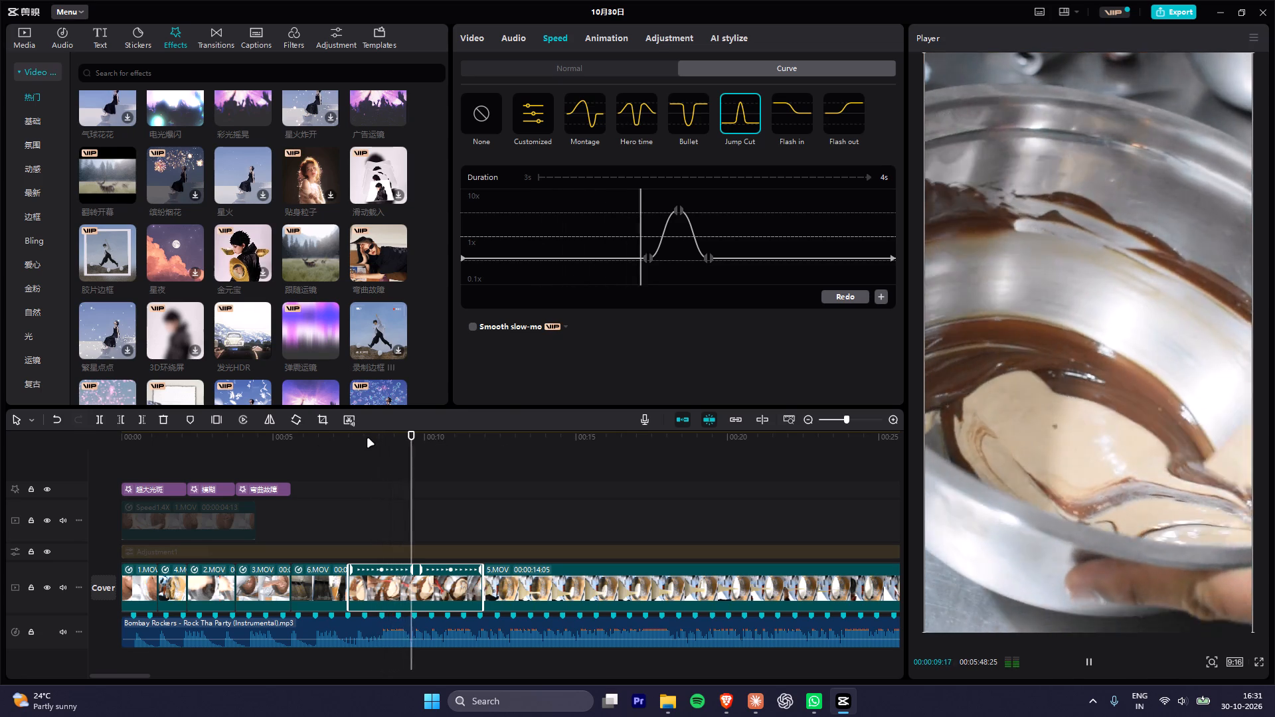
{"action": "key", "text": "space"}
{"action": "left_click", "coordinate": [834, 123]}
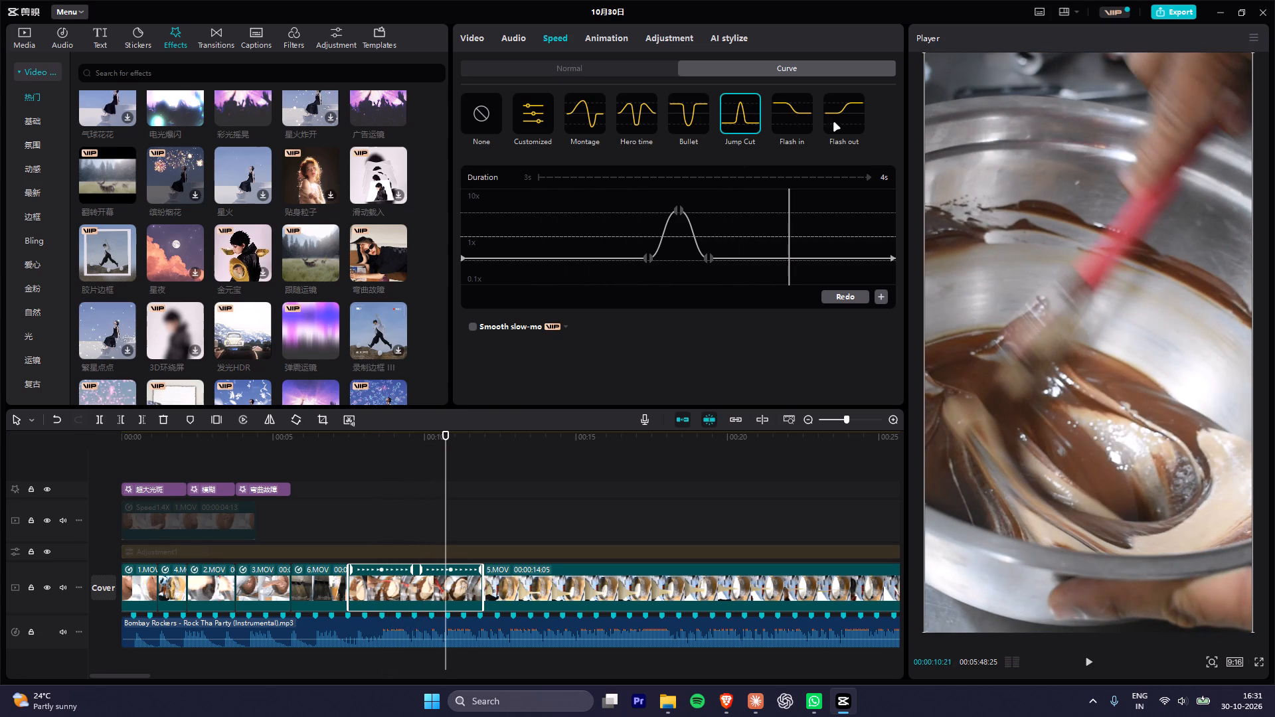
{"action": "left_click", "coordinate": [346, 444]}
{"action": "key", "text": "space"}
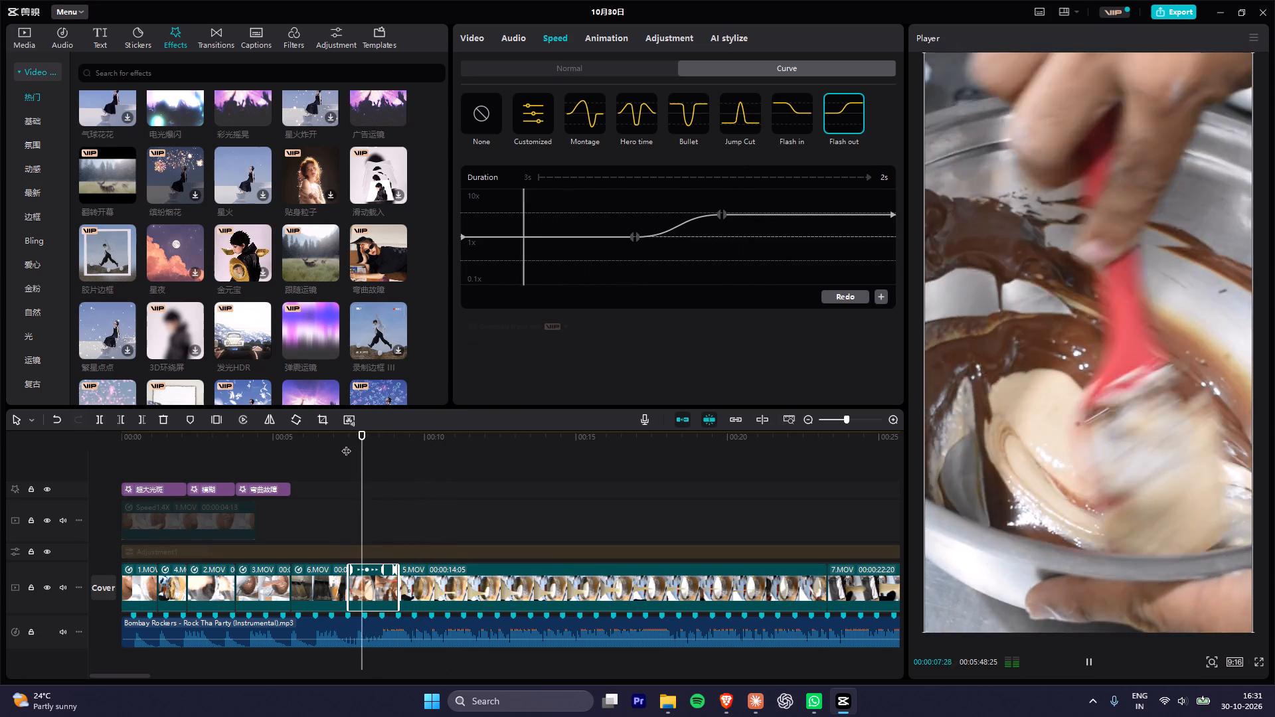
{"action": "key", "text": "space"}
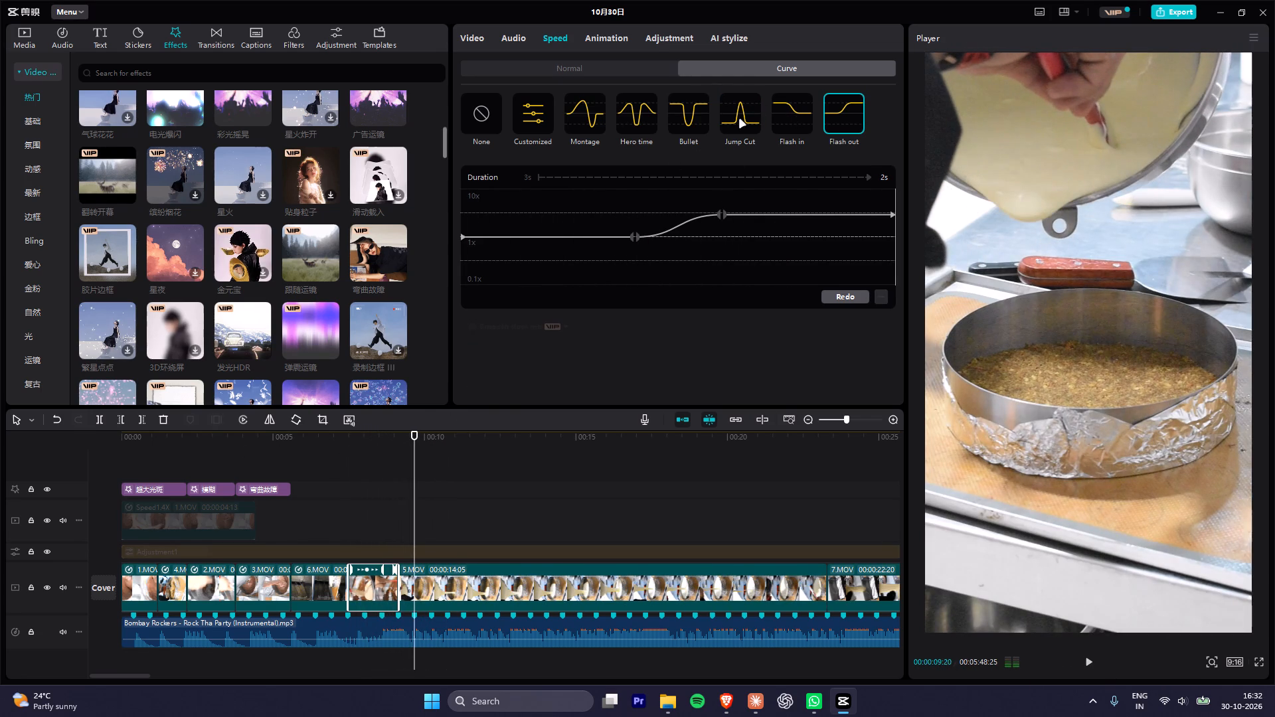
Apply the Flash in speed curve to the 8.MOV clip and play through the transition into 5.MOV.
{"action": "left_click", "coordinate": [785, 120]}
{"action": "left_click", "coordinate": [345, 447]}
{"action": "key", "text": "space"}
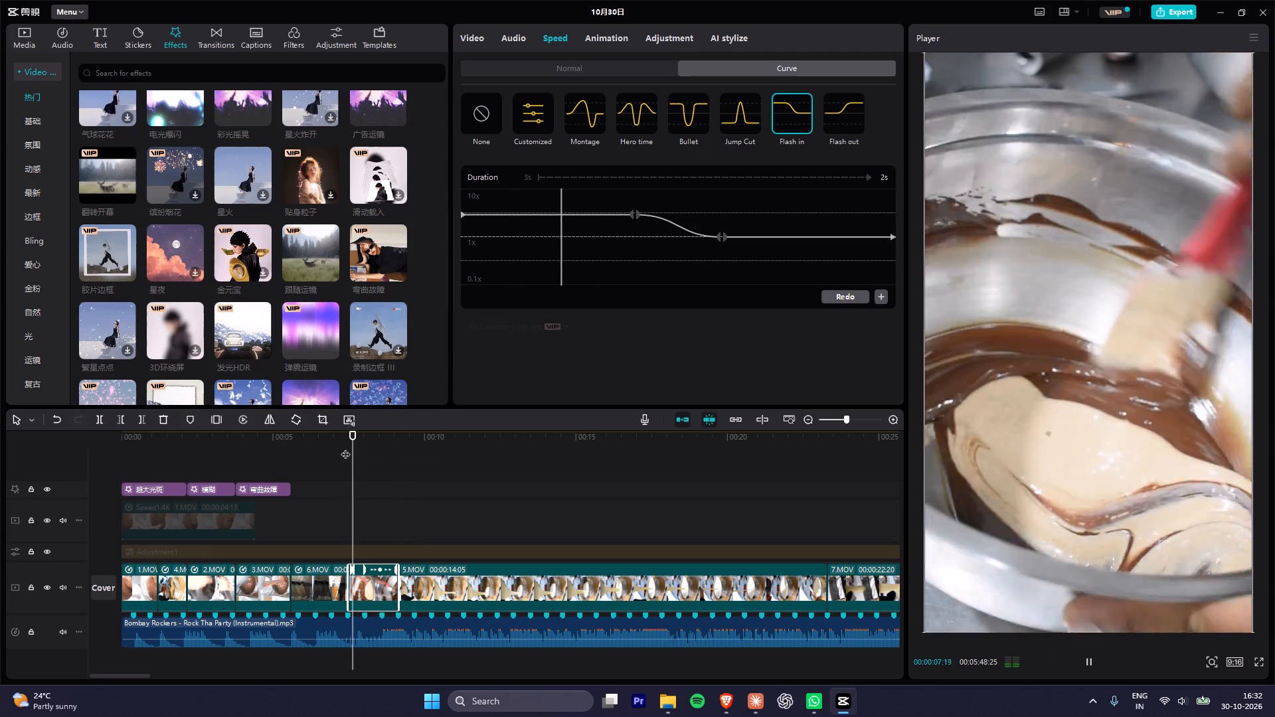
{"action": "key", "text": "space"}
{"action": "key", "text": "space"}
{"action": "key", "text": "space"}
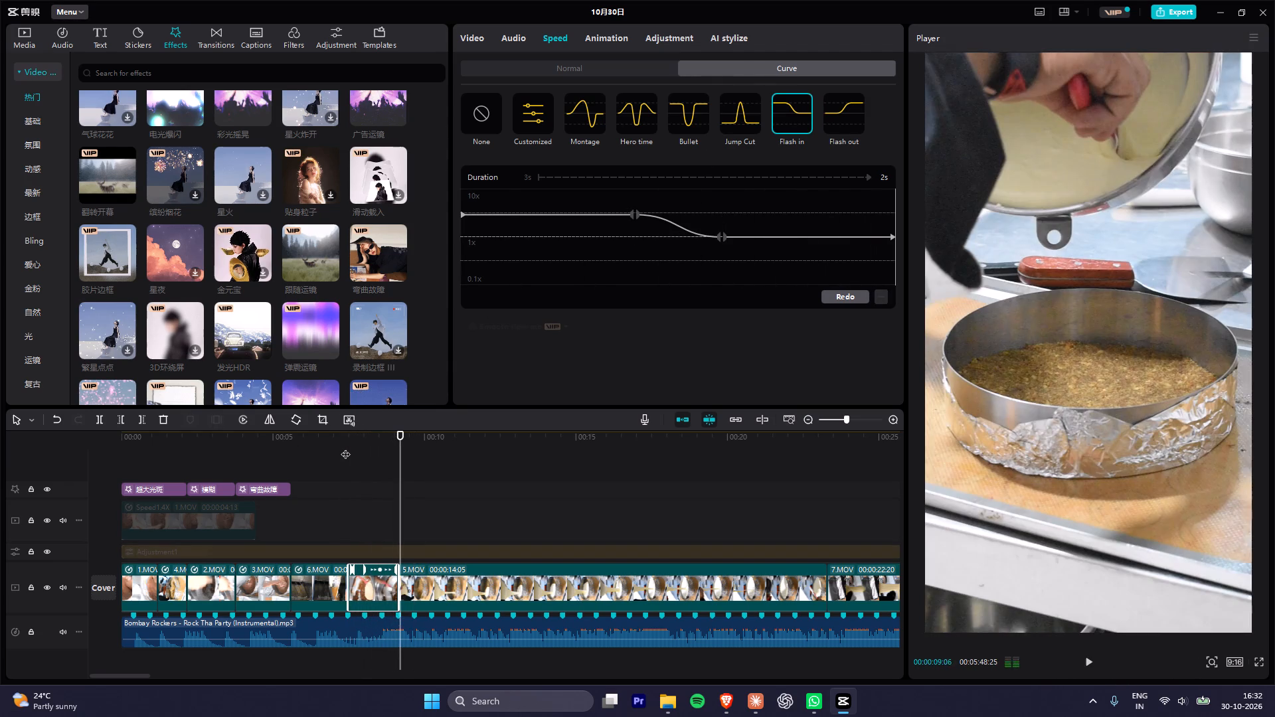
{"action": "key", "text": "space"}
{"action": "key", "text": "space"}
{"action": "key", "text": "space"}
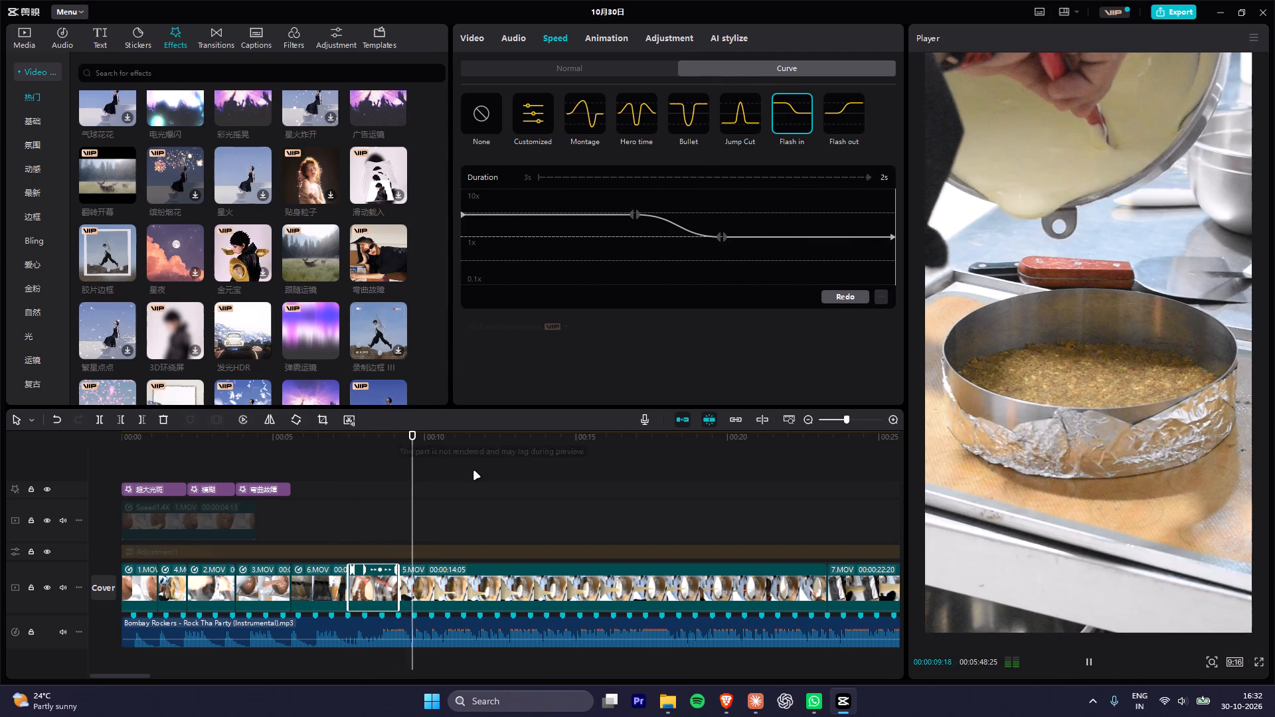
{"action": "key", "text": "space"}
Set the 5.MOV clip's normal speed to 1.8x.
{"action": "left_click", "coordinate": [408, 438]}
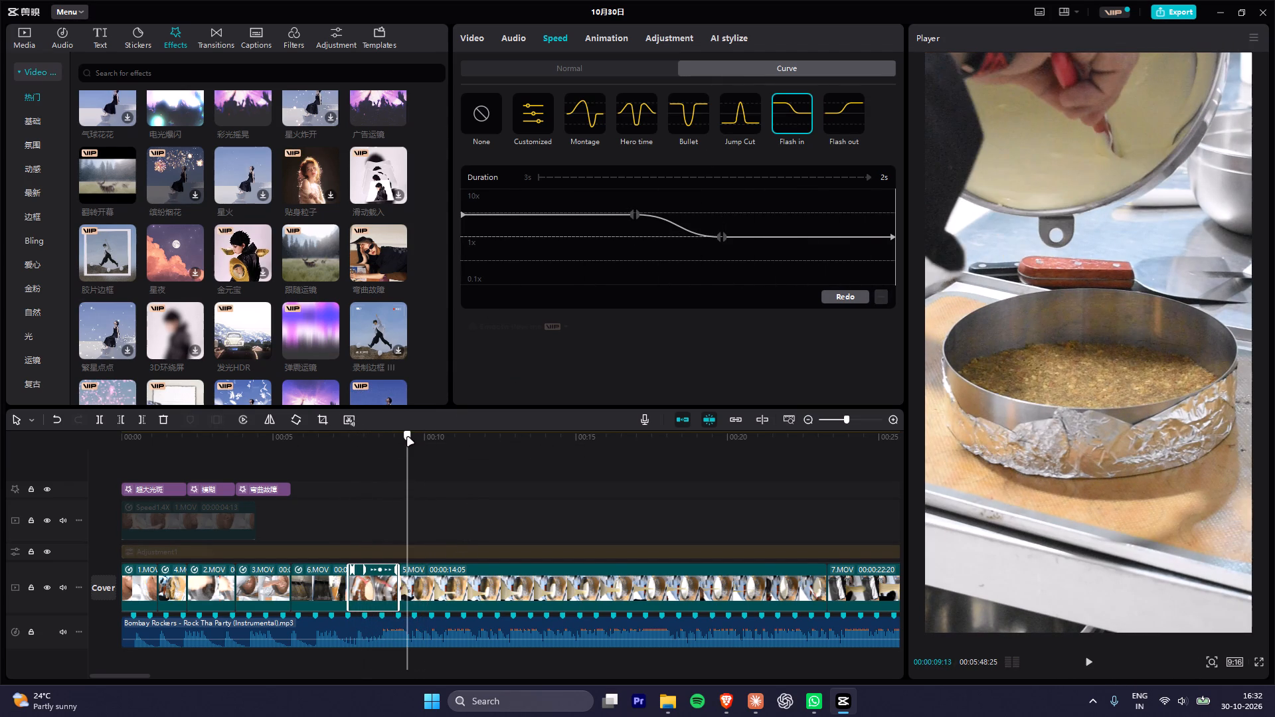
{"action": "left_click", "coordinate": [436, 578]}
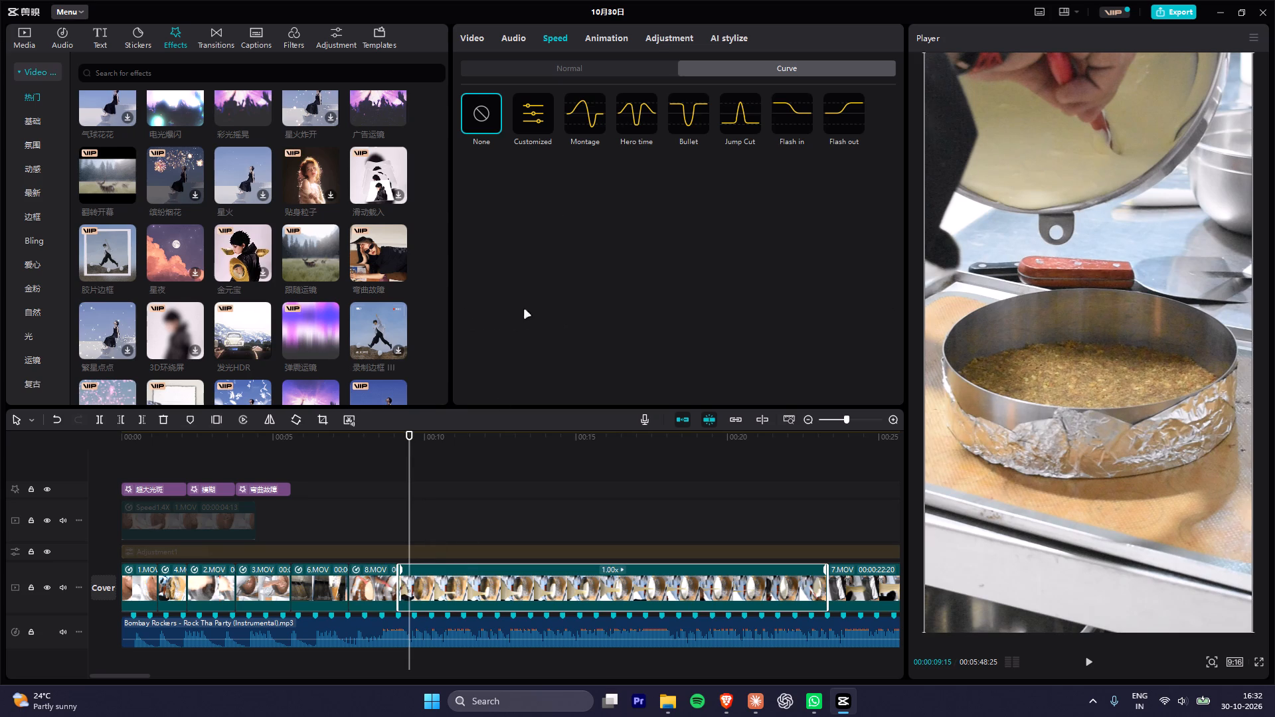
{"action": "left_click", "coordinate": [523, 37]}
{"action": "left_click", "coordinate": [544, 37]}
{"action": "left_click", "coordinate": [567, 69]}
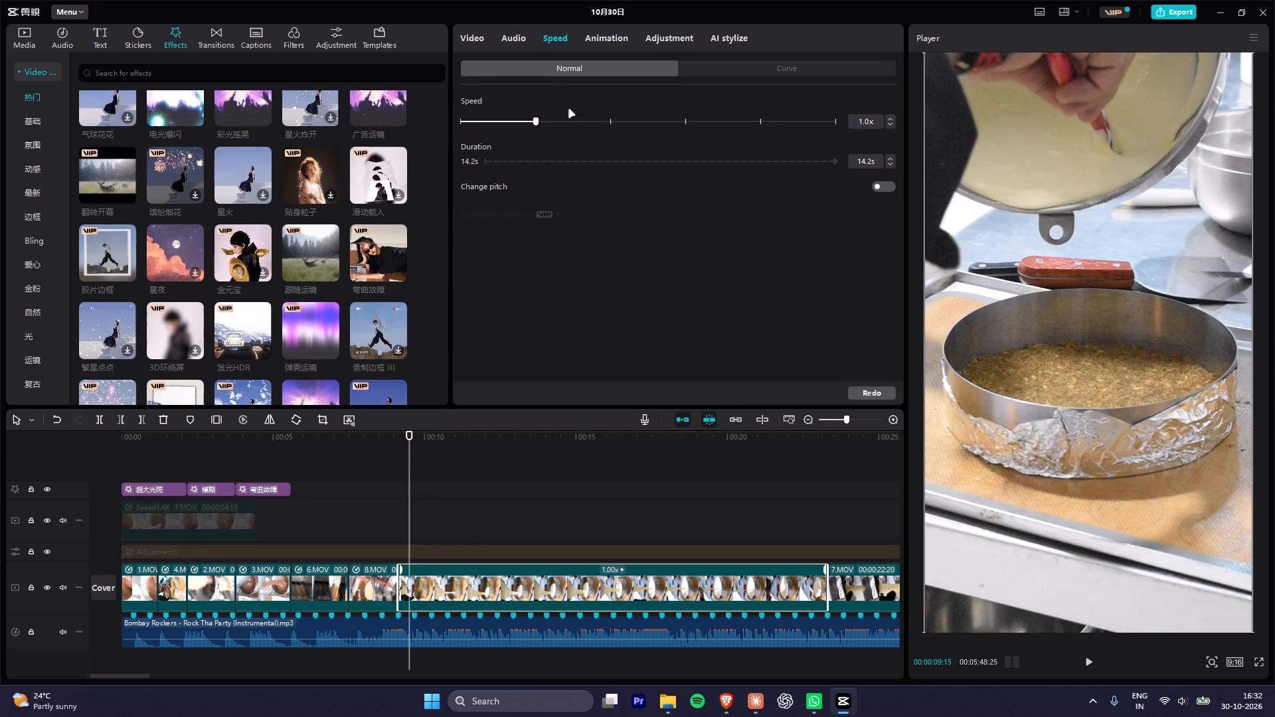
{"action": "left_click_drag", "start_coordinate": [555, 122], "coordinate": [598, 123]}
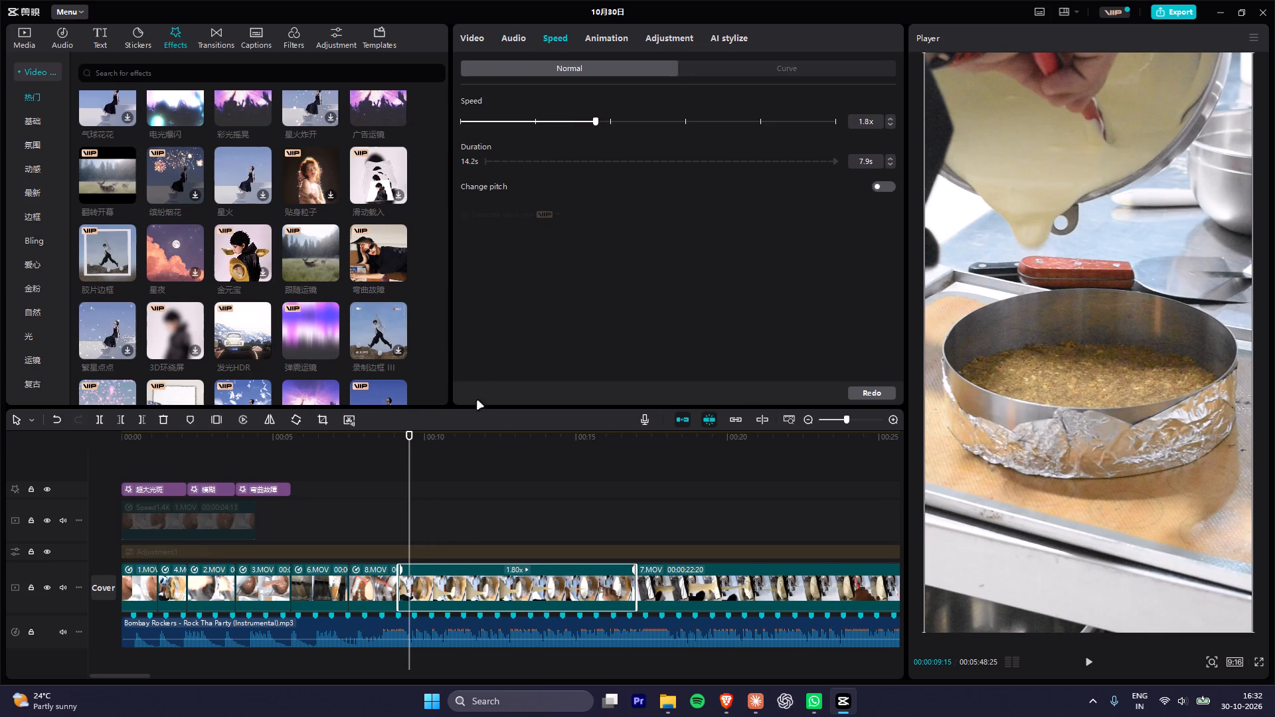
Split the 5.MOV clip at 00:00:09:10 and delete the short piece before the cut.
{"action": "key", "text": "Left"}
{"action": "key", "text": "Left"}
{"action": "key", "text": "Left"}
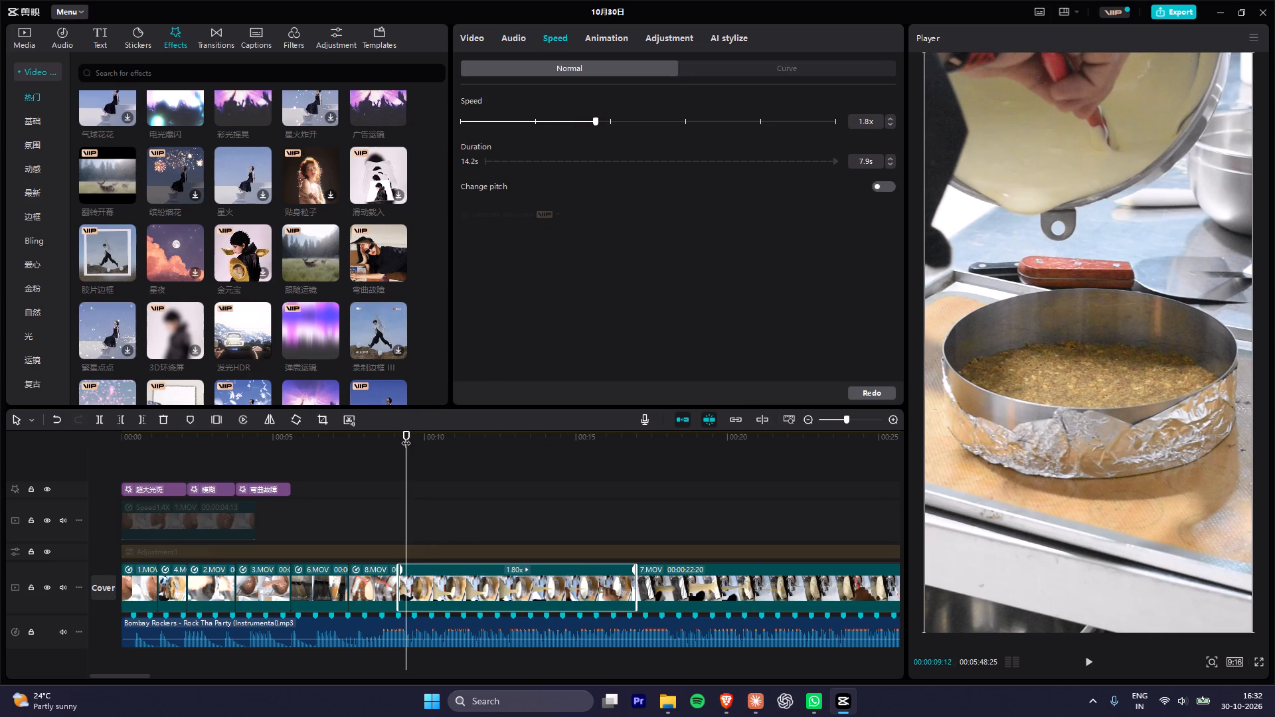
{"action": "key", "text": "Left"}
{"action": "key", "text": "Left"}
{"action": "key", "text": "ctrl+b"}
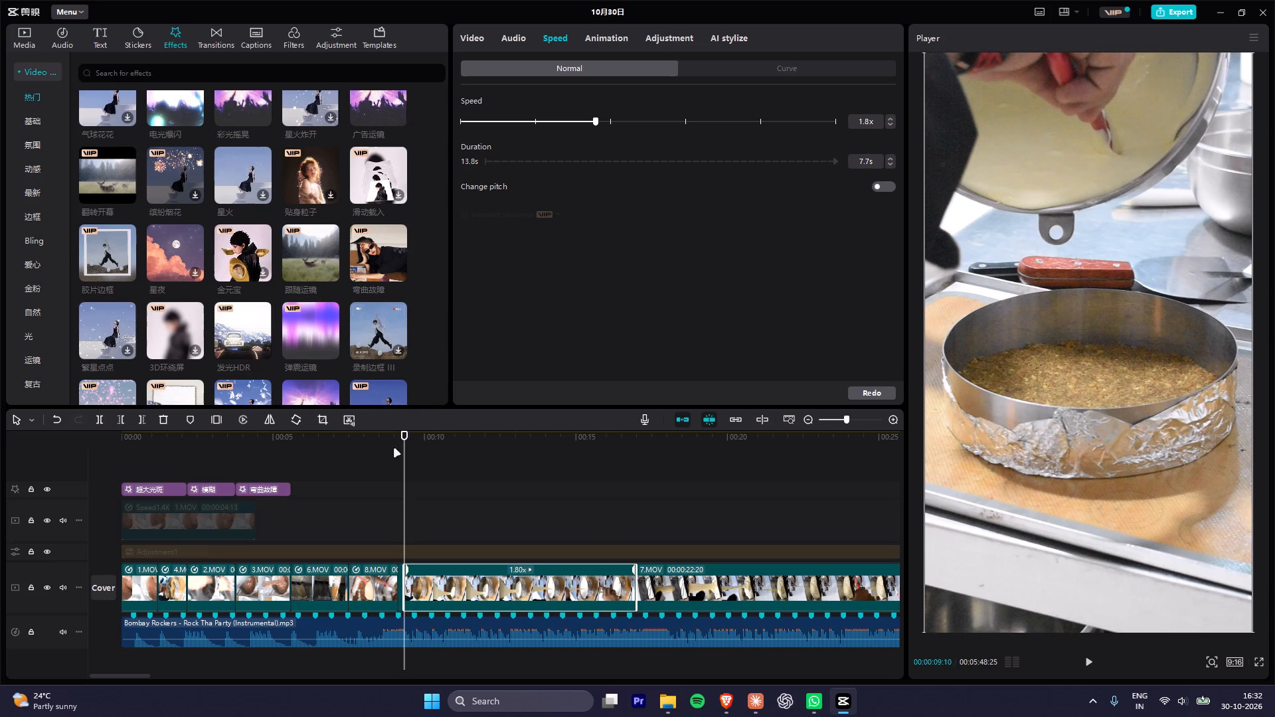
{"action": "scroll", "coordinate": [452, 571], "scroll_direction": "up", "scroll_amount": 13, "text": "alt"}
{"action": "left_click", "coordinate": [397, 588]}
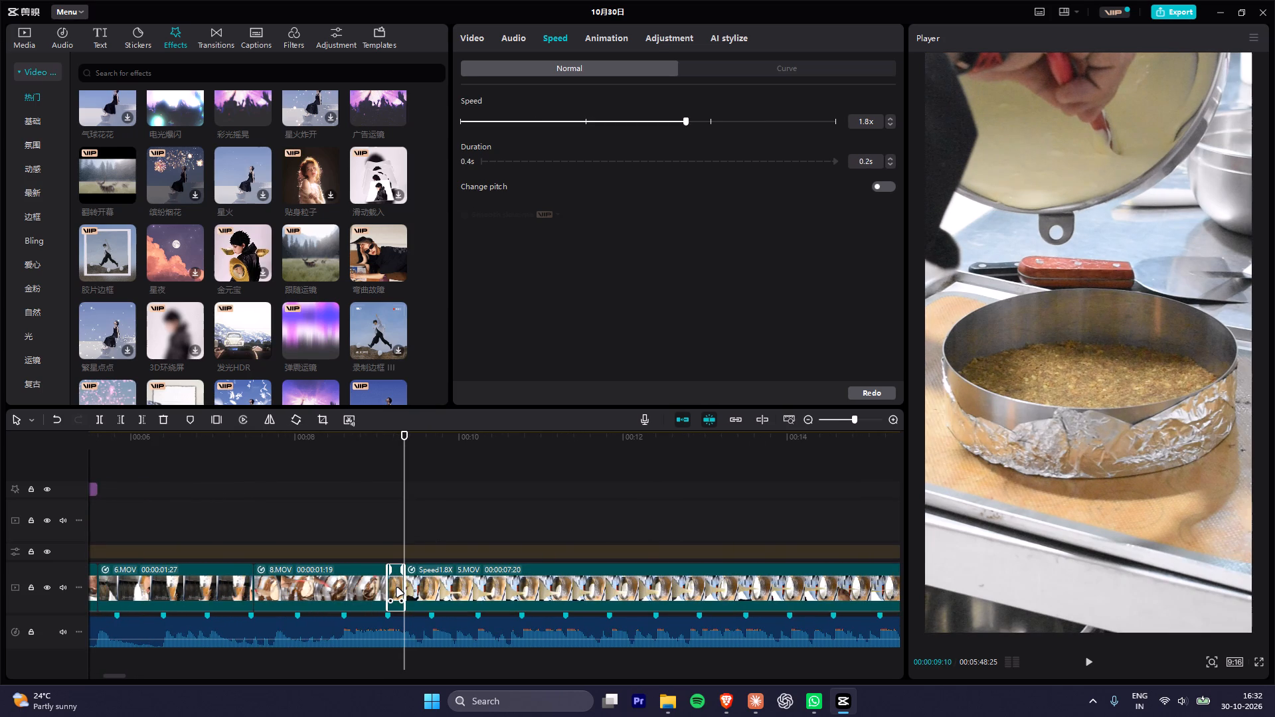
{"action": "key", "text": "Delete"}
Scrub the timeline across the 6.MOV and 8.MOV clips to review the section before the 5.MOV cut.
{"action": "left_click_drag", "start_coordinate": [266, 440], "coordinate": [215, 440]}
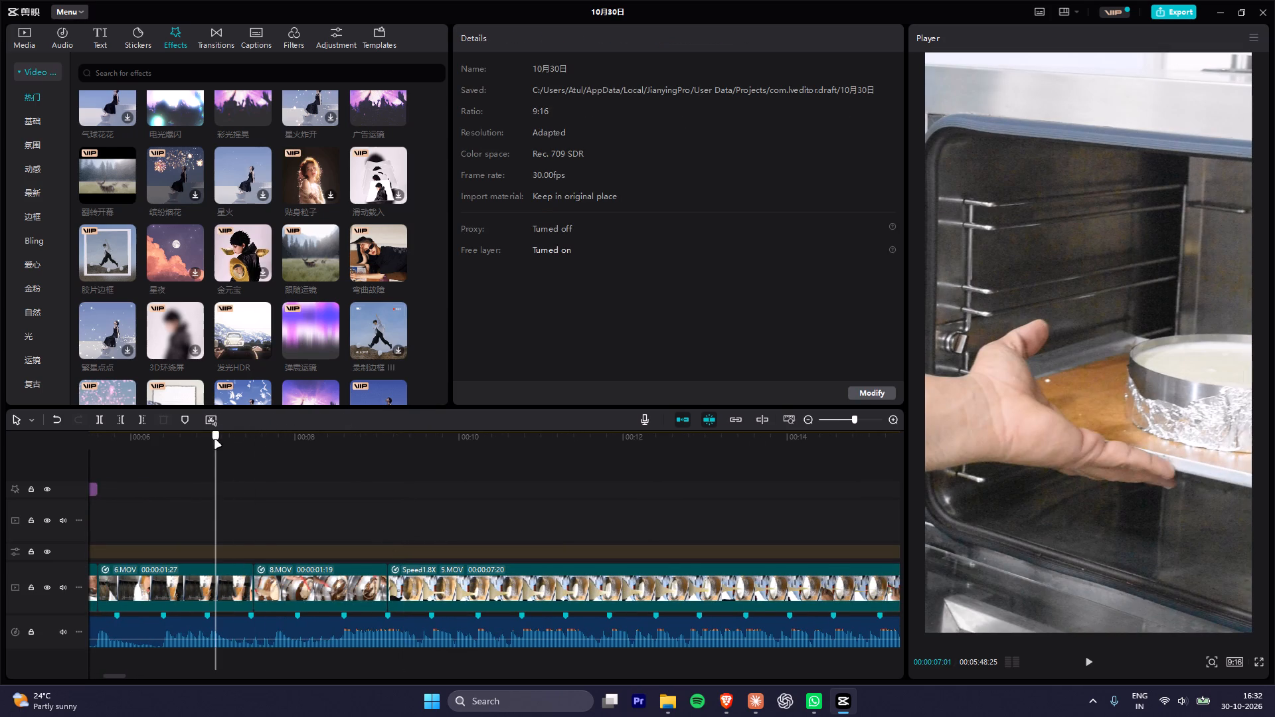
{"action": "scroll", "coordinate": [302, 494], "scroll_direction": "down", "scroll_amount": 5, "text": "alt"}
{"action": "scroll", "coordinate": [238, 468], "scroll_direction": "down", "scroll_amount": 8, "text": "alt"}
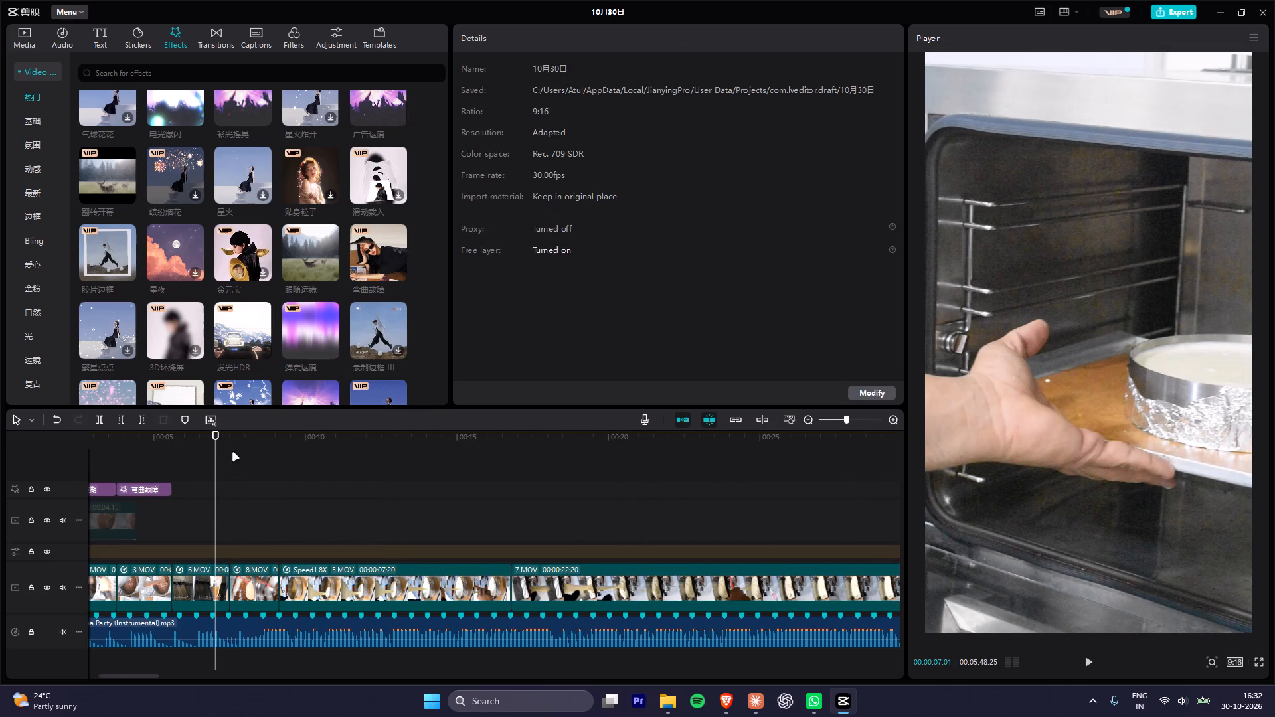
{"action": "left_click_drag", "start_coordinate": [226, 438], "coordinate": [271, 447]}
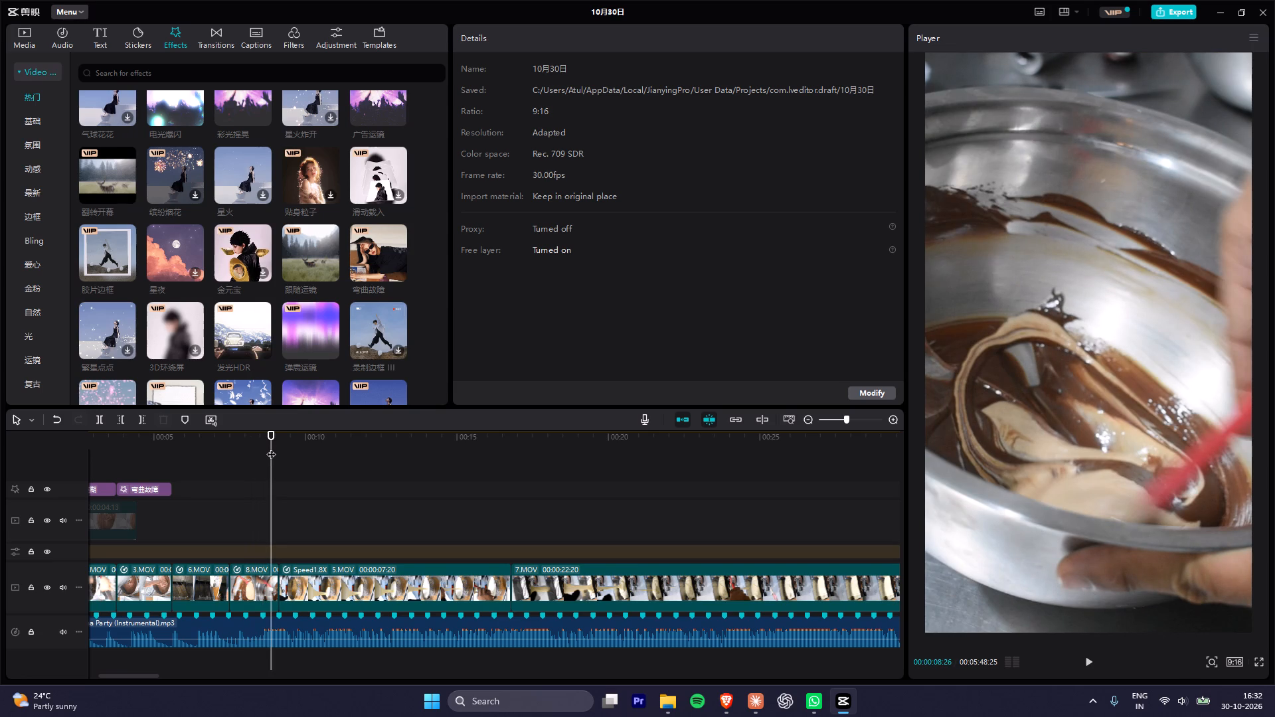
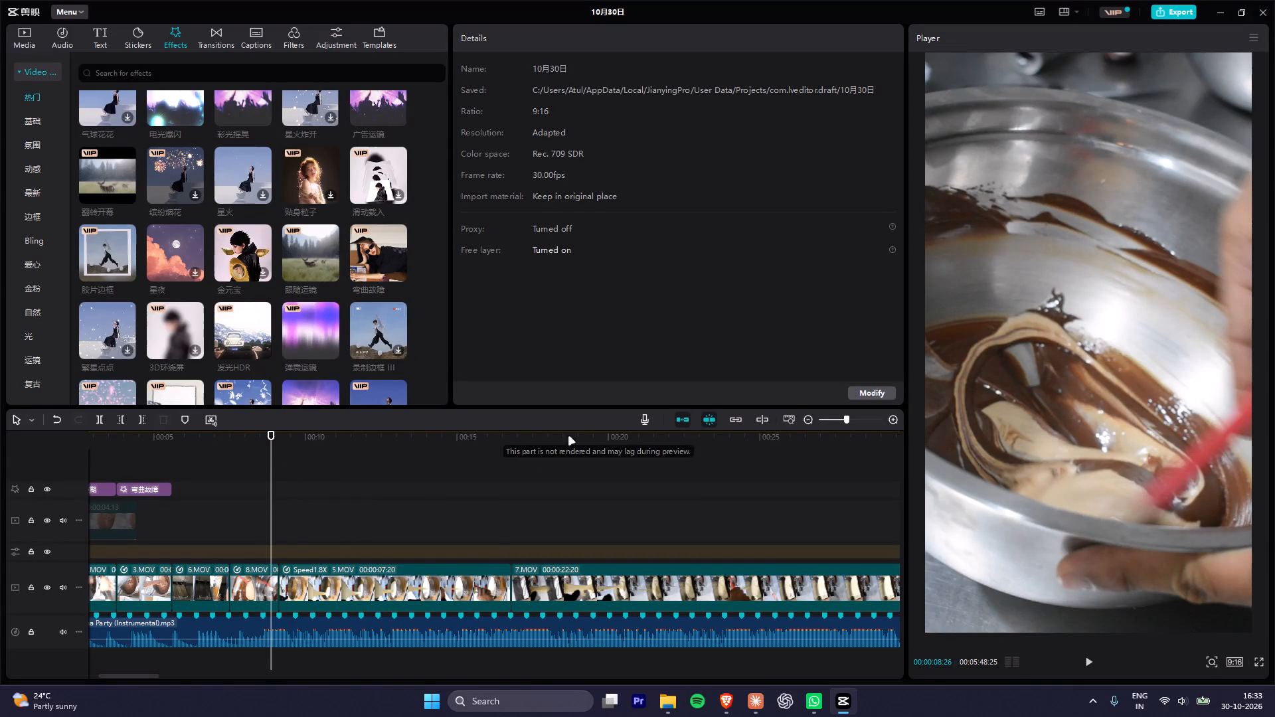
Play back the footage from about 00:00:05:18 through the 6.MOV and 8.MOV clips into 5.MOV.
{"action": "left_click_drag", "start_coordinate": [252, 438], "coordinate": [169, 441]}
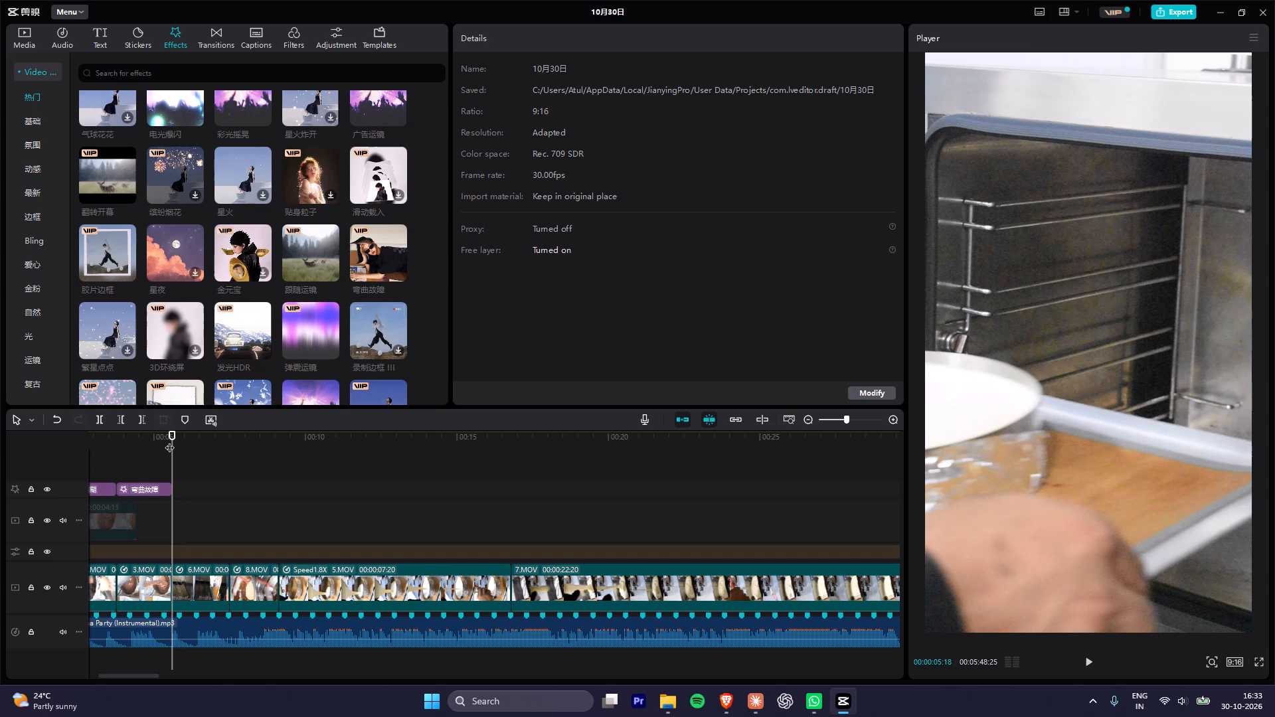
{"action": "key", "text": "alt+Tab"}
{"action": "key", "text": "alt+Tab"}
{"action": "key", "text": "alt+Tab"}
{"action": "key", "text": "alt+Tab"}
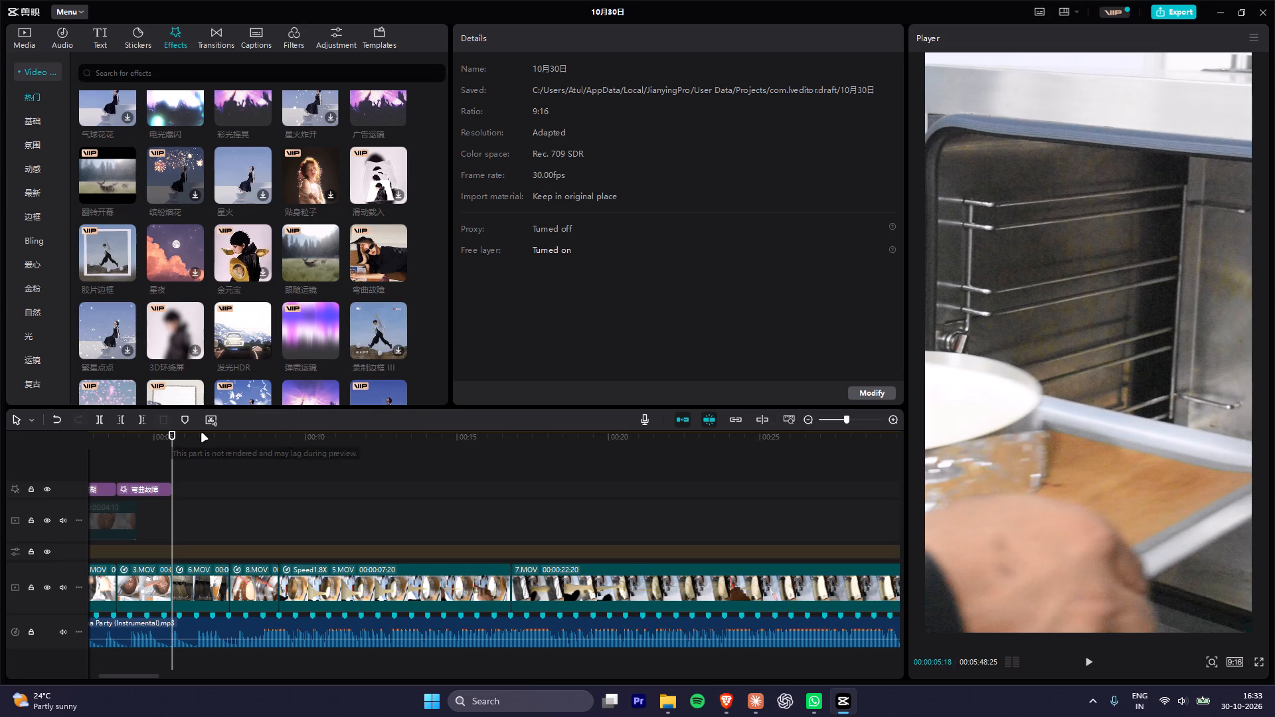
{"action": "left_click", "coordinate": [157, 435]}
{"action": "key", "text": "space"}
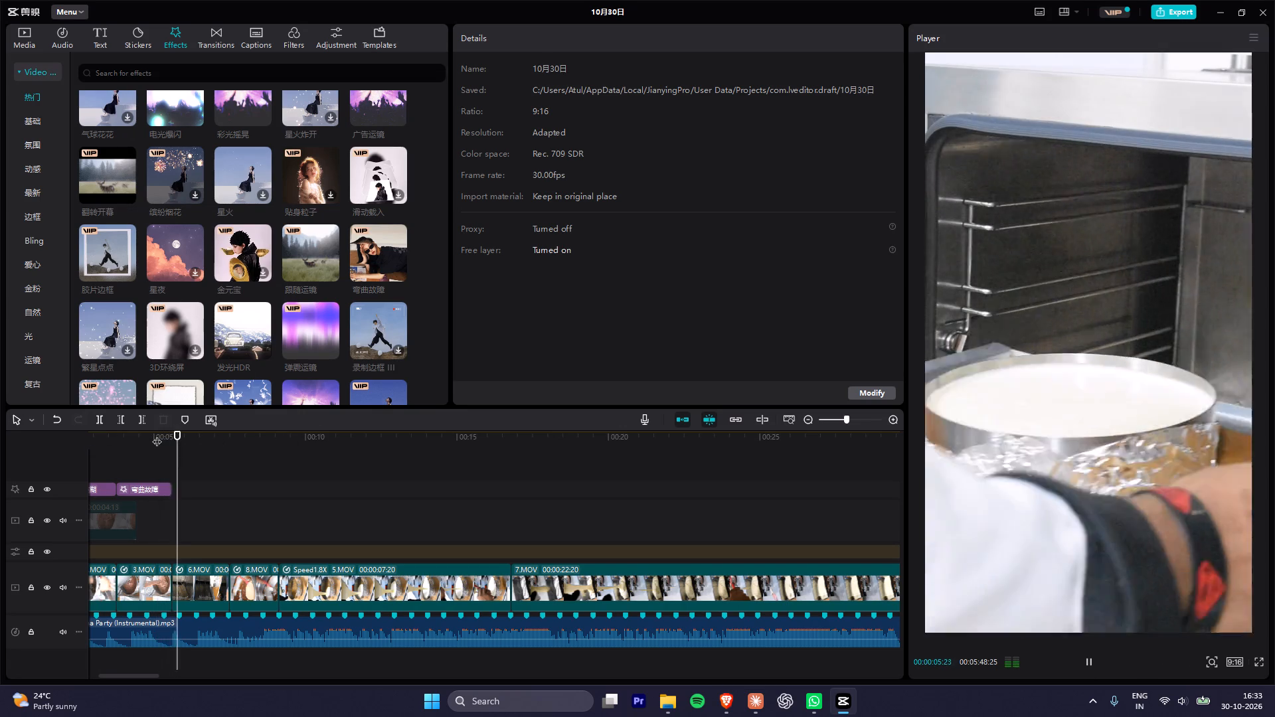
{"action": "key", "text": "space"}
{"action": "key", "text": "space"}
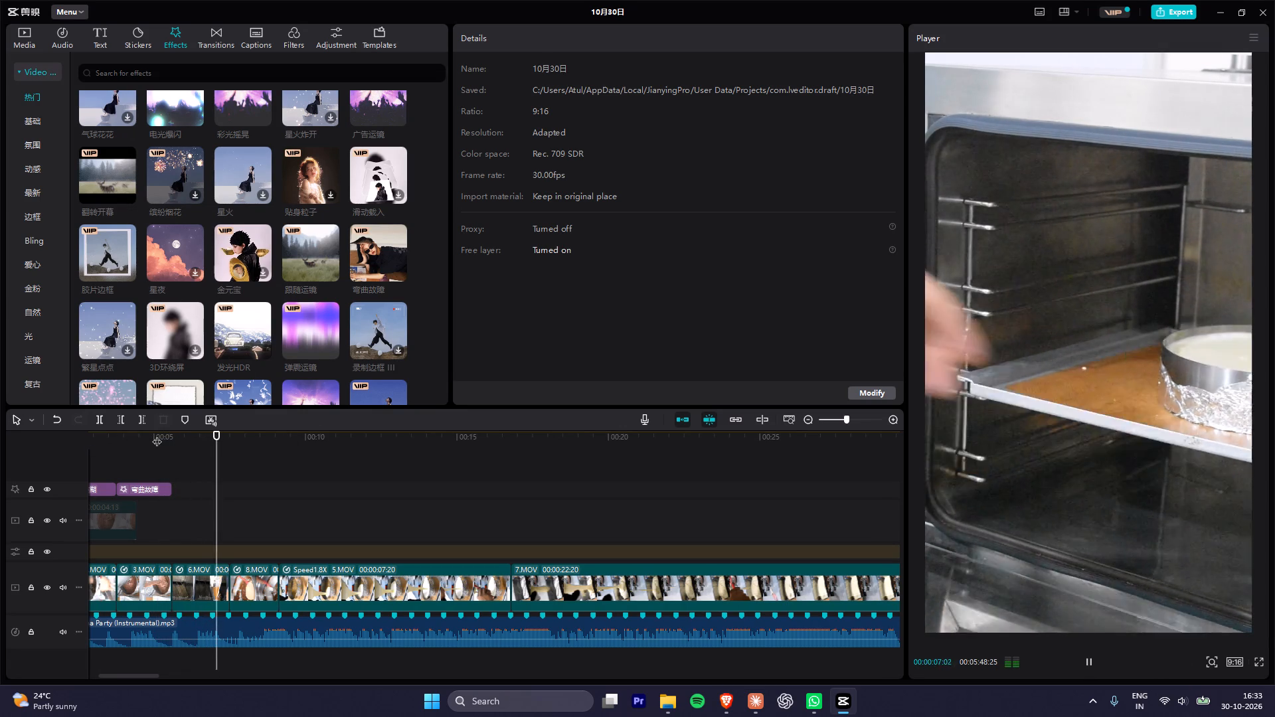
{"action": "key", "text": "space"}
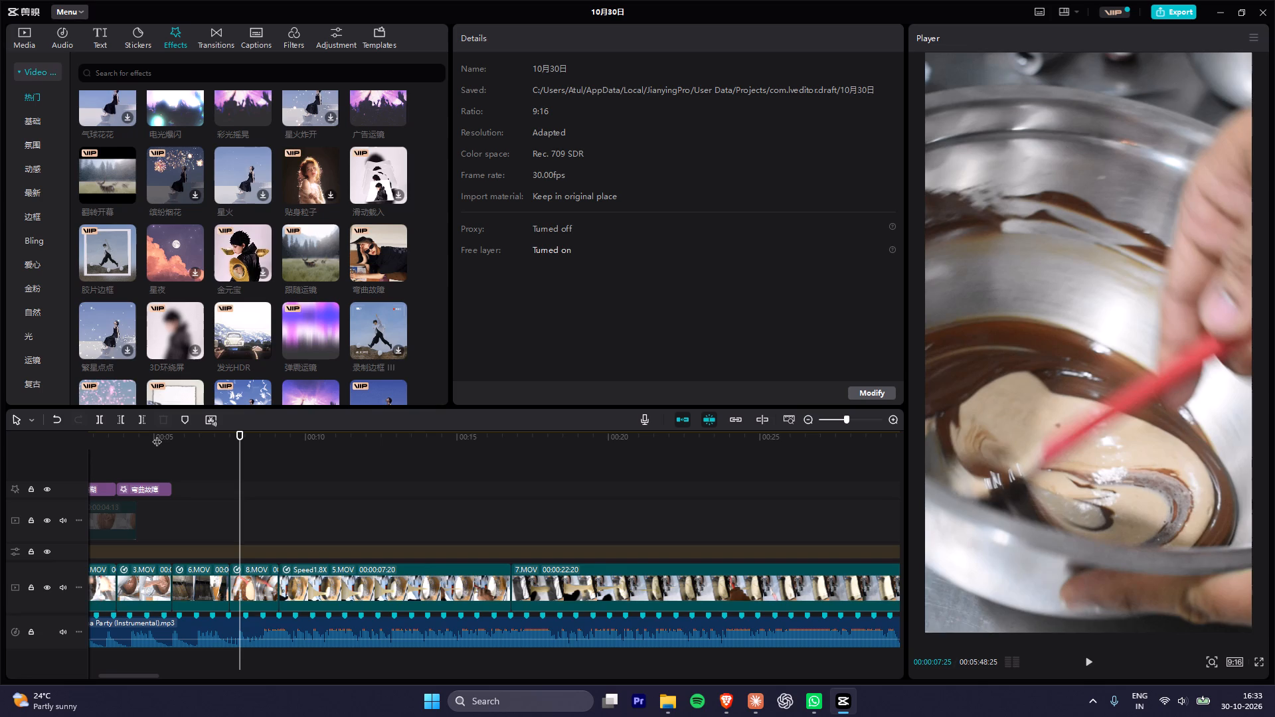
{"action": "key", "text": "space"}
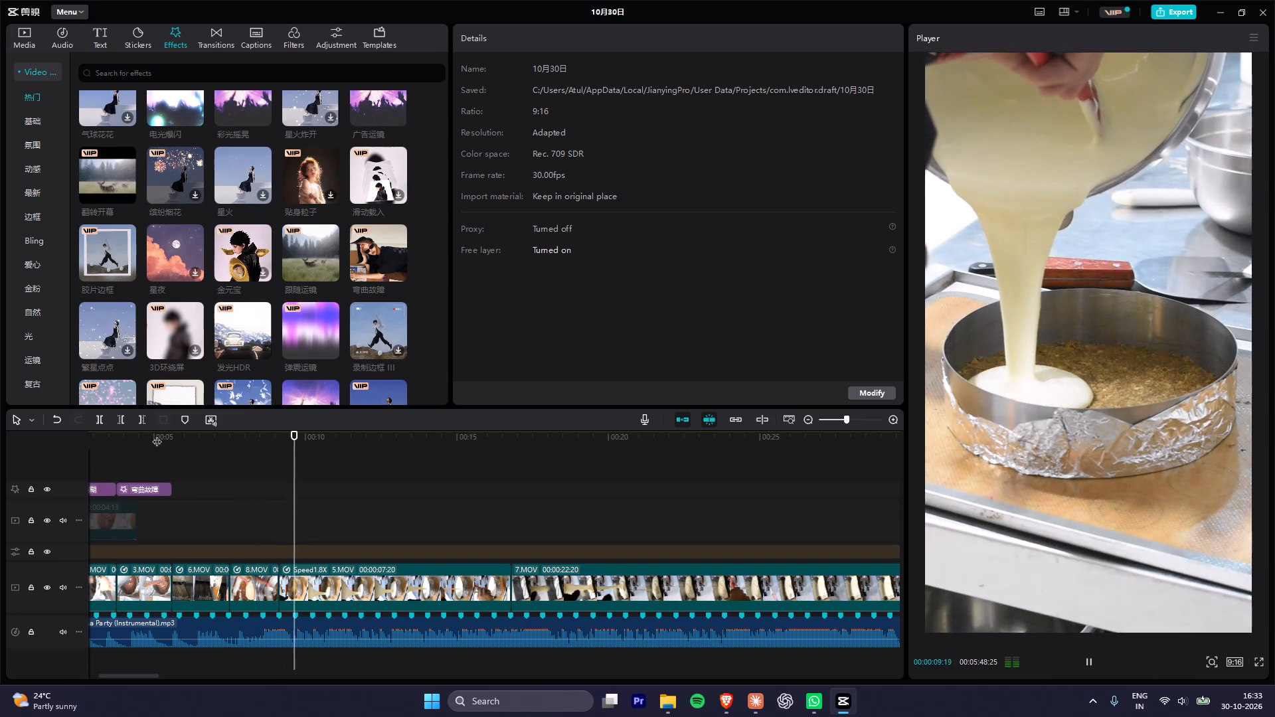
{"action": "key", "text": "space"}
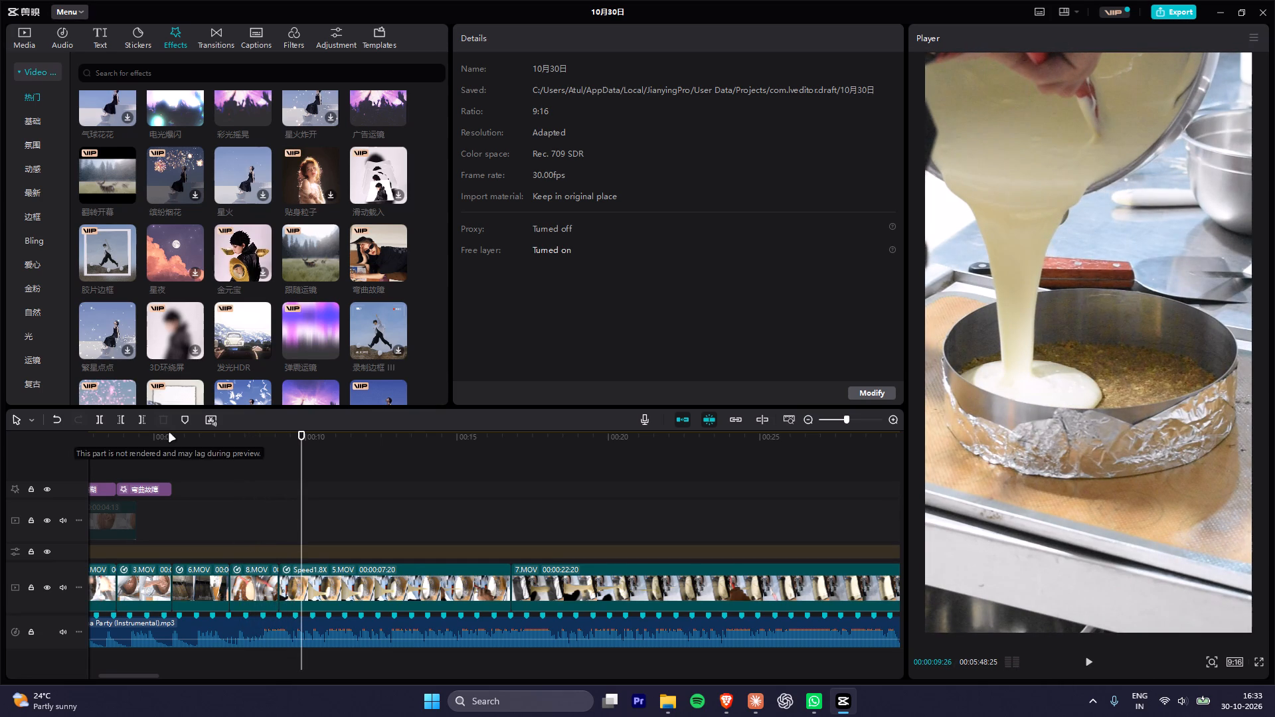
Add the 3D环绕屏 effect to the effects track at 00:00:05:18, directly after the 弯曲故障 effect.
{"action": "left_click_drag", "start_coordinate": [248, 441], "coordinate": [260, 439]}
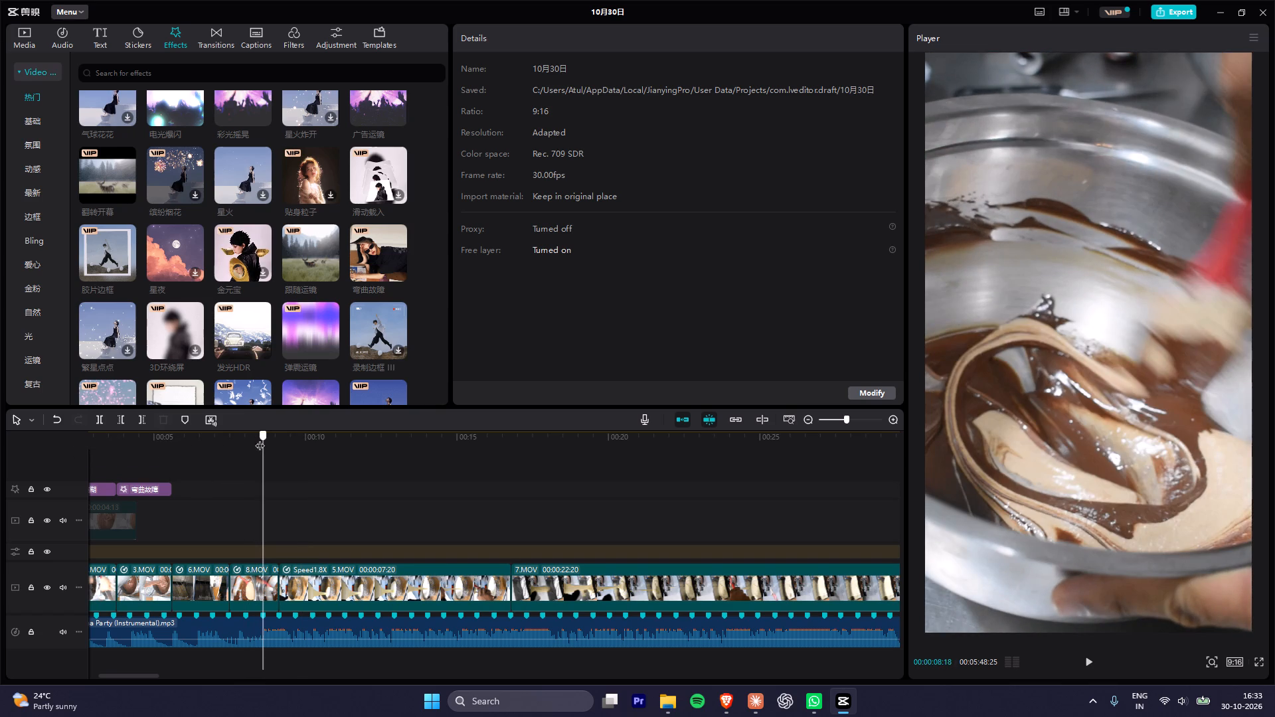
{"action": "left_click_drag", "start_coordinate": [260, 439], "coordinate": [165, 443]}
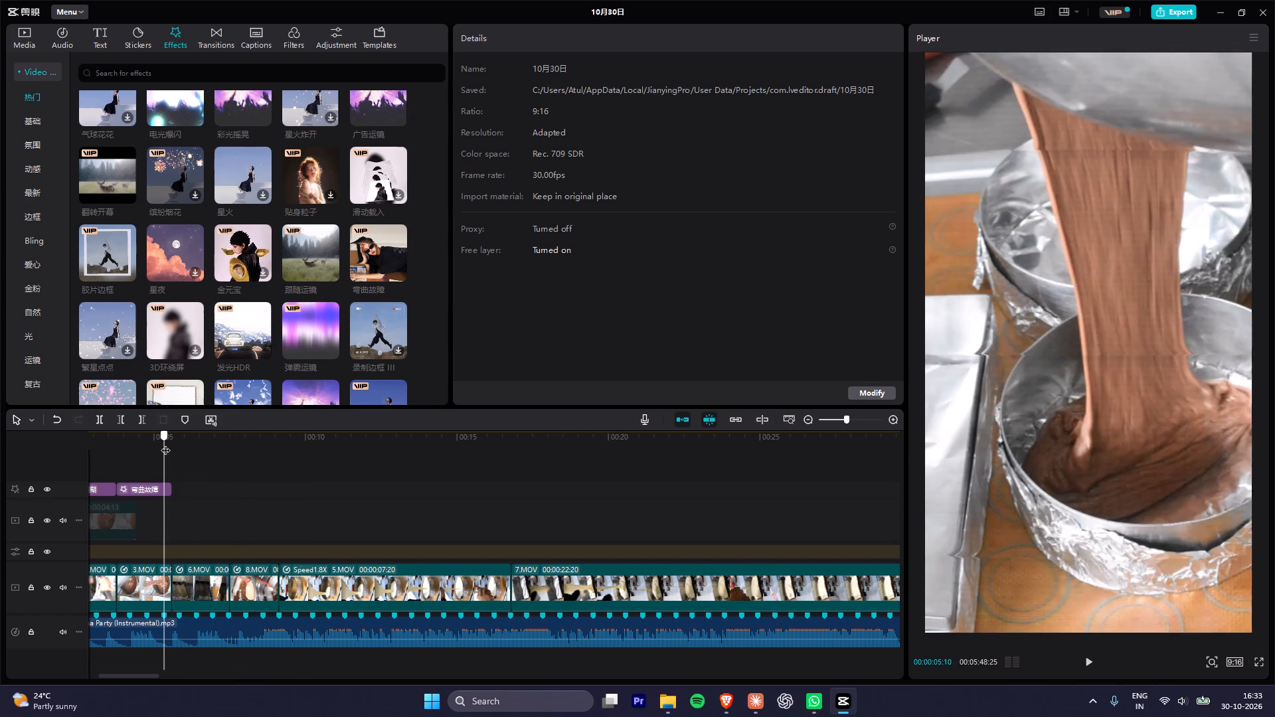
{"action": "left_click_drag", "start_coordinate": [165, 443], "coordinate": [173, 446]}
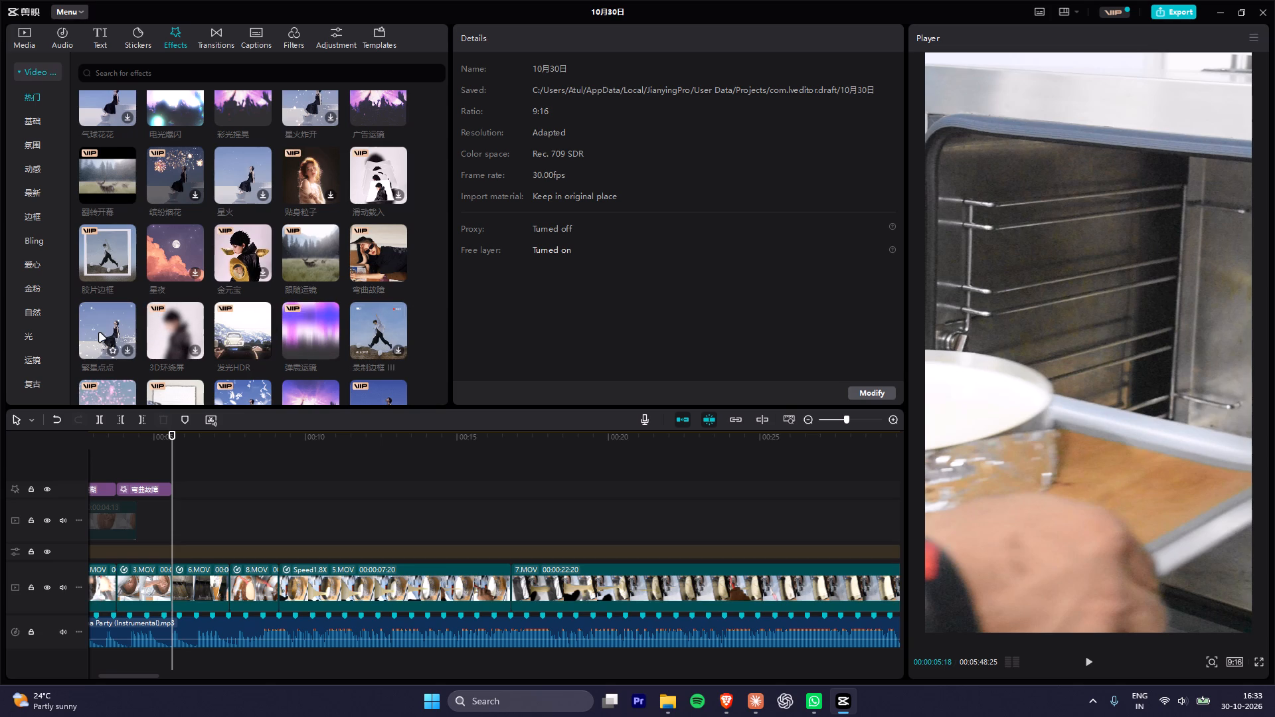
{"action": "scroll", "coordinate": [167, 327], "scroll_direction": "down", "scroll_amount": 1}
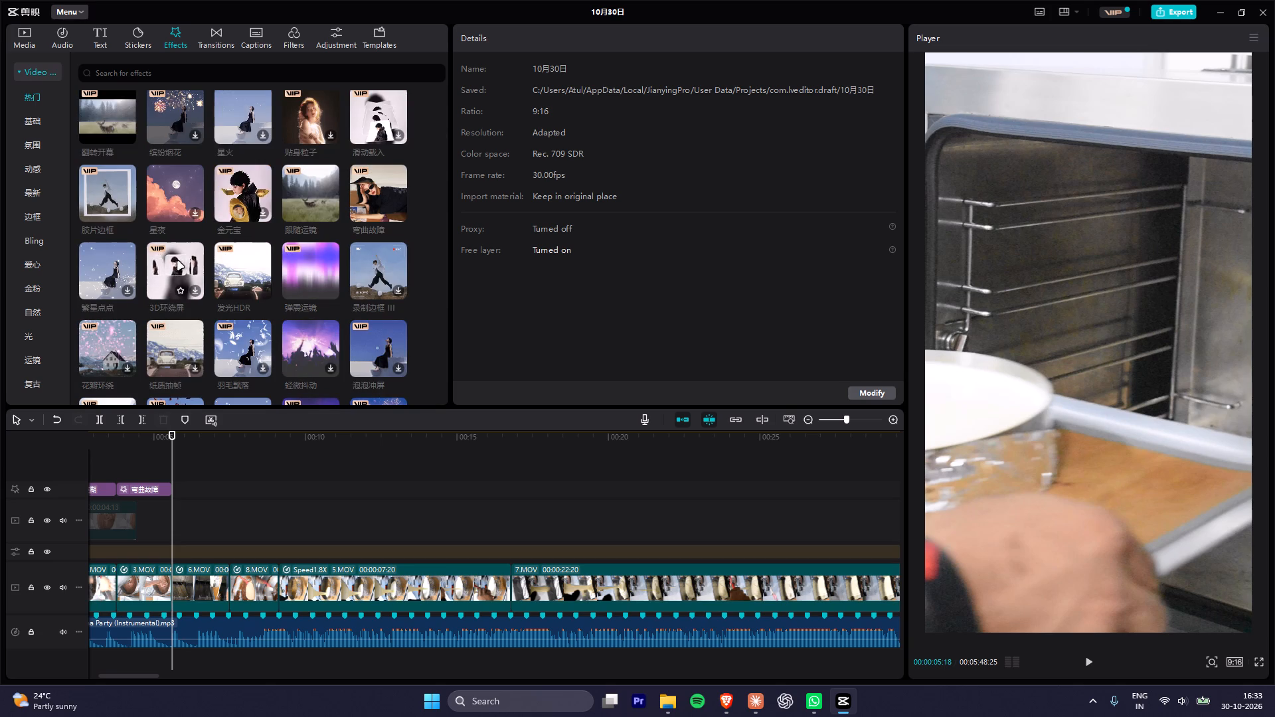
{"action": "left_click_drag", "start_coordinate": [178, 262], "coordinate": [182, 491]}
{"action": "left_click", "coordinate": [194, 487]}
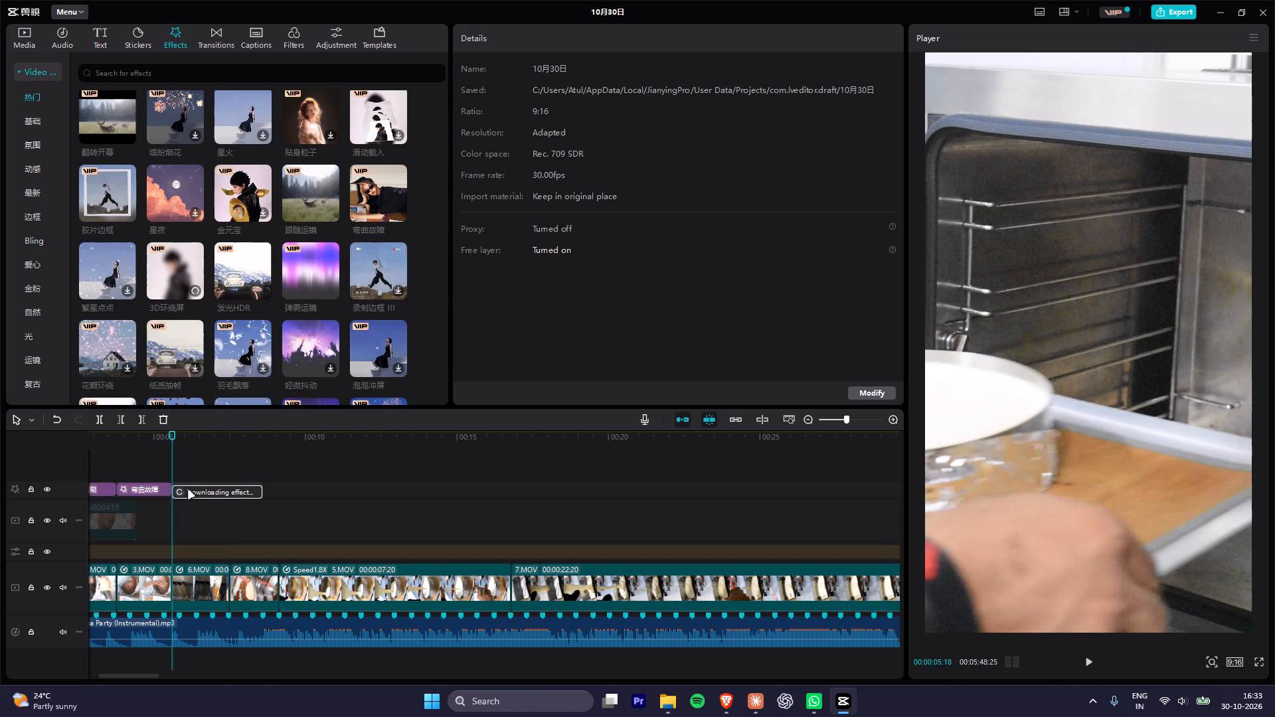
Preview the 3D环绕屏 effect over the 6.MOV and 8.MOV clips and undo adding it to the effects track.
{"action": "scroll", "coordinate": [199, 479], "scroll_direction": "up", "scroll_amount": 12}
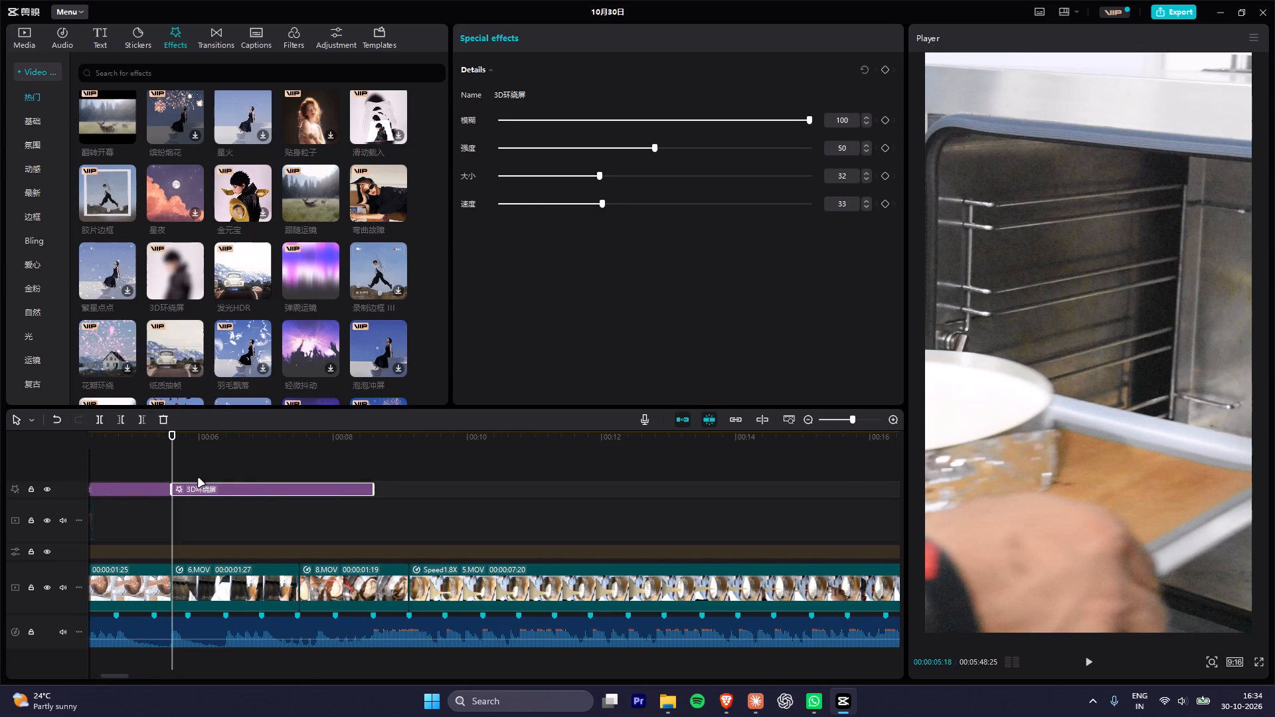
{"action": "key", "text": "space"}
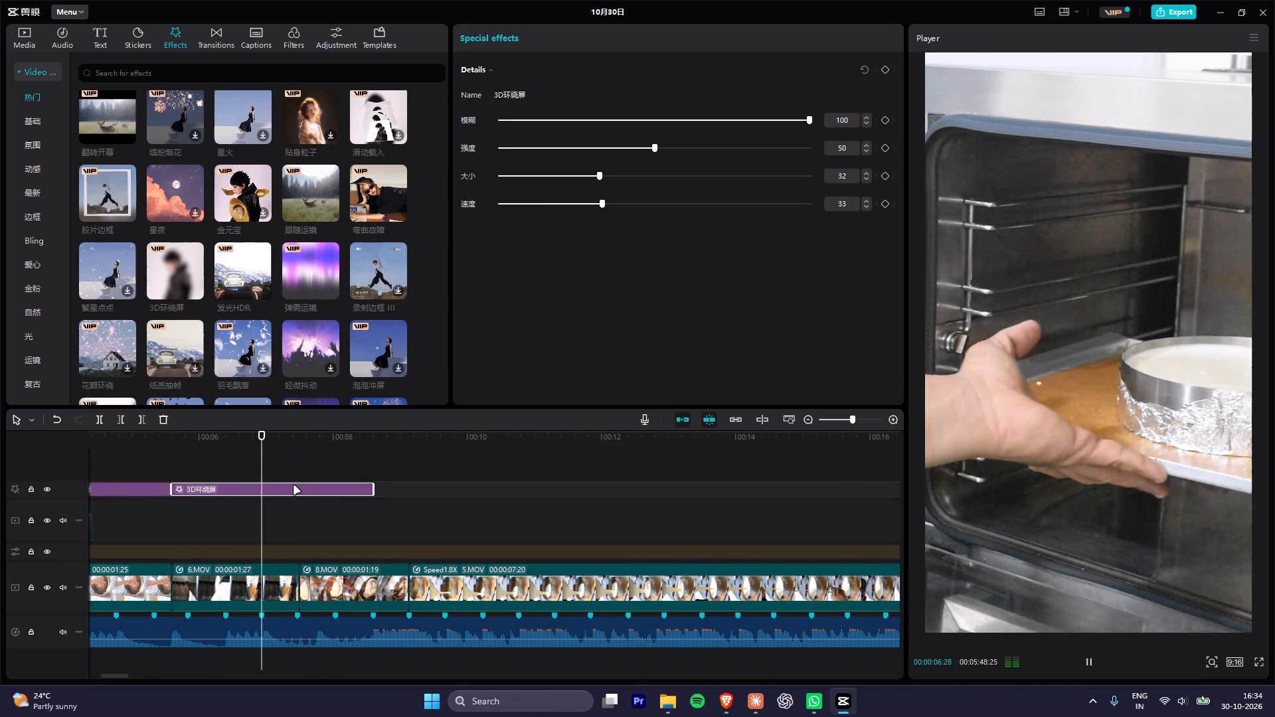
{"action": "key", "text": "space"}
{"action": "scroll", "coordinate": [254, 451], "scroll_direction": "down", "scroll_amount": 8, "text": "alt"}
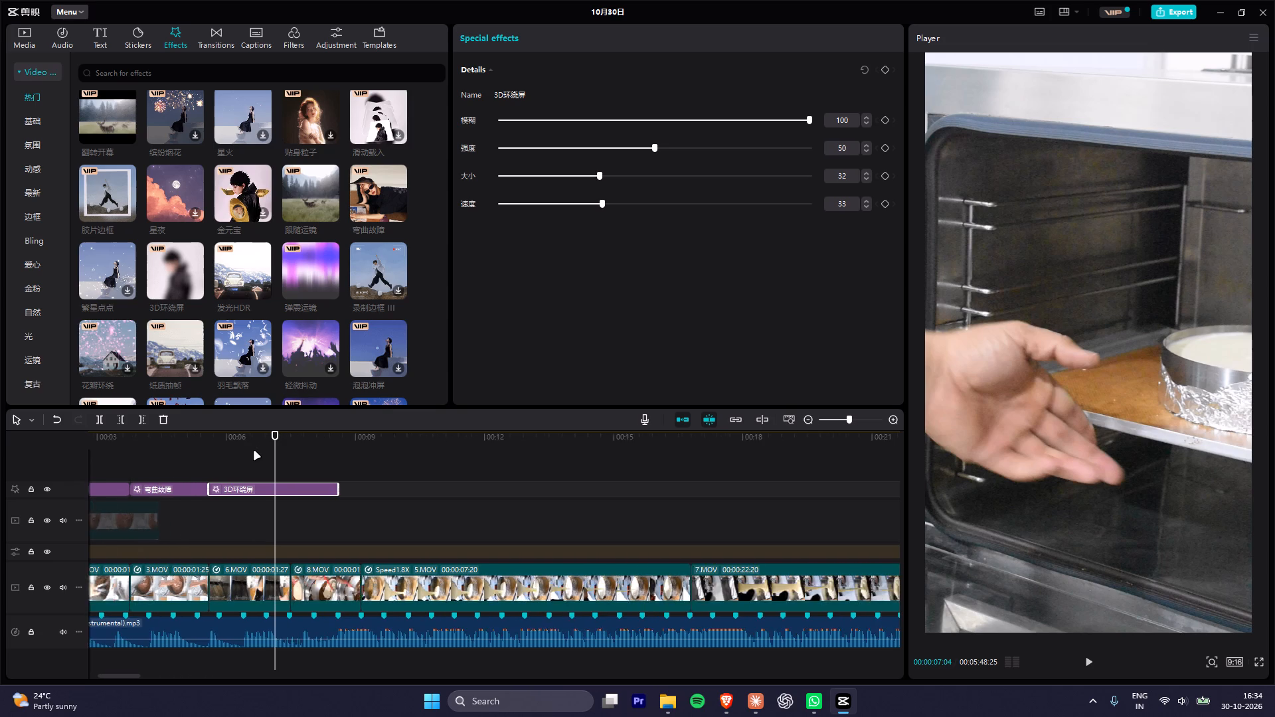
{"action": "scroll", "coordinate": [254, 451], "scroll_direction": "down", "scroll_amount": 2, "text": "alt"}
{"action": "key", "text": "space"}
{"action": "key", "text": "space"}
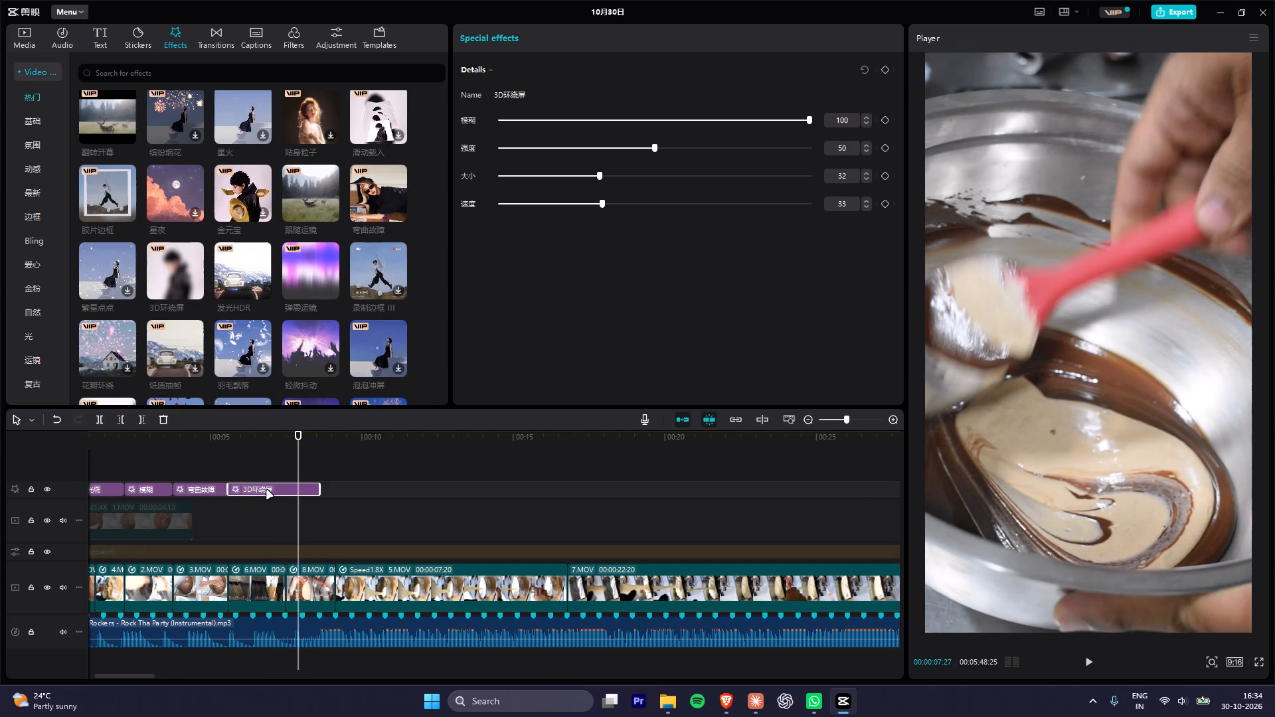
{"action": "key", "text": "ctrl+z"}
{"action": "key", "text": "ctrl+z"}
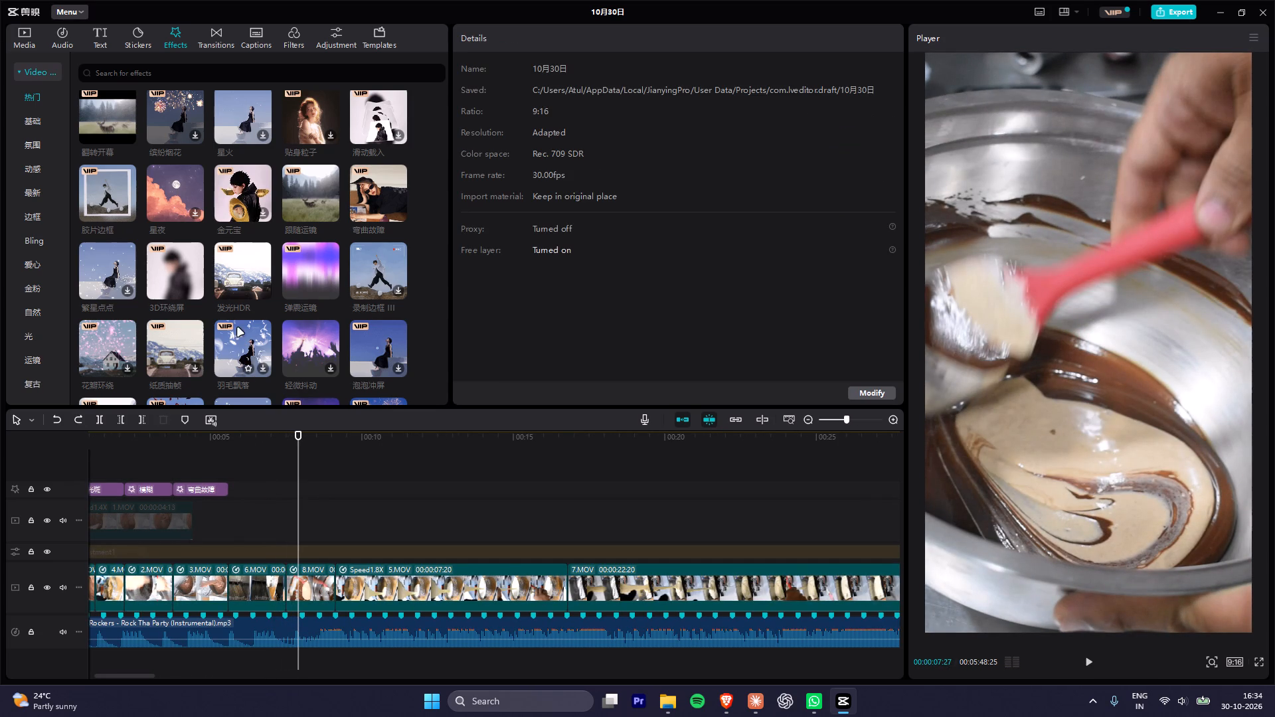
Apply the 3D环绕屏 effect directly to the 8.MOV clip and play that section back.
{"action": "left_click_drag", "start_coordinate": [175, 278], "coordinate": [329, 591]}
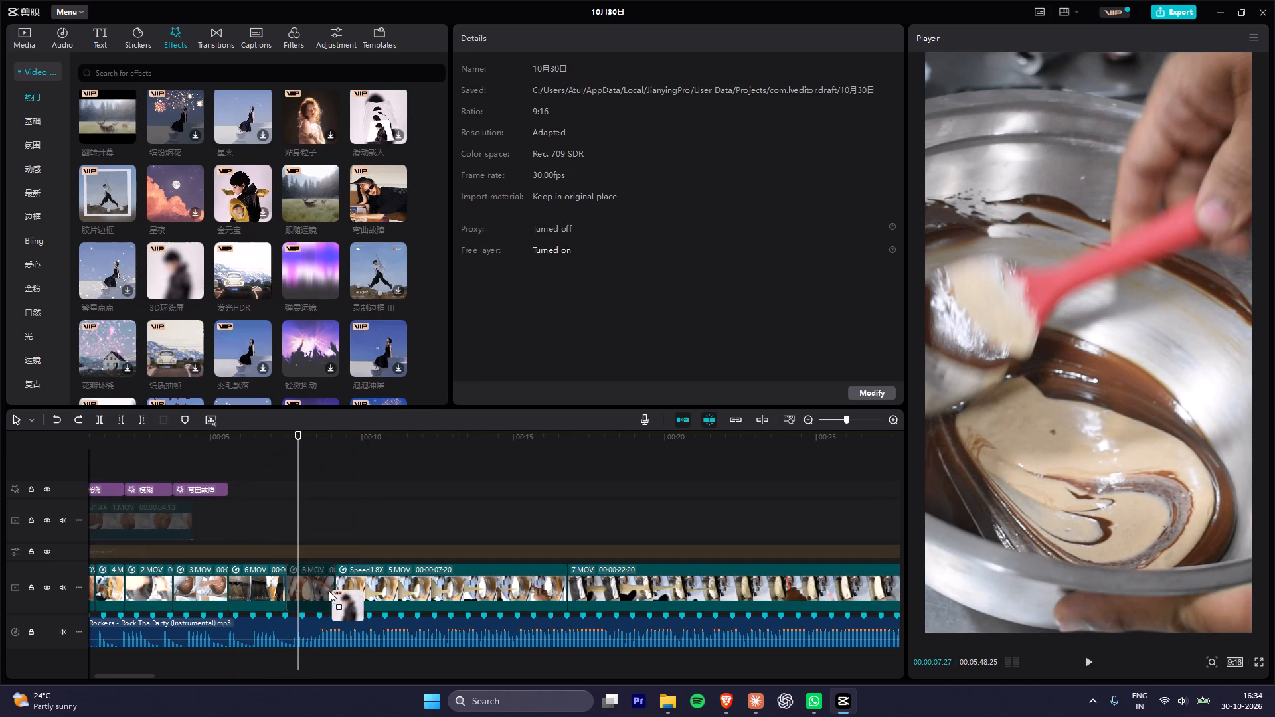
{"action": "left_click_drag", "start_coordinate": [329, 591], "coordinate": [299, 576]}
{"action": "left_click", "coordinate": [280, 438]}
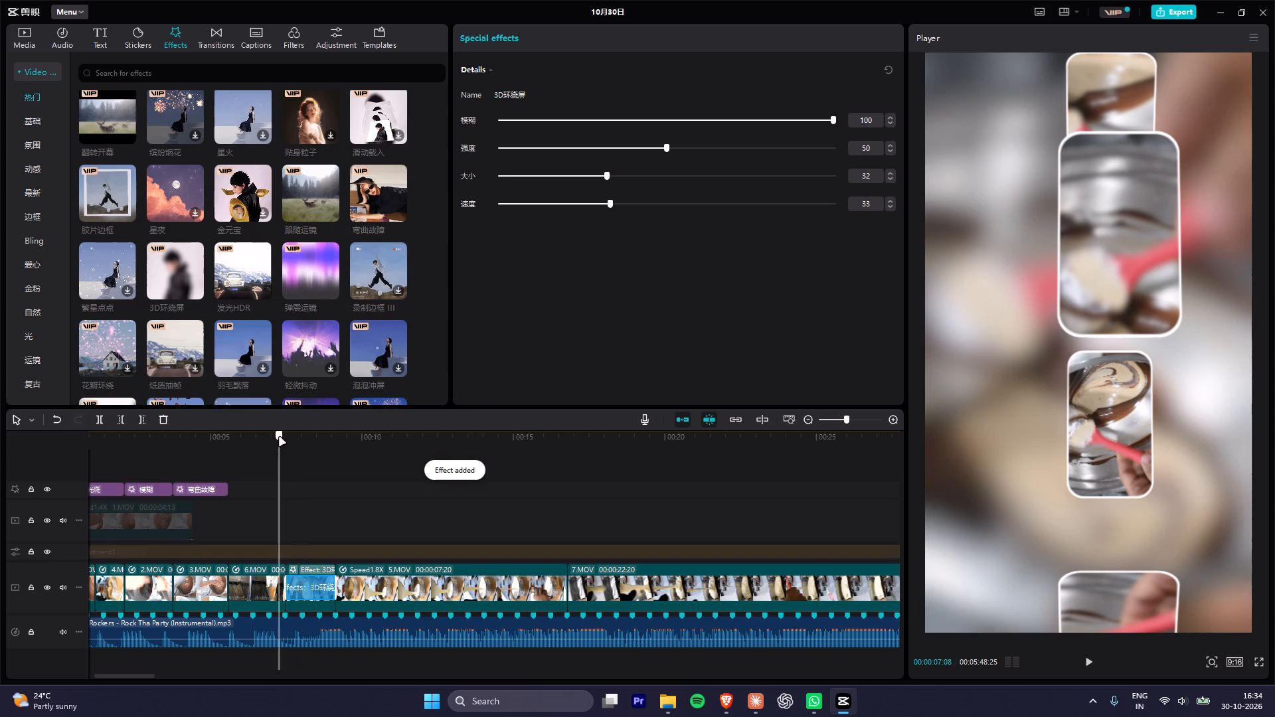
{"action": "key", "text": "space"}
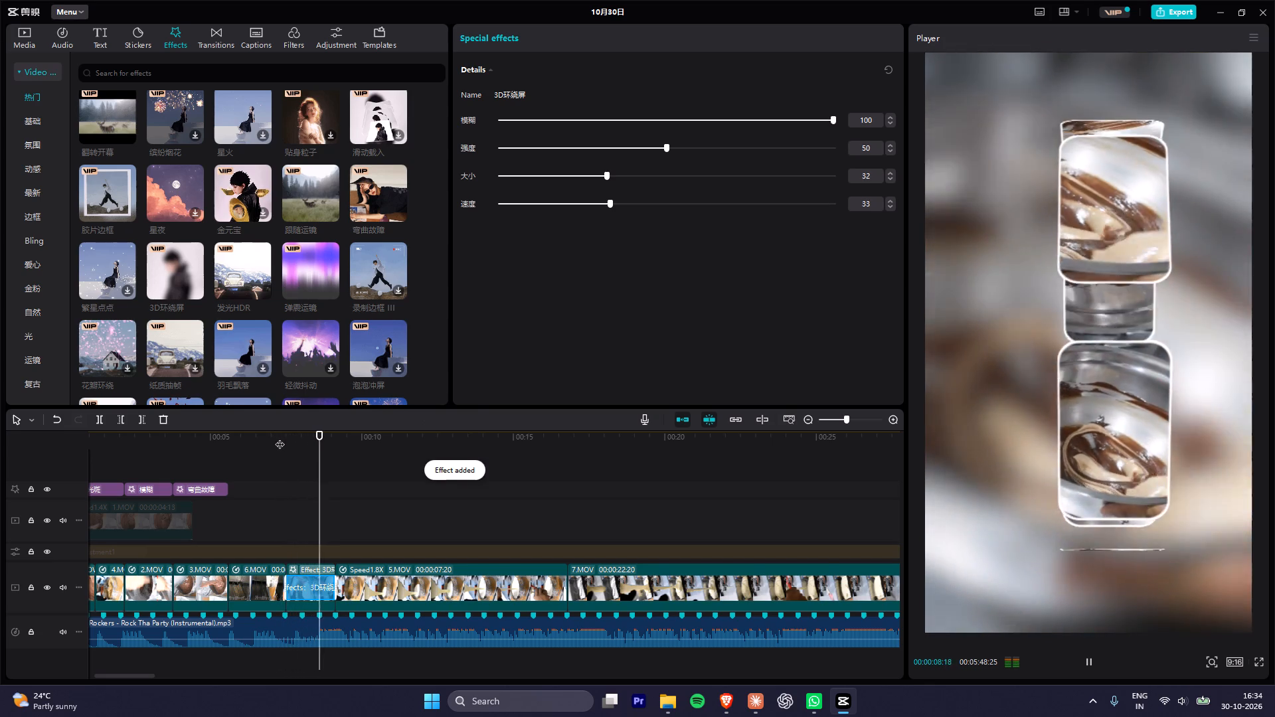
{"action": "key", "text": "space"}
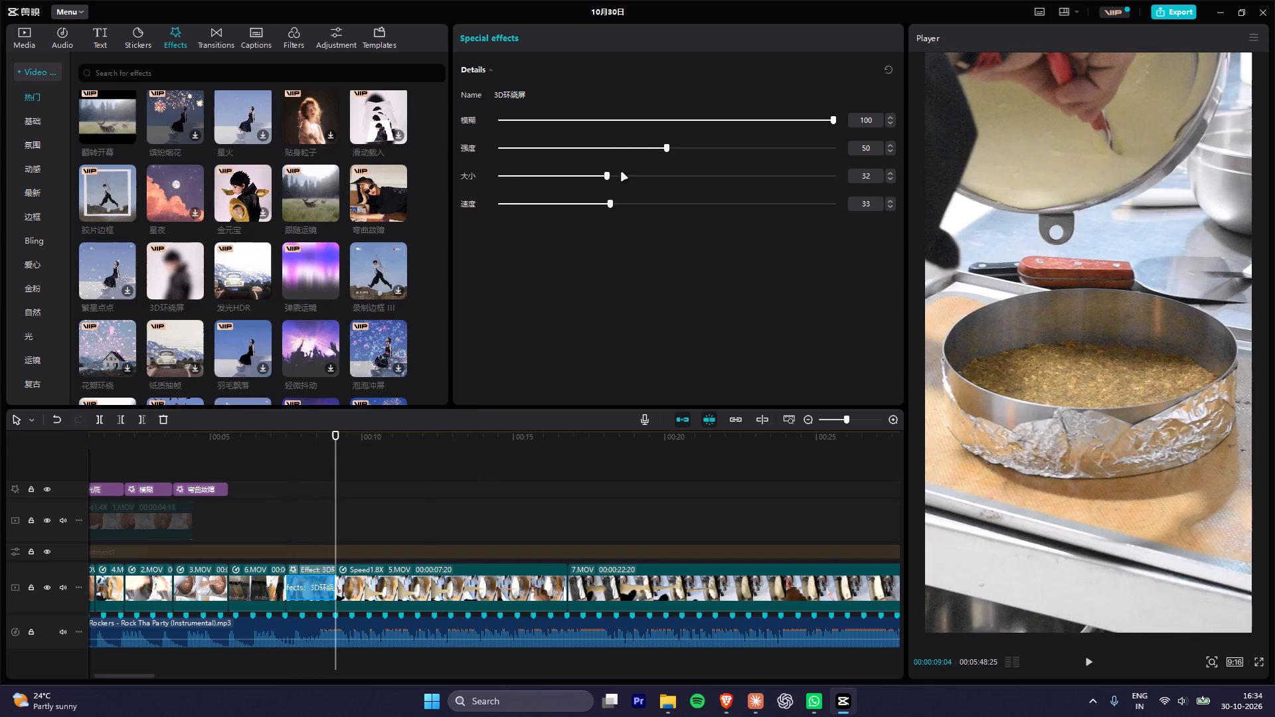
Set the 3D环绕屏 effect's 模糊 to 78 and 强度 to 94 on the 8.MOV clip.
{"action": "left_click_drag", "start_coordinate": [618, 122], "coordinate": [608, 123]}
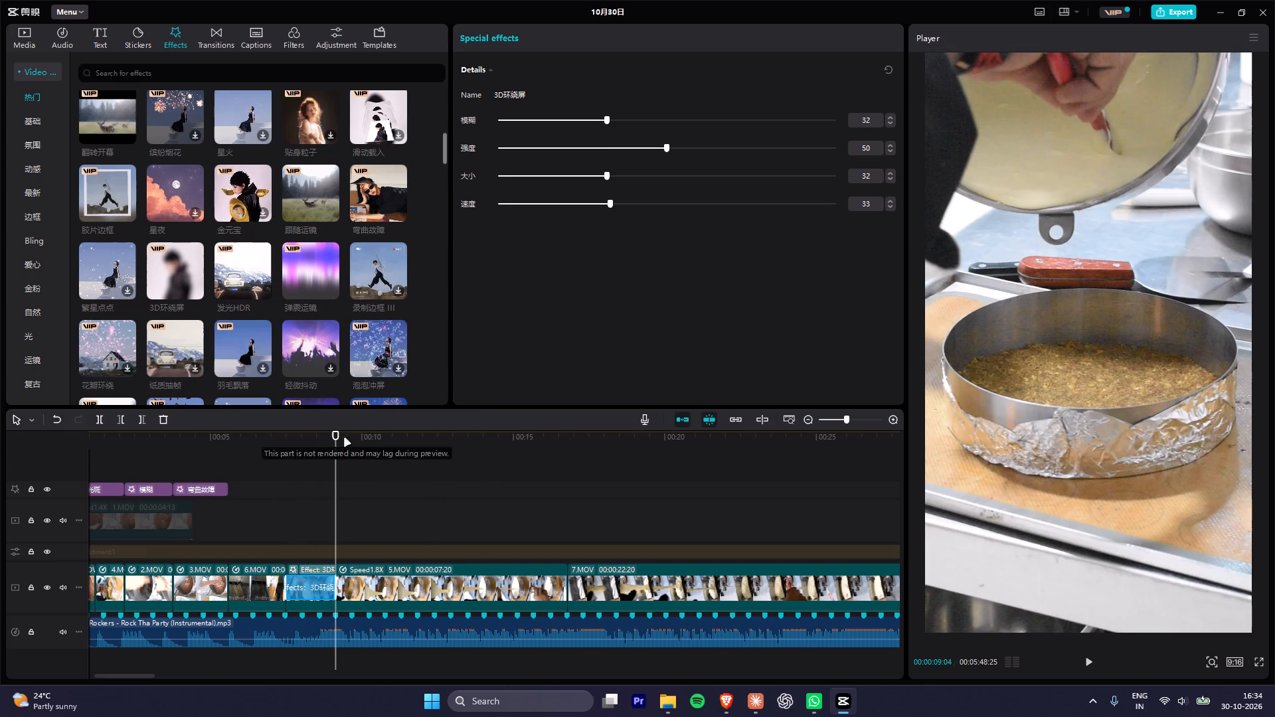
{"action": "left_click", "coordinate": [315, 436]}
{"action": "left_click_drag", "start_coordinate": [629, 151], "coordinate": [519, 171]}
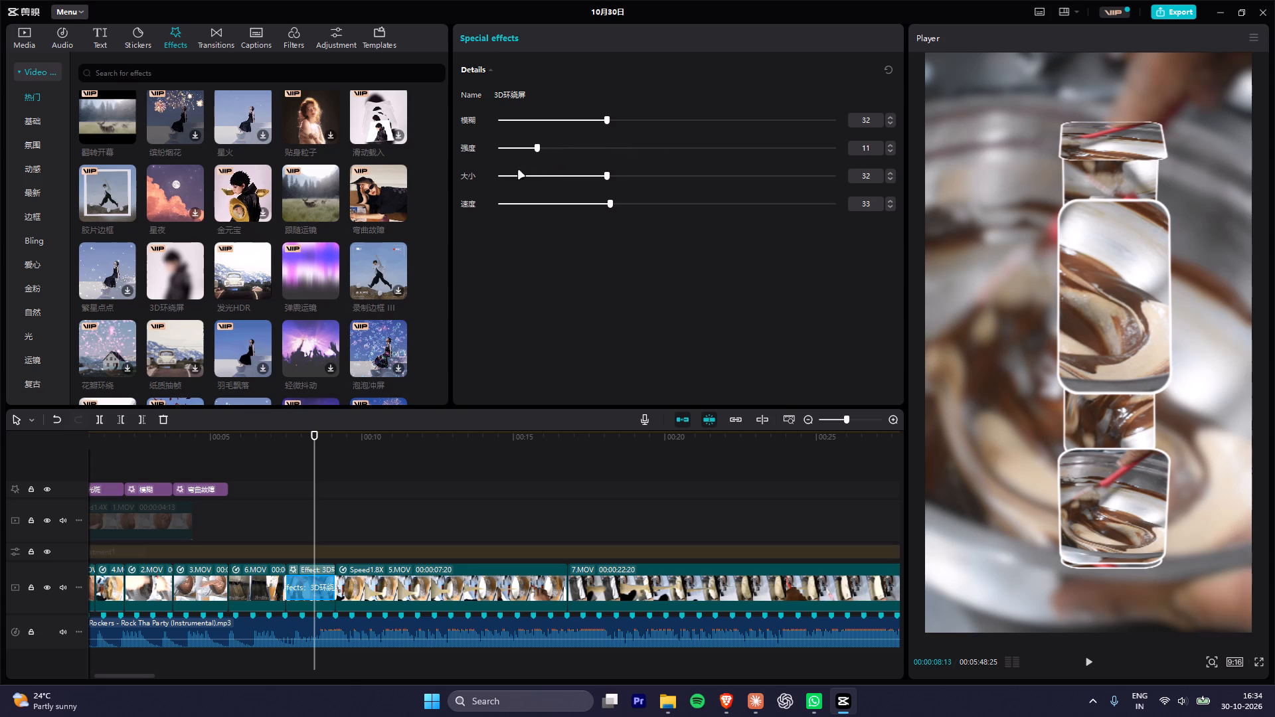
{"action": "left_click_drag", "start_coordinate": [519, 171], "coordinate": [813, 174]}
{"action": "left_click_drag", "start_coordinate": [604, 116], "coordinate": [608, 116]}
{"action": "left_click_drag", "start_coordinate": [608, 116], "coordinate": [521, 125]}
{"action": "left_click_drag", "start_coordinate": [542, 119], "coordinate": [619, 121]}
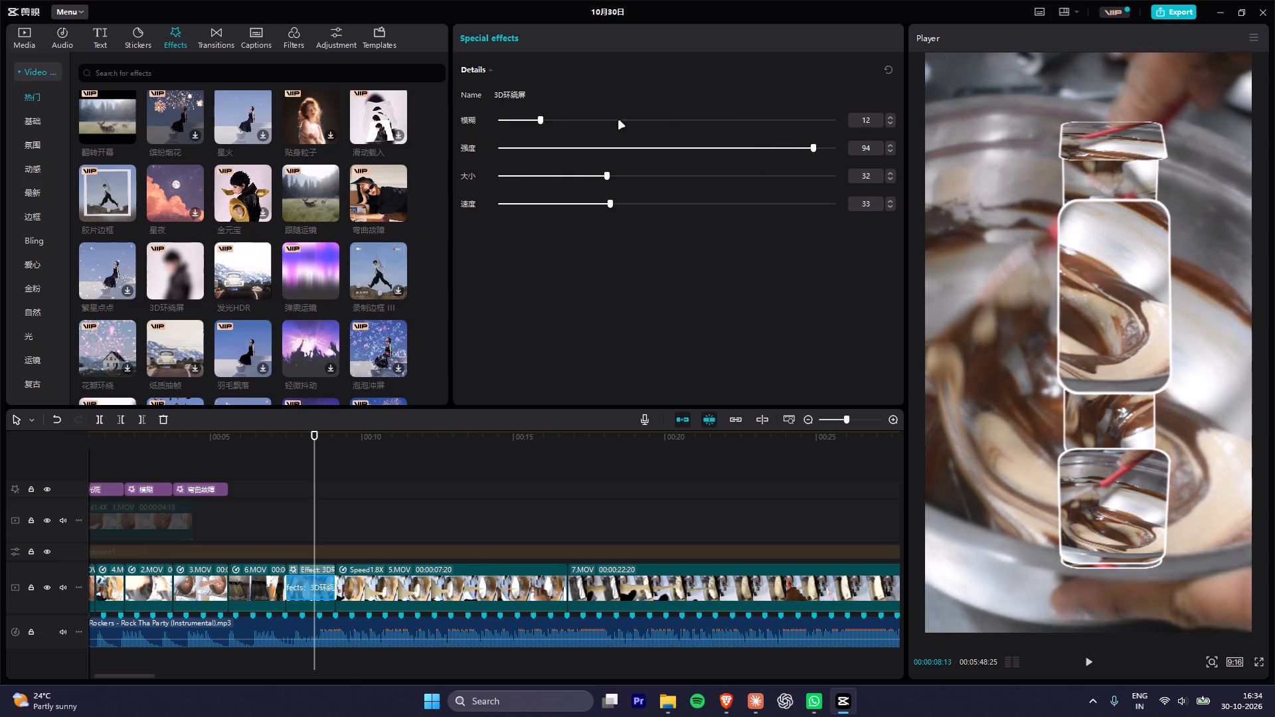
{"action": "left_click_drag", "start_coordinate": [619, 121], "coordinate": [760, 121]}
Set the 3D环绕屏 effect's 大小 to 9 and 速度 to 87, and play back the 8.MOV clip.
{"action": "left_click_drag", "start_coordinate": [576, 178], "coordinate": [622, 177]}
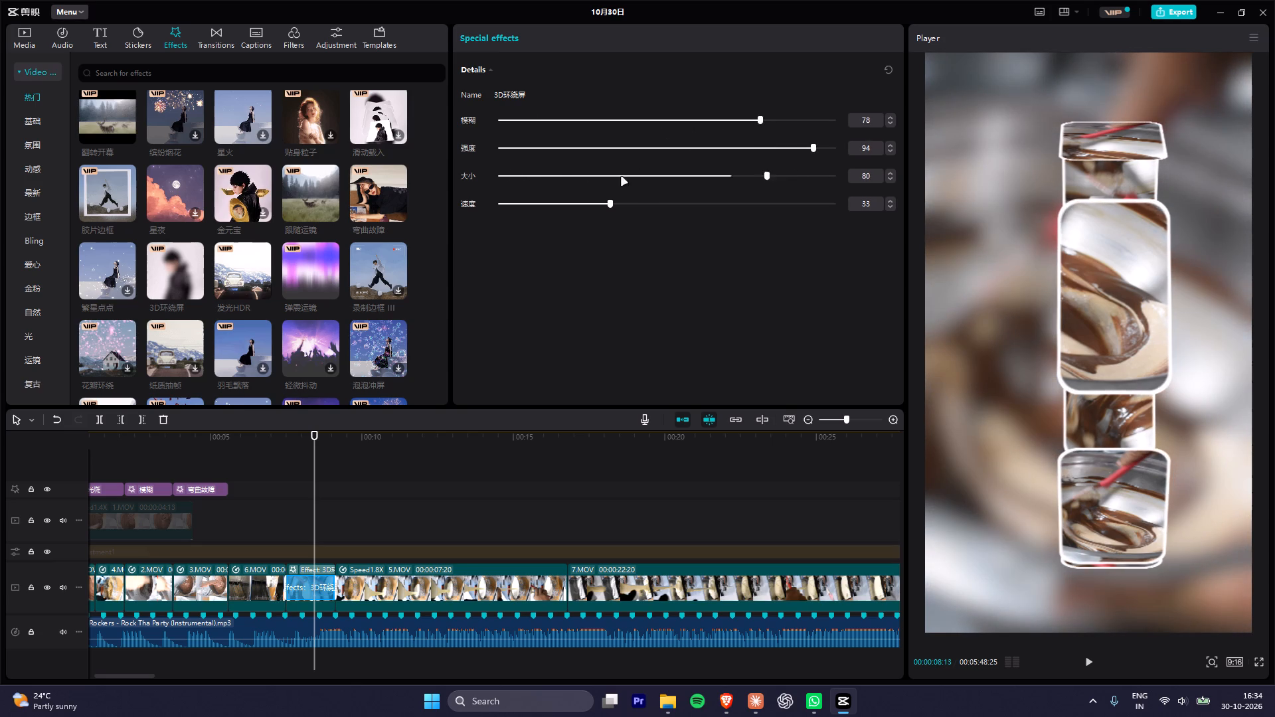
{"action": "left_click_drag", "start_coordinate": [622, 177], "coordinate": [531, 177]}
{"action": "left_click_drag", "start_coordinate": [612, 202], "coordinate": [578, 213]}
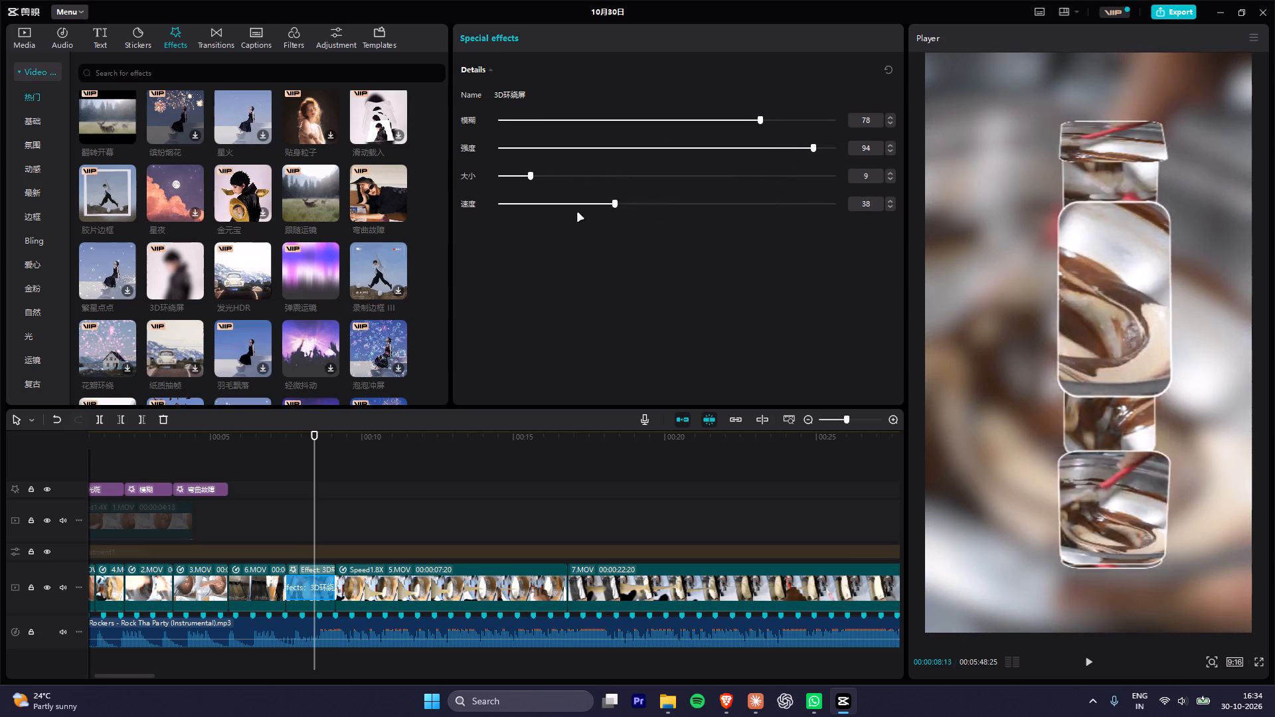
{"action": "left_click_drag", "start_coordinate": [578, 213], "coordinate": [793, 216]}
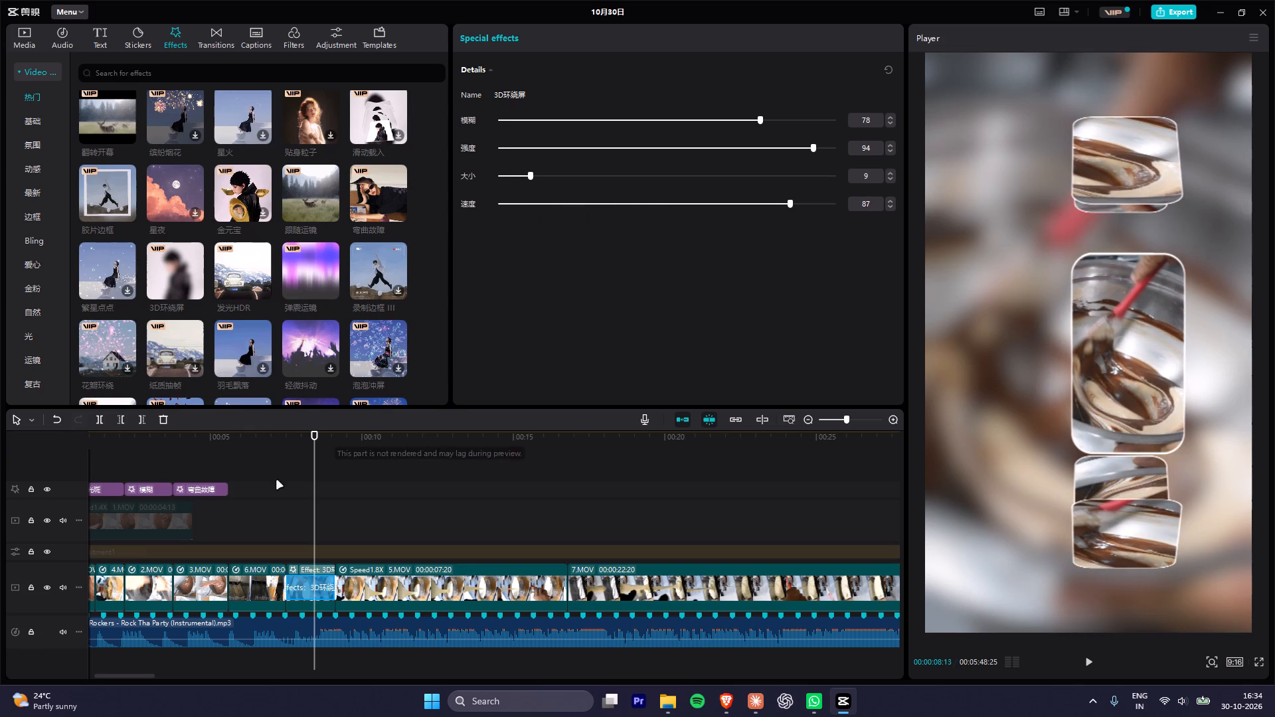
{"action": "left_click", "coordinate": [280, 444]}
{"action": "key", "text": "space"}
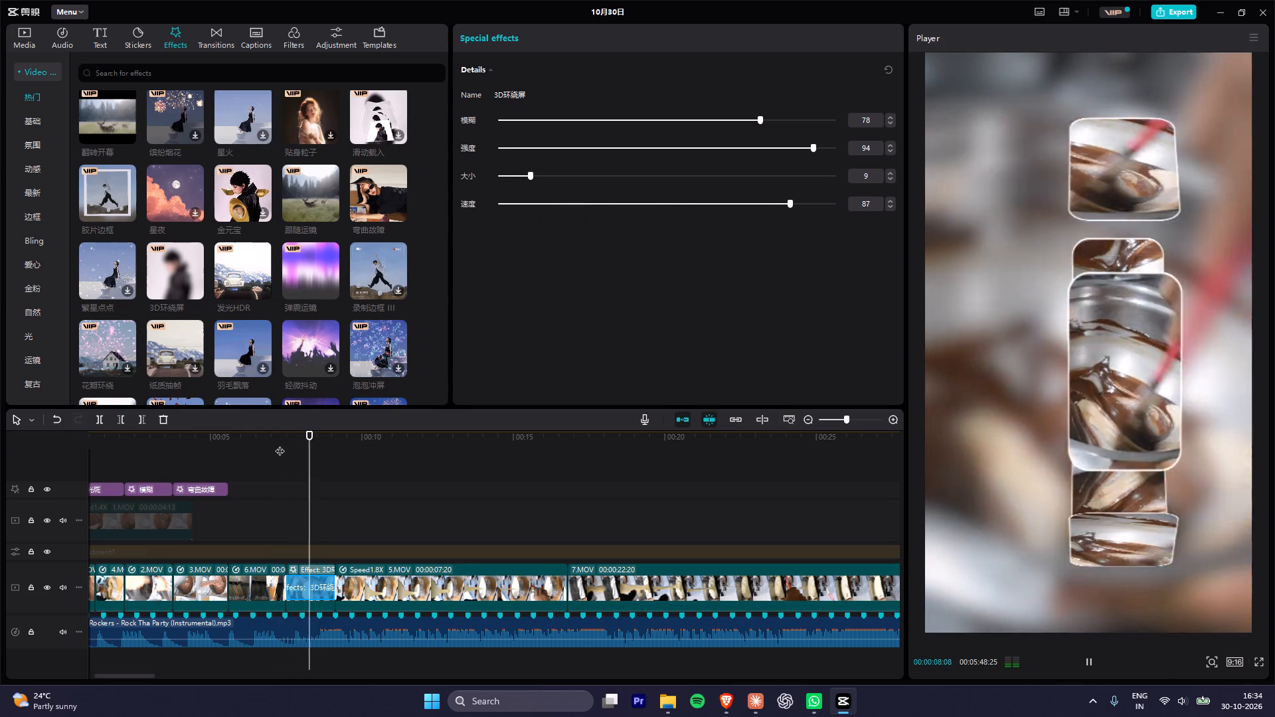
{"action": "key", "text": "space"}
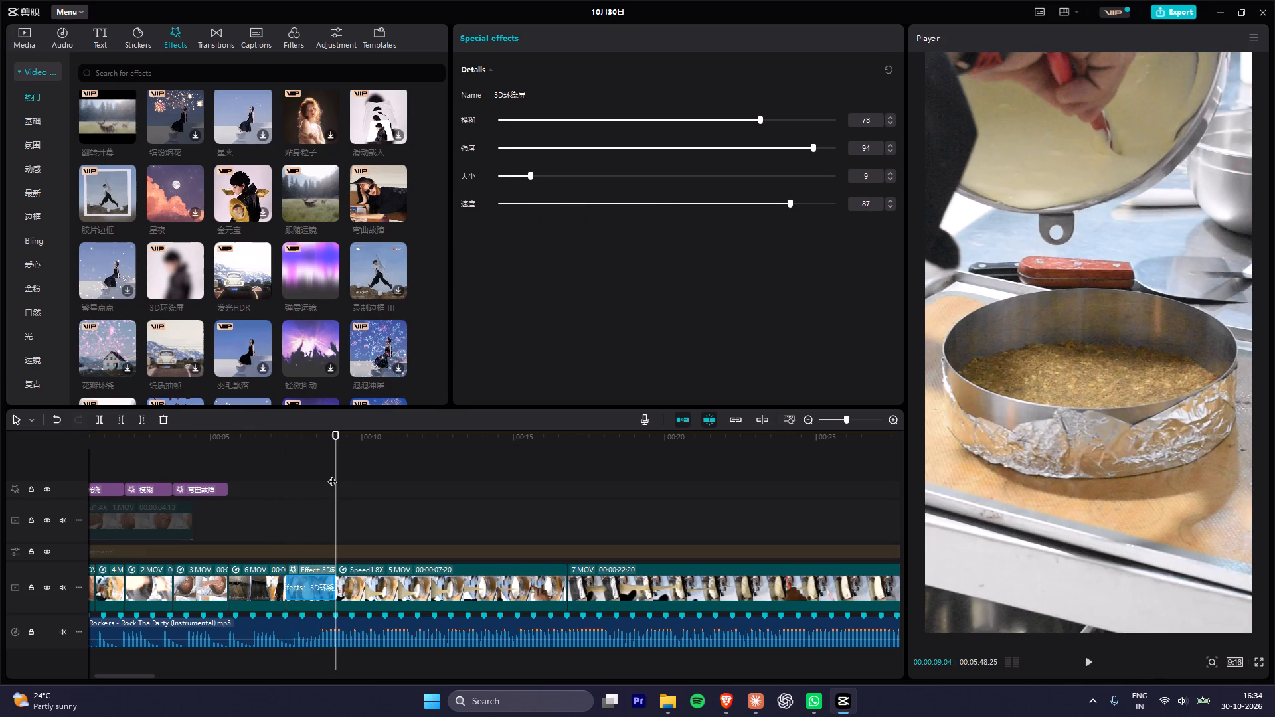
{"action": "key", "text": "space"}
{"action": "key", "text": "space"}
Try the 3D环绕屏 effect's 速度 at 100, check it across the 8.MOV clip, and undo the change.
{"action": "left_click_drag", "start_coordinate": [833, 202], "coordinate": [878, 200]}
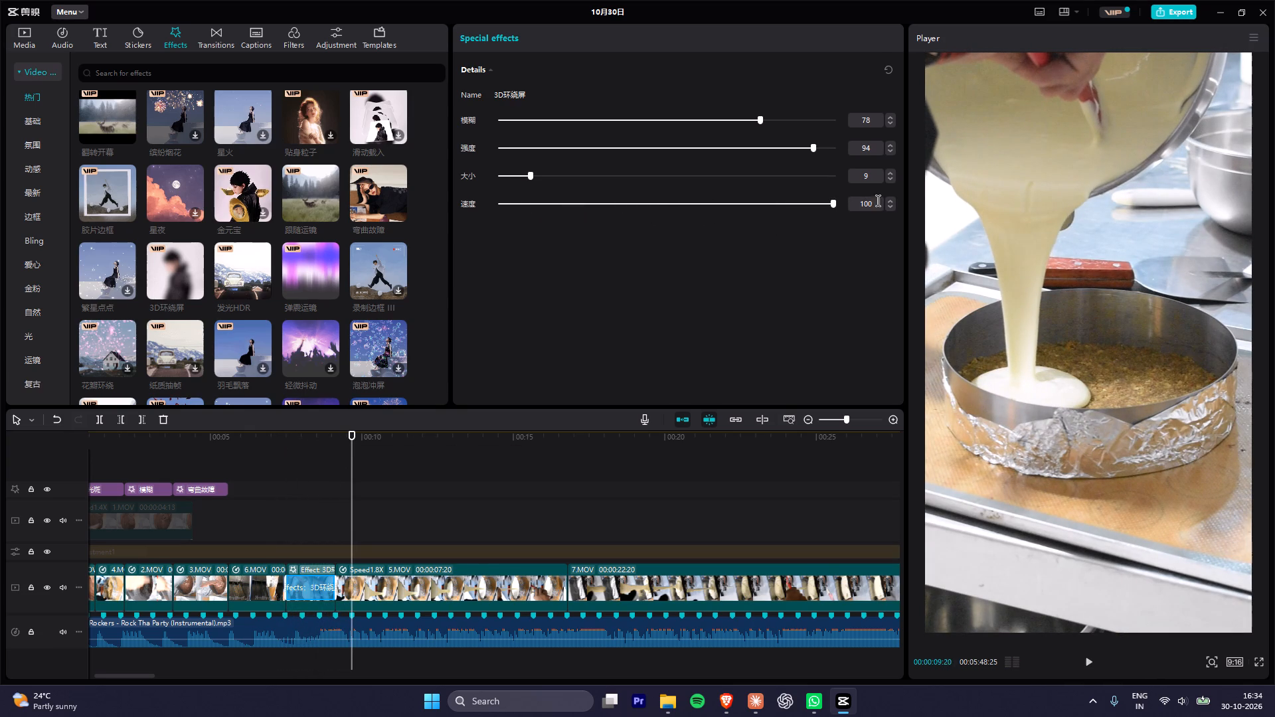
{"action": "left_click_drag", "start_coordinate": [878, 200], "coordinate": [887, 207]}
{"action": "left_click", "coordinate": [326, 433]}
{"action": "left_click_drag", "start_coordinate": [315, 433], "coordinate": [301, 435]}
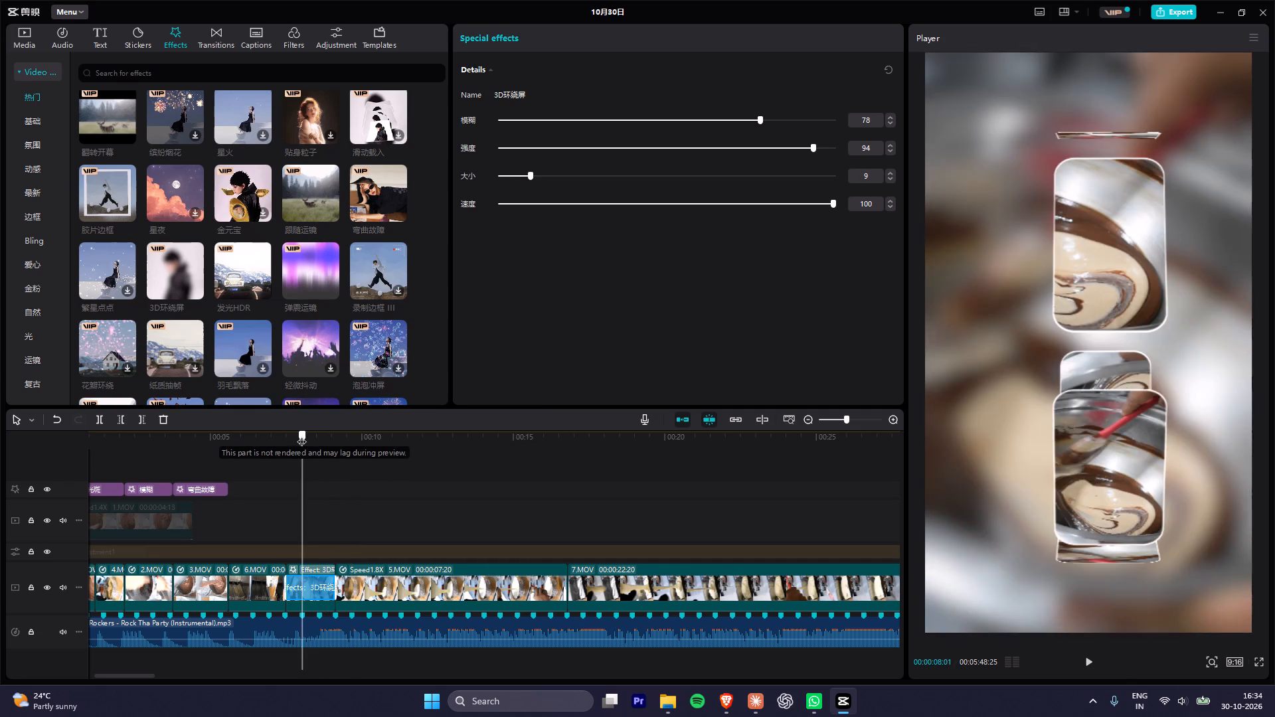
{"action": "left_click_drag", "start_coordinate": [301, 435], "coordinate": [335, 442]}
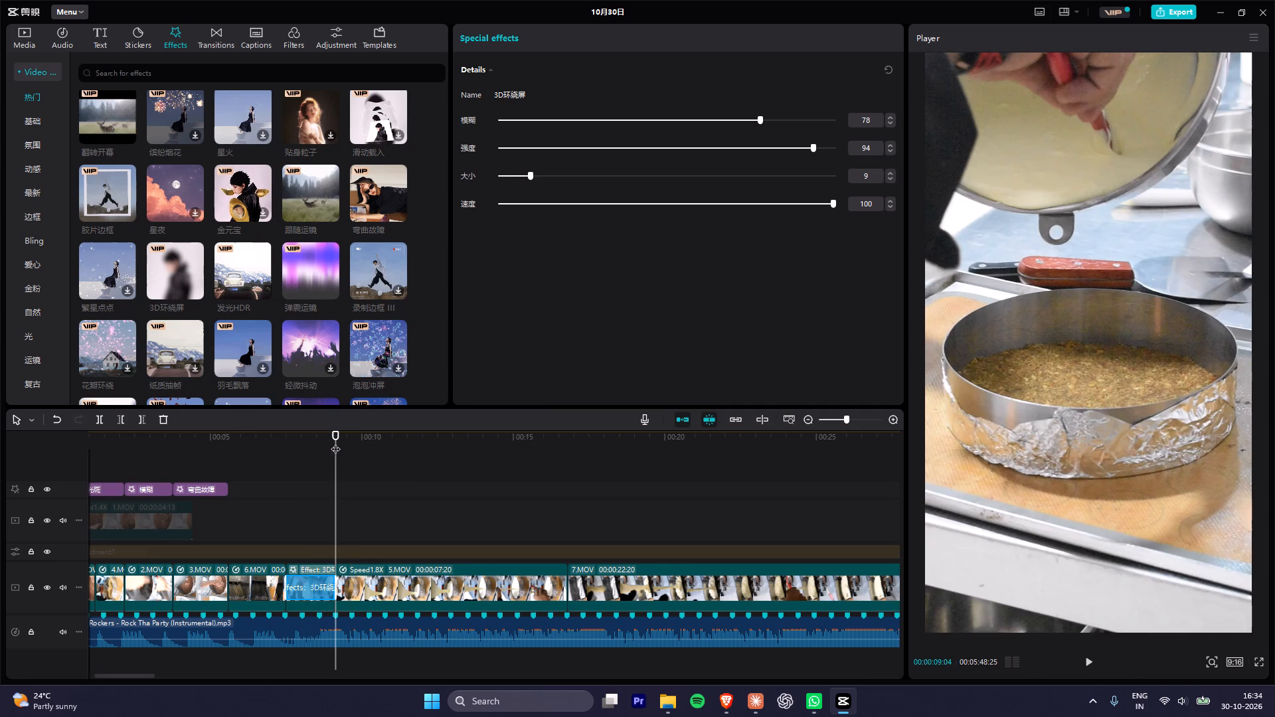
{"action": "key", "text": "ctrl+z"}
Undo the 3D环绕屏 effect and its parameter changes on the 8.MOV clip.
{"action": "key", "text": "ctrl+z"}
{"action": "key", "text": "ctrl+z"}
{"action": "key", "text": "ctrl+z"}
{"action": "key", "text": "ctrl+z"}
{"action": "key", "text": "ctrl+z"}
{"action": "key", "text": "ctrl+z"}
{"action": "key", "text": "ctrl+z"}
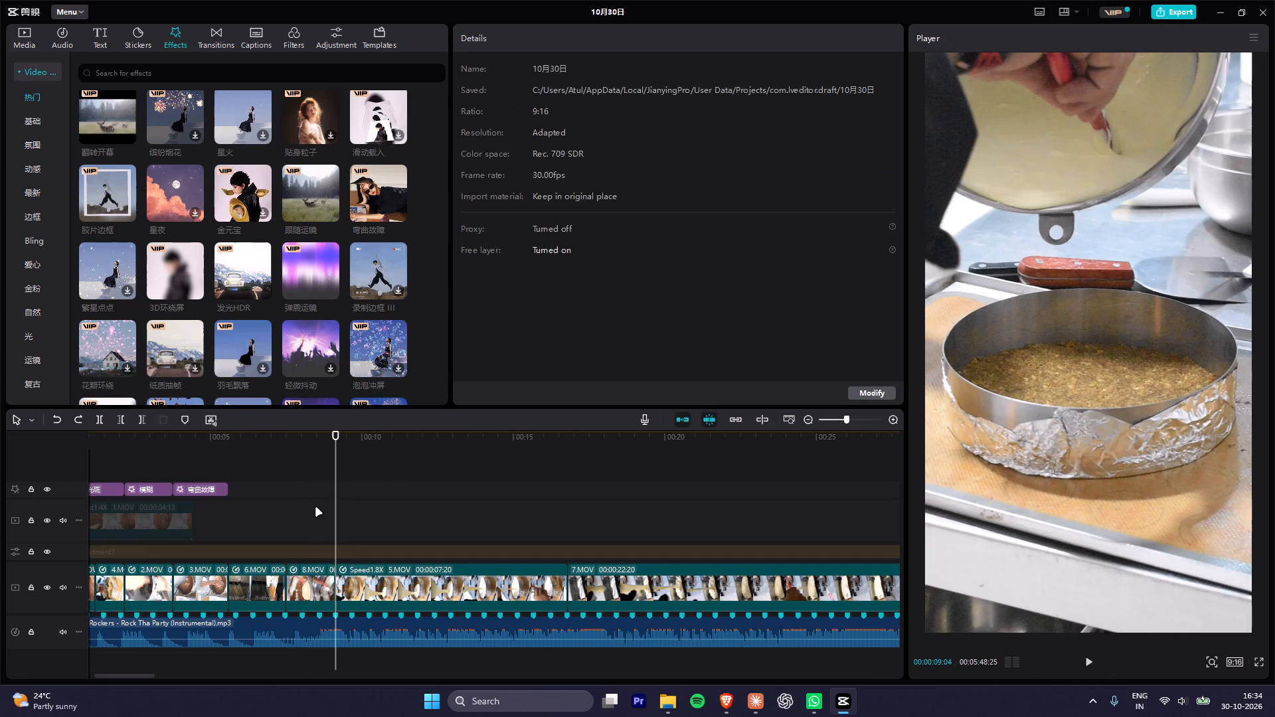
Play back the 6.MOV section to review it without a video effect.
{"action": "left_click", "coordinate": [266, 442]}
{"action": "key", "text": "space"}
{"action": "key", "text": "space"}
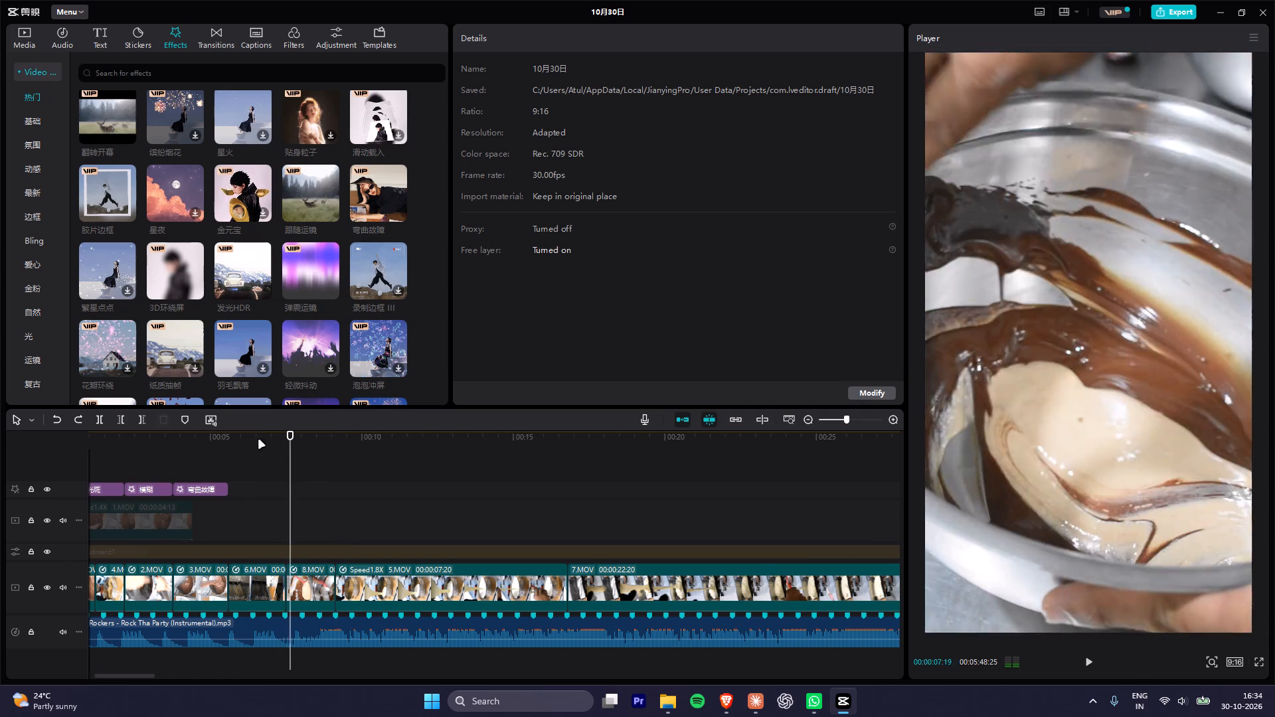
{"action": "left_click_drag", "start_coordinate": [256, 439], "coordinate": [207, 434]}
{"action": "key", "text": "space"}
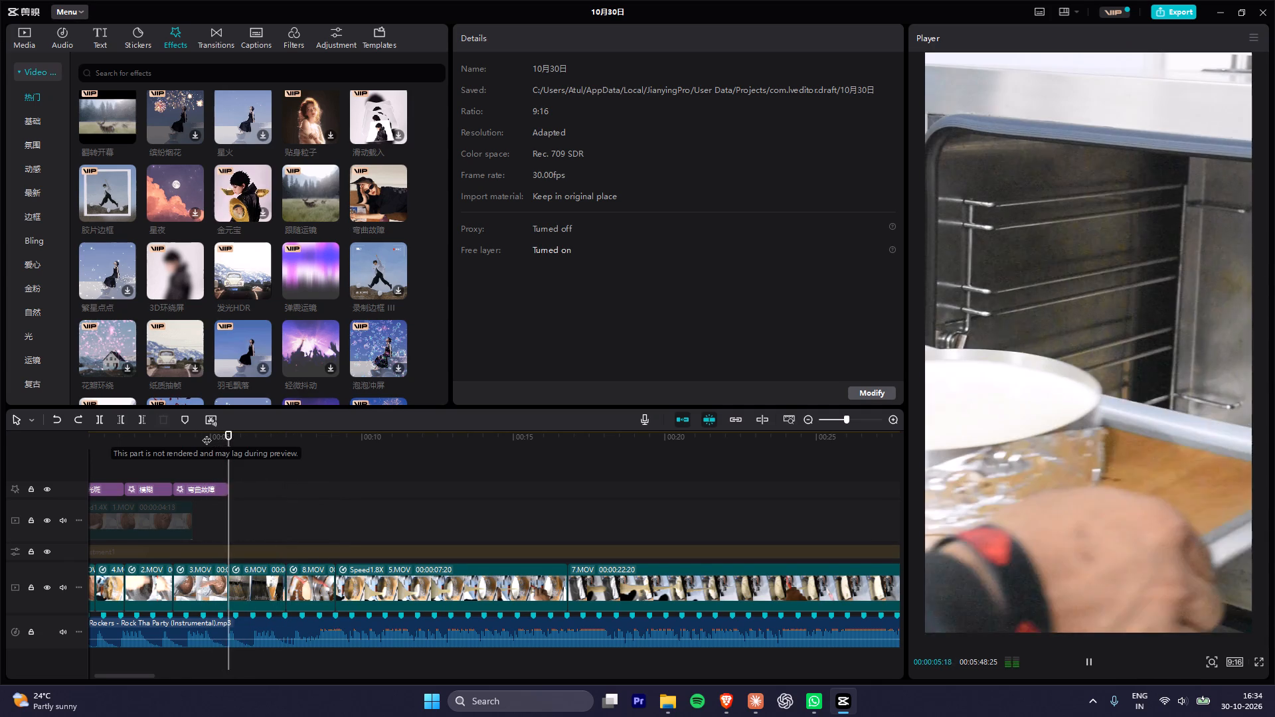
{"action": "key", "text": "space"}
{"action": "key", "text": "space"}
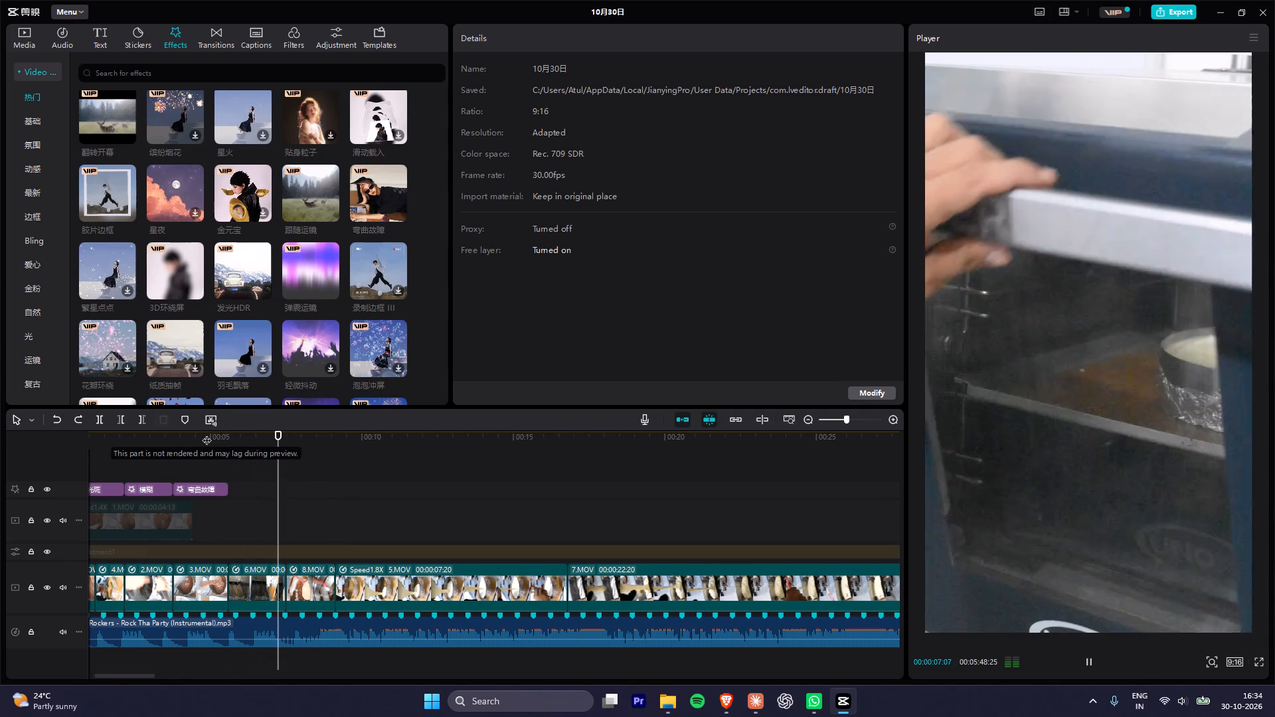
{"action": "key", "text": "space"}
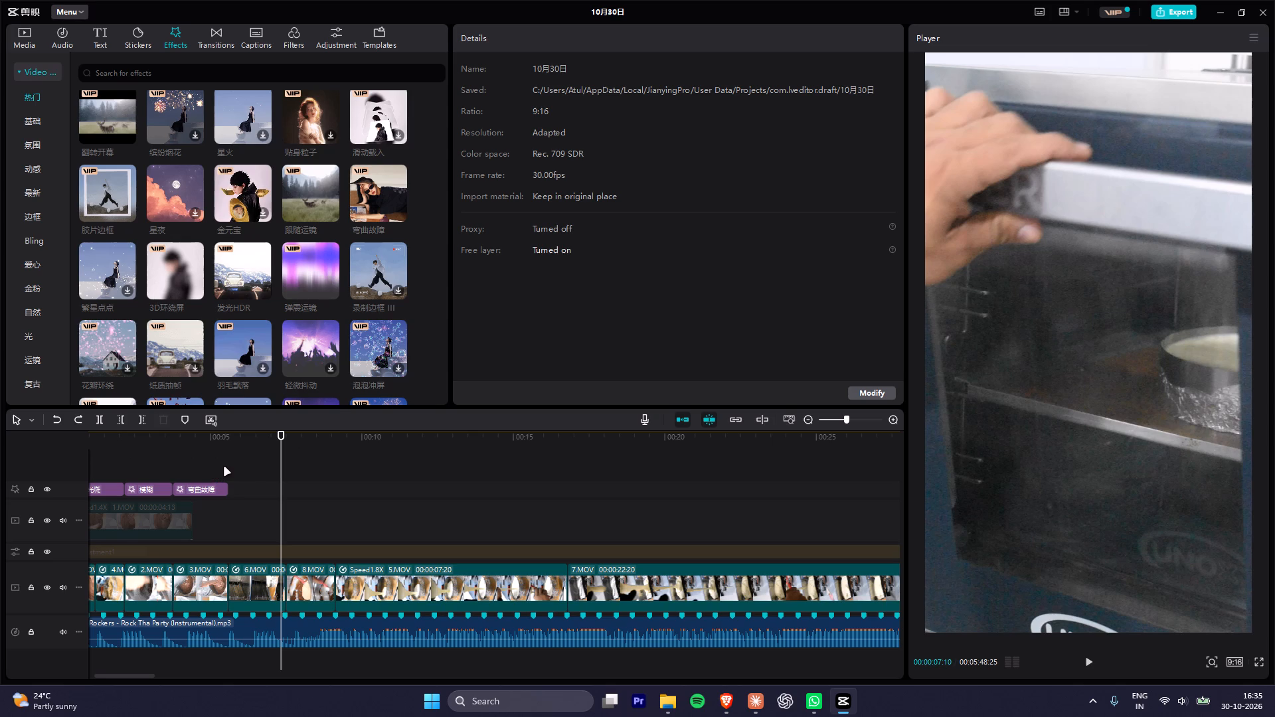
Add the 弹震运镜 effect on a separate effects track, starting where the 6.MOV clip begins.
{"action": "left_click", "coordinate": [229, 443]}
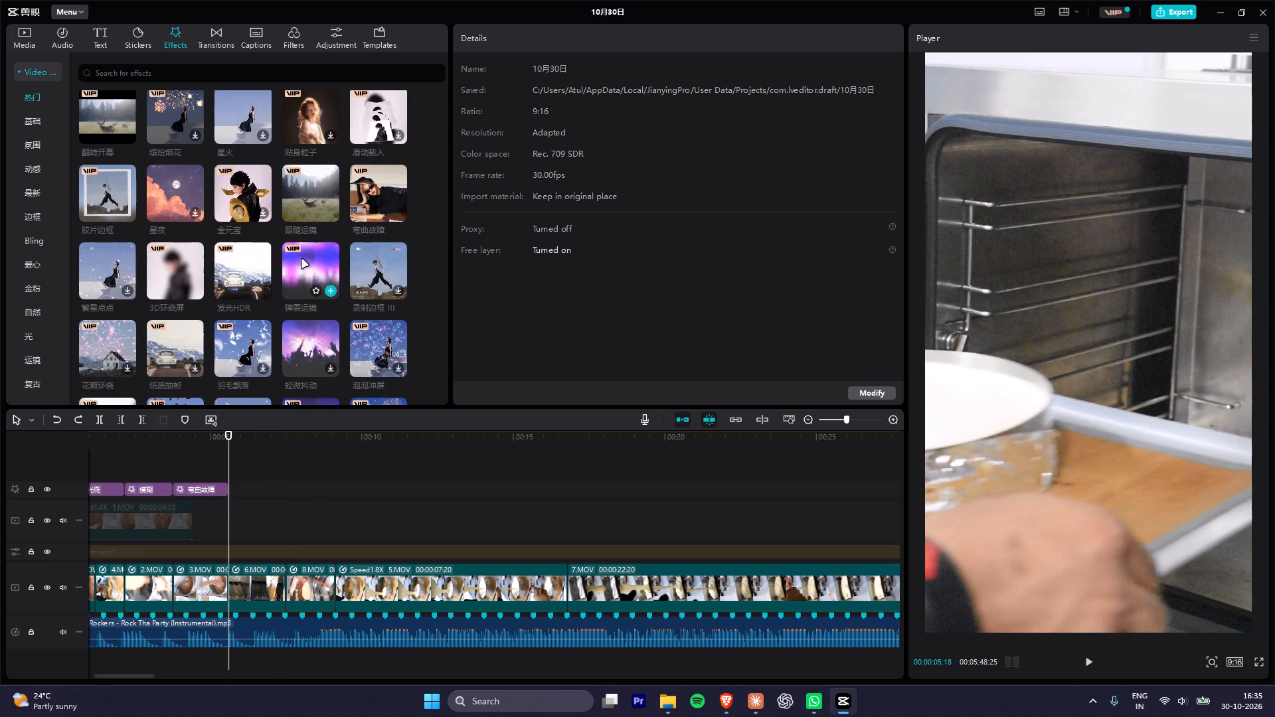
{"action": "left_click_drag", "start_coordinate": [302, 260], "coordinate": [260, 492]}
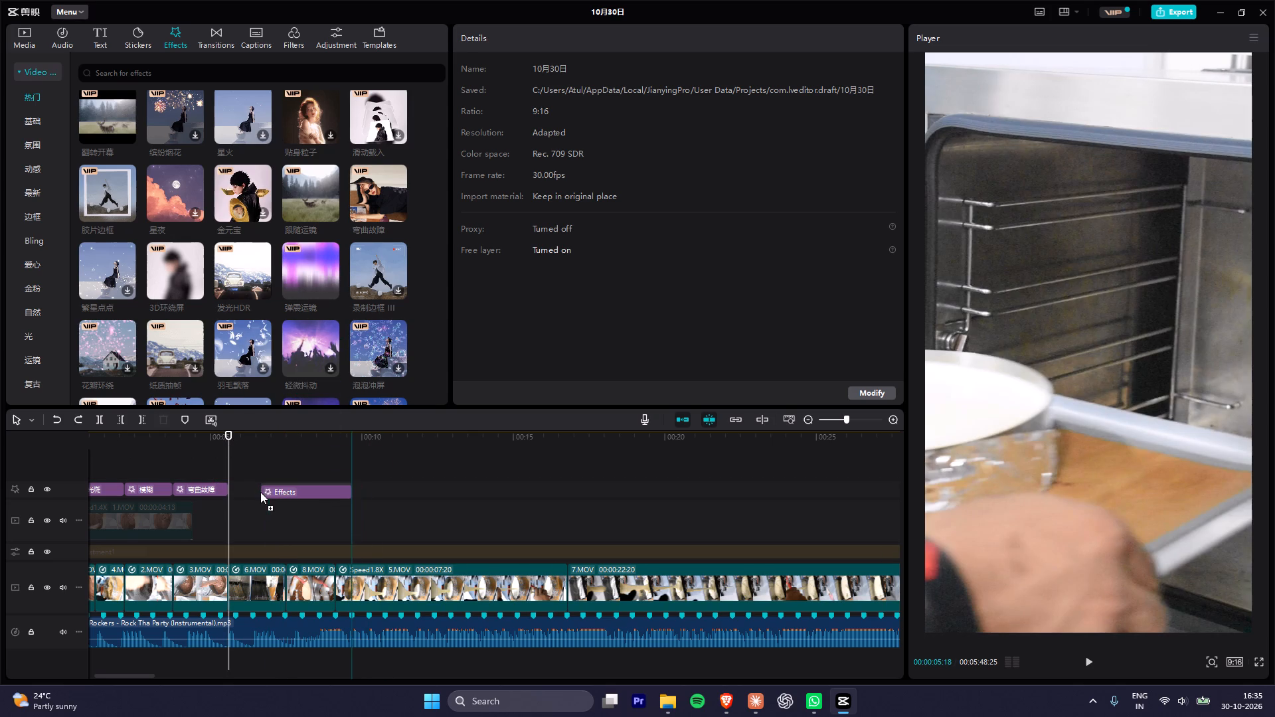
{"action": "right_click", "coordinate": [246, 489]}
{"action": "left_click", "coordinate": [246, 480]}
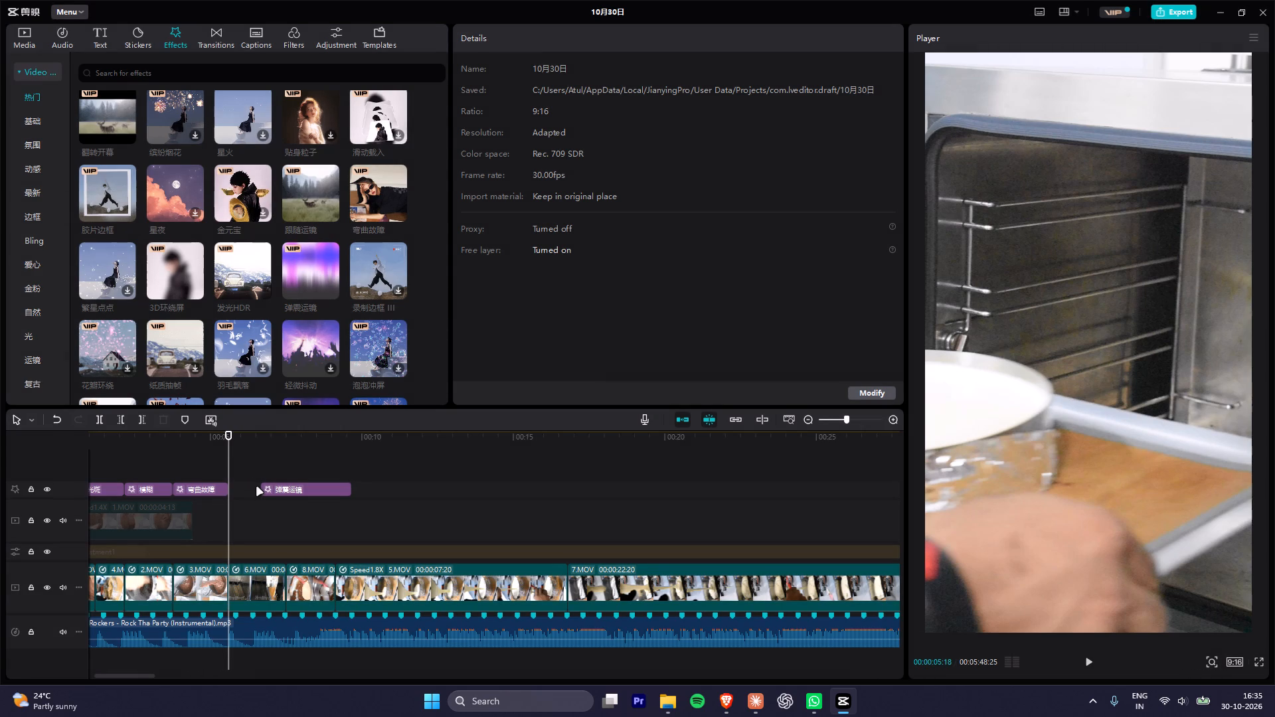
{"action": "left_click_drag", "start_coordinate": [292, 493], "coordinate": [253, 498]}
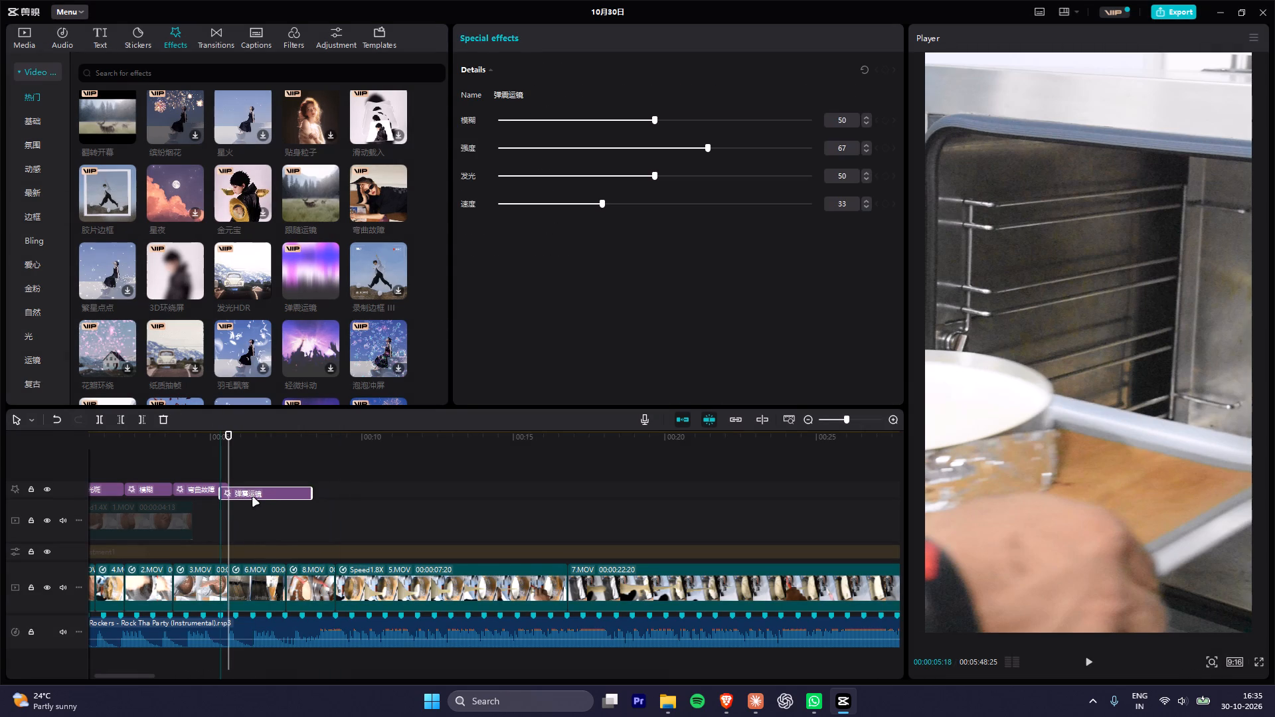
{"action": "left_click_drag", "start_coordinate": [253, 498], "coordinate": [261, 496]}
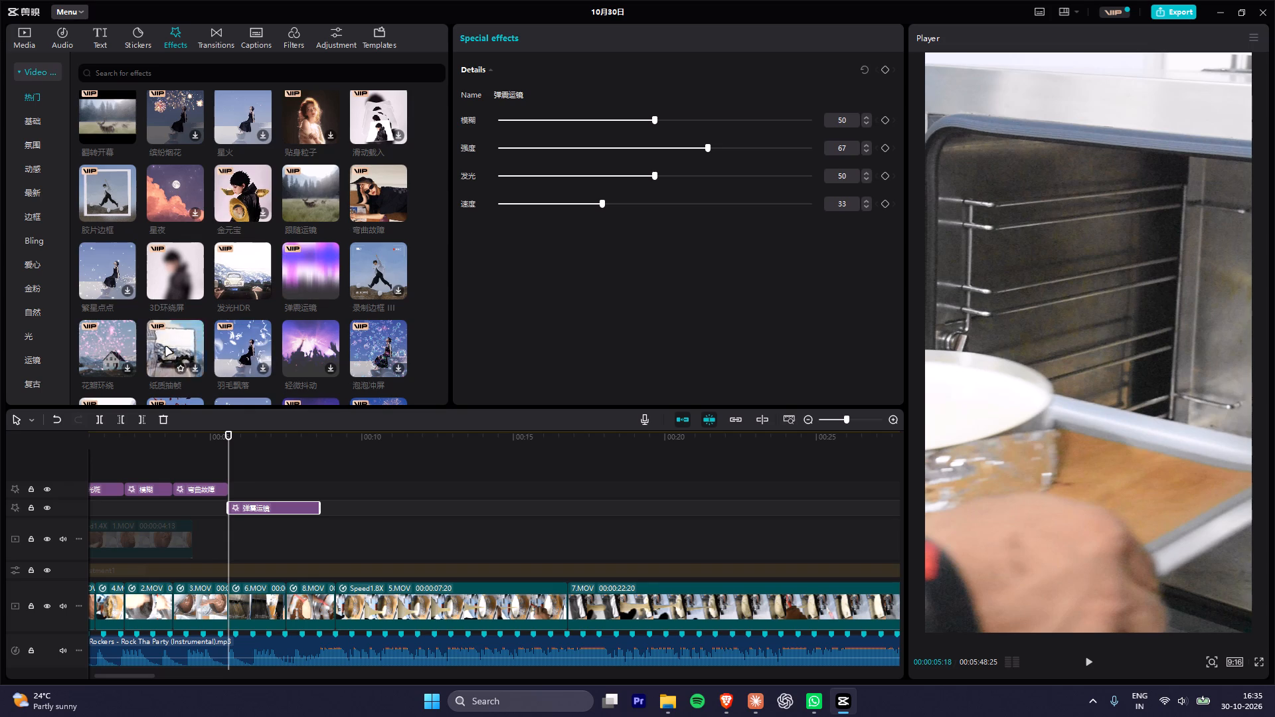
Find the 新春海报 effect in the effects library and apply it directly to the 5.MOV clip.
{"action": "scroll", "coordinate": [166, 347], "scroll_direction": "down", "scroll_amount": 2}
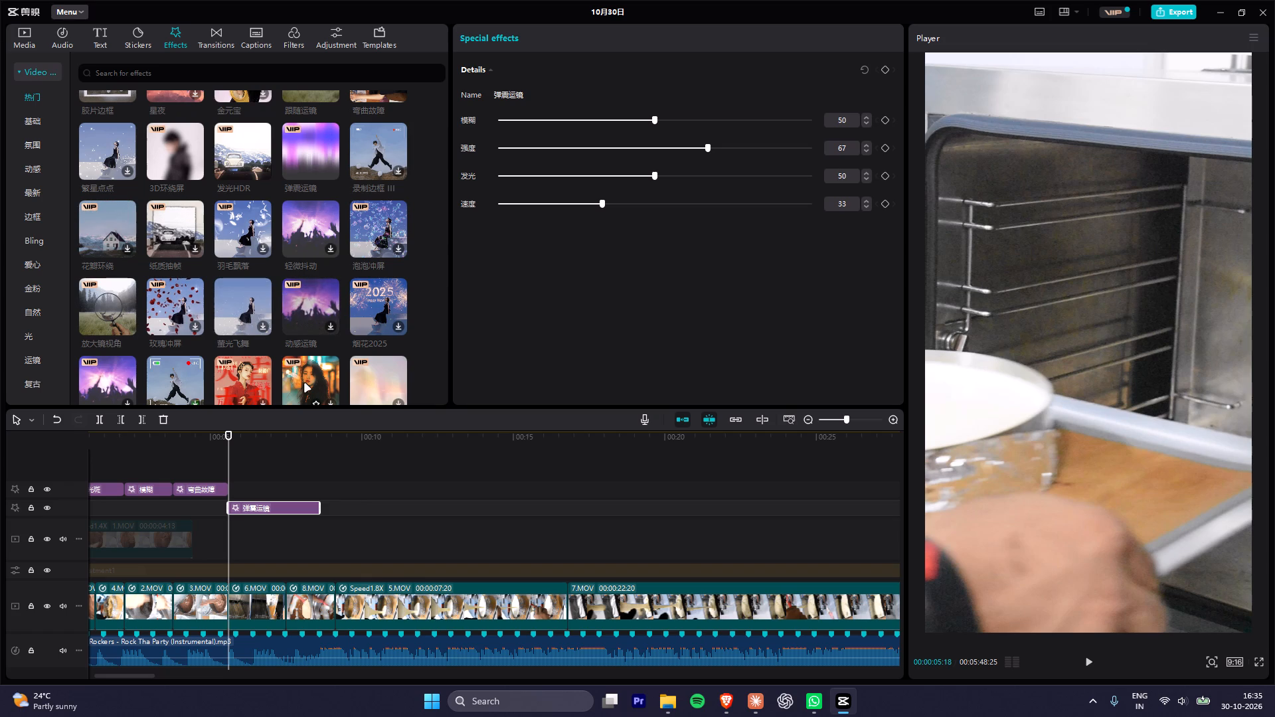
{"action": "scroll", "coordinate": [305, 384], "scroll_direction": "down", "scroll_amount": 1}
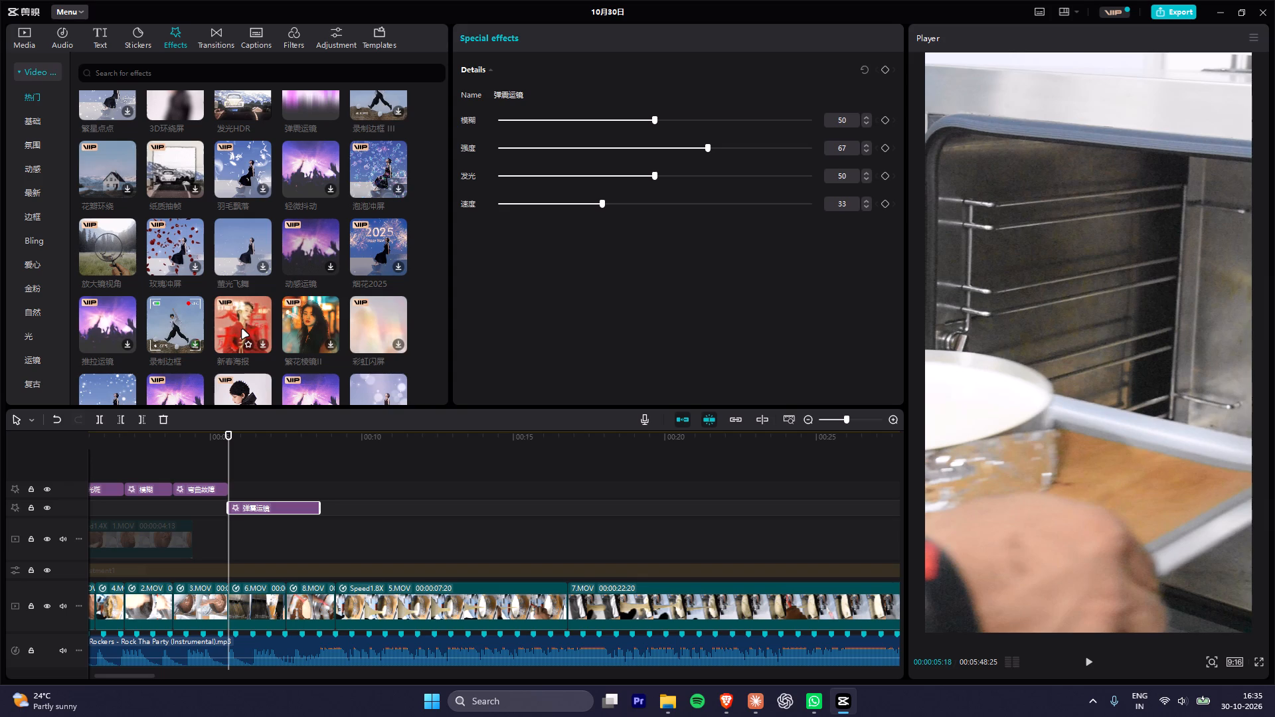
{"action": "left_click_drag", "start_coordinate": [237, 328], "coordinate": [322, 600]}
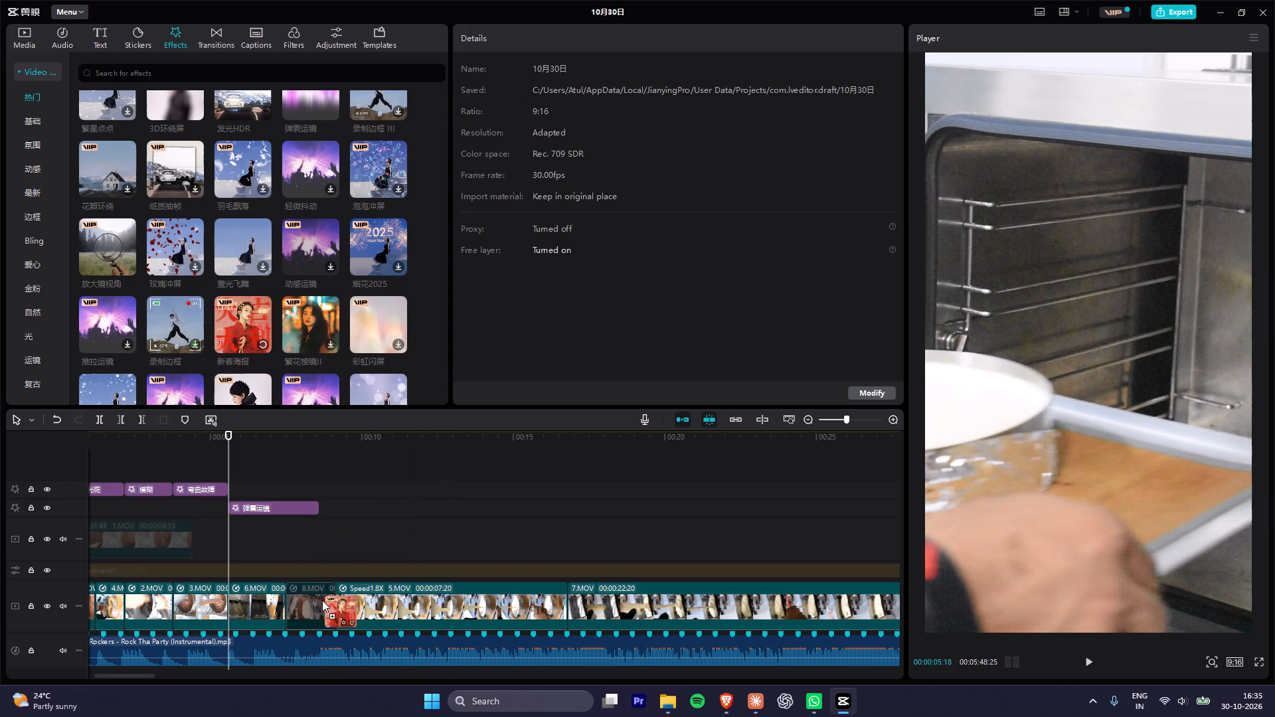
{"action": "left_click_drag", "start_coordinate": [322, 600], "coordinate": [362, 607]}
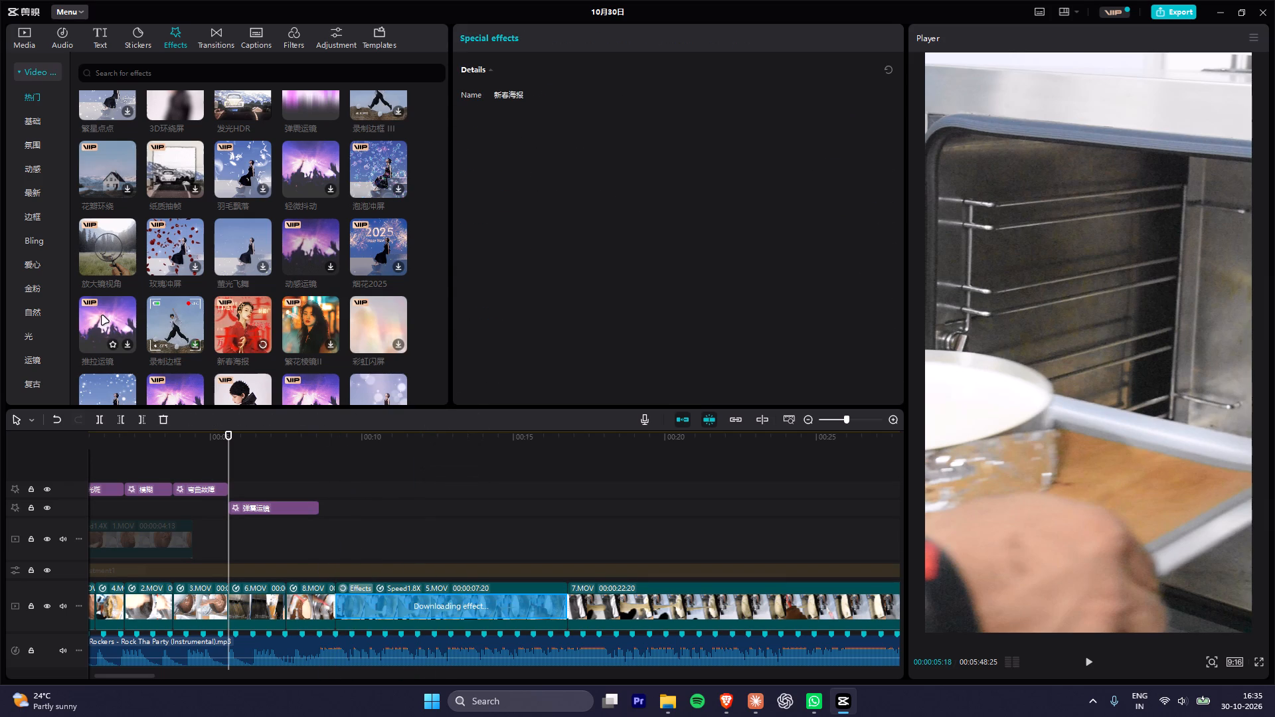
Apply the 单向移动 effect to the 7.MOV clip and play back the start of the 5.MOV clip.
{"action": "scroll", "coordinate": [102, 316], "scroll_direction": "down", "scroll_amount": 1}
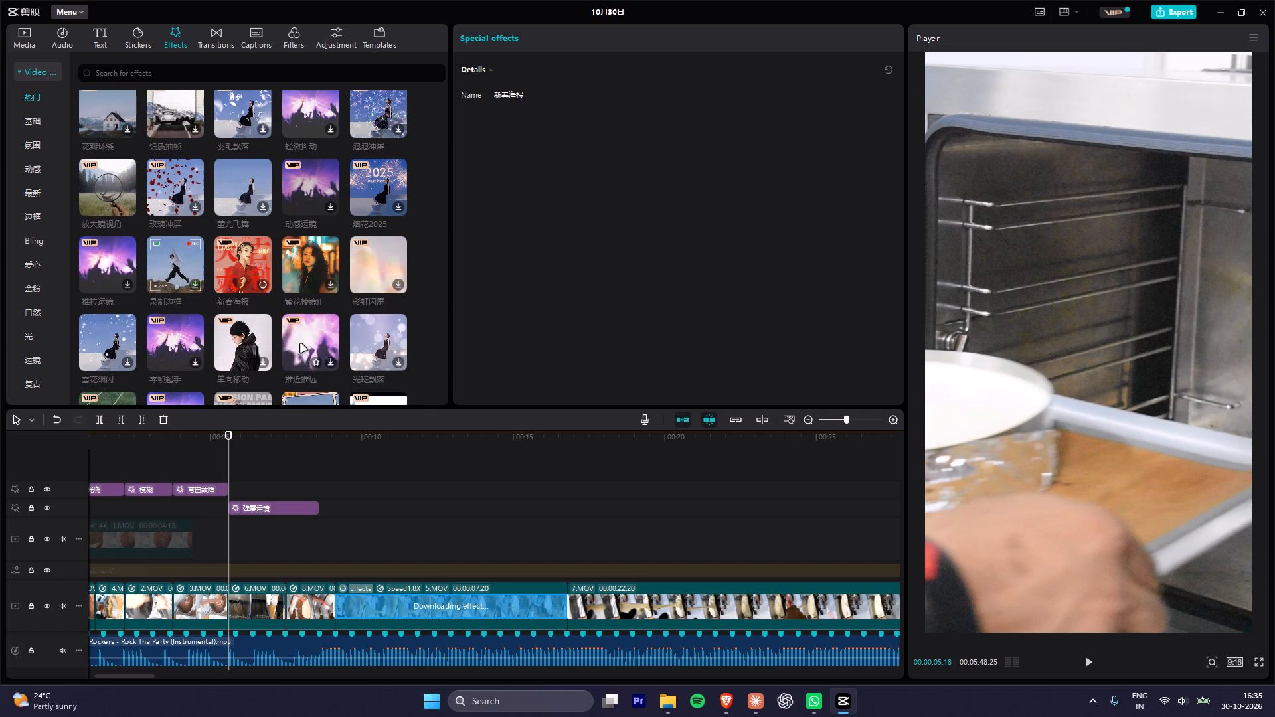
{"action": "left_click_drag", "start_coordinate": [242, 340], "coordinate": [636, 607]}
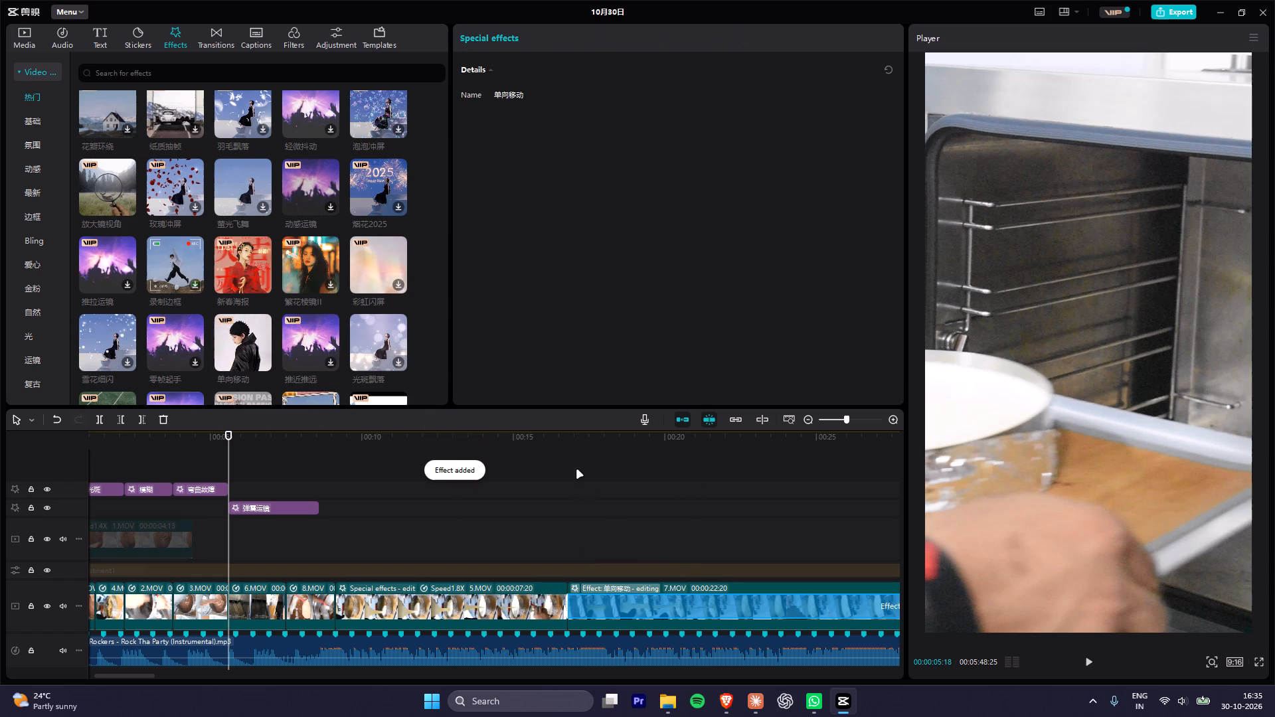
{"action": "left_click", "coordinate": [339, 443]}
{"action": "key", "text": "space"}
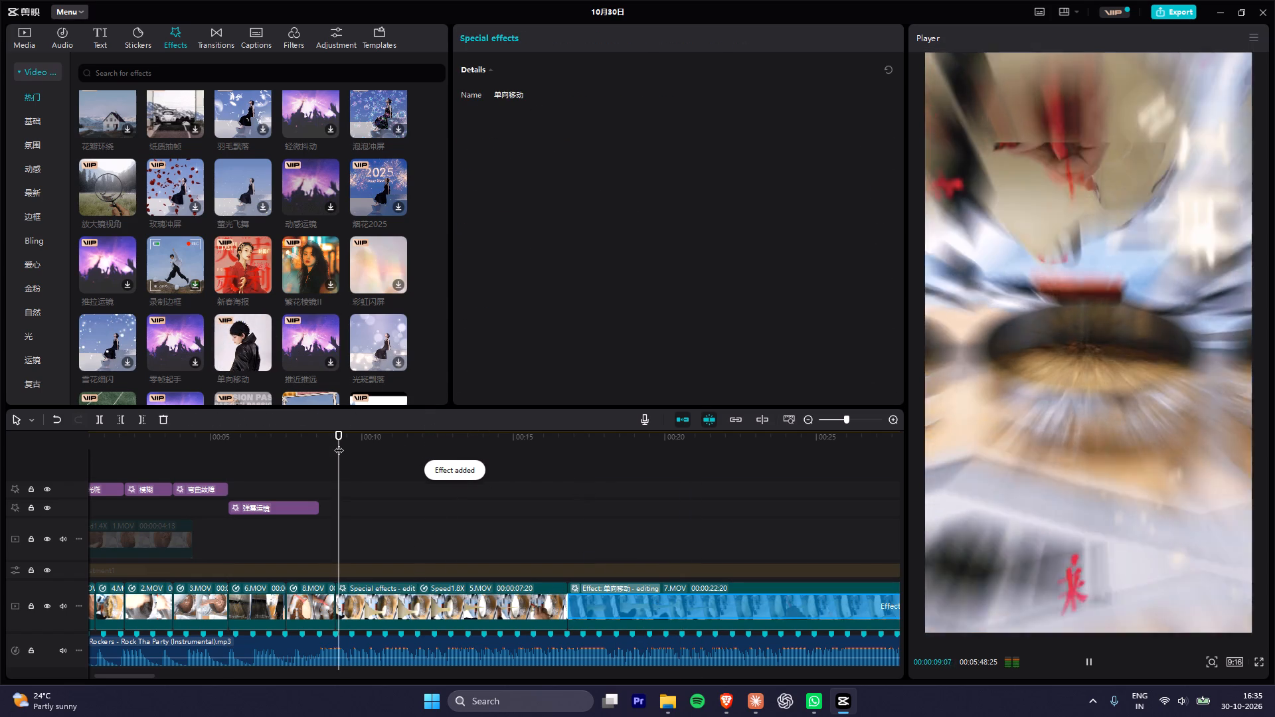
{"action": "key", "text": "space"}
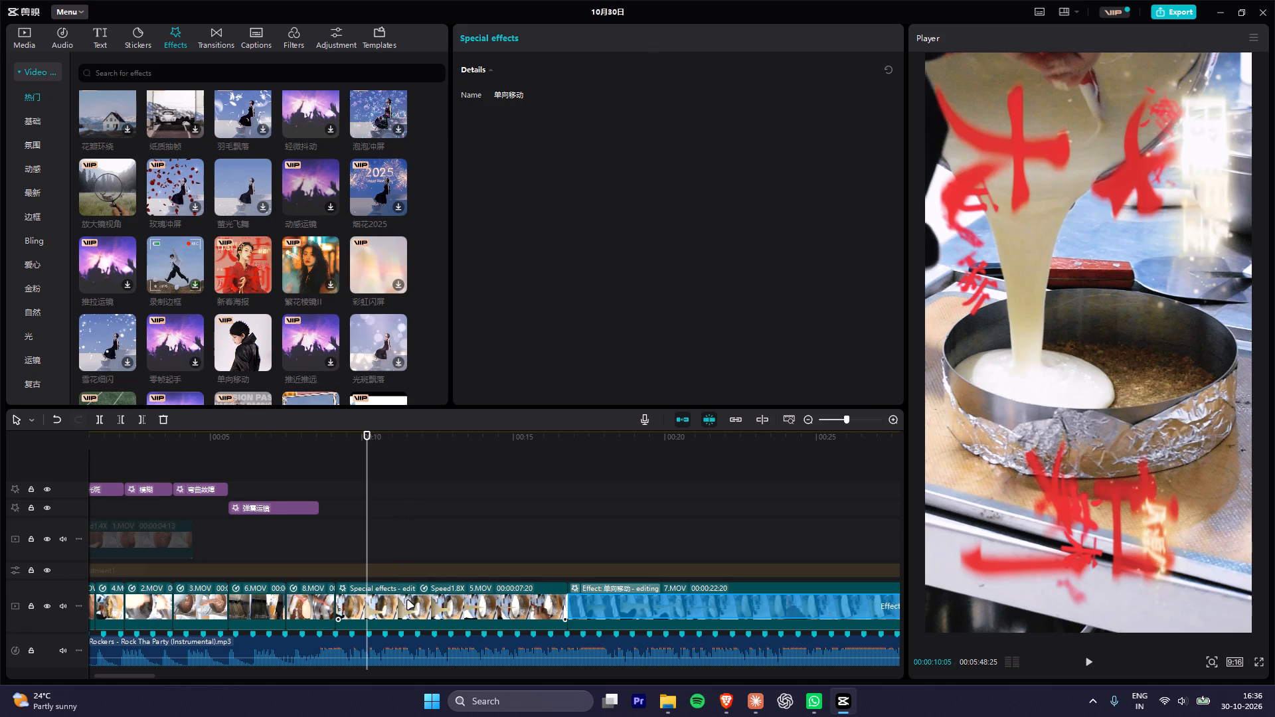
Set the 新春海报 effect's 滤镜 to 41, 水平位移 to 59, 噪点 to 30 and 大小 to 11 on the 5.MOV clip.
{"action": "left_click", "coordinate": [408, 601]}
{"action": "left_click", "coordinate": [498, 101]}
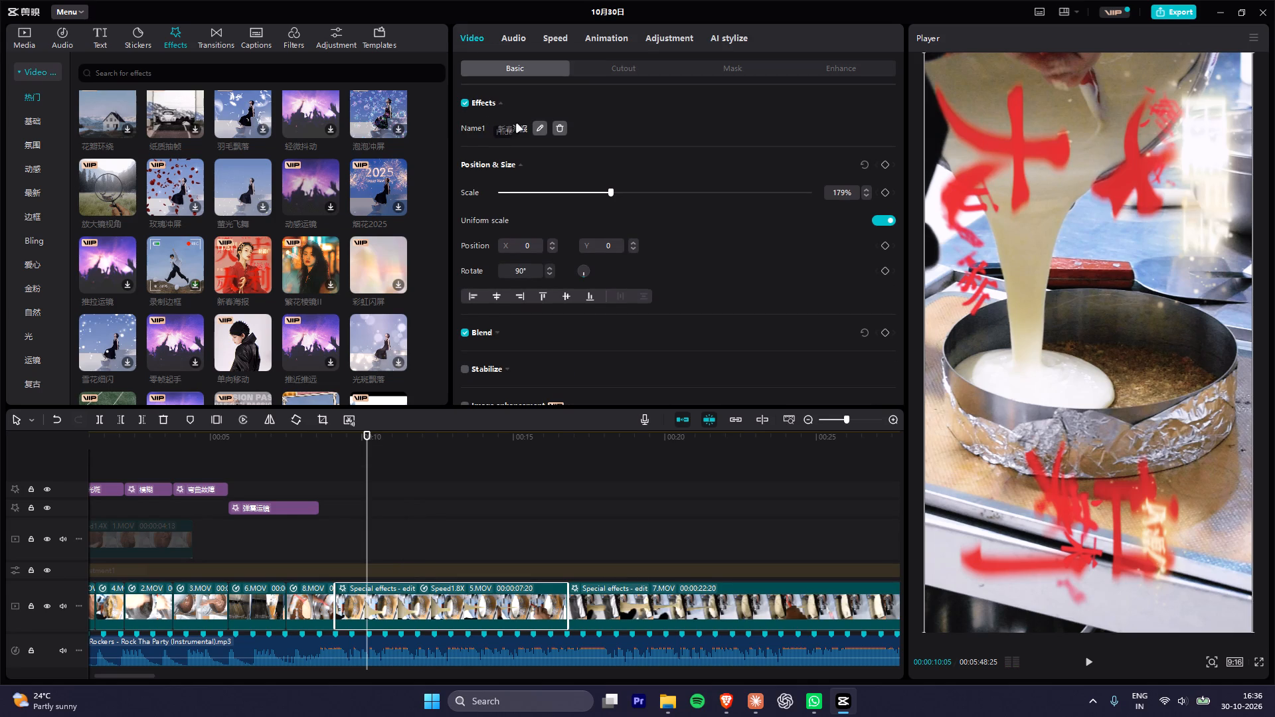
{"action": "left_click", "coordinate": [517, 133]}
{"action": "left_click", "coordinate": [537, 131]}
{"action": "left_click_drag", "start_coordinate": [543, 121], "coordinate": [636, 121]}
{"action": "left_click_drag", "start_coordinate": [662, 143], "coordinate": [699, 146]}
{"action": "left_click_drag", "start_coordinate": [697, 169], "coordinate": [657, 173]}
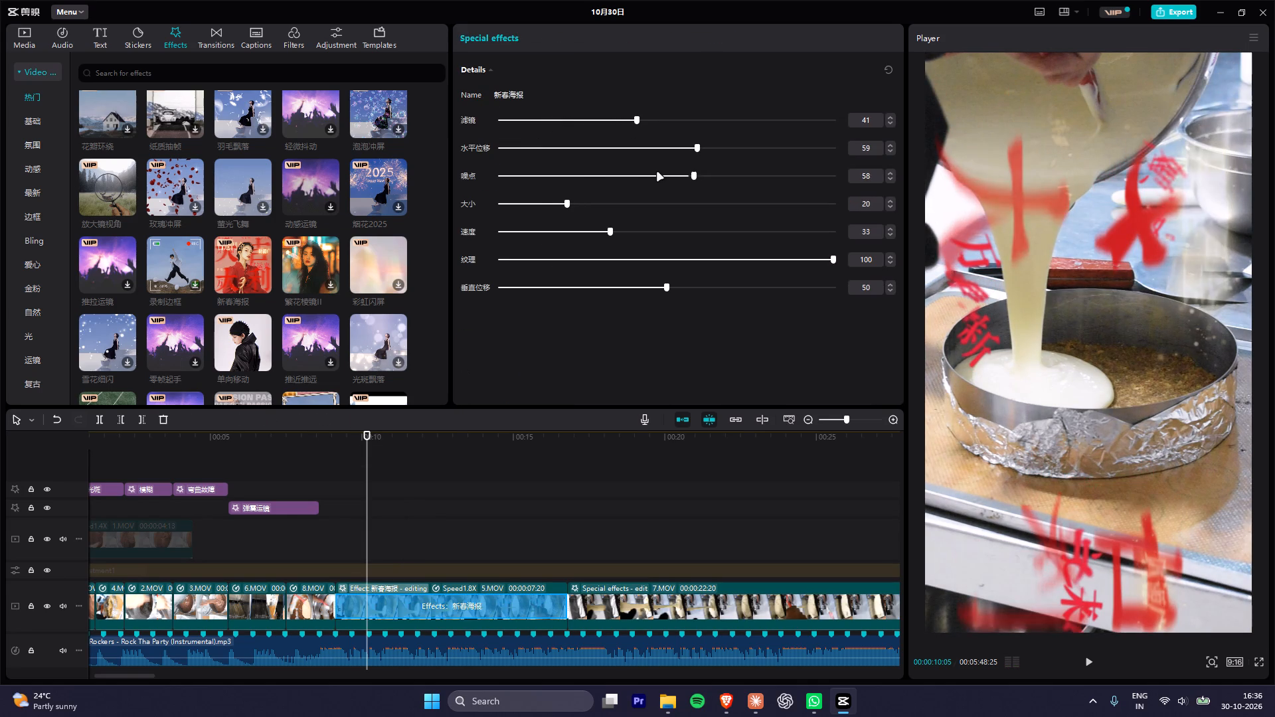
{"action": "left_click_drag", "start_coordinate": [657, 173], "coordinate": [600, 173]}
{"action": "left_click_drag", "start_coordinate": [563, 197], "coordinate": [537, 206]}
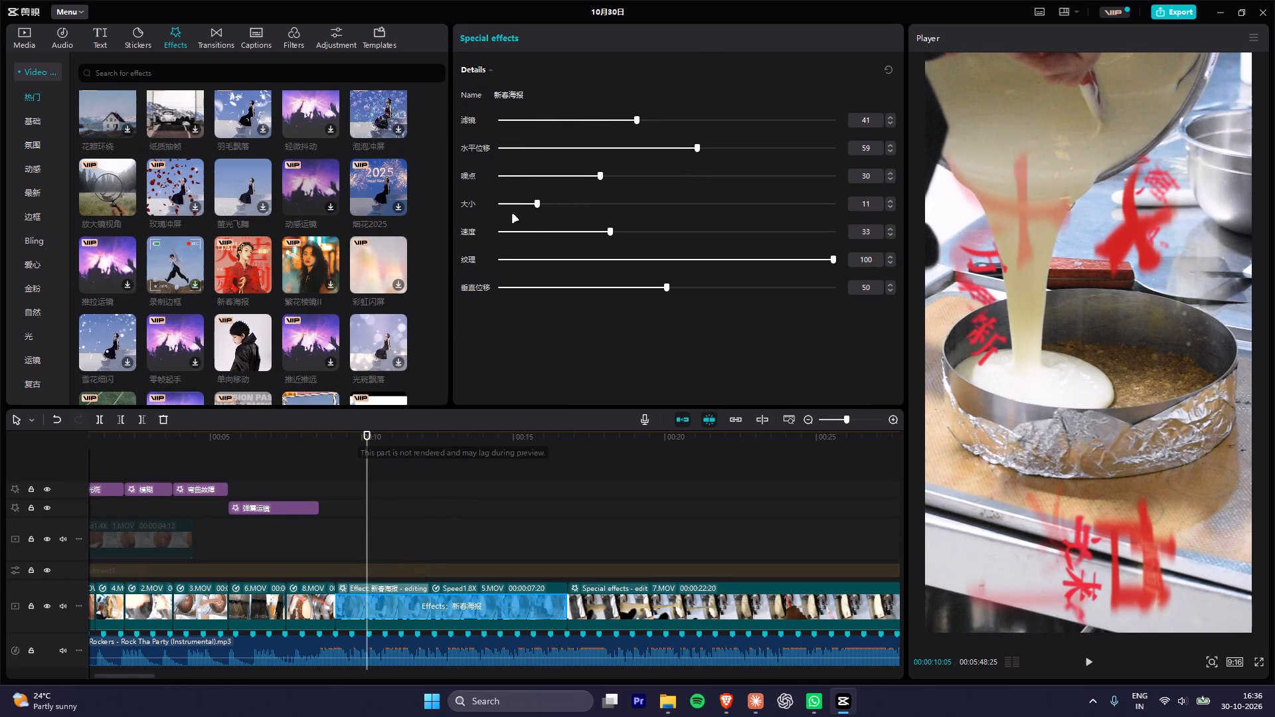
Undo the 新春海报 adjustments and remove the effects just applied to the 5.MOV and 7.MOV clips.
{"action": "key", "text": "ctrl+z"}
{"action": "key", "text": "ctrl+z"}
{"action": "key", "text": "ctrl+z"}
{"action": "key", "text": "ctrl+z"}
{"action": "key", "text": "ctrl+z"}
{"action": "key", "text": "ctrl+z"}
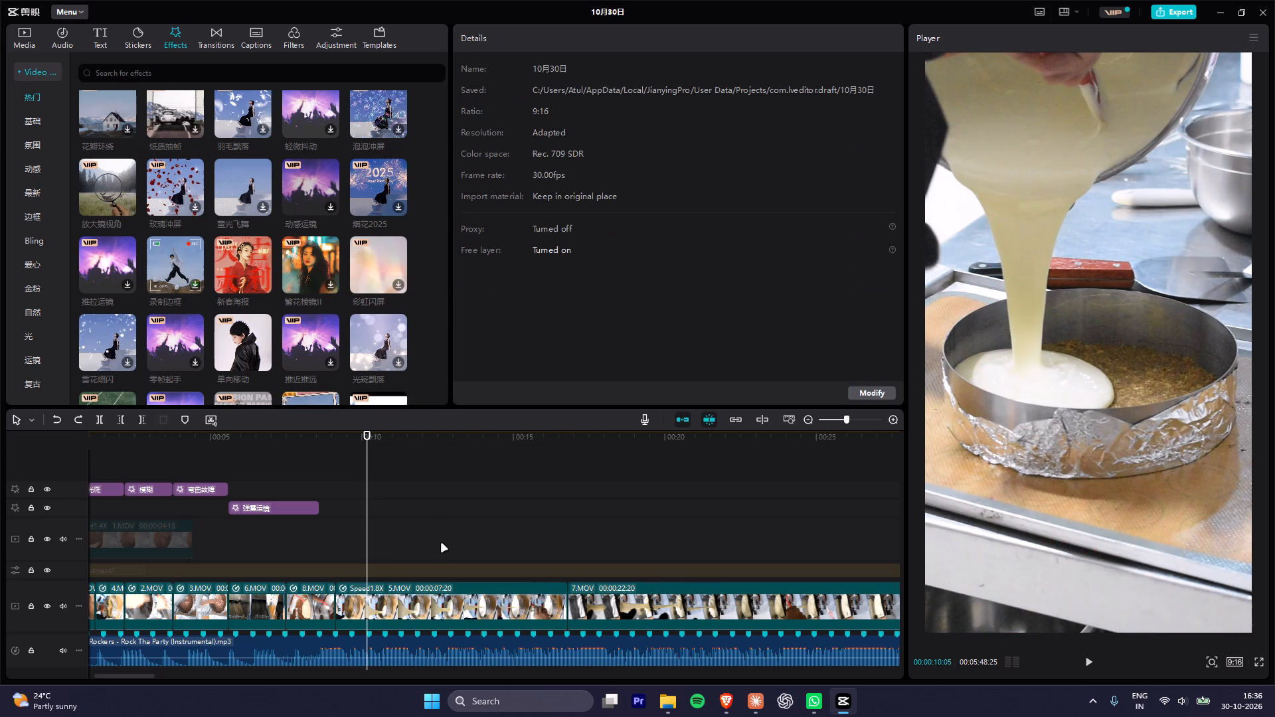
Apply the 单向移动 effect to the 5.MOV clip and play back the 6.MOV and 8.MOV sections leading up to it.
{"action": "left_click_drag", "start_coordinate": [235, 343], "coordinate": [394, 608]}
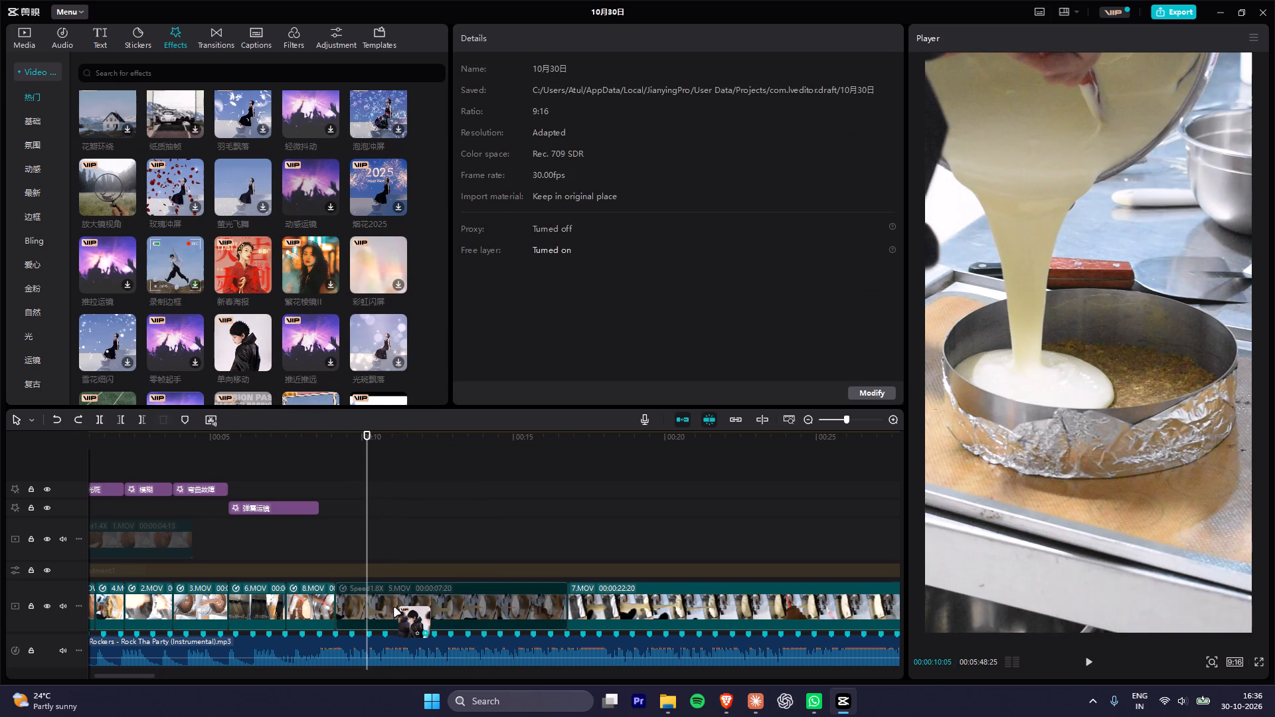
{"action": "left_click", "coordinate": [319, 437]}
{"action": "left_click_drag", "start_coordinate": [317, 435], "coordinate": [305, 436]}
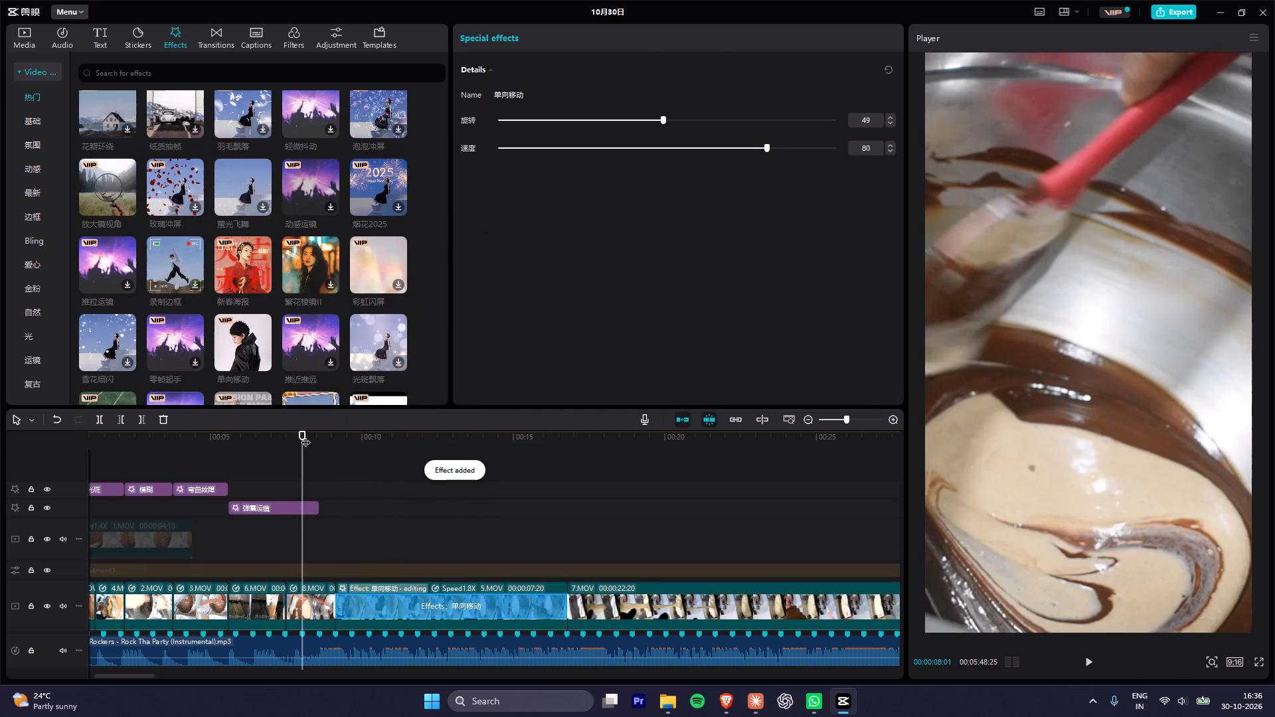
{"action": "key", "text": "space"}
{"action": "key", "text": "space"}
{"action": "left_click", "coordinate": [228, 433]}
{"action": "key", "text": "space"}
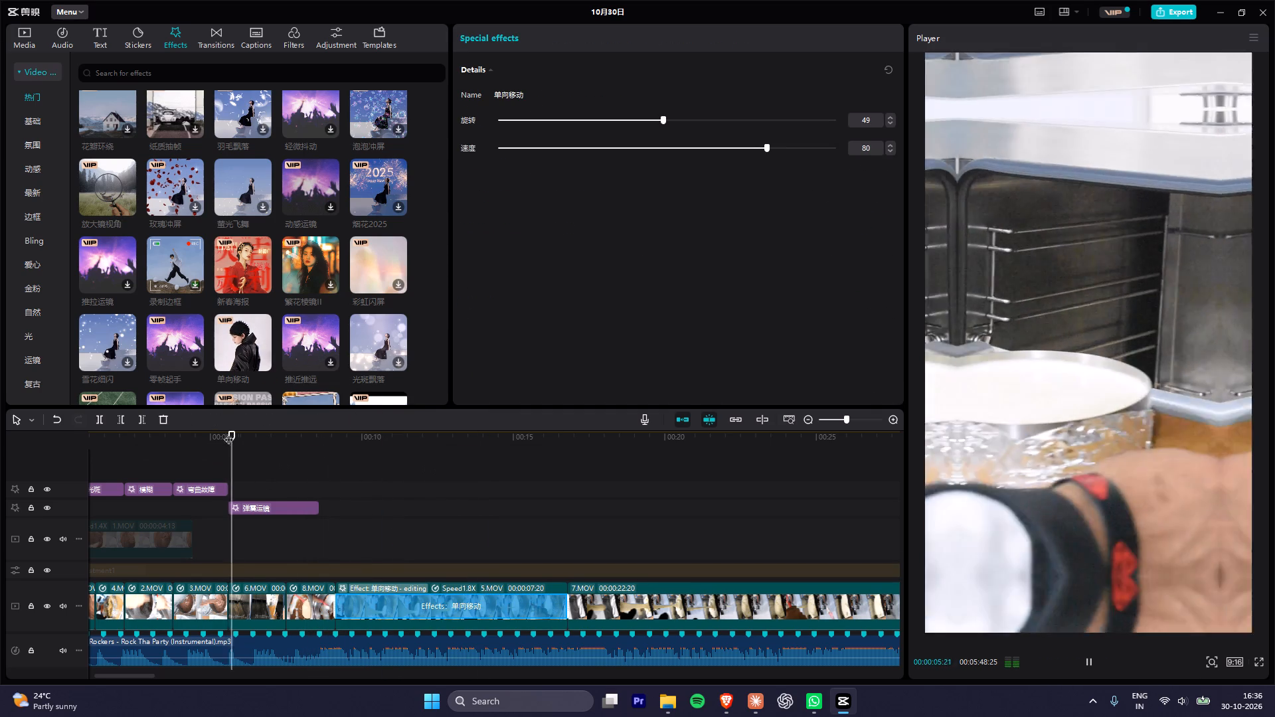
{"action": "key", "text": "space"}
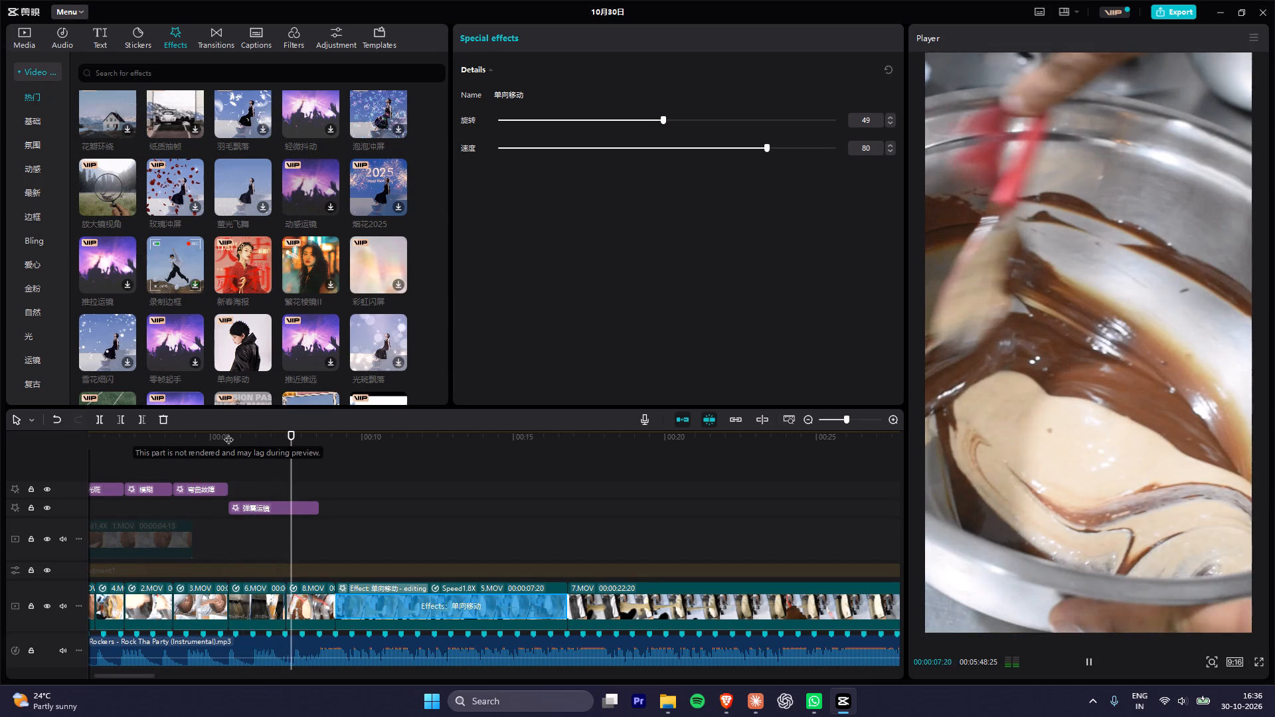
{"action": "key", "text": "space"}
{"action": "key", "text": "space"}
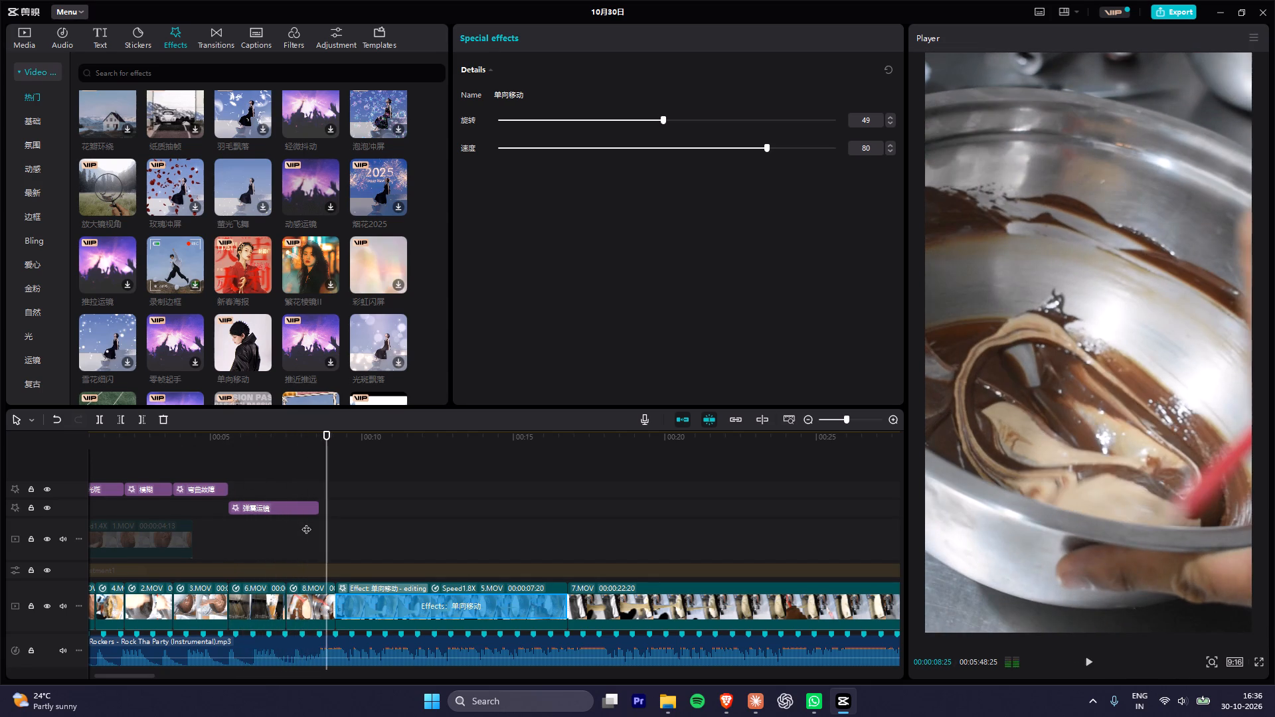
{"action": "key", "text": "space"}
{"action": "key", "text": "space"}
Set the 弹震运镜 effect's 模糊 to 53 and 强度 to 20, playing it back from the start of 6.MOV.
{"action": "left_click", "coordinate": [292, 505]}
{"action": "left_click_drag", "start_coordinate": [636, 121], "coordinate": [624, 123]}
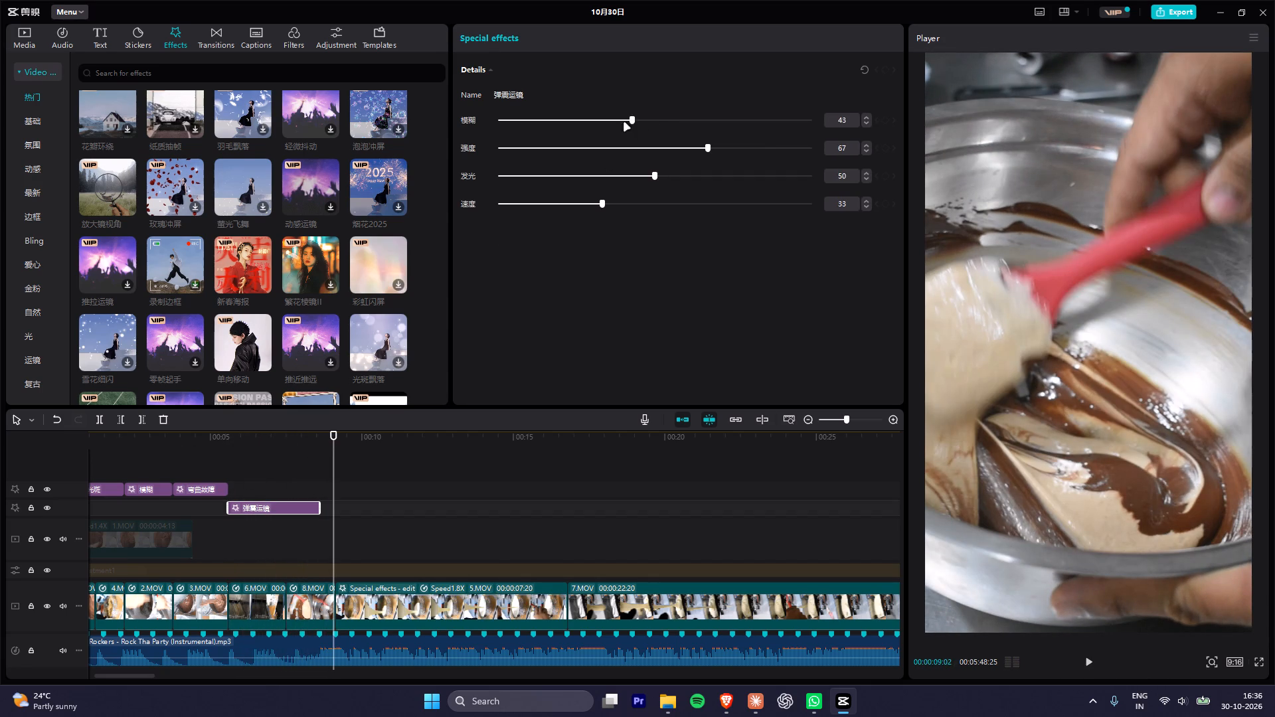
{"action": "left_click_drag", "start_coordinate": [624, 123], "coordinate": [664, 129]}
{"action": "left_click", "coordinate": [226, 431]}
{"action": "key", "text": "space"}
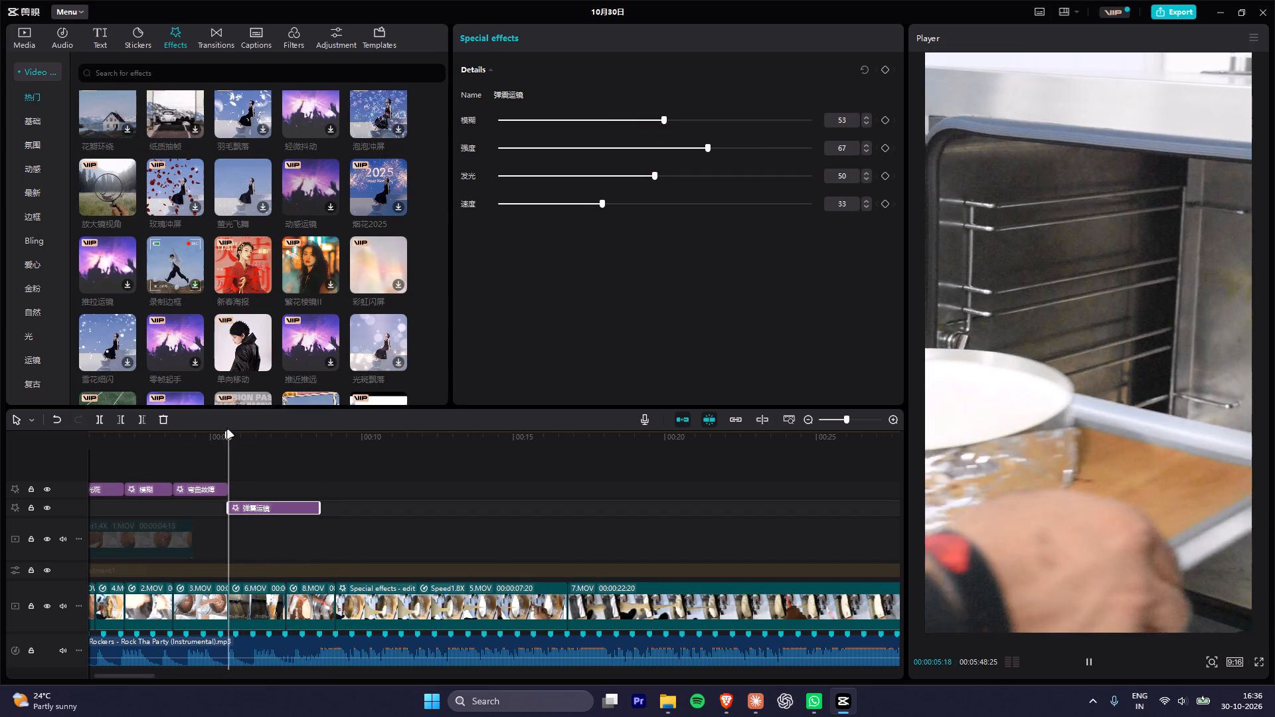
{"action": "left_click_drag", "start_coordinate": [608, 146], "coordinate": [562, 150]}
{"action": "key", "text": "space"}
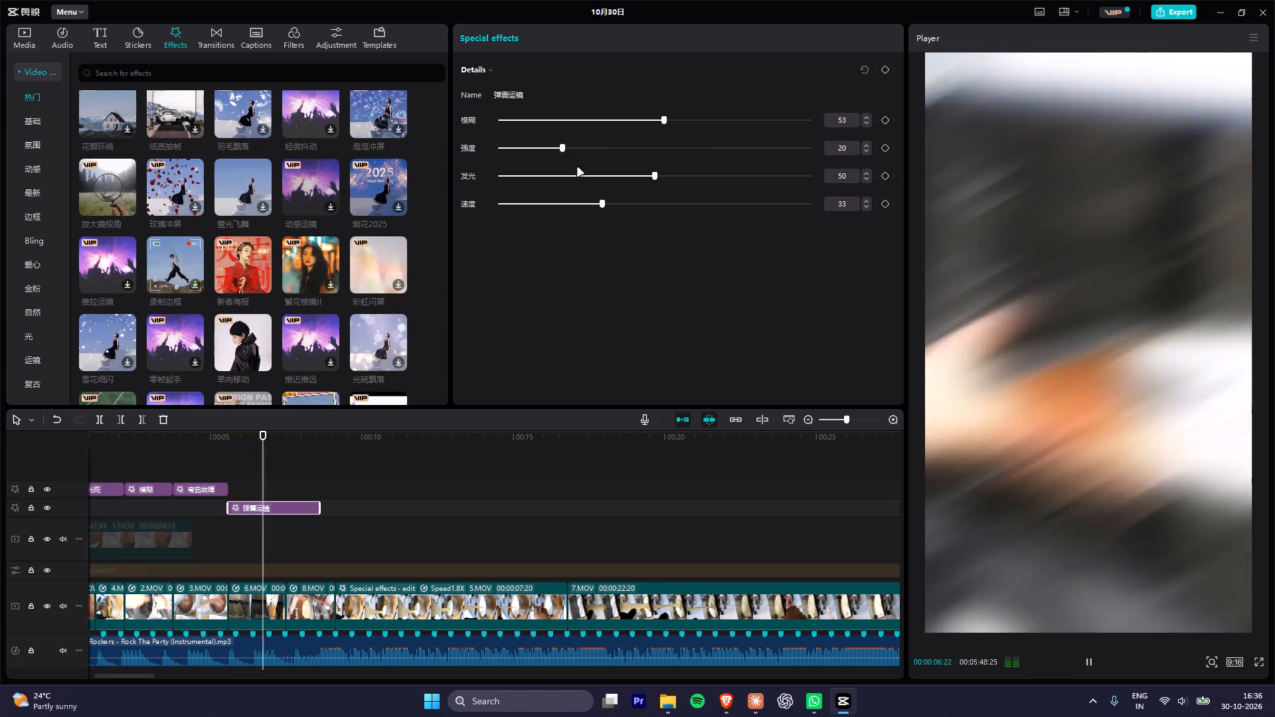
{"action": "key", "text": "space"}
{"action": "key", "text": "space"}
{"action": "key", "text": "space"}
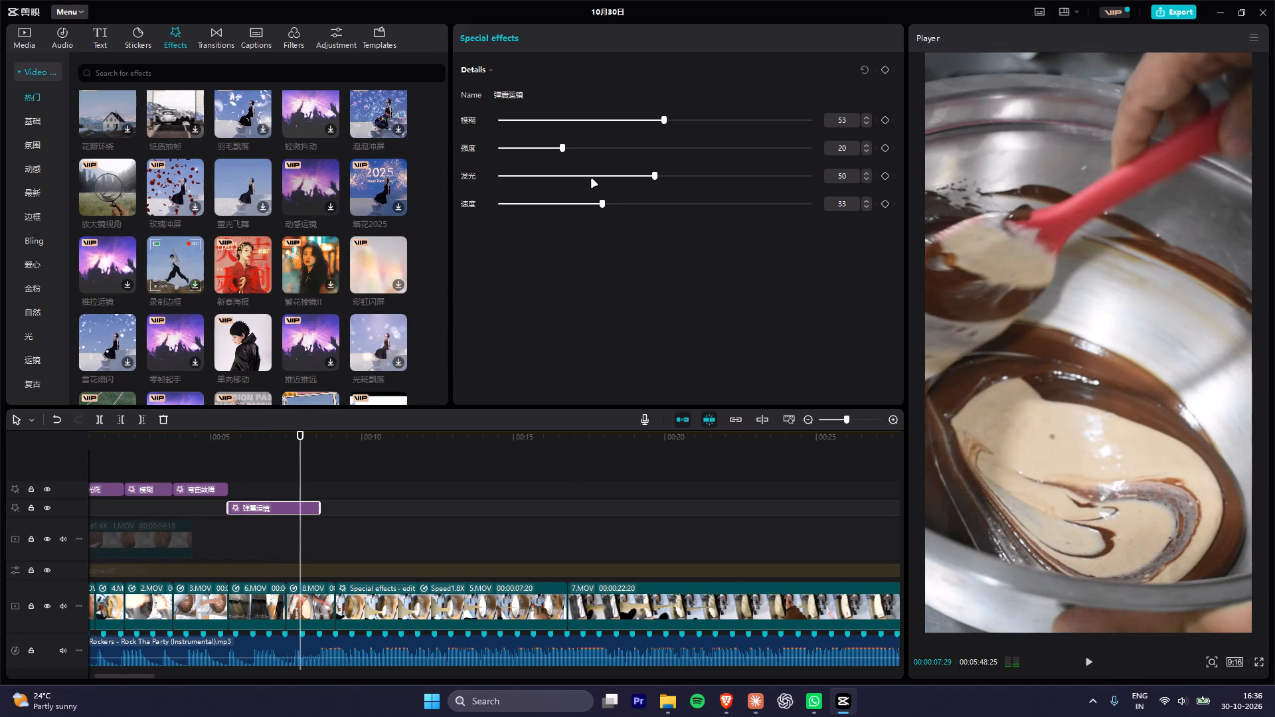
Set the 弹震运镜 effect's 发光 to 19 and 速度 to 18, and play back from 6.MOV into 5.MOV.
{"action": "left_click_drag", "start_coordinate": [592, 179], "coordinate": [585, 179]}
{"action": "left_click_drag", "start_coordinate": [585, 179], "coordinate": [562, 180]}
{"action": "key", "text": "space"}
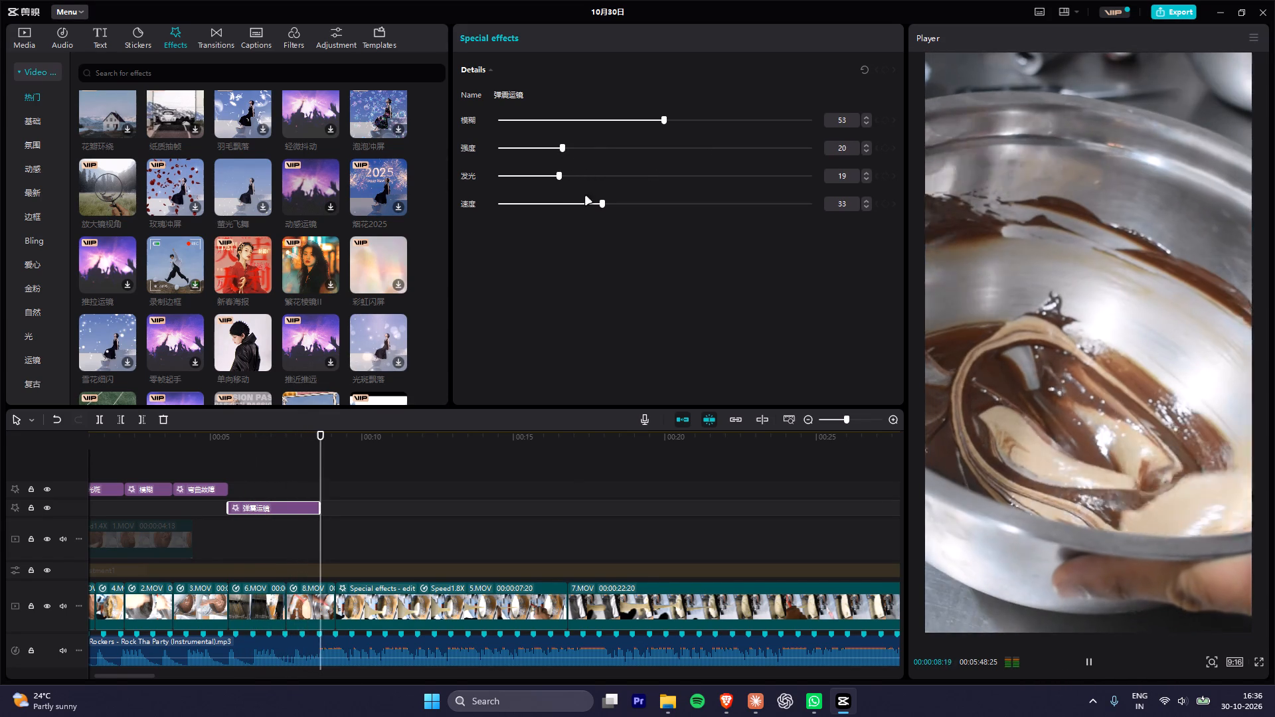
{"action": "key", "text": "space"}
{"action": "left_click_drag", "start_coordinate": [585, 206], "coordinate": [555, 206]}
{"action": "left_click", "coordinate": [229, 442]}
{"action": "key", "text": "space"}
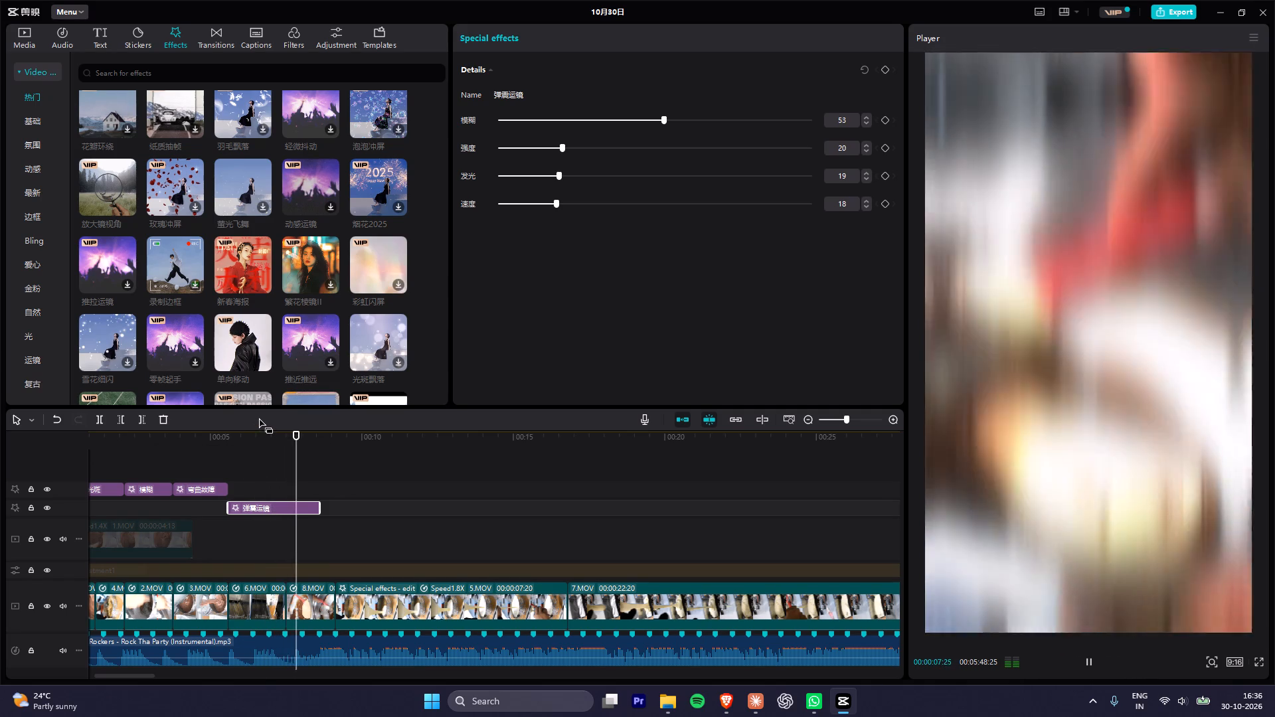
{"action": "key", "text": "space"}
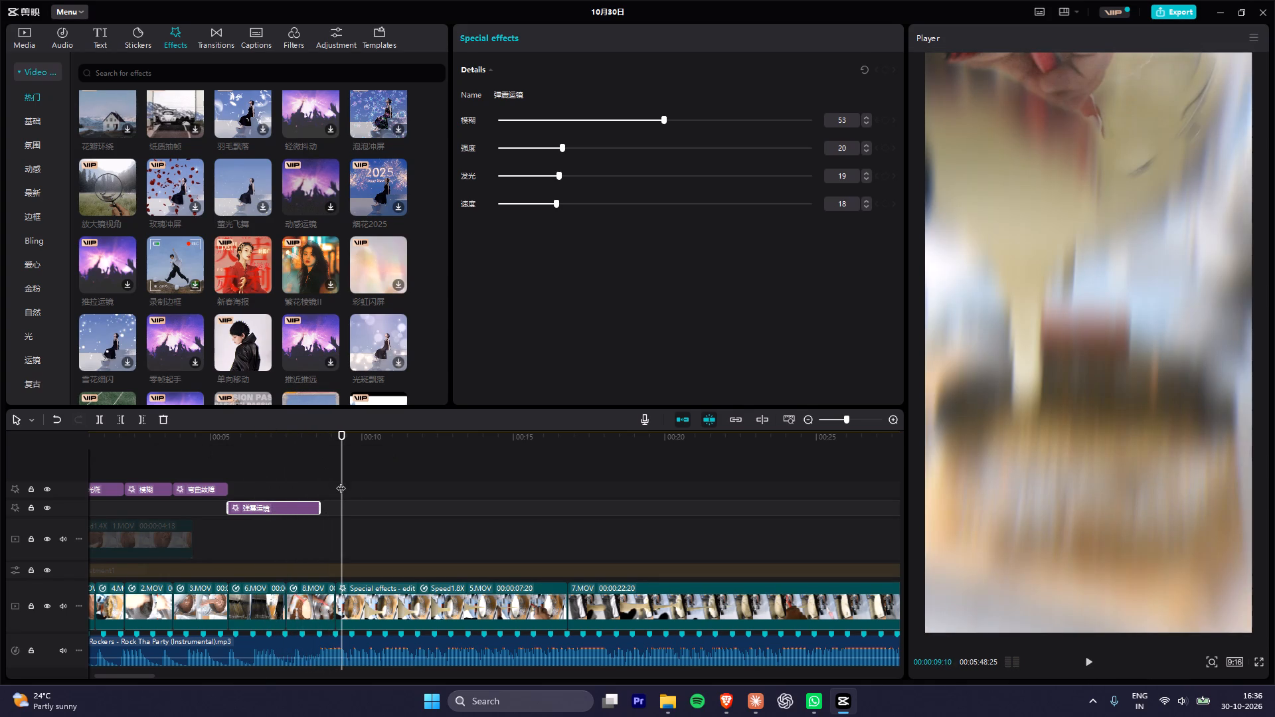
{"action": "key", "text": "space"}
{"action": "key", "text": "space"}
{"action": "key", "text": "space"}
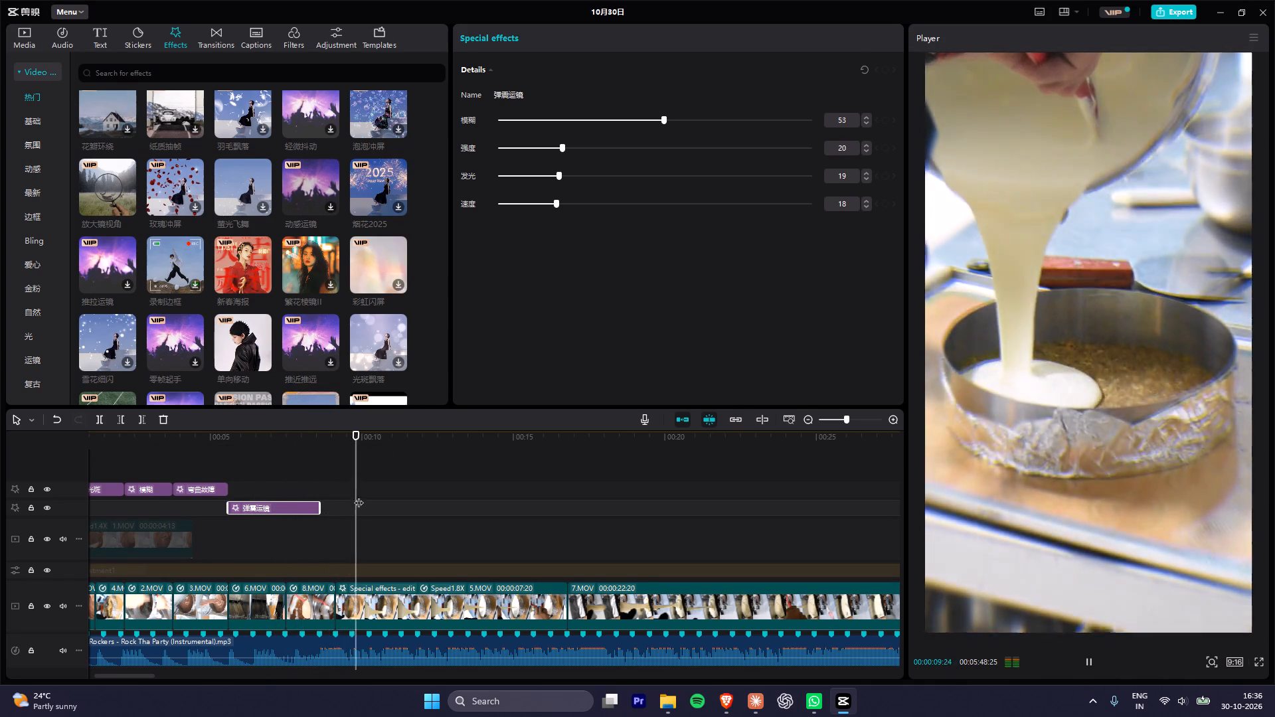
Open the 单向移动 effect applied to the 5.MOV clip, set its 速度 to 13, and play back the clip's opening.
{"action": "key", "text": "space"}
{"action": "key", "text": "space"}
{"action": "left_click", "coordinate": [420, 596]}
{"action": "key", "text": "space"}
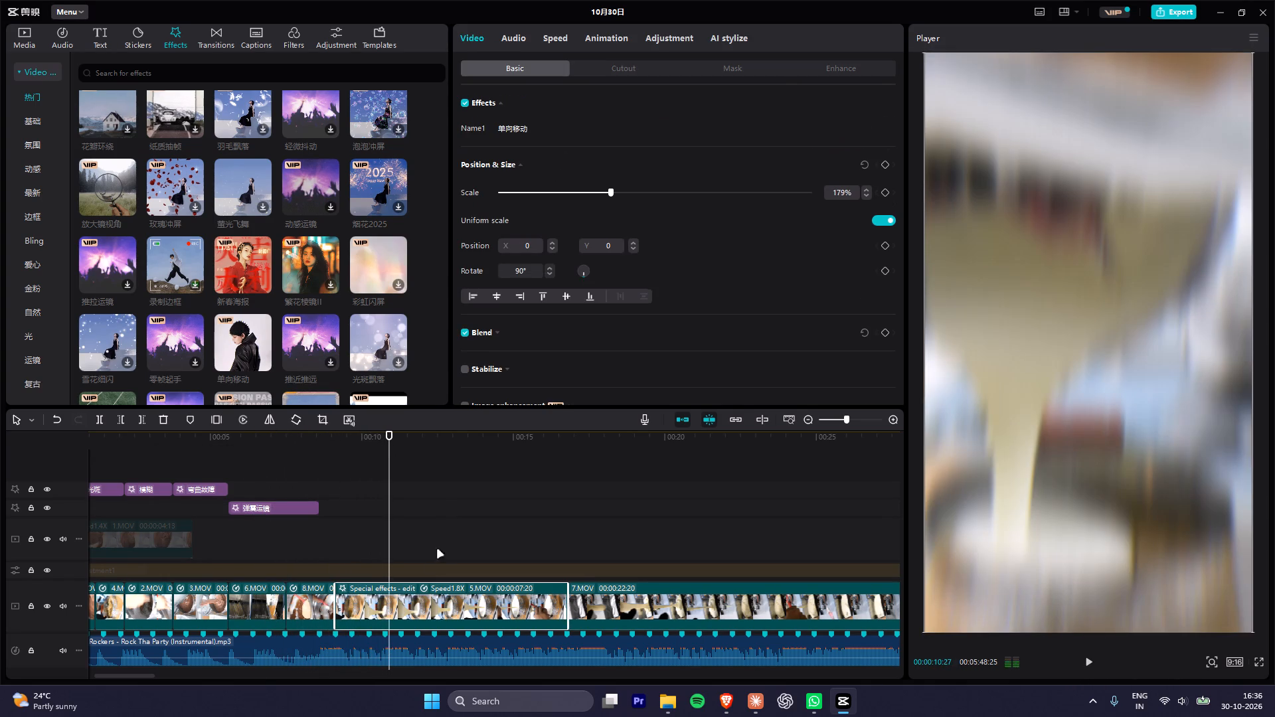
{"action": "left_click", "coordinate": [537, 129]}
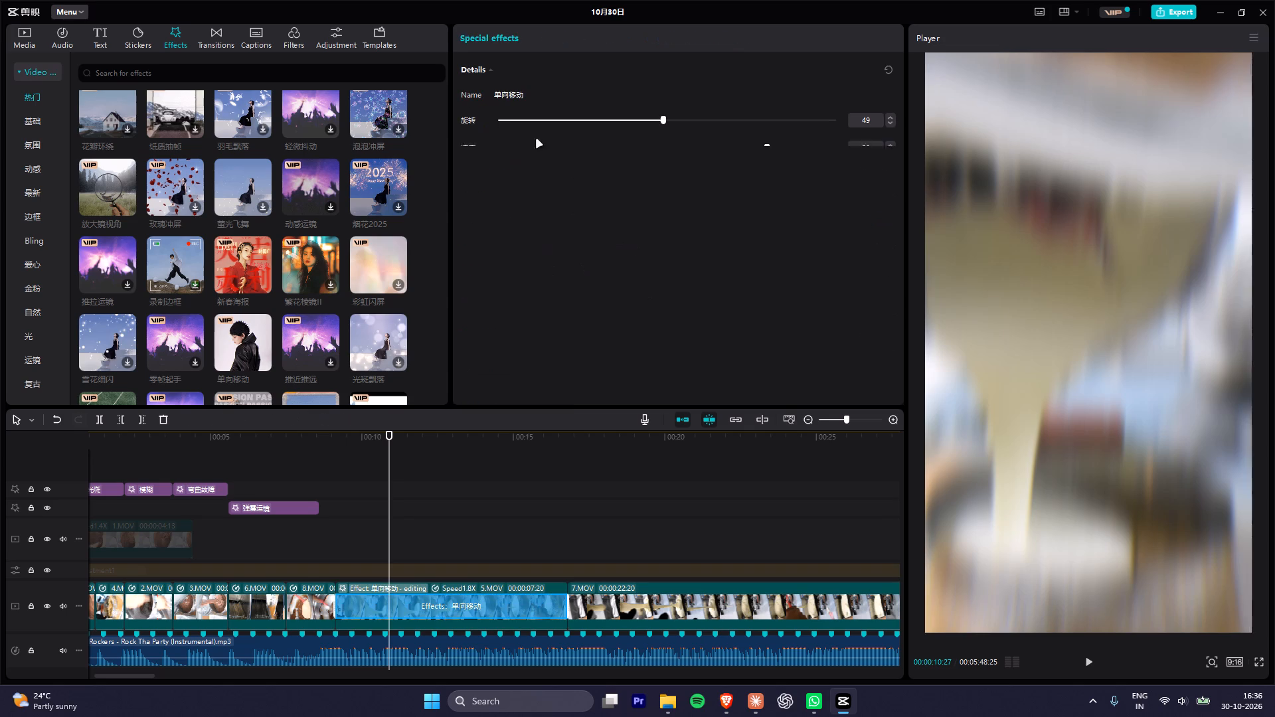
{"action": "left_click_drag", "start_coordinate": [577, 151], "coordinate": [544, 147]}
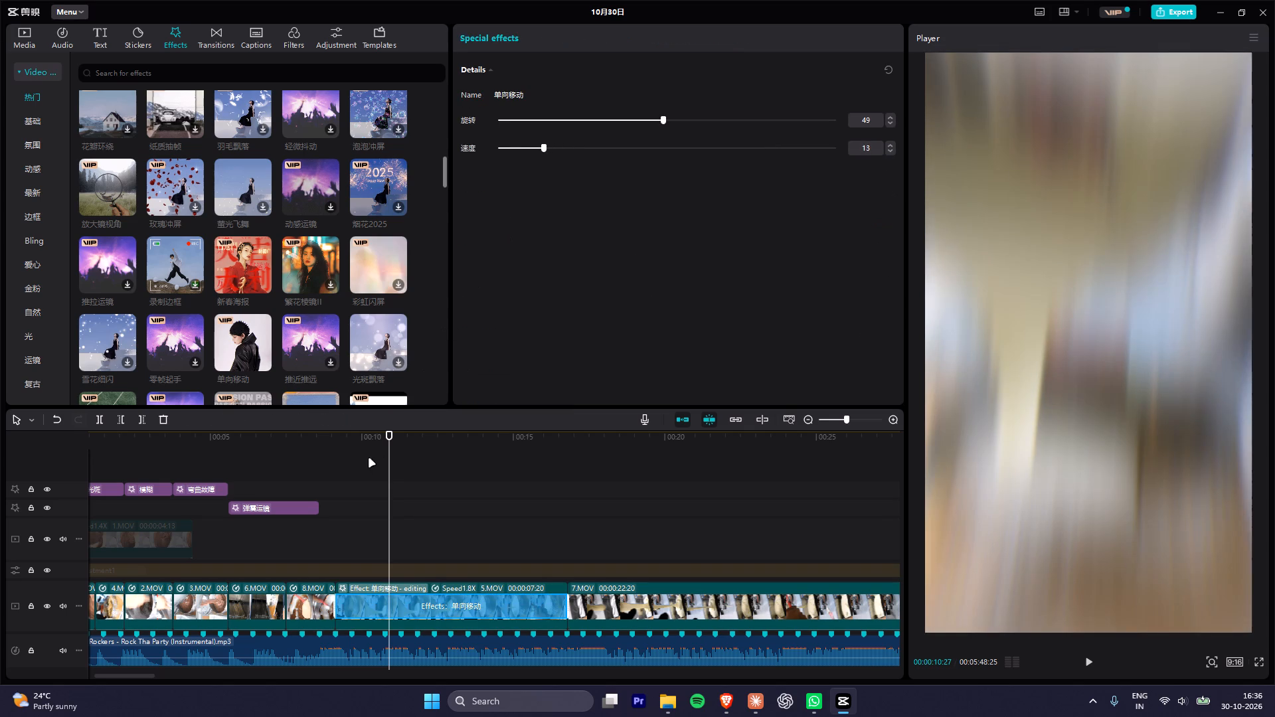
{"action": "left_click", "coordinate": [345, 442]}
{"action": "key", "text": "space"}
{"action": "key", "text": "space"}
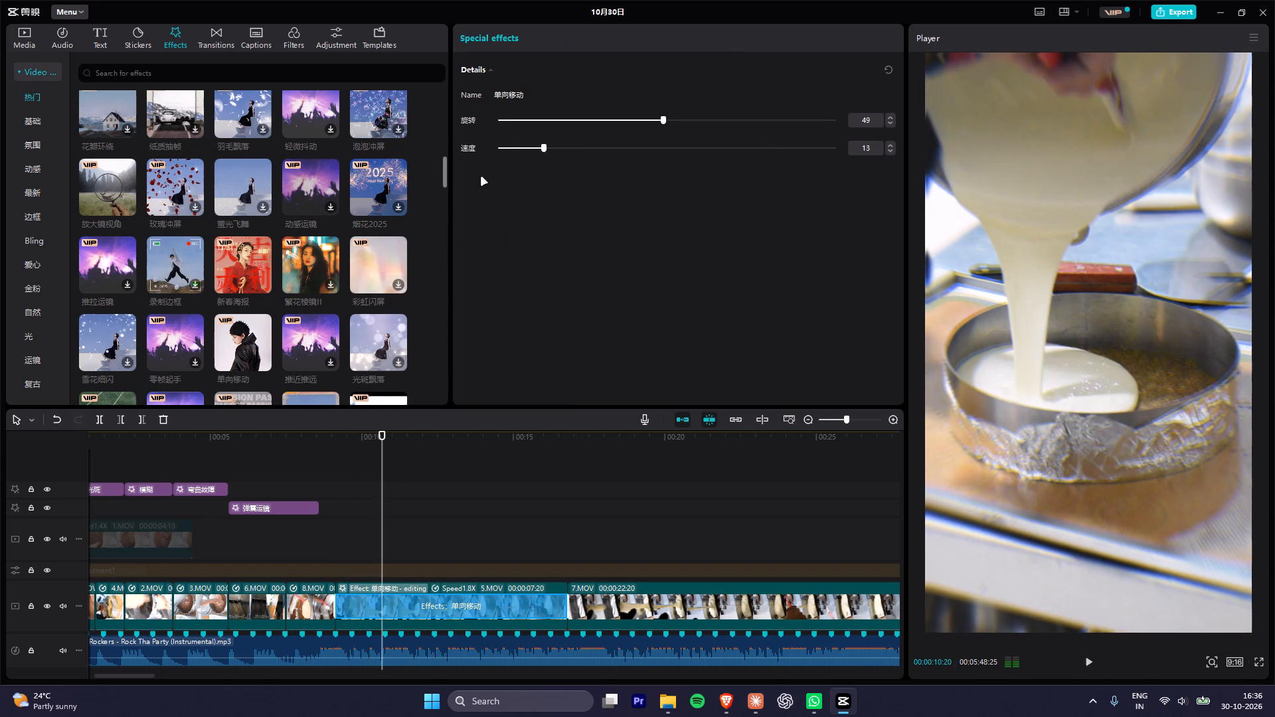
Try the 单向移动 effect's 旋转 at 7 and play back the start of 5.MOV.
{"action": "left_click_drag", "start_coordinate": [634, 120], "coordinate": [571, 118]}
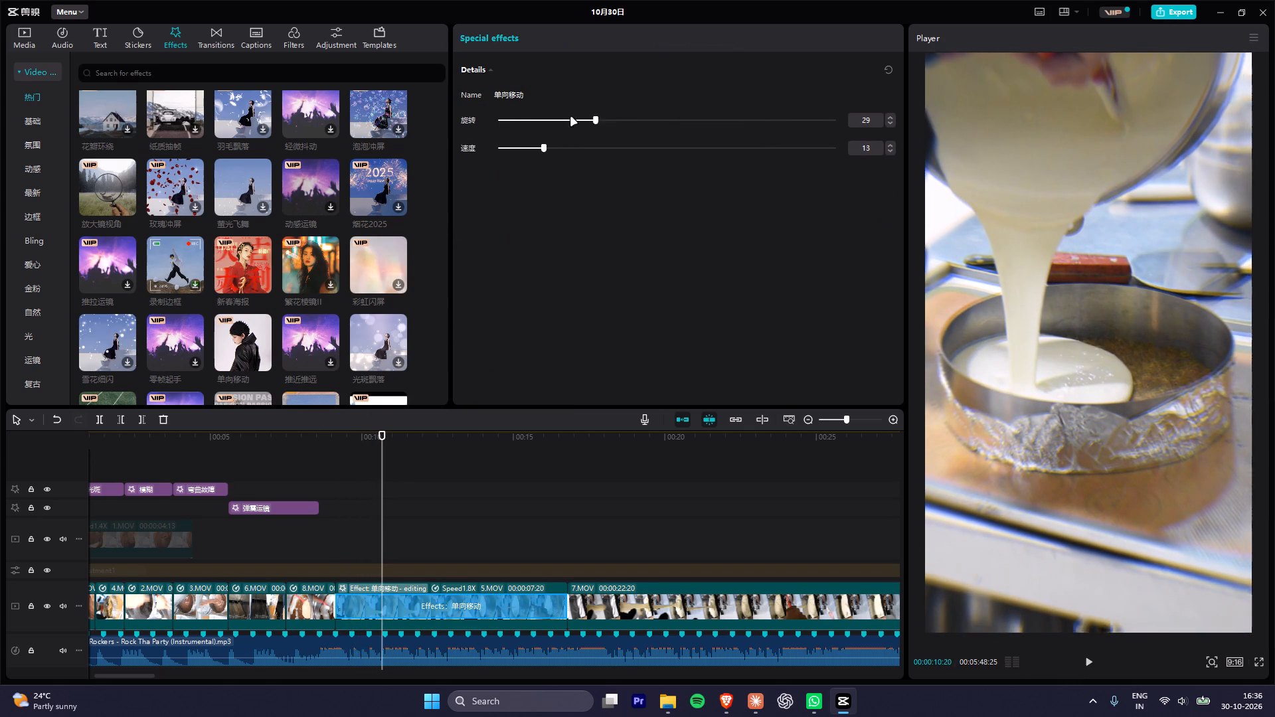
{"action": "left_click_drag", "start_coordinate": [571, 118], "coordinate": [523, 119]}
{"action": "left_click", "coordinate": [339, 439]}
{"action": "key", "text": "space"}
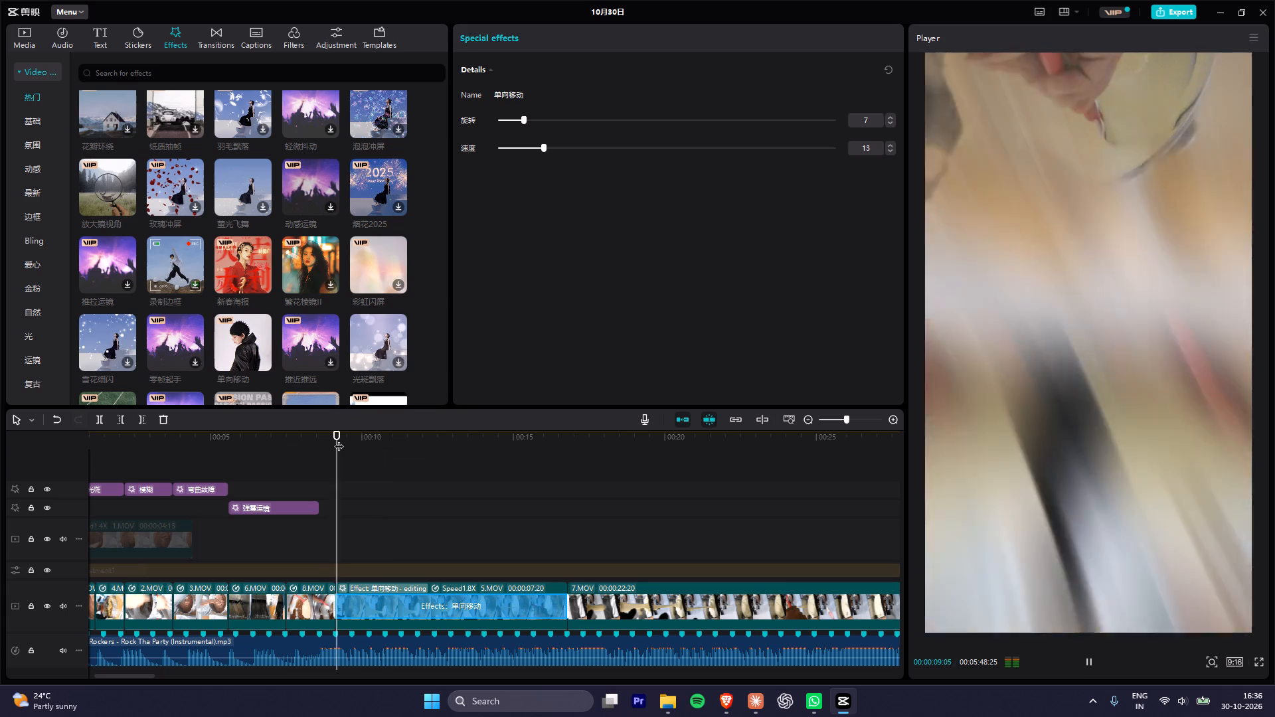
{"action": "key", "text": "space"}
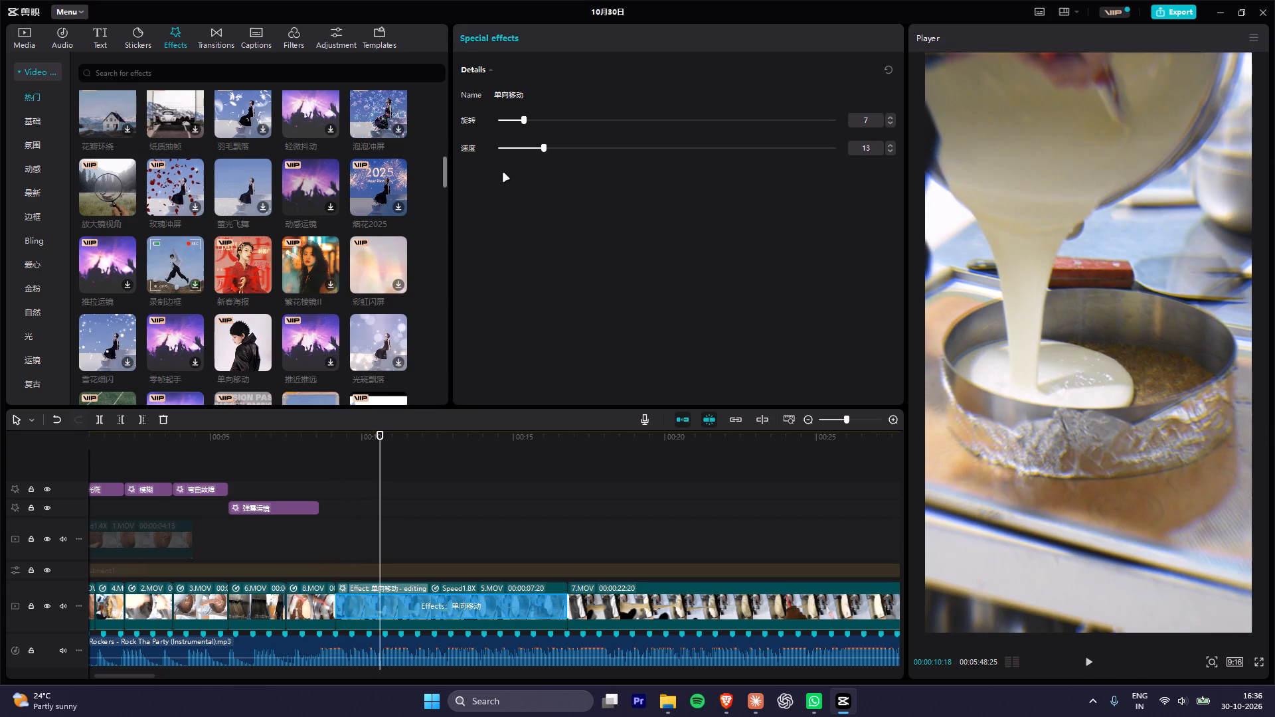
Set the 单向移动 effect's 旋转 to 24 and play back the start of 5.MOV.
{"action": "left_click_drag", "start_coordinate": [552, 116], "coordinate": [582, 118]}
{"action": "left_click", "coordinate": [344, 434]}
{"action": "key", "text": "space"}
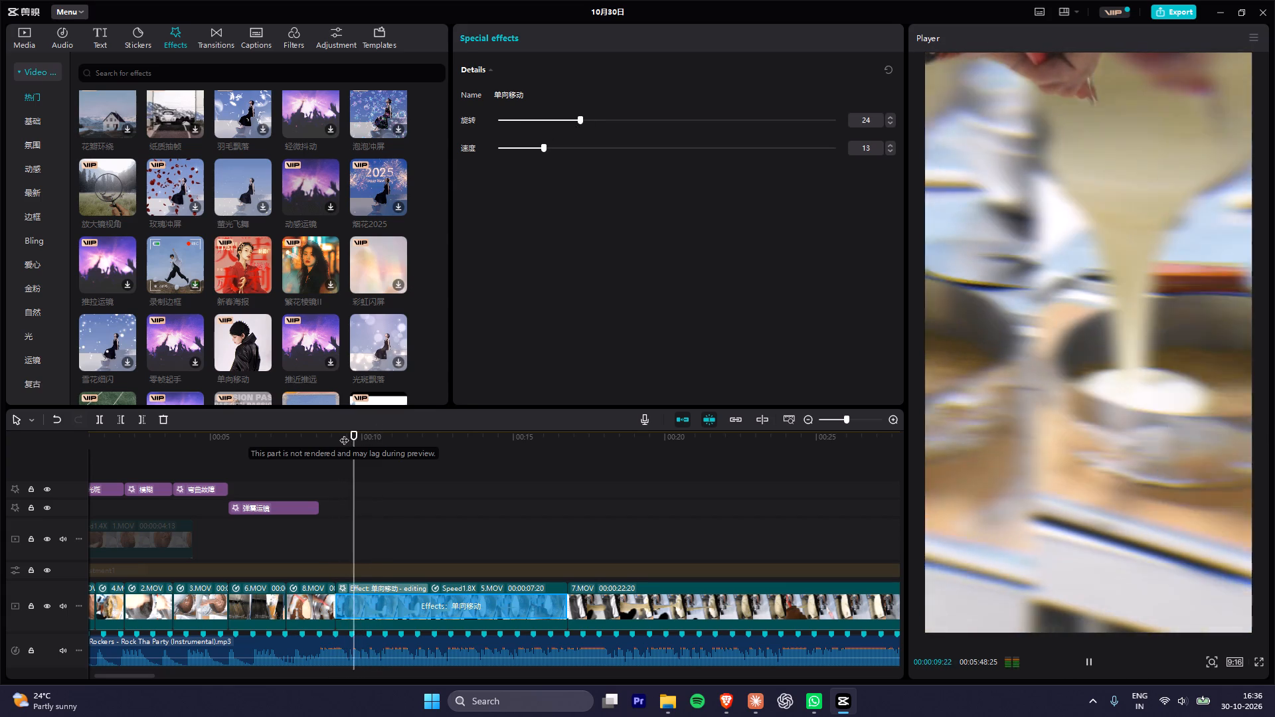
{"action": "key", "text": "space"}
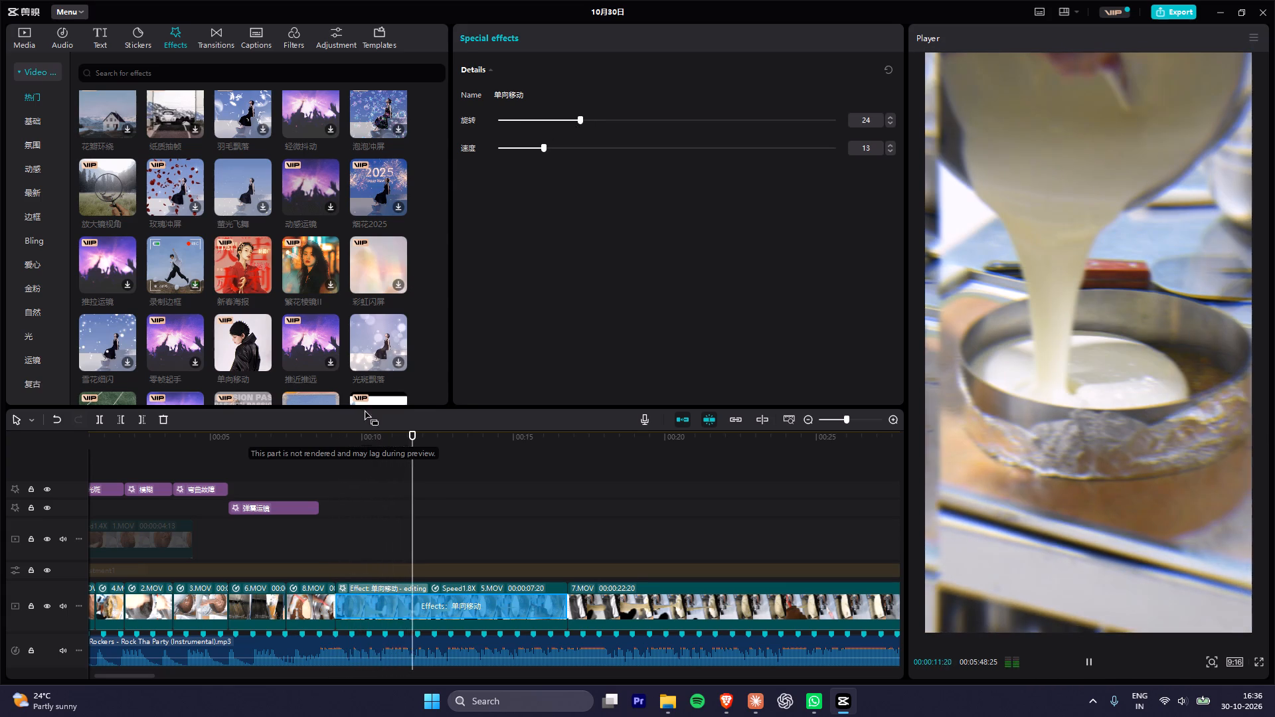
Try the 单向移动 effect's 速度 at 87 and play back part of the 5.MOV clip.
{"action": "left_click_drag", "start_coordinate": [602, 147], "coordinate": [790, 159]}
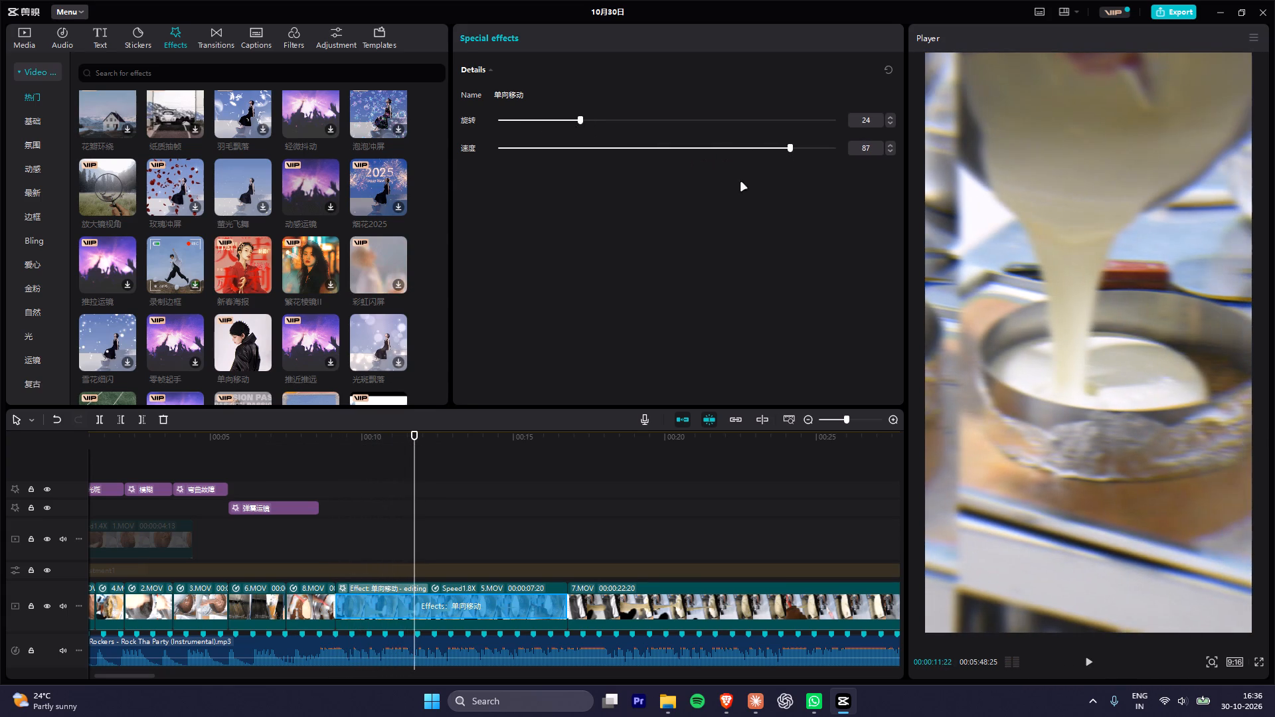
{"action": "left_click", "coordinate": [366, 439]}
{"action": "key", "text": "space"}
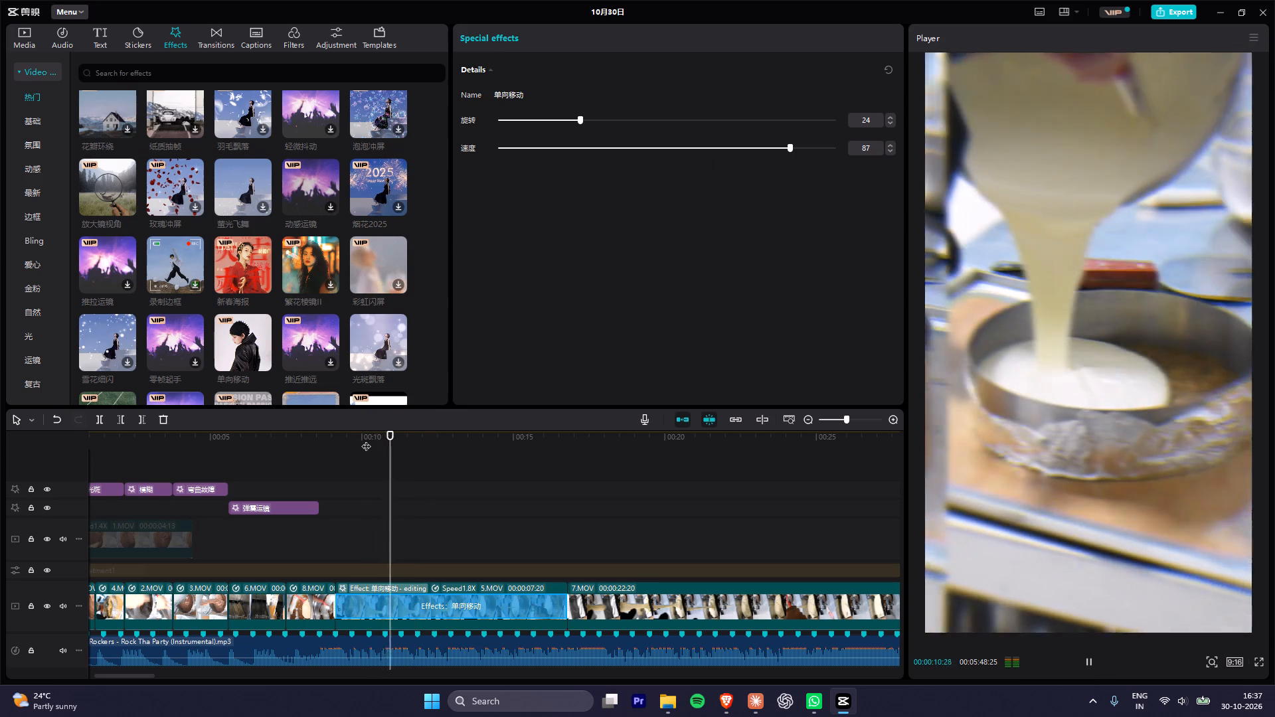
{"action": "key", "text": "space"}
Set the 单向移动 effect's 速度 to 0 and play back 5.MOV from near its start.
{"action": "left_click_drag", "start_coordinate": [559, 147], "coordinate": [360, 151]}
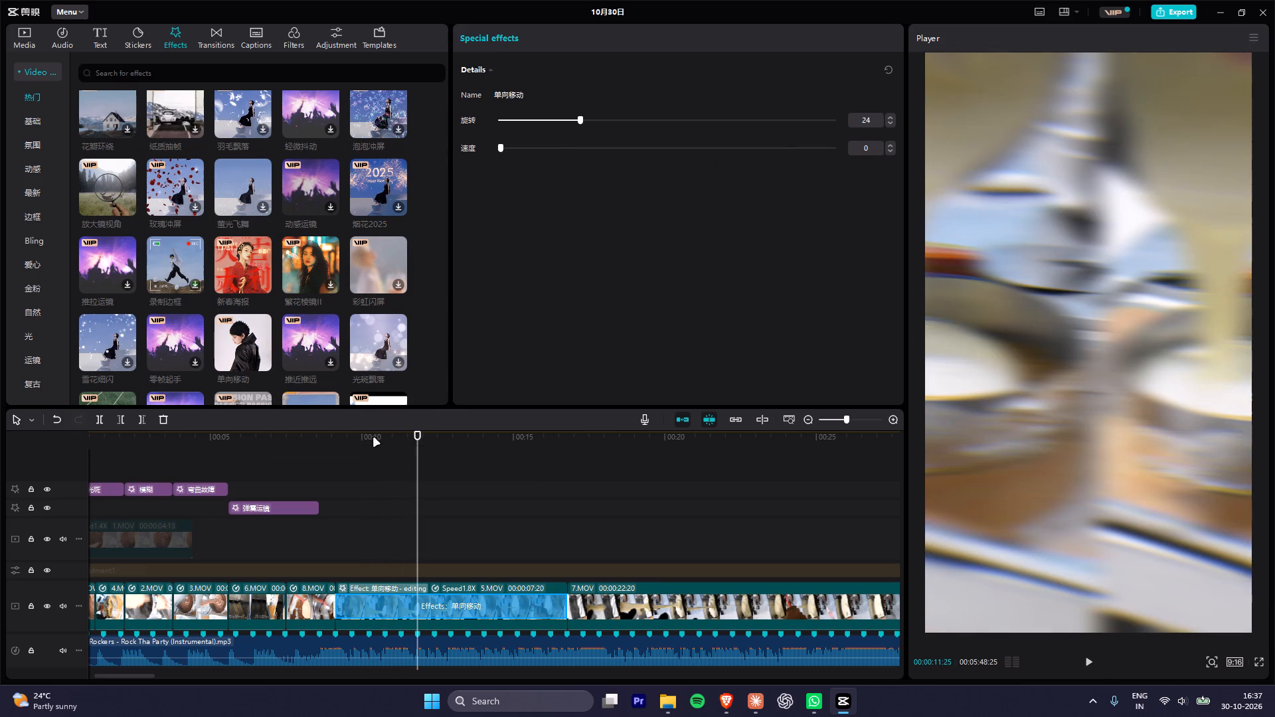
{"action": "left_click", "coordinate": [345, 434]}
{"action": "key", "text": "space"}
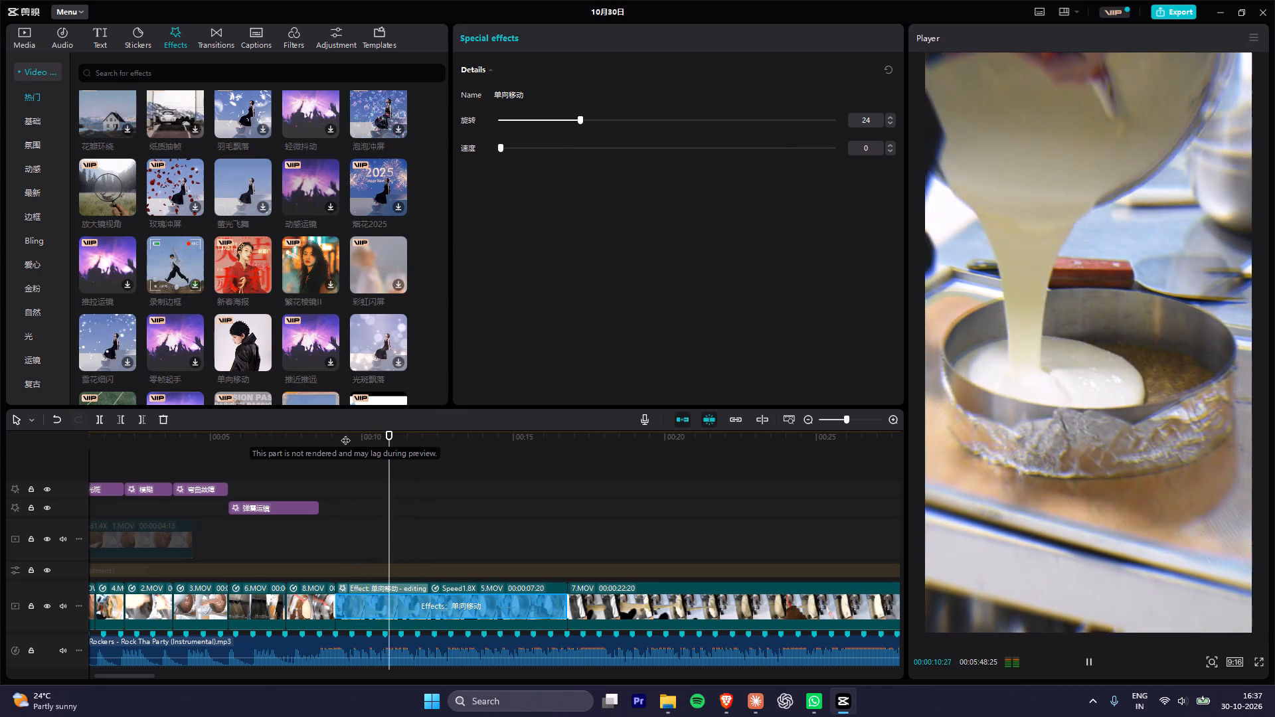
{"action": "key", "text": "space"}
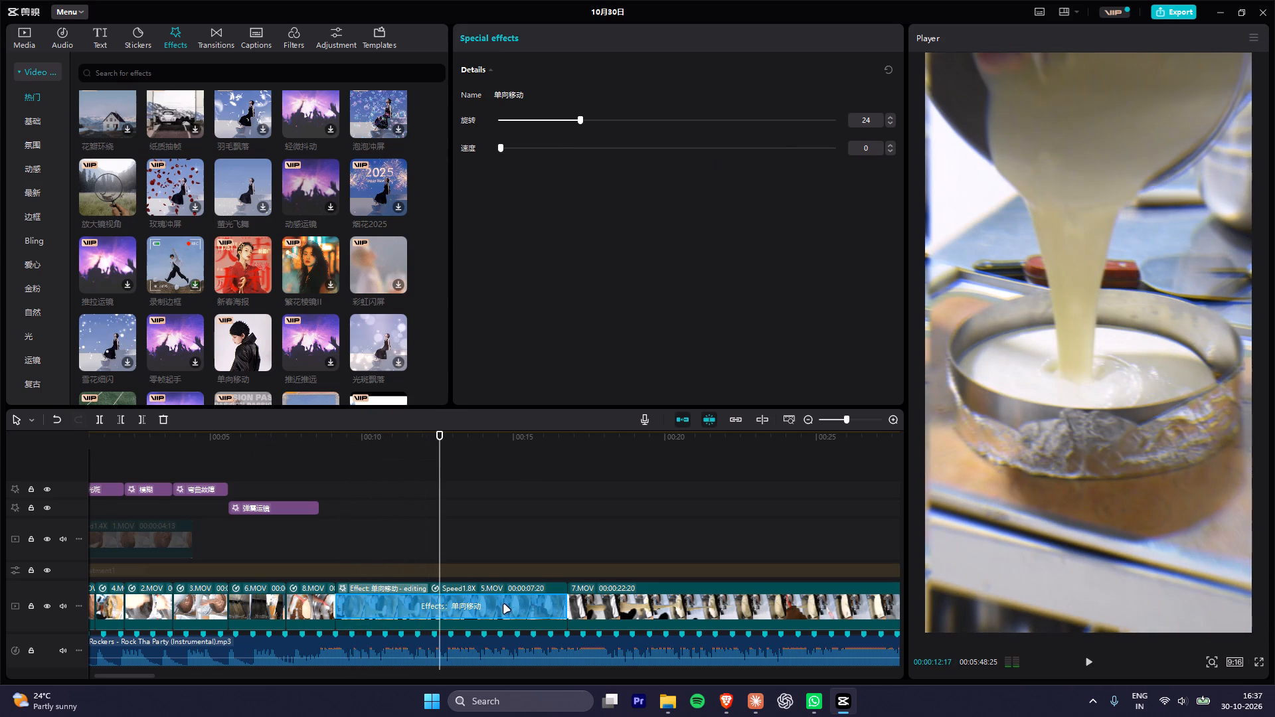
Shorten the 单向移动 effect on 5.MOV, and move the cut between 5.MOV and 7.MOV earlier, to about 11.5 seconds.
{"action": "left_click_drag", "start_coordinate": [568, 611], "coordinate": [432, 609]}
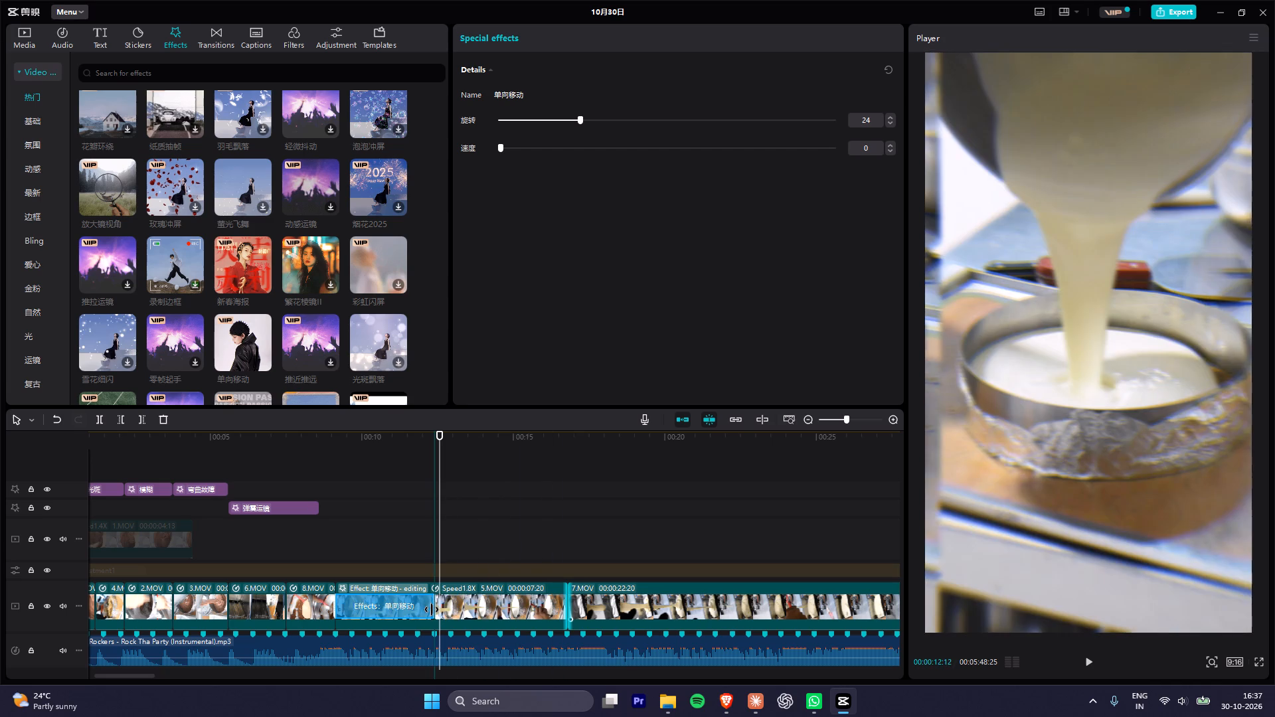
{"action": "left_click_drag", "start_coordinate": [432, 609], "coordinate": [416, 606]}
{"action": "left_click_drag", "start_coordinate": [567, 604], "coordinate": [485, 609]}
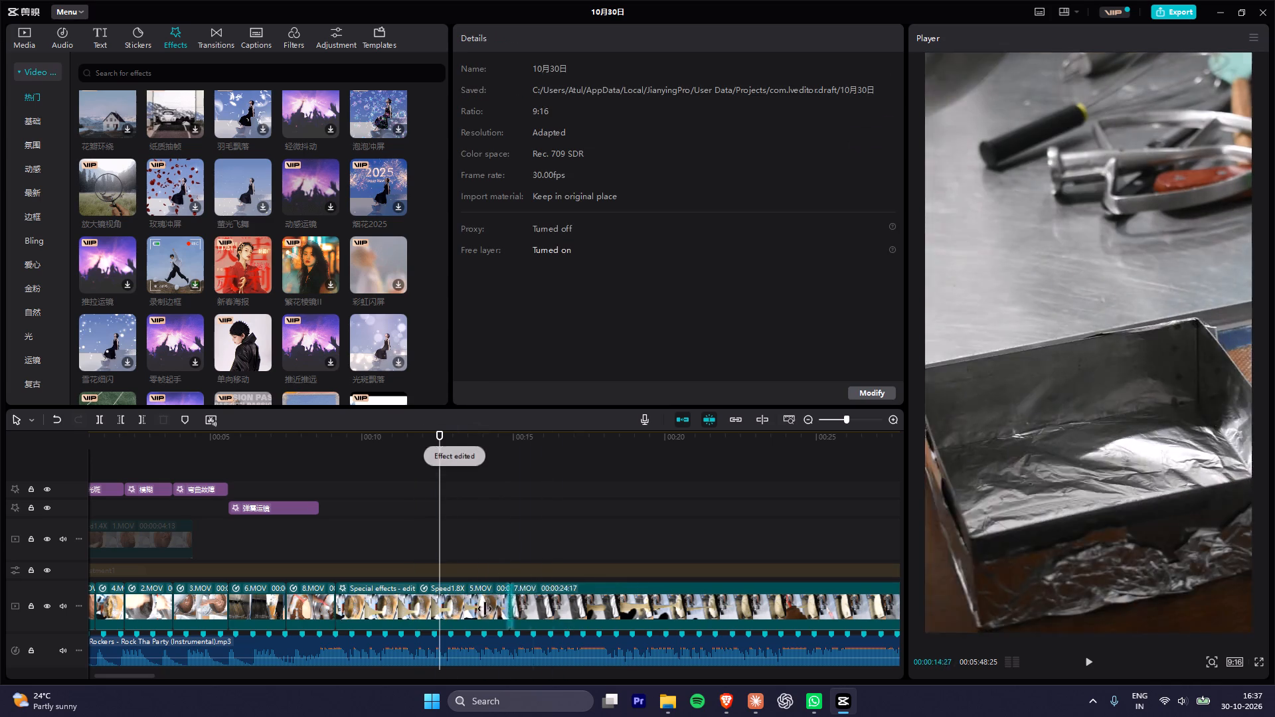
{"action": "left_click_drag", "start_coordinate": [485, 609], "coordinate": [408, 609]}
Play back and scrub the section from 8.MOV through 5.MOV into 7.MOV to check the effect and the cut.
{"action": "left_click", "coordinate": [364, 604]}
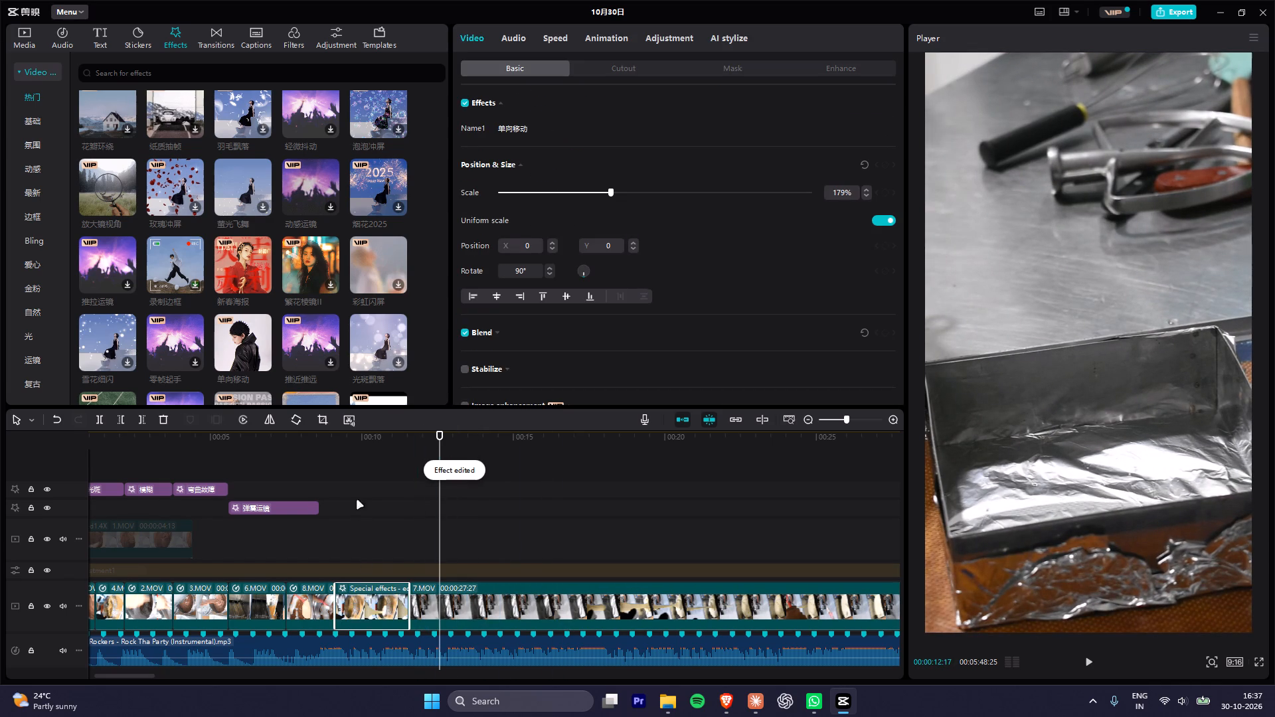
{"action": "left_click", "coordinate": [328, 443]}
{"action": "key", "text": "space"}
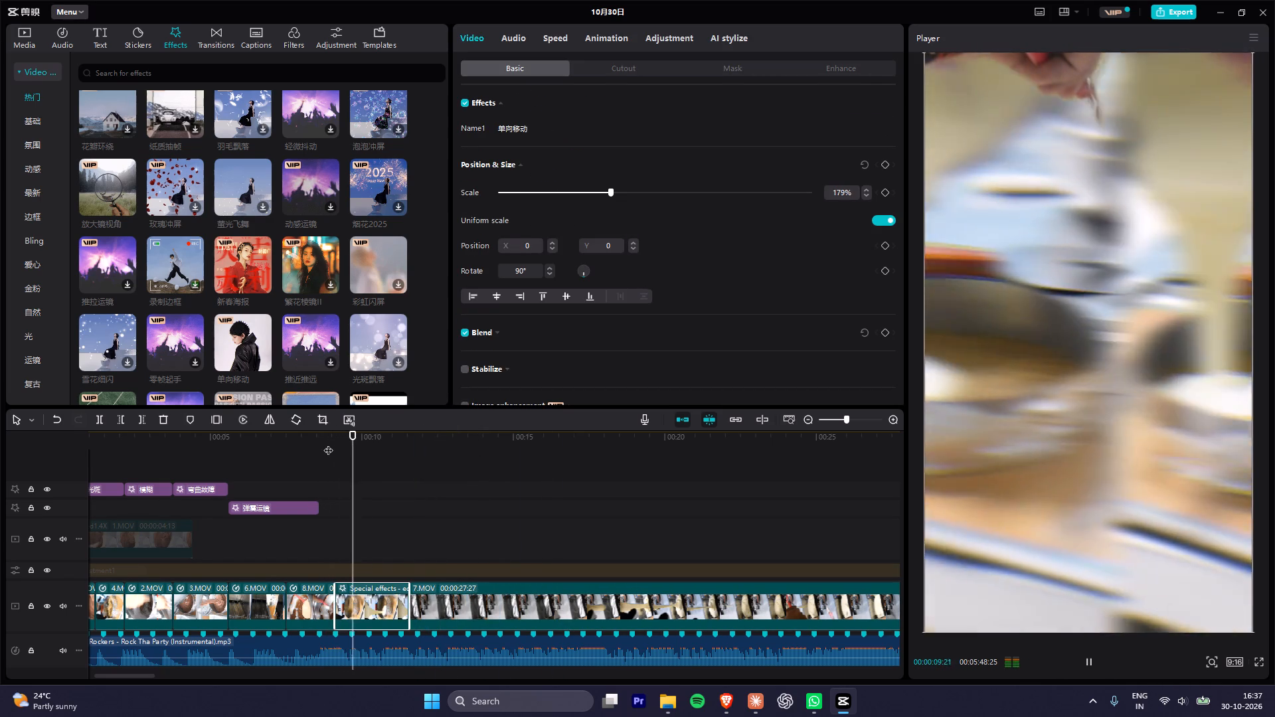
{"action": "key", "text": "space"}
{"action": "left_click_drag", "start_coordinate": [328, 443], "coordinate": [365, 438]}
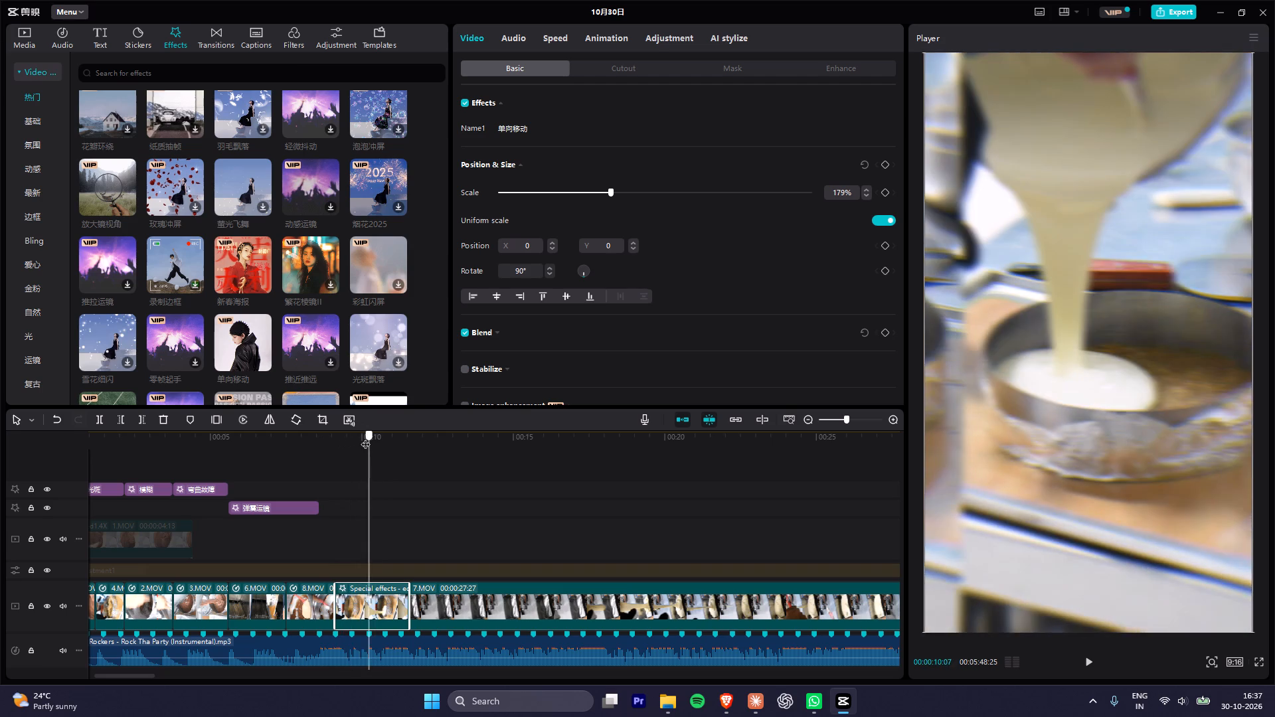
{"action": "left_click_drag", "start_coordinate": [365, 438], "coordinate": [336, 445]}
{"action": "key", "text": "space"}
{"action": "key", "text": "space"}
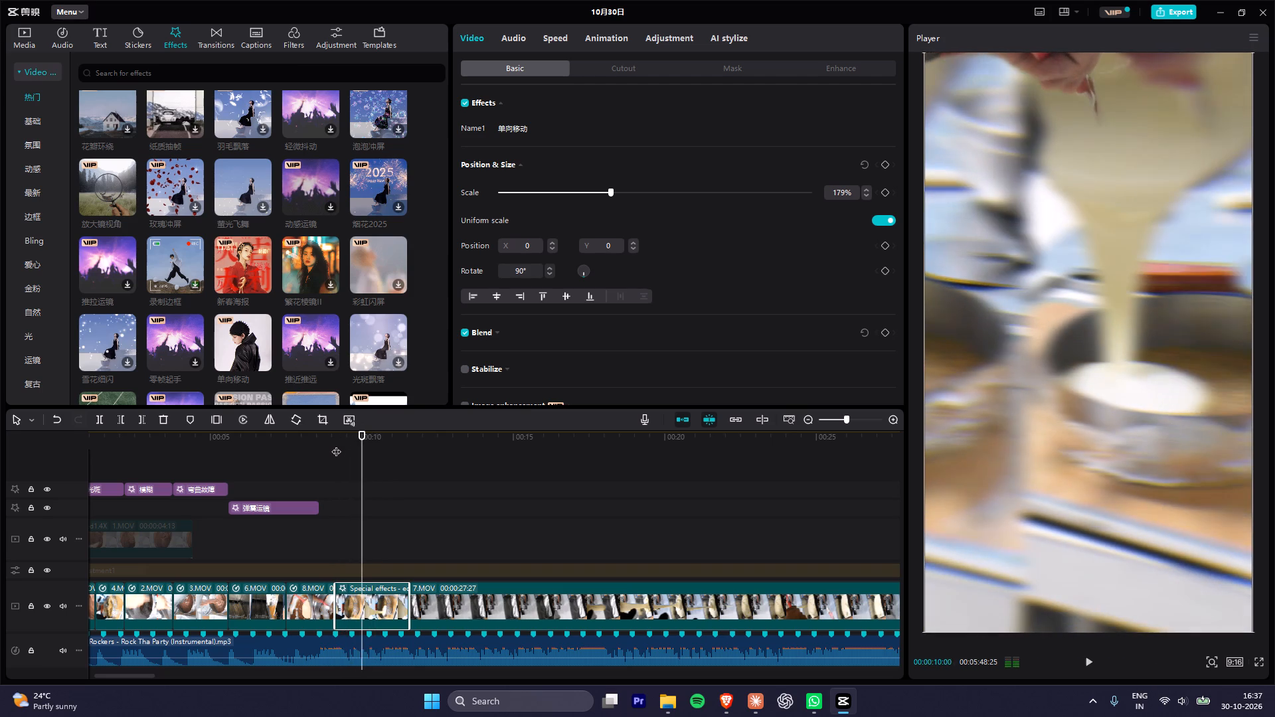
{"action": "key", "text": "space"}
{"action": "key", "text": "space"}
{"action": "key", "text": "space"}
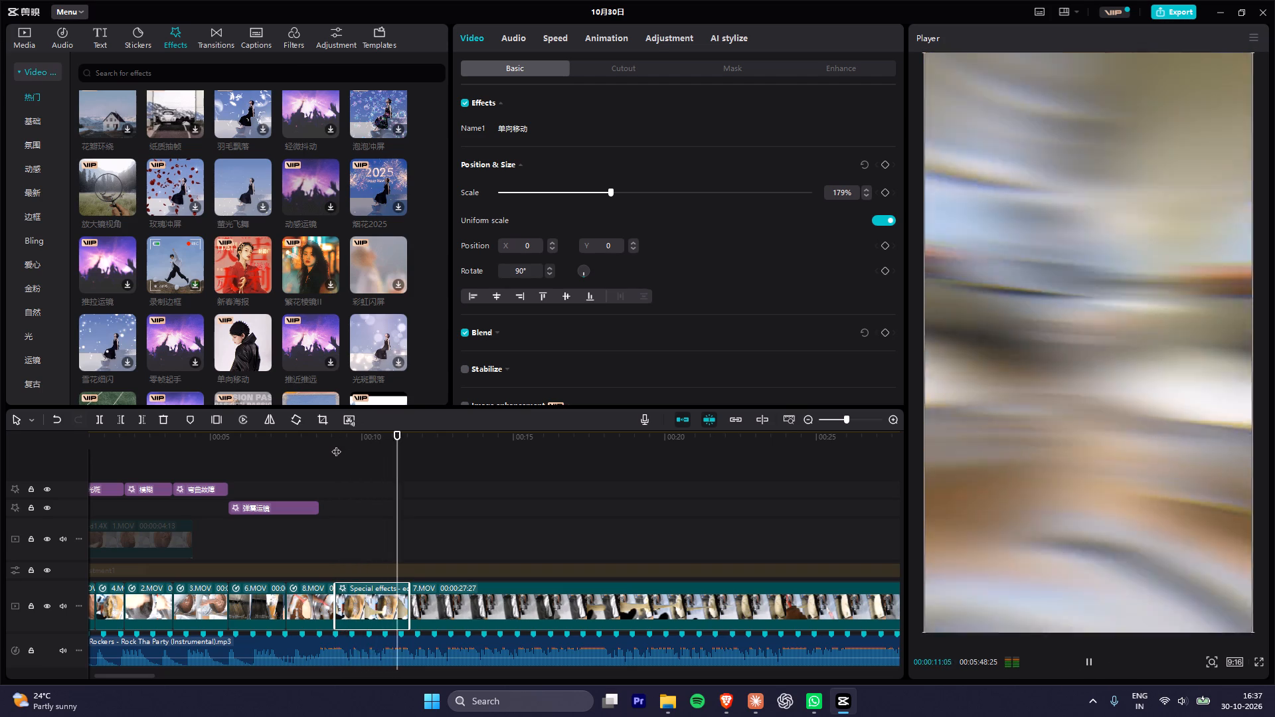
{"action": "key", "text": "space"}
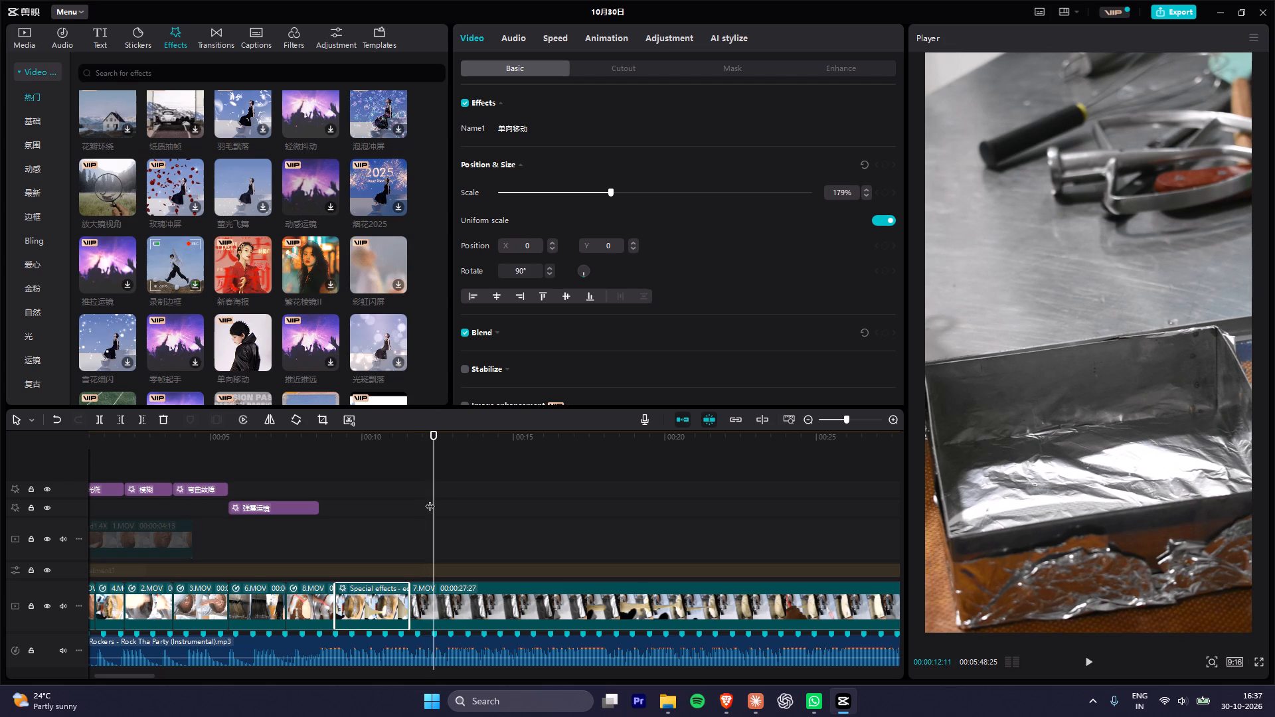
{"action": "left_click_drag", "start_coordinate": [341, 440], "coordinate": [323, 443]}
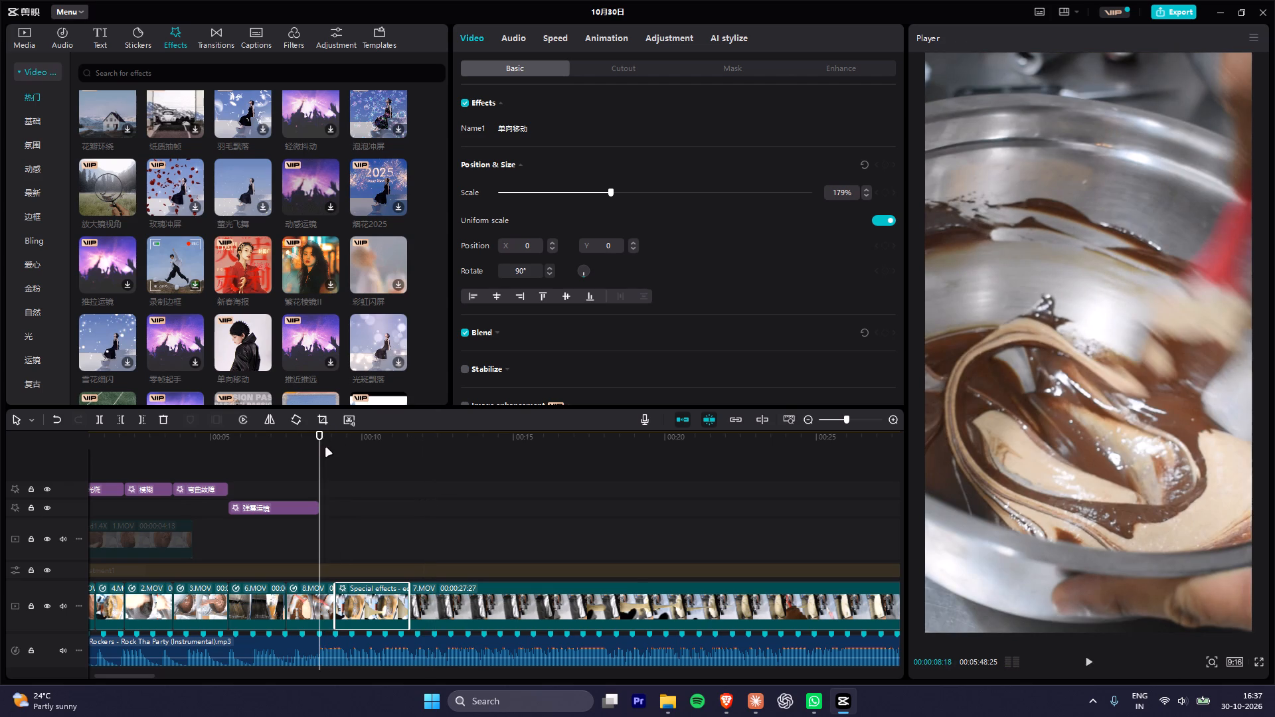
{"action": "left_click", "coordinate": [296, 436]}
{"action": "key", "text": "space"}
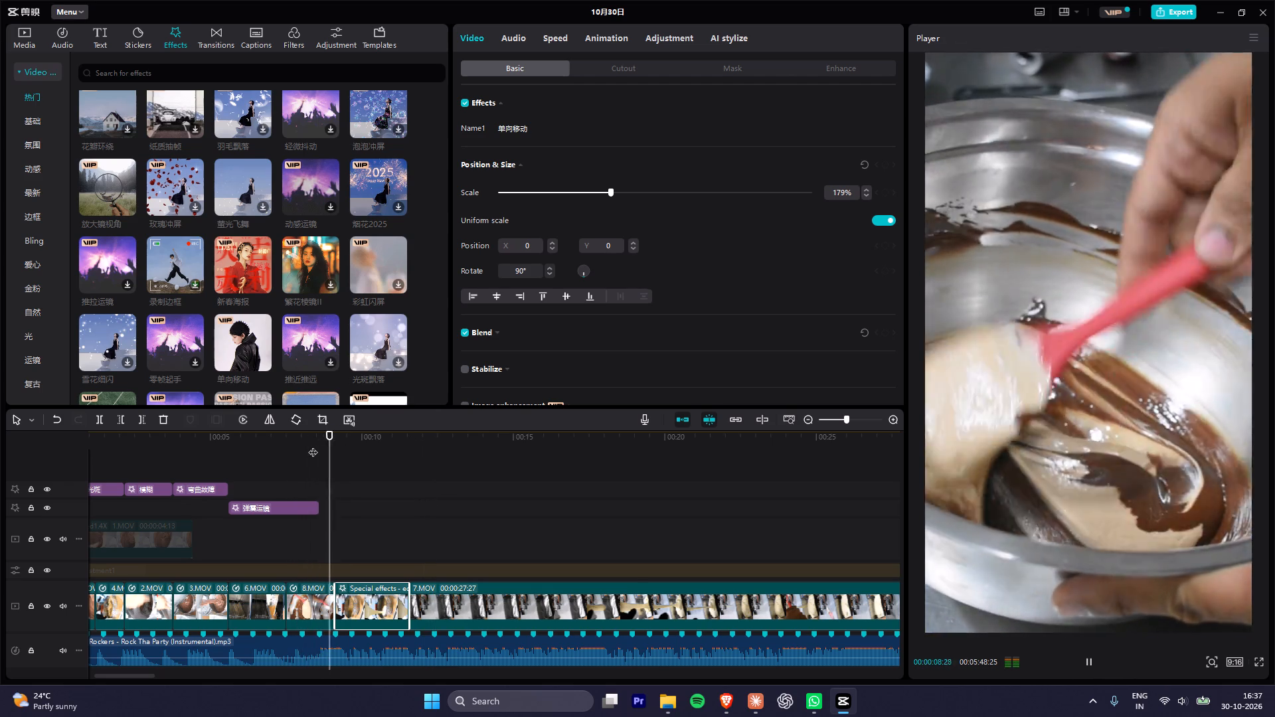
{"action": "key", "text": "space"}
Scrub through the later footage from 8.MOV to 11.MOV to examine the remaining baking shots.
{"action": "scroll", "coordinate": [352, 470], "scroll_direction": "down", "scroll_amount": 11, "text": "alt"}
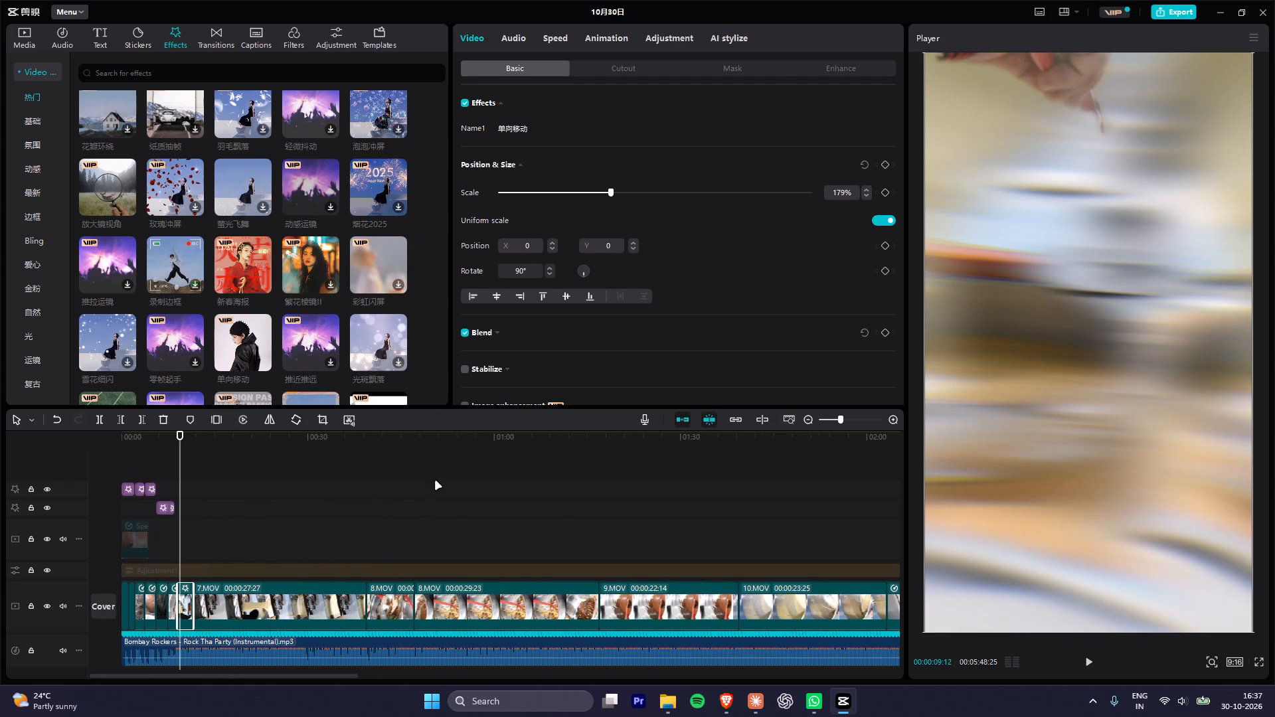
{"action": "left_click_drag", "start_coordinate": [430, 443], "coordinate": [446, 455]}
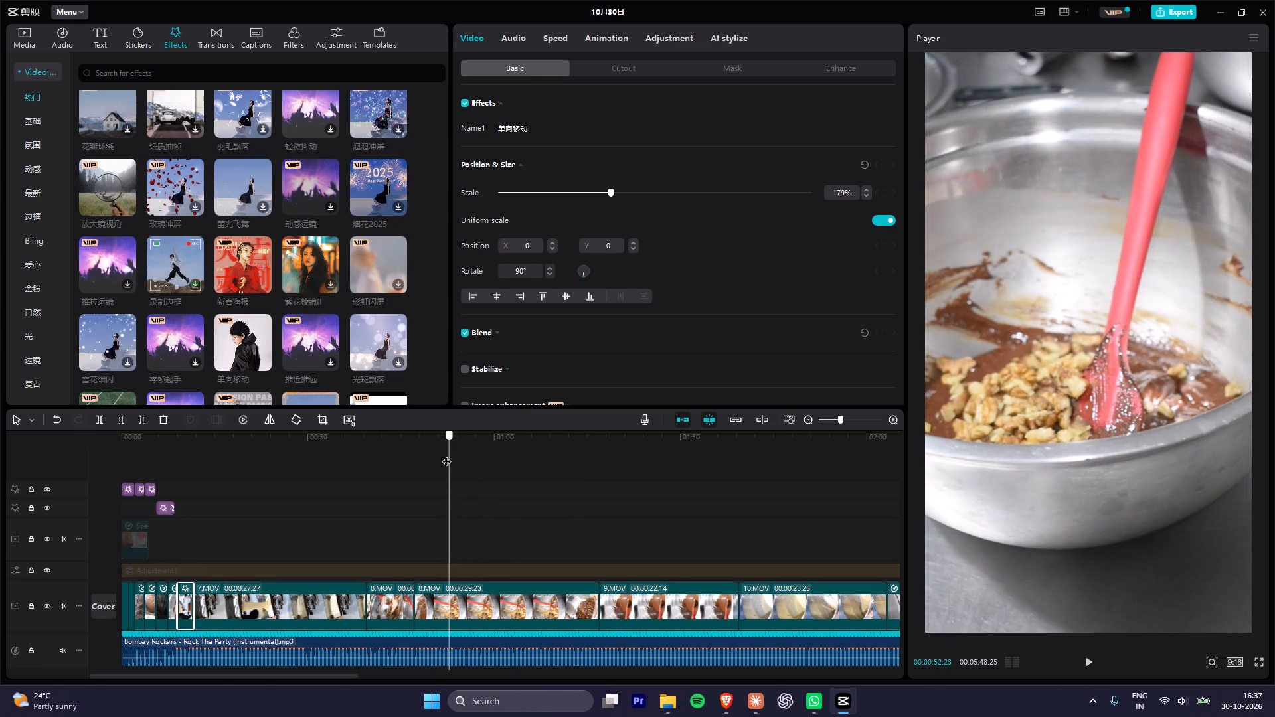
{"action": "left_click_drag", "start_coordinate": [446, 455], "coordinate": [626, 471]}
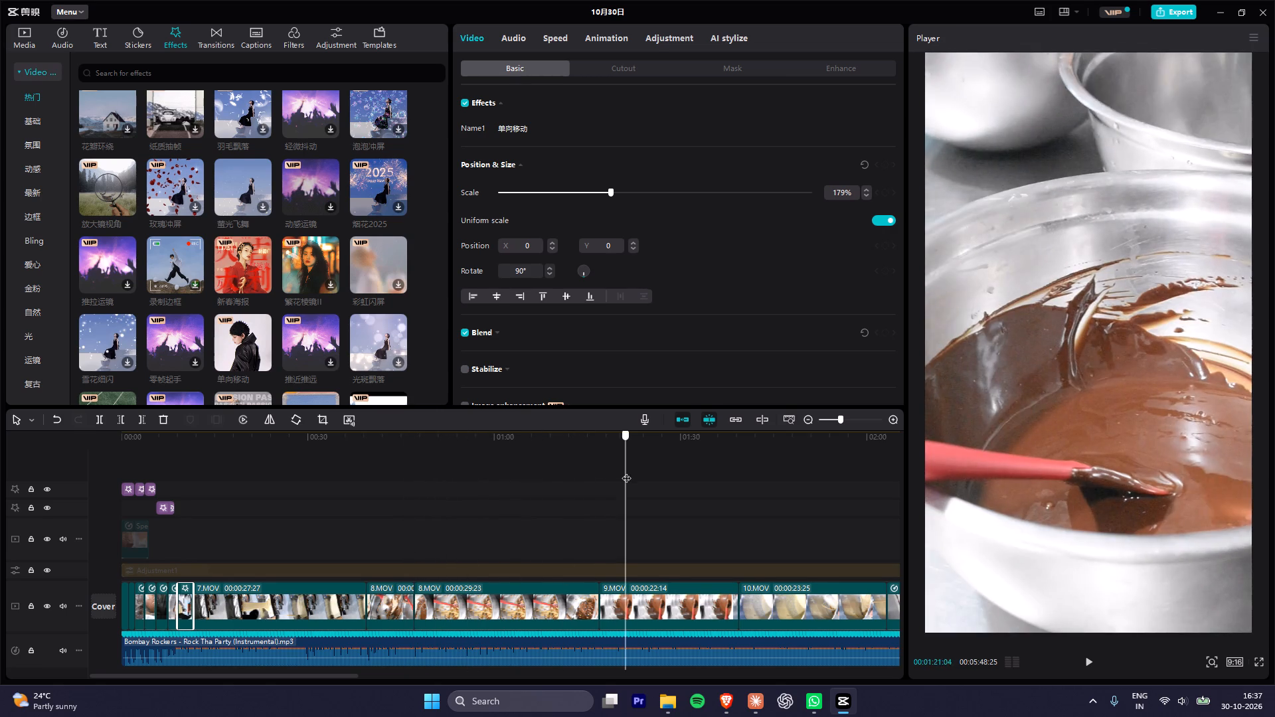
{"action": "left_click_drag", "start_coordinate": [626, 471], "coordinate": [554, 461]}
{"action": "scroll", "coordinate": [548, 487], "scroll_direction": "down", "scroll_amount": 6, "text": "alt"}
{"action": "left_click_drag", "start_coordinate": [514, 441], "coordinate": [521, 441]}
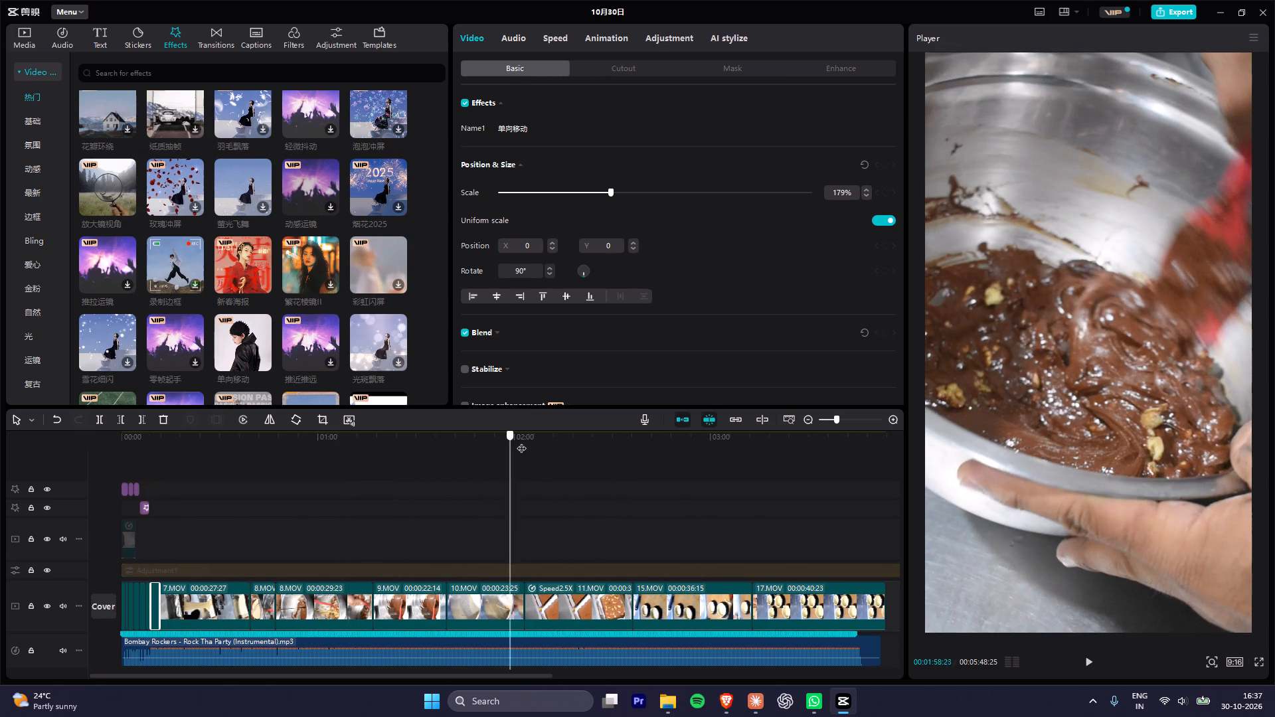
{"action": "left_click_drag", "start_coordinate": [521, 441], "coordinate": [621, 469]}
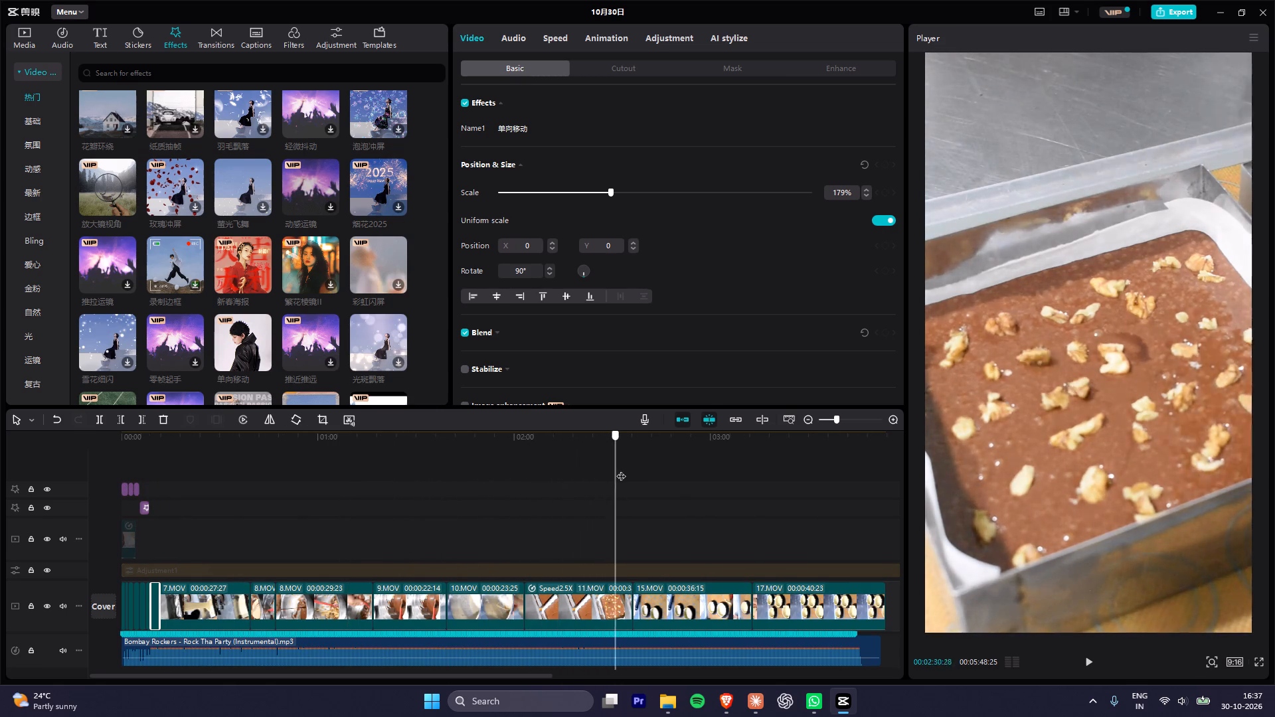
{"action": "left_click_drag", "start_coordinate": [621, 469], "coordinate": [590, 485]}
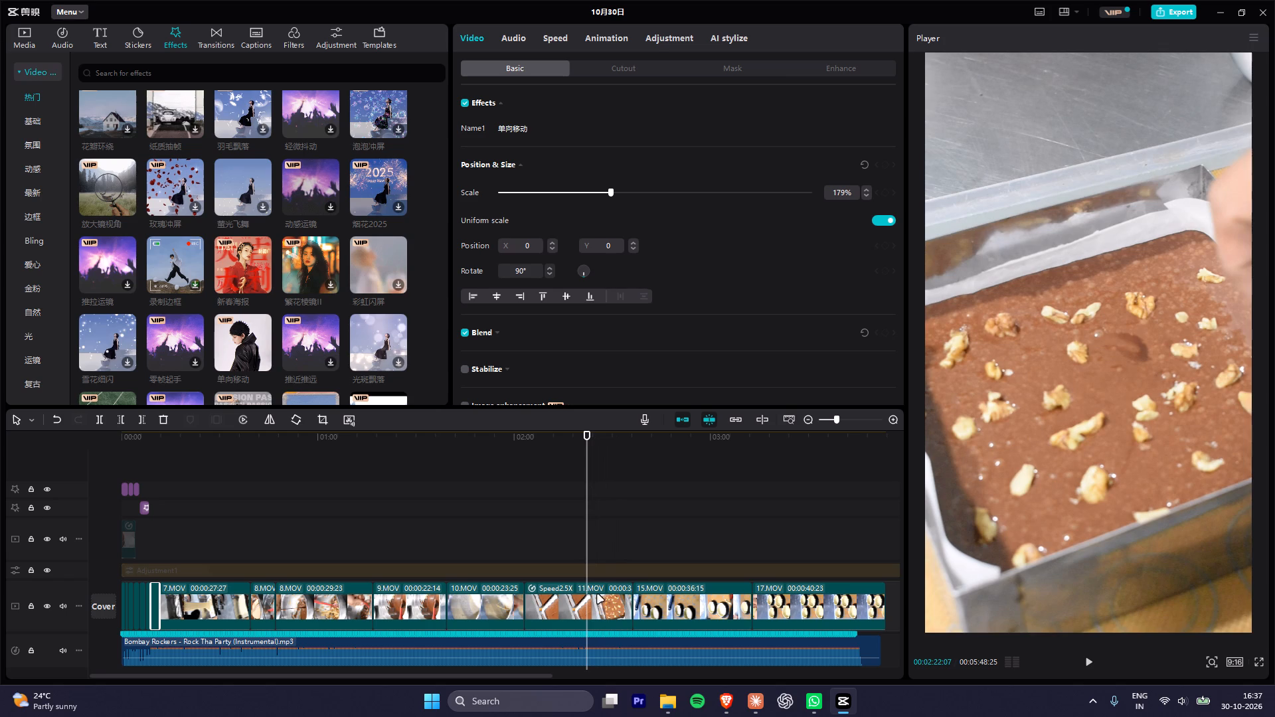
Split the 2.5x-speed 11.MOV near its start, at 00:02:04:10, and delete the short leading piece.
{"action": "left_click", "coordinate": [551, 607]}
{"action": "left_click_drag", "start_coordinate": [521, 435], "coordinate": [519, 454]}
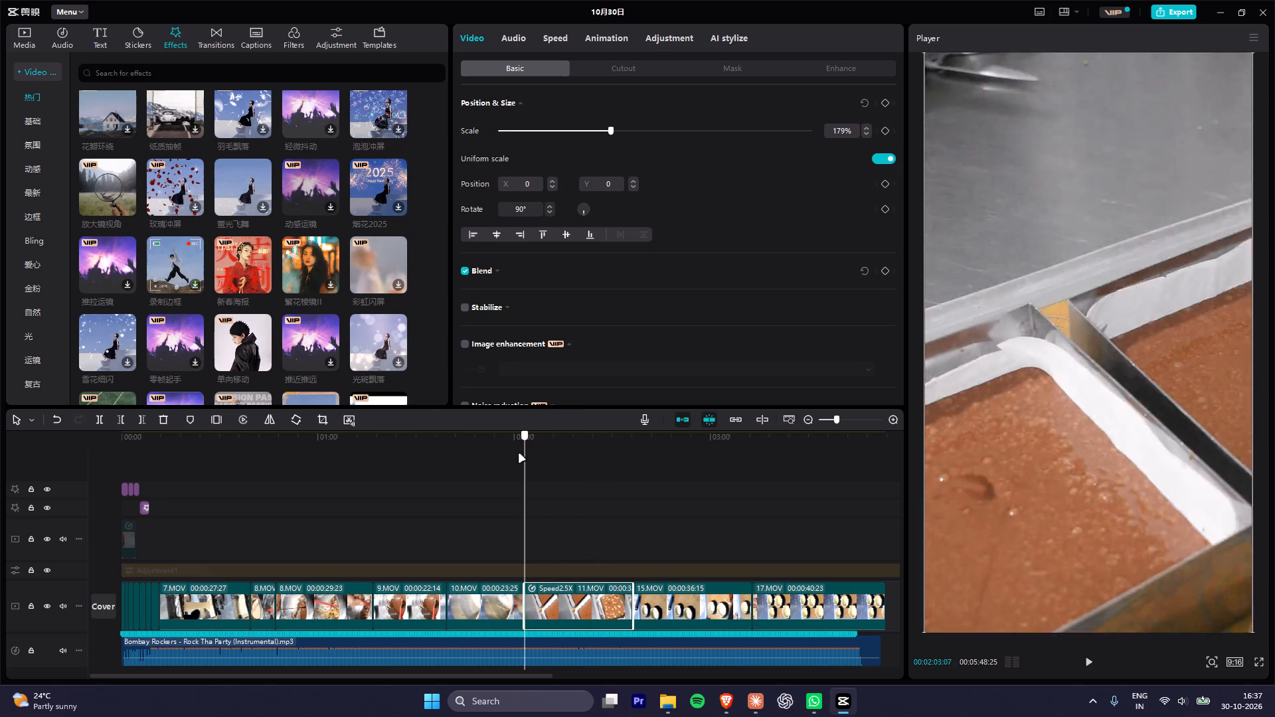
{"action": "left_click_drag", "start_coordinate": [519, 454], "coordinate": [574, 479]}
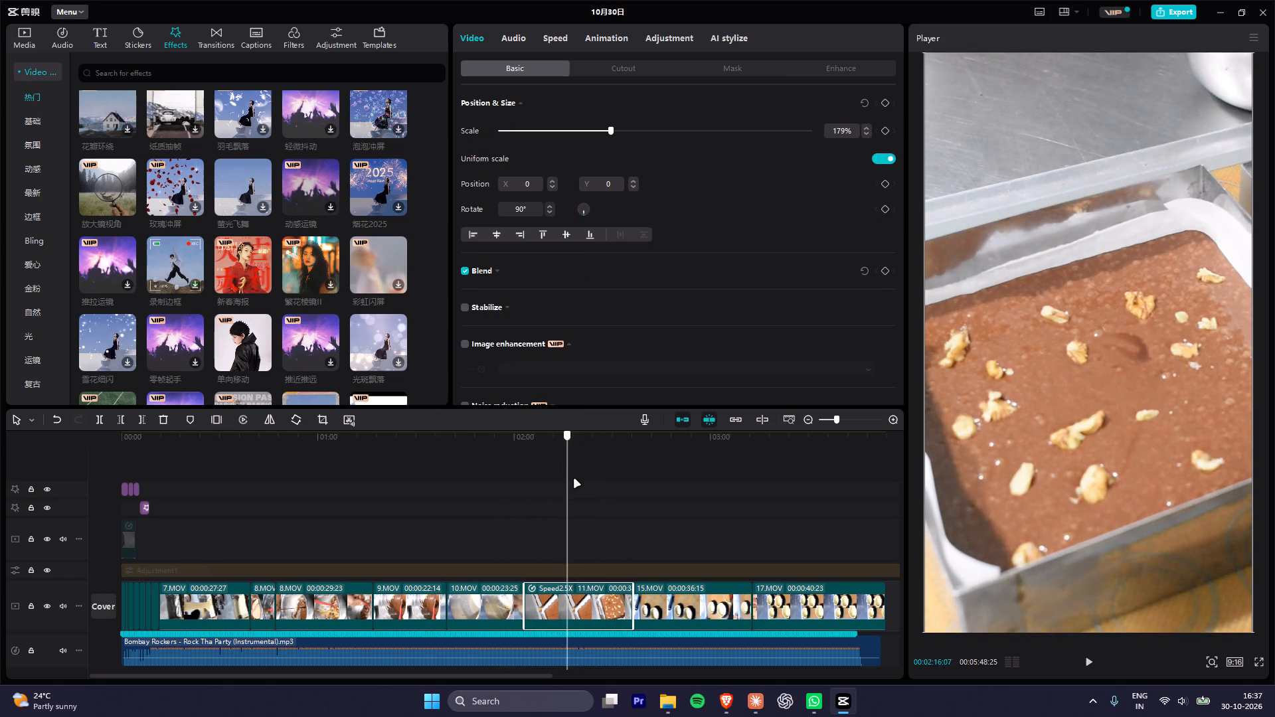
{"action": "left_click_drag", "start_coordinate": [574, 479], "coordinate": [571, 485]}
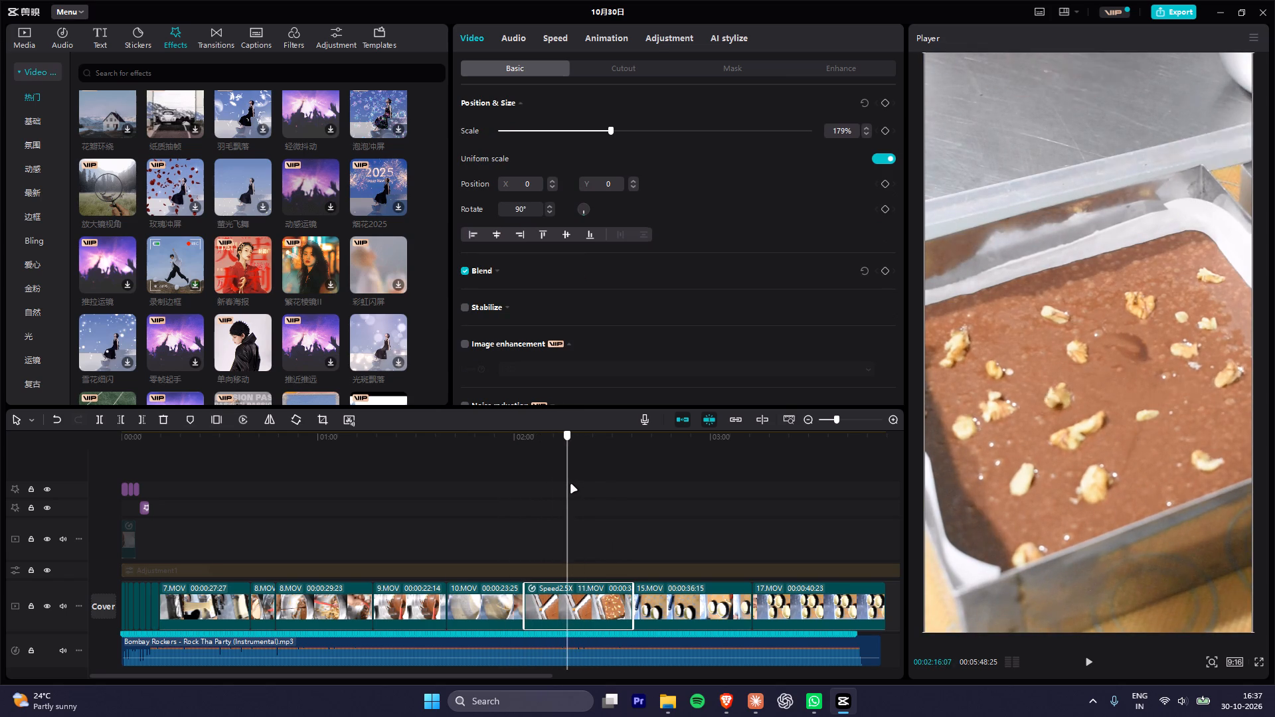
{"action": "left_click_drag", "start_coordinate": [571, 485], "coordinate": [531, 483]}
{"action": "scroll", "coordinate": [564, 541], "scroll_direction": "up", "scroll_amount": 8, "text": "alt"}
{"action": "key", "text": "Right"}
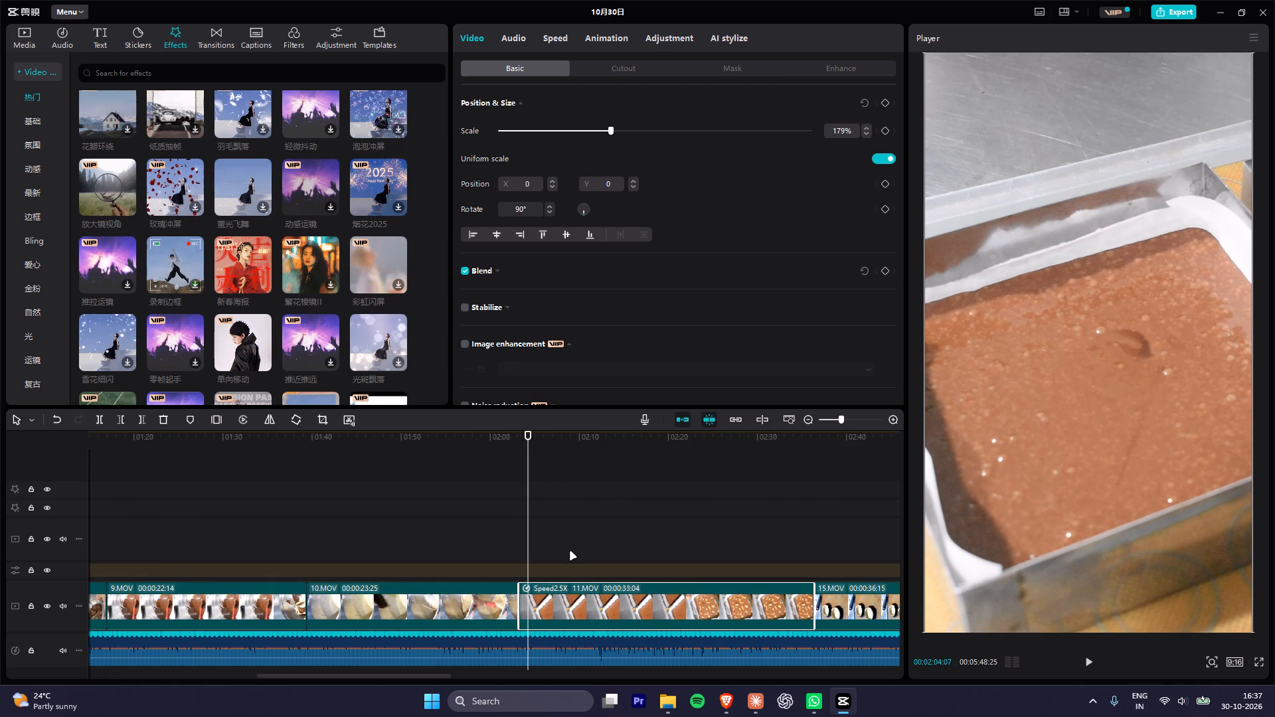
{"action": "key", "text": "Right"}
{"action": "key", "text": "Right"}
{"action": "key", "text": "Left"}
{"action": "key", "text": "Right"}
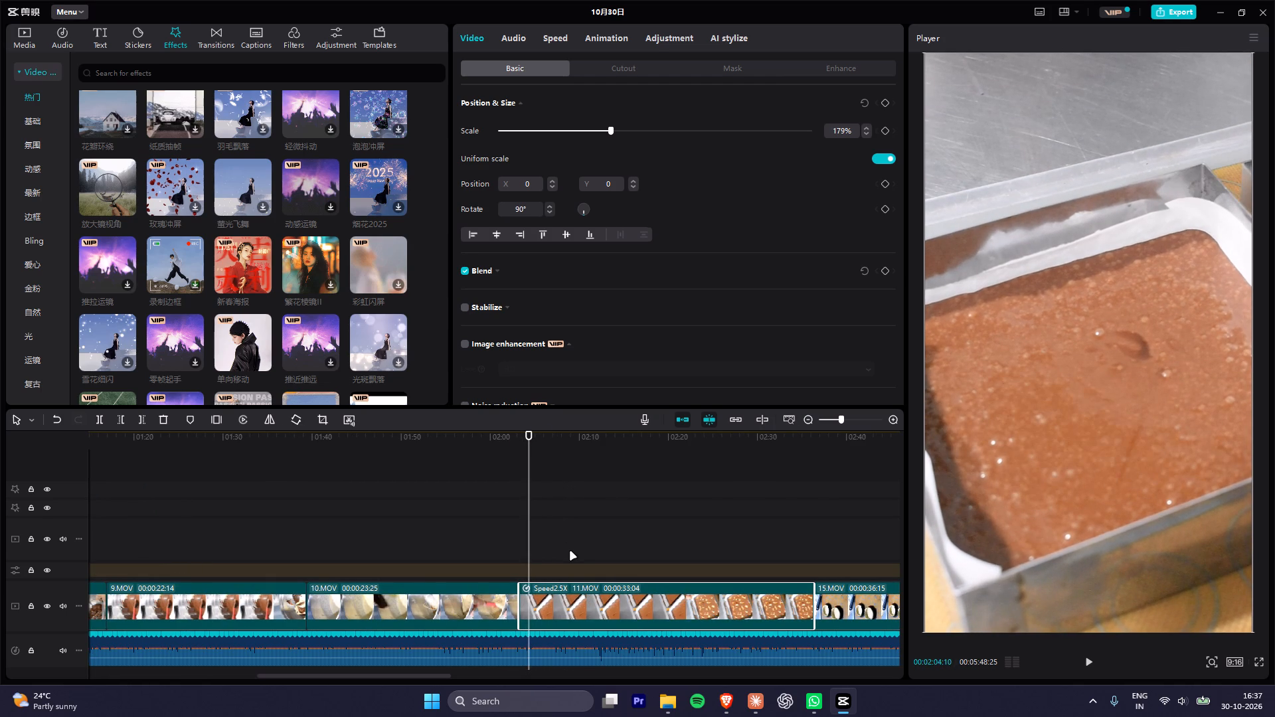
{"action": "left_click", "coordinate": [613, 617]}
{"action": "key", "text": "ctrl+b"}
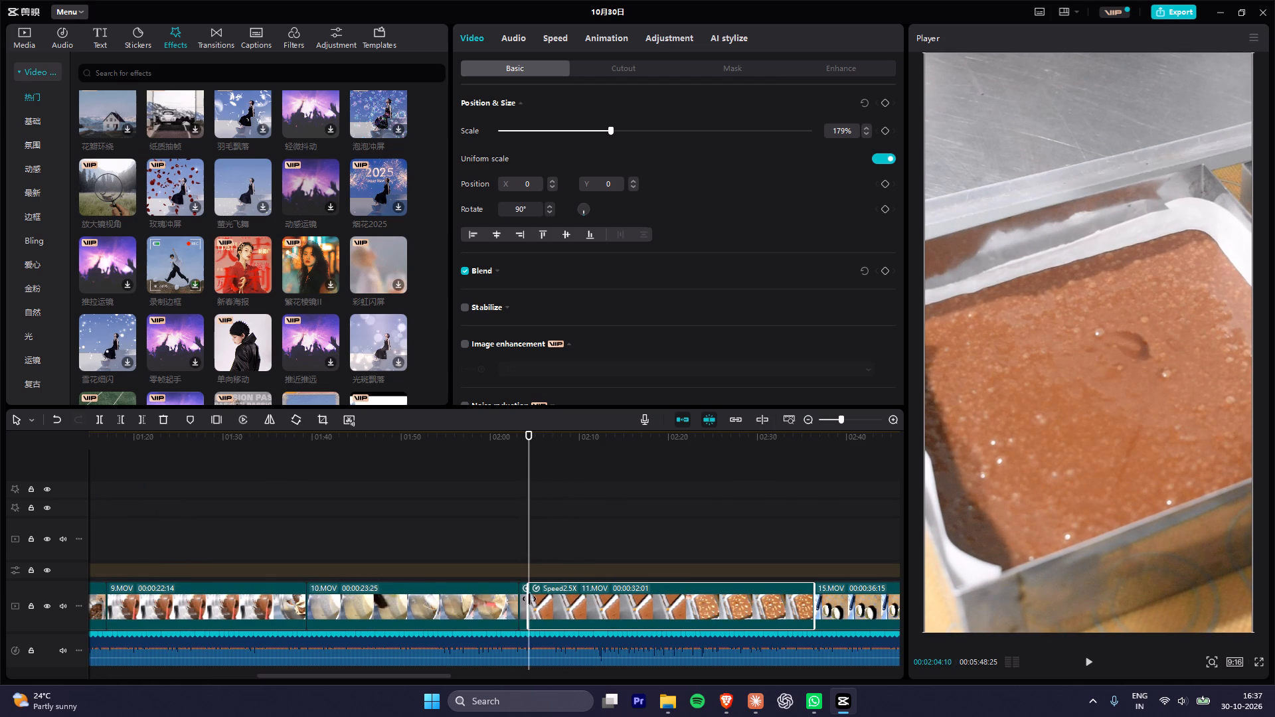
{"action": "left_click", "coordinate": [523, 597]}
{"action": "key", "text": "Delete"}
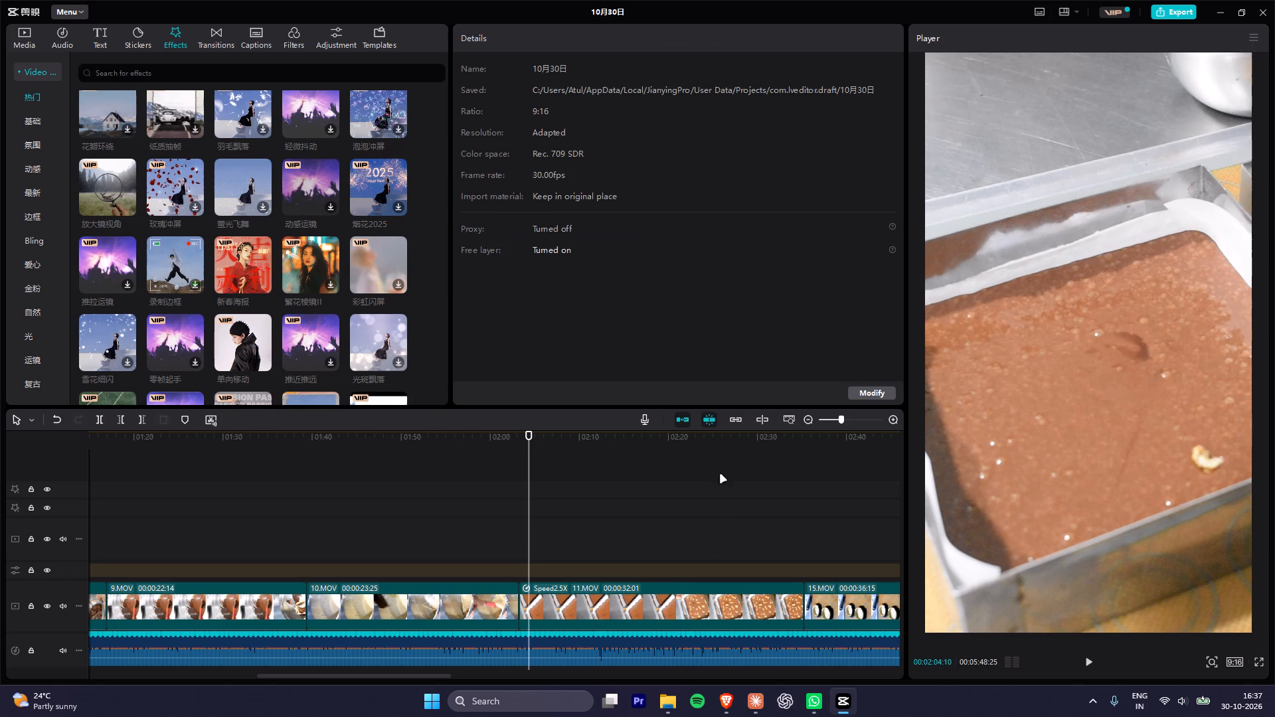
Split 11.MOV near its end, at 00:02:33:24, and delete the short trailing piece before 15.MOV.
{"action": "left_click_drag", "start_coordinate": [681, 439], "coordinate": [785, 452]}
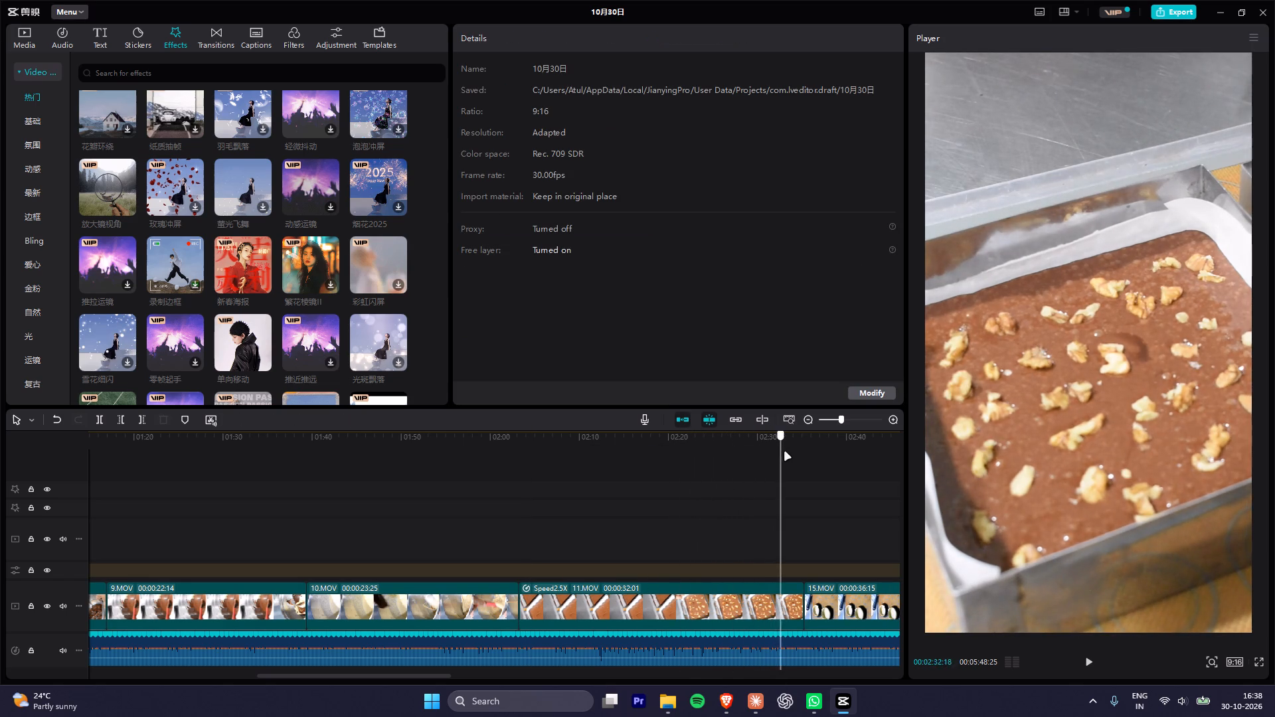
{"action": "left_click_drag", "start_coordinate": [785, 452], "coordinate": [795, 455]}
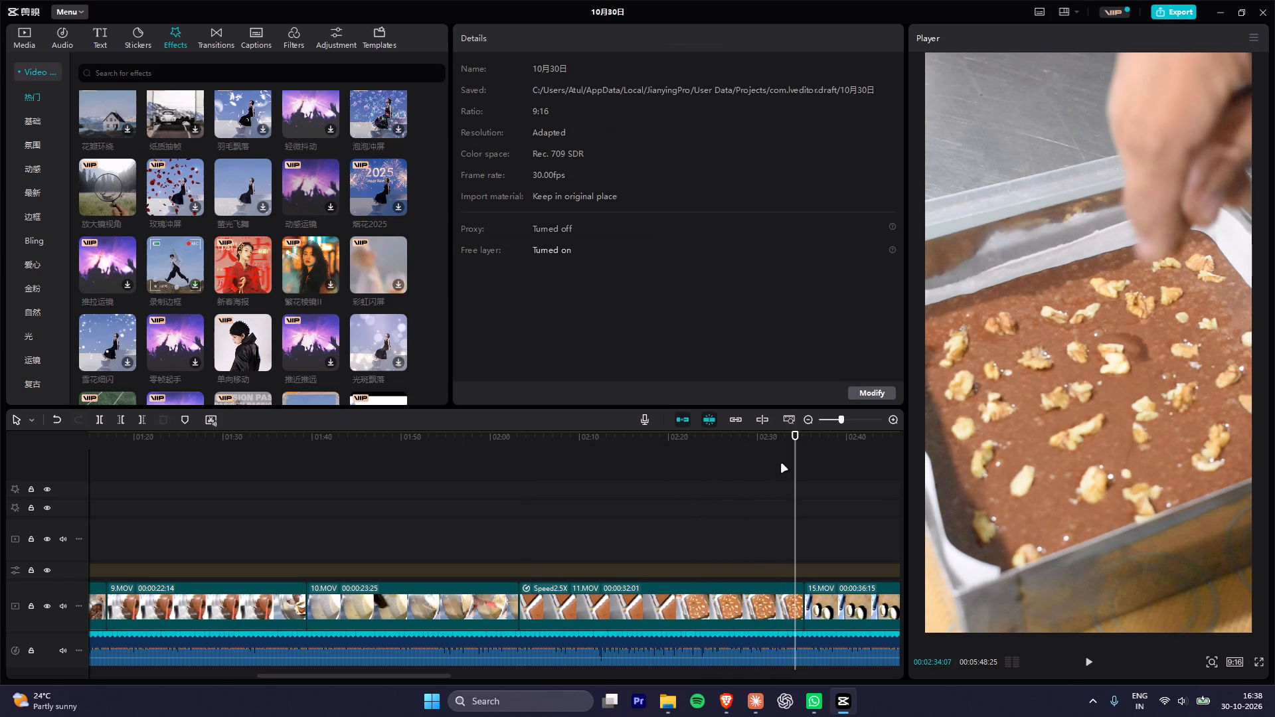
{"action": "key", "text": "Left"}
{"action": "key", "text": "Left"}
{"action": "key", "text": "Left"}
{"action": "key", "text": "Left"}
{"action": "key", "text": "Left"}
{"action": "key", "text": "Left"}
{"action": "key", "text": "Left"}
{"action": "key", "text": "Left"}
{"action": "key", "text": "Left"}
{"action": "key", "text": "Left"}
{"action": "key", "text": "Left"}
{"action": "key", "text": "Left"}
{"action": "key", "text": "Left"}
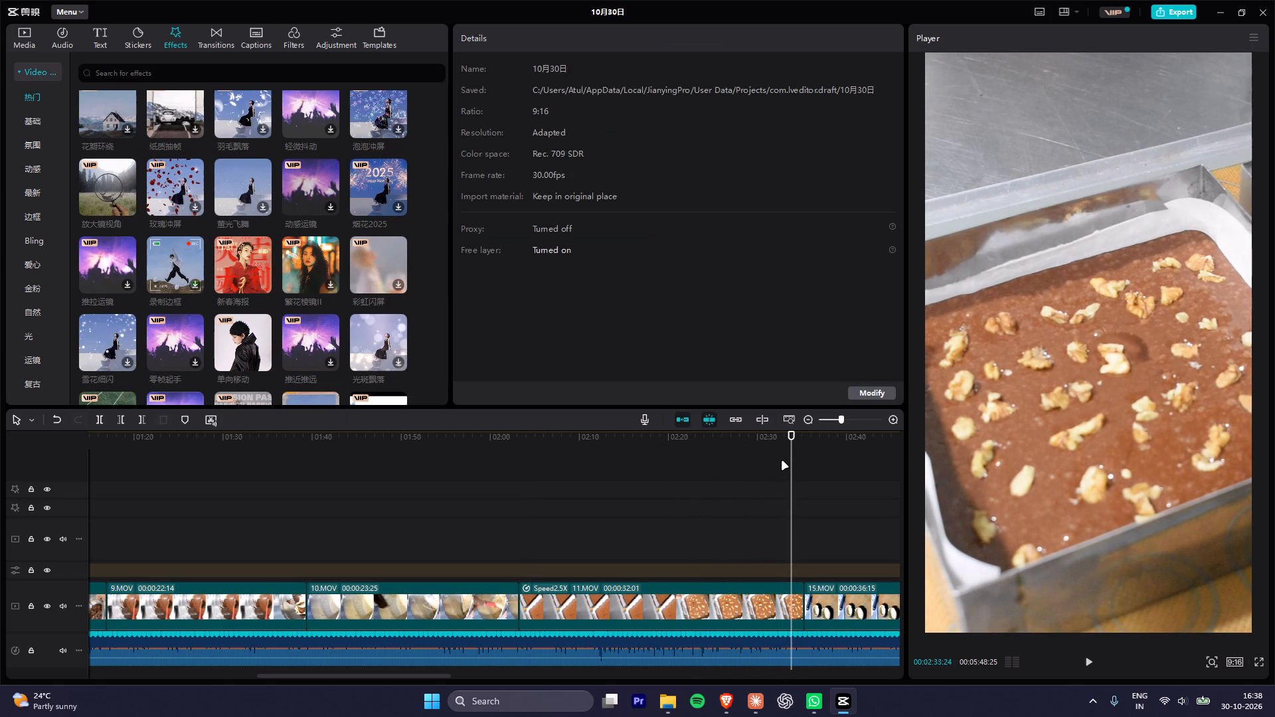
{"action": "key", "text": "ctrl+b"}
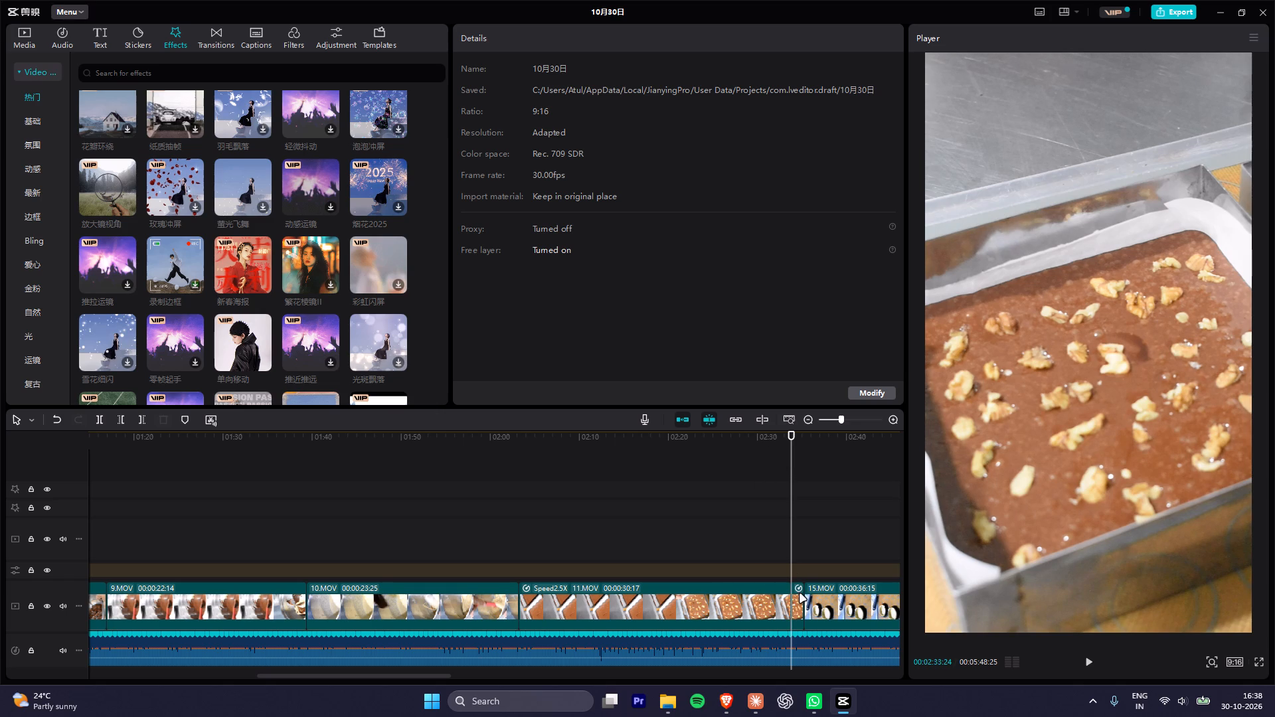
{"action": "left_click", "coordinate": [800, 594]}
{"action": "key", "text": "Delete"}
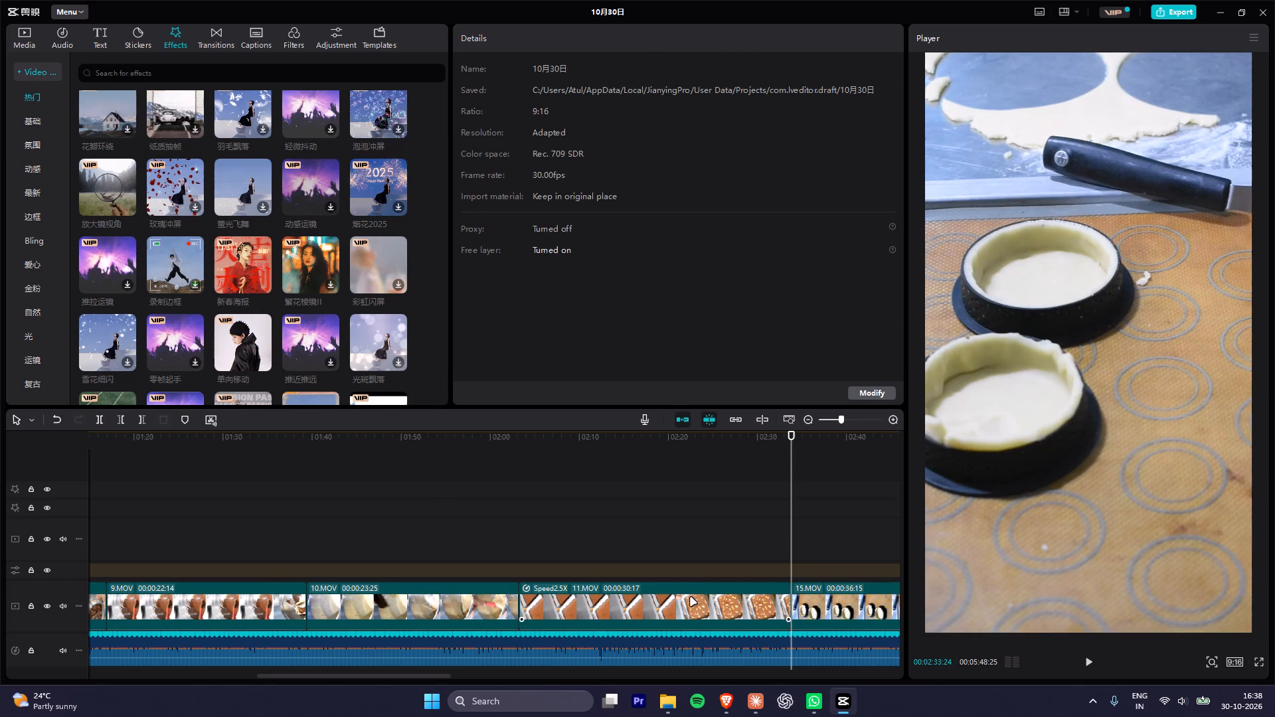
Move the trimmed 11.MOV clip earlier on the main track, placing it between 5.MOV and 7.MOV.
{"action": "scroll", "coordinate": [691, 597], "scroll_direction": "down", "scroll_amount": 9, "text": "alt"}
{"action": "left_click_drag", "start_coordinate": [544, 596], "coordinate": [402, 607]}
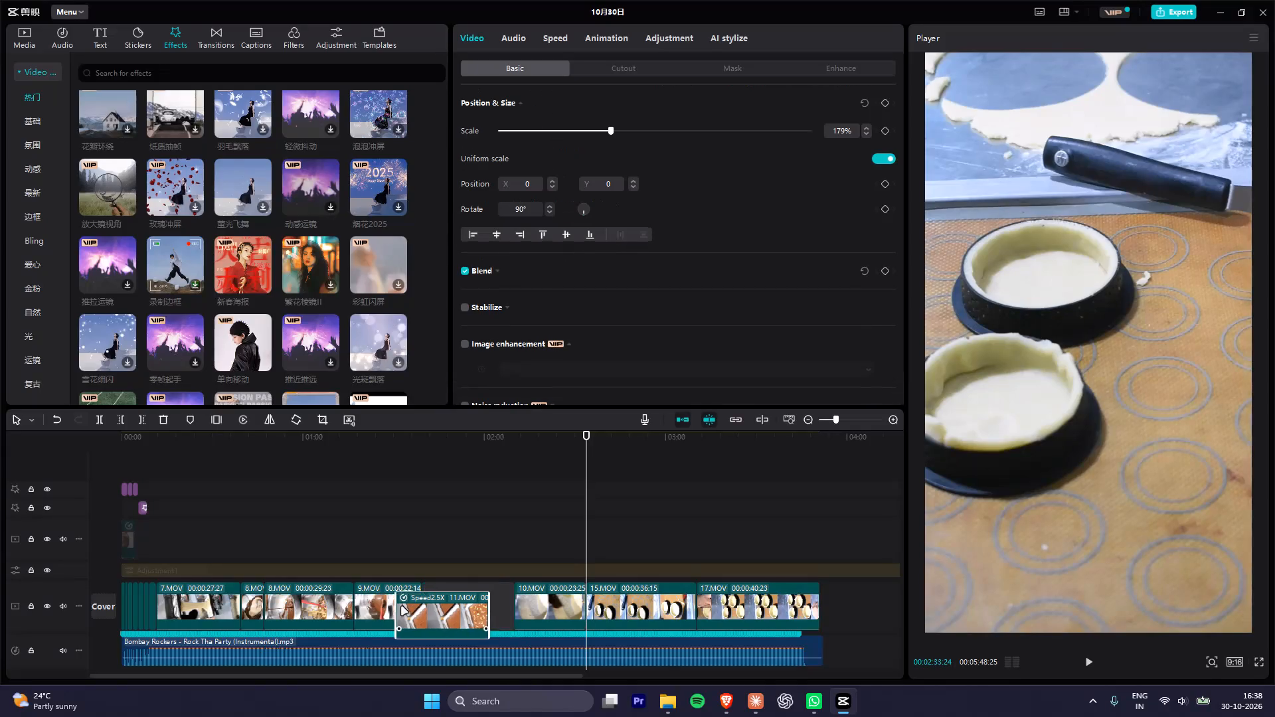
{"action": "left_click_drag", "start_coordinate": [402, 607], "coordinate": [185, 606]}
Play back the edit from the beginning to the pouring shot in 5.MOV, reviewing the opening clips and effects.
{"action": "left_click_drag", "start_coordinate": [175, 449], "coordinate": [64, 432]}
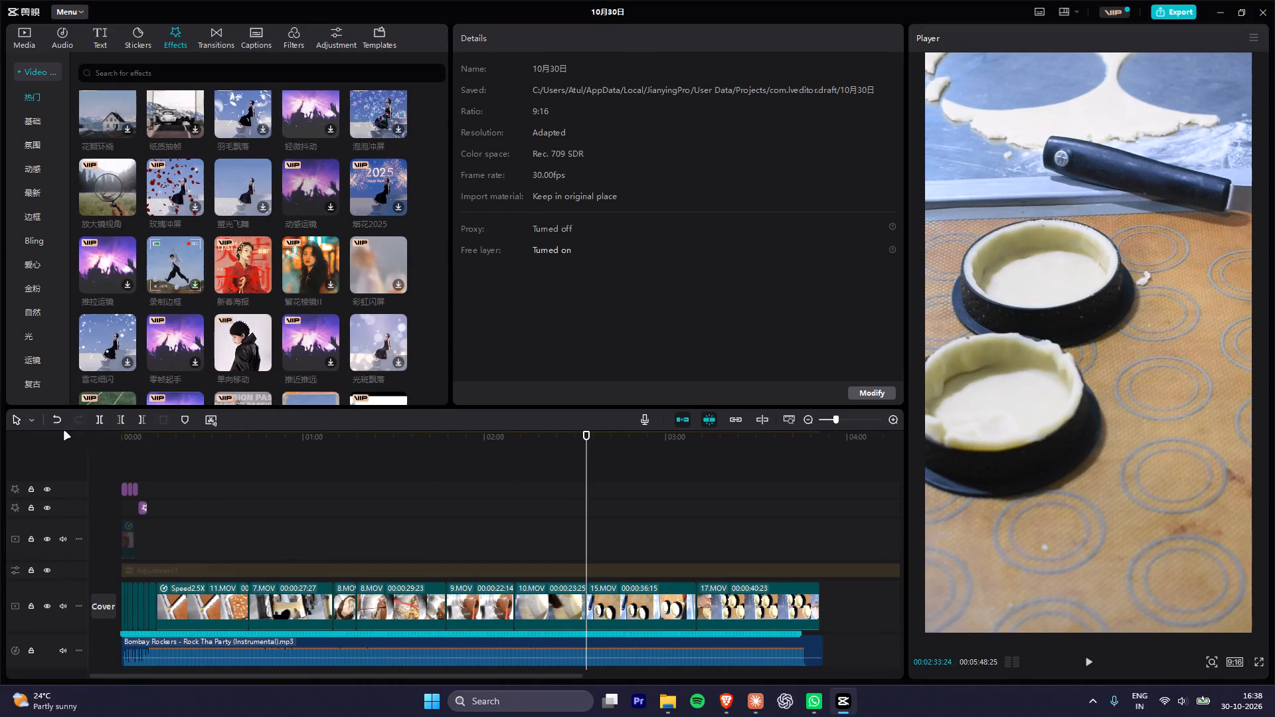
{"action": "left_click_drag", "start_coordinate": [64, 432], "coordinate": [62, 432]}
{"action": "left_click_drag", "start_coordinate": [180, 425], "coordinate": [159, 428]}
{"action": "left_click_drag", "start_coordinate": [159, 439], "coordinate": [39, 439]}
{"action": "scroll", "coordinate": [234, 524], "scroll_direction": "up", "scroll_amount": 6}
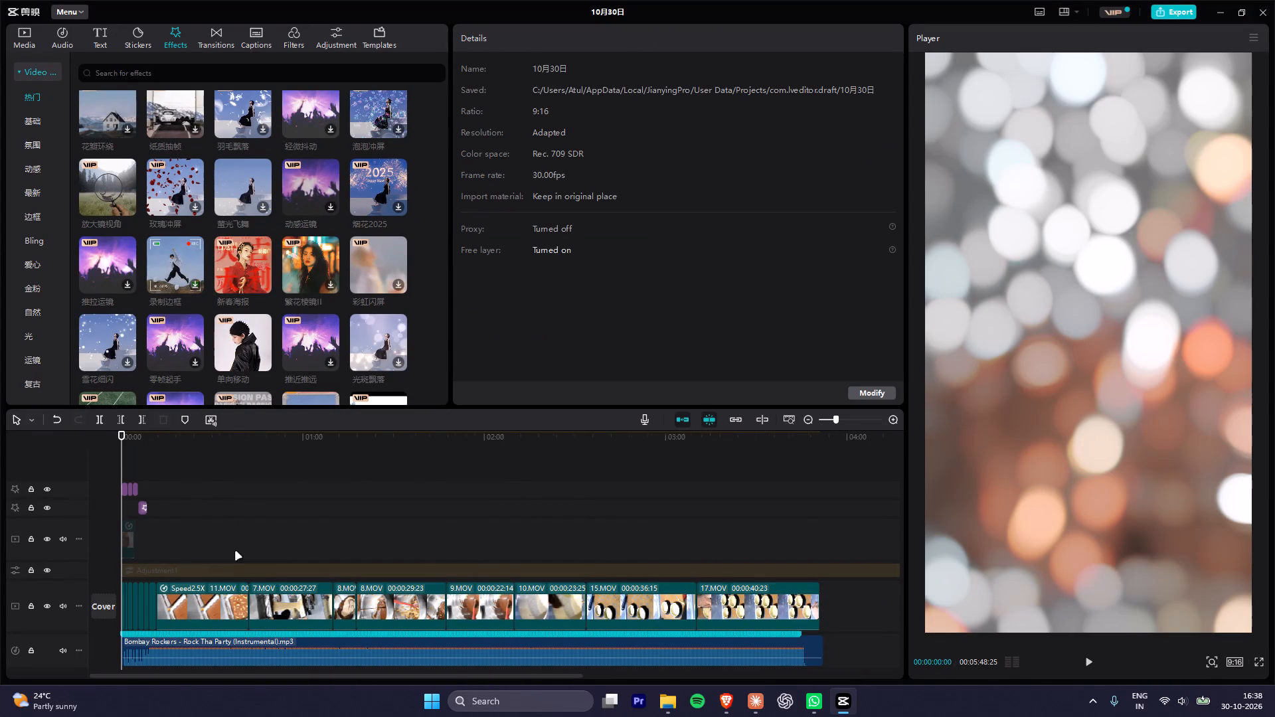
{"action": "scroll", "coordinate": [236, 552], "scroll_direction": "up", "scroll_amount": 9}
{"action": "key", "text": "space"}
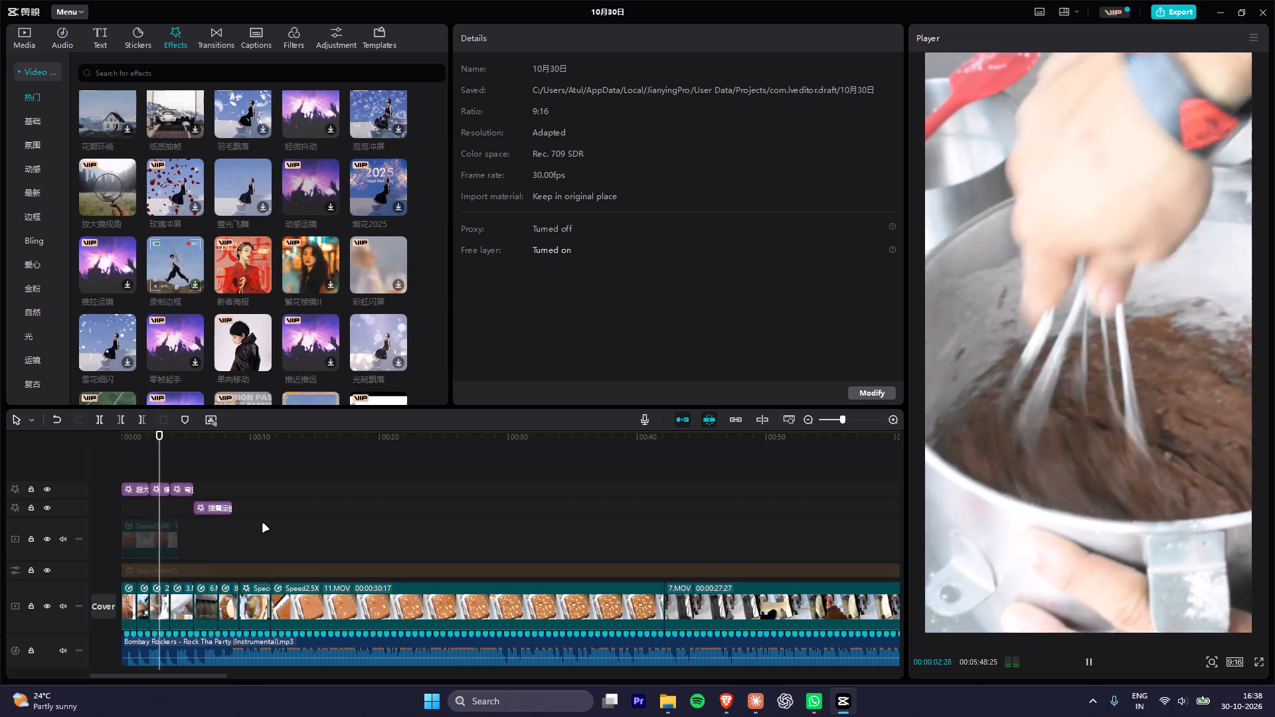
{"action": "key", "text": "space"}
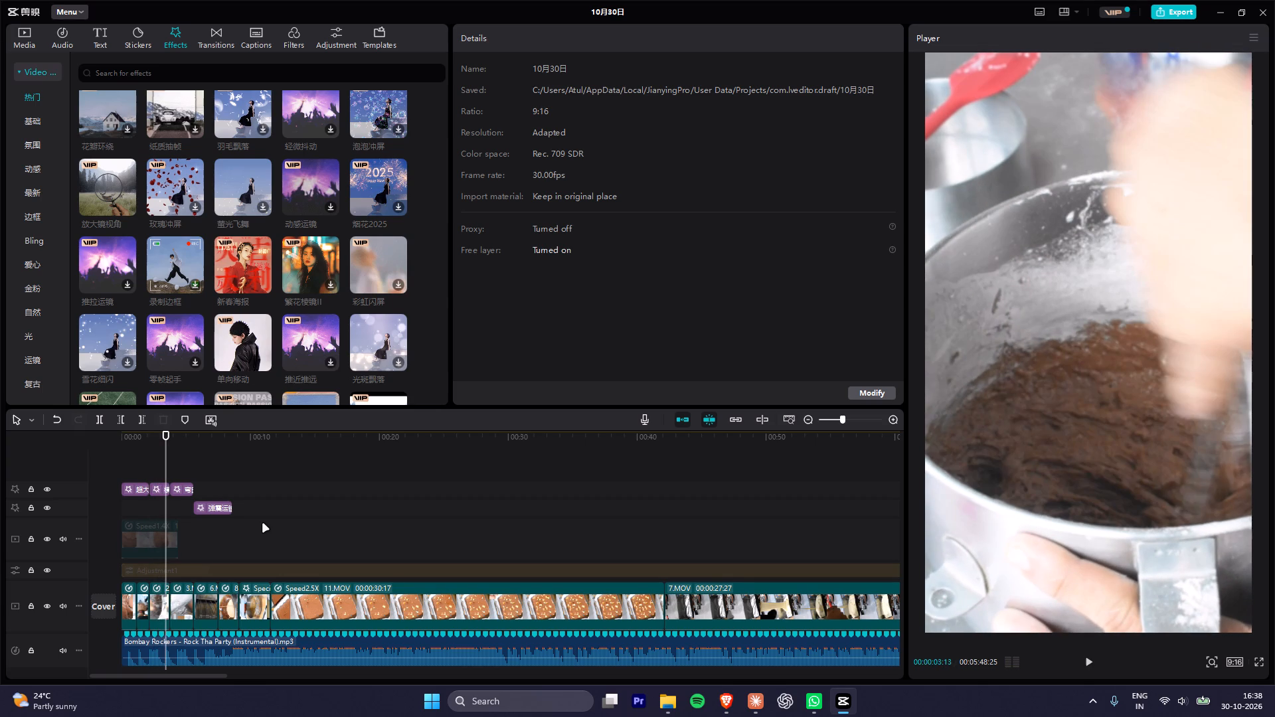
{"action": "key", "text": "space"}
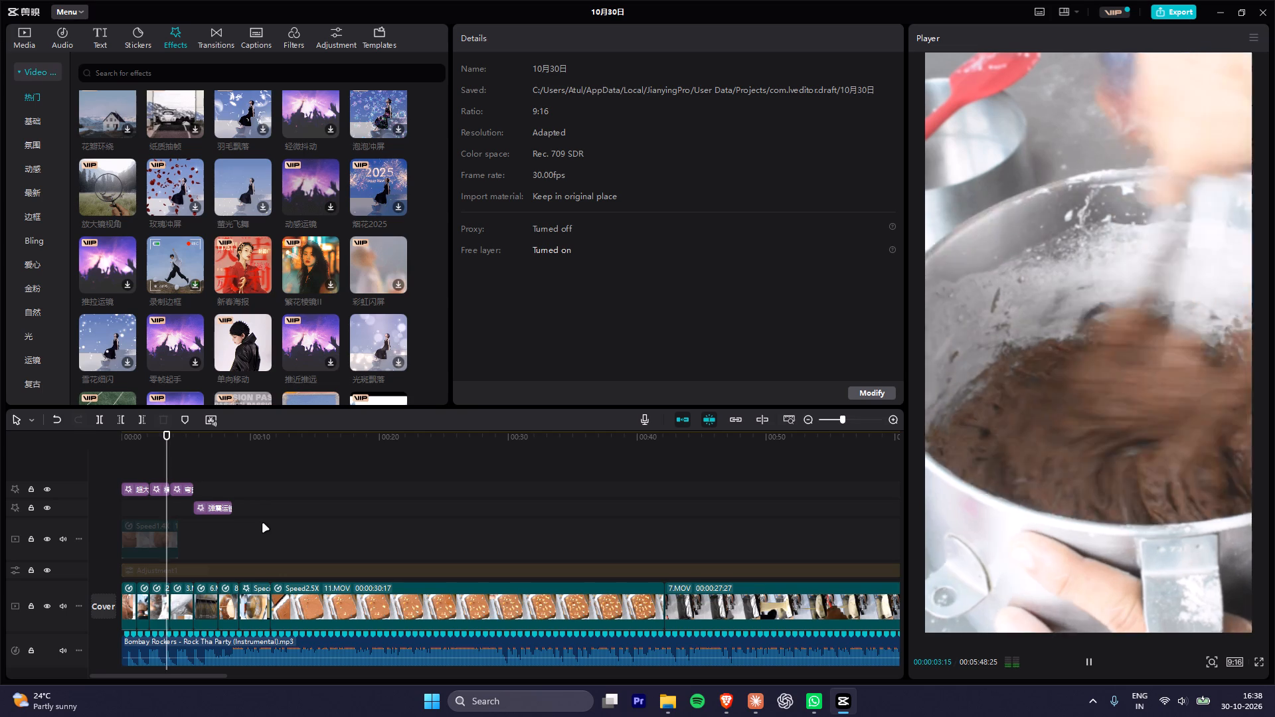
{"action": "key", "text": "space"}
{"action": "key", "text": "space"}
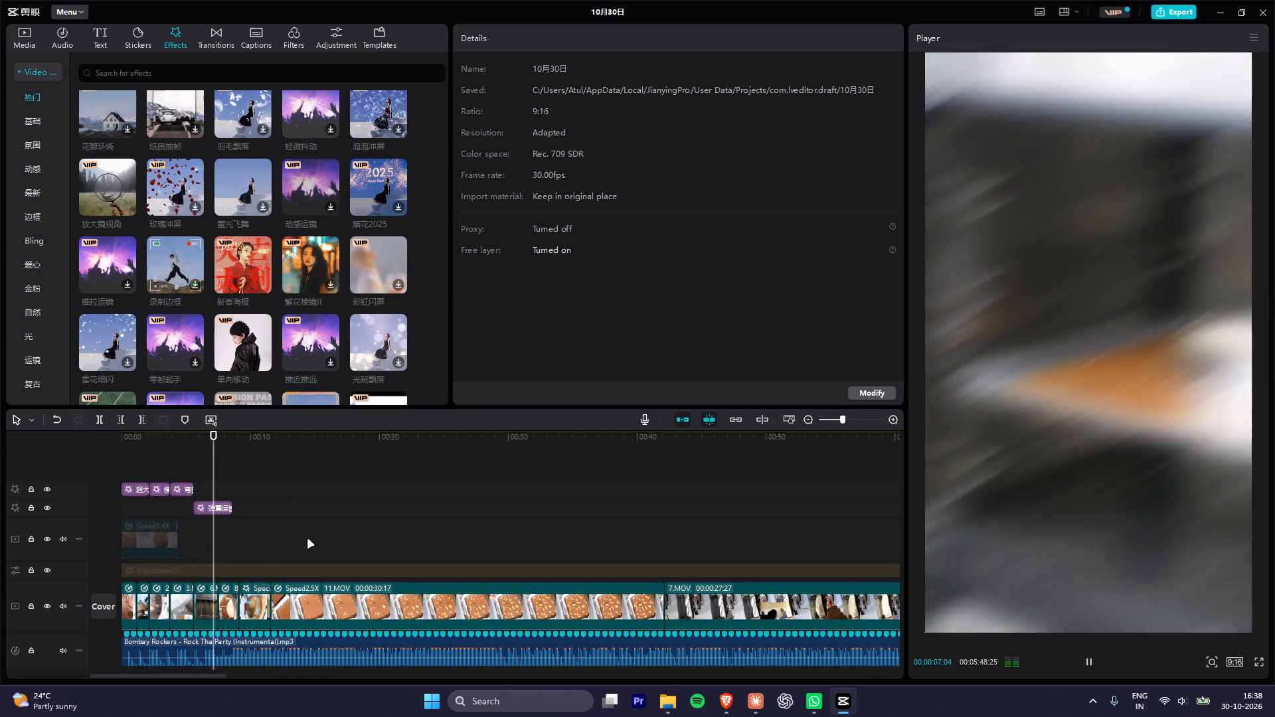
{"action": "key", "text": "space"}
{"action": "key", "text": "space"}
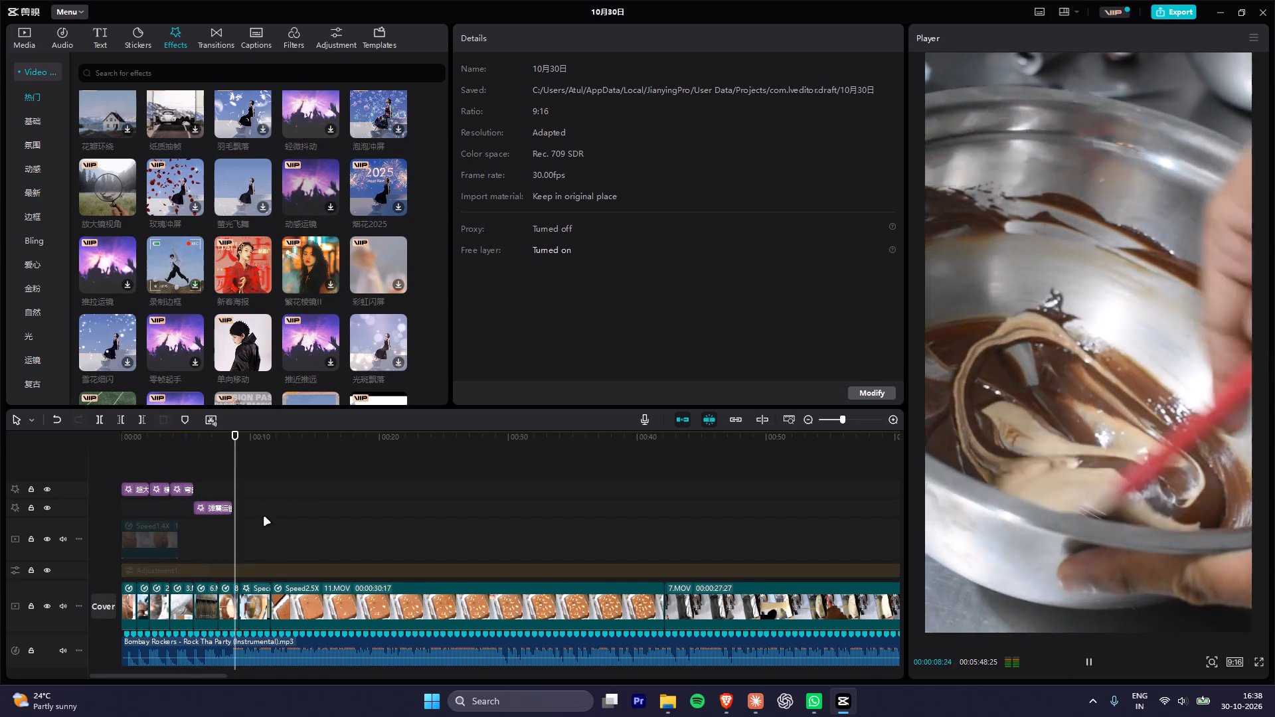
{"action": "key", "text": "space"}
{"action": "key", "text": "space"}
{"action": "key", "text": "space"}
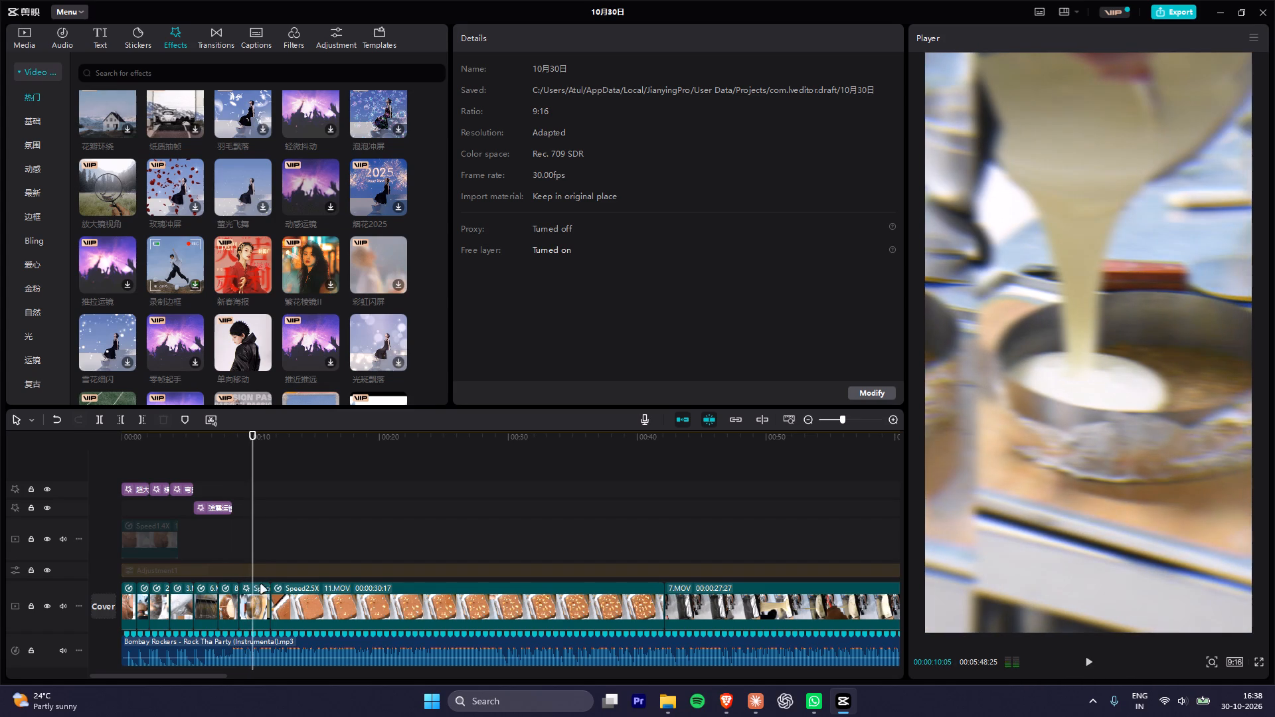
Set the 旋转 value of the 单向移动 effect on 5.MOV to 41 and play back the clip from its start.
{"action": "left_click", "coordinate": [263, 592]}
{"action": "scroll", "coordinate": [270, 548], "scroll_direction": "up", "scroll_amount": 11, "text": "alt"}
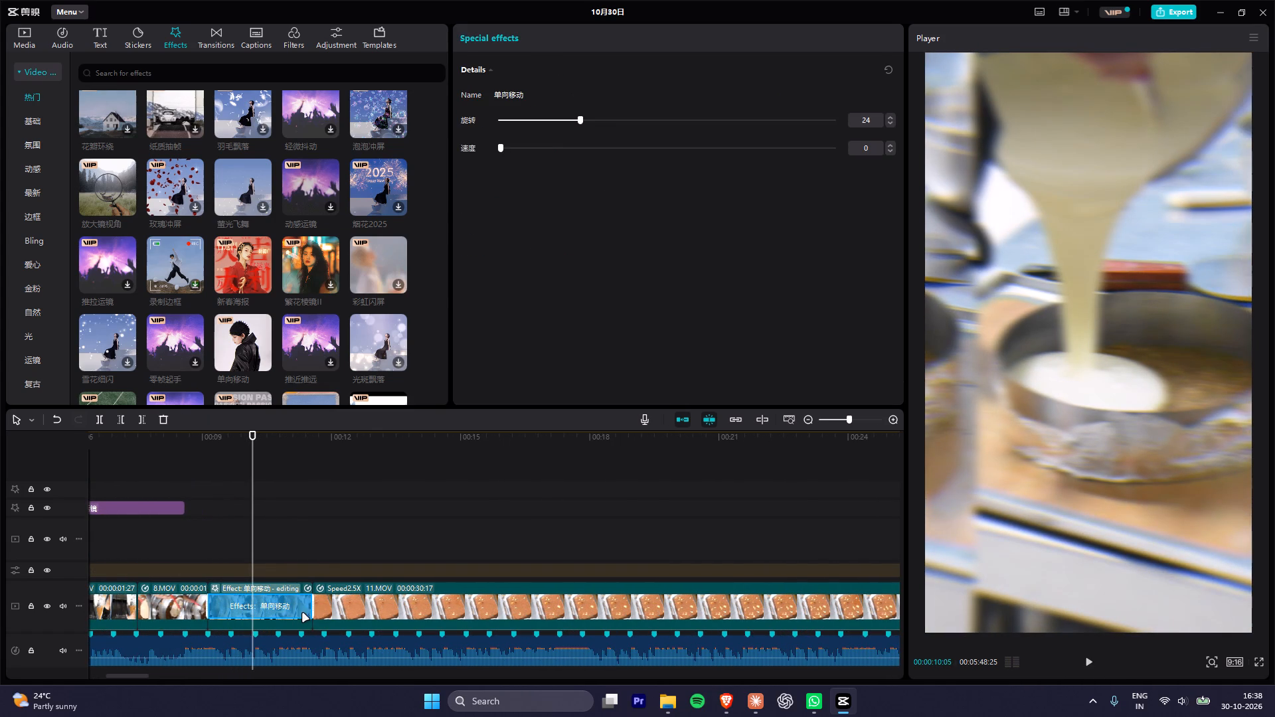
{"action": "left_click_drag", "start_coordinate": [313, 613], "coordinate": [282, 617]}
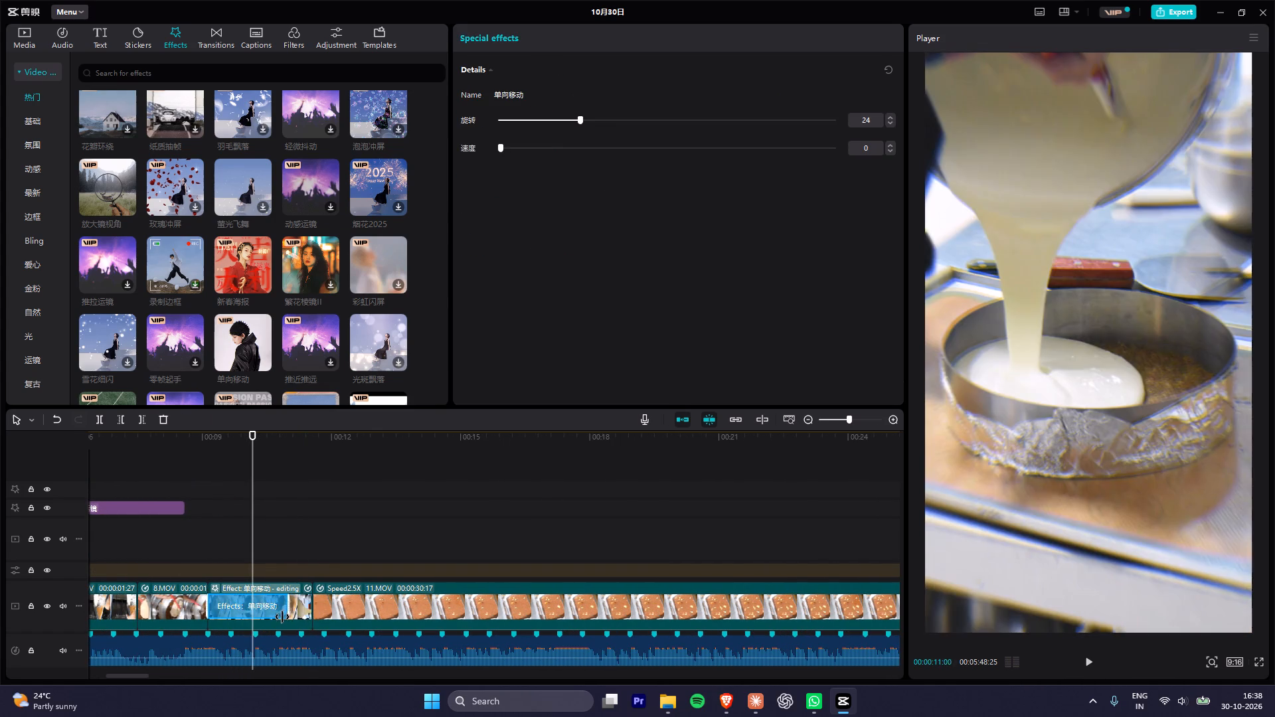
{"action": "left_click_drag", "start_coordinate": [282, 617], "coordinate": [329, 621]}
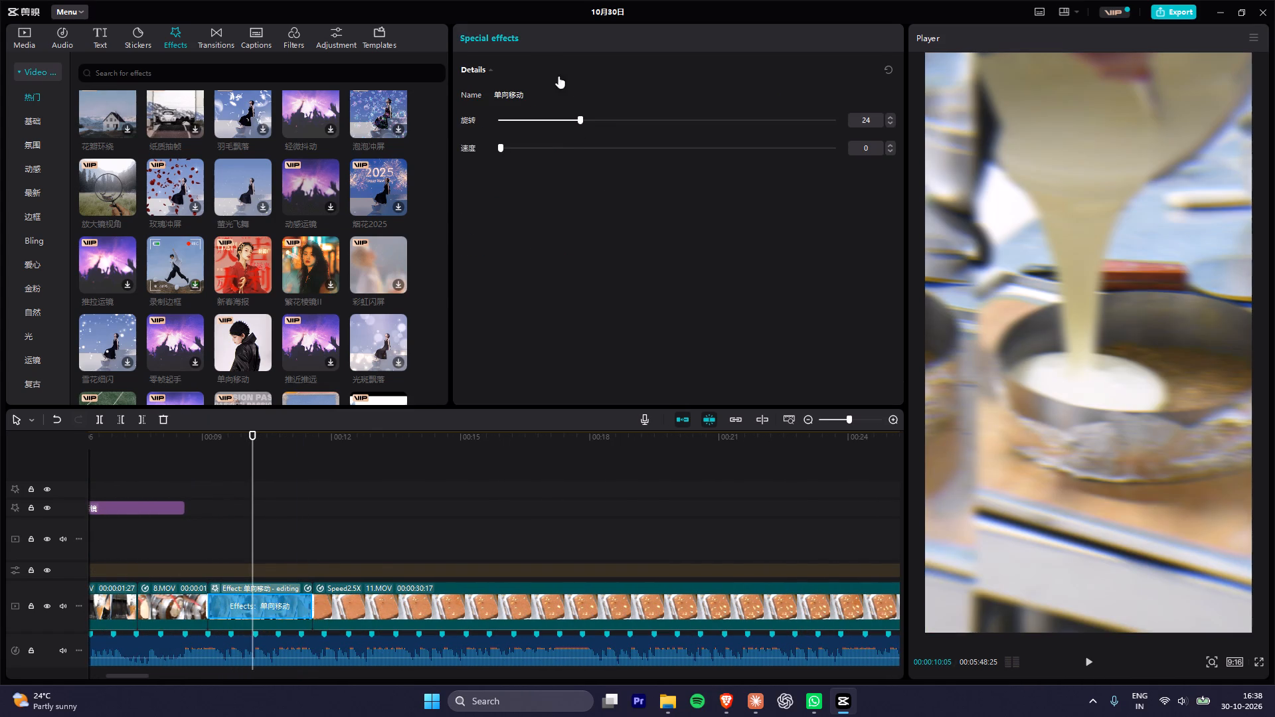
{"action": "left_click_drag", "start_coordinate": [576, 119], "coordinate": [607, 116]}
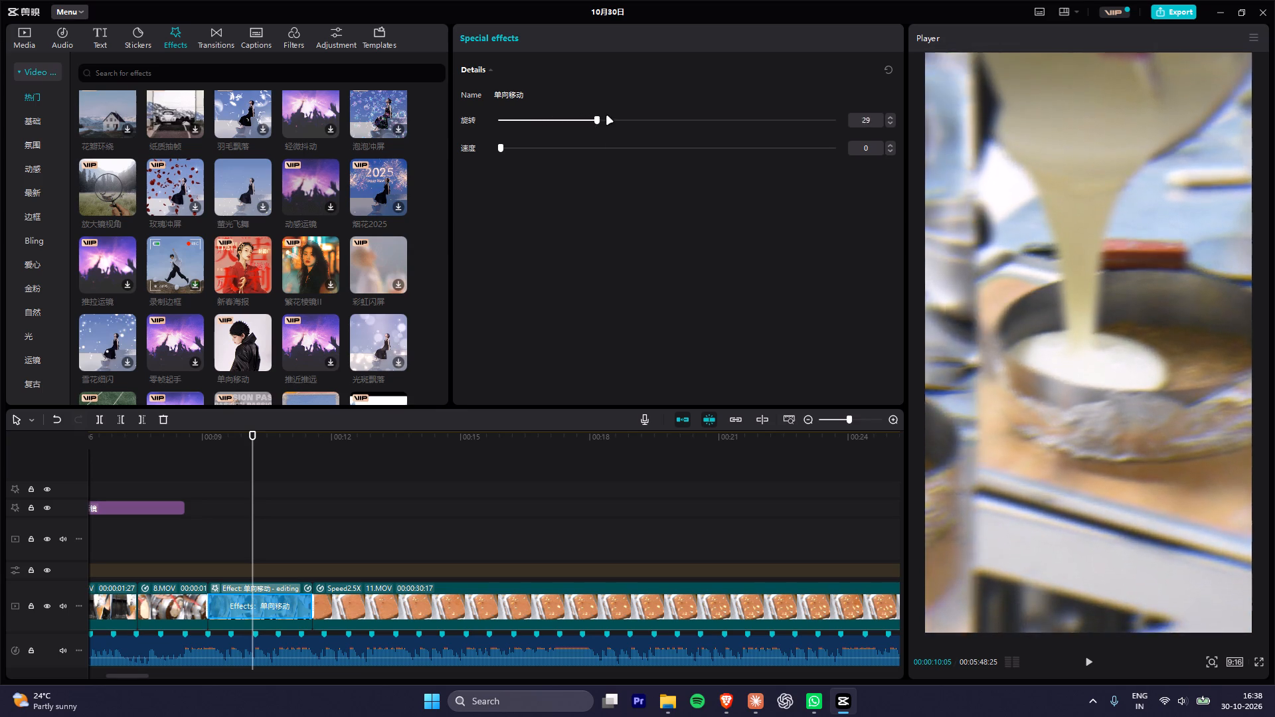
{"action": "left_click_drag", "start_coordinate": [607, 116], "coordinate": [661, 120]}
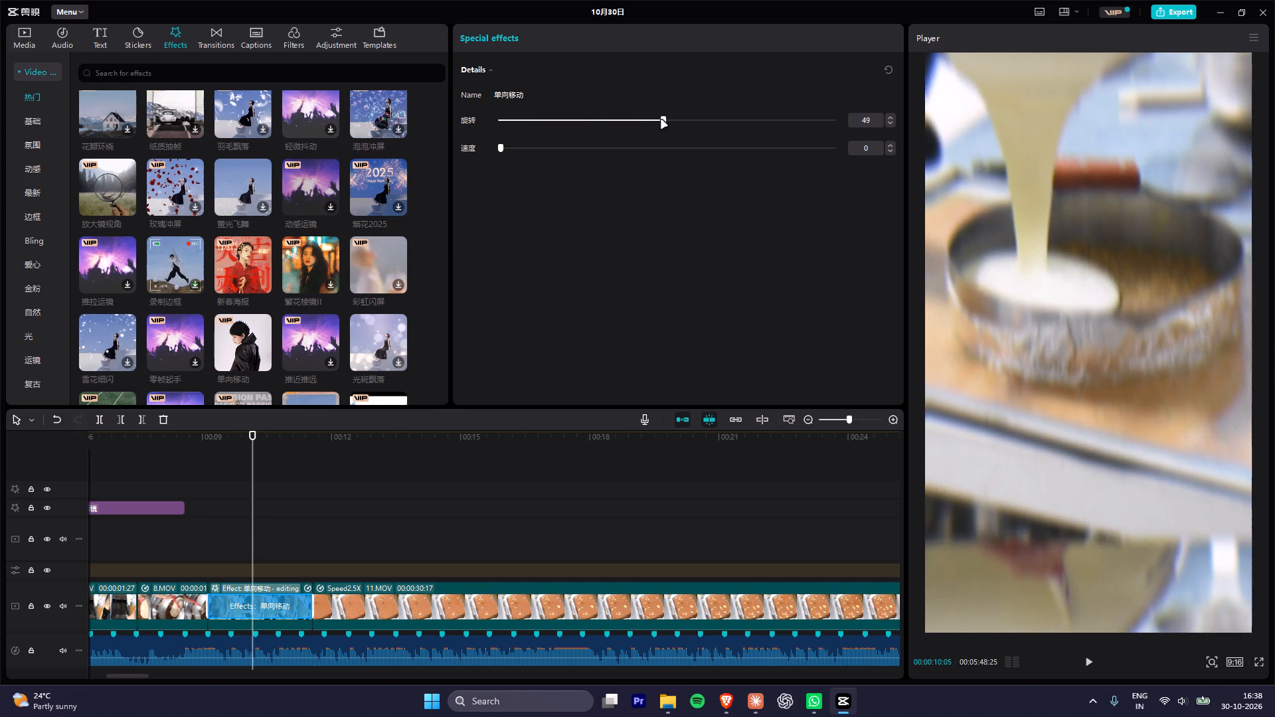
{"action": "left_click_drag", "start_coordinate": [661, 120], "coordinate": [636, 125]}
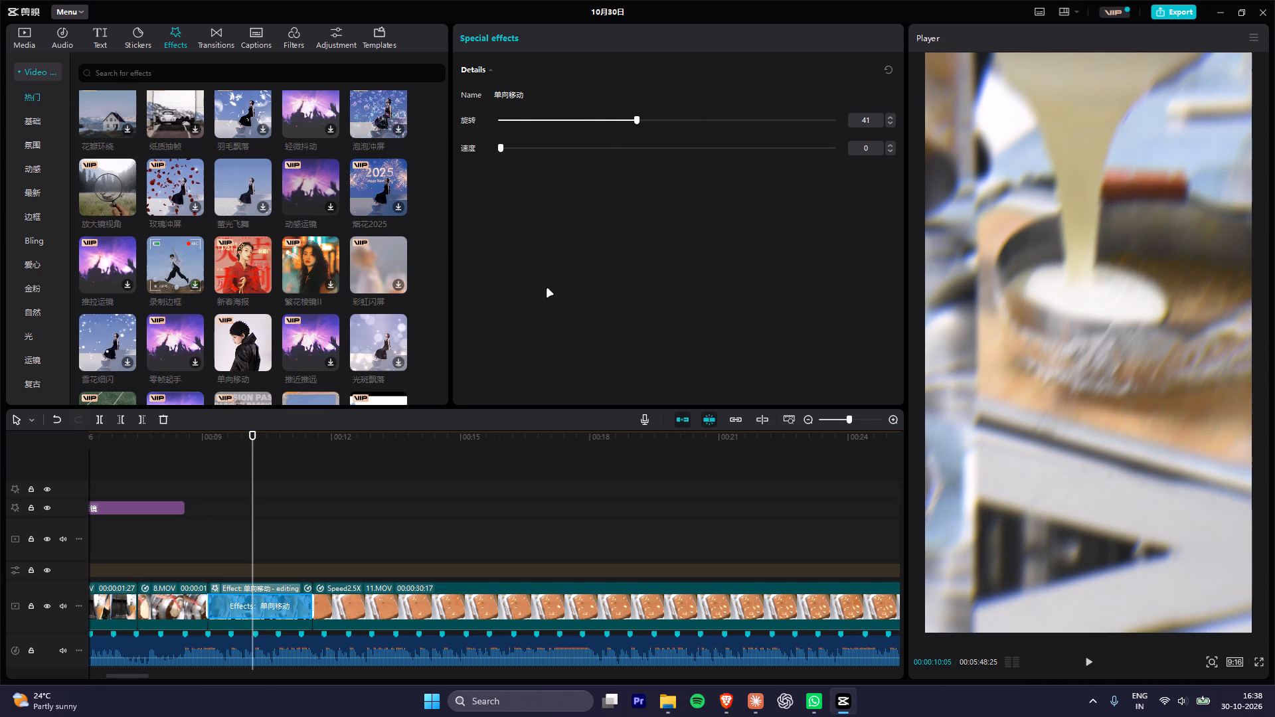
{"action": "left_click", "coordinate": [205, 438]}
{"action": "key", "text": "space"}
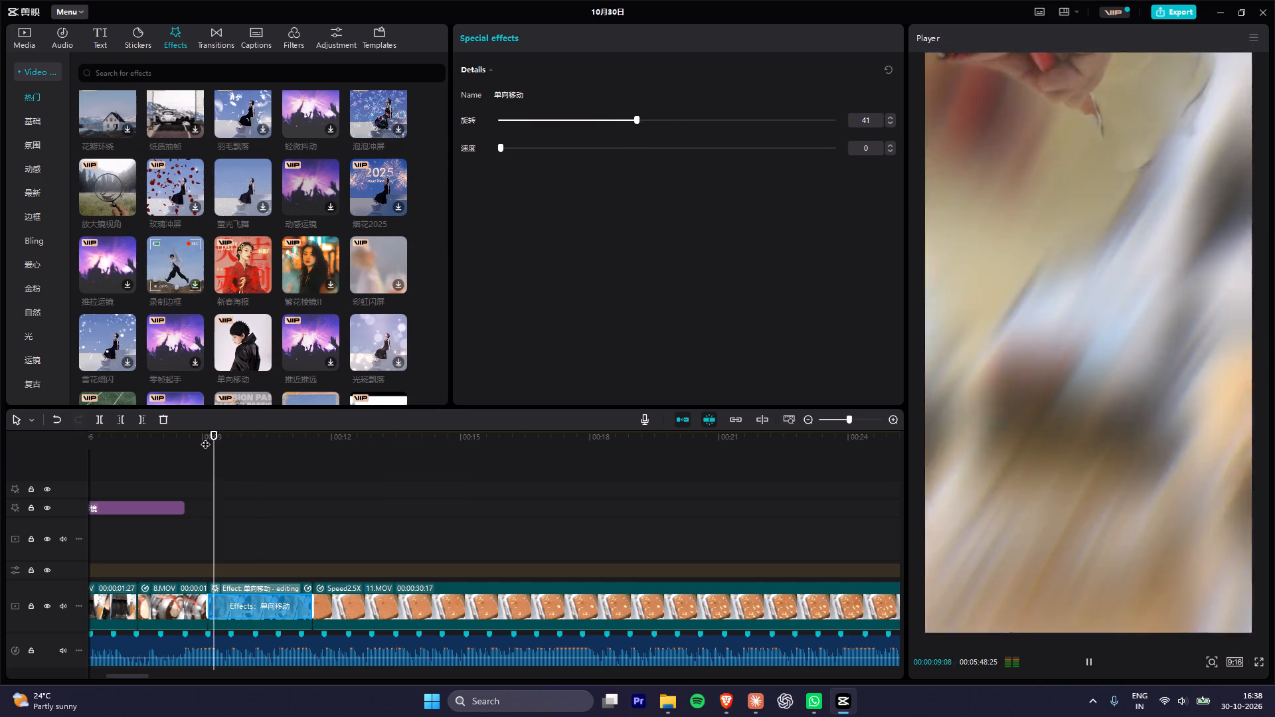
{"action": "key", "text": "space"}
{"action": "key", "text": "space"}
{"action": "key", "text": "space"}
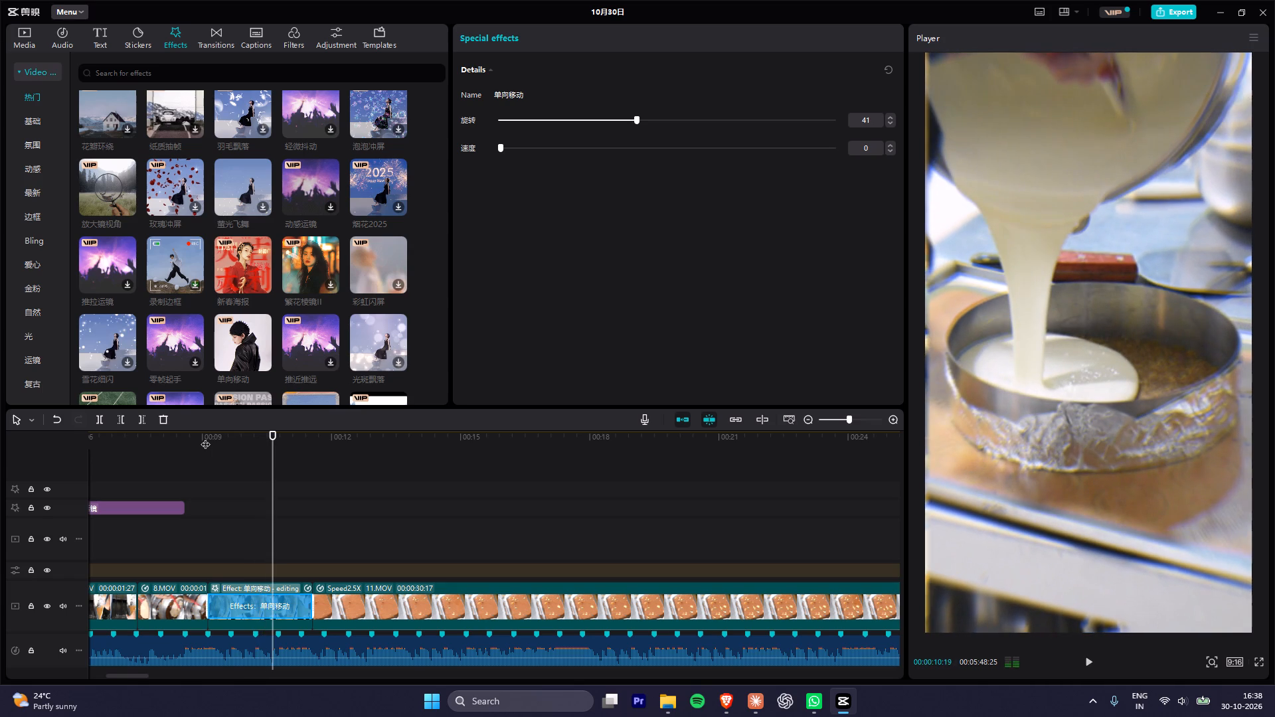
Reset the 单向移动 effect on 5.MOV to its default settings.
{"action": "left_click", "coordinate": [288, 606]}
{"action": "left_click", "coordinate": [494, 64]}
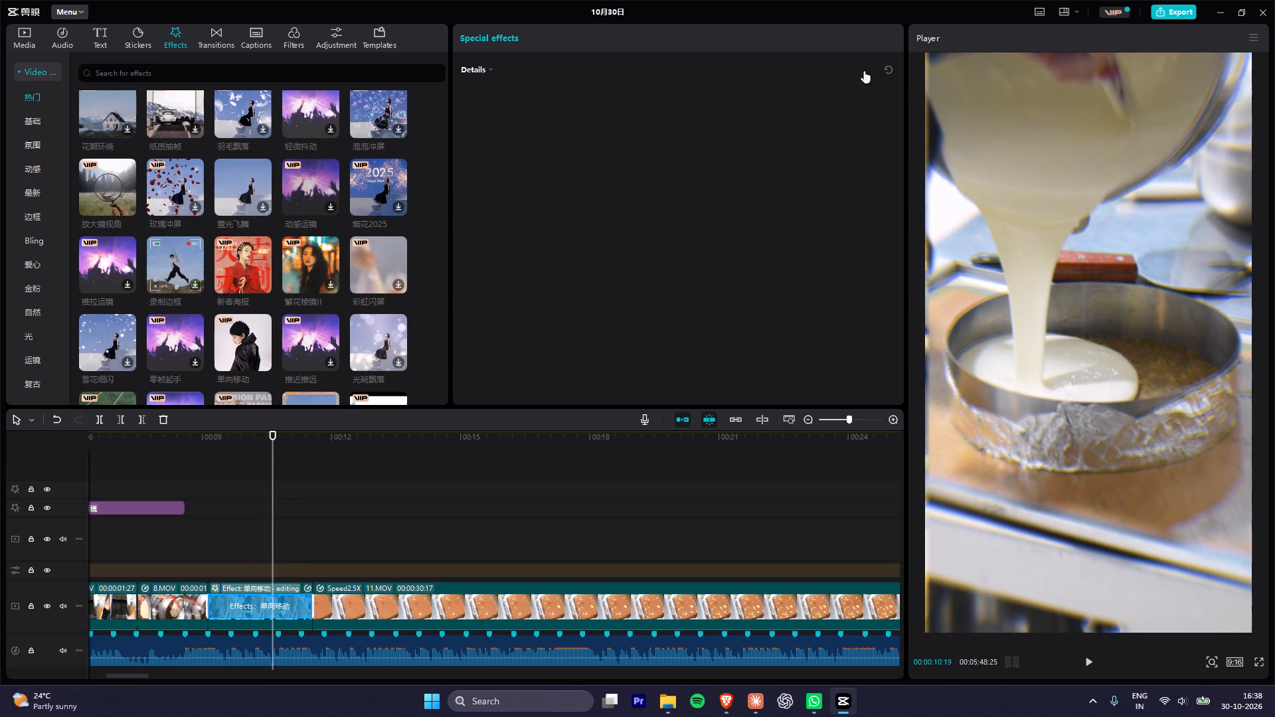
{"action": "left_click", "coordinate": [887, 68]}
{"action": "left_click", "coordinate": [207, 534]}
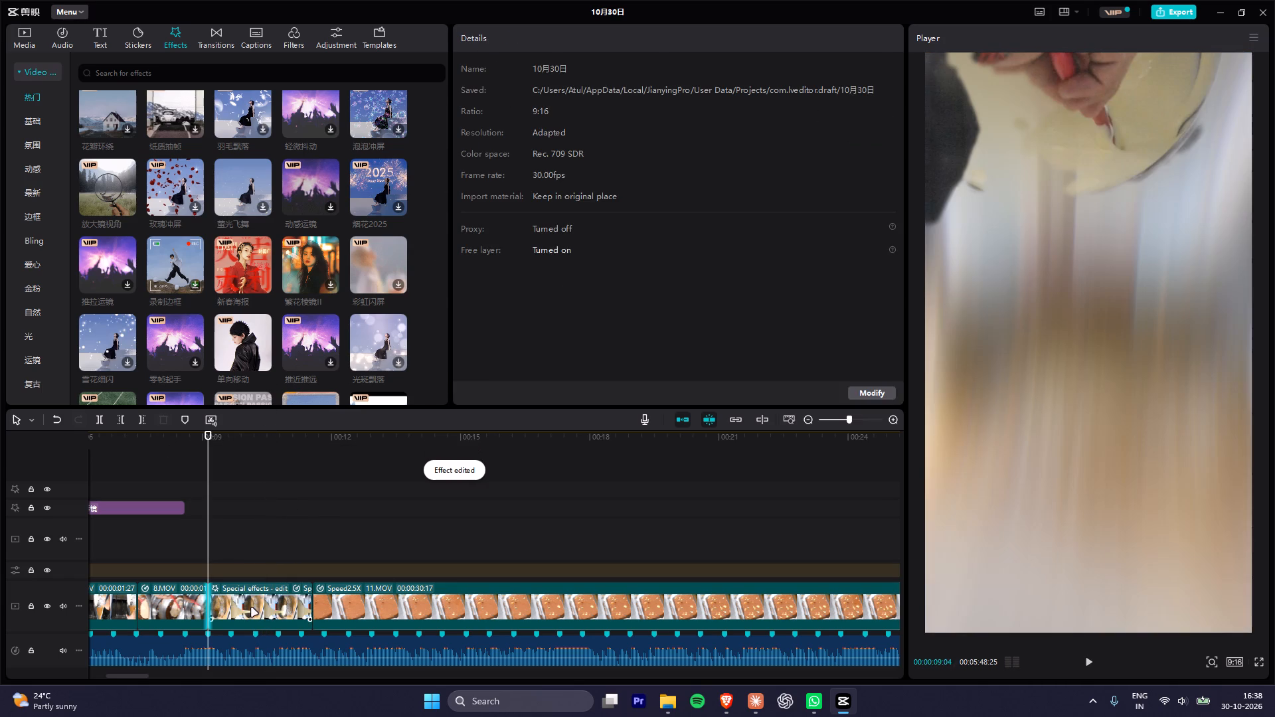
Remove the 单向移动 effect from 5.MOV.
{"action": "left_click", "coordinate": [252, 608]}
{"action": "left_click", "coordinate": [560, 125]}
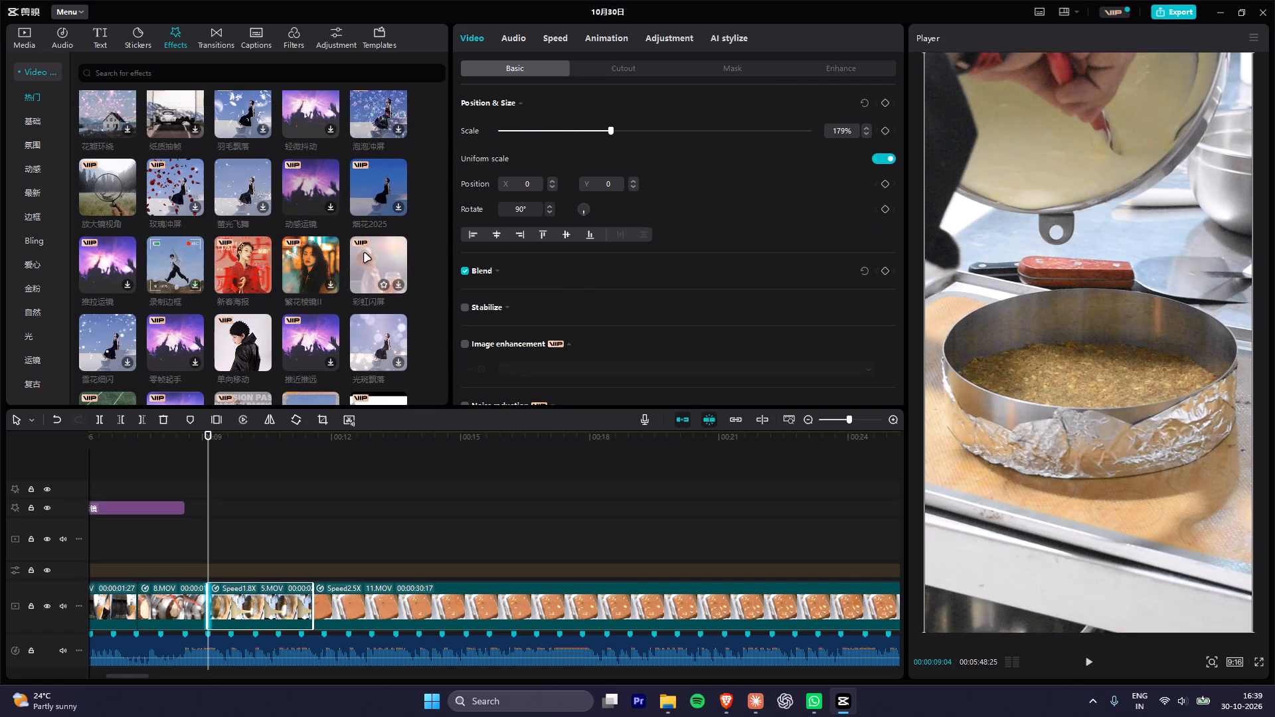
Apply the 彩虹闪屏 effect to 5.MOV.
{"action": "left_click_drag", "start_coordinate": [381, 260], "coordinate": [375, 264]}
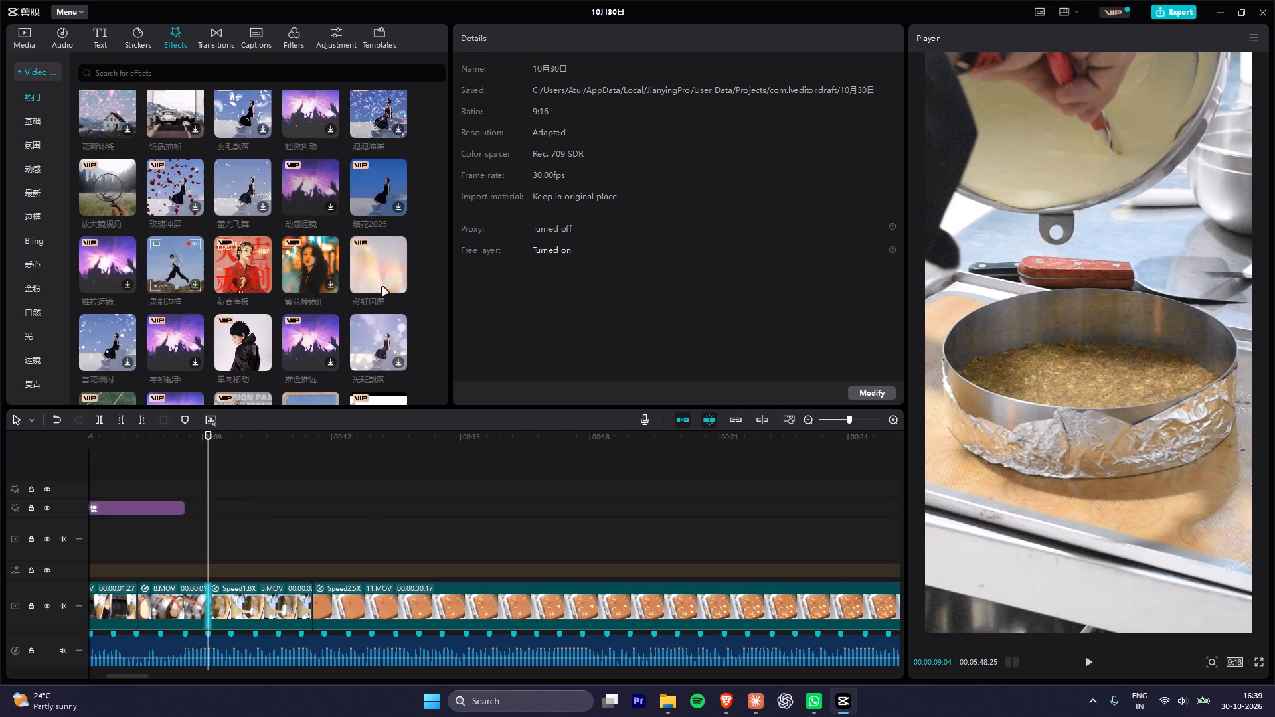
{"action": "left_click_drag", "start_coordinate": [391, 260], "coordinate": [228, 594]}
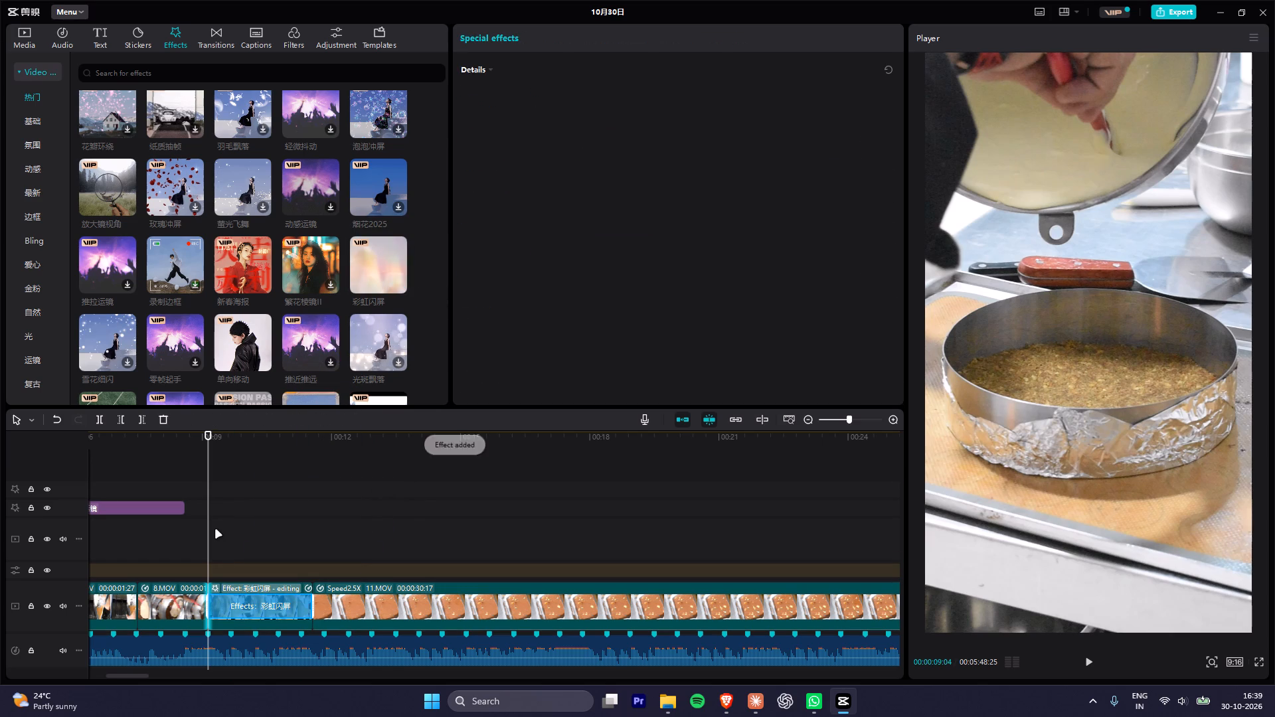
Play back 5.MOV with its 彩虹闪屏 effect, trim the clip's end to about 00:00:10:17, and replay the shortened shot.
{"action": "key", "text": "space"}
{"action": "key", "text": "space"}
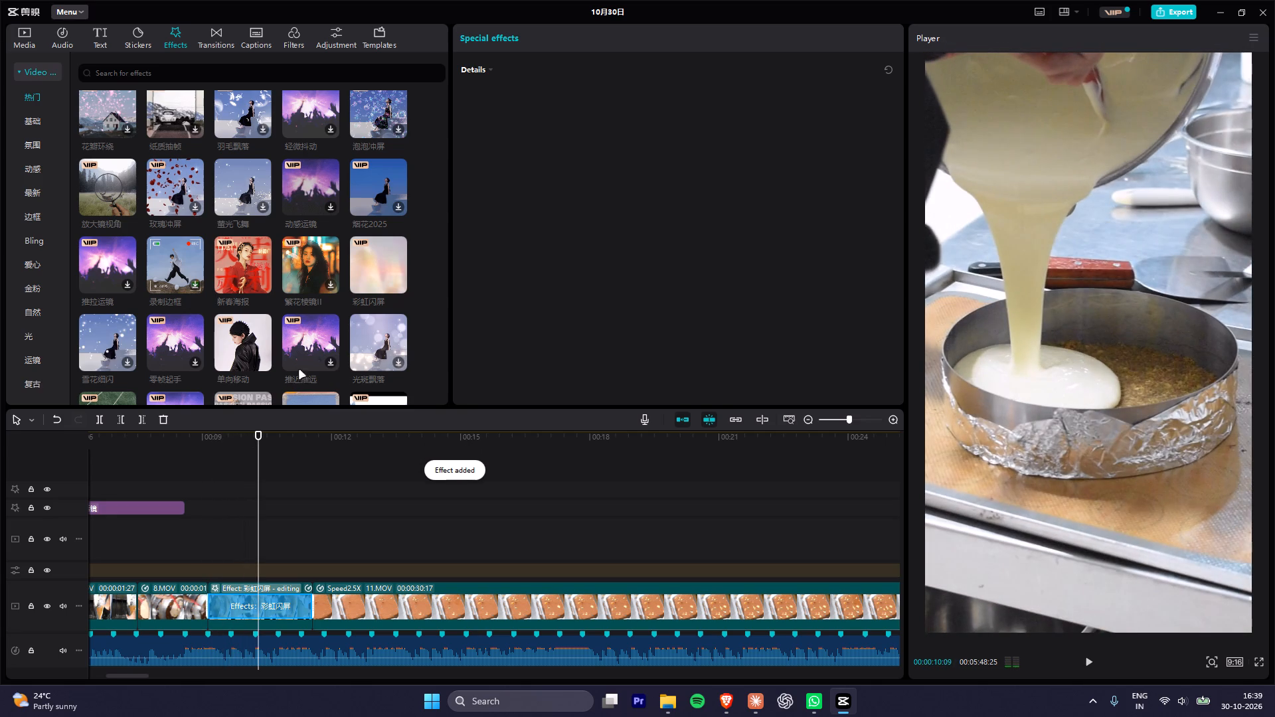
{"action": "key", "text": "space"}
{"action": "key", "text": "space"}
{"action": "key", "text": "space"}
{"action": "key", "text": "space"}
{"action": "key", "text": "space"}
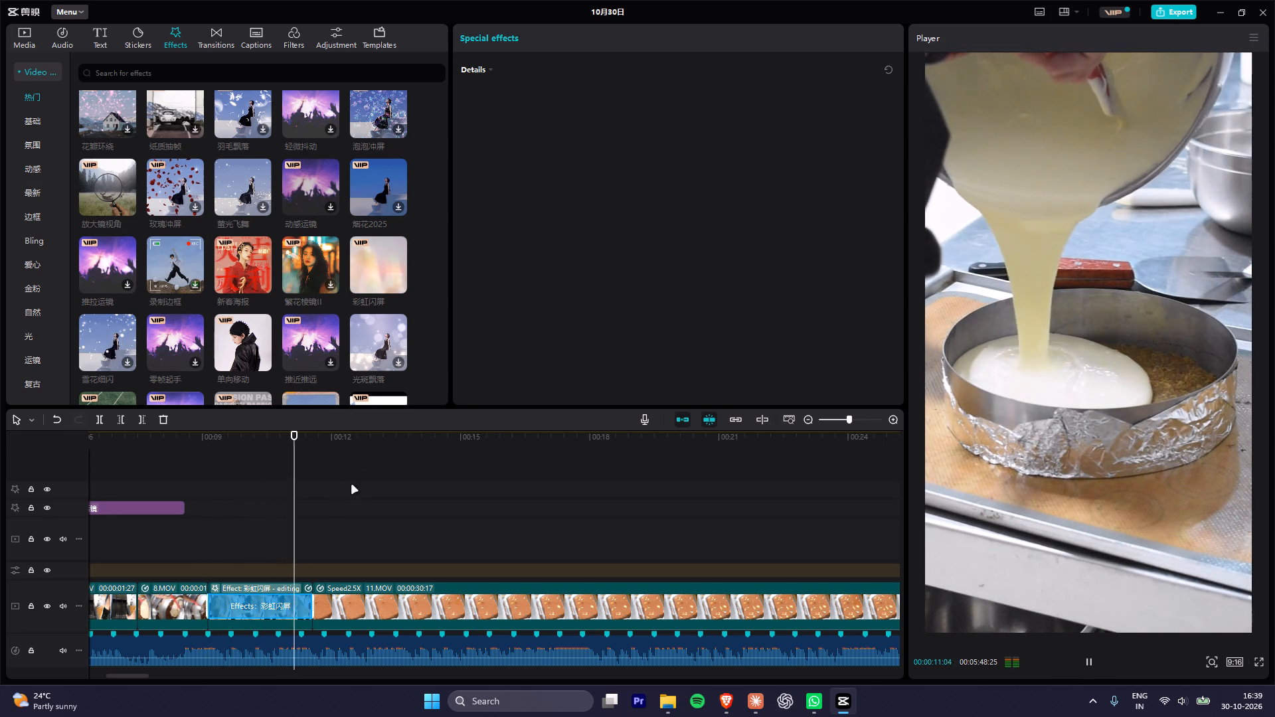
{"action": "key", "text": "space"}
{"action": "left_click", "coordinate": [293, 600]}
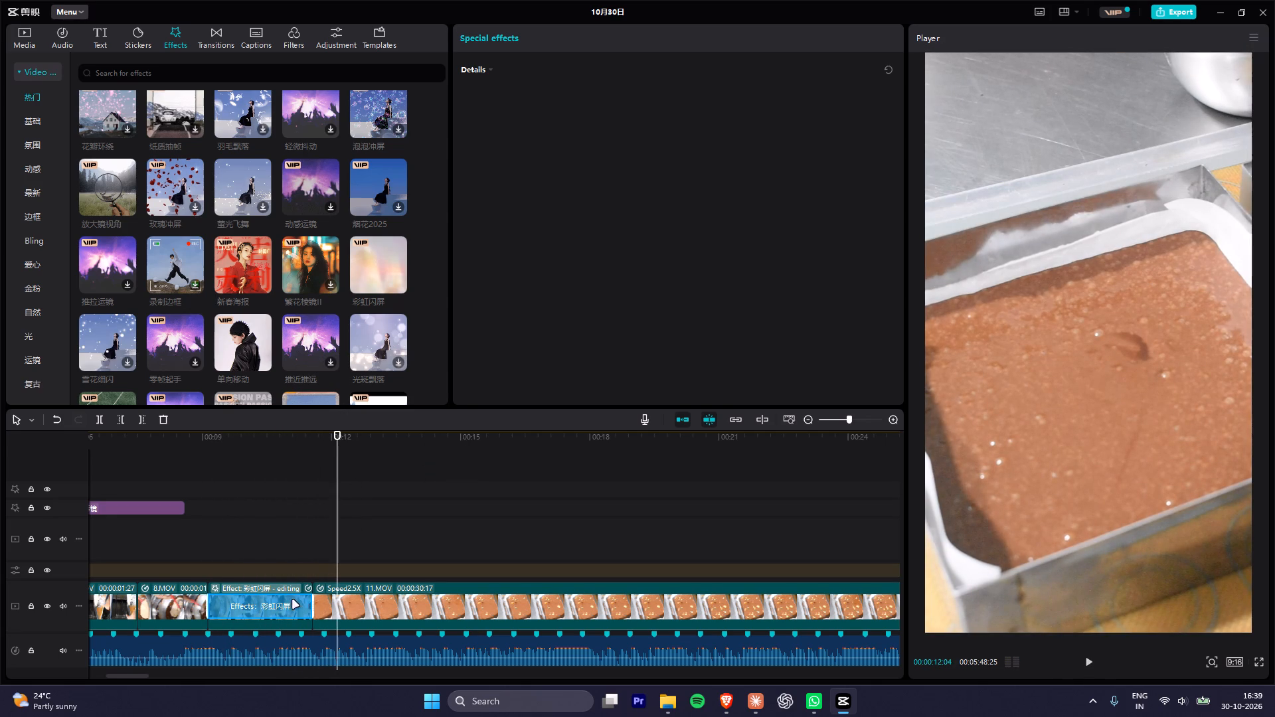
{"action": "left_click", "coordinate": [286, 586]}
{"action": "left_click_drag", "start_coordinate": [314, 603], "coordinate": [267, 607]}
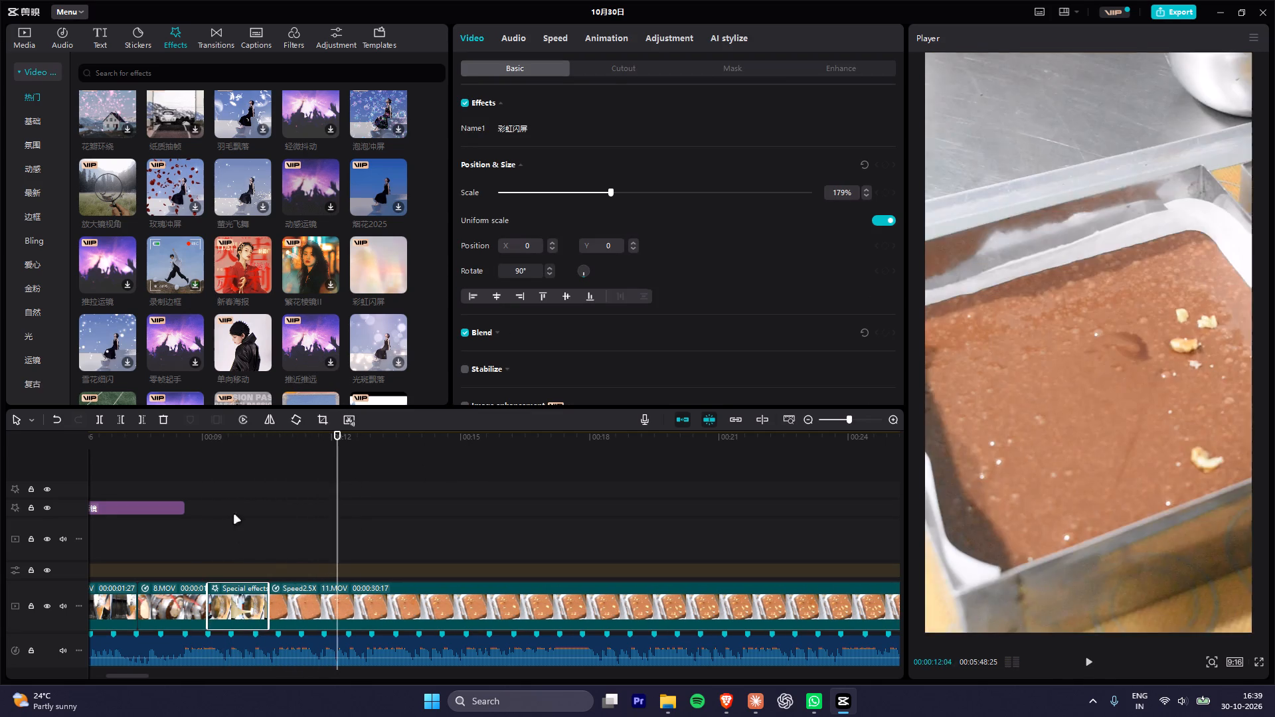
{"action": "left_click", "coordinate": [189, 441]}
{"action": "key", "text": "space"}
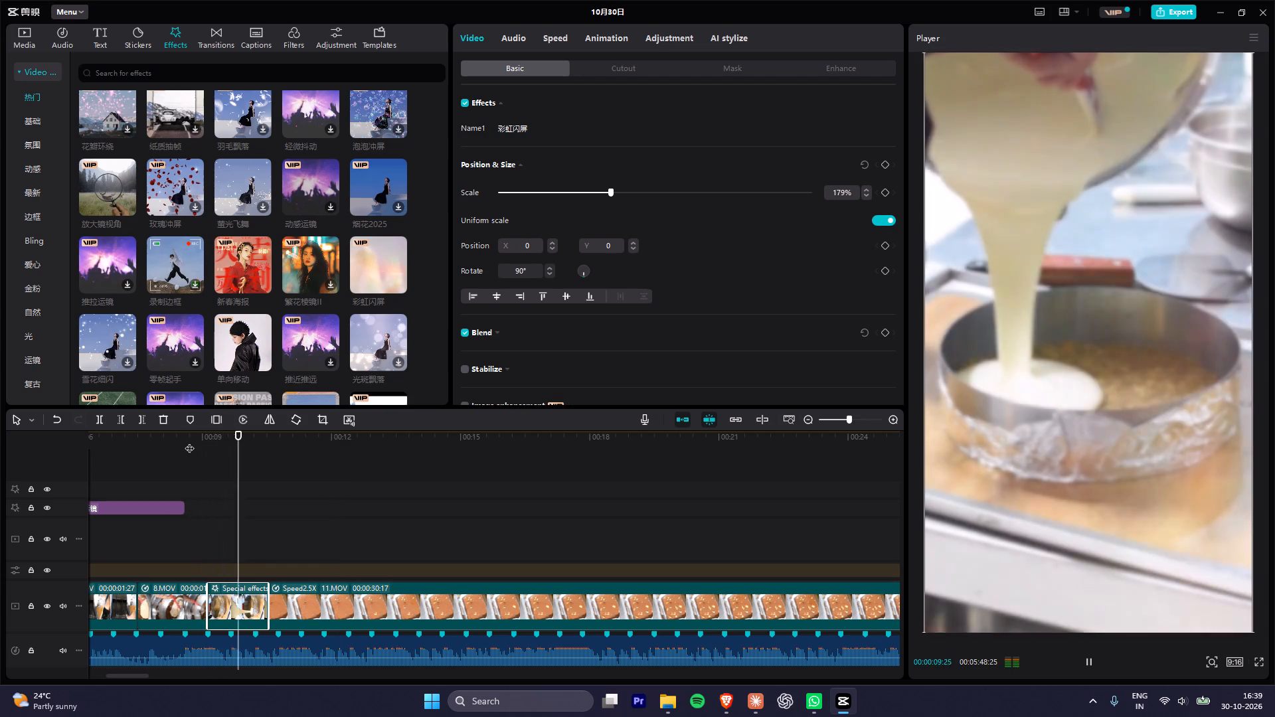
{"action": "key", "text": "space"}
Play and scrub through 11.MOV from its start to its end to examine how the walnut topping shot progresses.
{"action": "left_click", "coordinate": [299, 605]}
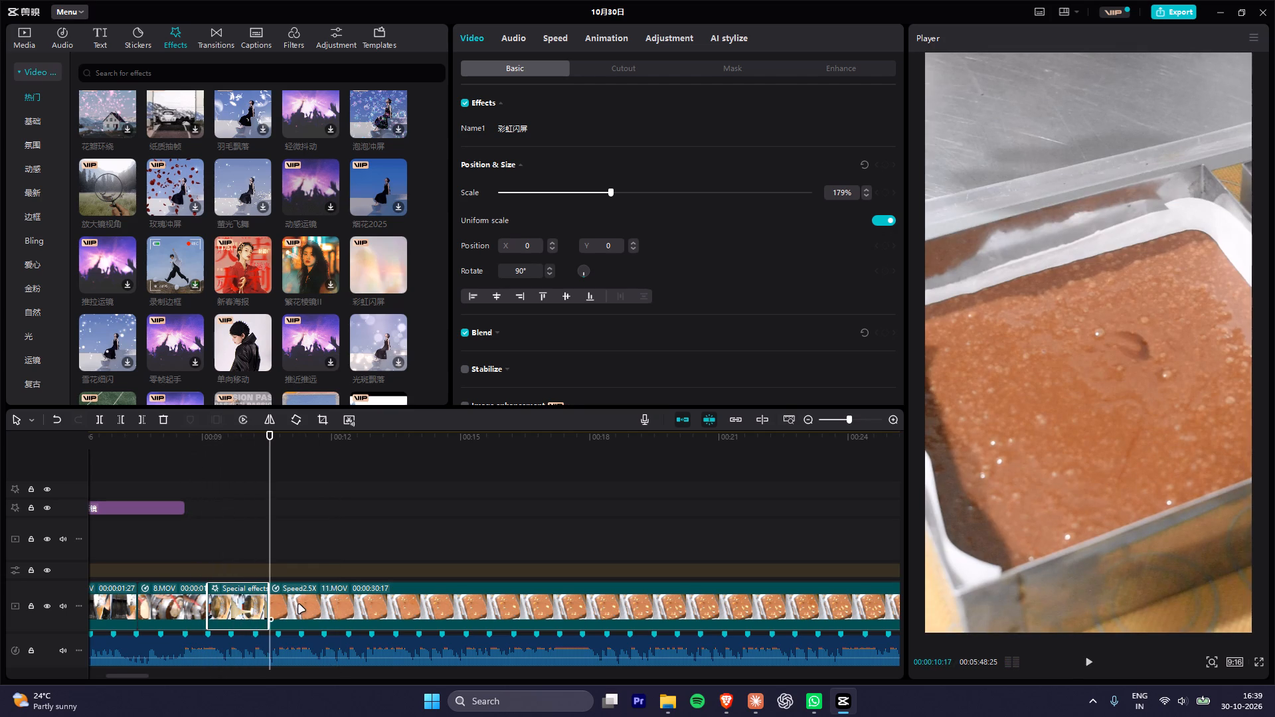
{"action": "left_click", "coordinate": [444, 598]}
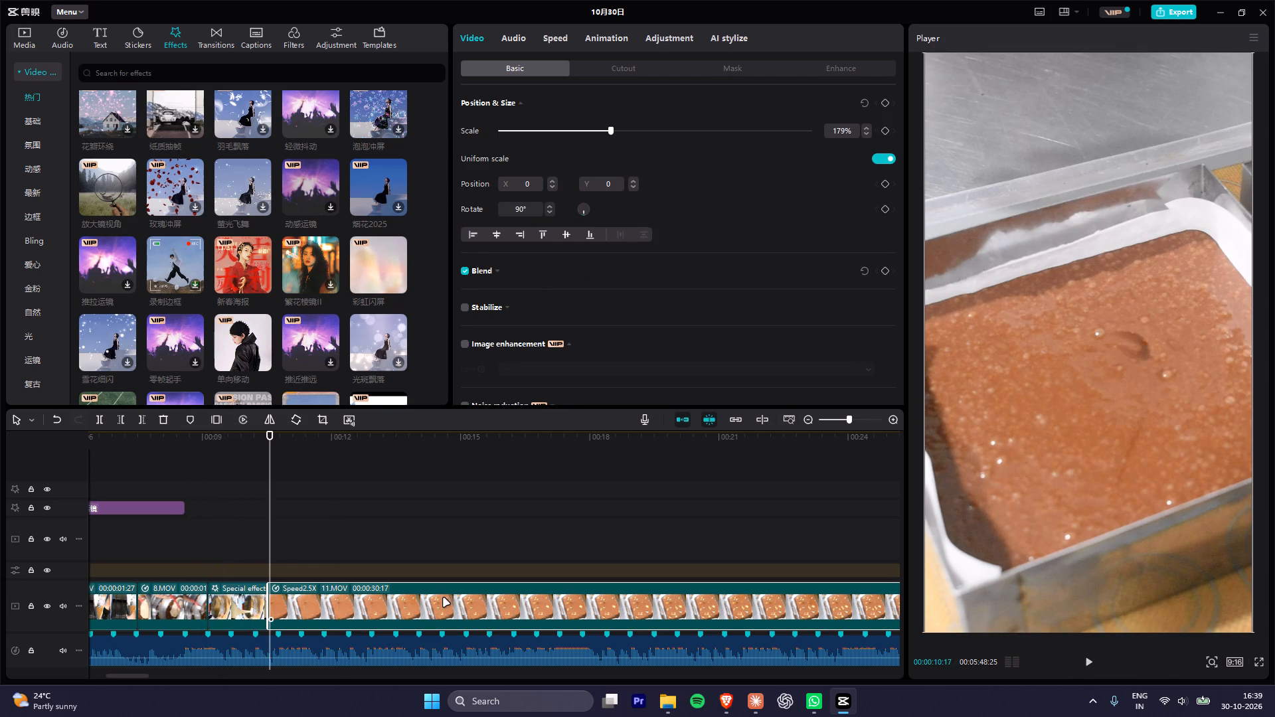
{"action": "key", "text": "space"}
{"action": "scroll", "coordinate": [444, 598], "scroll_direction": "down", "scroll_amount": 11, "text": "alt"}
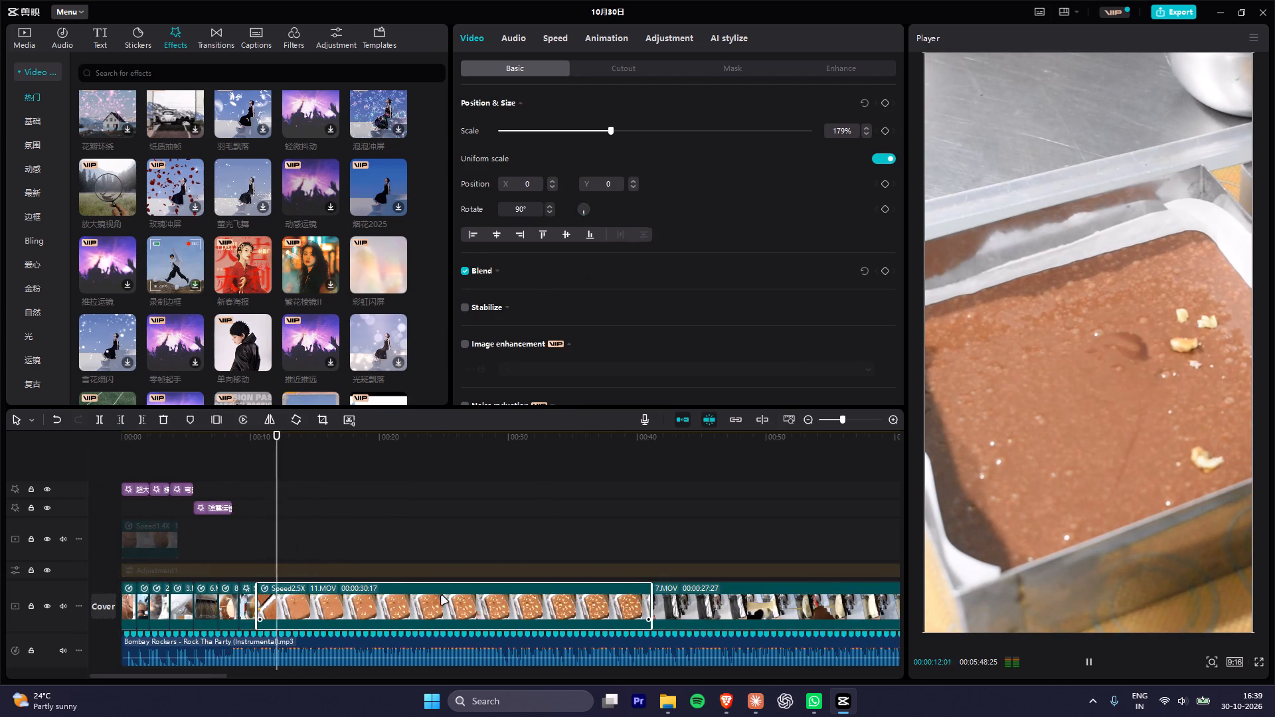
{"action": "scroll", "coordinate": [420, 587], "scroll_direction": "down", "scroll_amount": 3, "text": "alt"}
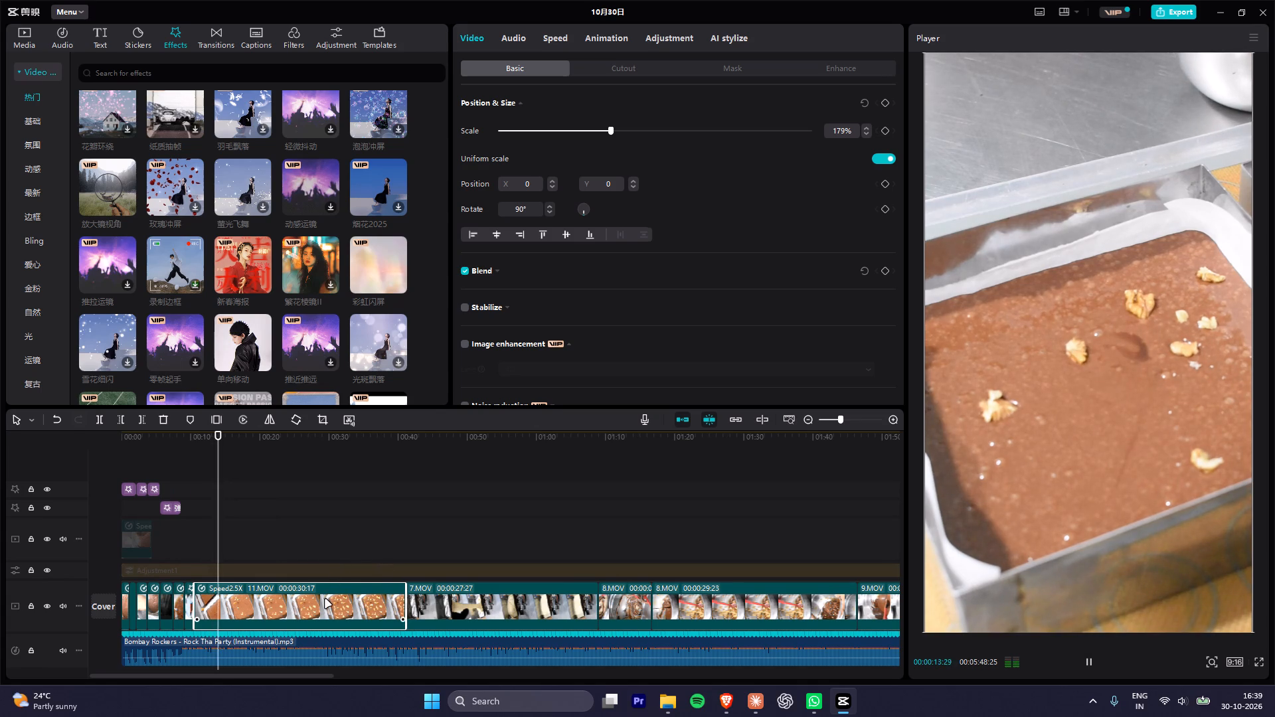
{"action": "left_click", "coordinate": [327, 605]}
{"action": "left_click_drag", "start_coordinate": [233, 439], "coordinate": [247, 440]}
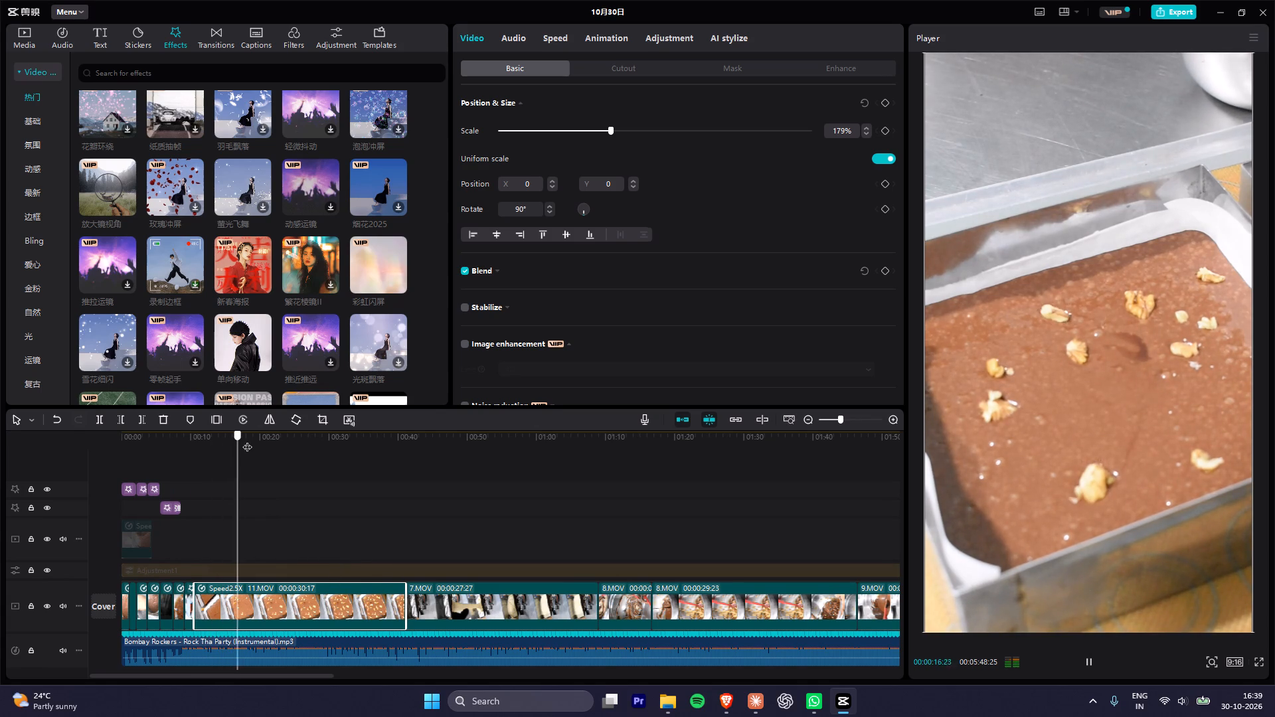
{"action": "left_click_drag", "start_coordinate": [247, 440], "coordinate": [392, 483]}
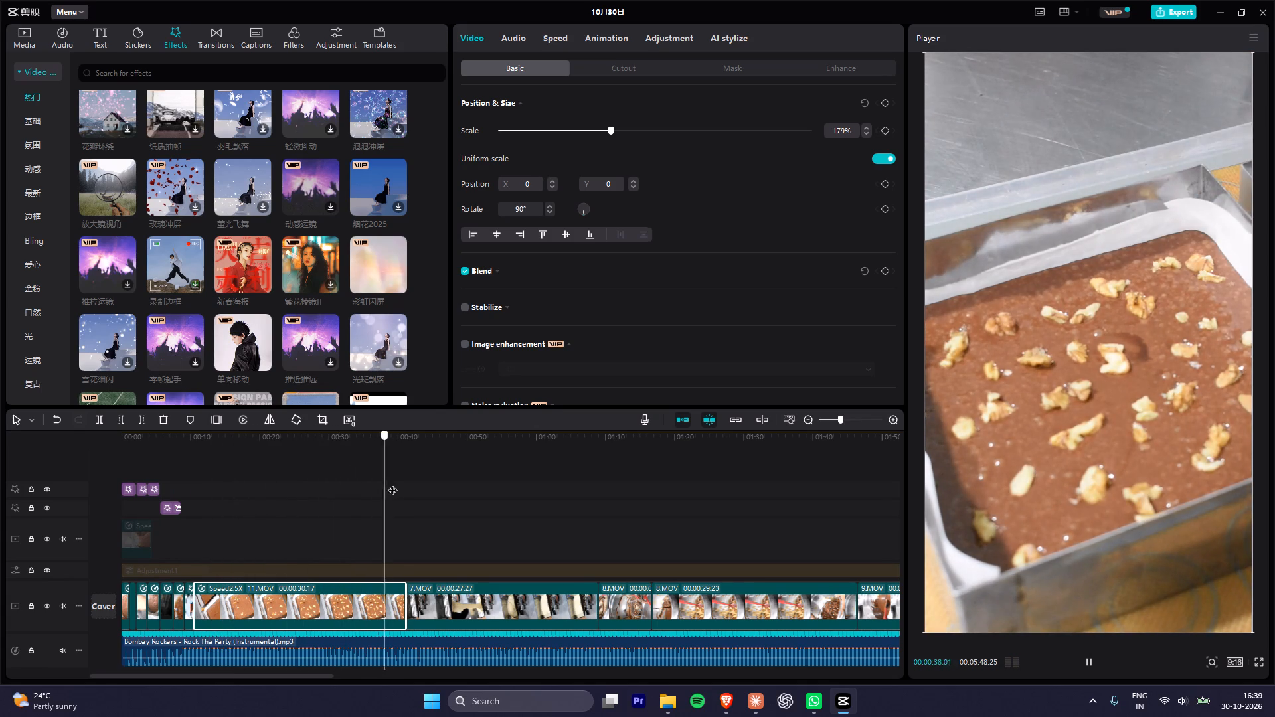
{"action": "left_click_drag", "start_coordinate": [392, 483], "coordinate": [345, 513]}
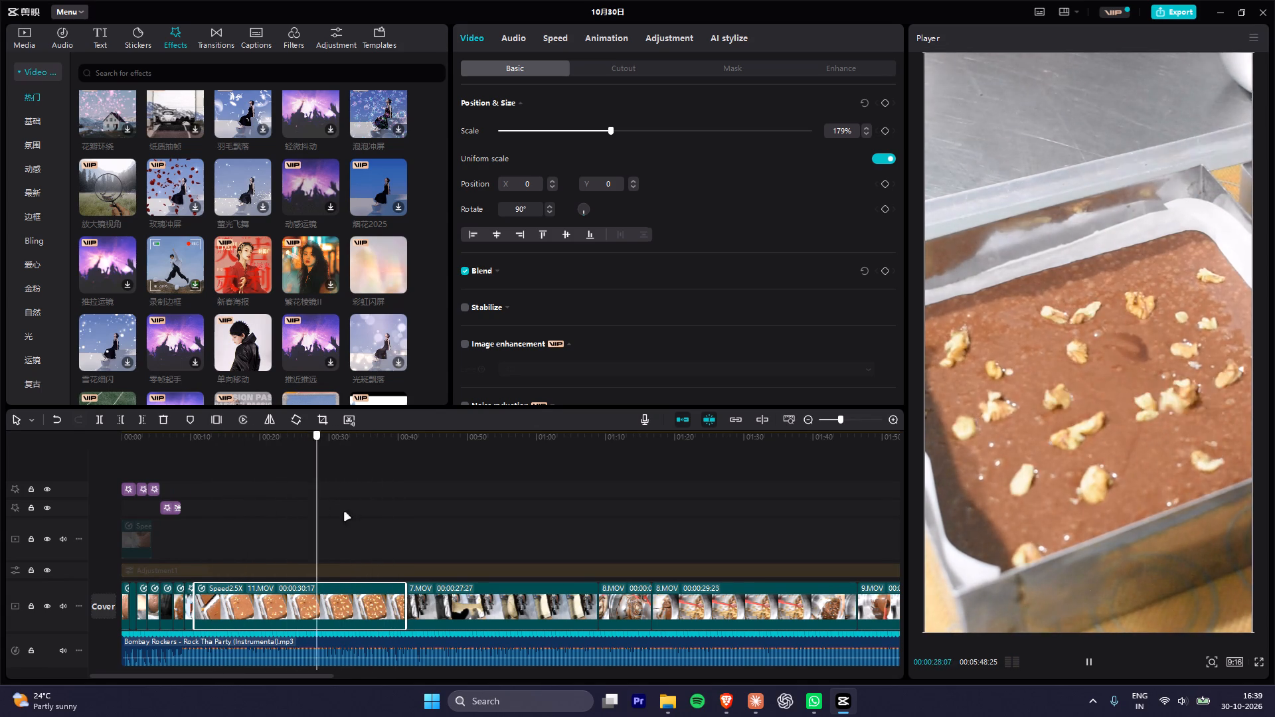
{"action": "left_click_drag", "start_coordinate": [345, 513], "coordinate": [411, 528]}
{"action": "left_click", "coordinate": [323, 598]}
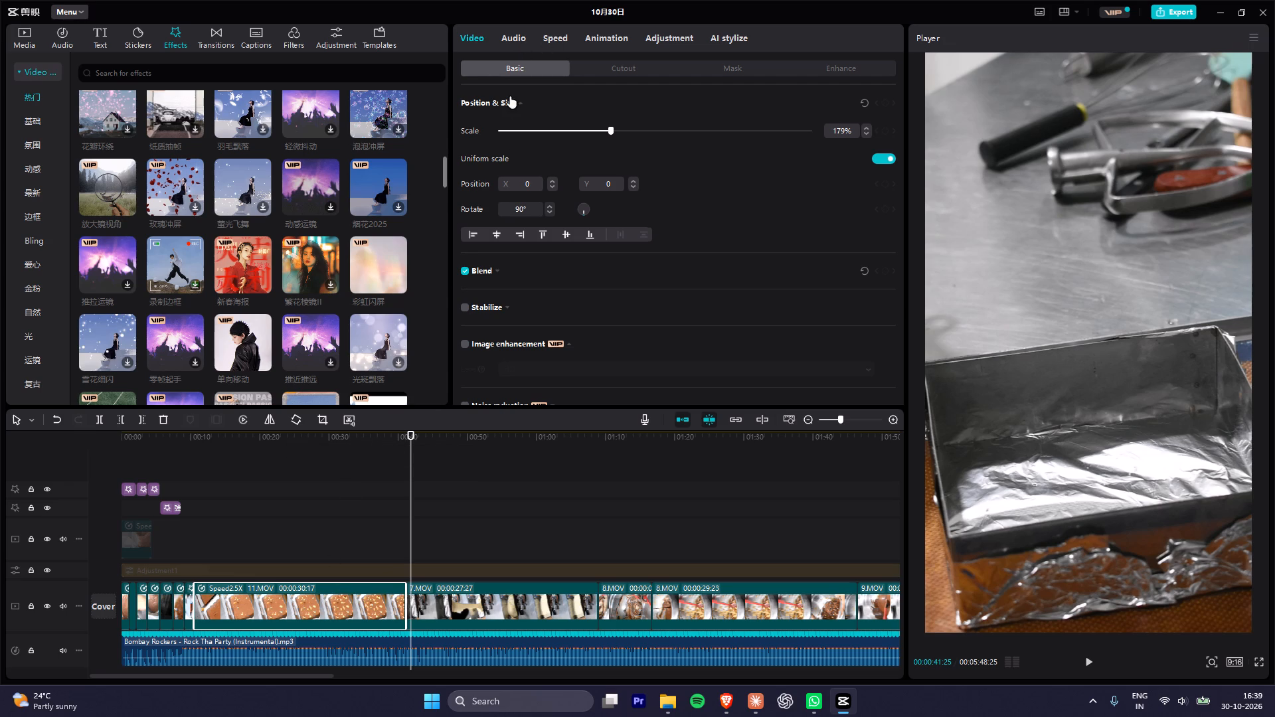
{"action": "left_click_drag", "start_coordinate": [200, 445], "coordinate": [193, 446]}
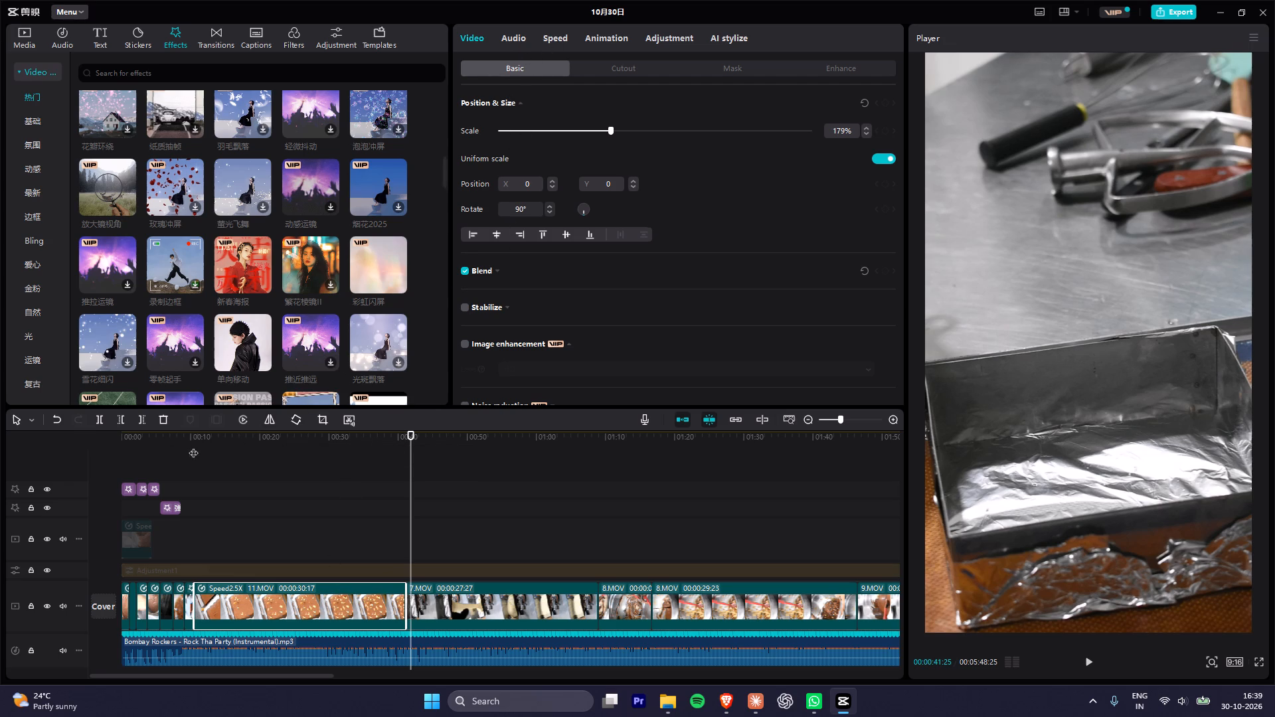
{"action": "left_click_drag", "start_coordinate": [193, 446], "coordinate": [197, 452]}
{"action": "scroll", "coordinate": [275, 481], "scroll_direction": "down", "scroll_amount": 8, "text": "alt"}
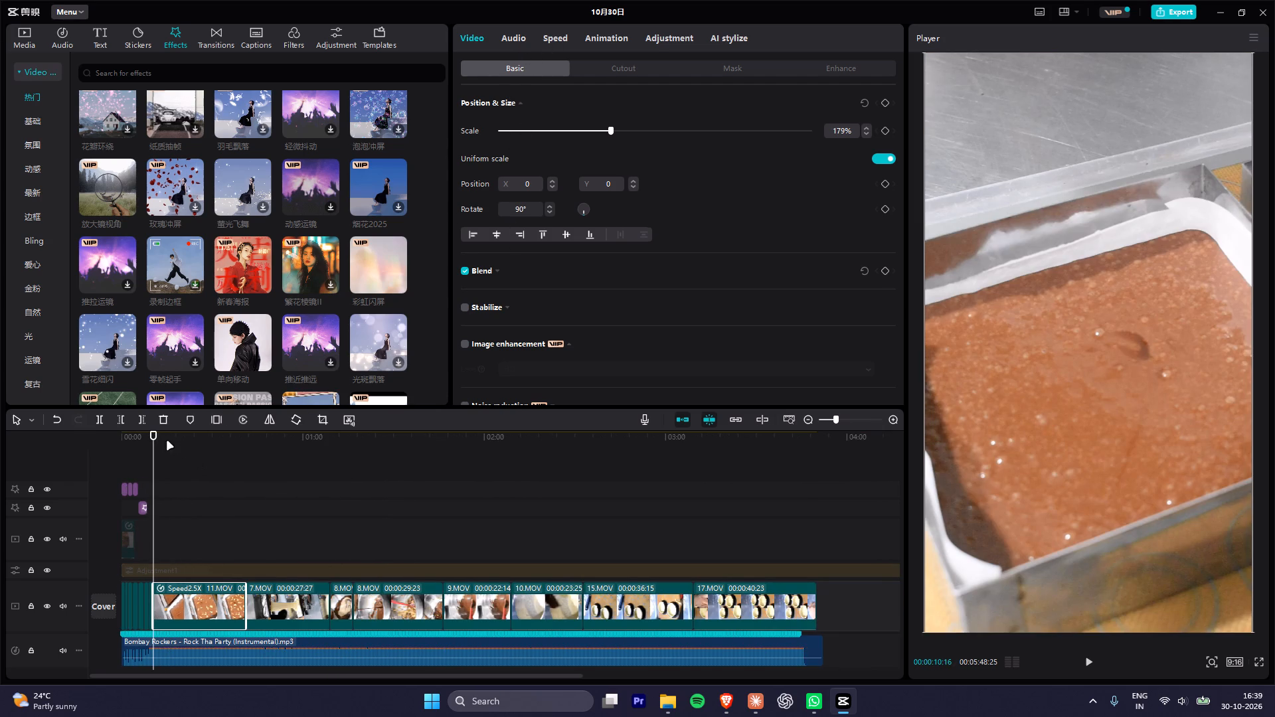
{"action": "left_click_drag", "start_coordinate": [155, 436], "coordinate": [249, 457]}
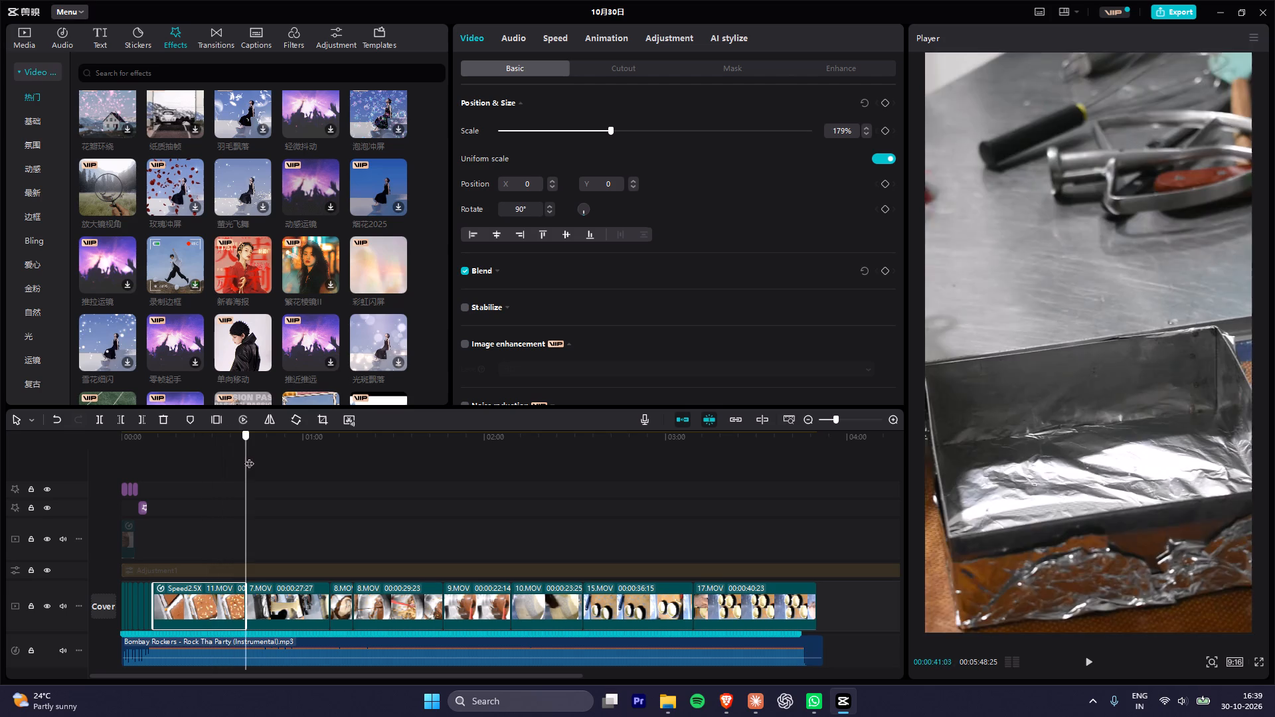
{"action": "left_click_drag", "start_coordinate": [249, 457], "coordinate": [161, 454]}
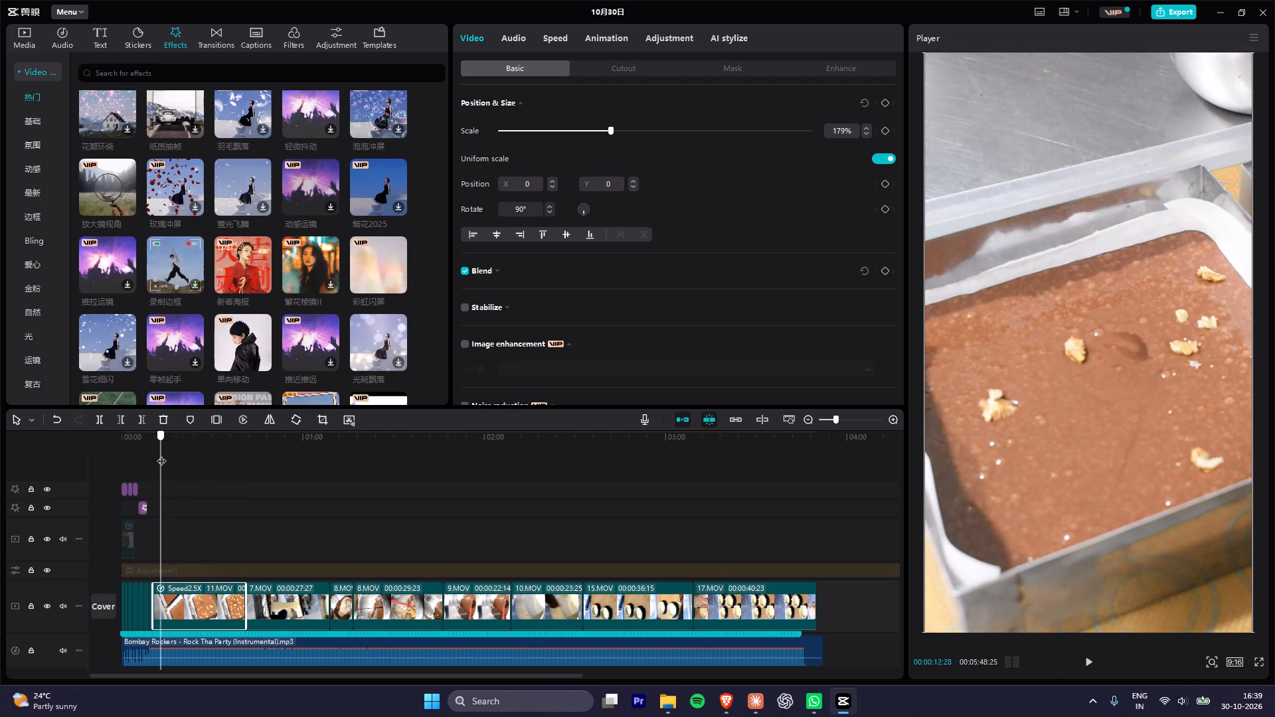
{"action": "left_click_drag", "start_coordinate": [161, 454], "coordinate": [157, 453]}
{"action": "scroll", "coordinate": [216, 490], "scroll_direction": "down", "scroll_amount": 1, "text": "alt"}
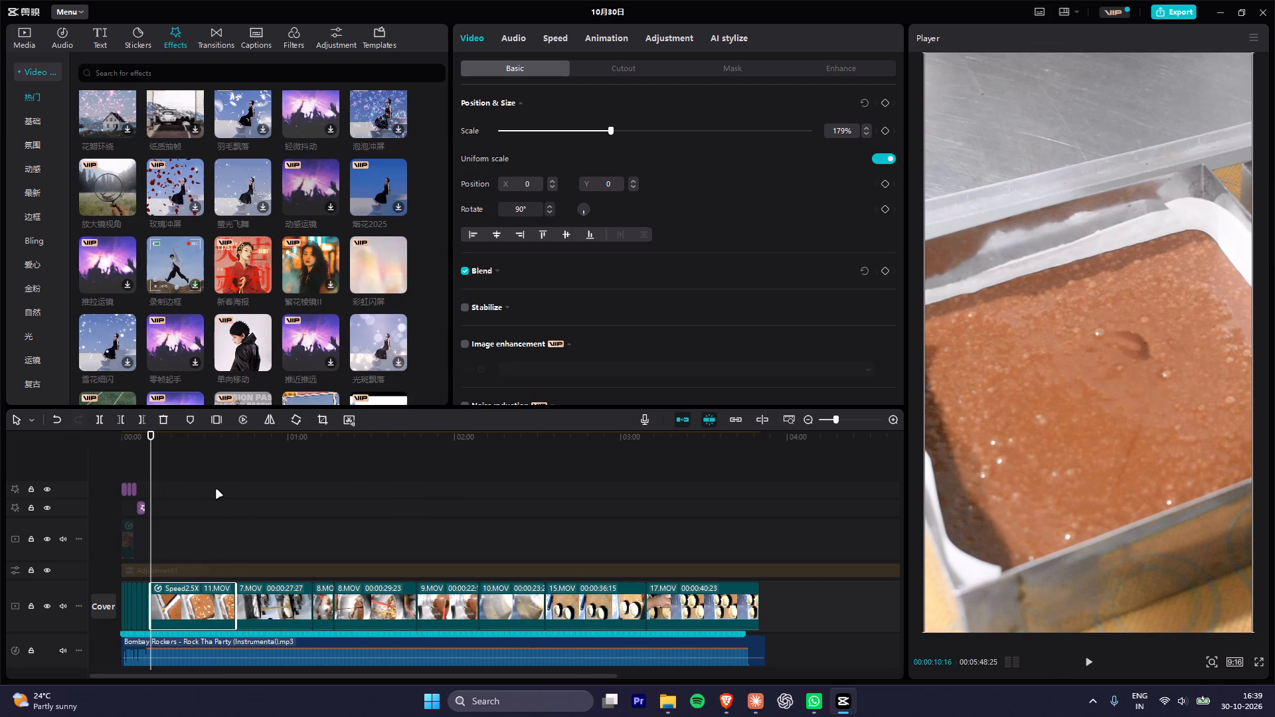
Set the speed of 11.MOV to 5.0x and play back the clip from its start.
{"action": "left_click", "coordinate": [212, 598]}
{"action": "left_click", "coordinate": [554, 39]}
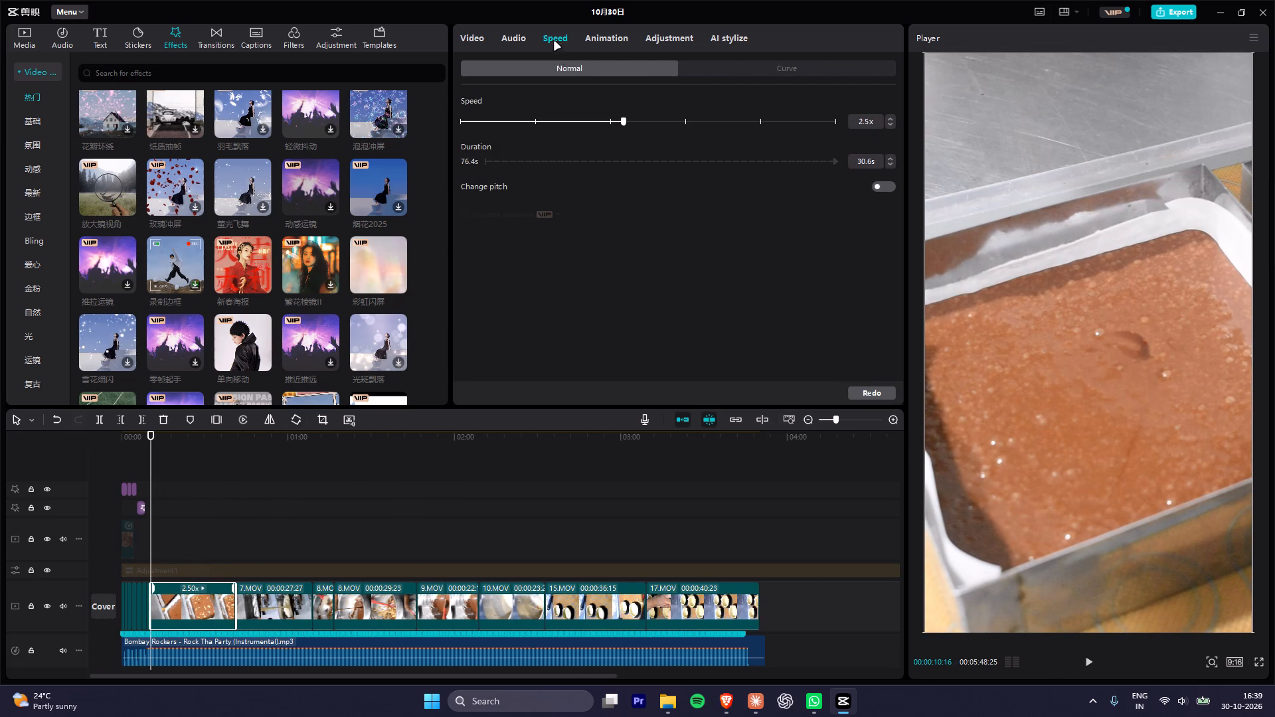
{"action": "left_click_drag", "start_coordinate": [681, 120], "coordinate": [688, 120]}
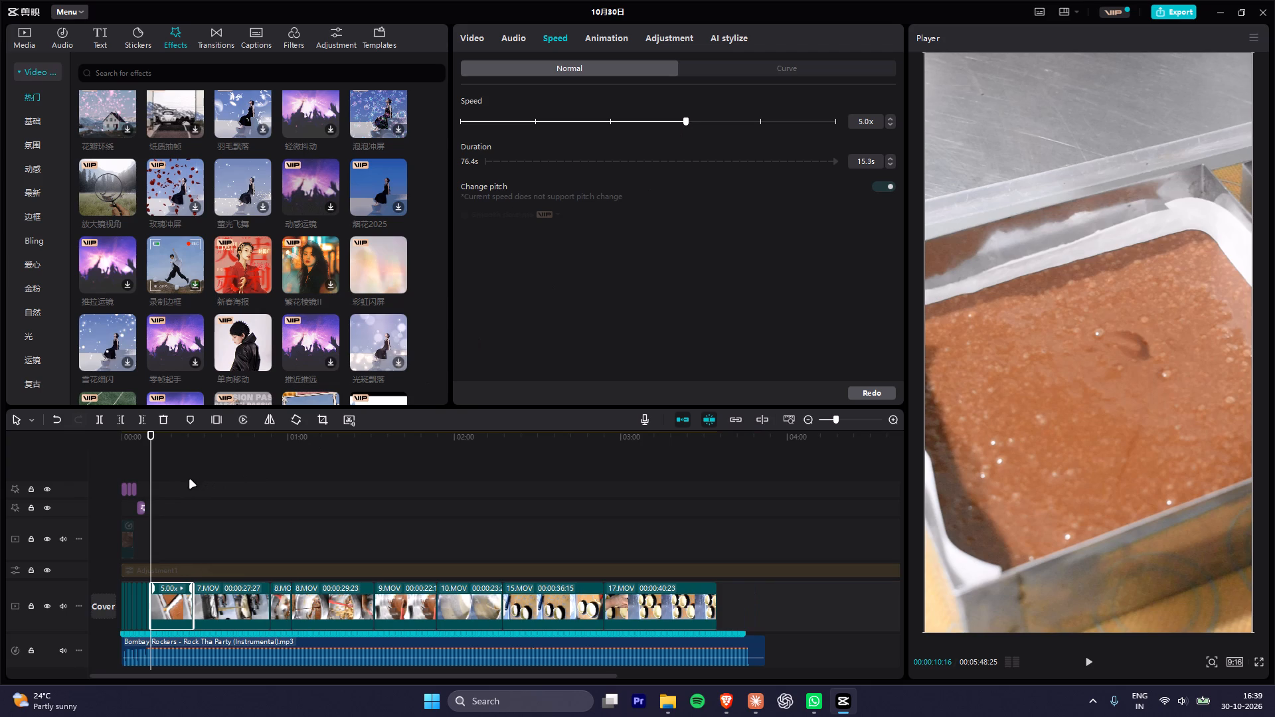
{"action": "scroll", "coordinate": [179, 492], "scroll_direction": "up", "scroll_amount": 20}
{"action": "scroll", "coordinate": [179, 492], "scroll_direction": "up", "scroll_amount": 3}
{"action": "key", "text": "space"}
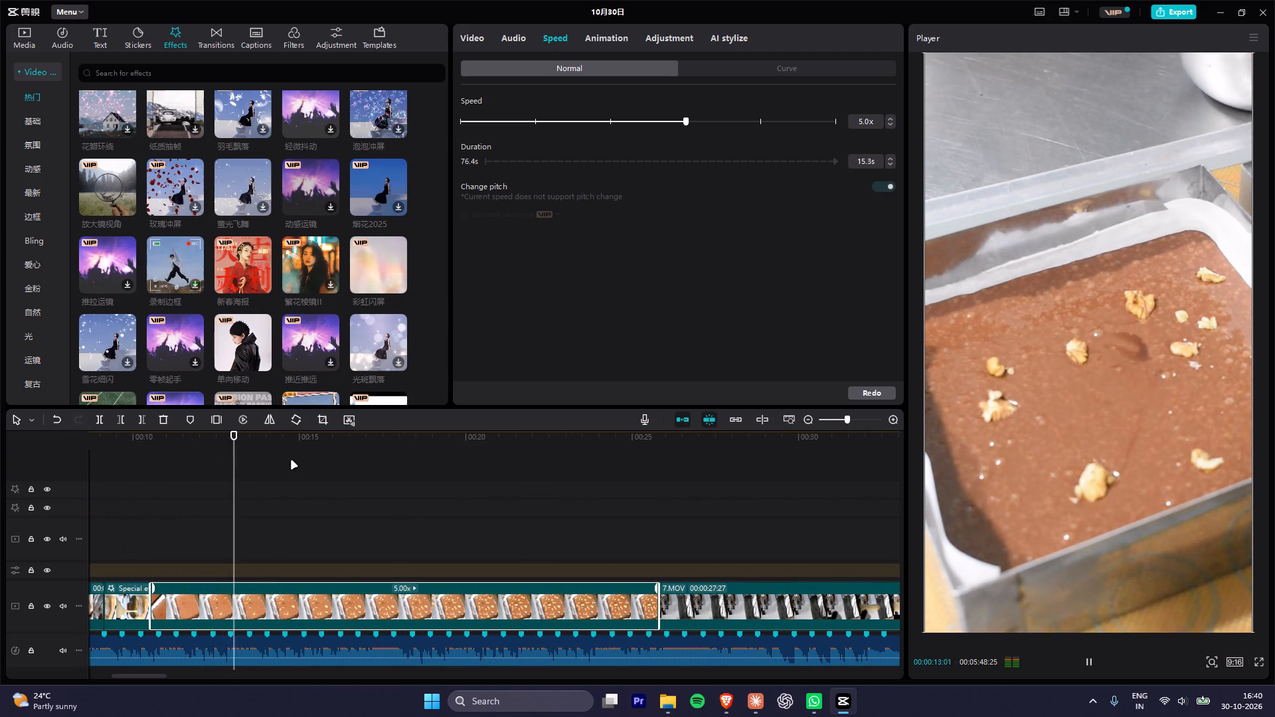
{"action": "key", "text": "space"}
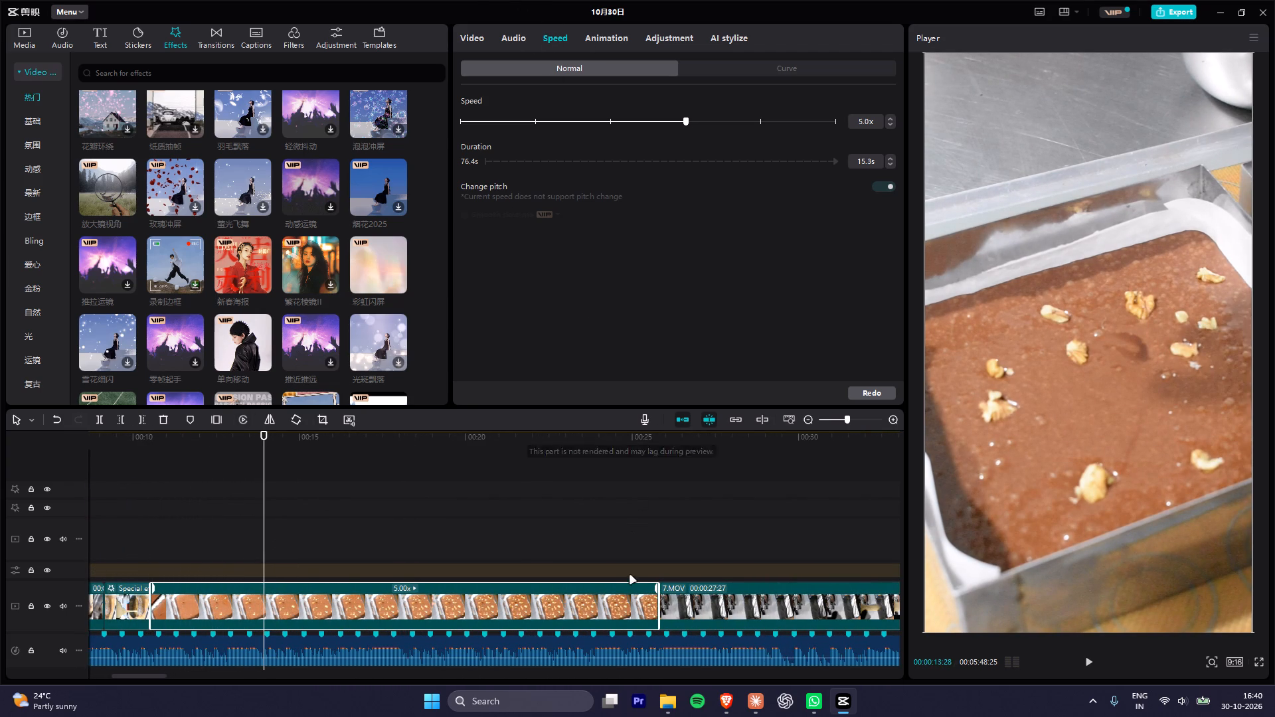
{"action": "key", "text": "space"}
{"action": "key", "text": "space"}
Set the speed of 11.MOV to 10.0x and play back the clip from its start.
{"action": "left_click_drag", "start_coordinate": [743, 118], "coordinate": [760, 121]}
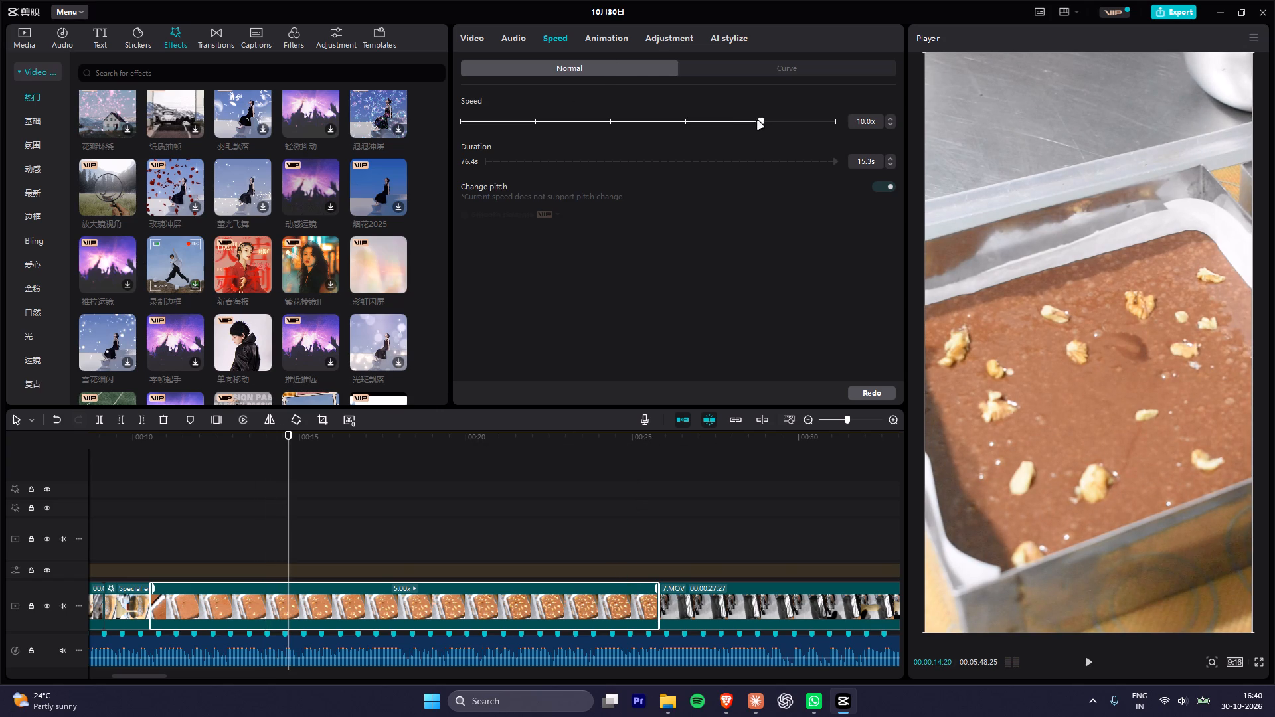
{"action": "left_click", "coordinate": [157, 446]}
{"action": "key", "text": "space"}
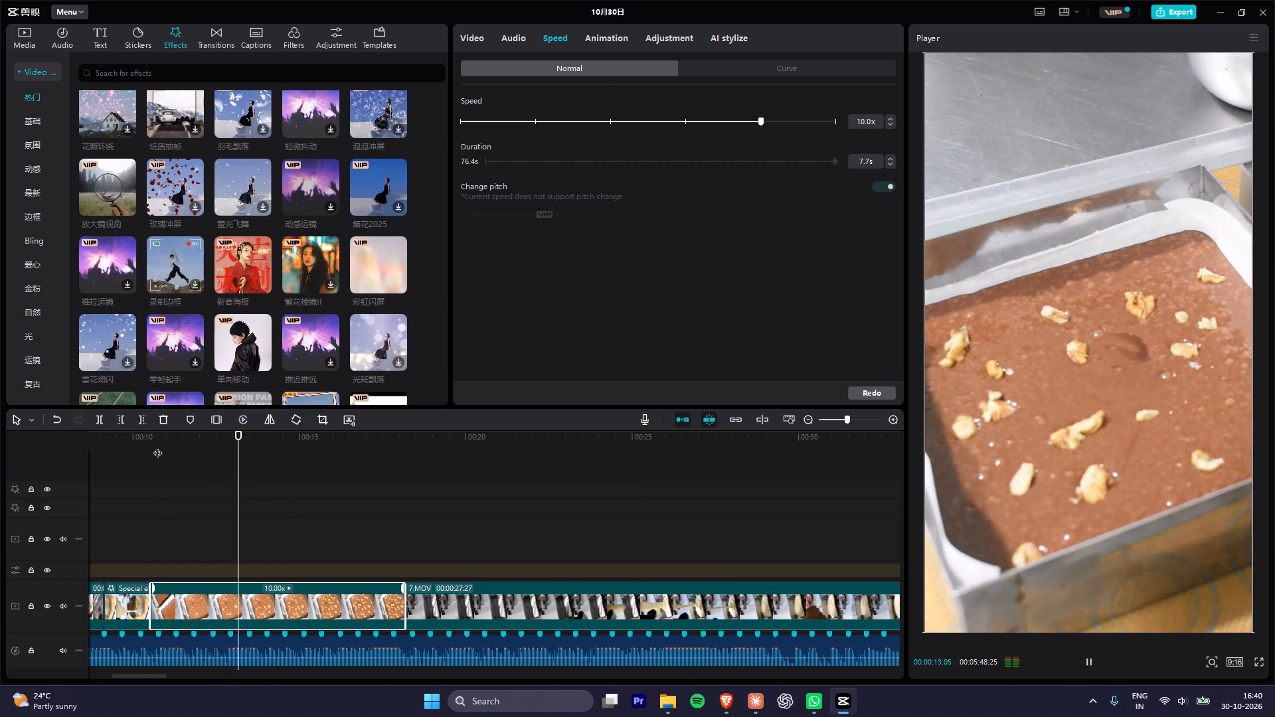
{"action": "key", "text": "space"}
{"action": "key", "text": "space"}
{"action": "key", "text": "space"}
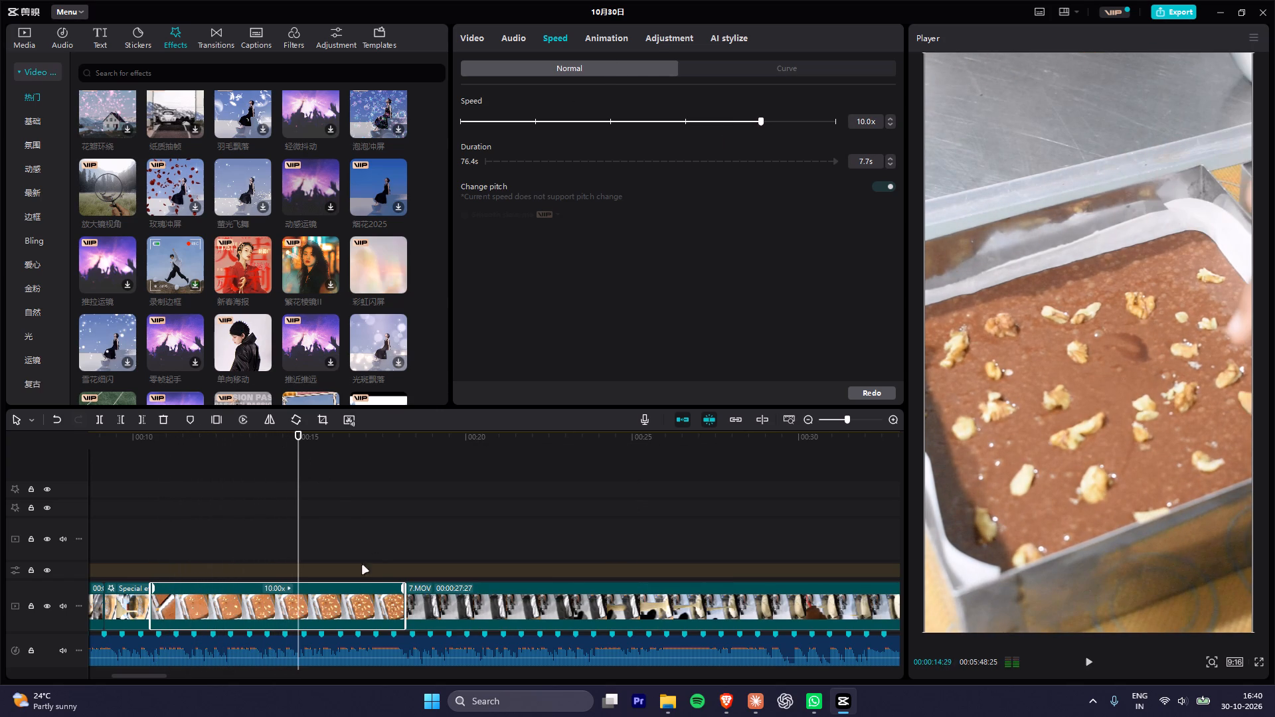
Reverse 11.MOV and play back the reversed clip from its start.
{"action": "left_click", "coordinate": [246, 420]}
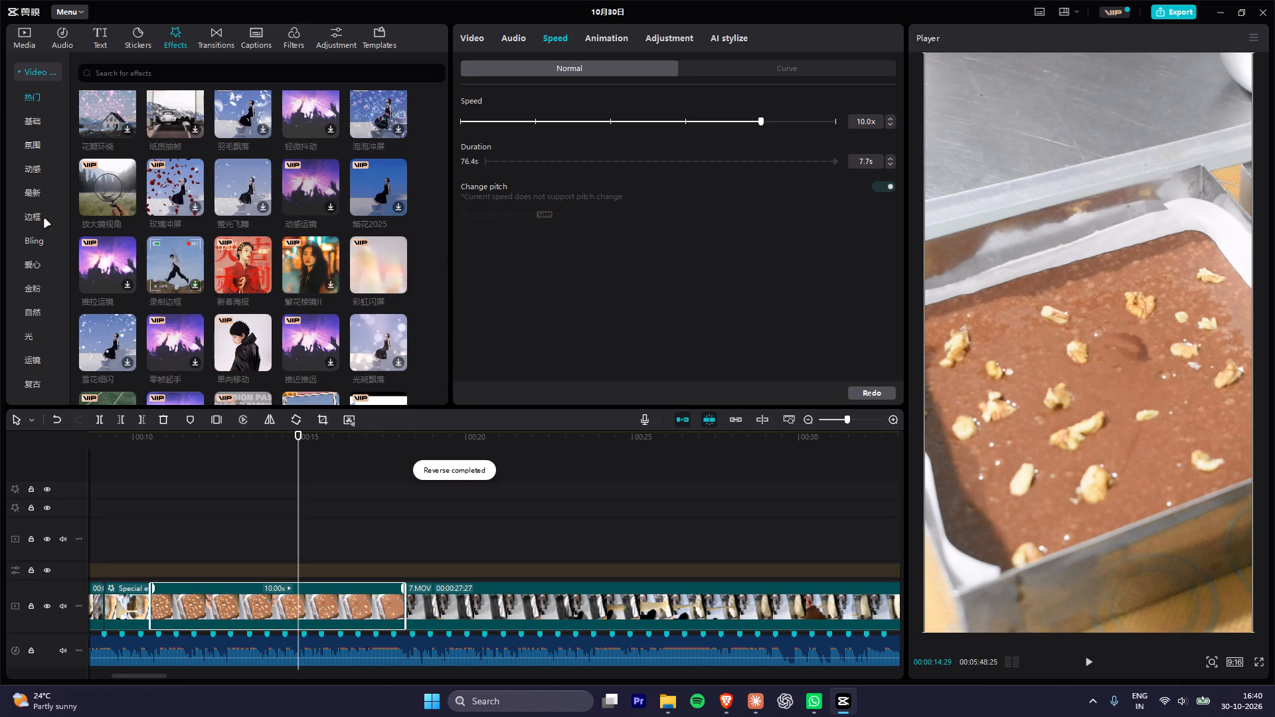
{"action": "left_click", "coordinate": [150, 448]}
{"action": "key", "text": "space"}
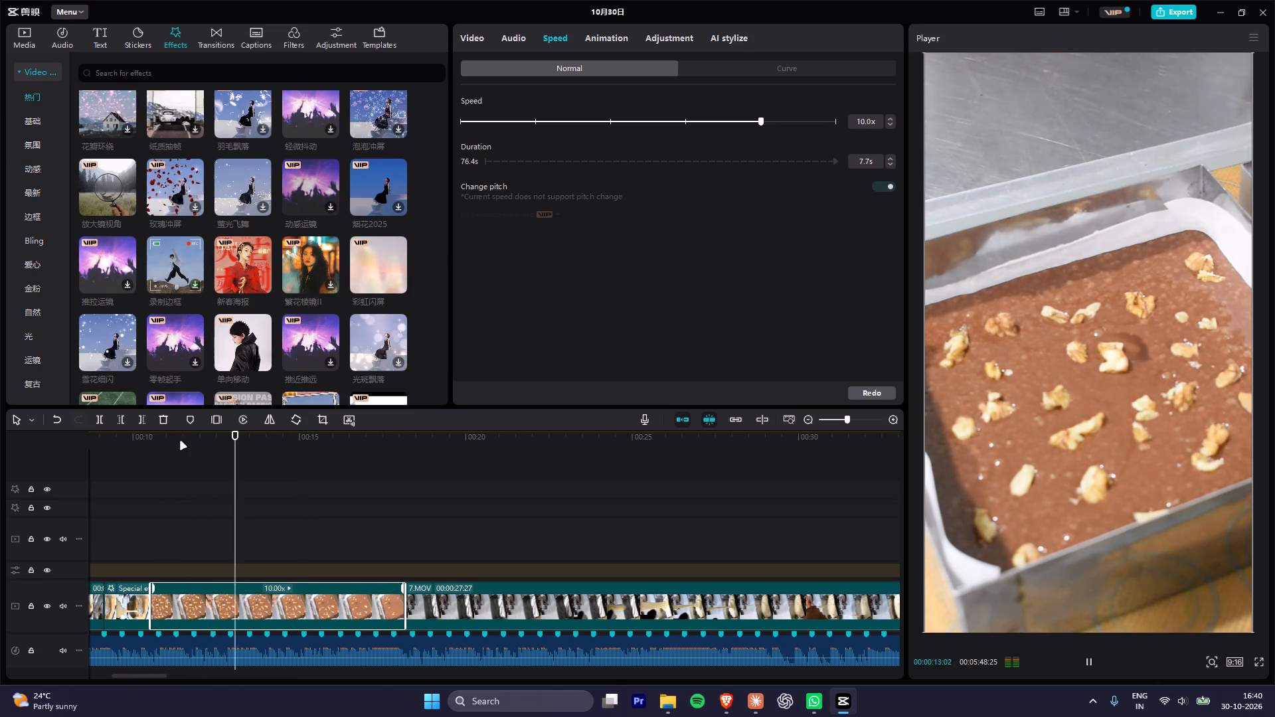
{"action": "key", "text": "space"}
Split the reversed 11.MOV at 00:00:17:26, on the beat marker near its end, and delete the short leftover piece.
{"action": "left_click", "coordinate": [313, 608]}
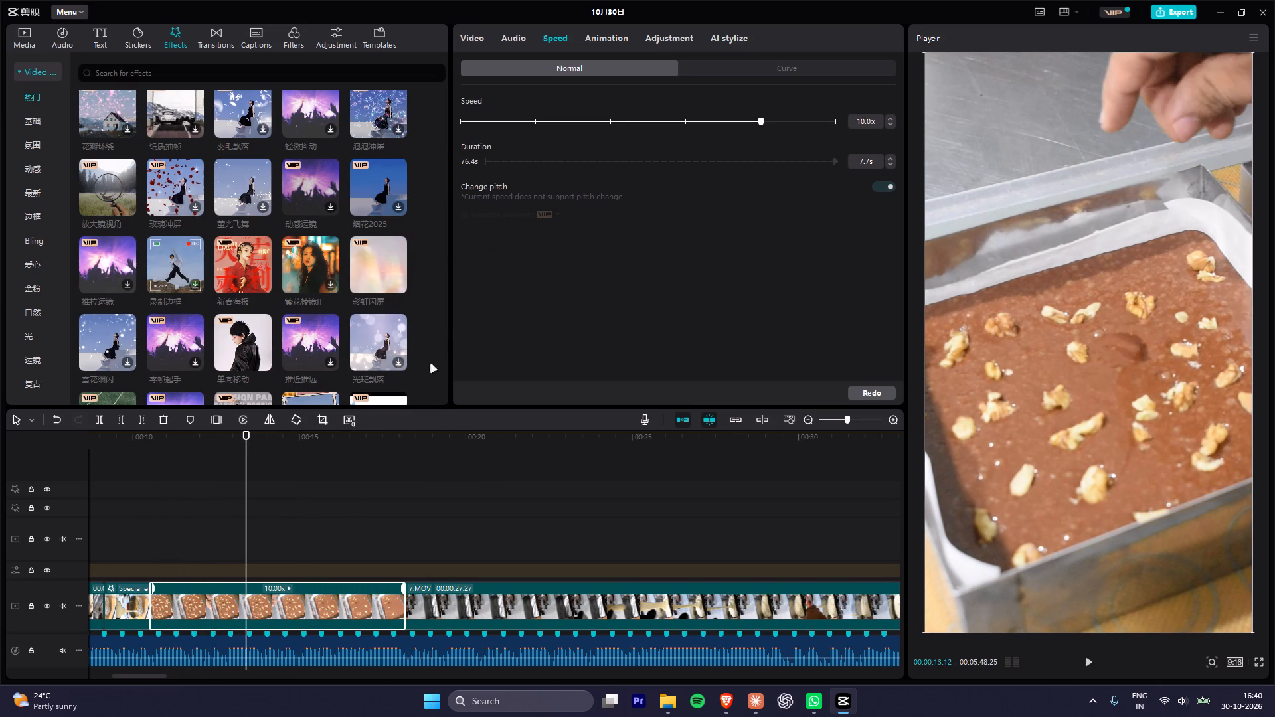
{"action": "scroll", "coordinate": [296, 594], "scroll_direction": "up", "scroll_amount": 9, "text": "alt"}
{"action": "left_click_drag", "start_coordinate": [353, 442], "coordinate": [513, 474]}
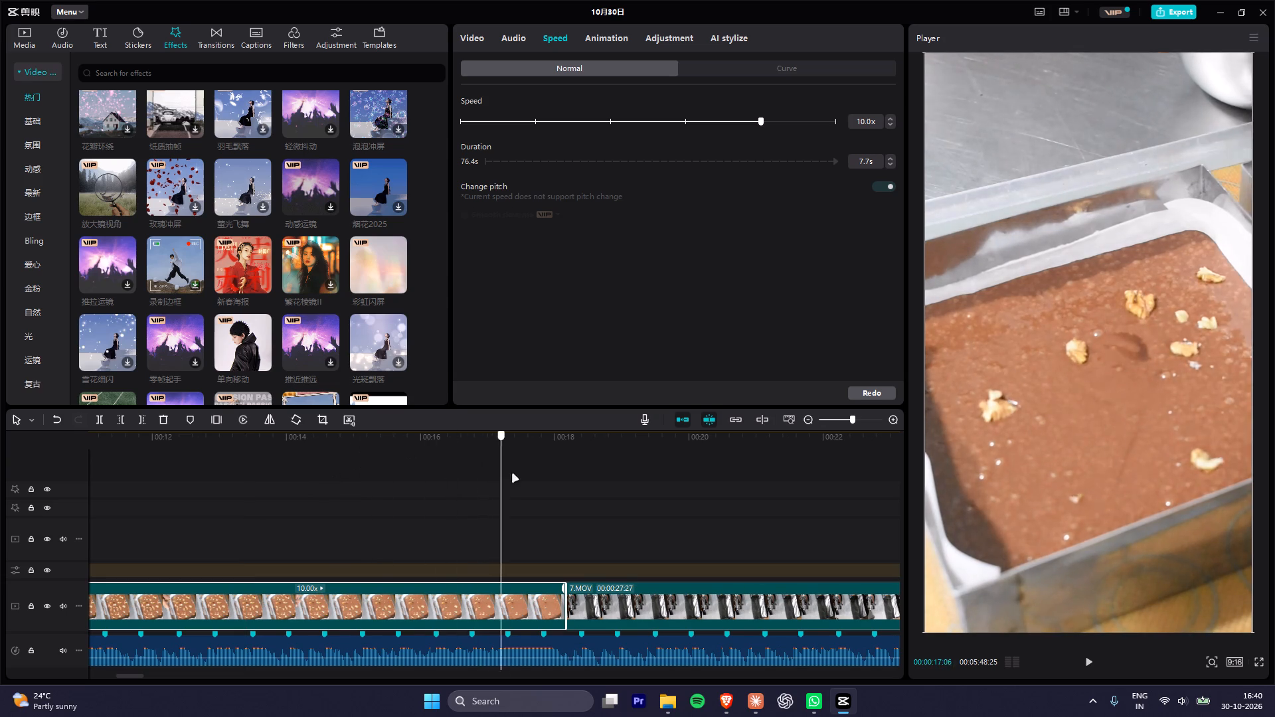
{"action": "left_click_drag", "start_coordinate": [513, 474], "coordinate": [546, 489]}
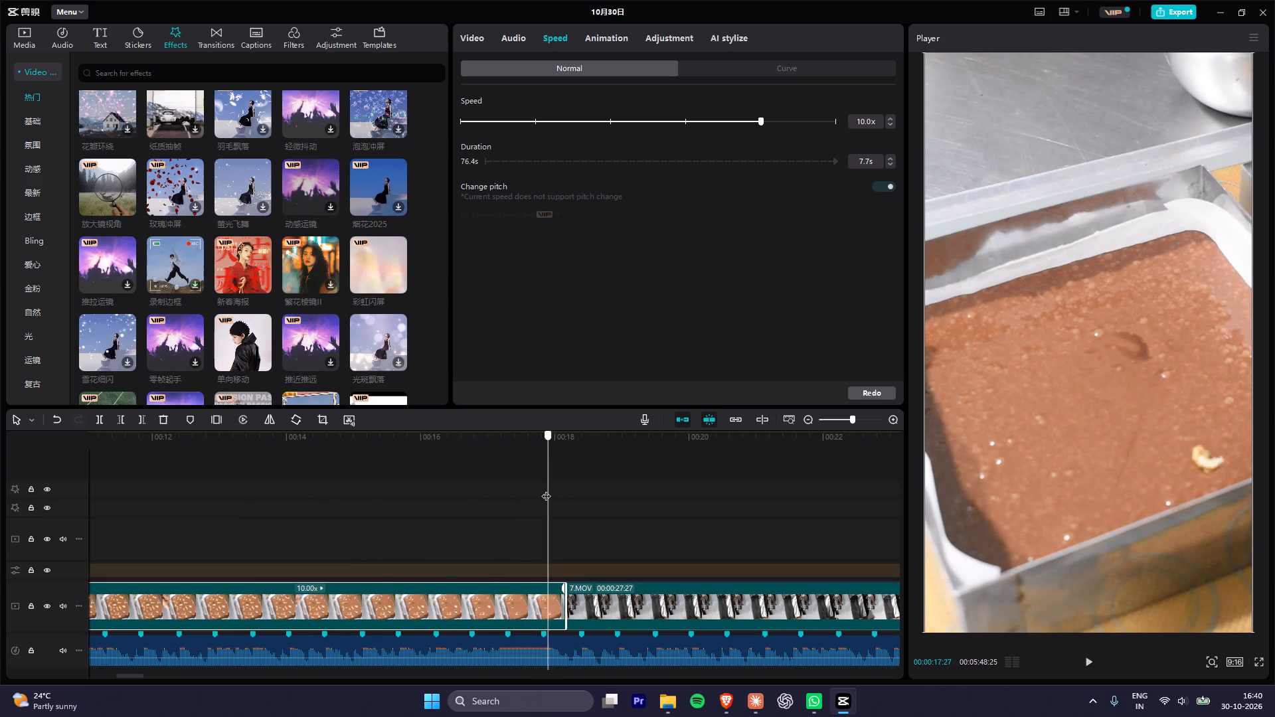
{"action": "left_click_drag", "start_coordinate": [546, 489], "coordinate": [545, 489]}
{"action": "key", "text": "Right"}
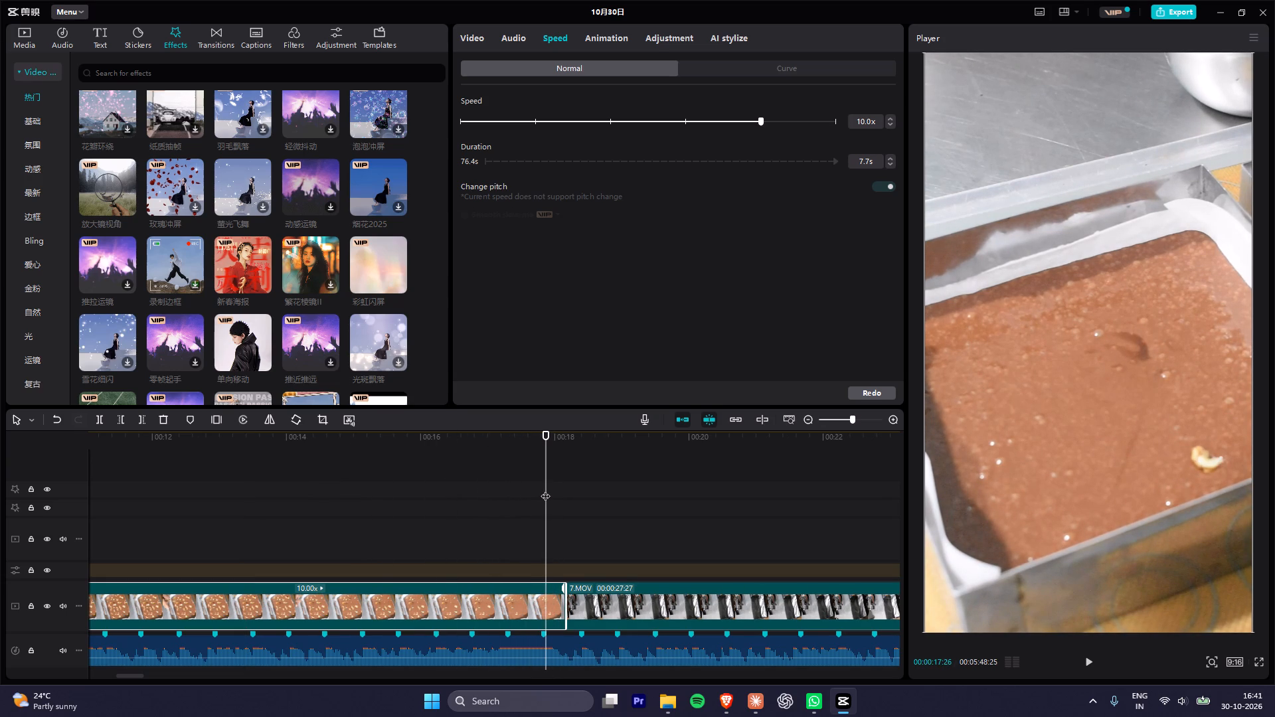
{"action": "key", "text": "Left"}
{"action": "key", "text": "Left"}
{"action": "key", "text": "Left"}
{"action": "key", "text": "Left"}
{"action": "key", "text": "Left"}
{"action": "key", "text": "Left"}
{"action": "key", "text": "Left"}
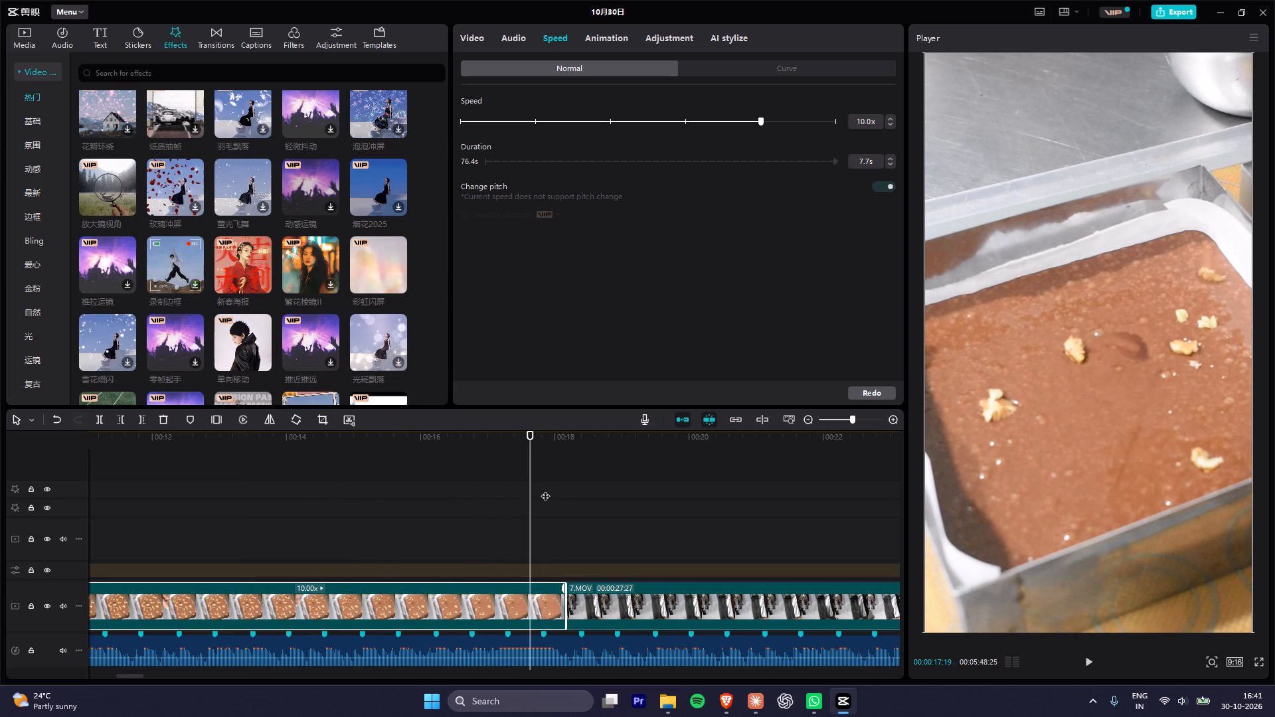
{"action": "key", "text": "Left"}
{"action": "key", "text": "Left"}
{"action": "key", "text": "Right"}
{"action": "key", "text": "Right"}
{"action": "key", "text": "Right"}
{"action": "key", "text": "Right"}
{"action": "key", "text": "Right"}
{"action": "key", "text": "Right"}
{"action": "key", "text": "Right"}
{"action": "key", "text": "Right"}
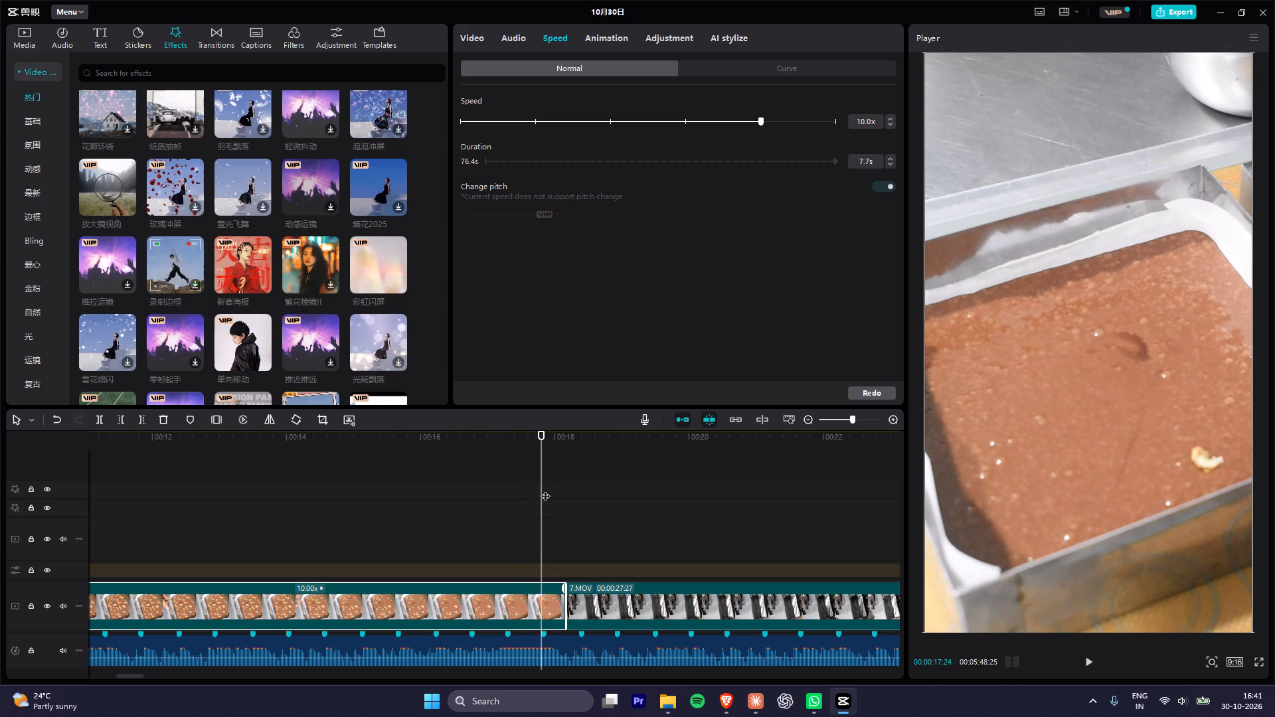
{"action": "key", "text": "Right"}
{"action": "key", "text": "ctrl+b"}
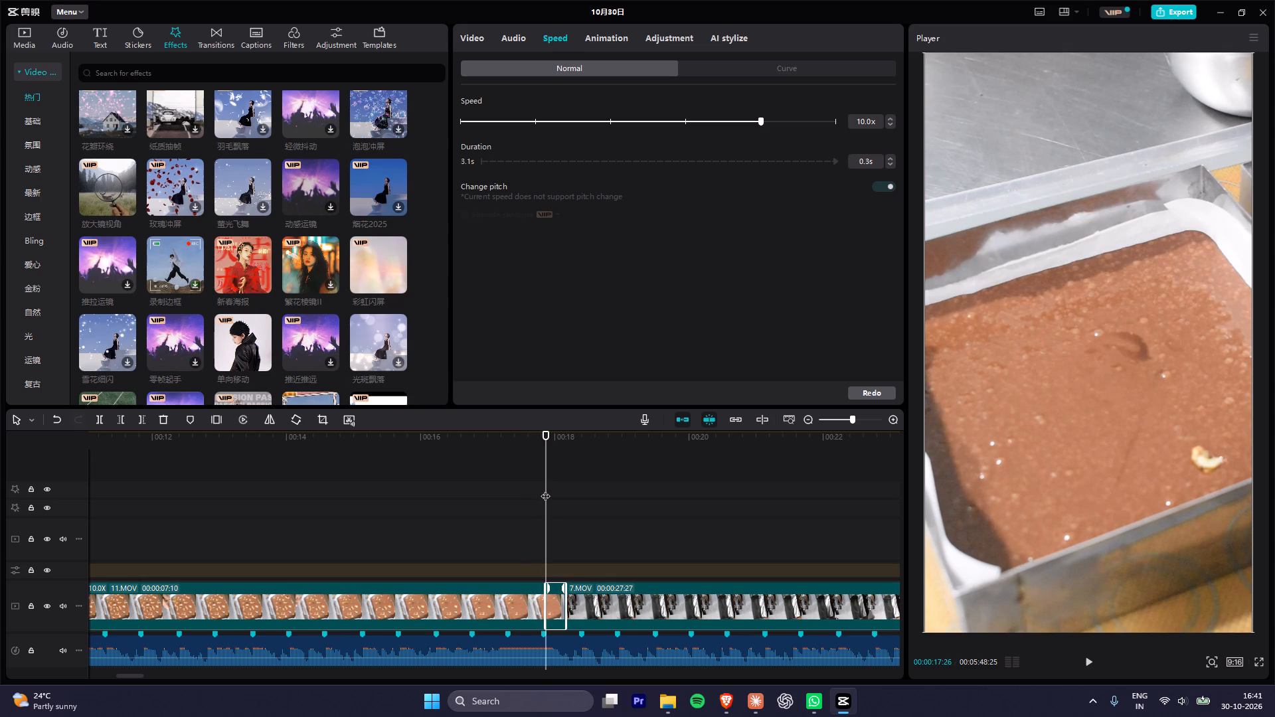
{"action": "key", "text": "shift+Delete"}
{"action": "key", "text": "Delete"}
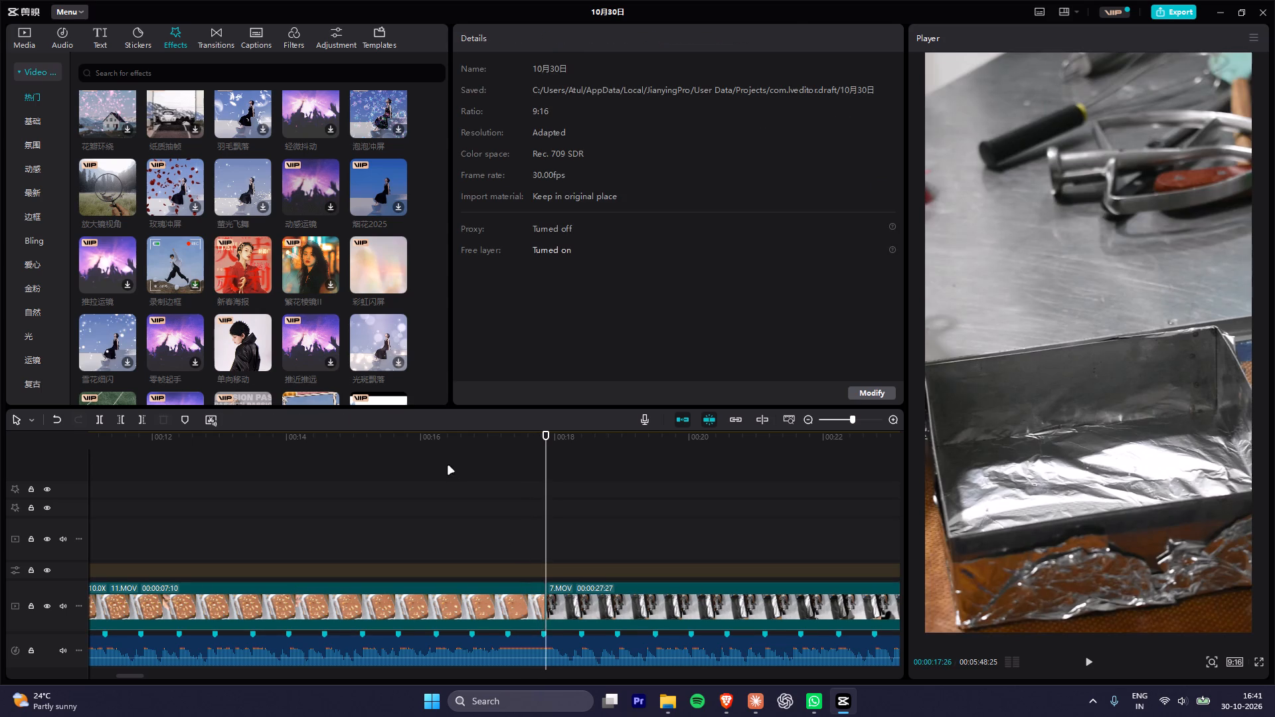
Play back the cut from about 00:00:09:00 into the start of the reversed 11.MOV.
{"action": "left_click_drag", "start_coordinate": [418, 441], "coordinate": [266, 463]}
{"action": "key", "text": "space"}
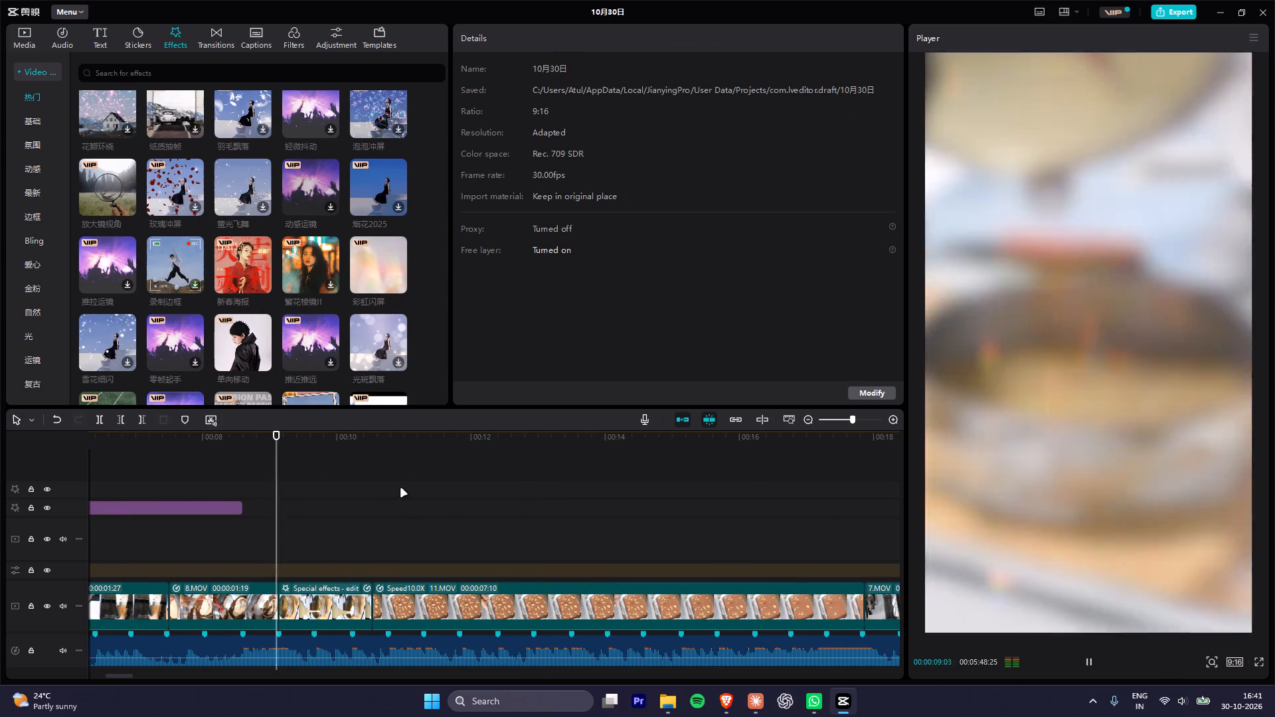
{"action": "key", "text": "space"}
{"action": "key", "text": "space"}
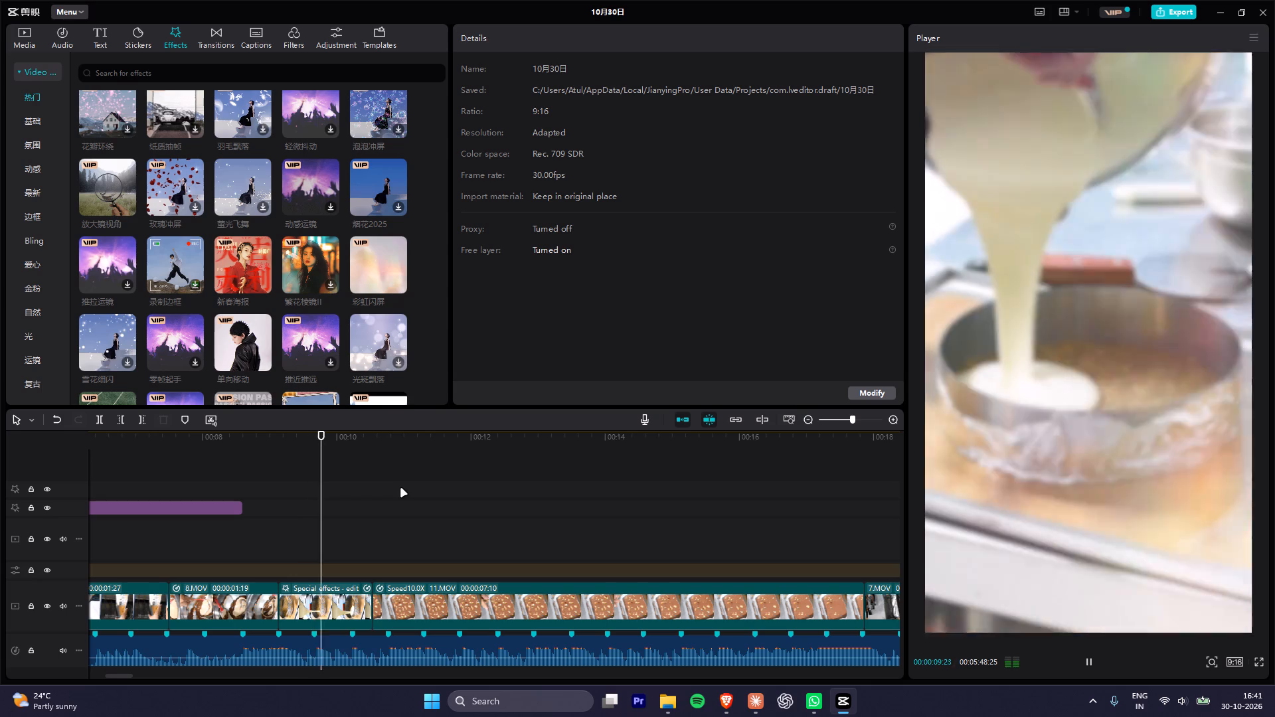
{"action": "key", "text": "space"}
{"action": "key", "text": "space"}
{"action": "key", "text": "space"}
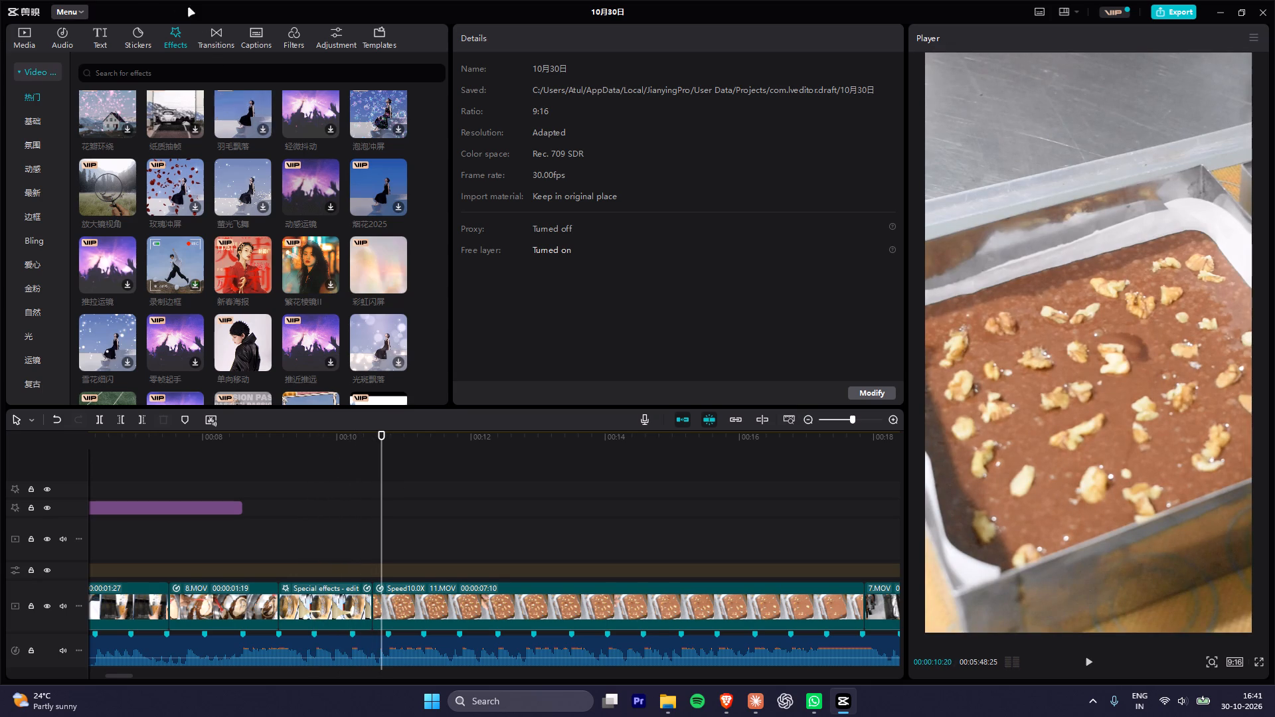
Add the 推近 II transition between 1.MOV and 4.MOV and play back the opening from the start.
{"action": "left_click", "coordinate": [219, 35]}
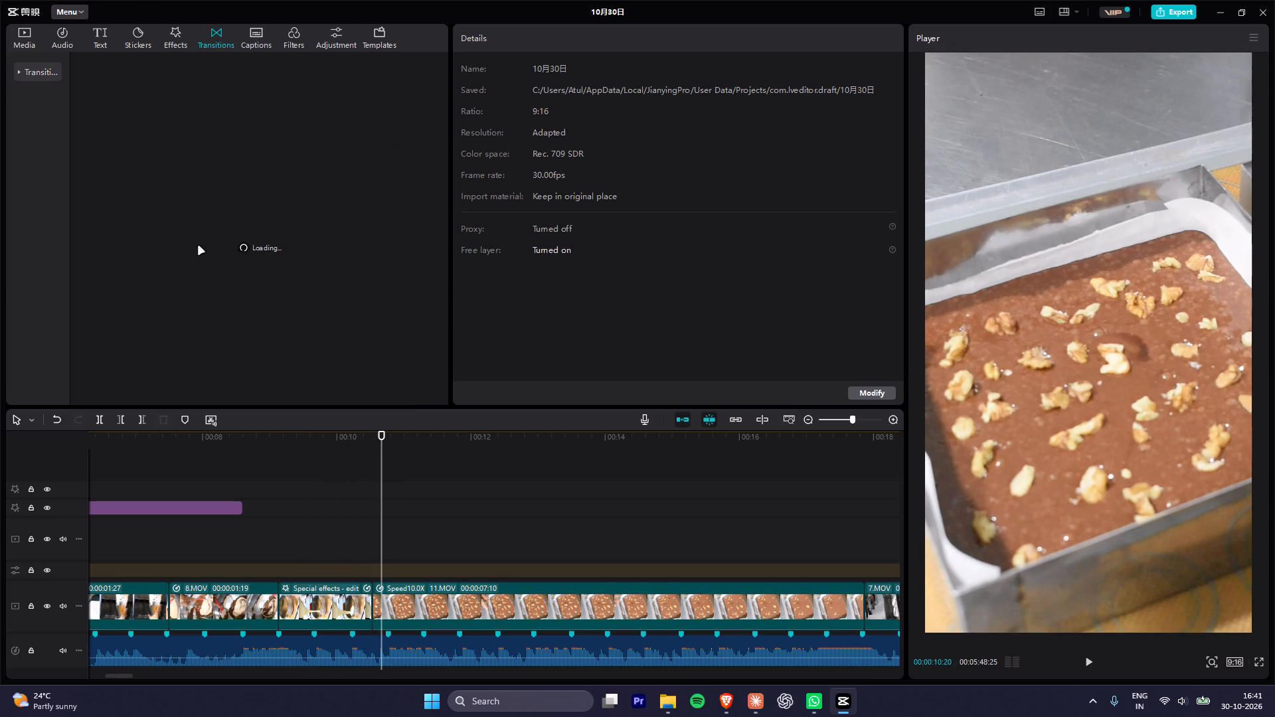
{"action": "left_click_drag", "start_coordinate": [199, 432], "coordinate": [0, 495]}
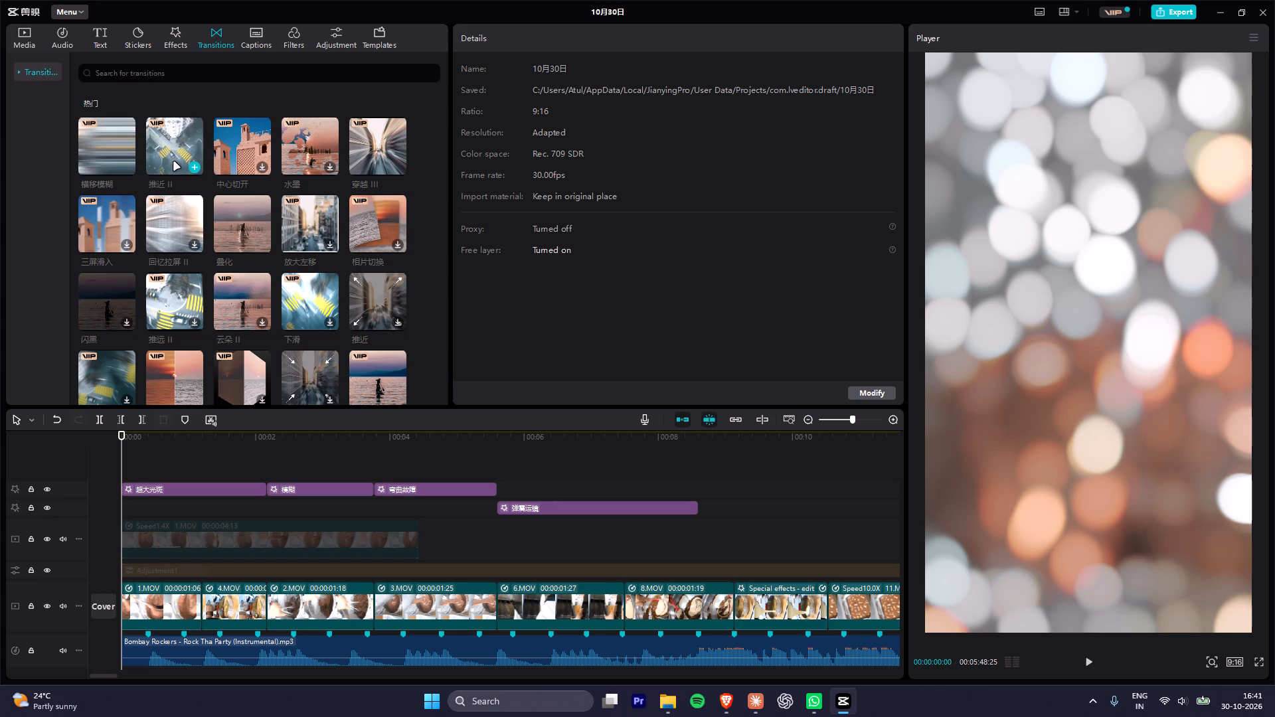
{"action": "left_click_drag", "start_coordinate": [169, 159], "coordinate": [187, 605]}
{"action": "key", "text": "space"}
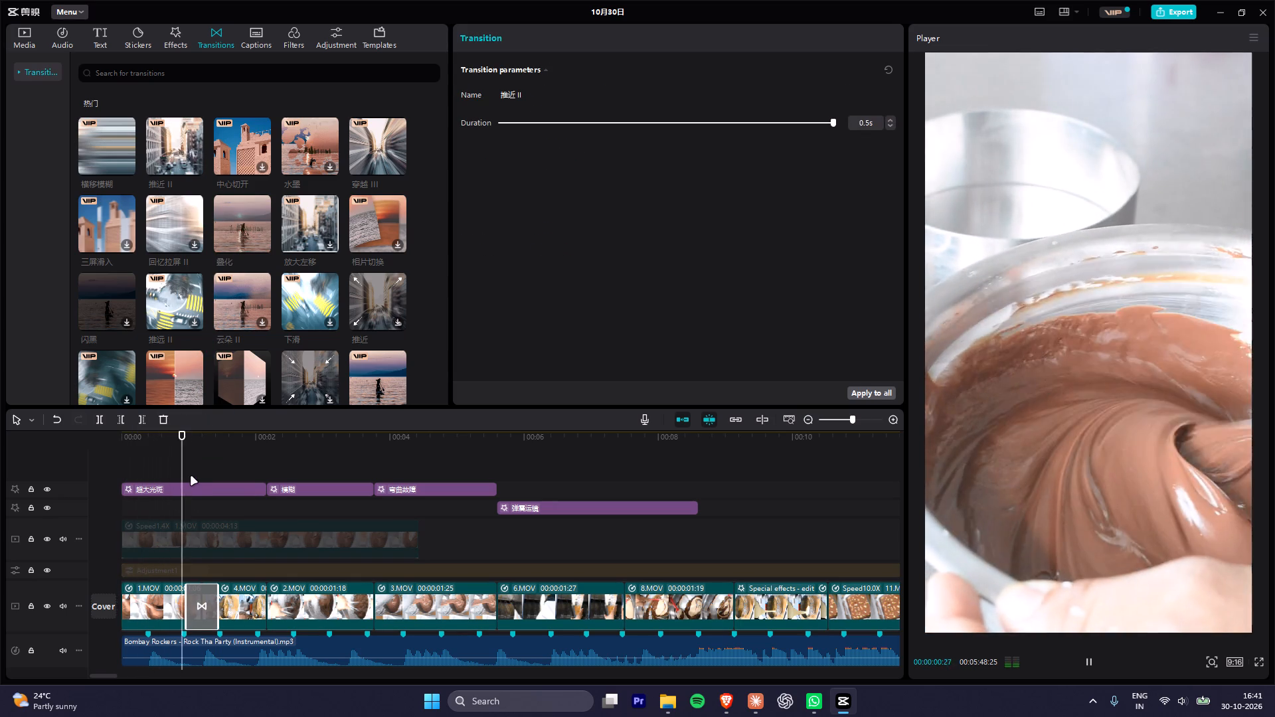
{"action": "key", "text": "space"}
{"action": "key", "text": "space"}
{"action": "key", "text": "space"}
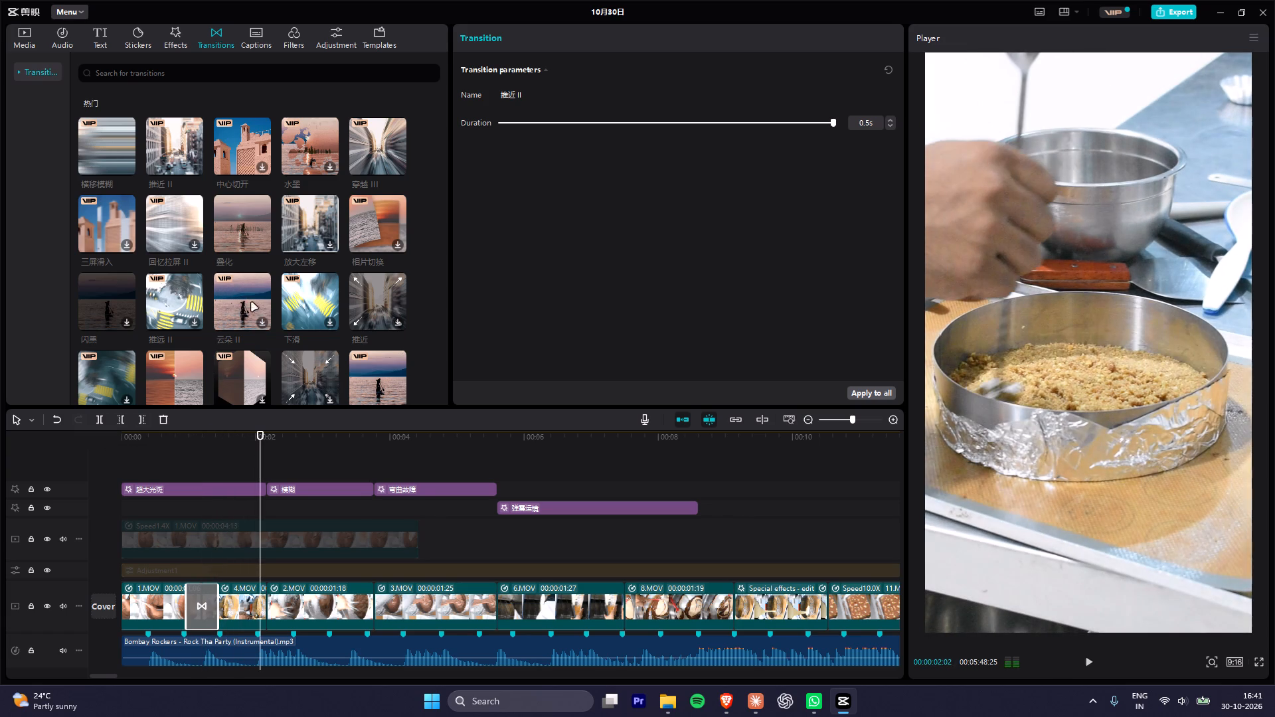
{"action": "key", "text": "space"}
{"action": "key", "text": "space"}
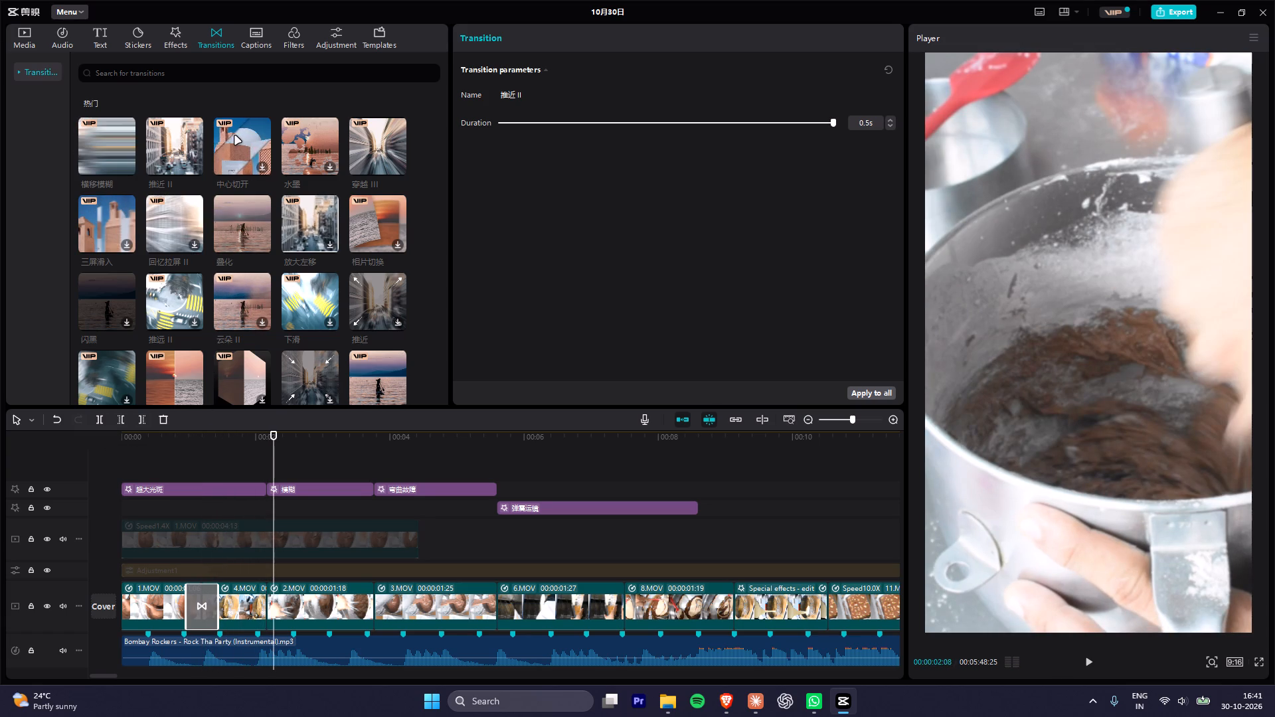
Add the 水墨 transition between 4.MOV and 2.MOV and play back the opening from the start.
{"action": "left_click_drag", "start_coordinate": [313, 136], "coordinate": [258, 607]}
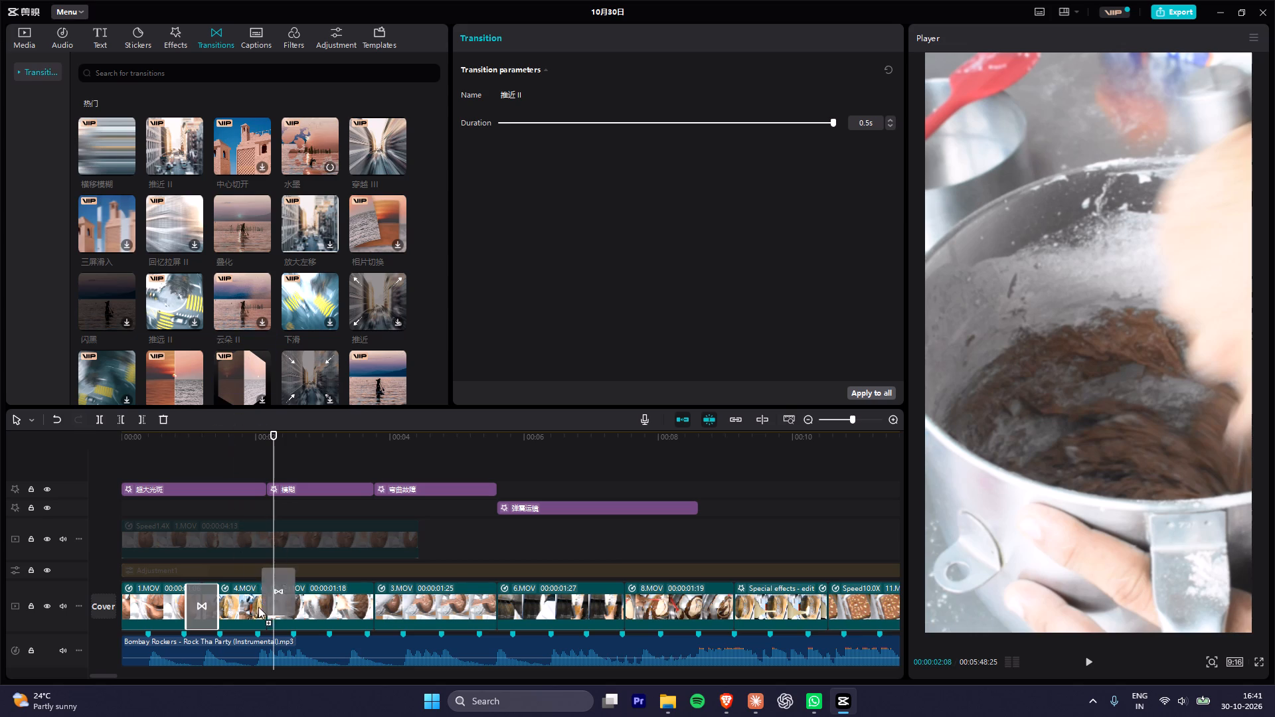
{"action": "left_click_drag", "start_coordinate": [258, 607], "coordinate": [258, 609]}
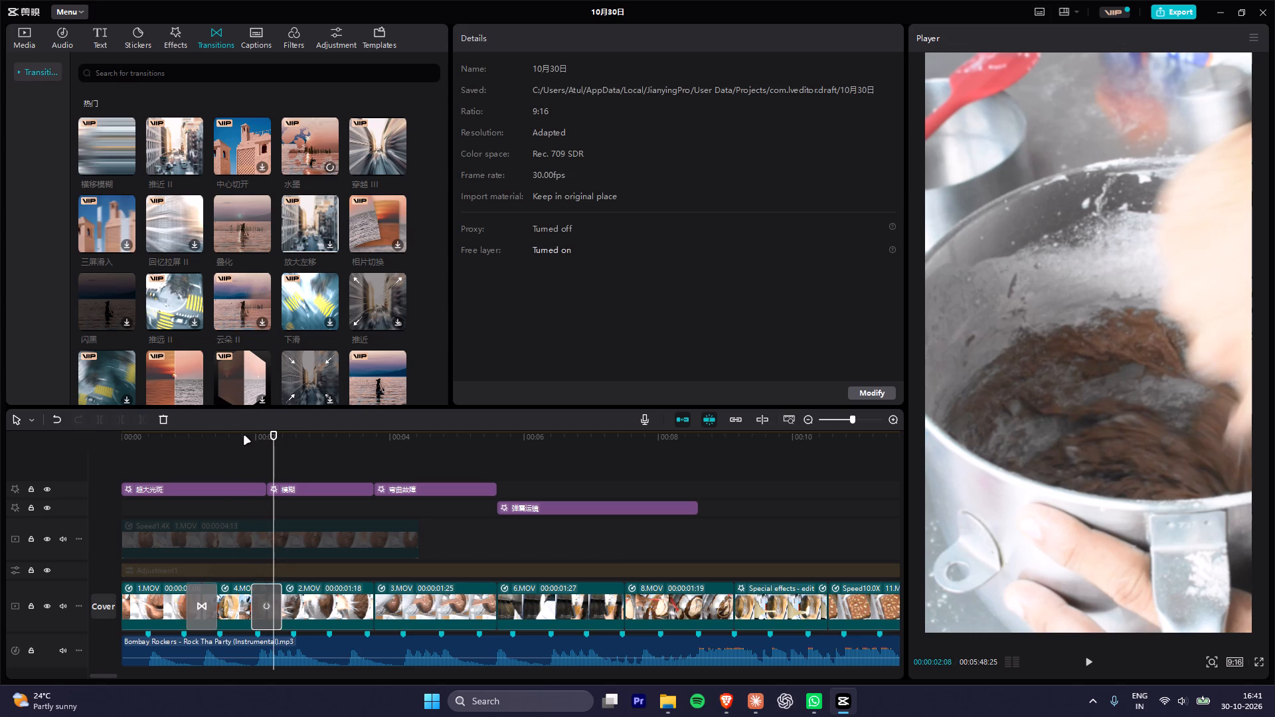
{"action": "left_click", "coordinate": [237, 435]}
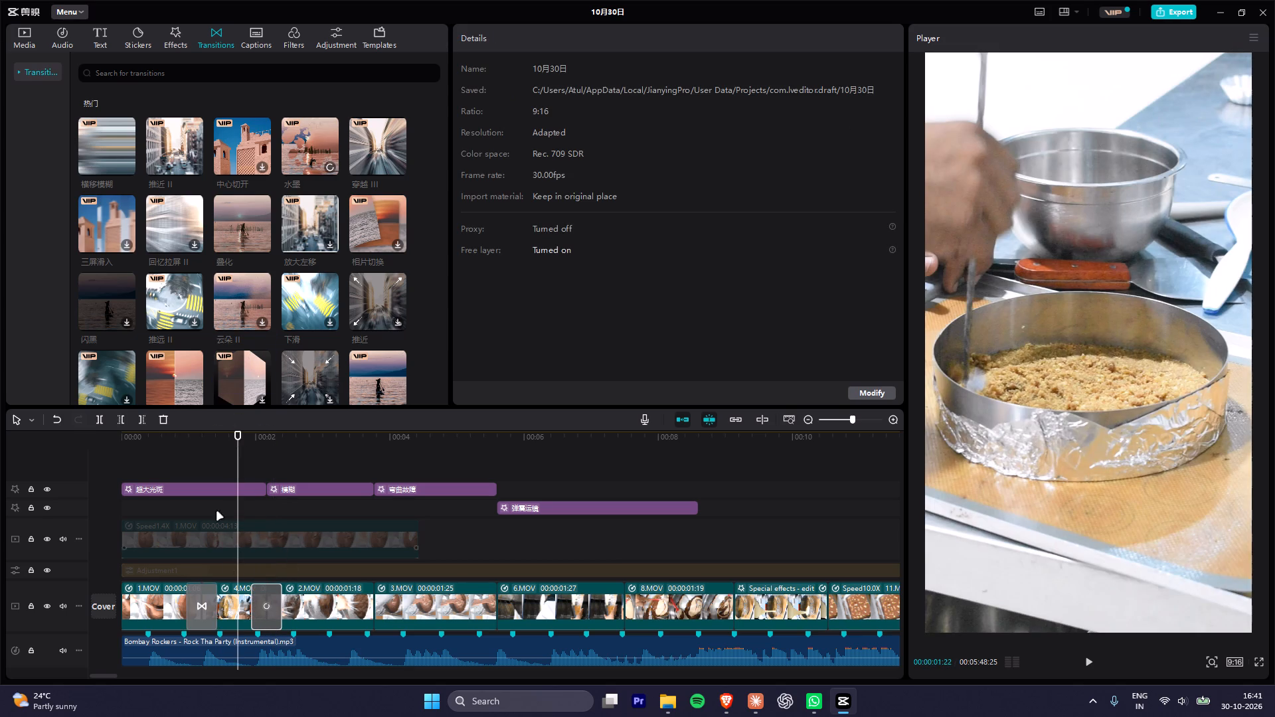
{"action": "left_click_drag", "start_coordinate": [184, 439], "coordinate": [78, 439]}
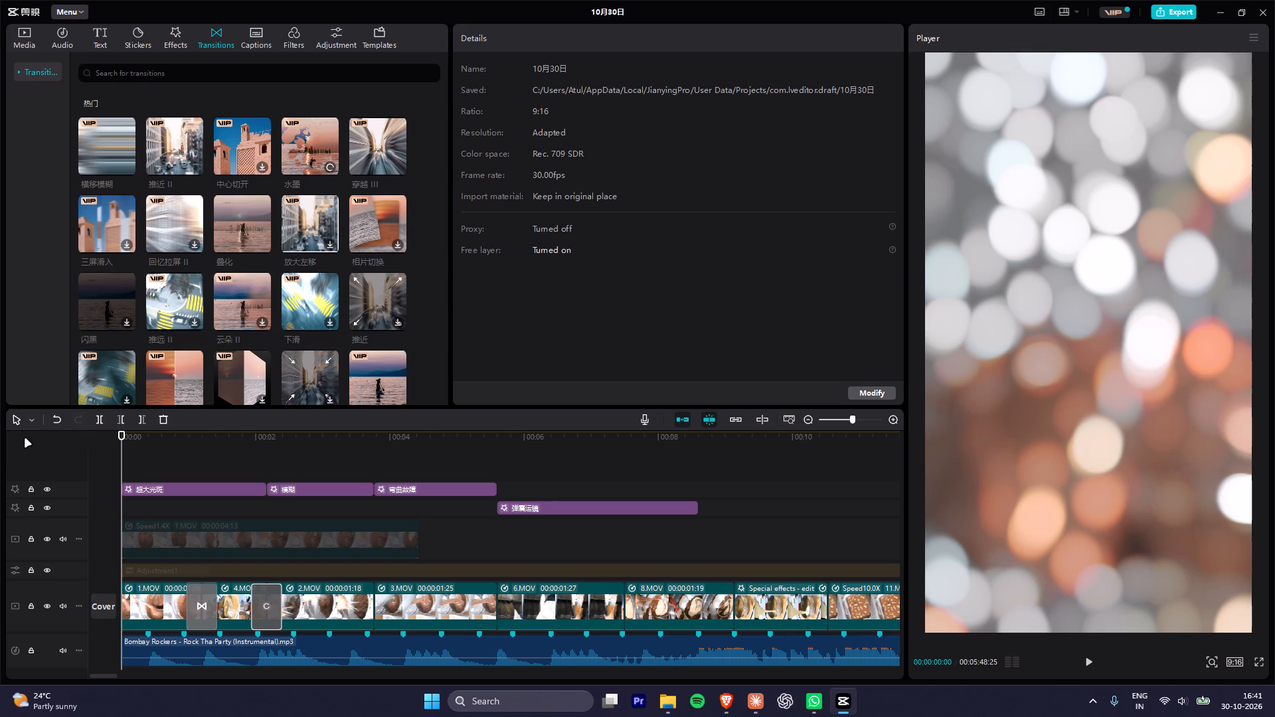
{"action": "key", "text": "space"}
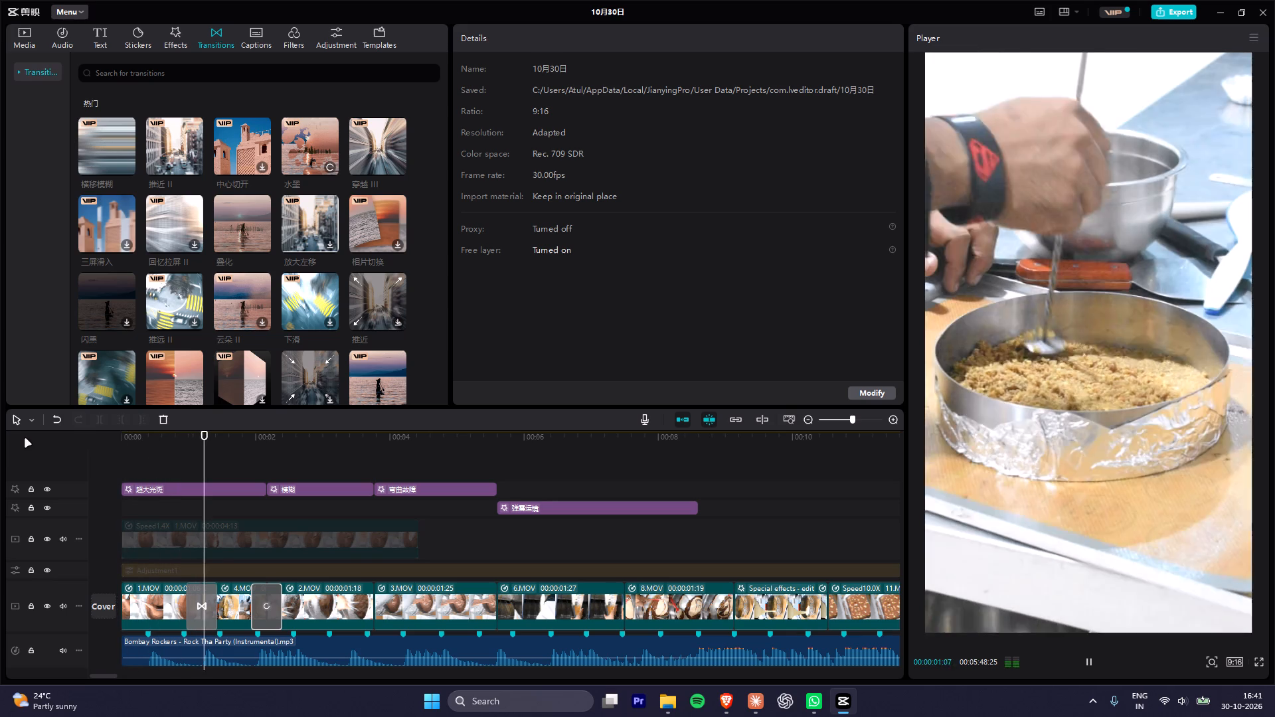
{"action": "key", "text": "space"}
{"action": "key", "text": "space"}
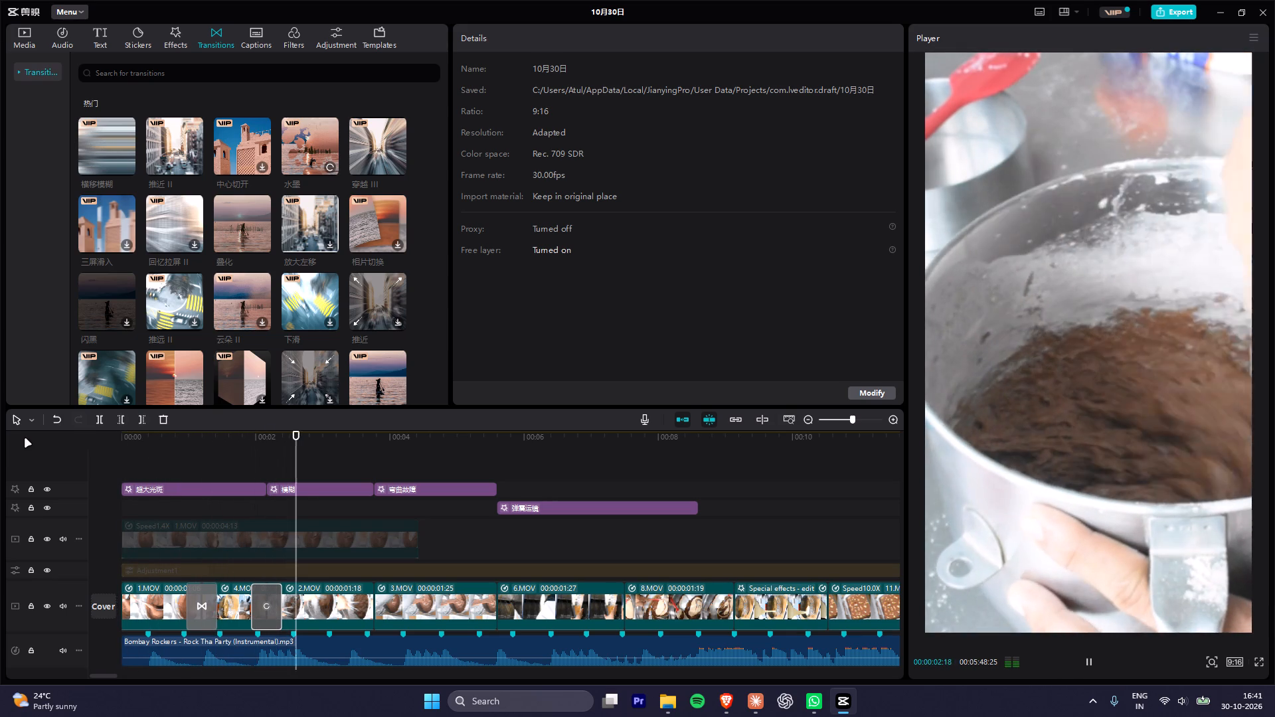
{"action": "key", "text": "space"}
{"action": "key", "text": "space"}
{"action": "key", "text": "space"}
{"action": "scroll", "coordinate": [330, 523], "scroll_direction": "down", "scroll_amount": 5, "text": "alt"}
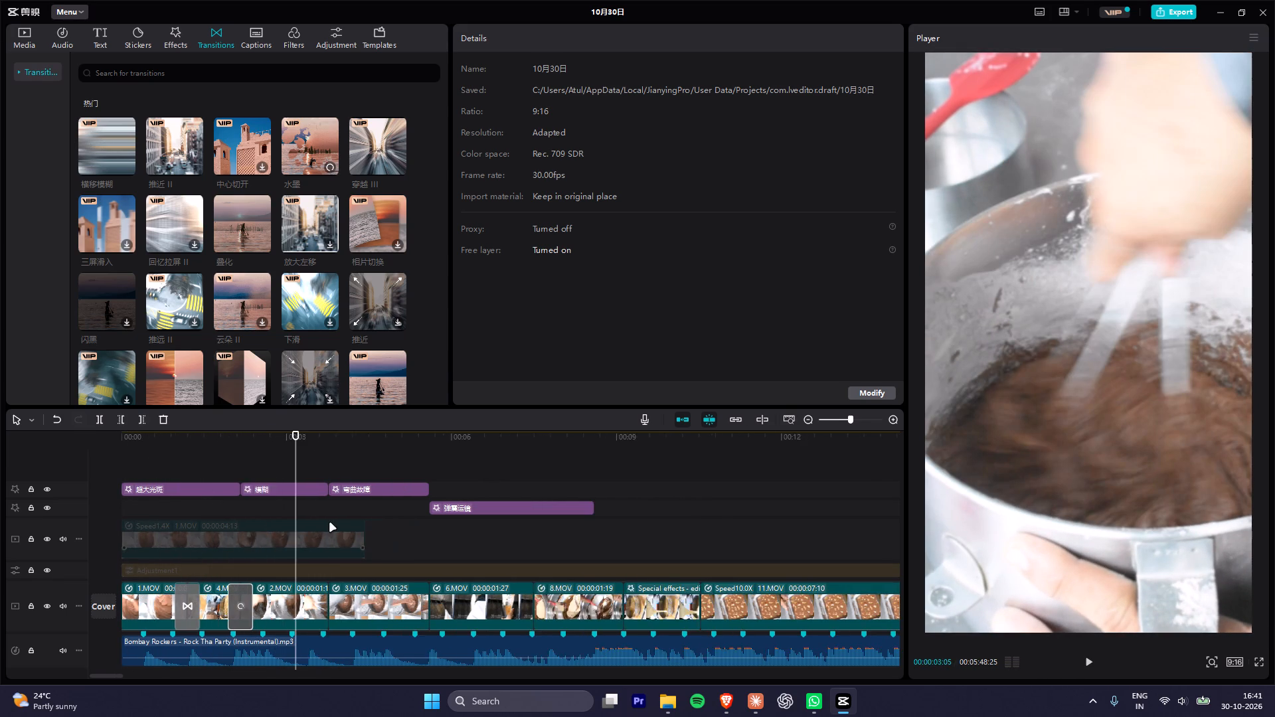
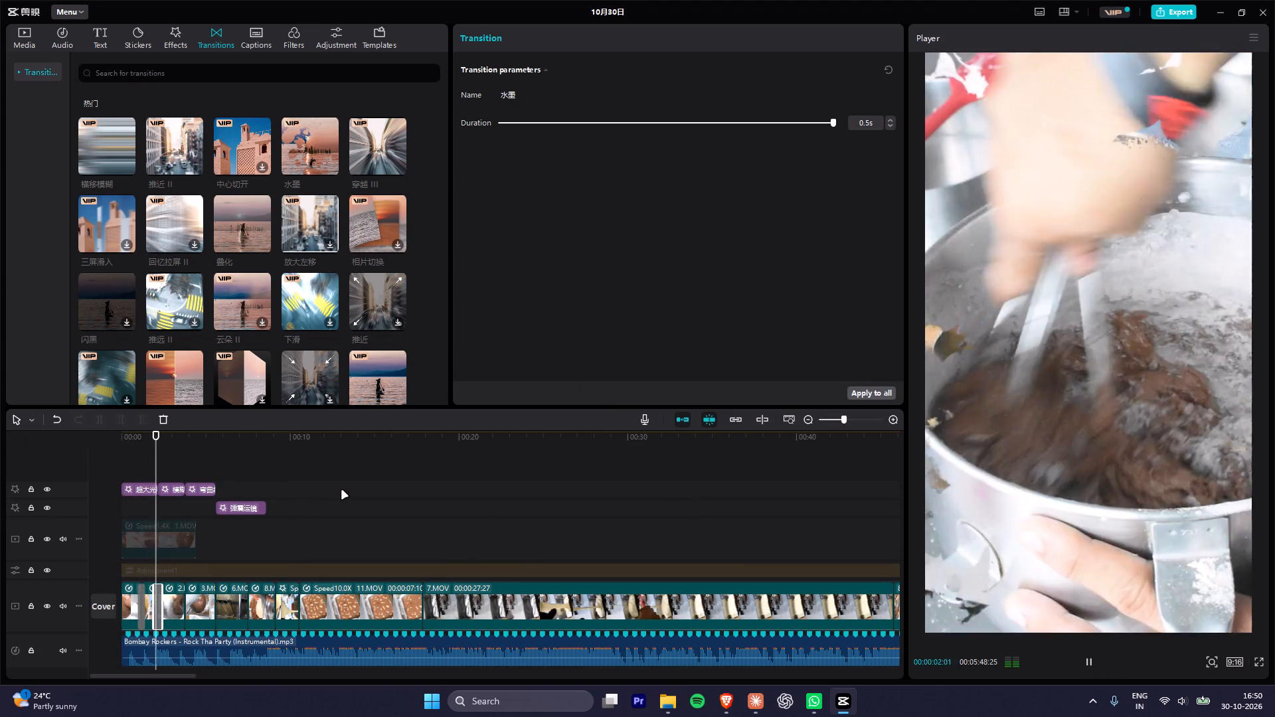
{"action": "key", "text": "space"}
{"action": "key", "text": "space"}
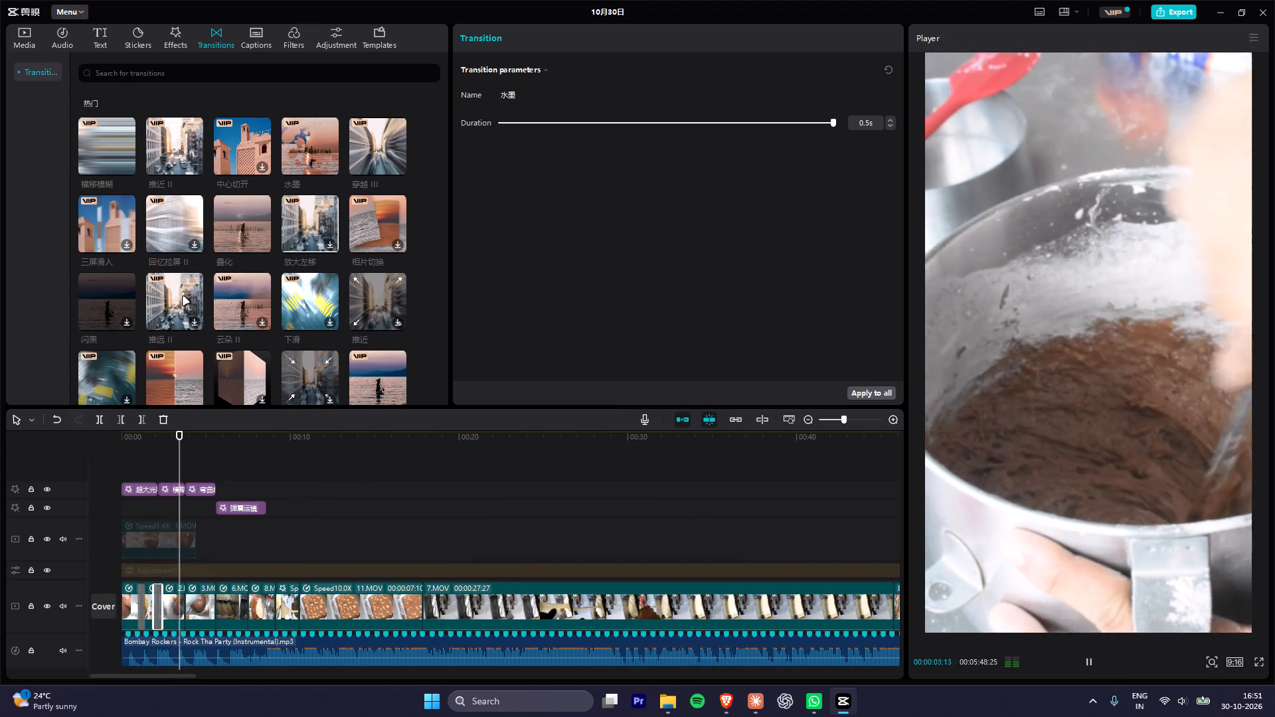
{"action": "key", "text": "space"}
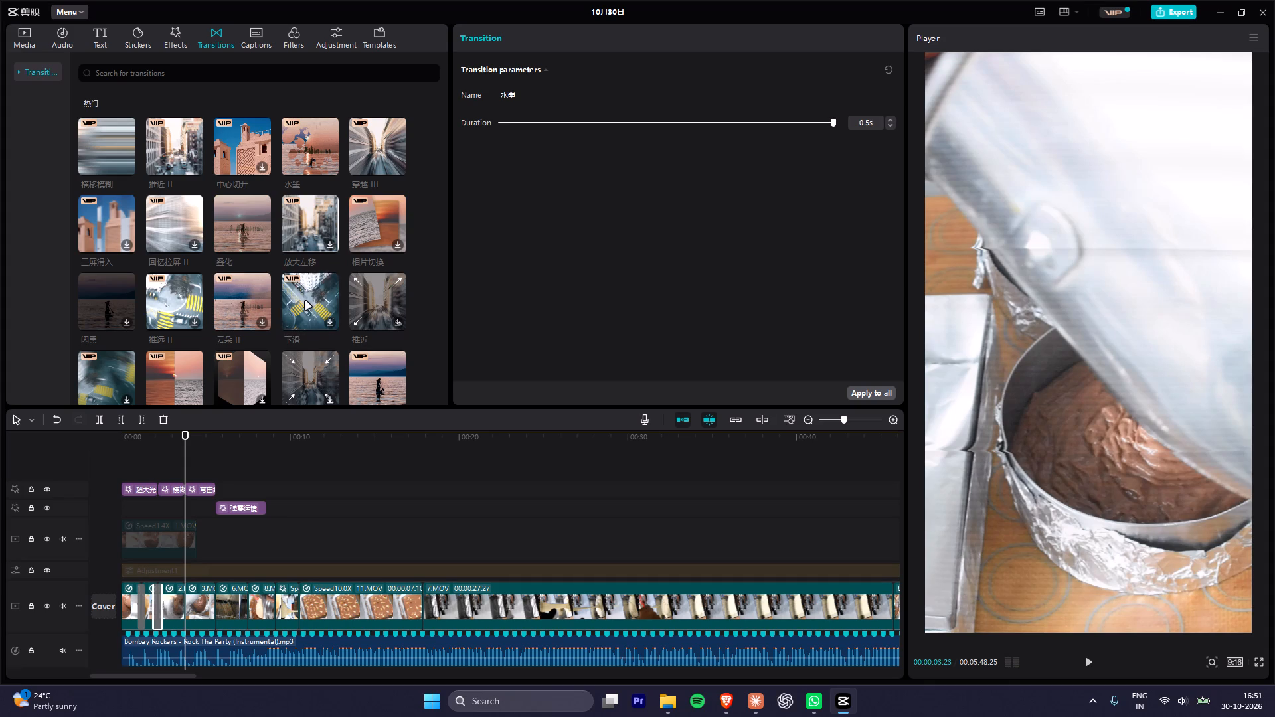
Add the 下滑 transition at the cut between 3.MOV and 6.MOV and play across it.
{"action": "left_click_drag", "start_coordinate": [305, 301], "coordinate": [211, 600]}
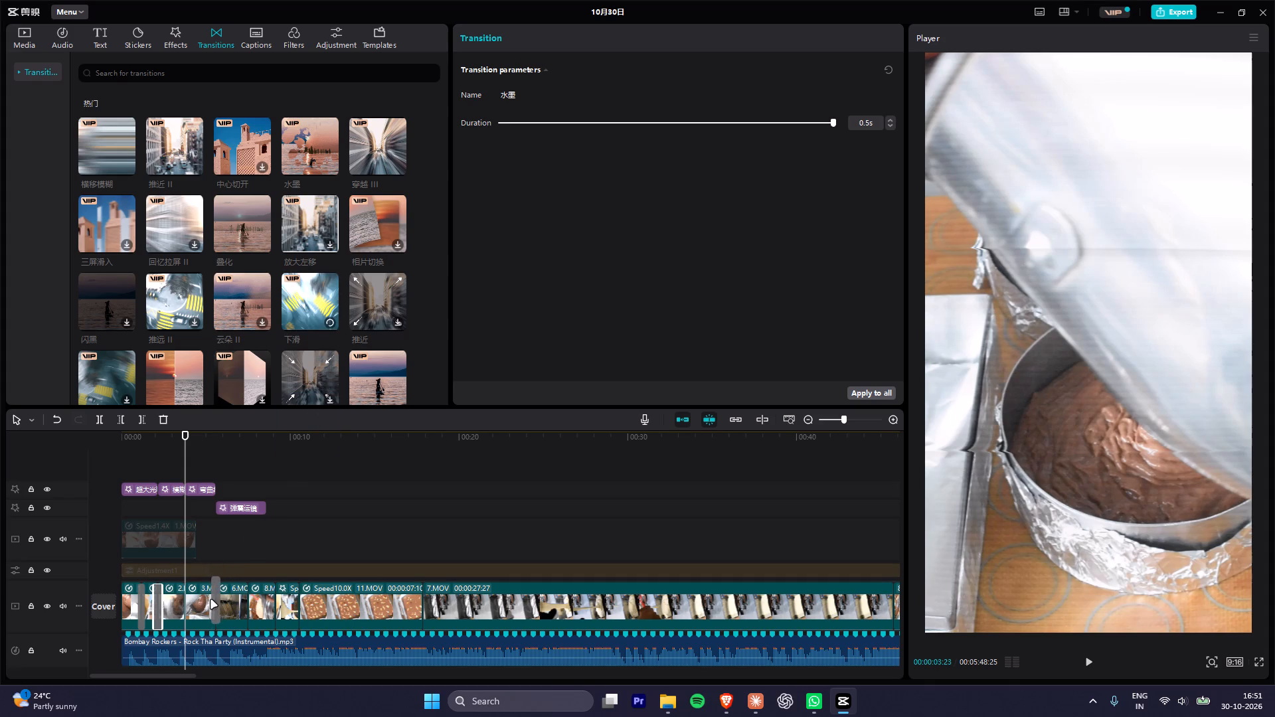
{"action": "key", "text": "space"}
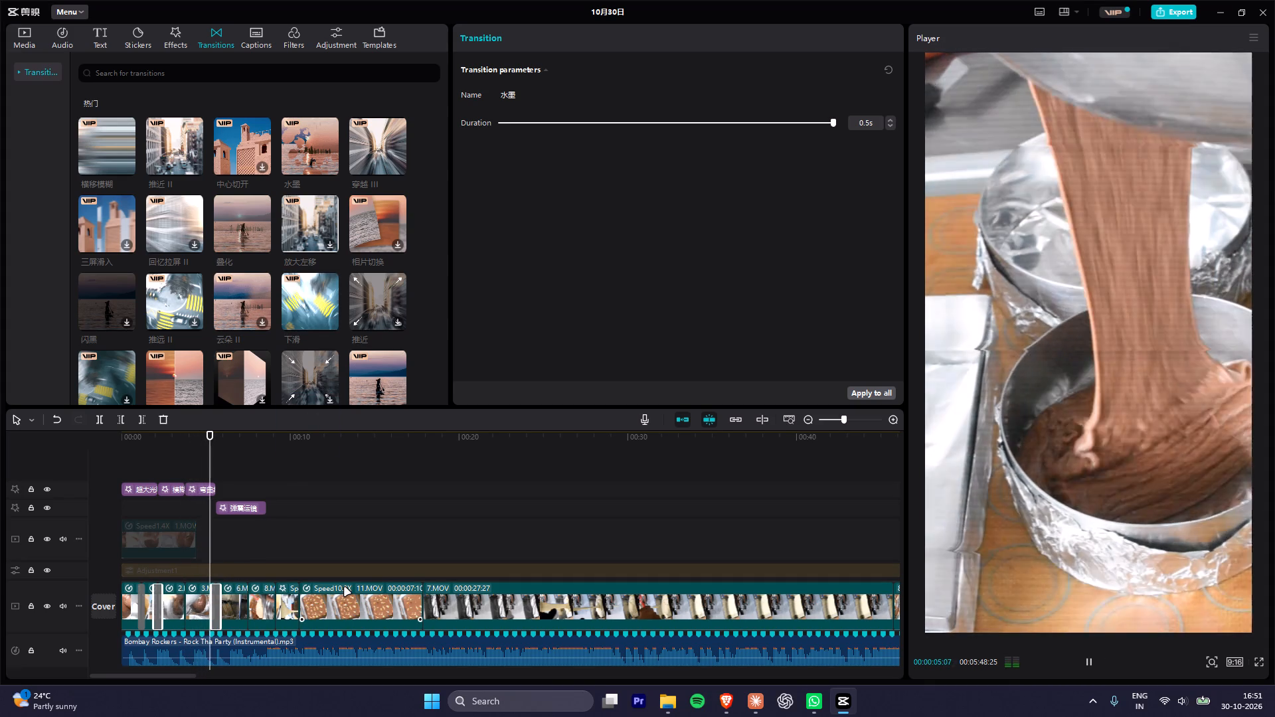
{"action": "key", "text": "space"}
{"action": "left_click", "coordinate": [201, 438]}
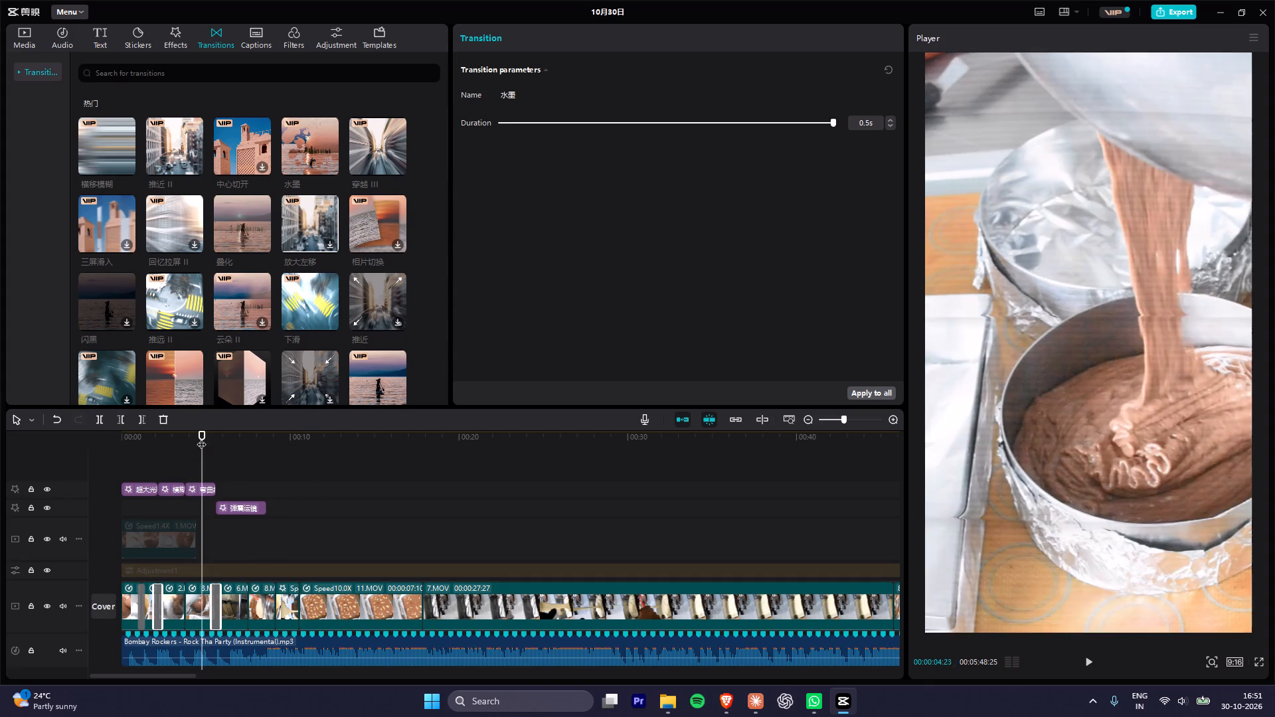
{"action": "key", "text": "space"}
{"action": "key", "text": "space"}
Replay the section from about 5 to 6 seconds to examine the new transition together with the overlapping special effect.
{"action": "scroll", "coordinate": [283, 524], "scroll_direction": "up", "scroll_amount": 8, "text": "alt"}
{"action": "key", "text": "space"}
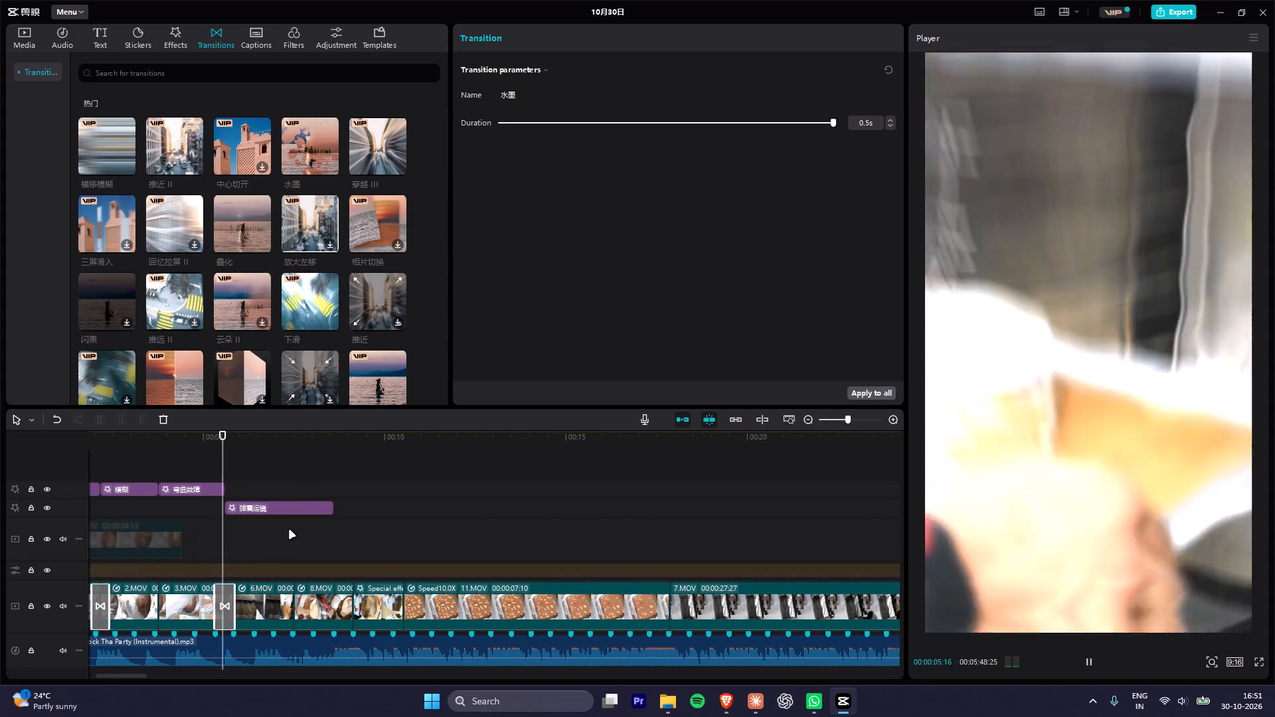
{"action": "key", "text": "space"}
{"action": "key", "text": "space"}
{"action": "key", "text": "space"}
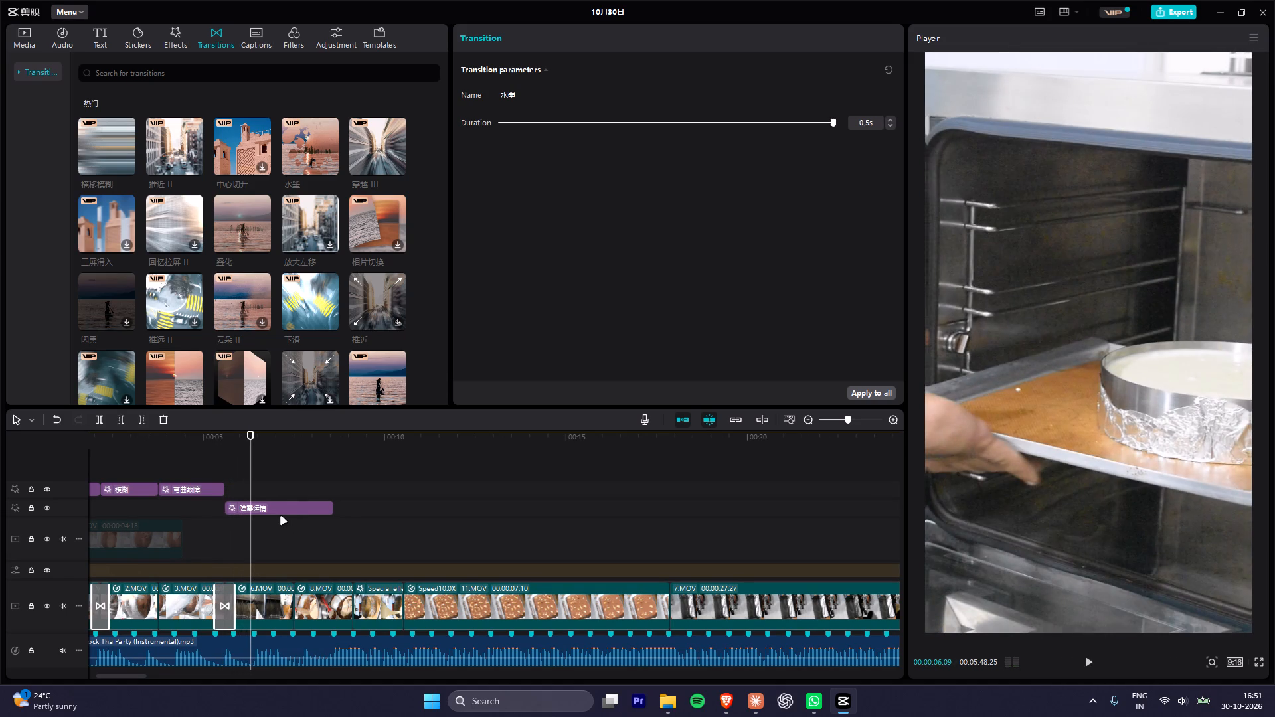
{"action": "key", "text": "space"}
{"action": "key", "text": "space"}
{"action": "left_click", "coordinate": [211, 440]}
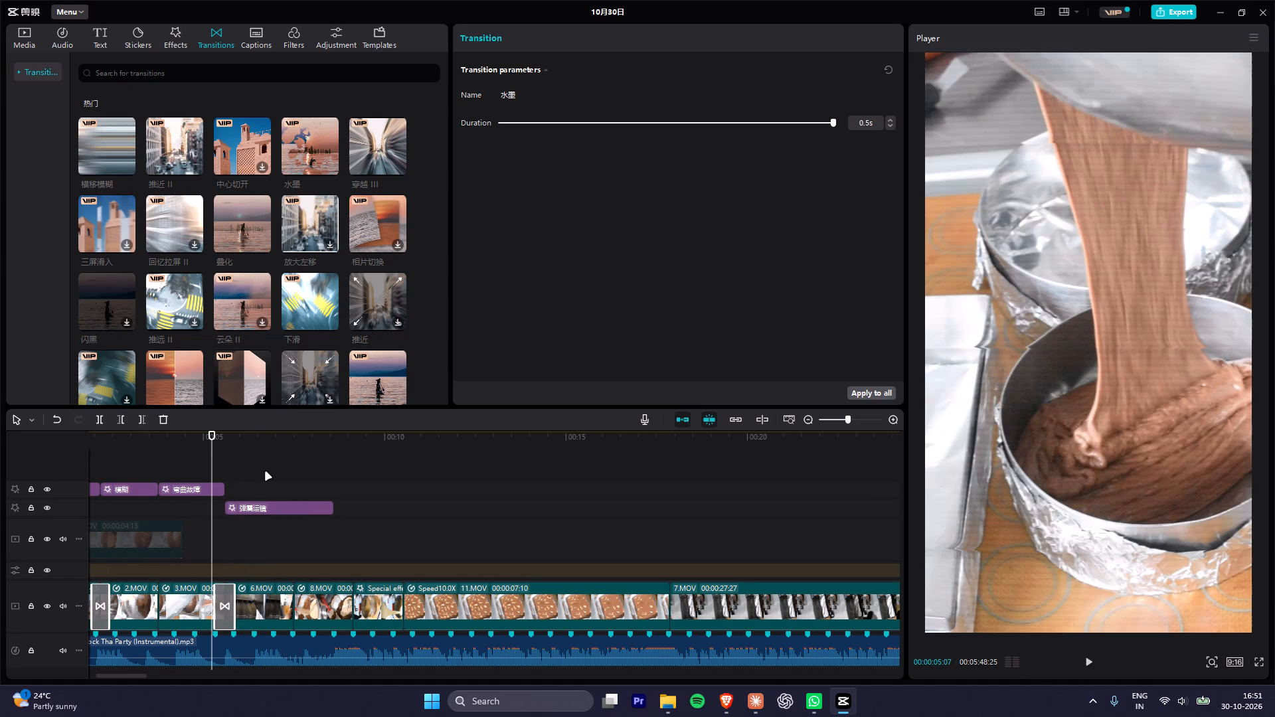
{"action": "key", "text": "space"}
{"action": "key", "text": "space"}
{"action": "key", "text": "space"}
{"action": "key", "text": "space"}
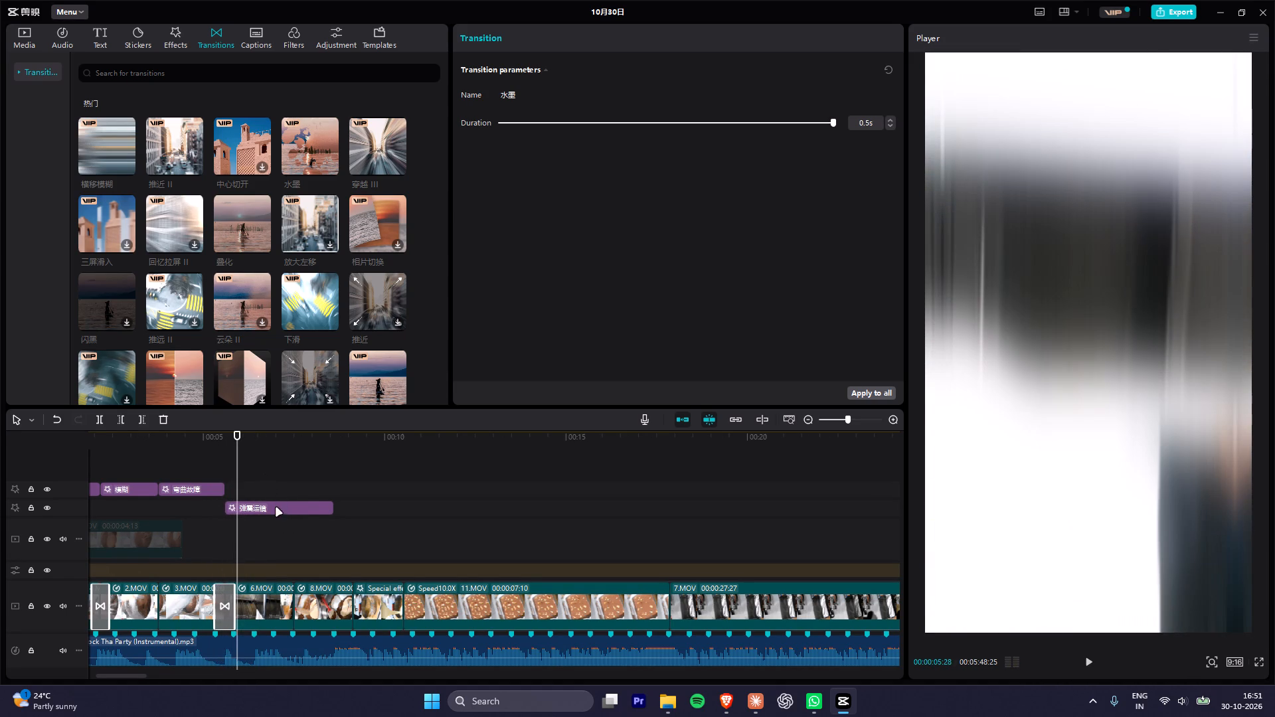
Set the 模糊 parameter of the 弹簧运镜 effect over 6.MOV to 0 and preview the section.
{"action": "left_click", "coordinate": [276, 509]}
{"action": "left_click", "coordinate": [282, 509]}
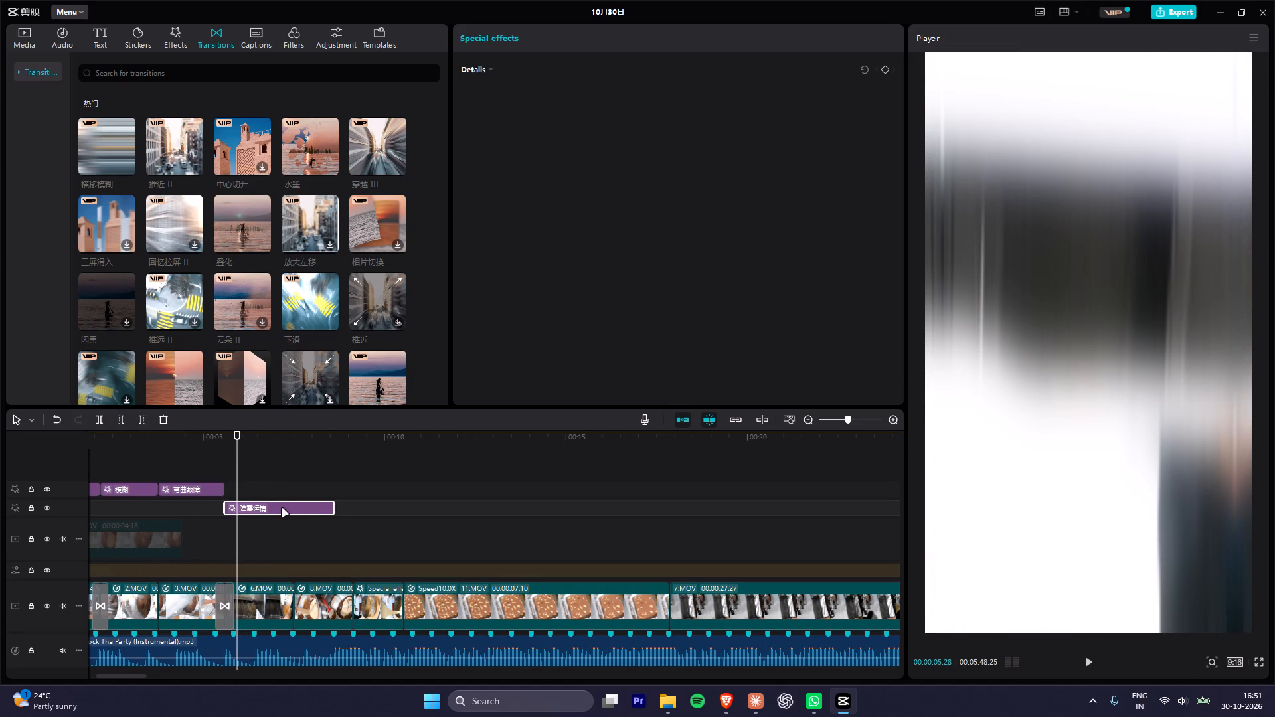
{"action": "left_click", "coordinate": [494, 68]}
{"action": "left_click_drag", "start_coordinate": [648, 119], "coordinate": [452, 119]}
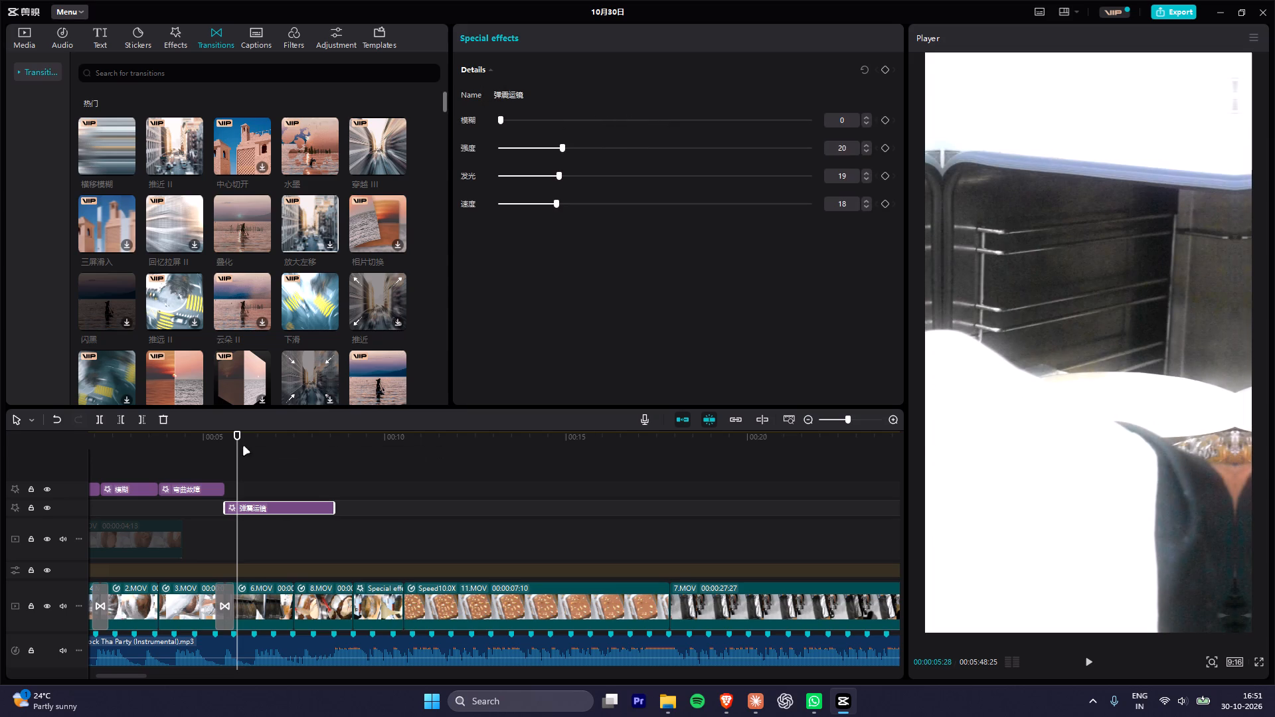
{"action": "left_click", "coordinate": [218, 434]}
{"action": "key", "text": "space"}
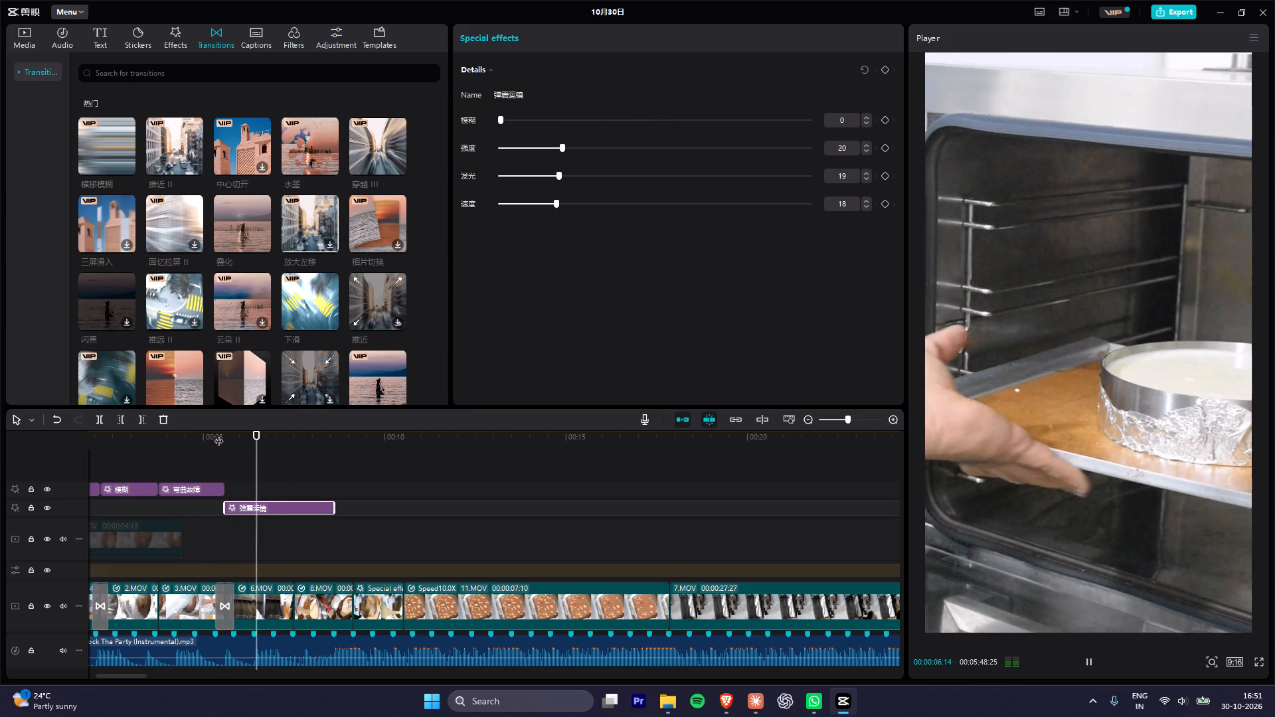
{"action": "key", "text": "space"}
{"action": "key", "text": "space"}
{"action": "key", "text": "space"}
{"action": "key", "text": "space"}
{"action": "key", "text": "space"}
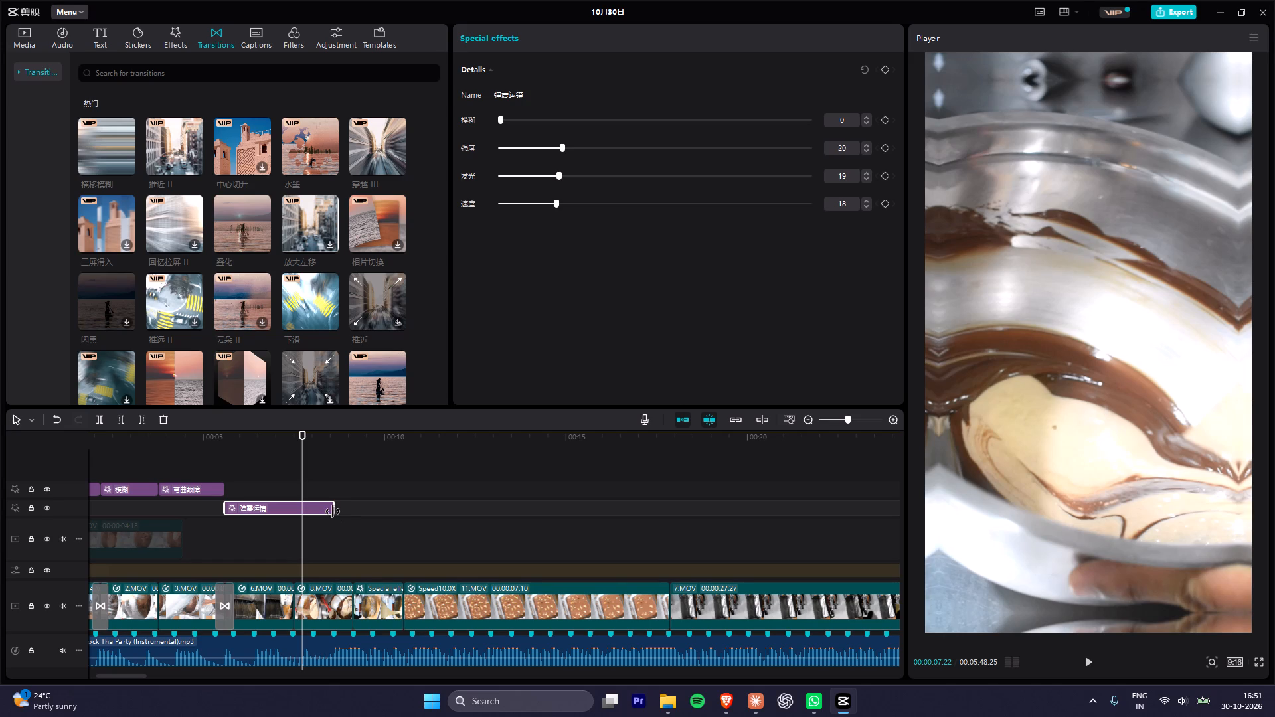
Shorten the 弹簧运镜 effect to end at about 7.7 seconds, just past the start of 8.MOV, and play it back.
{"action": "left_click_drag", "start_coordinate": [333, 511], "coordinate": [290, 514]}
{"action": "left_click", "coordinate": [257, 434]}
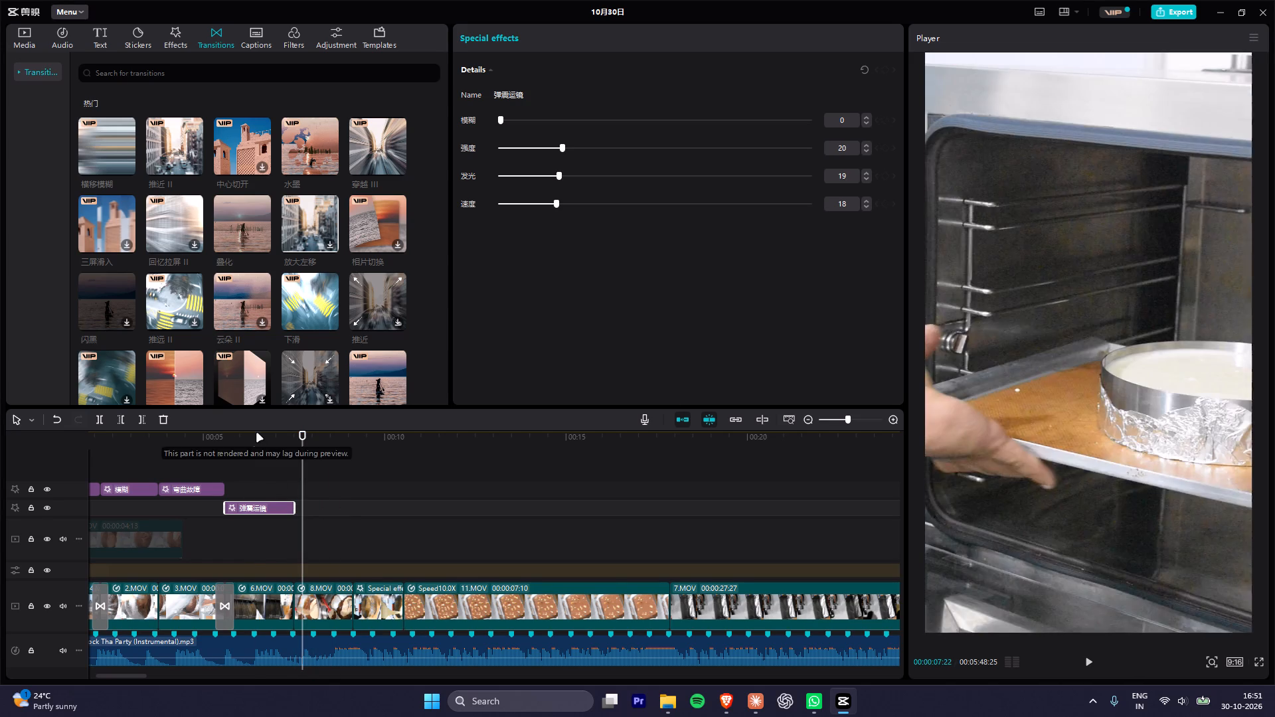
{"action": "key", "text": "space"}
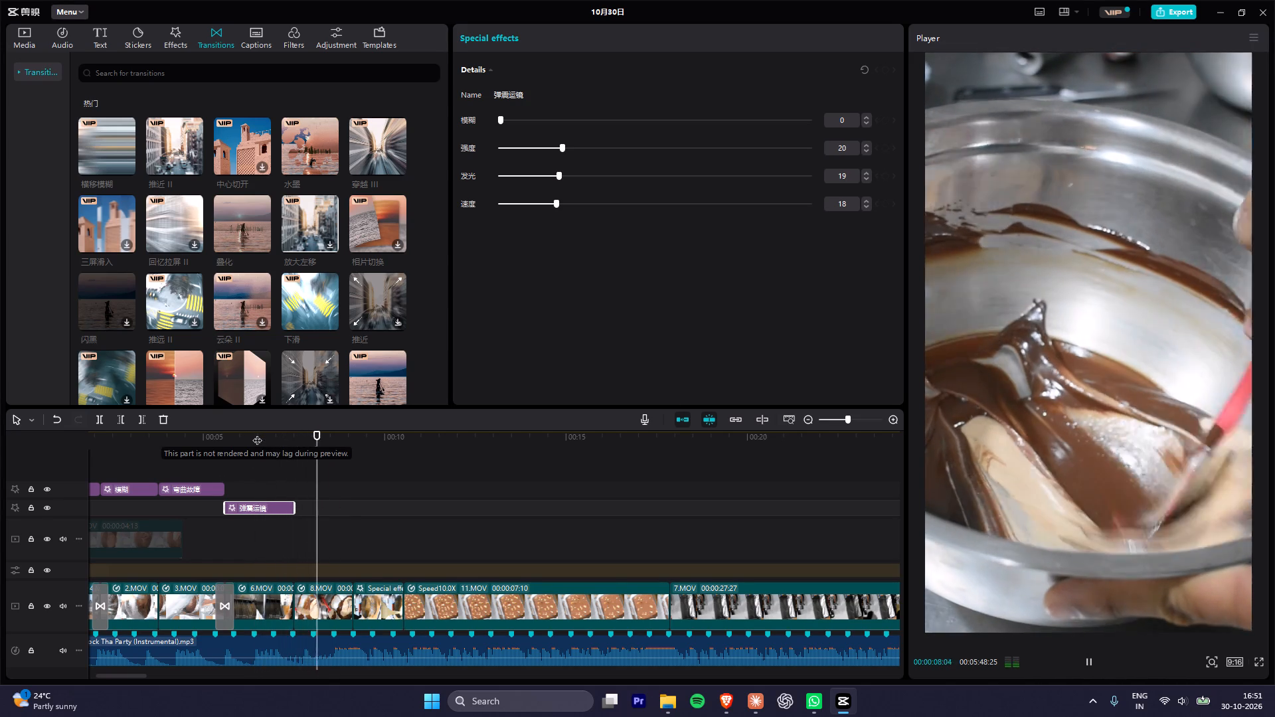
{"action": "key", "text": "space"}
{"action": "left_click_drag", "start_coordinate": [292, 505], "coordinate": [302, 508]}
{"action": "left_click", "coordinate": [291, 451]}
{"action": "key", "text": "space"}
{"action": "key", "text": "space"}
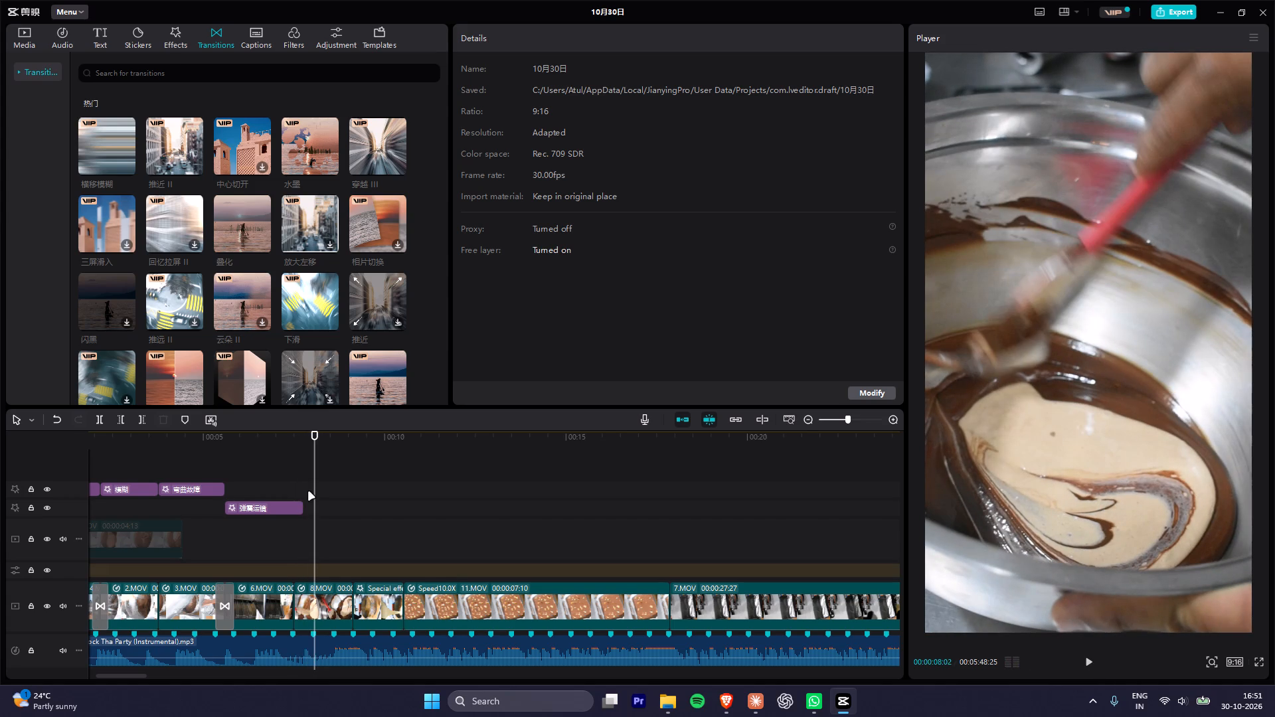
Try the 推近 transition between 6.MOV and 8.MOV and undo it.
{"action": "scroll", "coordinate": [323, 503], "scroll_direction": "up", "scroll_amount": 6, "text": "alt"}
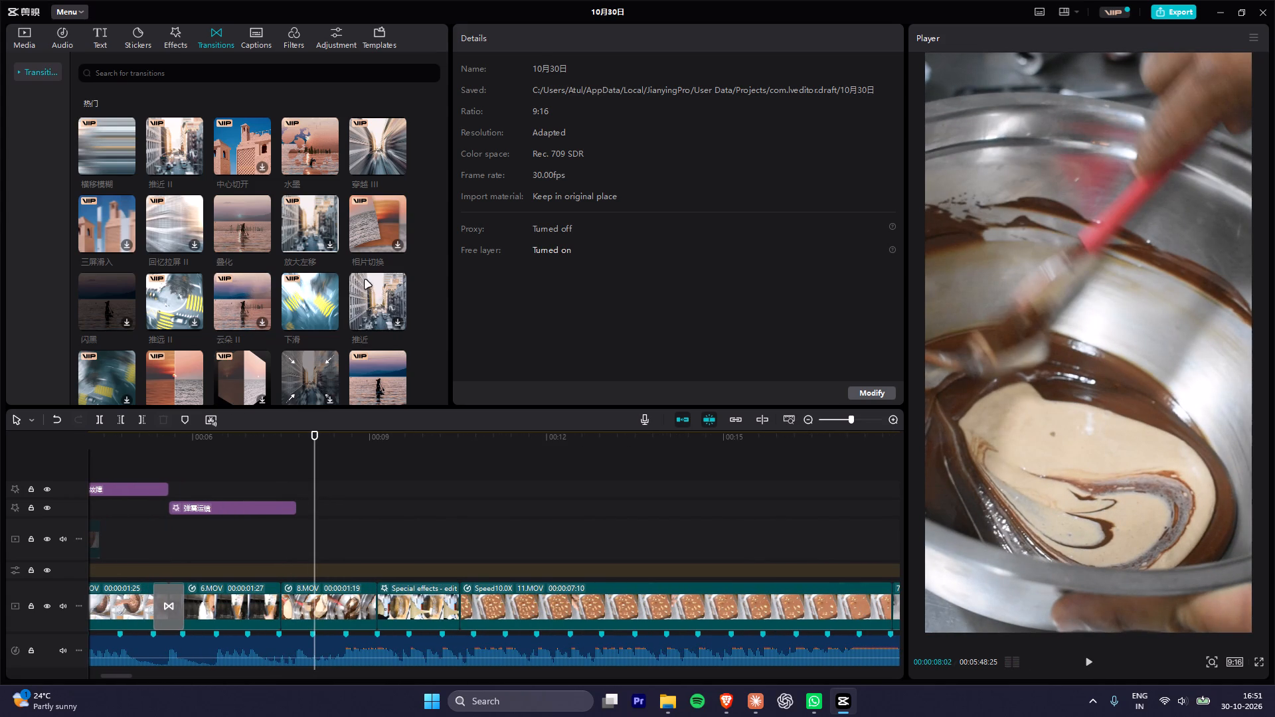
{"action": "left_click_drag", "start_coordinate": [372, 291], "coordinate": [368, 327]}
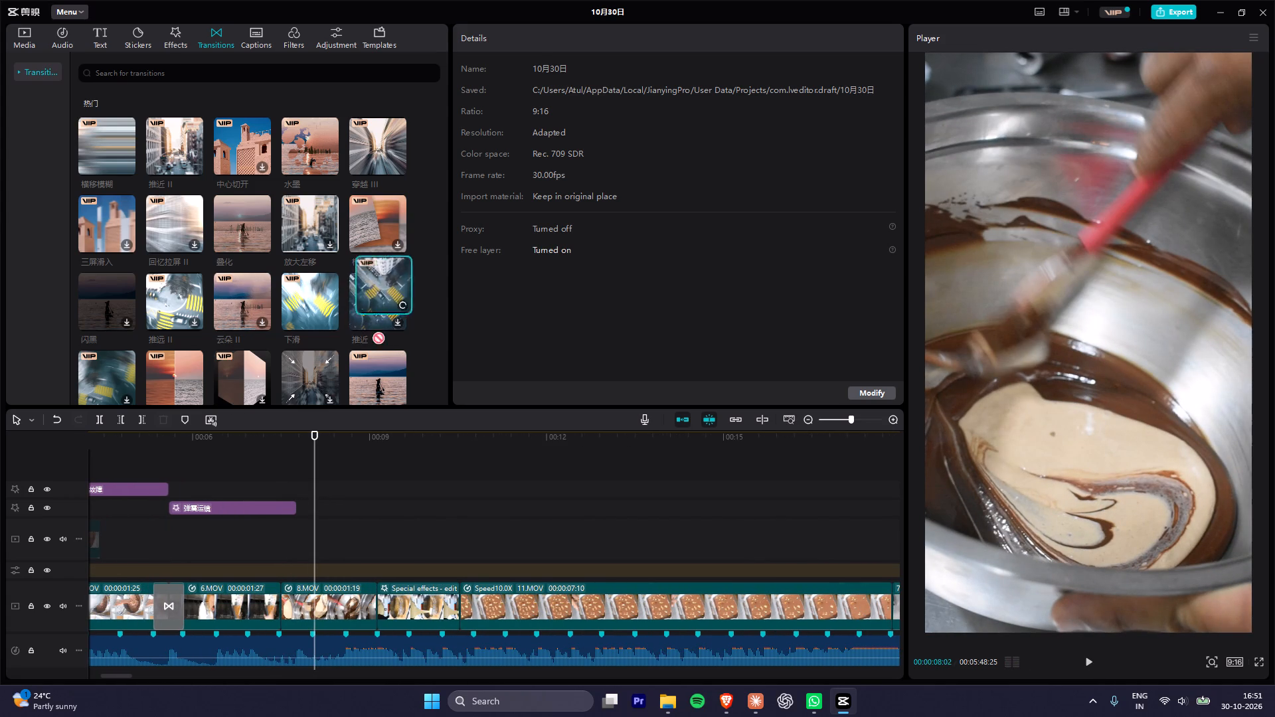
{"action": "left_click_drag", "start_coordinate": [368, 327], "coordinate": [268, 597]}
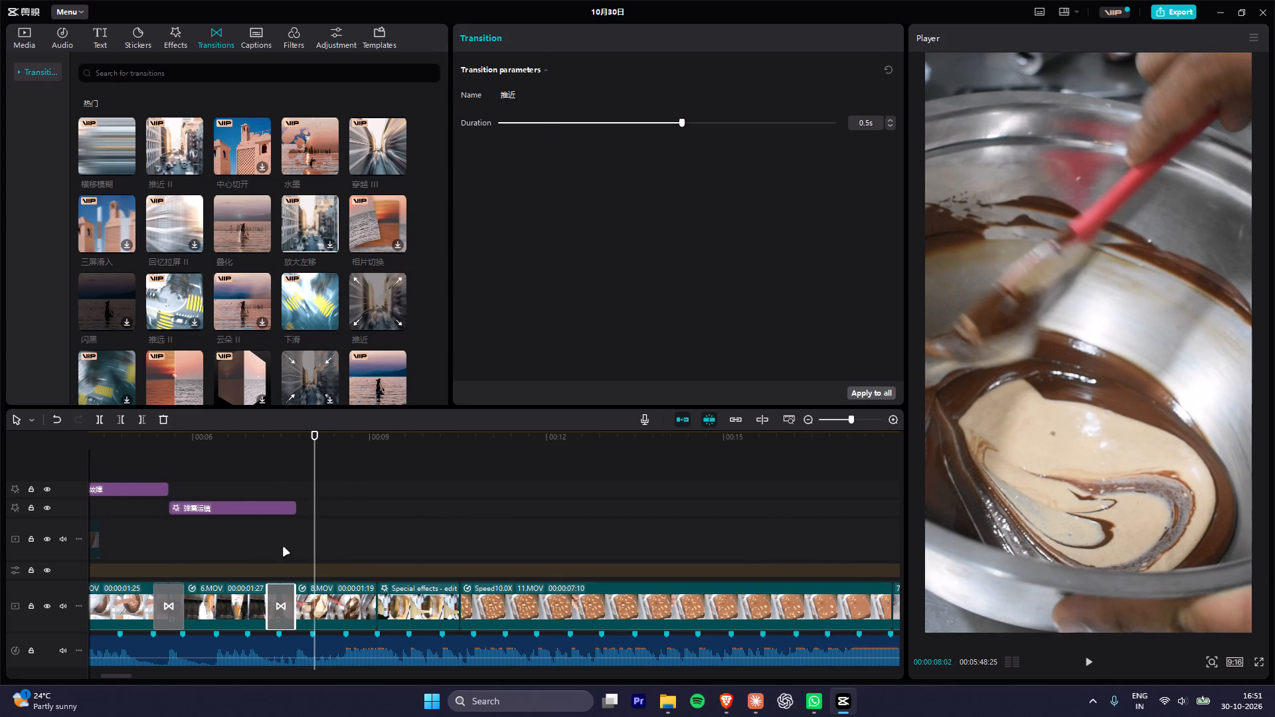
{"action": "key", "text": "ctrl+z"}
Add the 推近 transition between 8.MOV and the following special-effects clip and preview it.
{"action": "left_click_drag", "start_coordinate": [376, 295], "coordinate": [448, 597]}
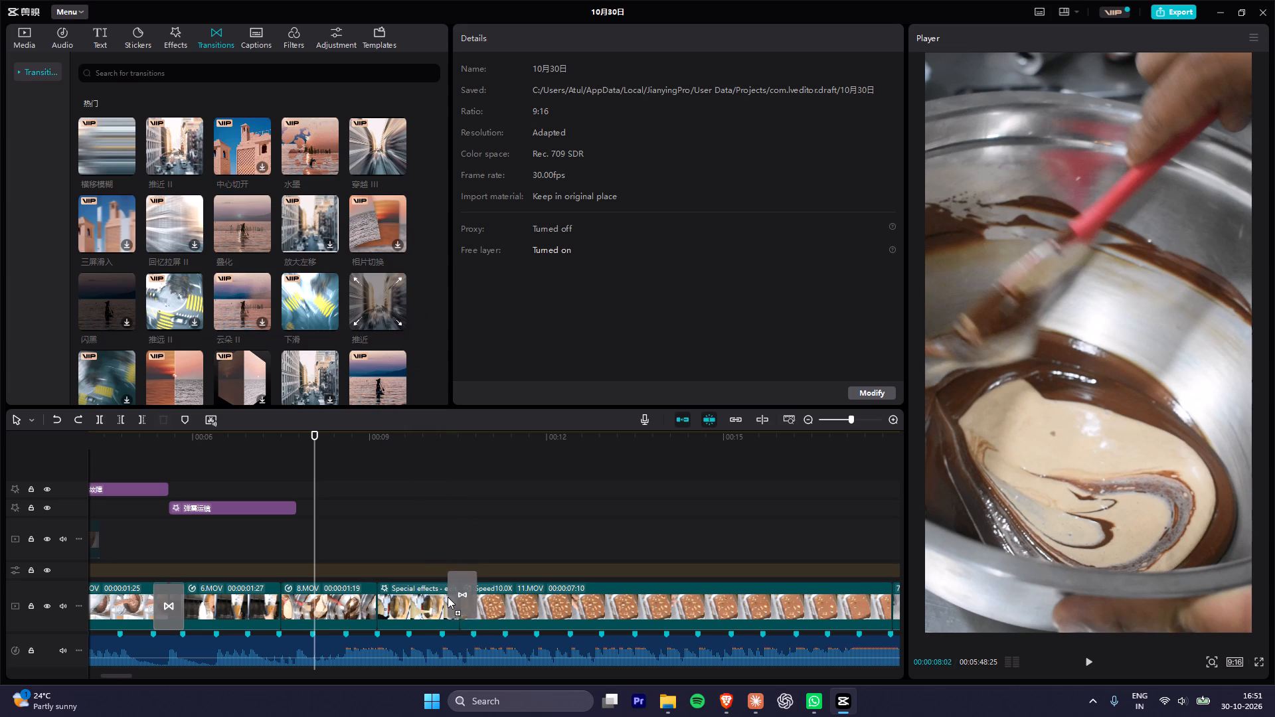
{"action": "left_click_drag", "start_coordinate": [448, 597], "coordinate": [367, 603]}
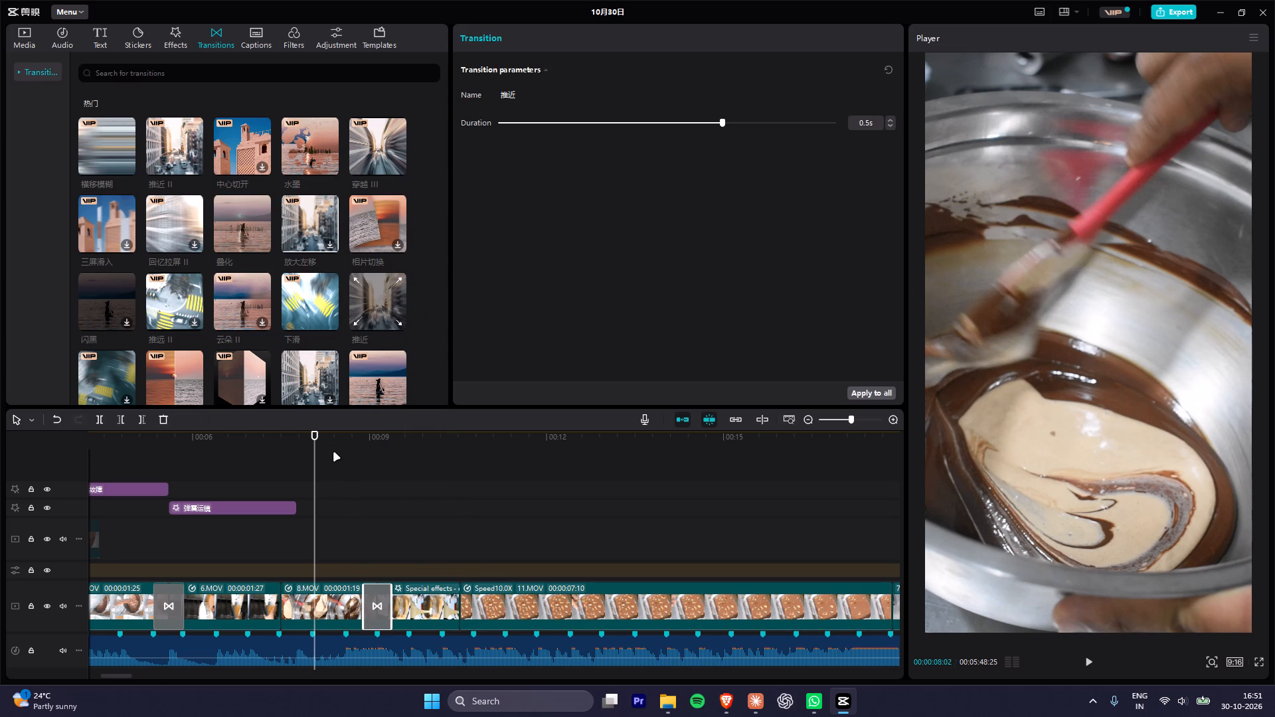
{"action": "left_click_drag", "start_coordinate": [334, 447], "coordinate": [456, 475]}
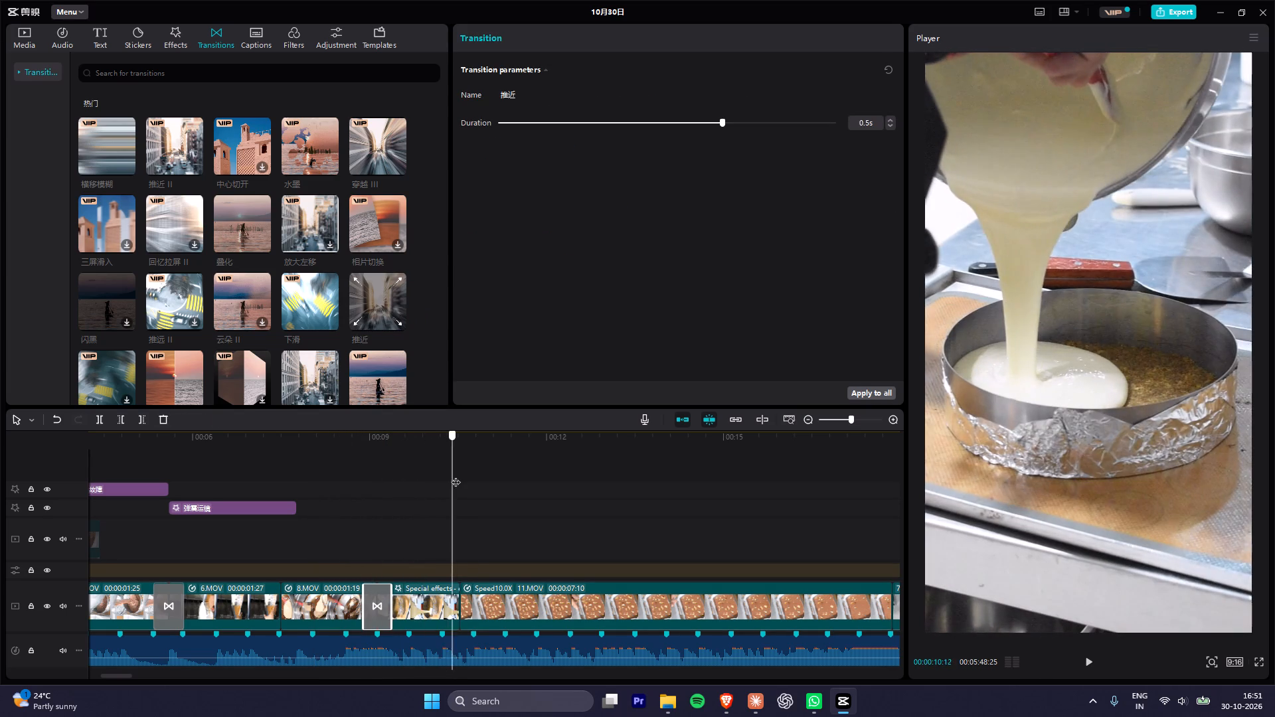
{"action": "left_click_drag", "start_coordinate": [456, 475], "coordinate": [341, 456]}
{"action": "key", "text": "space"}
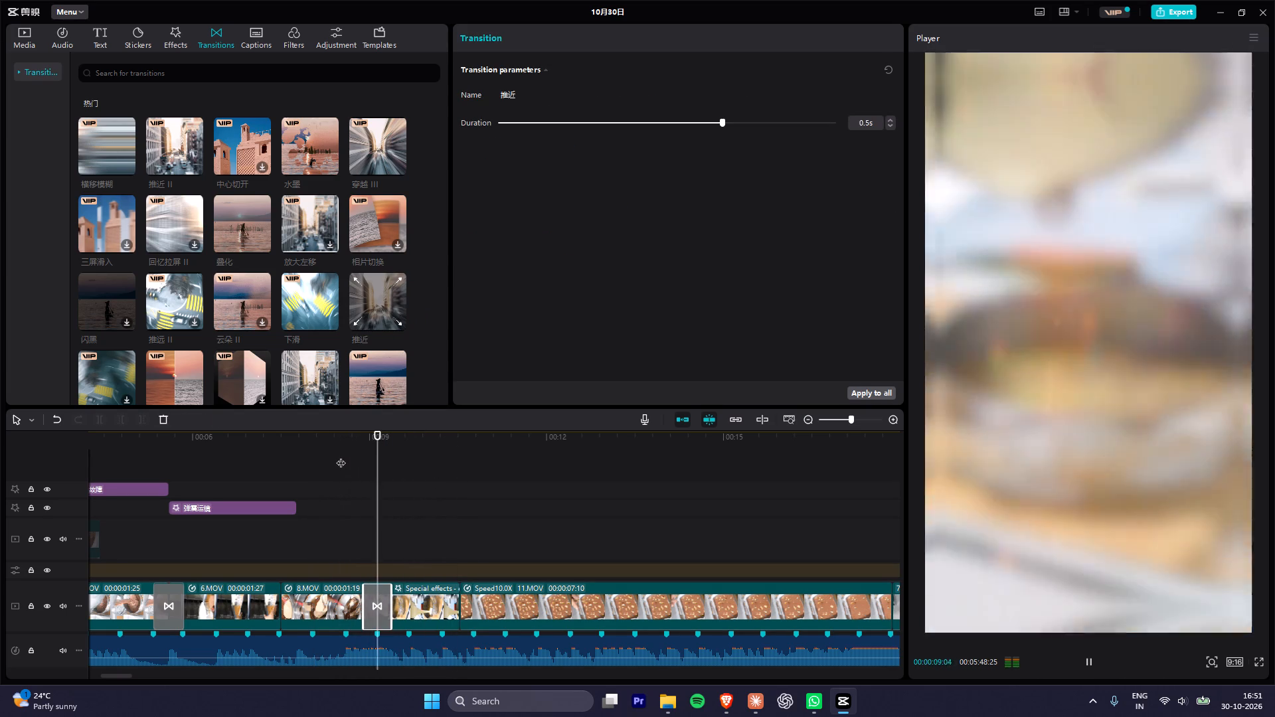
{"action": "key", "text": "space"}
Set the 推近 transition's duration to 0.3 s and play the montage from just before it.
{"action": "left_click_drag", "start_coordinate": [667, 122], "coordinate": [647, 122]}
{"action": "left_click", "coordinate": [345, 436]}
{"action": "key", "text": "space"}
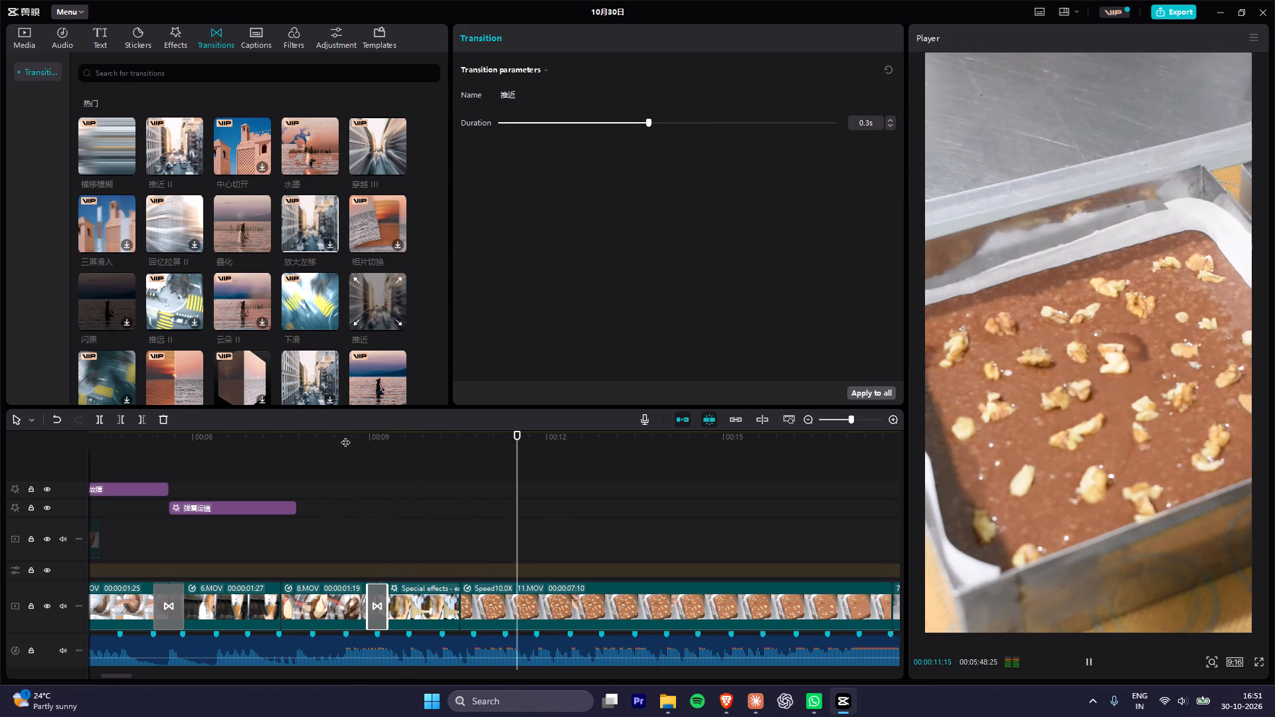
{"action": "key", "text": "space"}
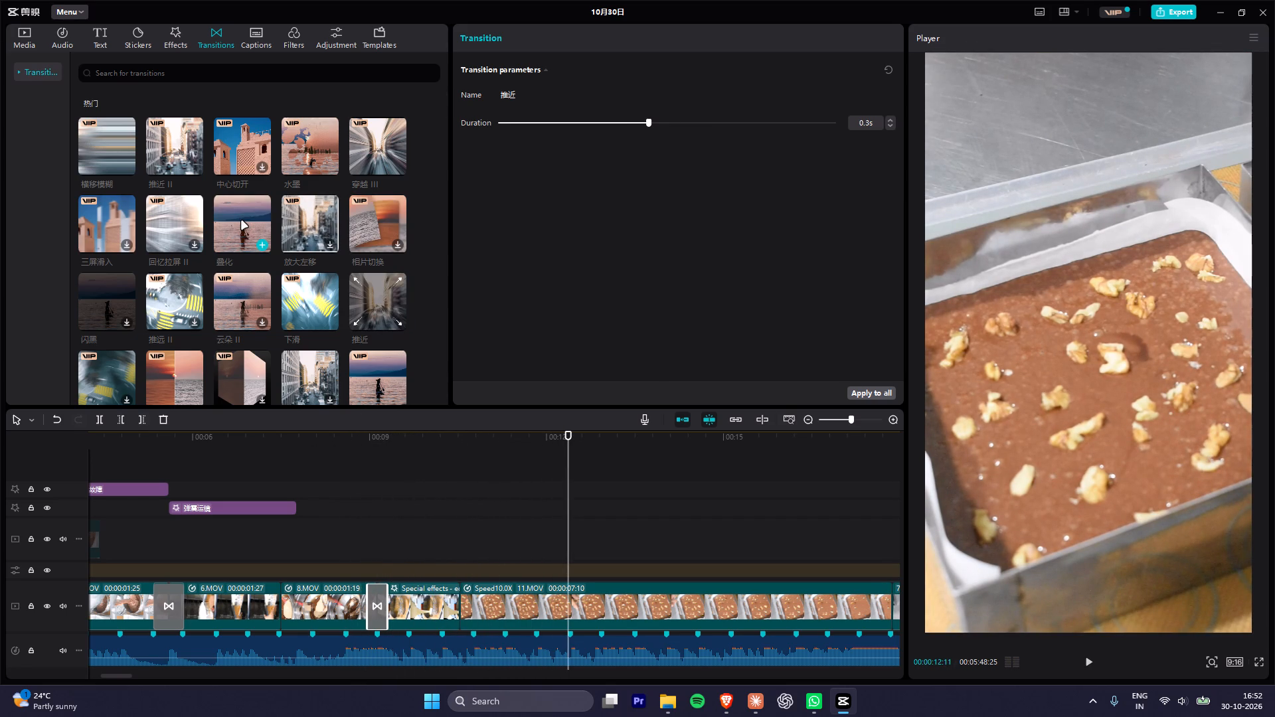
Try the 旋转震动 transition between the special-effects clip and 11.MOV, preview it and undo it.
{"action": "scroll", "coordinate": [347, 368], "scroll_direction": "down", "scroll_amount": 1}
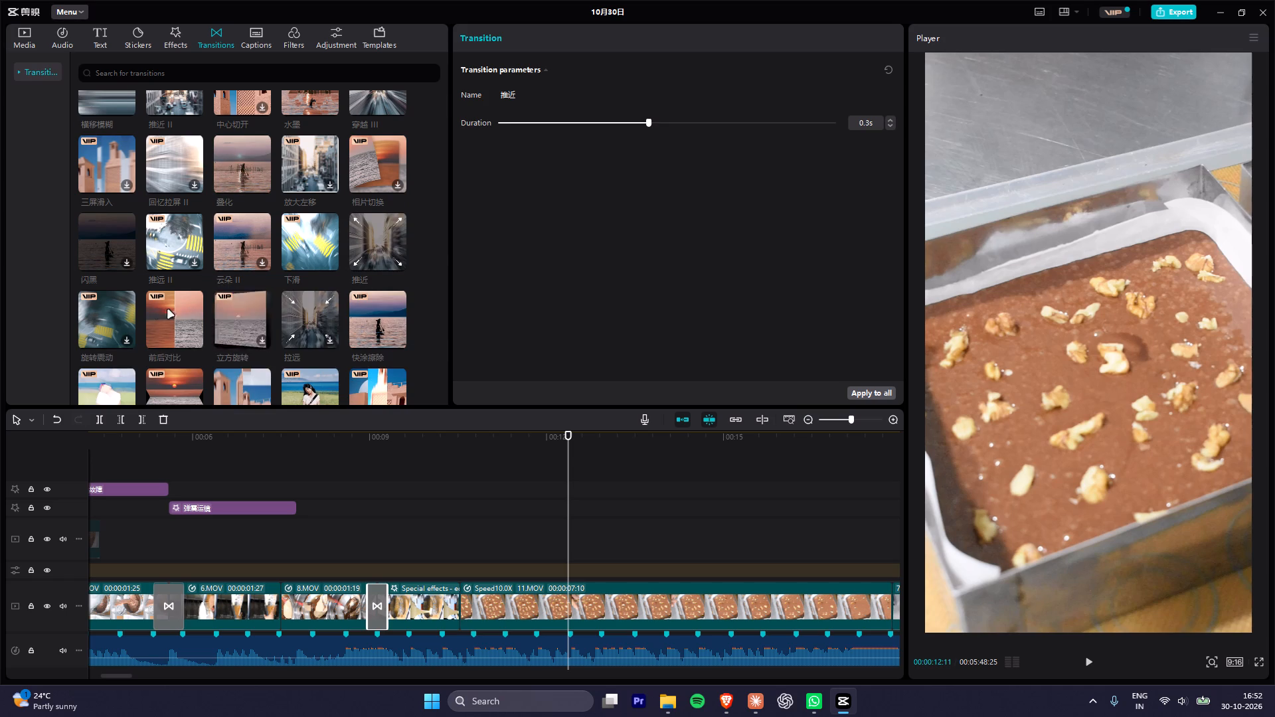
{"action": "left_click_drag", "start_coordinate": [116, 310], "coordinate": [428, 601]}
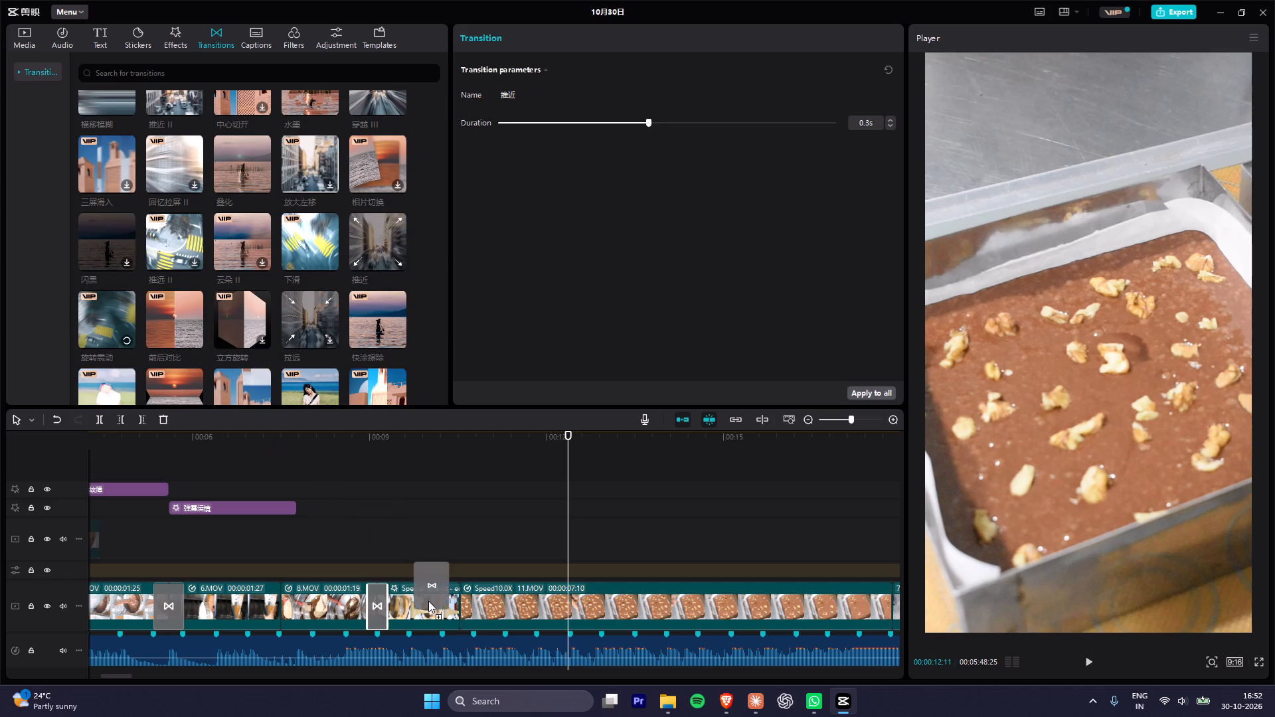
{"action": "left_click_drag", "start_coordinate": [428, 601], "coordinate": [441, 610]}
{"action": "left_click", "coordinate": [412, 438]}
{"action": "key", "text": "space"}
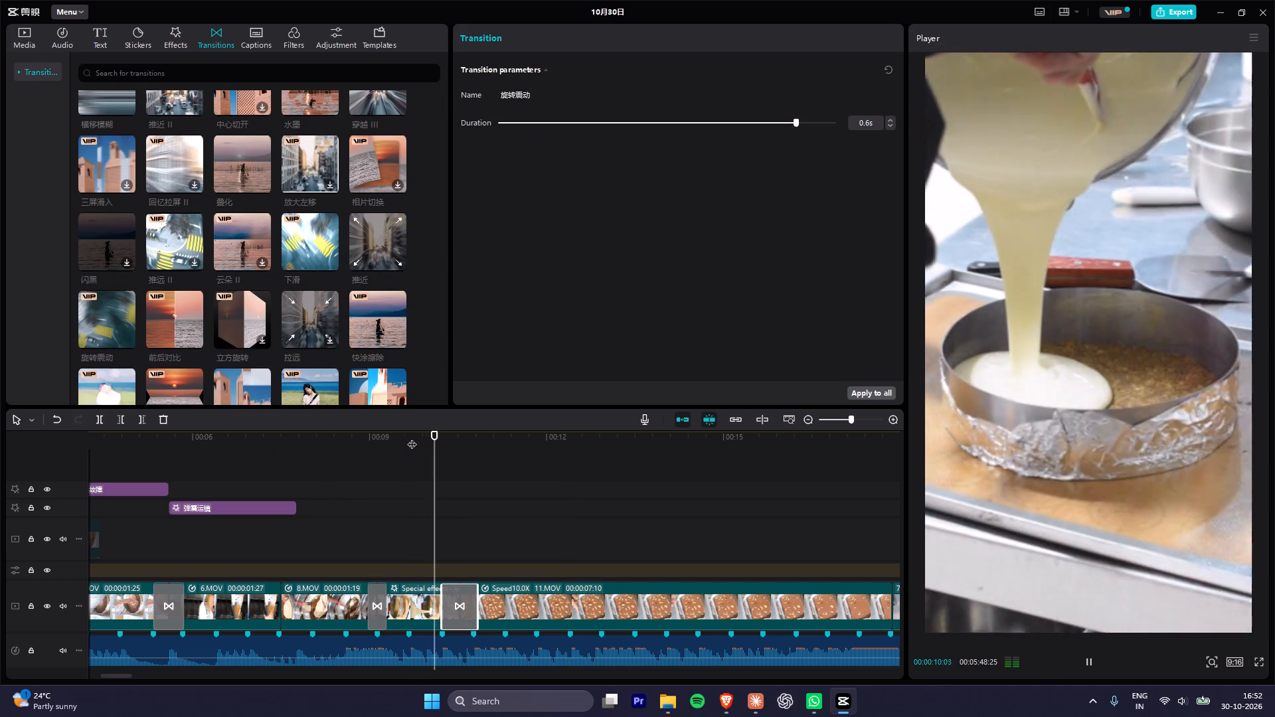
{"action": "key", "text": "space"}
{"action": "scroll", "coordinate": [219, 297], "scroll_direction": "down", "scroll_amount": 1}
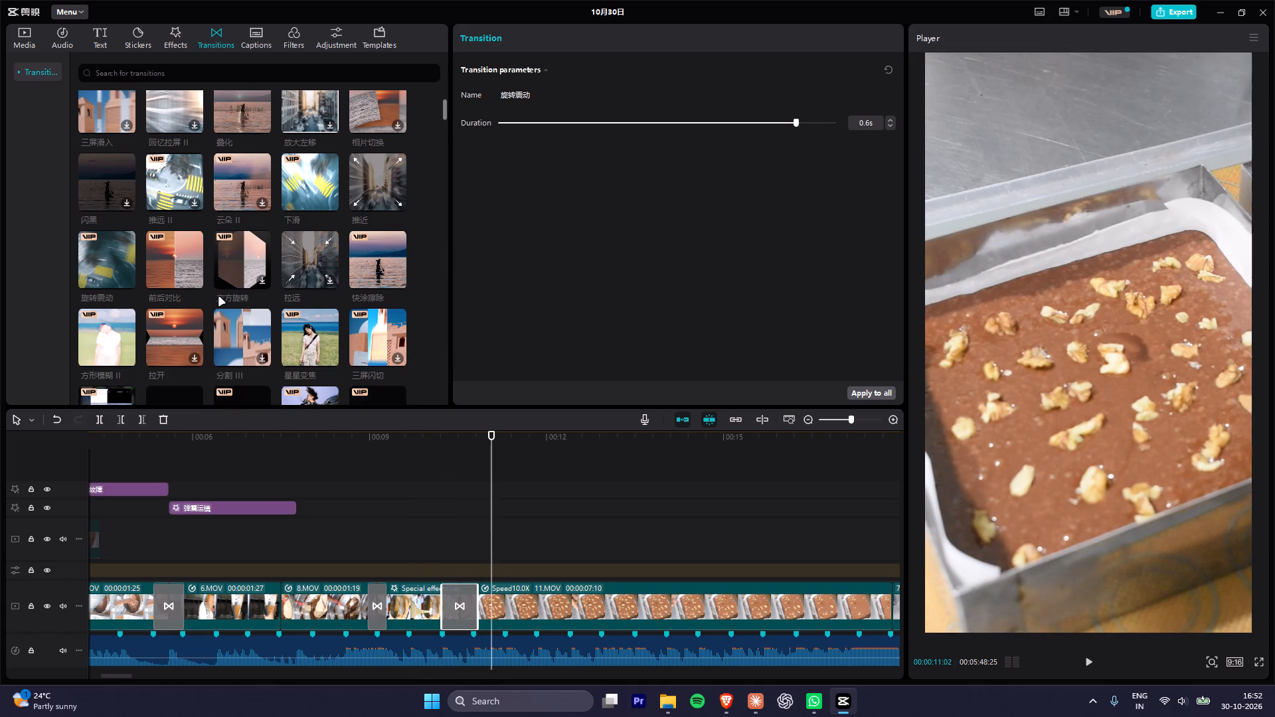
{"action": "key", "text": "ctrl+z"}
Add the 方形模糊 II transition between the special-effects clip and 11.MOV and play across it twice.
{"action": "left_click_drag", "start_coordinate": [101, 329], "coordinate": [442, 601]}
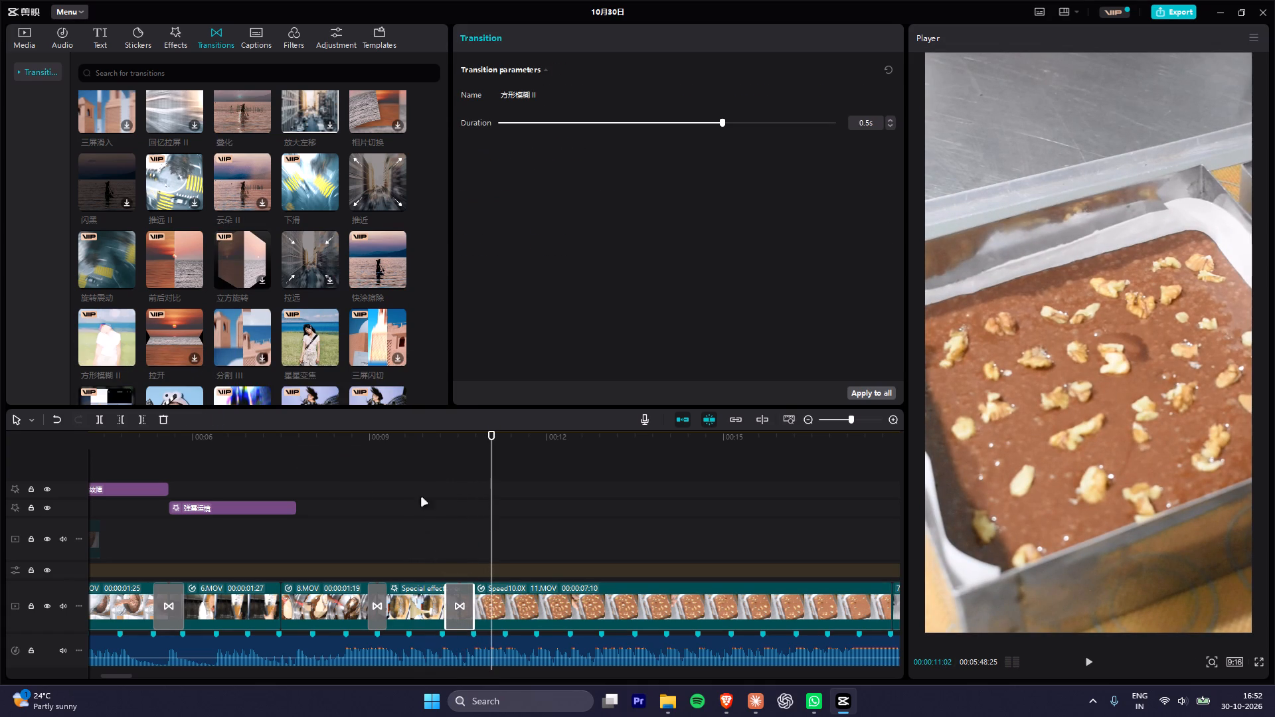
{"action": "left_click", "coordinate": [424, 438]}
{"action": "key", "text": "space"}
{"action": "key", "text": "space"}
{"action": "left_click", "coordinate": [424, 438]}
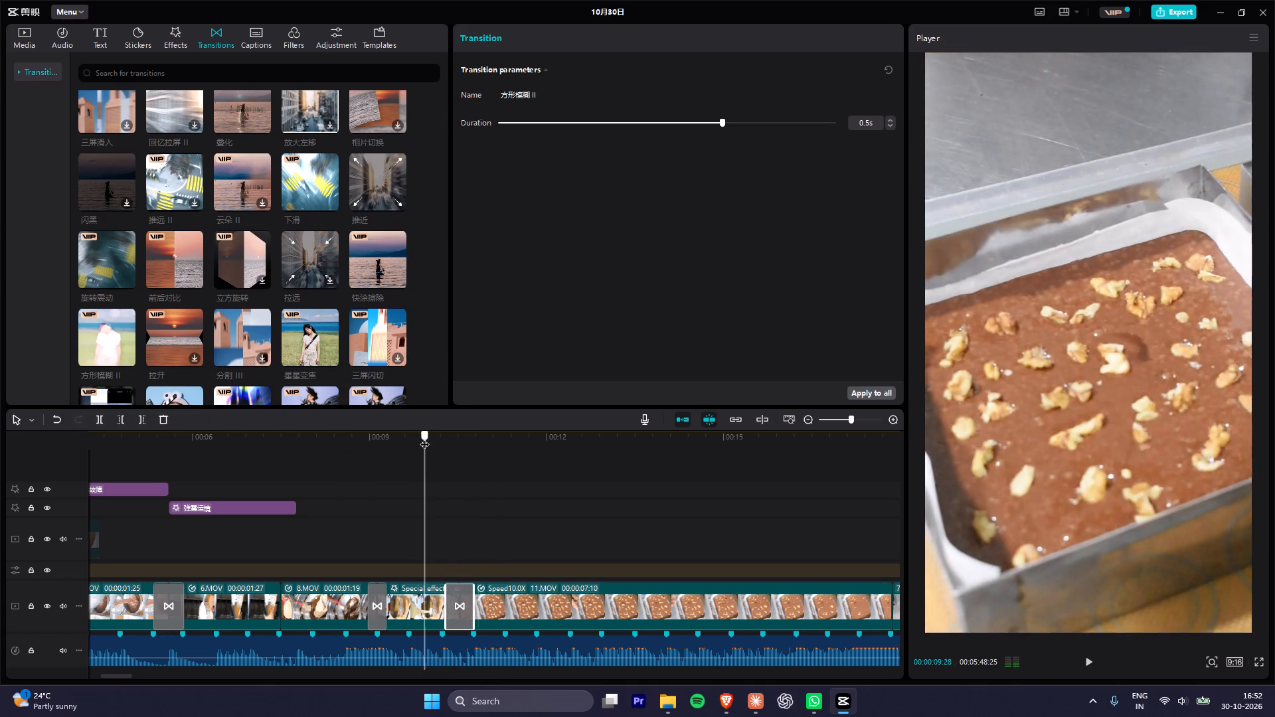
{"action": "key", "text": "space"}
{"action": "key", "text": "space"}
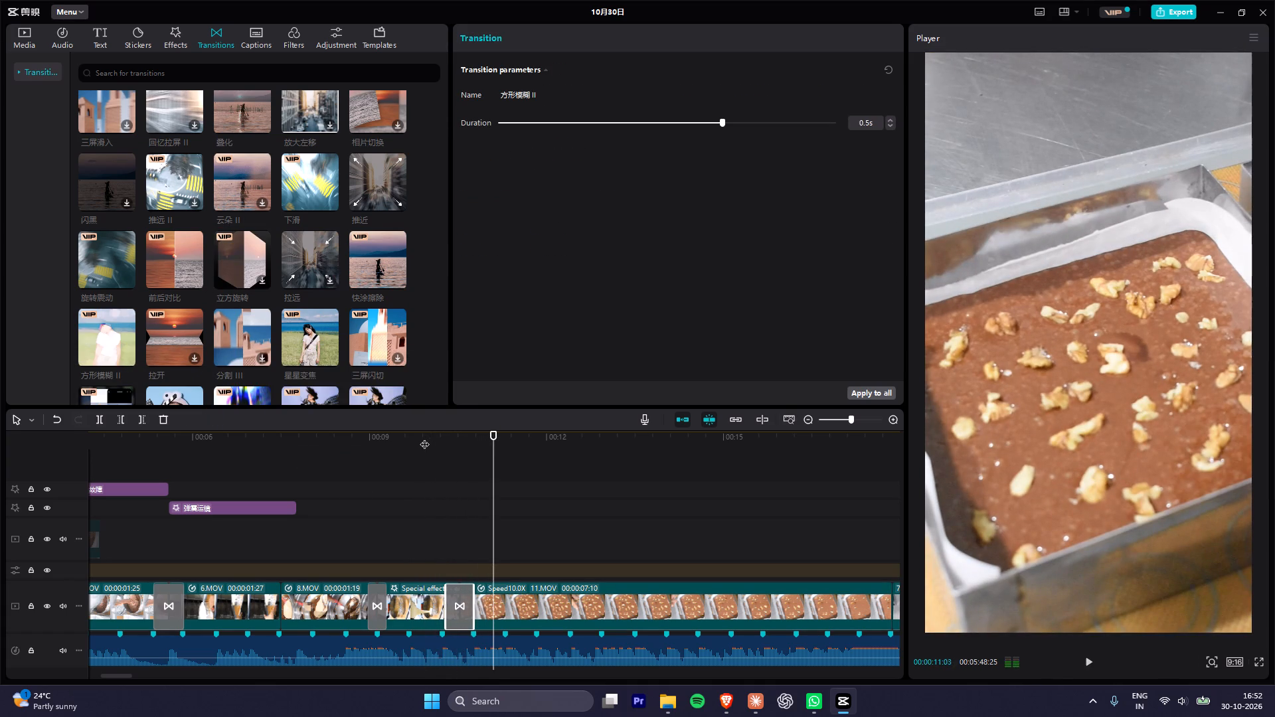
Replace the transition between the special-effects clip and 11.MOV with 星星变焦 and preview it.
{"action": "left_click_drag", "start_coordinate": [301, 329], "coordinate": [458, 589]}
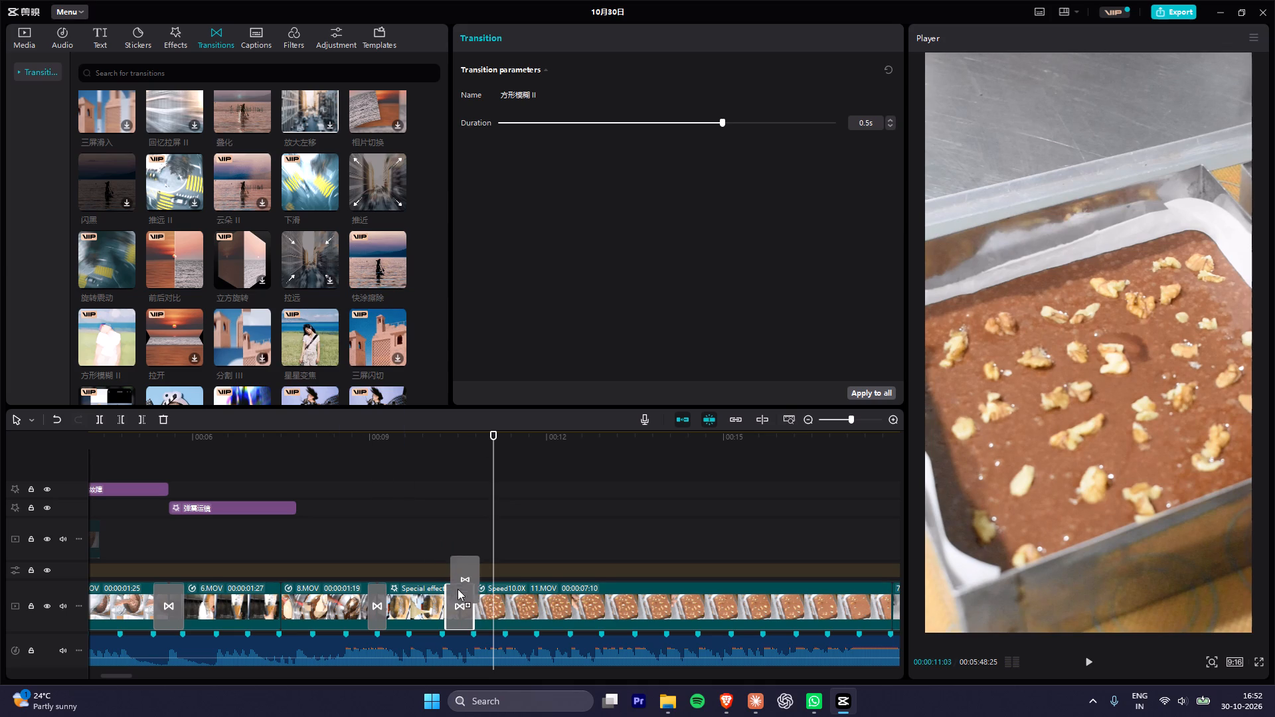
{"action": "left_click_drag", "start_coordinate": [458, 589], "coordinate": [447, 601]}
{"action": "left_click", "coordinate": [425, 438]}
{"action": "key", "text": "space"}
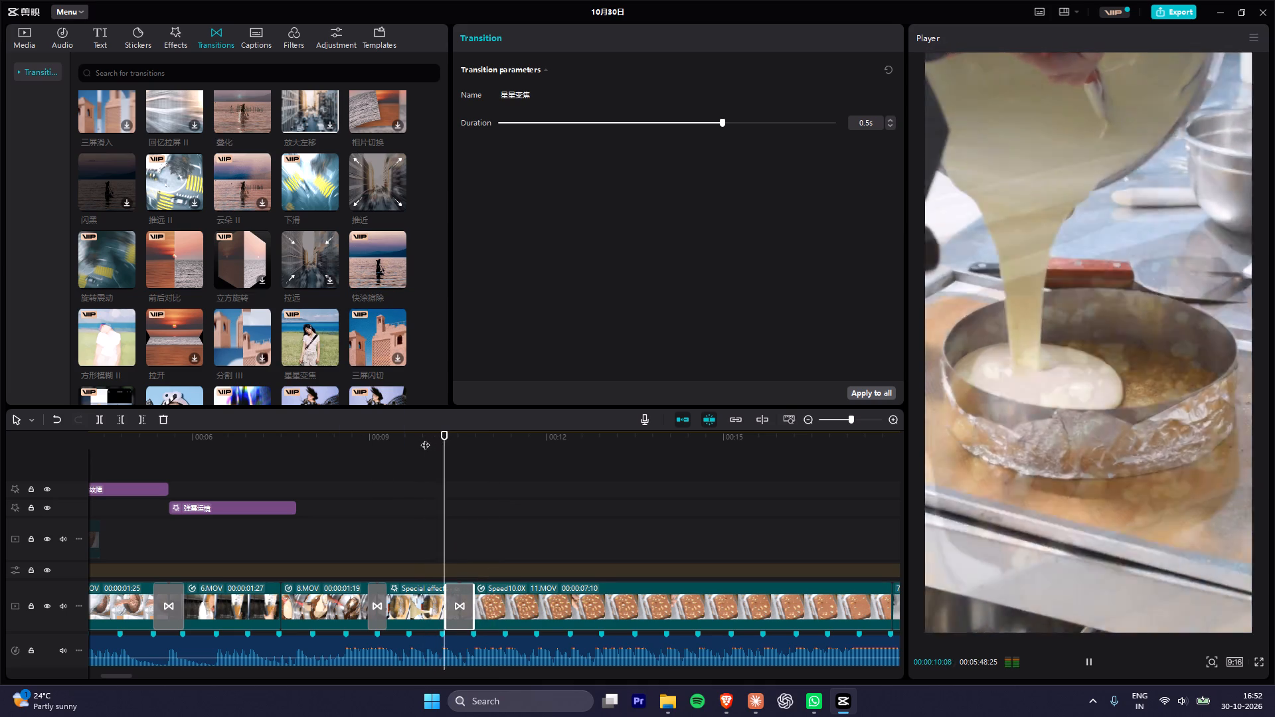
{"action": "key", "text": "space"}
{"action": "left_click", "coordinate": [425, 438]}
{"action": "scroll", "coordinate": [425, 438], "scroll_direction": "down", "scroll_amount": 13, "text": "alt"}
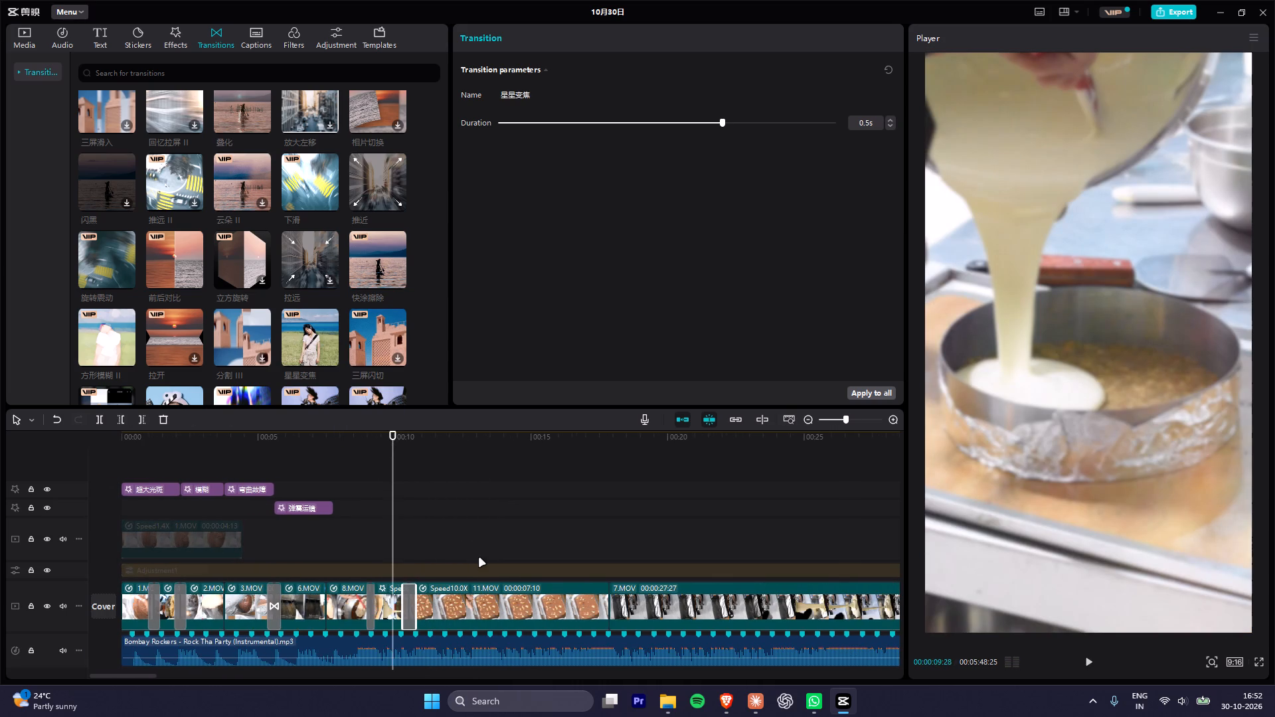
{"action": "key", "text": "space"}
{"action": "key", "text": "space"}
{"action": "key", "text": "space"}
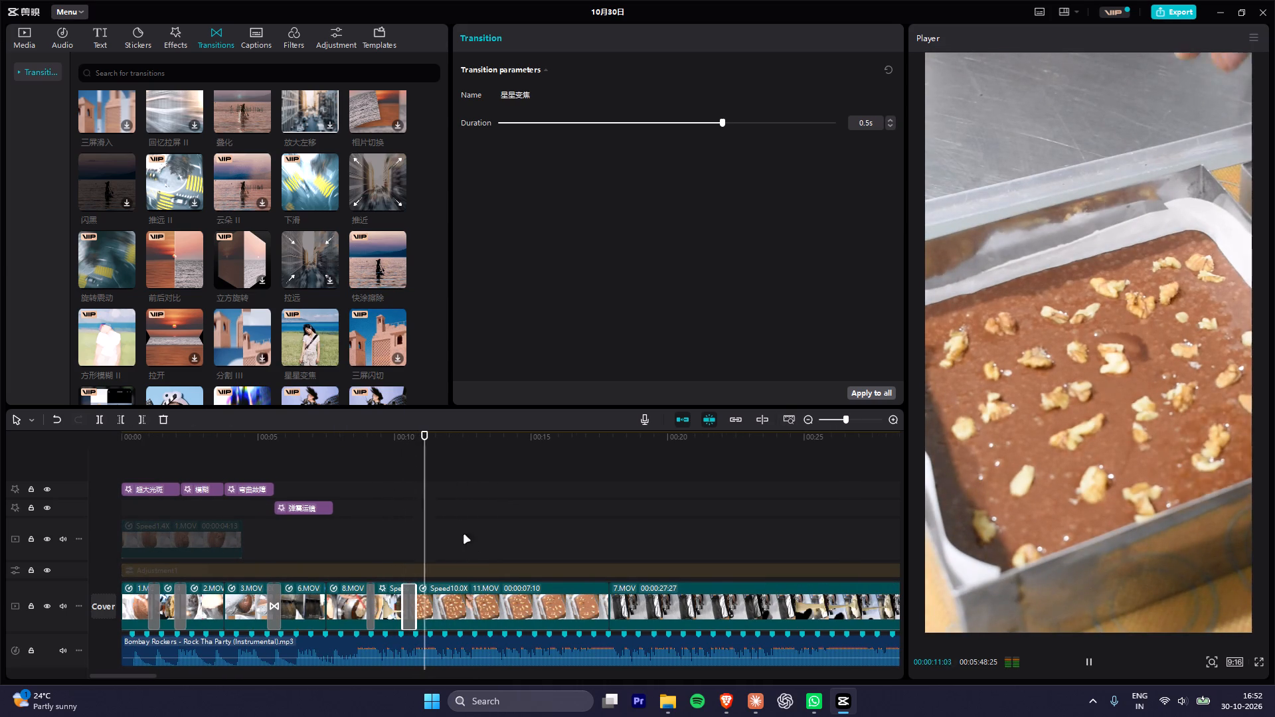
{"action": "key", "text": "space"}
Try lengthening the 星星变焦 transition and play from just before it well into 11.MOV.
{"action": "left_click", "coordinate": [766, 122]}
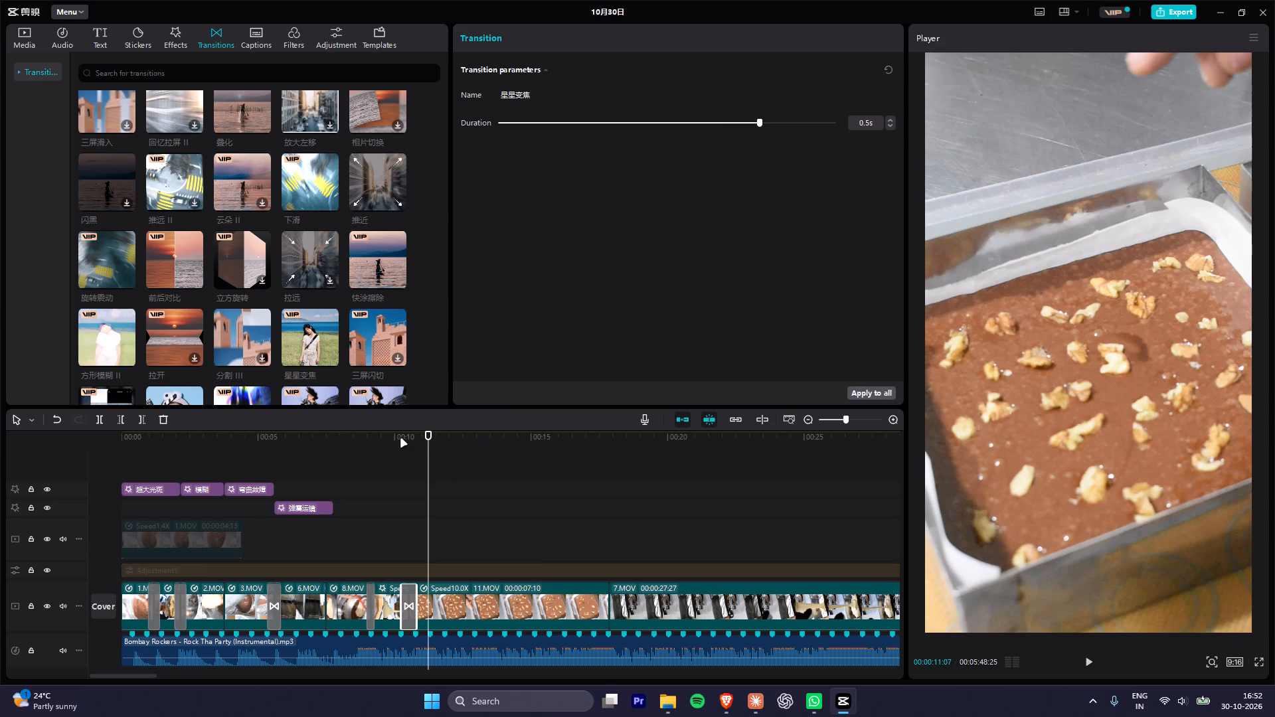
{"action": "left_click", "coordinate": [396, 436]}
{"action": "key", "text": "space"}
{"action": "key", "text": "space"}
{"action": "key", "text": "space"}
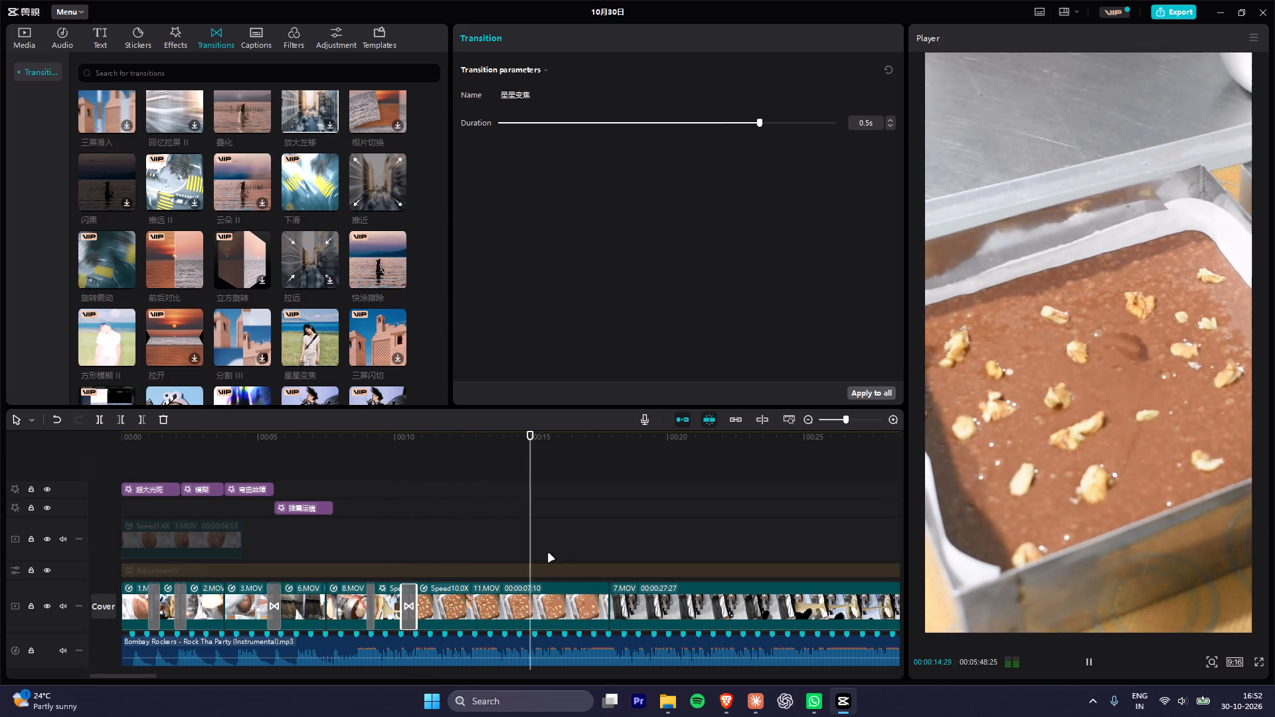
{"action": "key", "text": "space"}
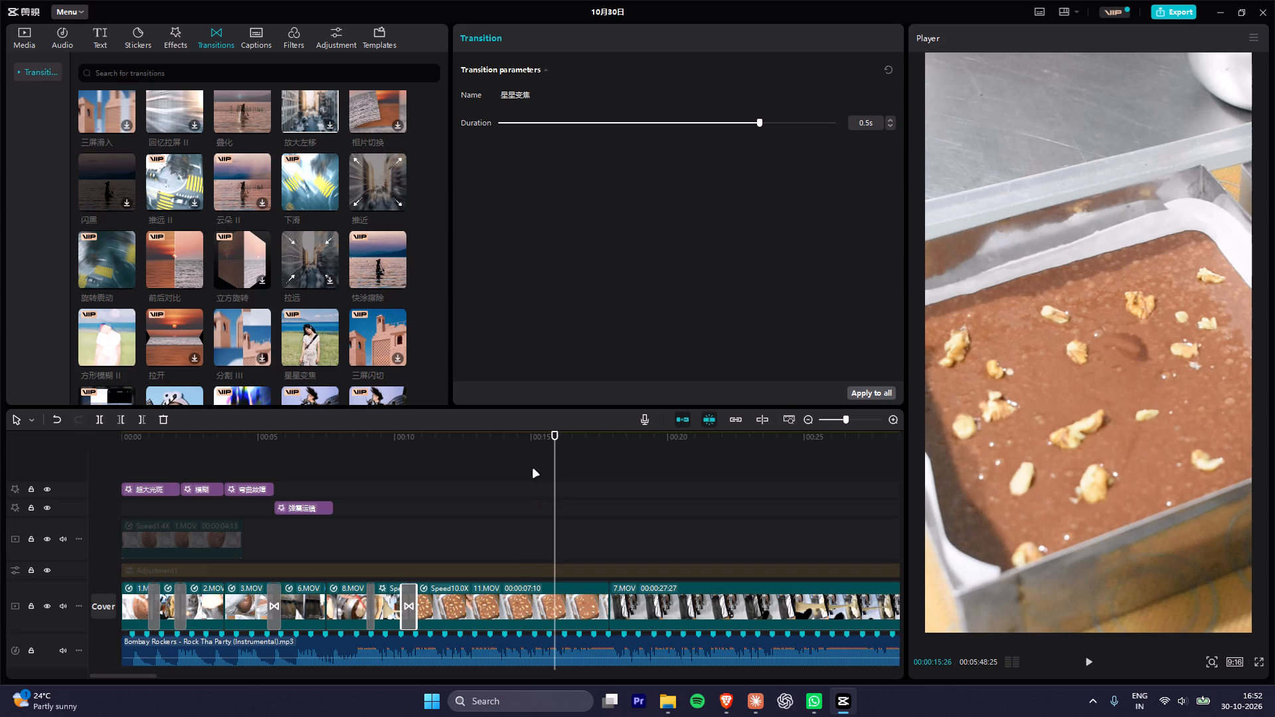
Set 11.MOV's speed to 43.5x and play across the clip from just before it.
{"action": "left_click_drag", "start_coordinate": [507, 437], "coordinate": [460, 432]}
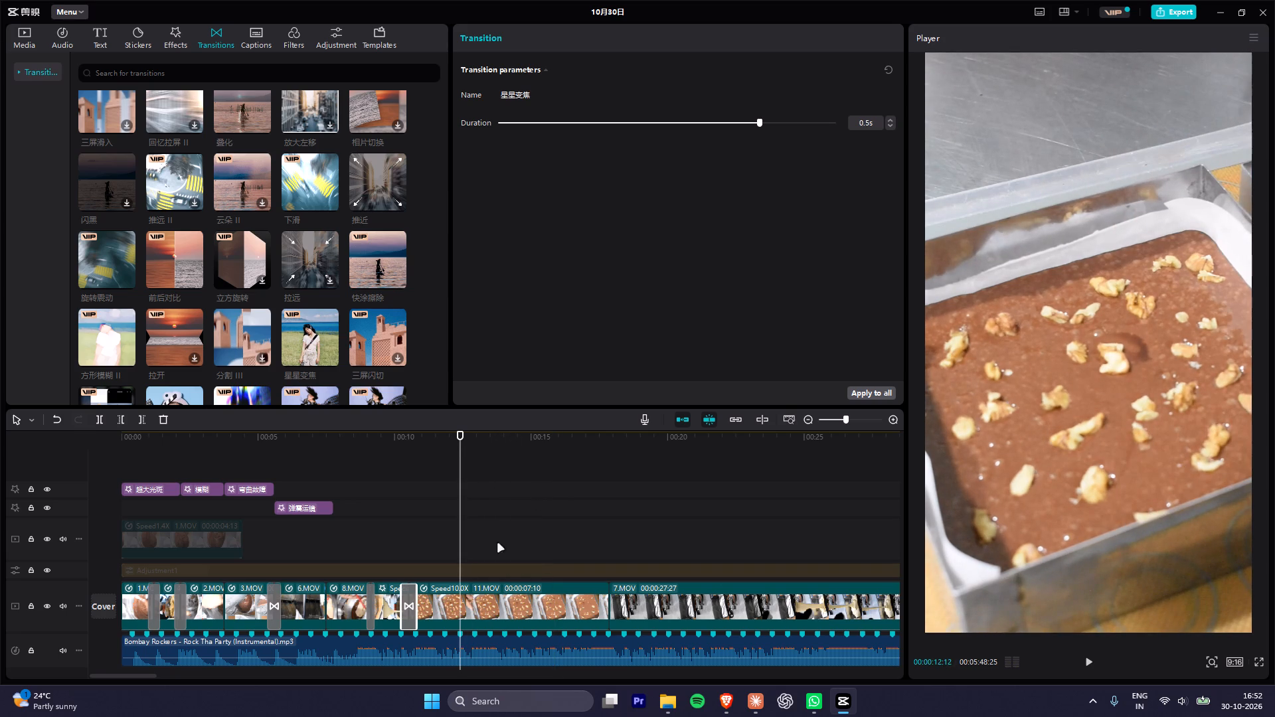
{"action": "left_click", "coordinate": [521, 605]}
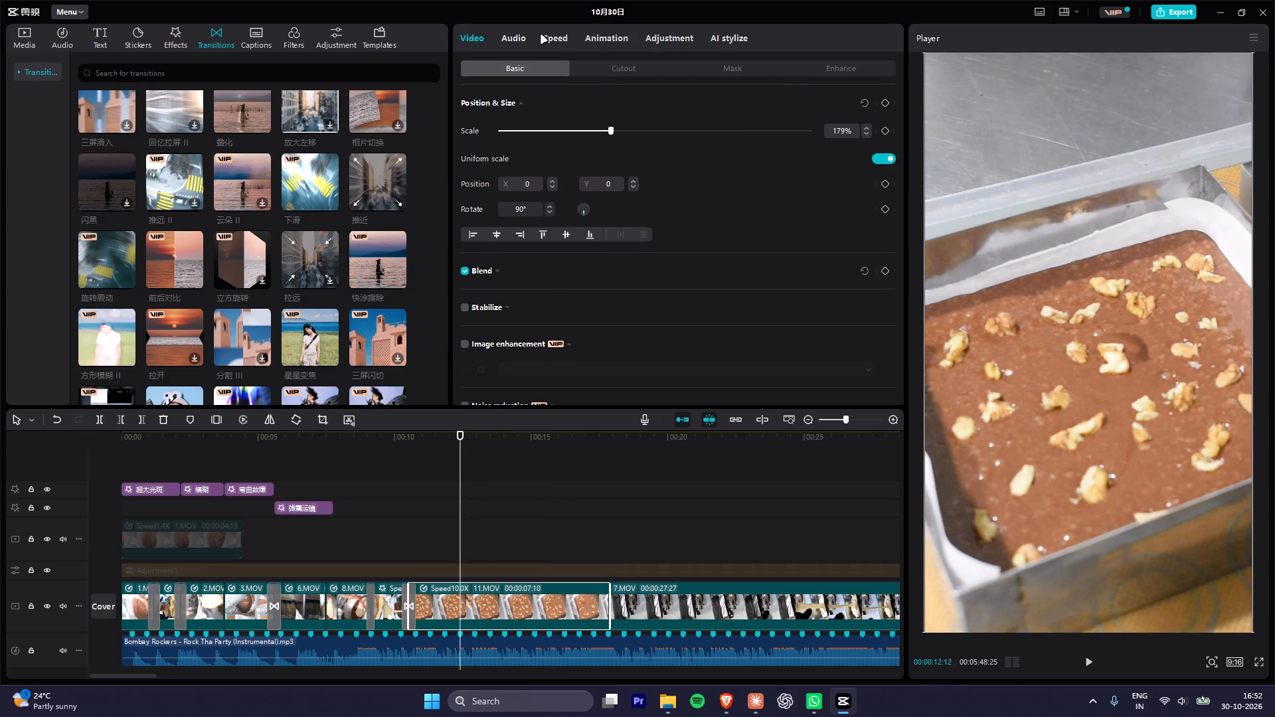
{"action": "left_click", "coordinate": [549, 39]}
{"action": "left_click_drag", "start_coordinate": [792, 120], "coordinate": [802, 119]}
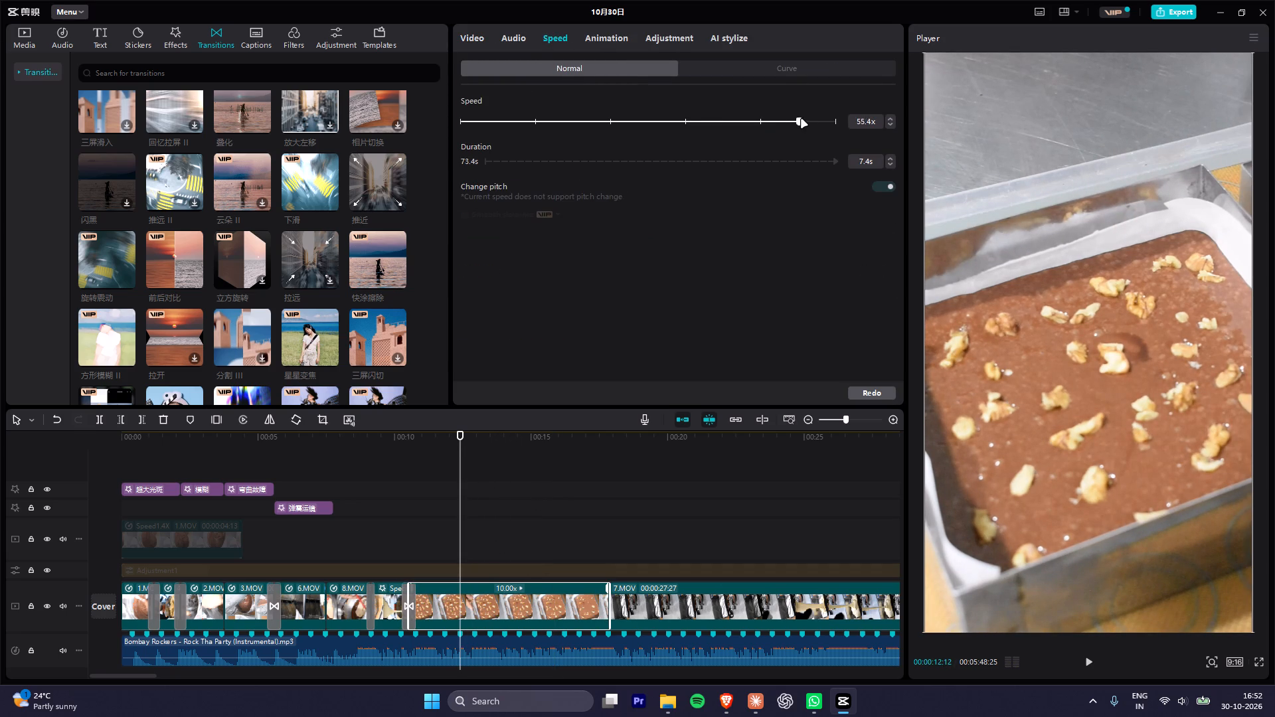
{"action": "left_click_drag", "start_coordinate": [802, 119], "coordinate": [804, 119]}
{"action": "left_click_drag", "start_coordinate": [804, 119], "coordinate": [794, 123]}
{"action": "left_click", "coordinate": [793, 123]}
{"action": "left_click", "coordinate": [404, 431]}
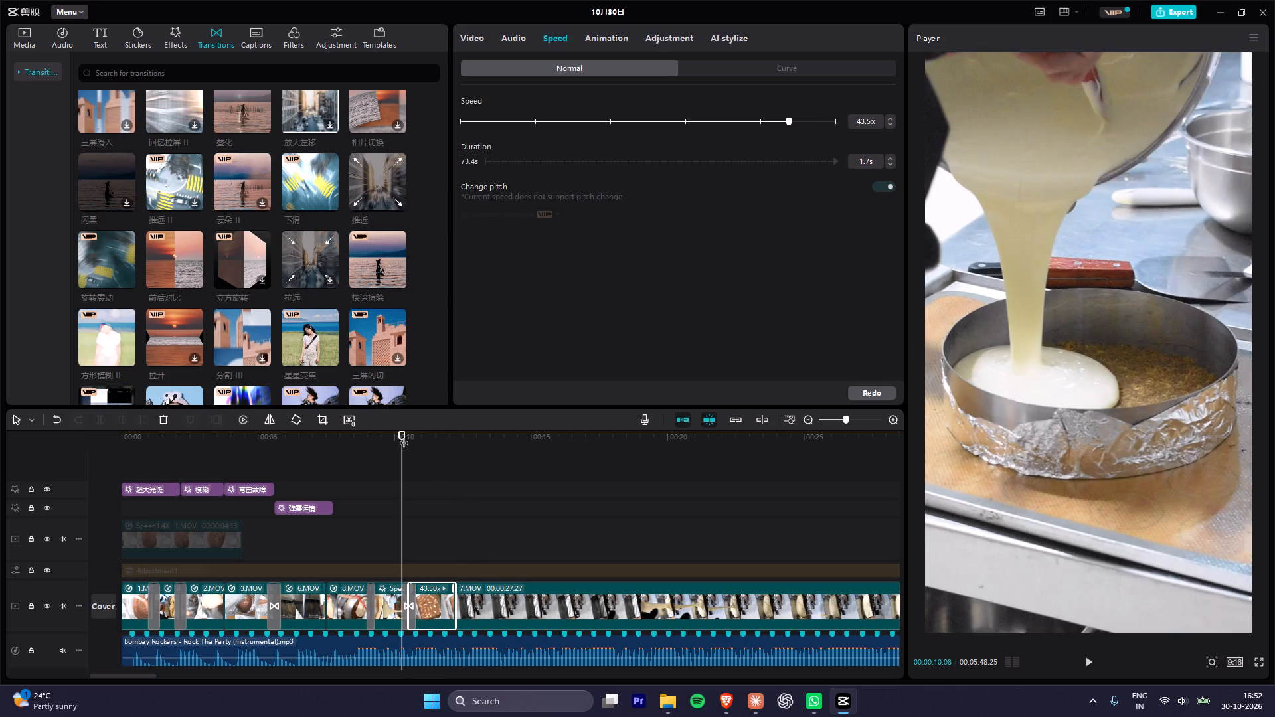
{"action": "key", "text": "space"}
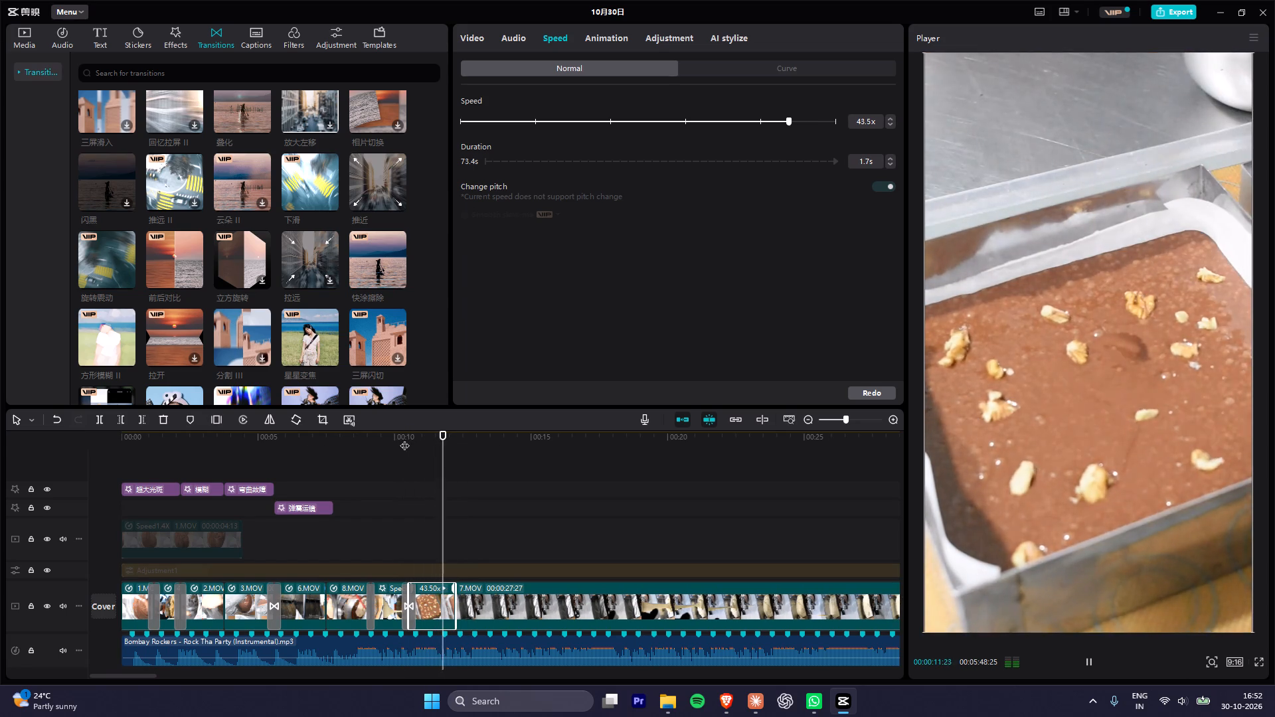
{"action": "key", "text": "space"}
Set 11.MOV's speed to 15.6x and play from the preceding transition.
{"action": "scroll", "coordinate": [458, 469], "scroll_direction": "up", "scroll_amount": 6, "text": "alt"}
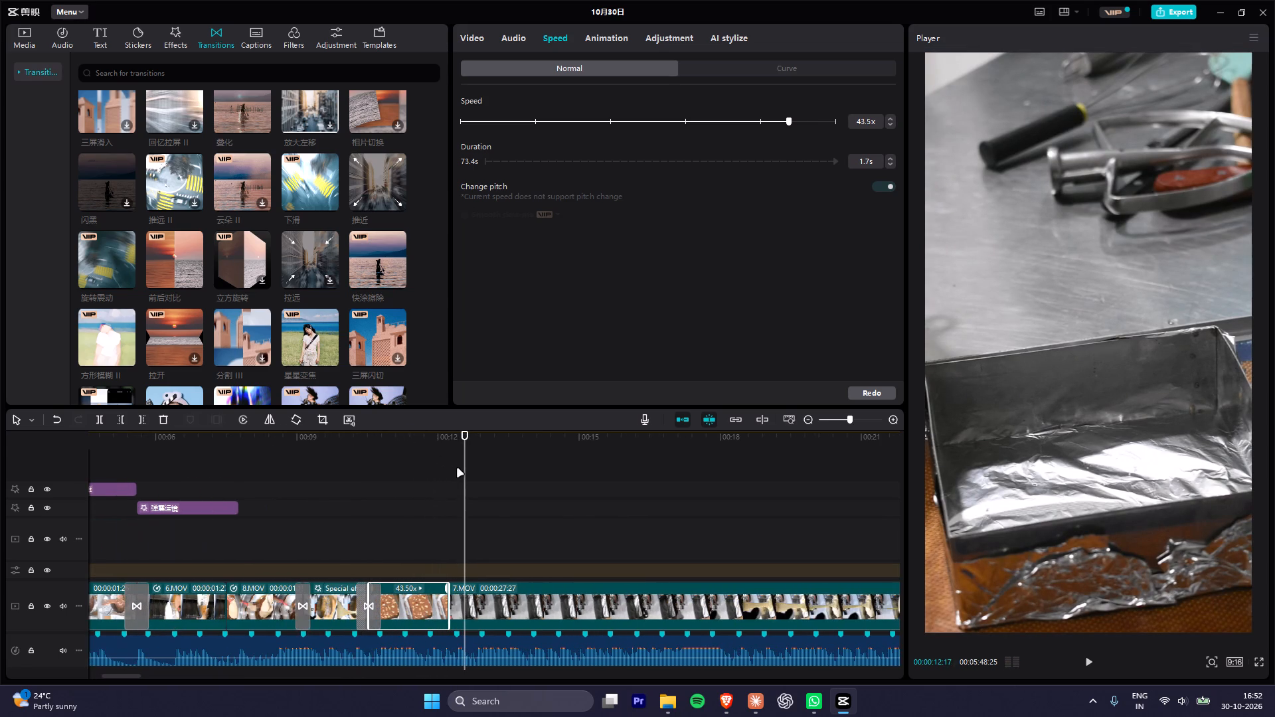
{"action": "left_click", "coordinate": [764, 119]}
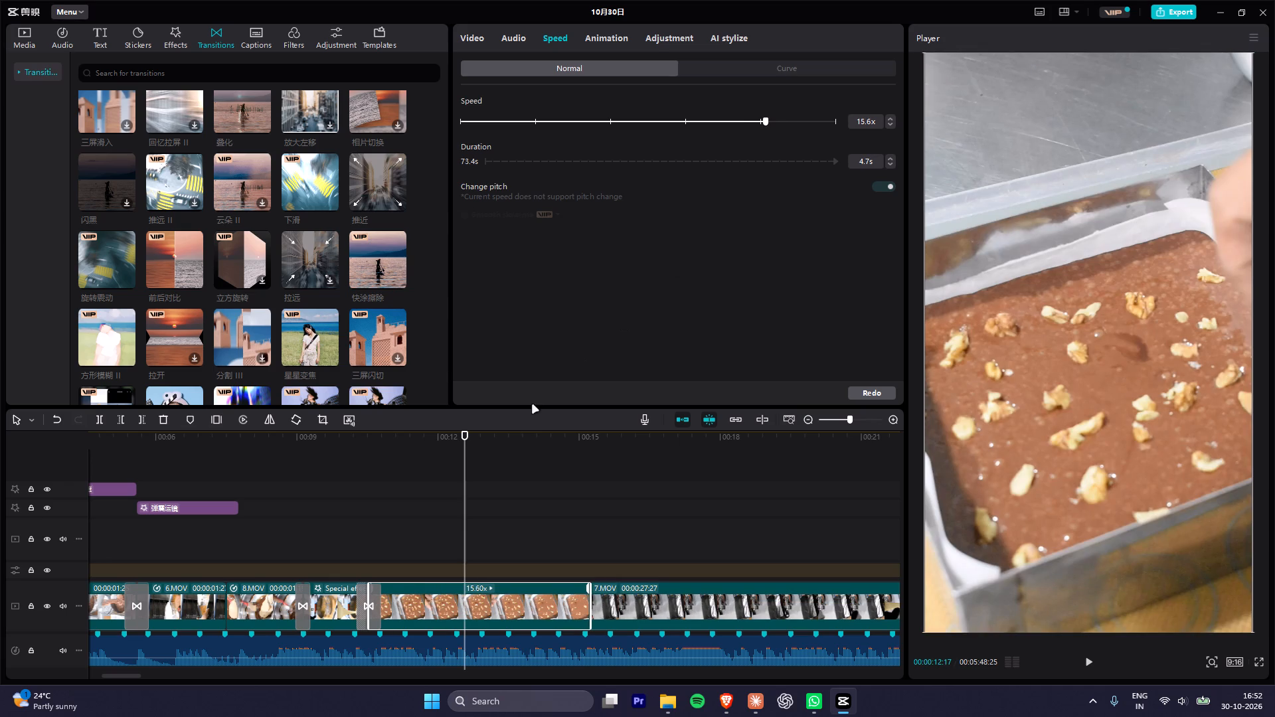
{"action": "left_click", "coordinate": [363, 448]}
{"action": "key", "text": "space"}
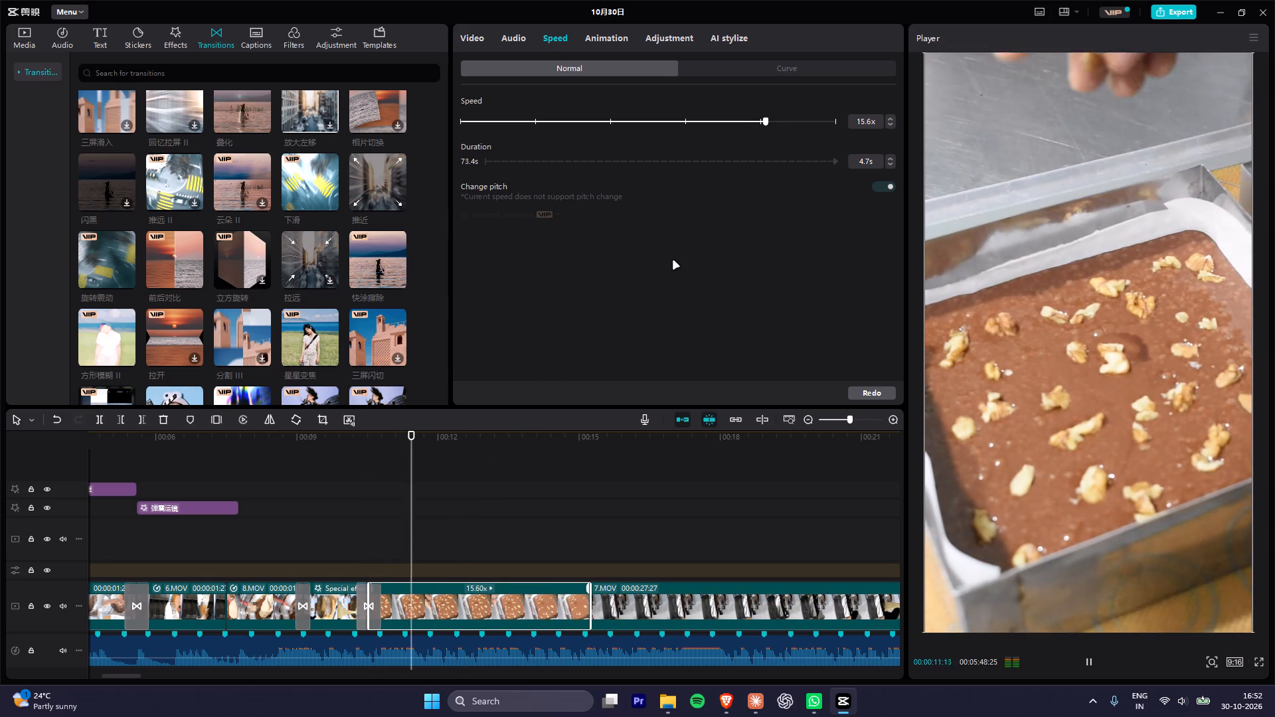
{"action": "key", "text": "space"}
Raise 11.MOV's speed to 19.6x and play it through to the start of 7.MOV.
{"action": "triple_click", "coordinate": [892, 119]}
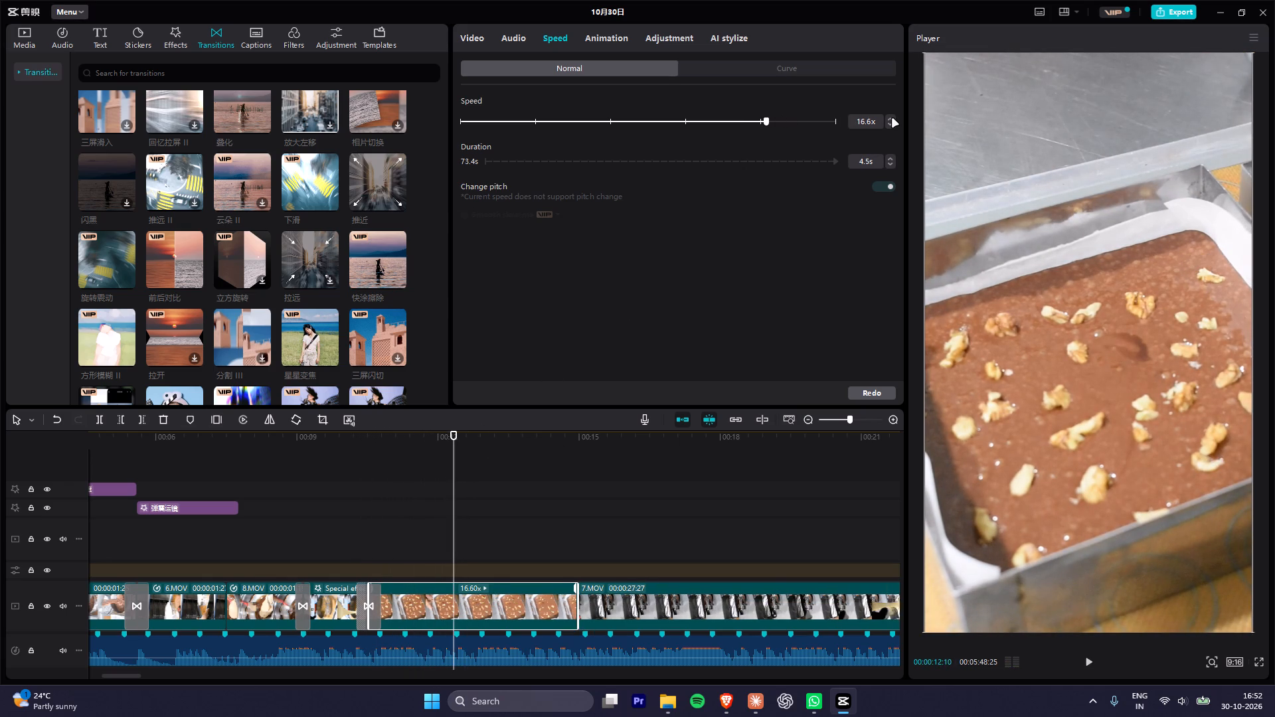
{"action": "left_click", "coordinate": [892, 119]}
{"action": "left_click", "coordinate": [382, 444]}
{"action": "key", "text": "space"}
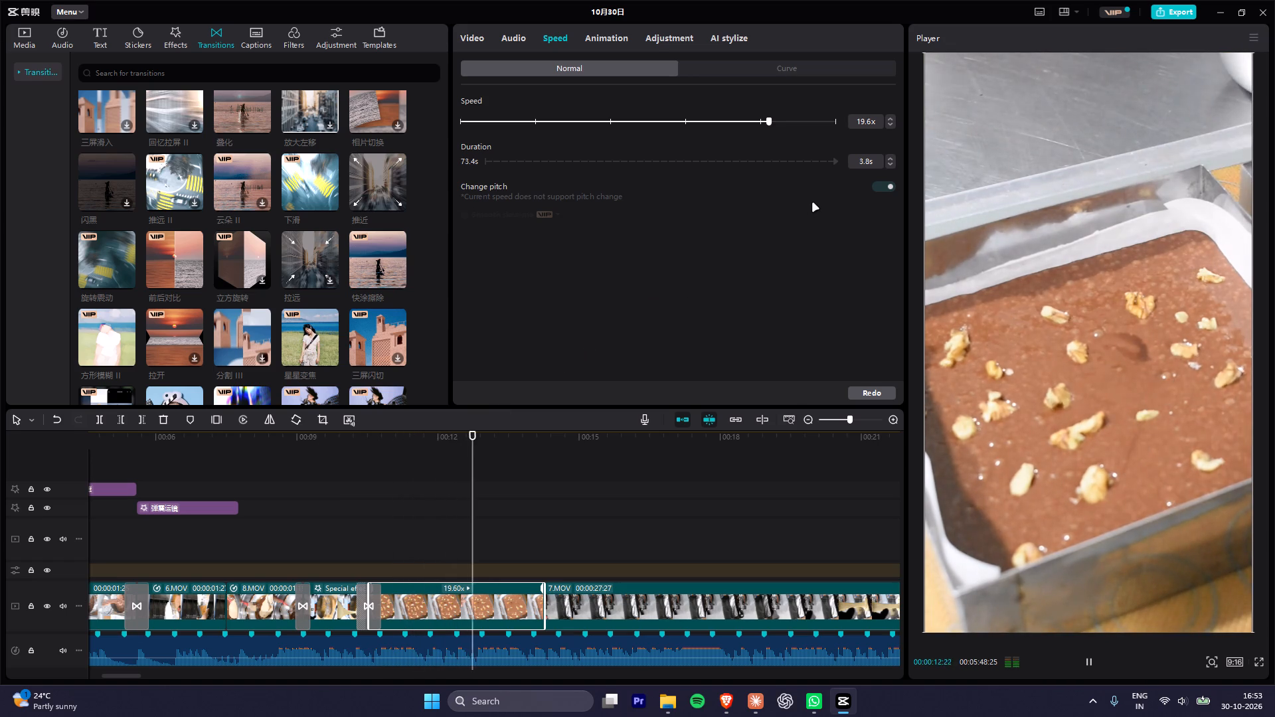
{"action": "key", "text": "space"}
{"action": "key", "text": "space"}
{"action": "key", "text": "space"}
{"action": "key", "text": "space"}
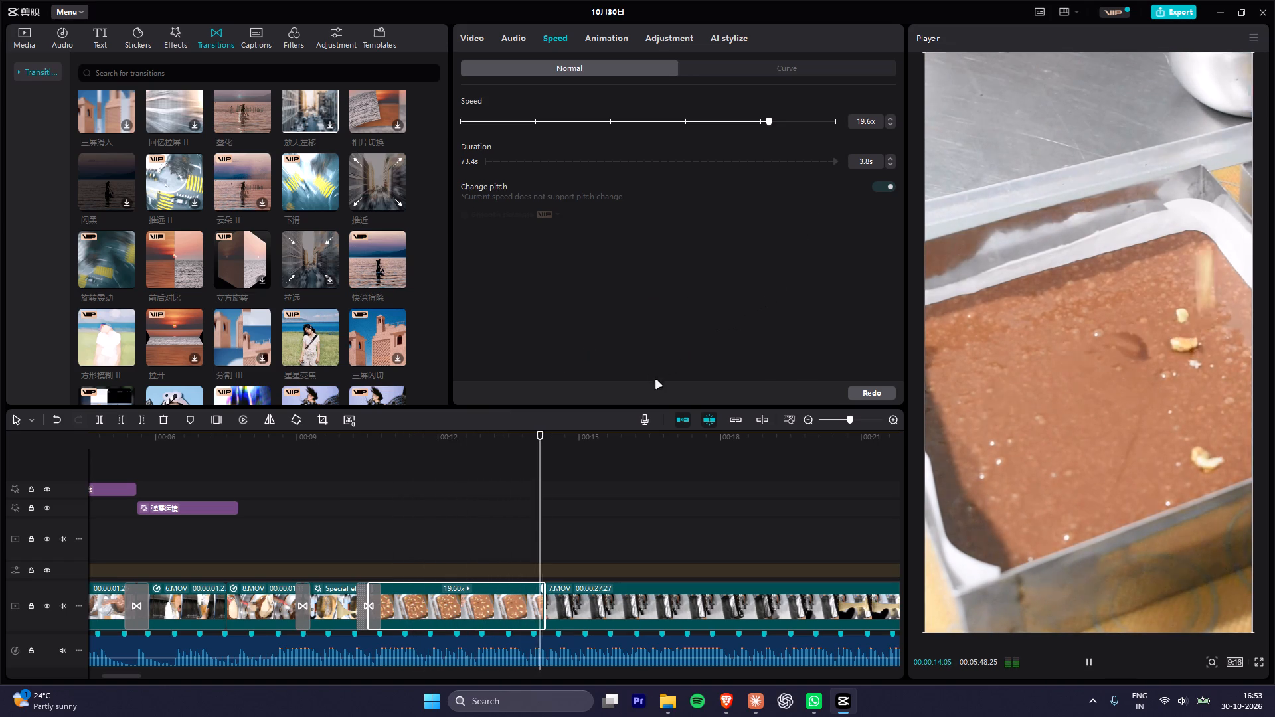
{"action": "key", "text": "space"}
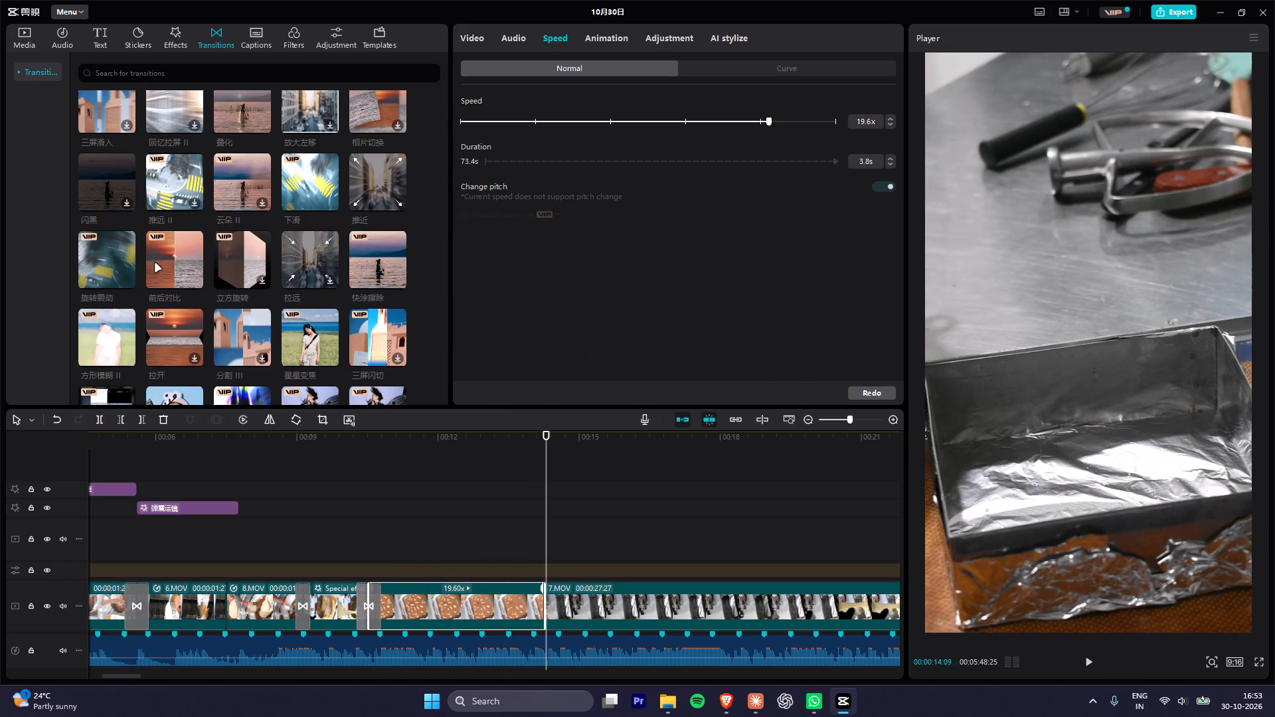
Apply the 超大光斑 video effect directly to the 7.MOV clip that follows 11.MOV.
{"action": "scroll", "coordinate": [577, 491], "scroll_direction": "down", "scroll_amount": 5}
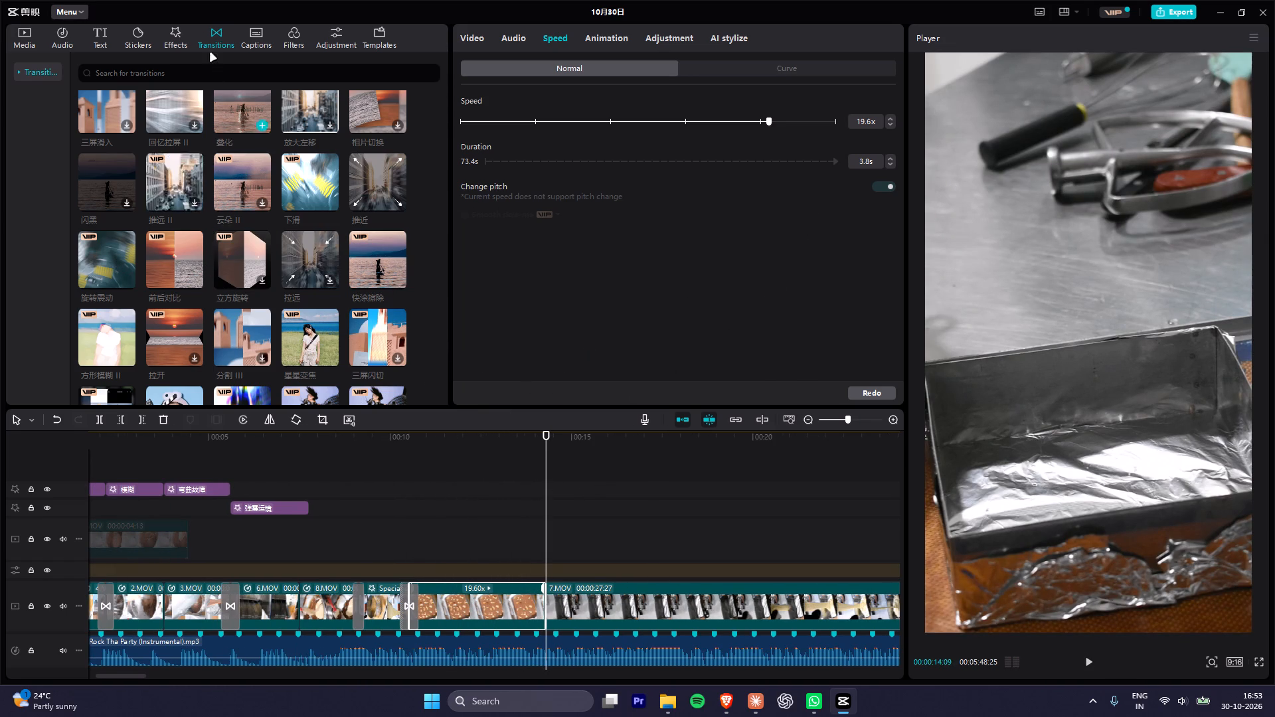
{"action": "left_click", "coordinate": [179, 43]}
{"action": "scroll", "coordinate": [475, 467], "scroll_direction": "down", "scroll_amount": 8, "text": "alt"}
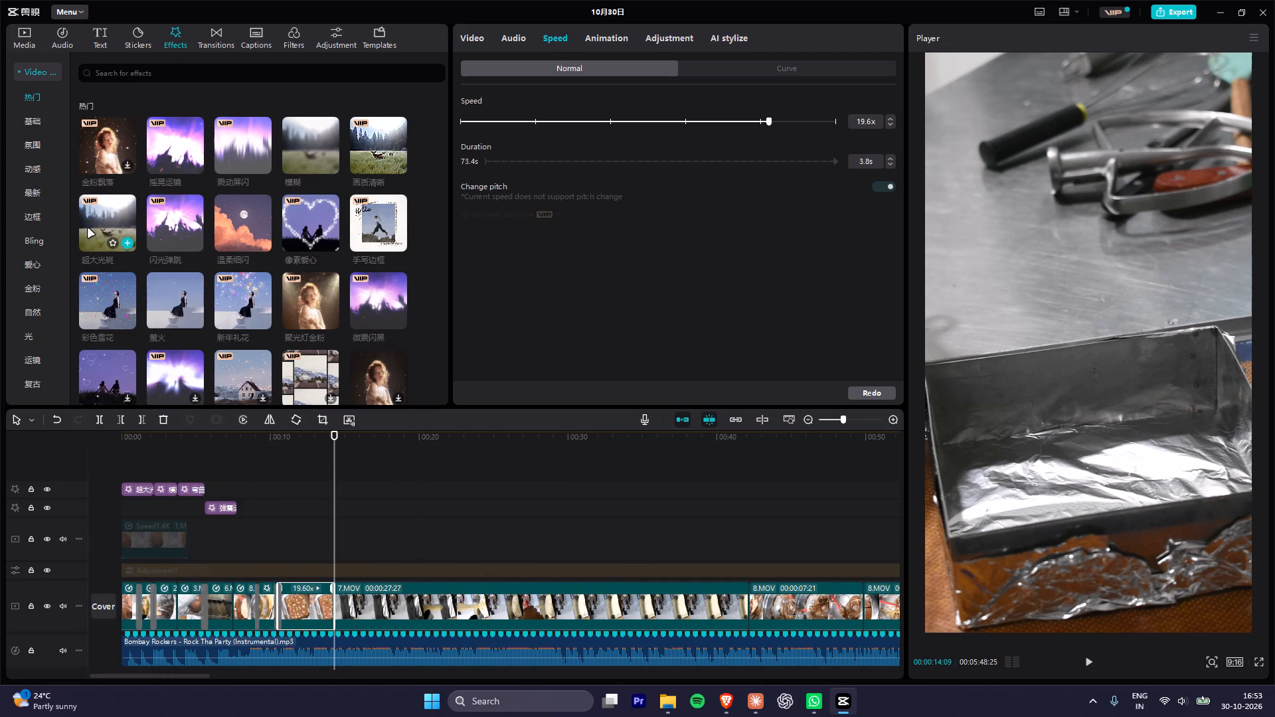
{"action": "left_click_drag", "start_coordinate": [102, 227], "coordinate": [333, 564]}
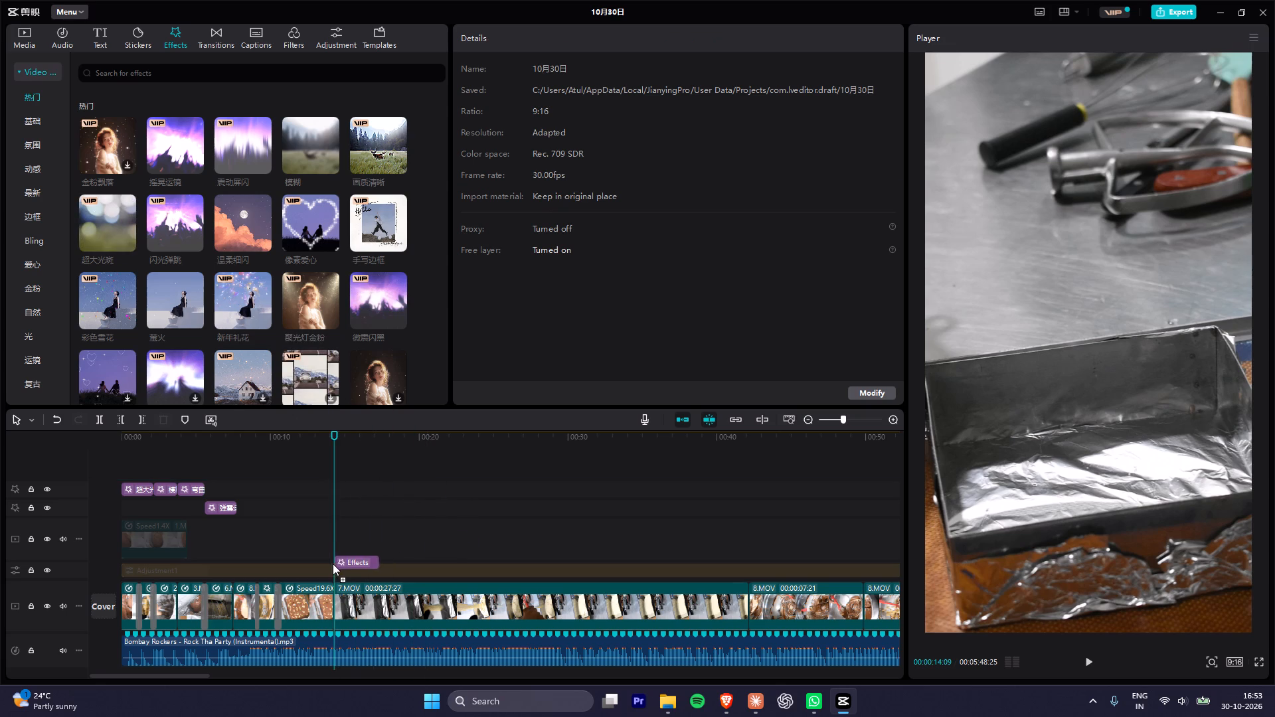
{"action": "left_click_drag", "start_coordinate": [333, 564], "coordinate": [477, 607]}
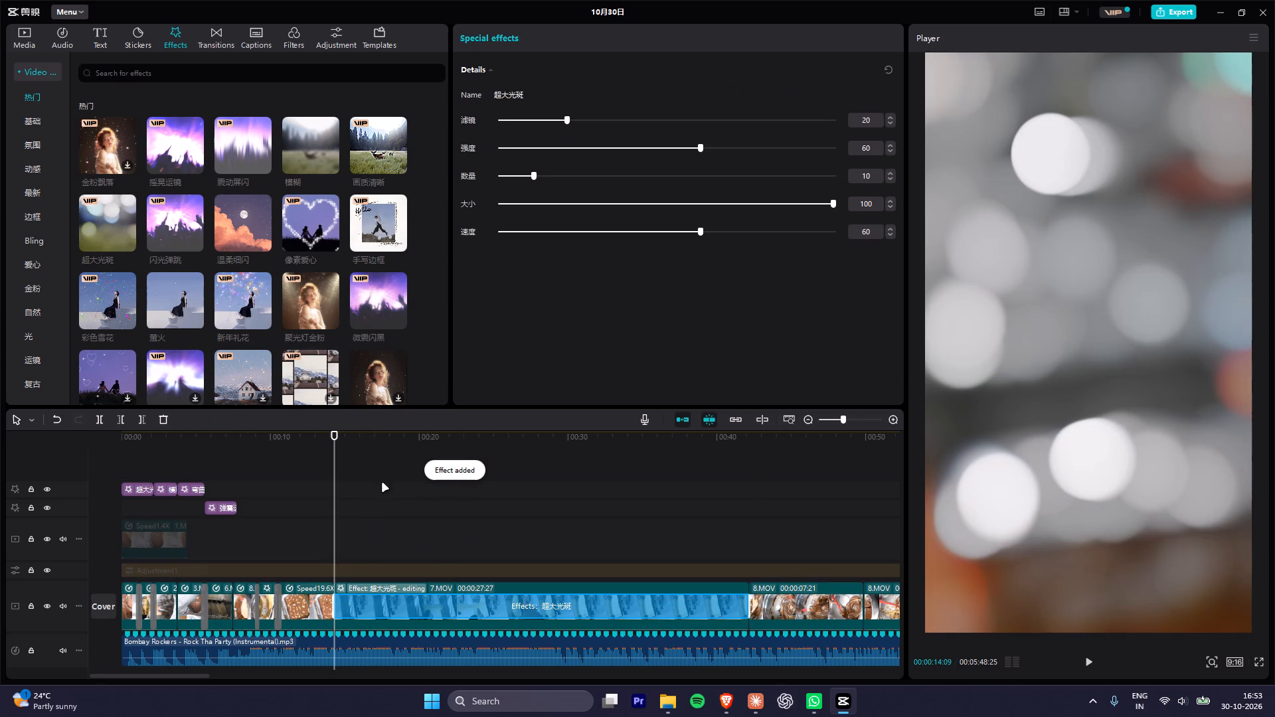
Locate where the batter starts pouring in 7.MOV and trim about 6 s off the clip's start.
{"action": "left_click_drag", "start_coordinate": [363, 440], "coordinate": [462, 459]}
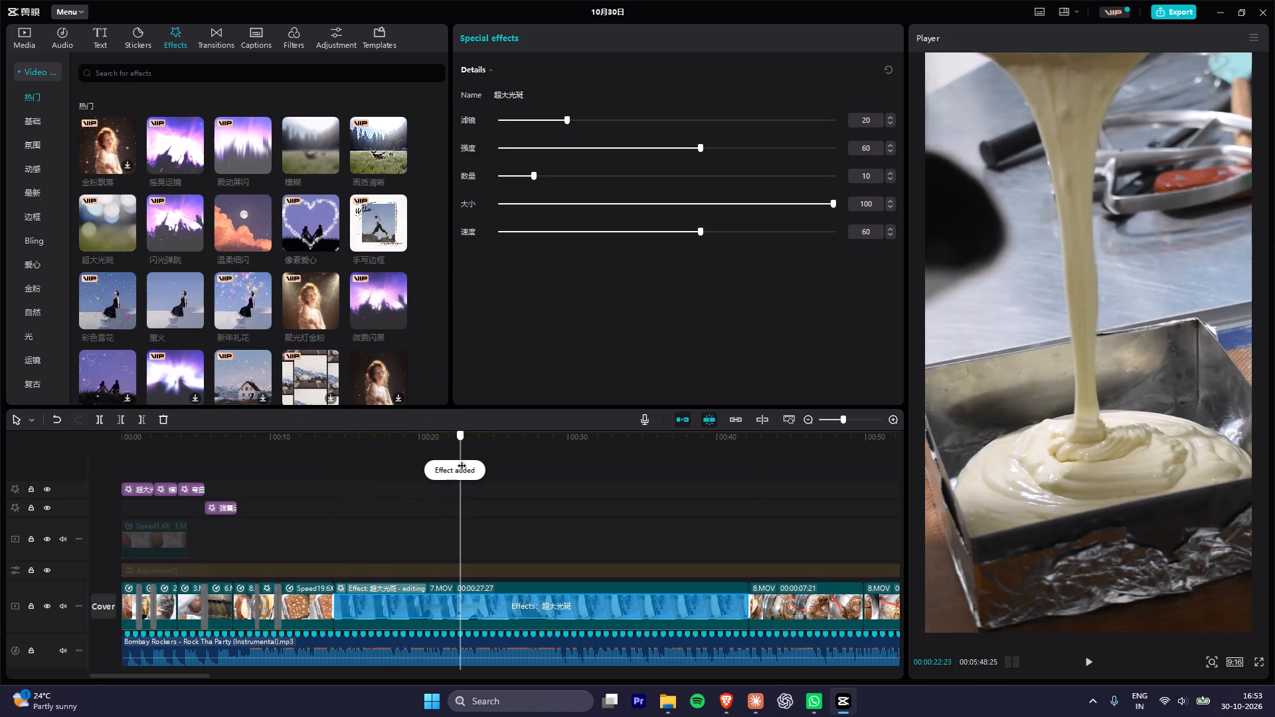
{"action": "left_click_drag", "start_coordinate": [462, 459], "coordinate": [612, 494]}
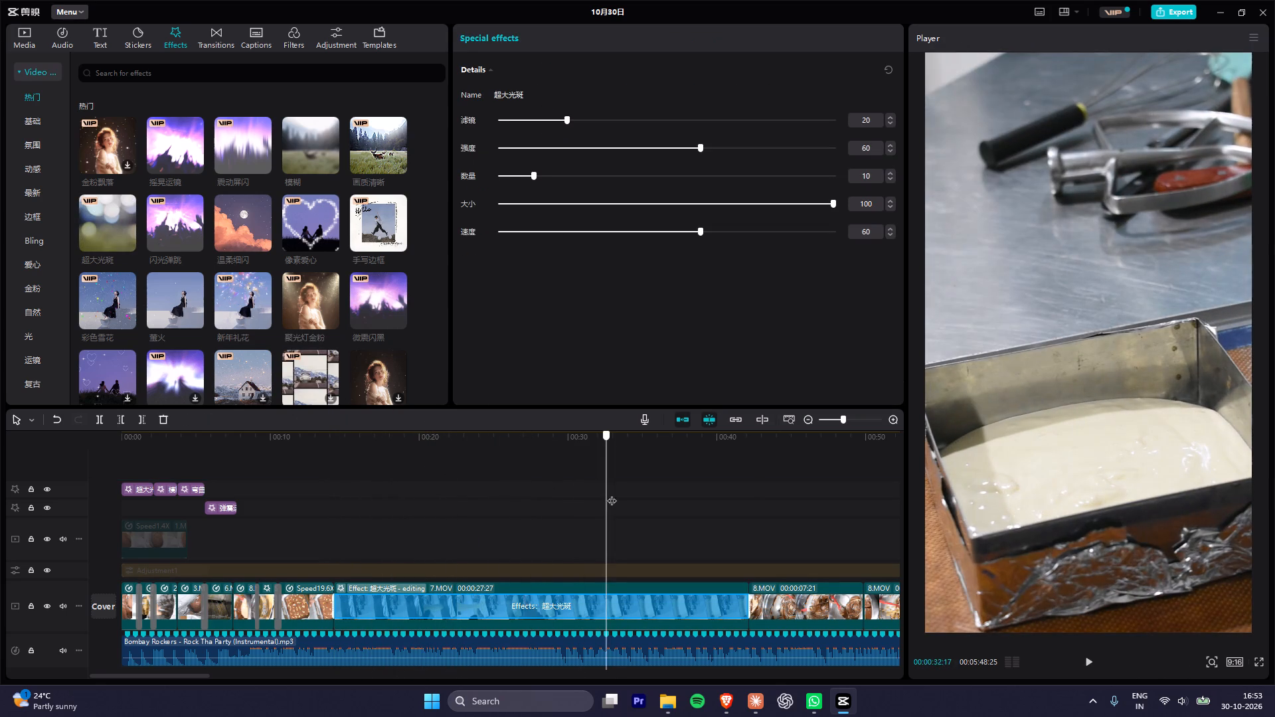
{"action": "left_click_drag", "start_coordinate": [612, 494], "coordinate": [718, 491]}
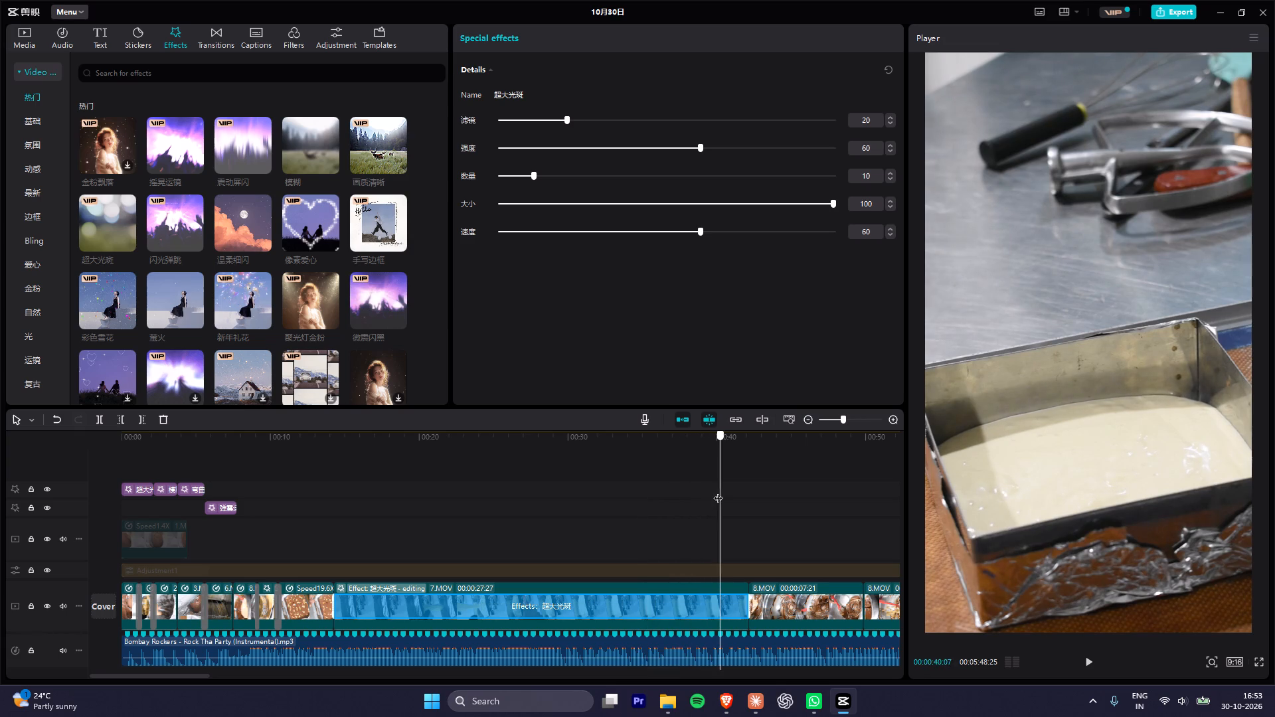
{"action": "left_click_drag", "start_coordinate": [718, 491], "coordinate": [398, 473]}
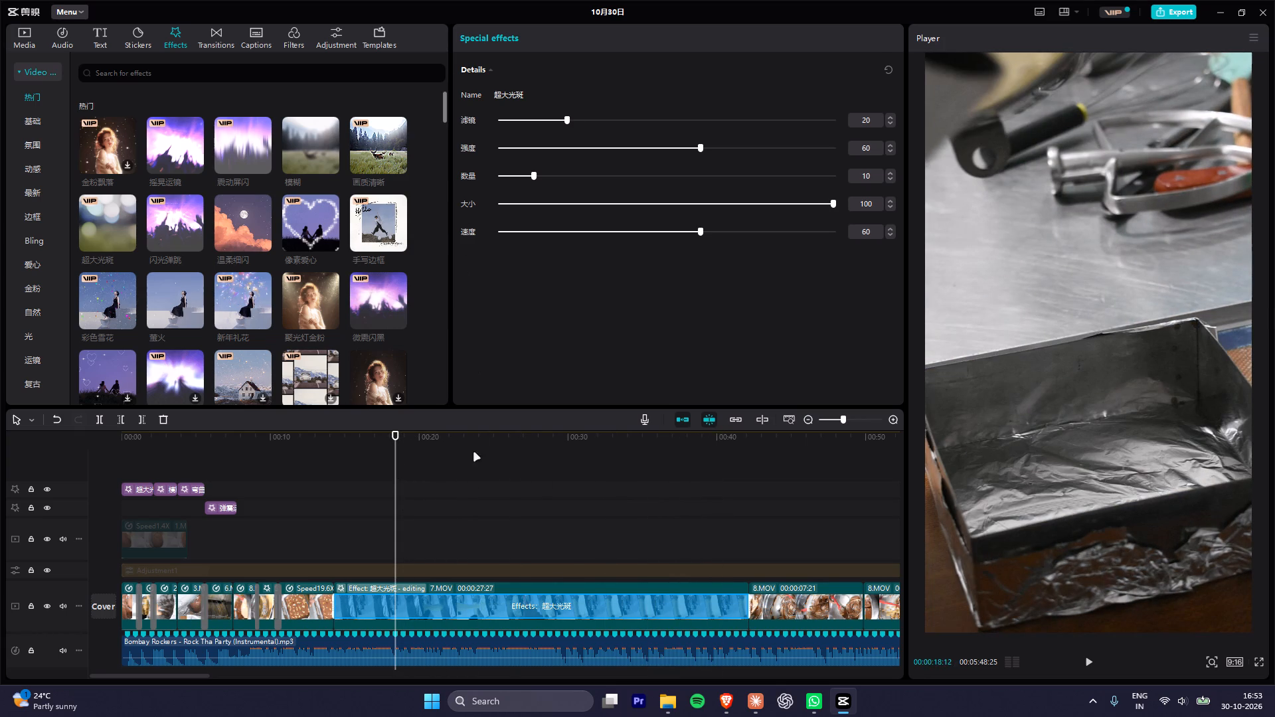
{"action": "left_click", "coordinate": [422, 532]}
{"action": "left_click", "coordinate": [388, 600]}
{"action": "left_click_drag", "start_coordinate": [383, 438], "coordinate": [398, 445]}
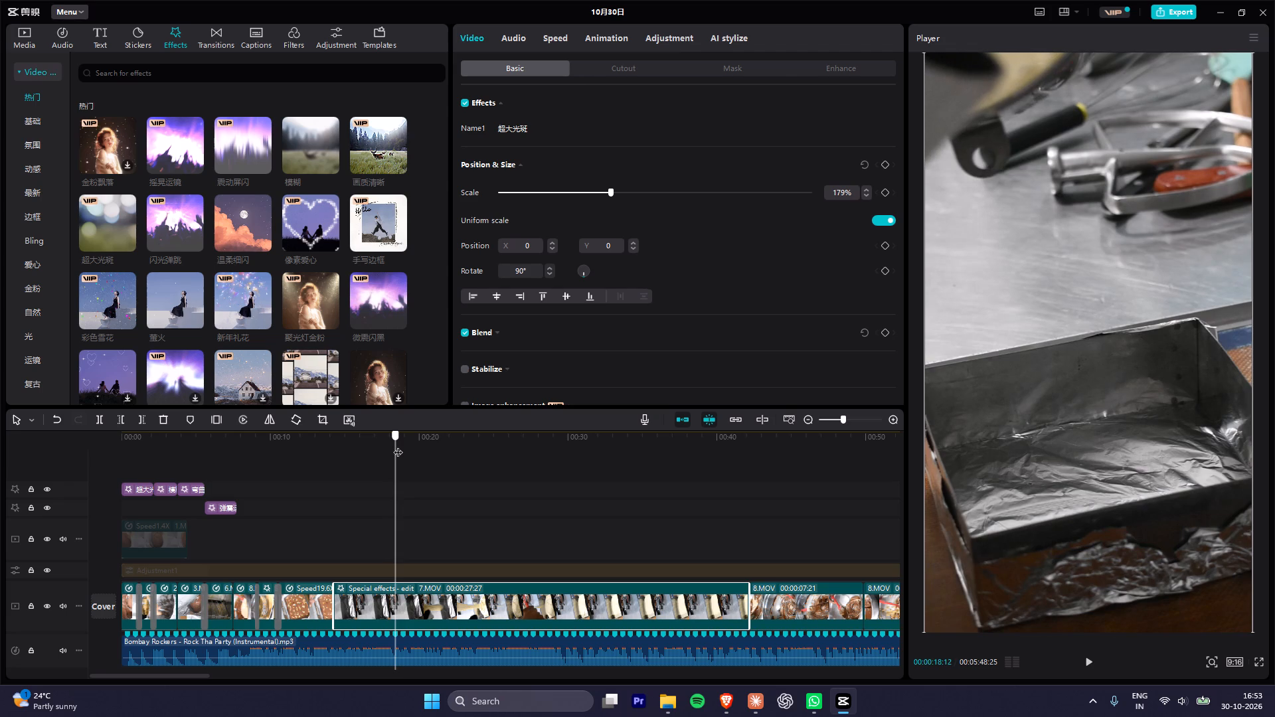
{"action": "left_click_drag", "start_coordinate": [398, 445], "coordinate": [413, 453]}
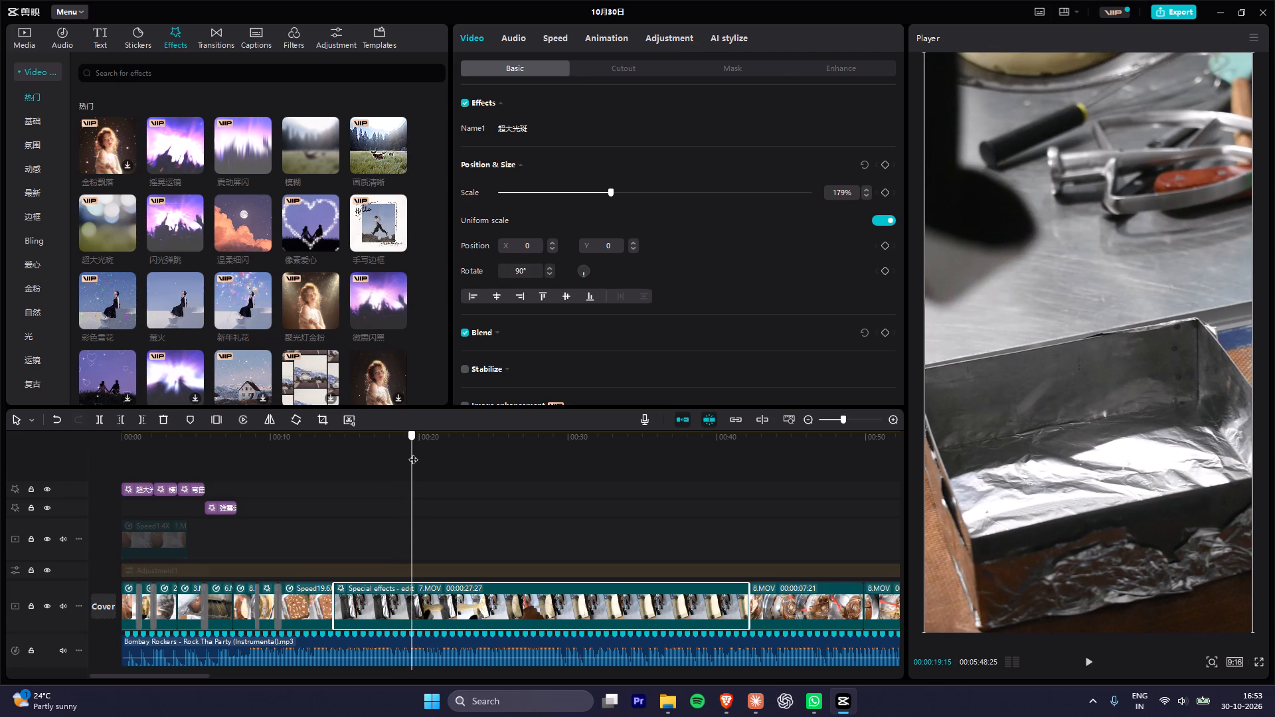
{"action": "left_click_drag", "start_coordinate": [413, 453], "coordinate": [418, 459]}
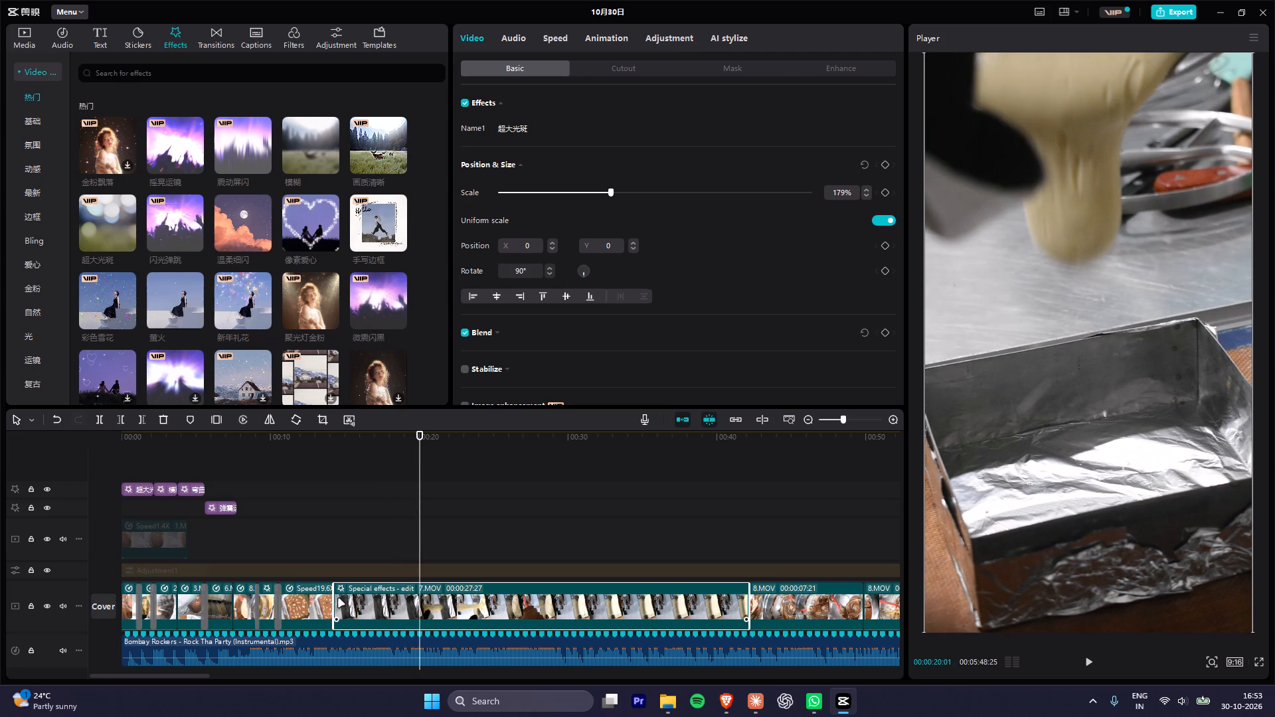
{"action": "left_click_drag", "start_coordinate": [336, 600], "coordinate": [428, 610]}
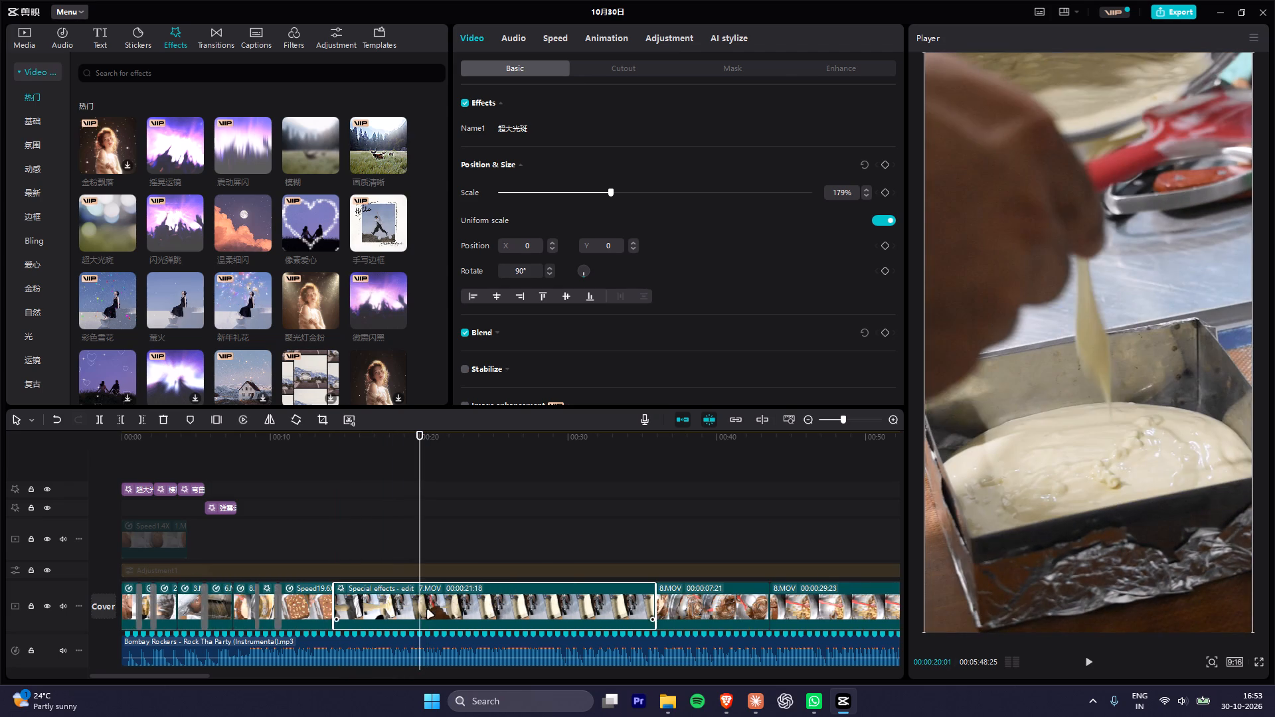
Trim the end of 7.MOV back to the playhead at 00:00:20:01, keeping about 5.8 s of the pour.
{"action": "left_click_drag", "start_coordinate": [657, 603], "coordinate": [639, 605]}
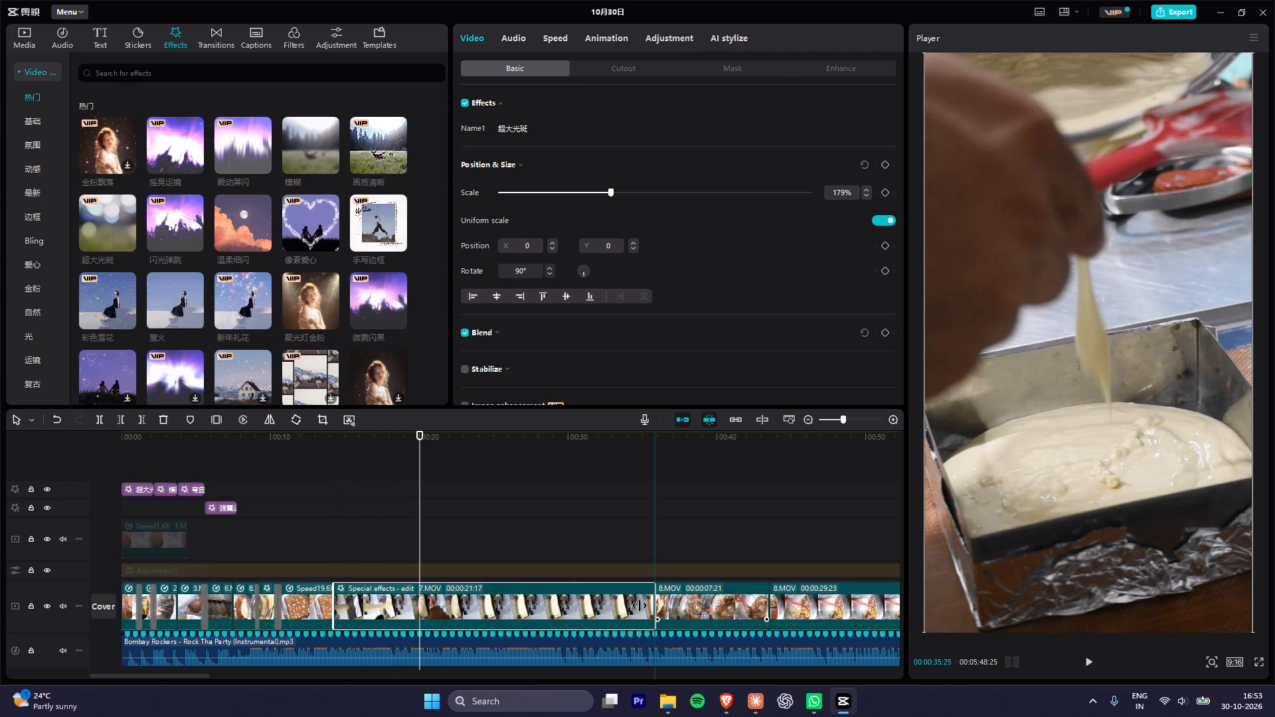
{"action": "left_click_drag", "start_coordinate": [639, 605], "coordinate": [418, 601]}
Set the trimmed 7.MOV clip's speed to 2.0x.
{"action": "left_click", "coordinate": [388, 597]}
{"action": "left_click", "coordinate": [562, 35]}
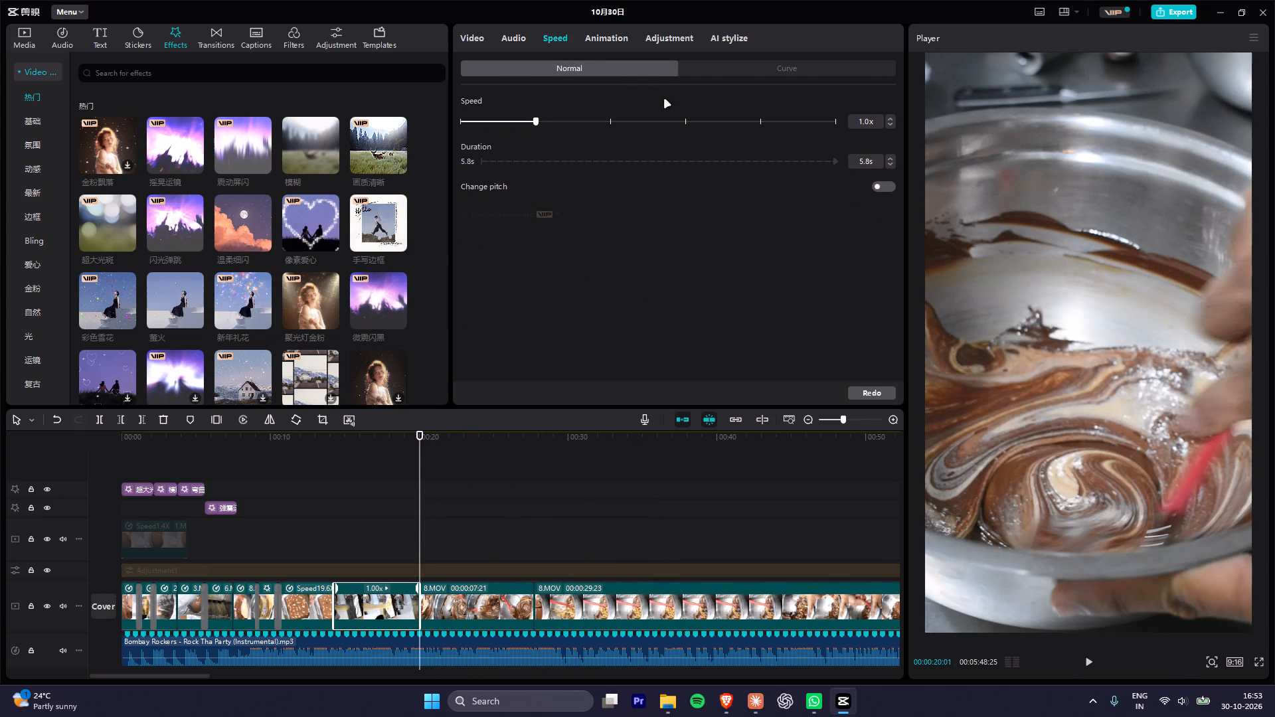
{"action": "left_click_drag", "start_coordinate": [604, 119], "coordinate": [681, 130]}
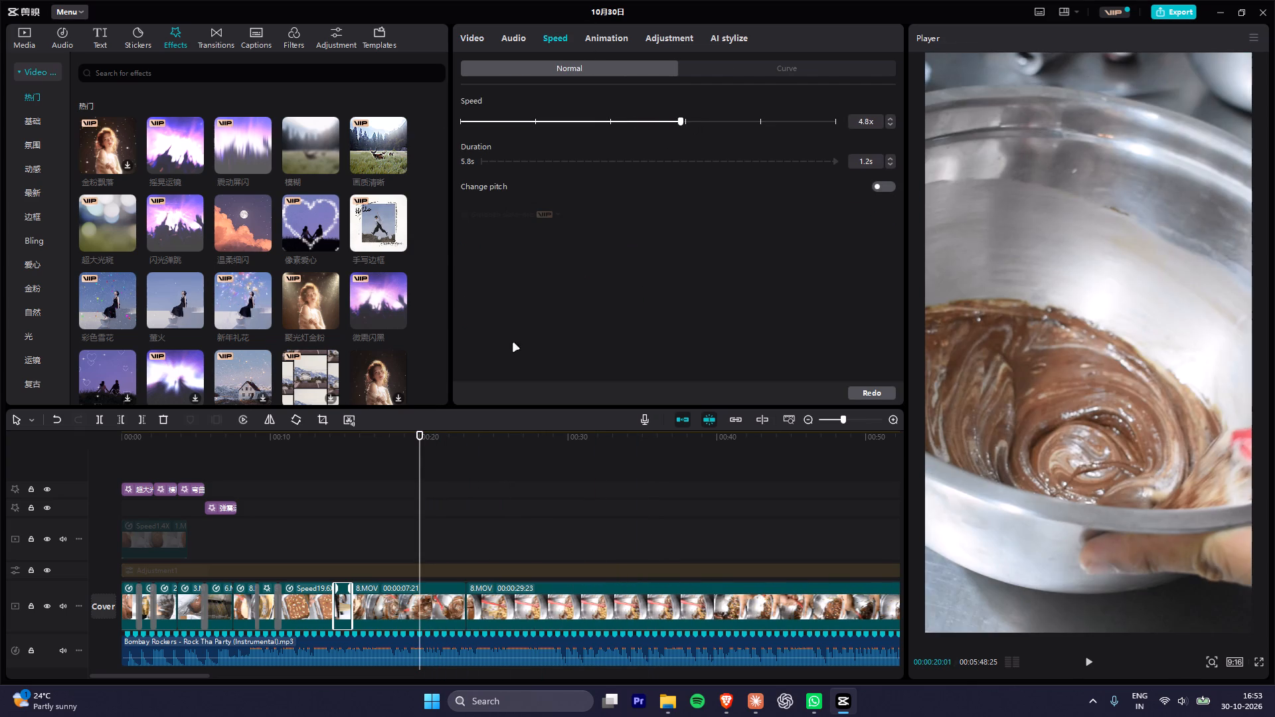
{"action": "left_click", "coordinate": [610, 119]}
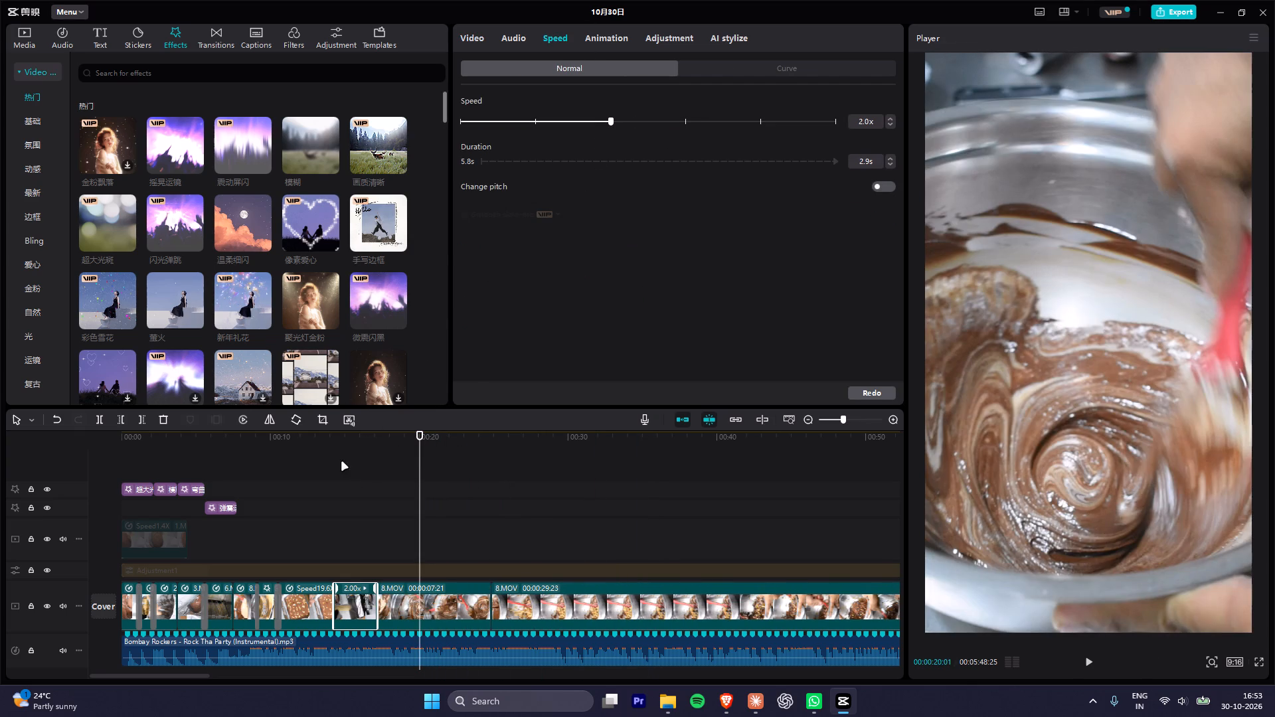
Play back the sped-up 7.MOV pour up to its cut into 8.MOV.
{"action": "left_click", "coordinate": [304, 447]}
{"action": "key", "text": "space"}
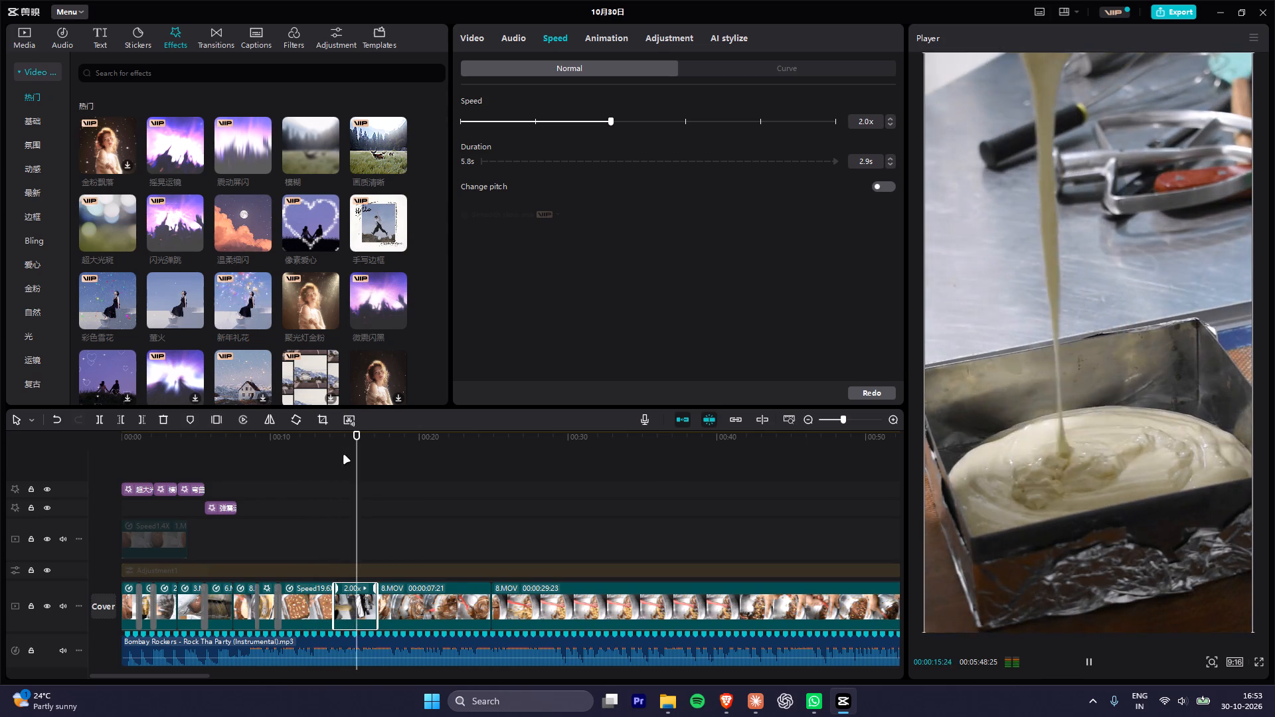
{"action": "key", "text": "space"}
{"action": "key", "text": "space"}
{"action": "key", "text": "space"}
{"action": "key", "text": "alt+space"}
{"action": "scroll", "coordinate": [369, 525], "scroll_direction": "up", "scroll_amount": 2, "text": "alt"}
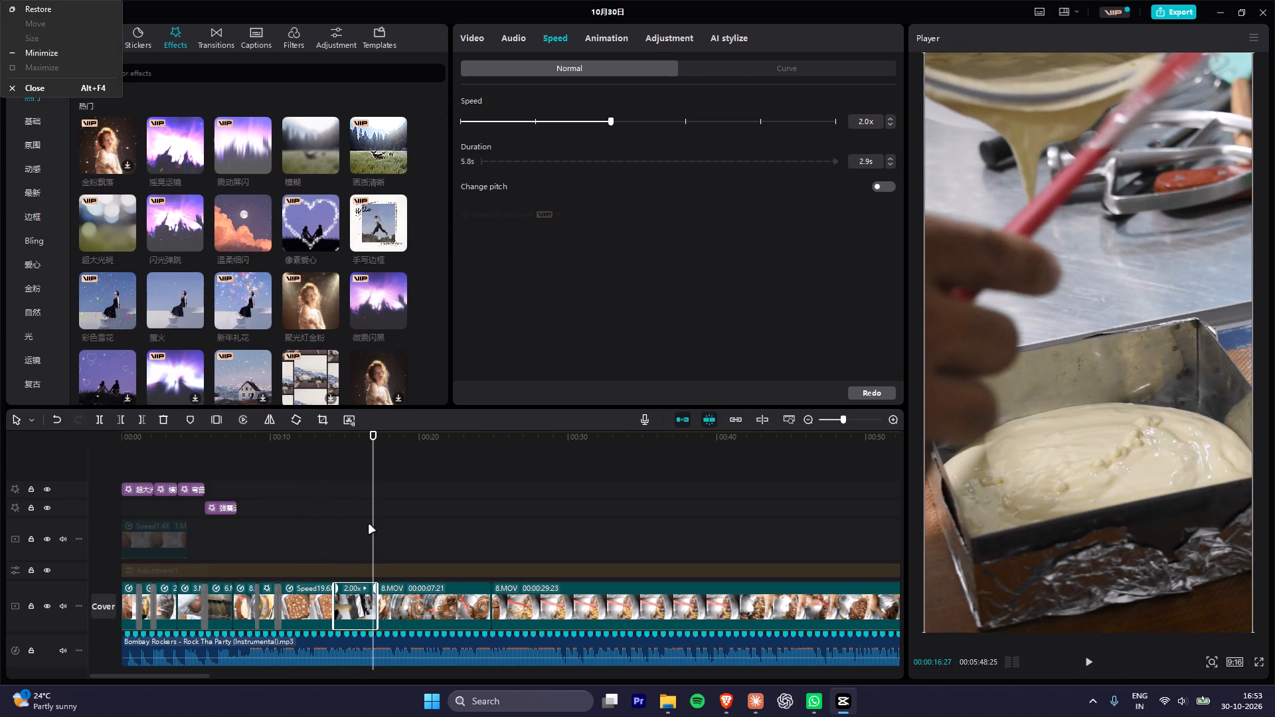
{"action": "scroll", "coordinate": [369, 525], "scroll_direction": "up", "scroll_amount": 13, "text": "alt"}
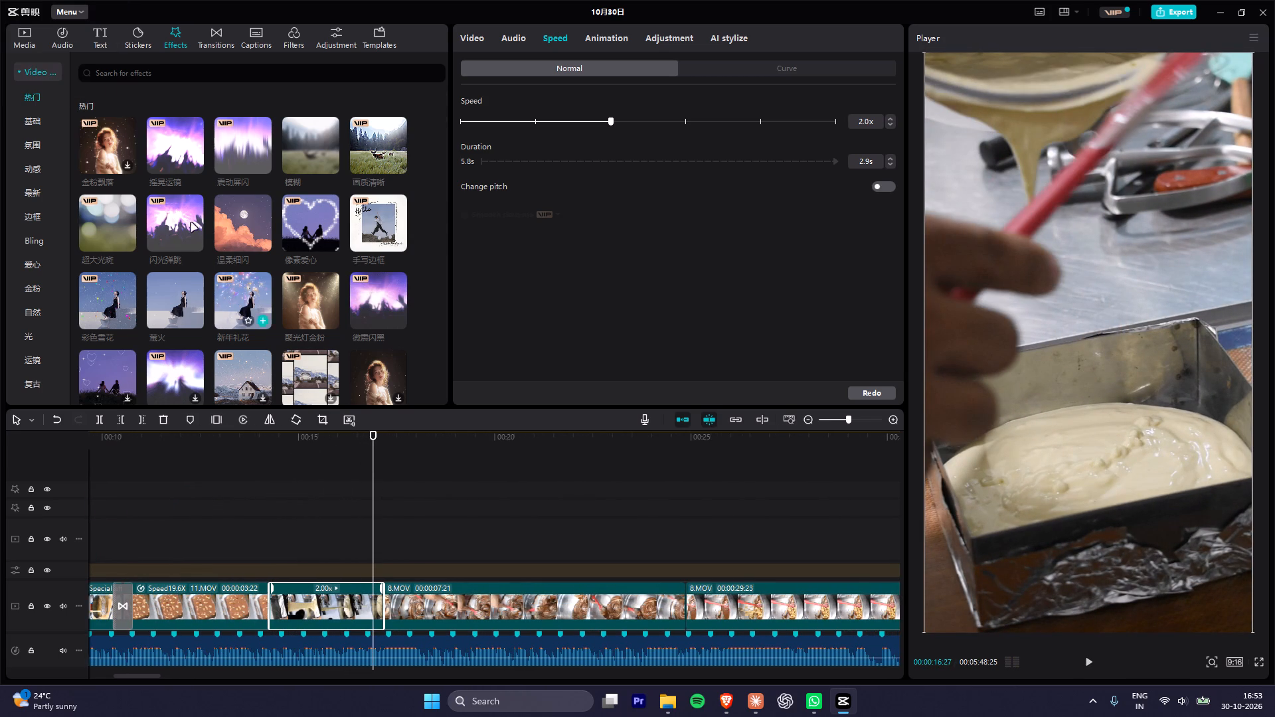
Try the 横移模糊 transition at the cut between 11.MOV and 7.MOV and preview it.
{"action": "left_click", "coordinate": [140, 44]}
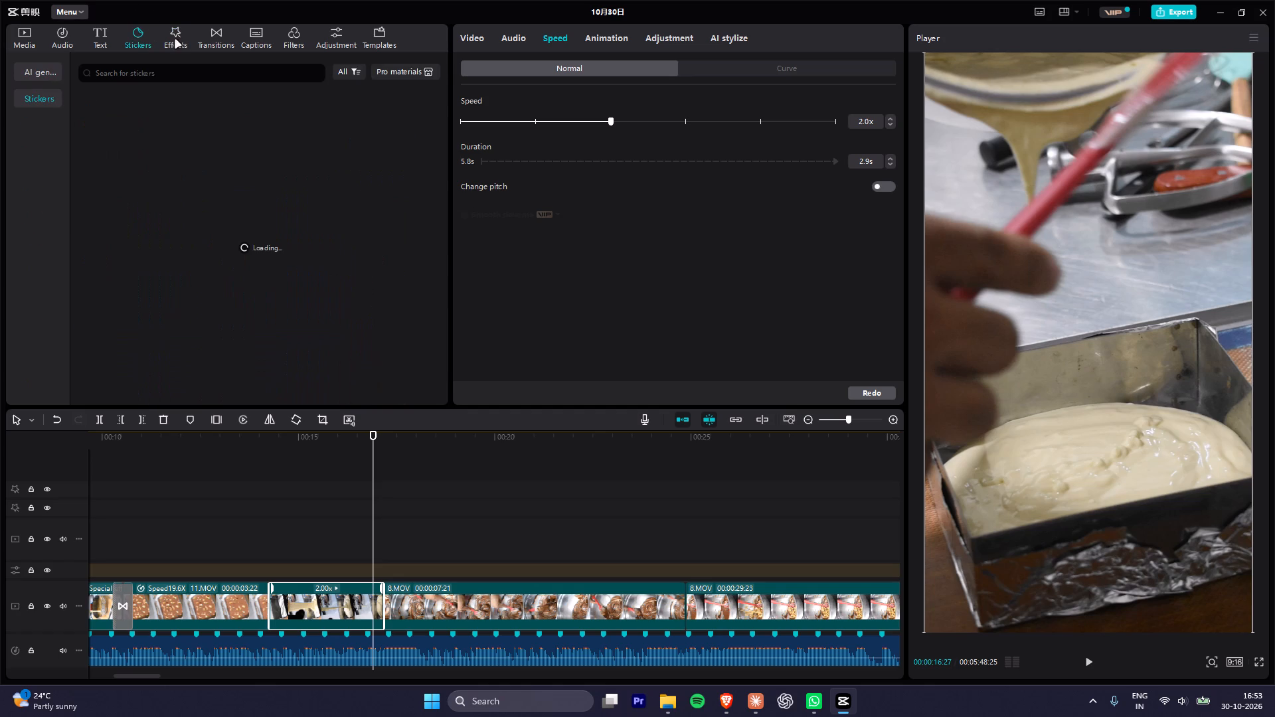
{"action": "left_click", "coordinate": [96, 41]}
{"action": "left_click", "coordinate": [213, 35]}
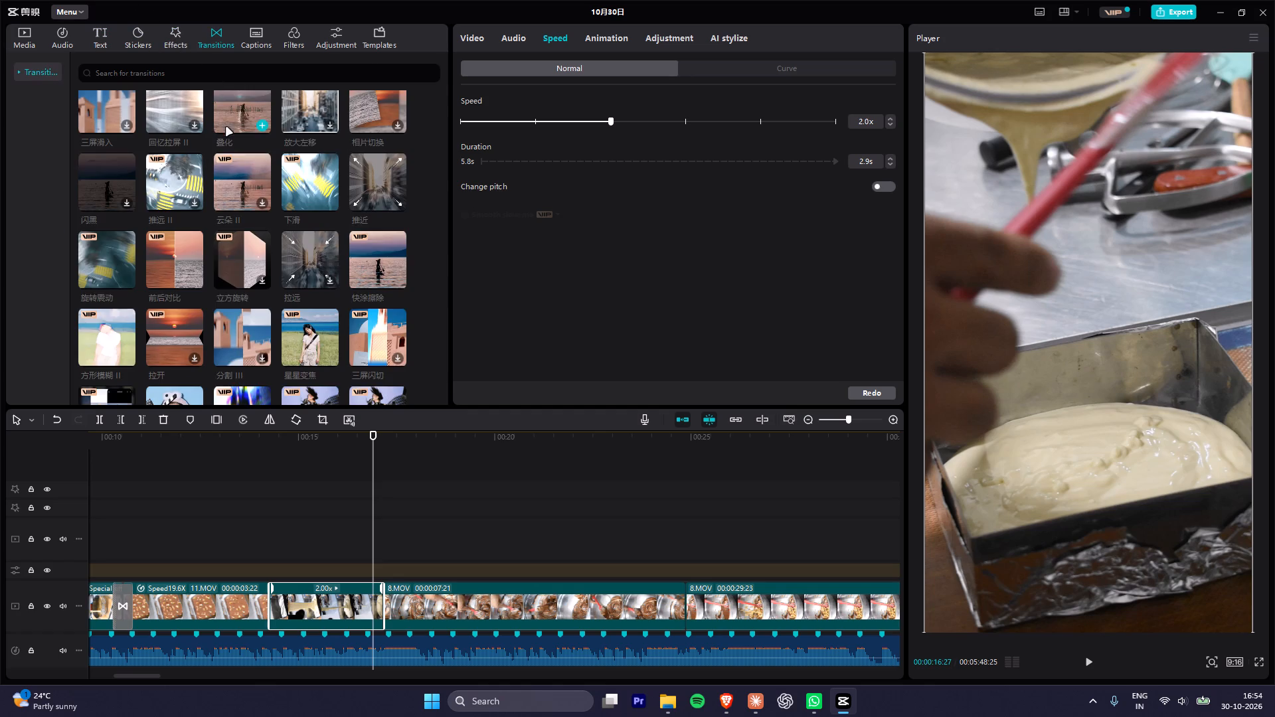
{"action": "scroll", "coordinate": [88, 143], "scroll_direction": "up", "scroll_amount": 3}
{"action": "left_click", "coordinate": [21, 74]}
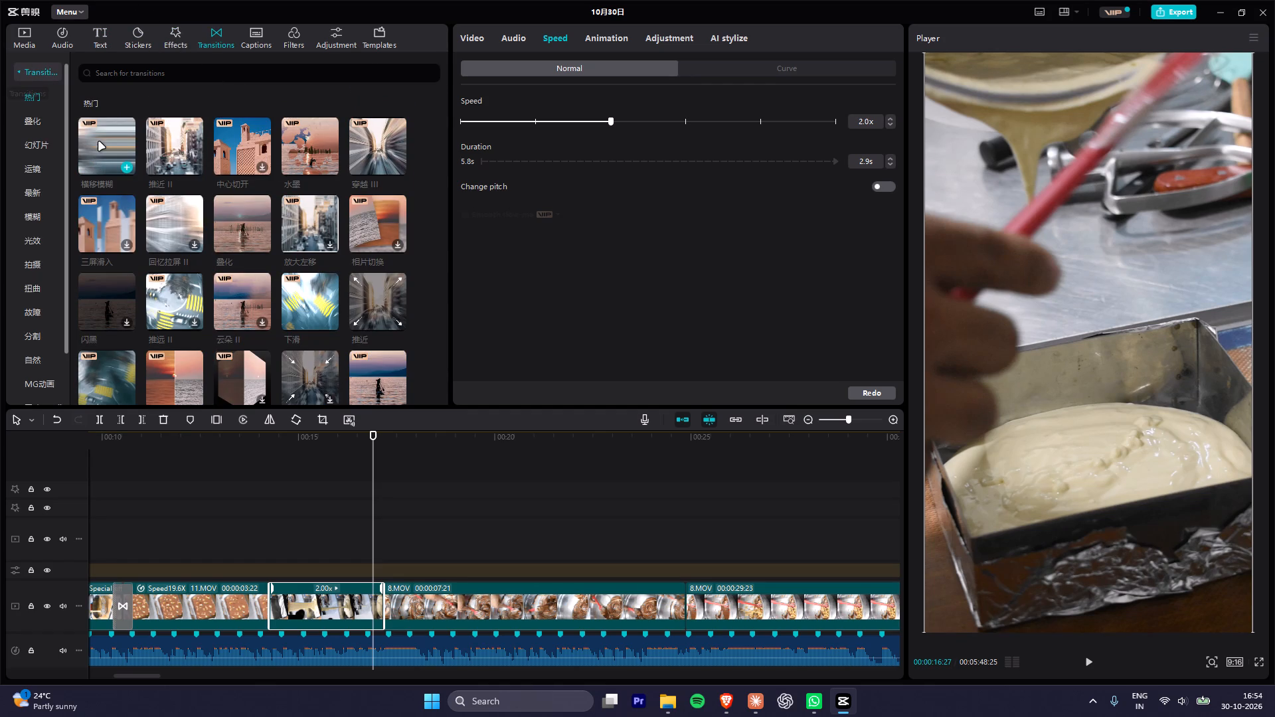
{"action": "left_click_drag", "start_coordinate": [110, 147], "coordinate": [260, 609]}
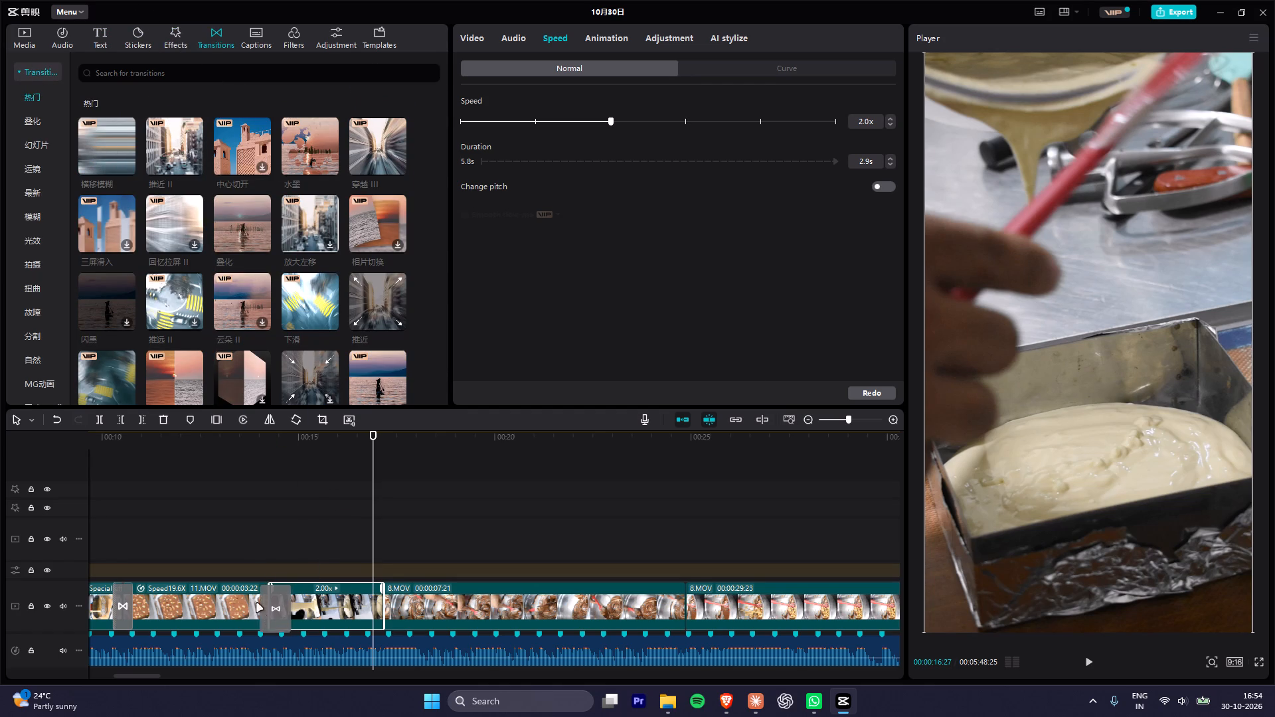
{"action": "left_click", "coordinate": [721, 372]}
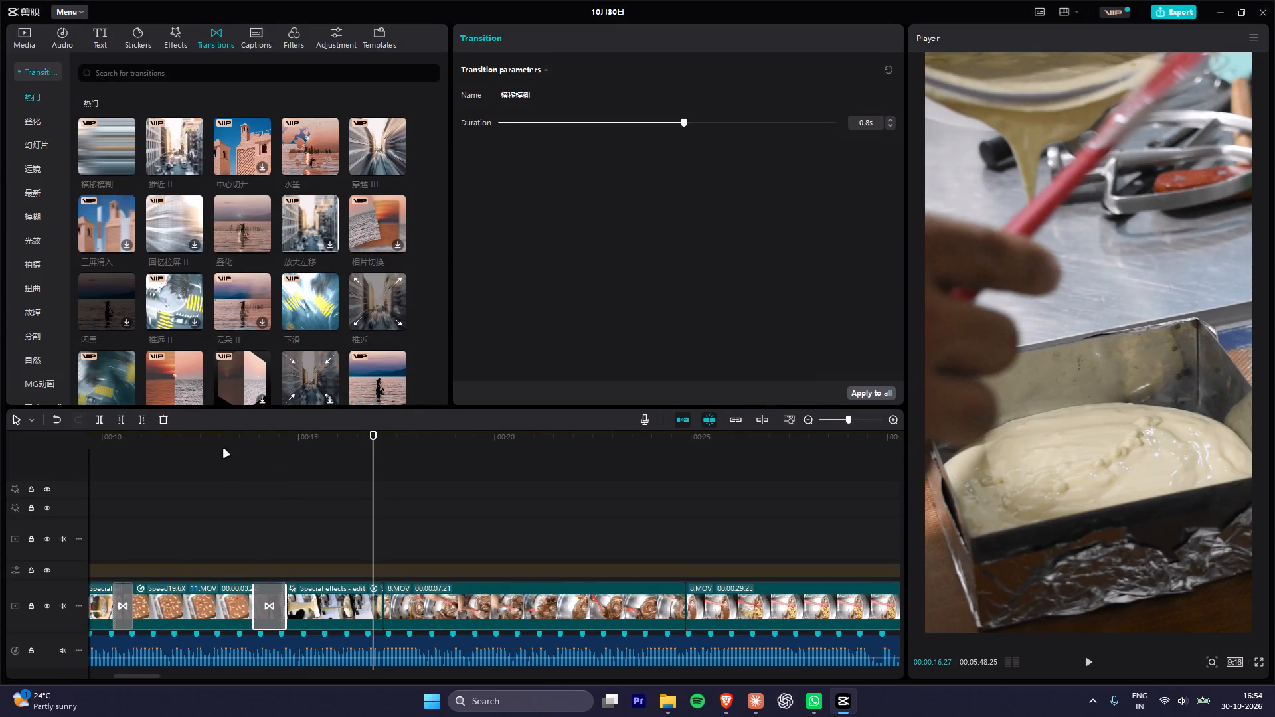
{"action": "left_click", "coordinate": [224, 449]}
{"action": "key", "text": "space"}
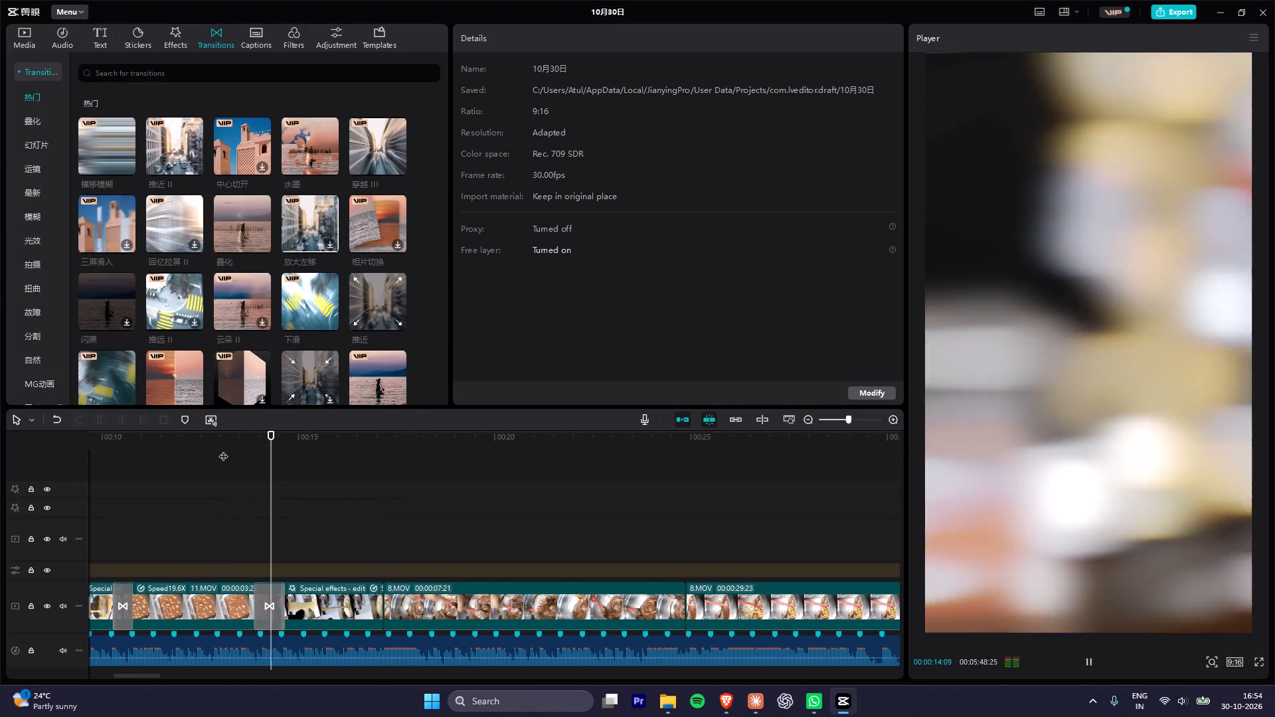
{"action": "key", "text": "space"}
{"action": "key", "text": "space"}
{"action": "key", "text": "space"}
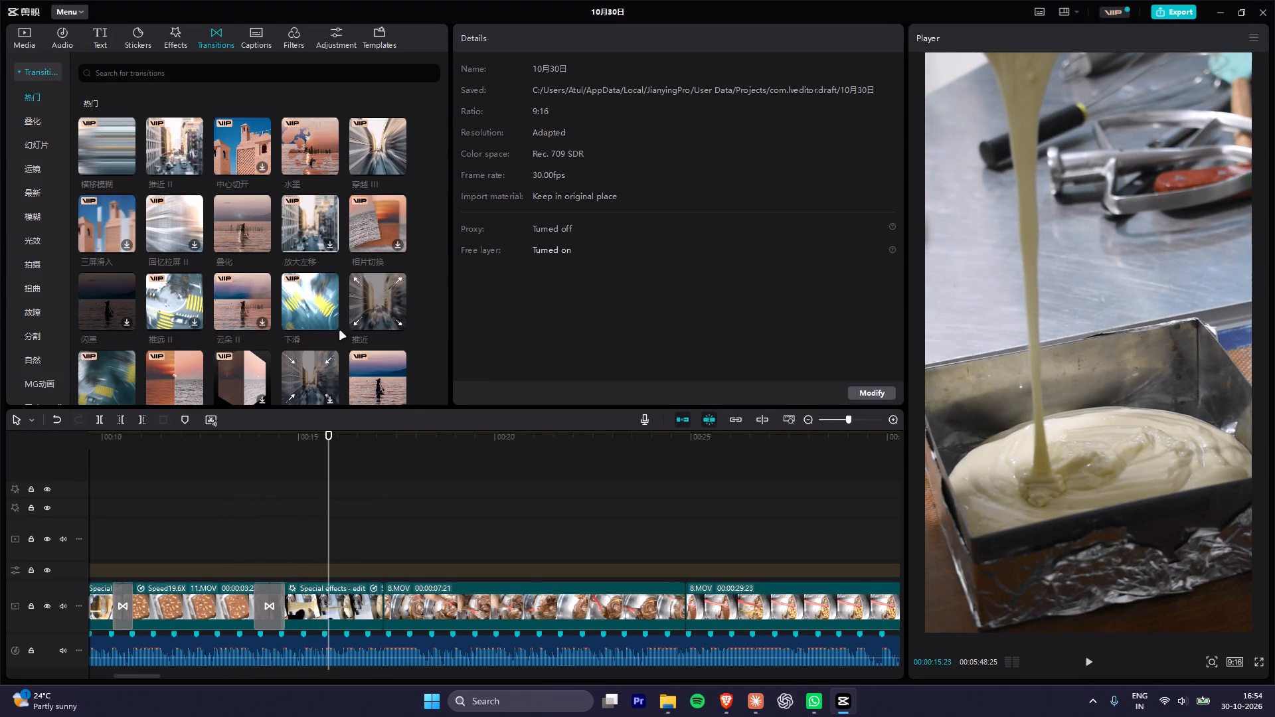
Replace the transition between 11.MOV and 7.MOV with 后台切换 from the 热门 transitions.
{"action": "scroll", "coordinate": [341, 336], "scroll_direction": "down", "scroll_amount": 2}
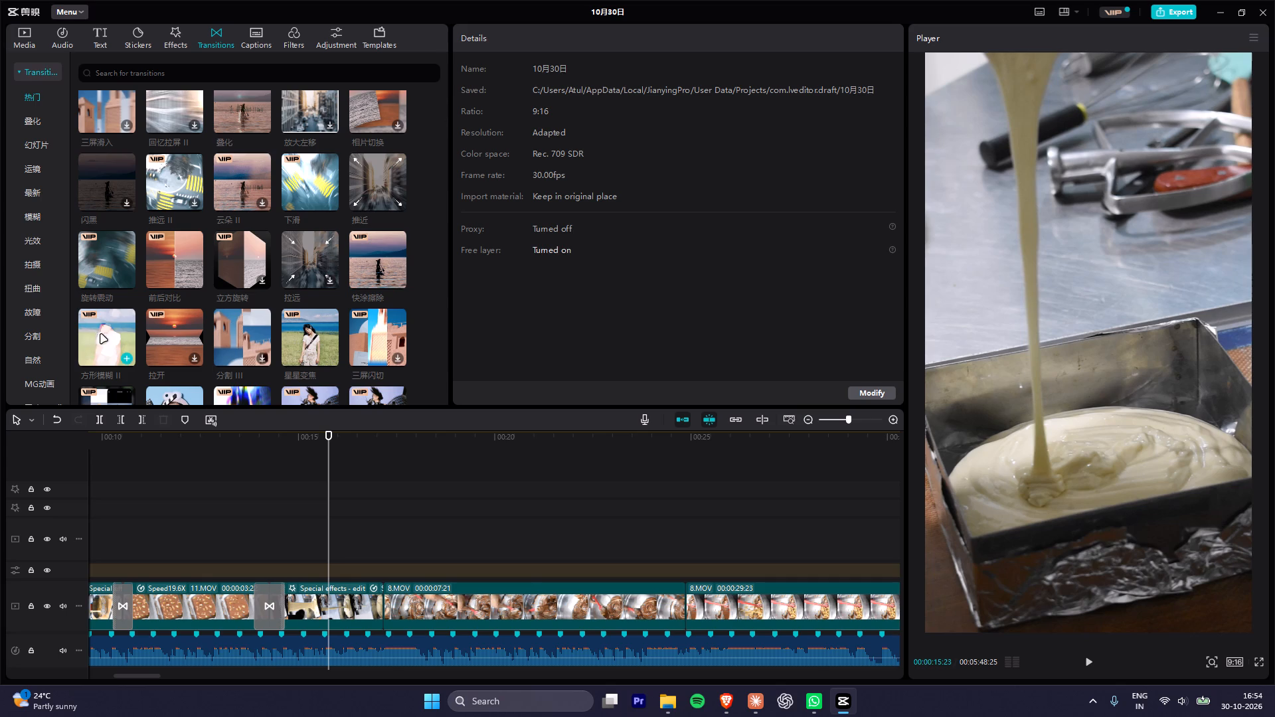
{"action": "scroll", "coordinate": [141, 333], "scroll_direction": "down", "scroll_amount": 1}
{"action": "left_click", "coordinate": [112, 346]}
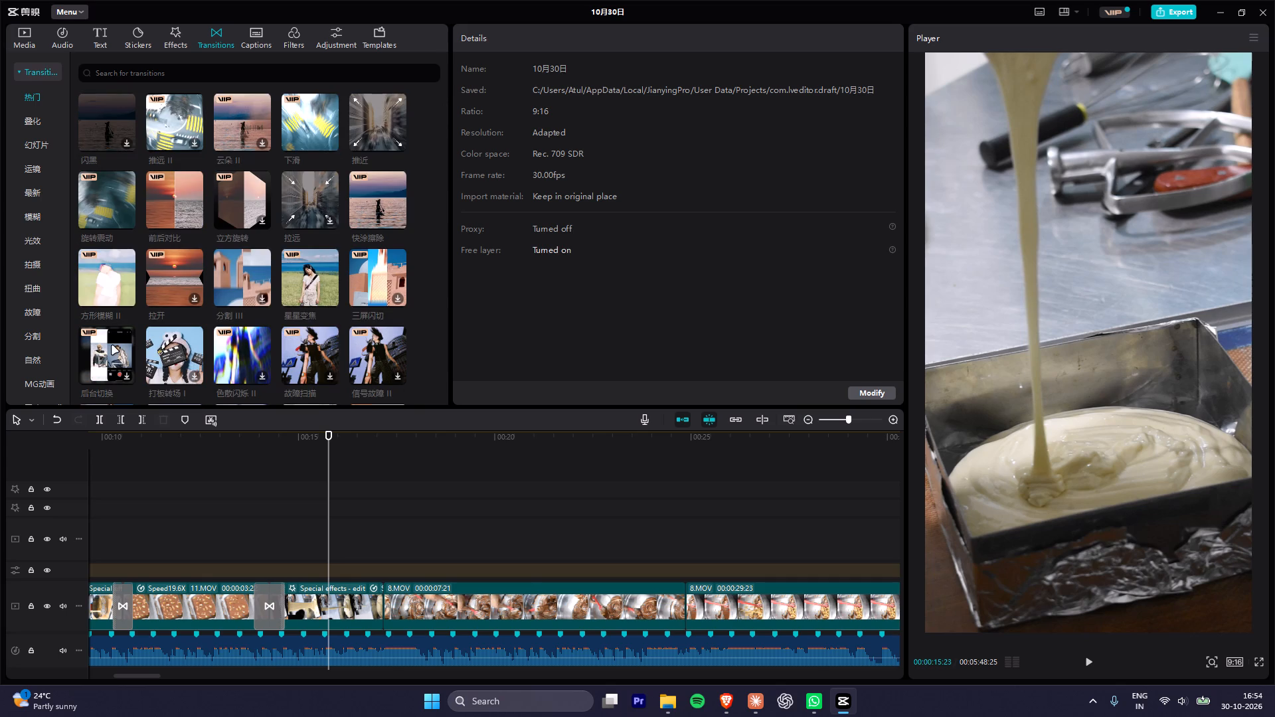
{"action": "left_click_drag", "start_coordinate": [112, 352], "coordinate": [113, 355]}
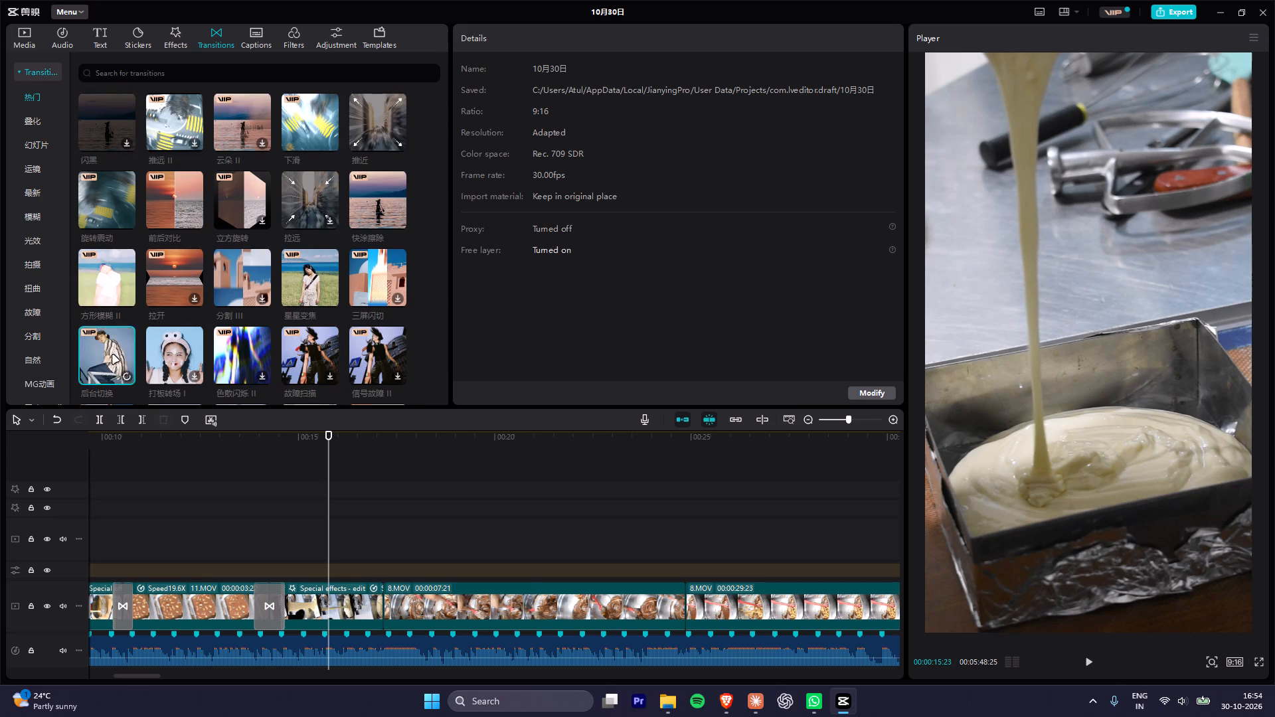
{"action": "left_click_drag", "start_coordinate": [113, 355], "coordinate": [260, 605]}
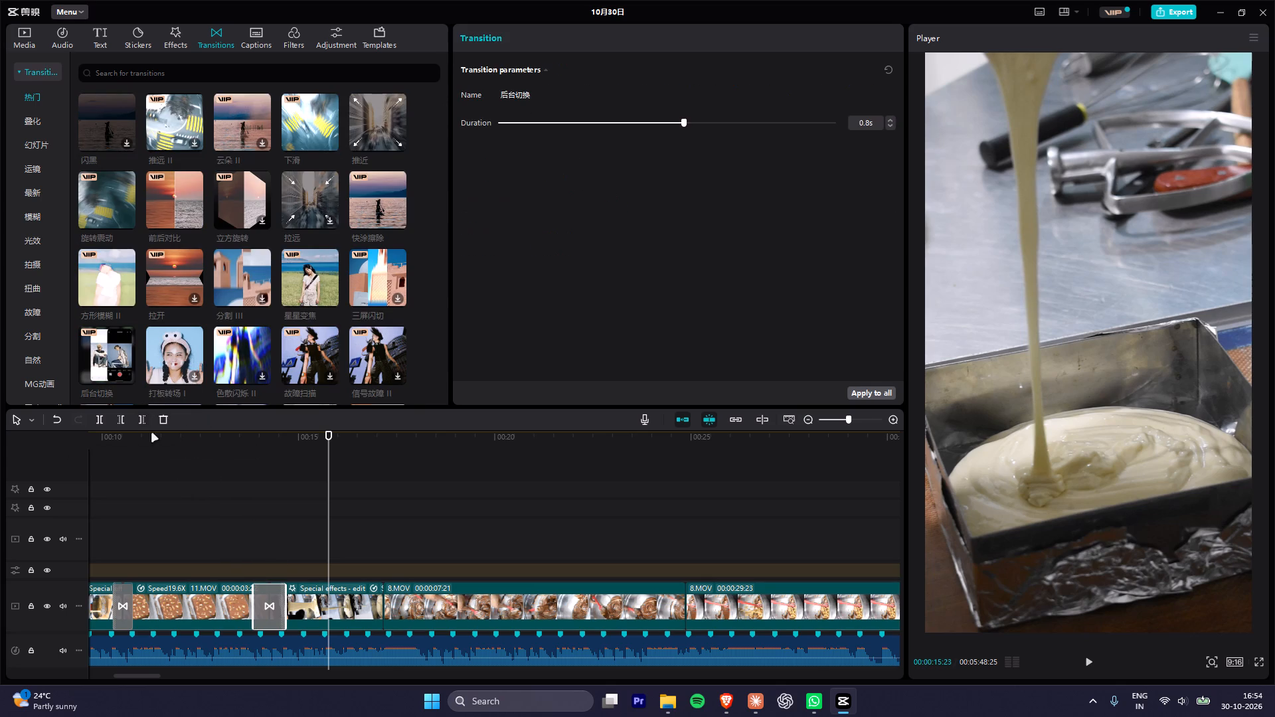
Preview the 后台切换 transition from 11.MOV into the 7.MOV batter pour several times, also scrubbing through it.
{"action": "left_click", "coordinate": [225, 452]}
{"action": "key", "text": "space"}
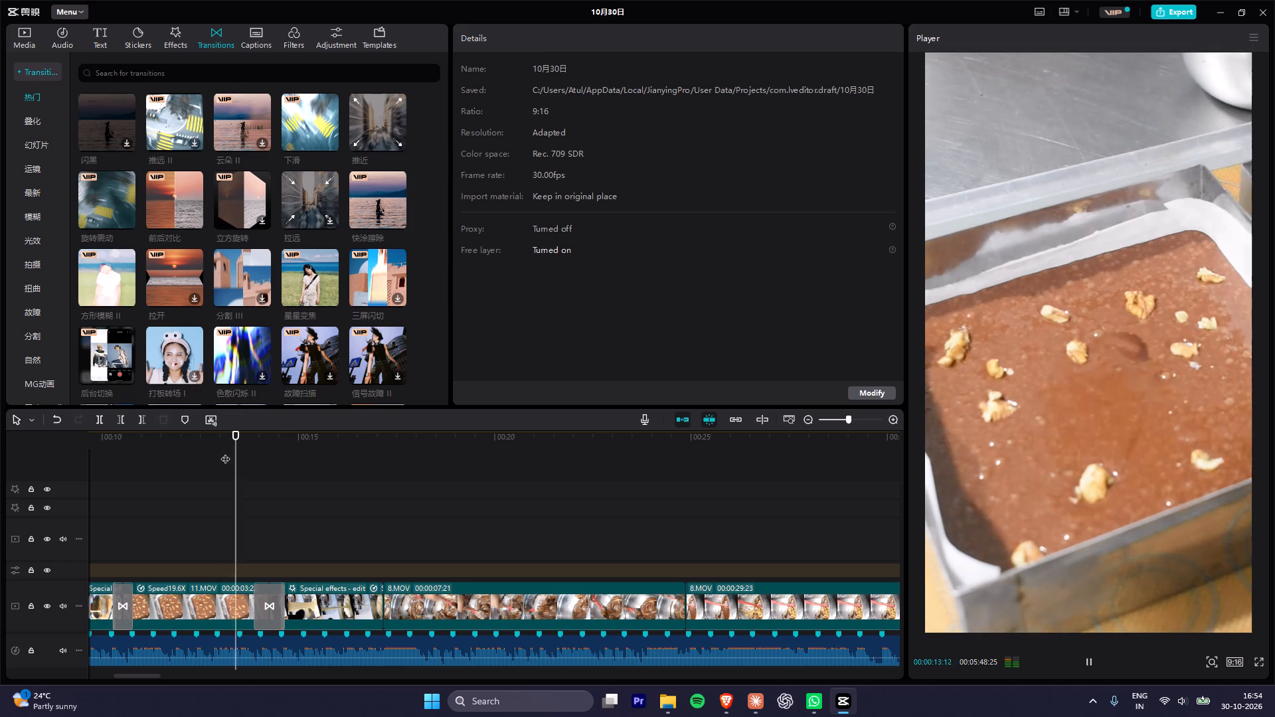
{"action": "key", "text": "space"}
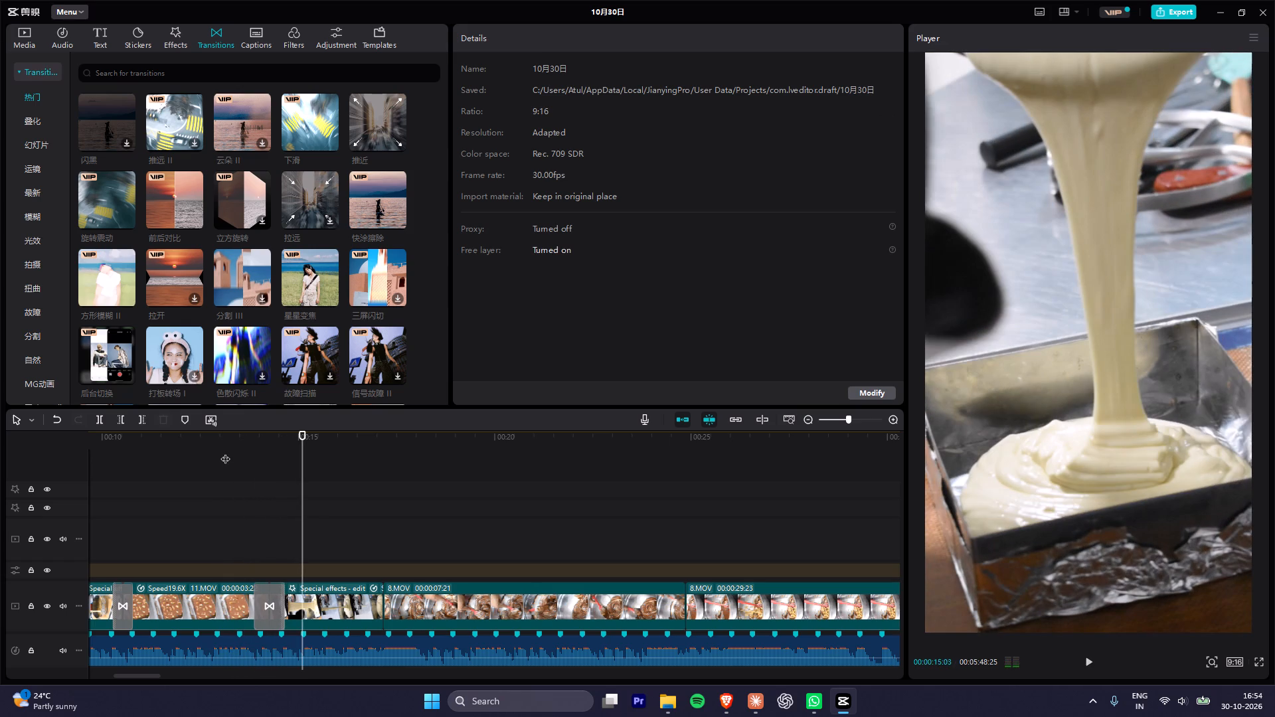
{"action": "left_click_drag", "start_coordinate": [250, 441], "coordinate": [275, 446]}
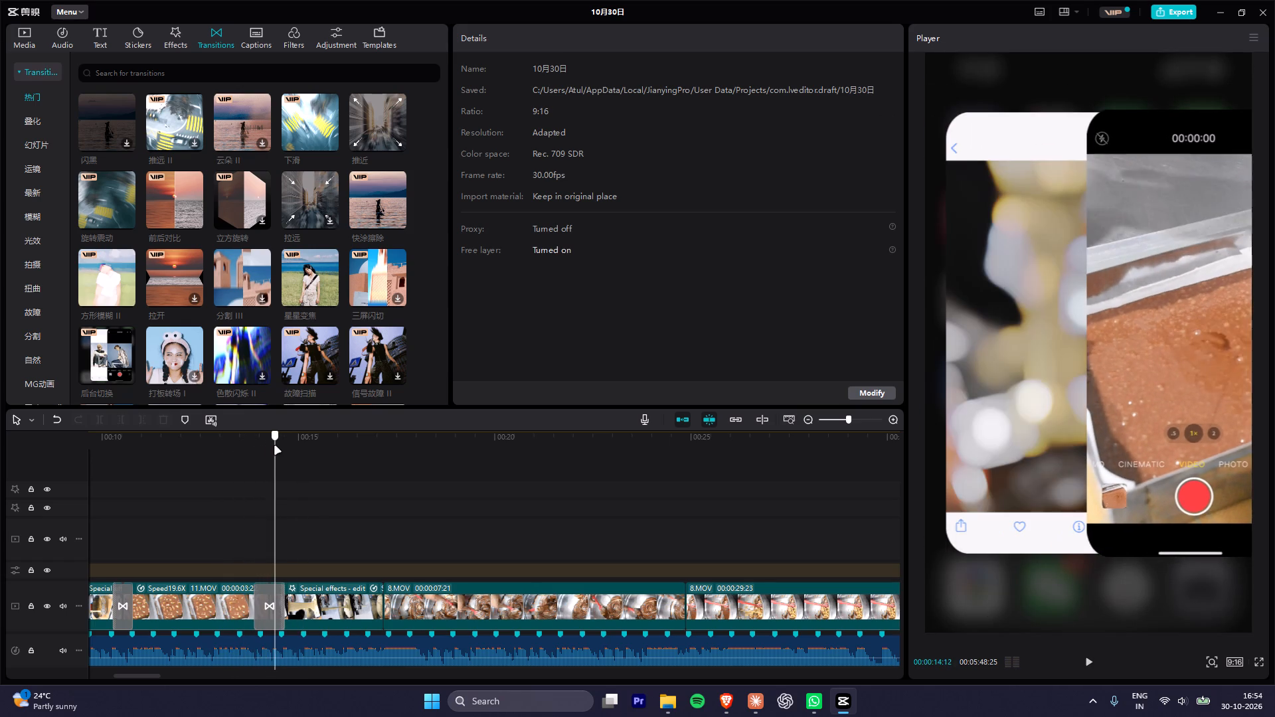
{"action": "left_click_drag", "start_coordinate": [275, 446], "coordinate": [220, 452]}
{"action": "key", "text": "space"}
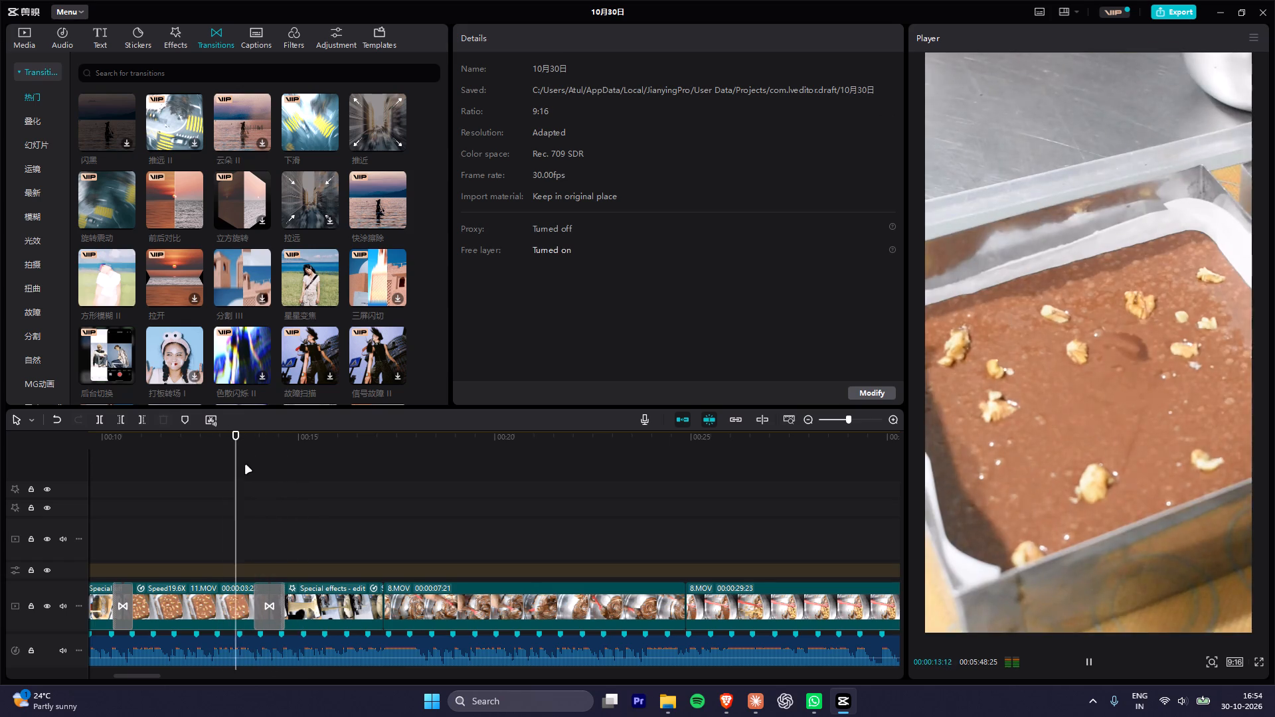
{"action": "key", "text": "space"}
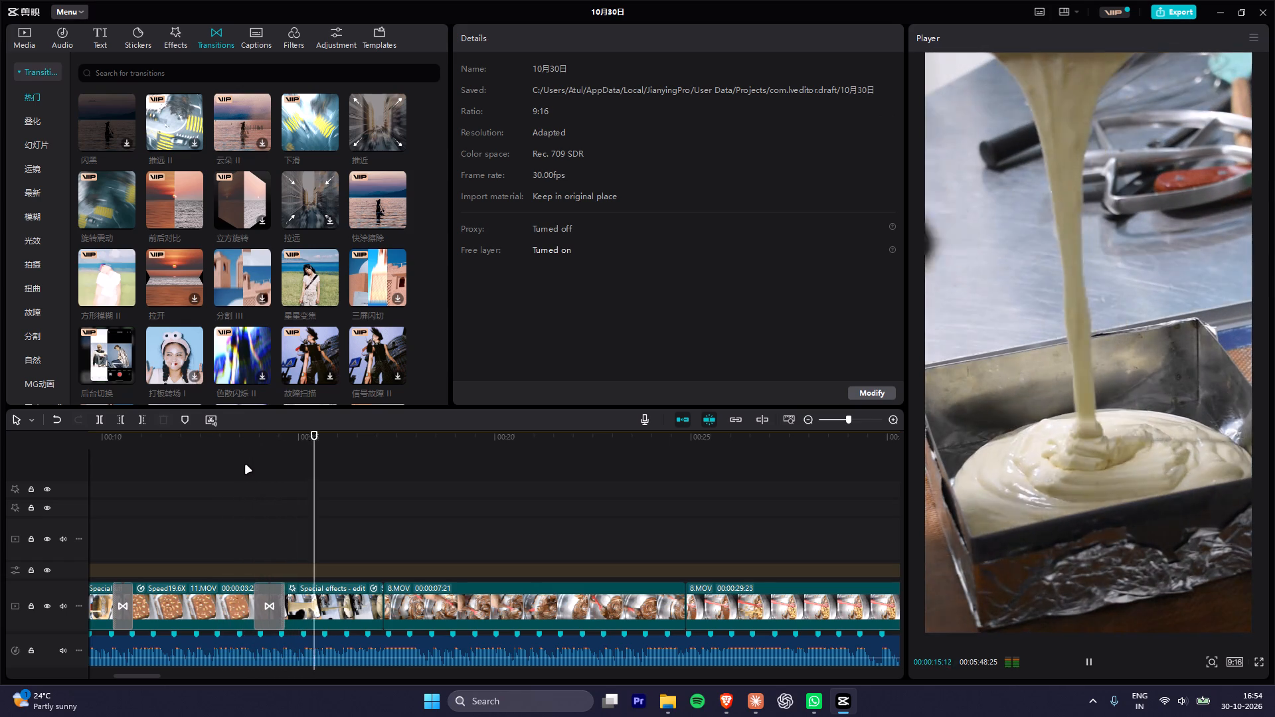
{"action": "key", "text": "space"}
{"action": "key", "text": "space"}
{"action": "left_click", "coordinate": [248, 451]}
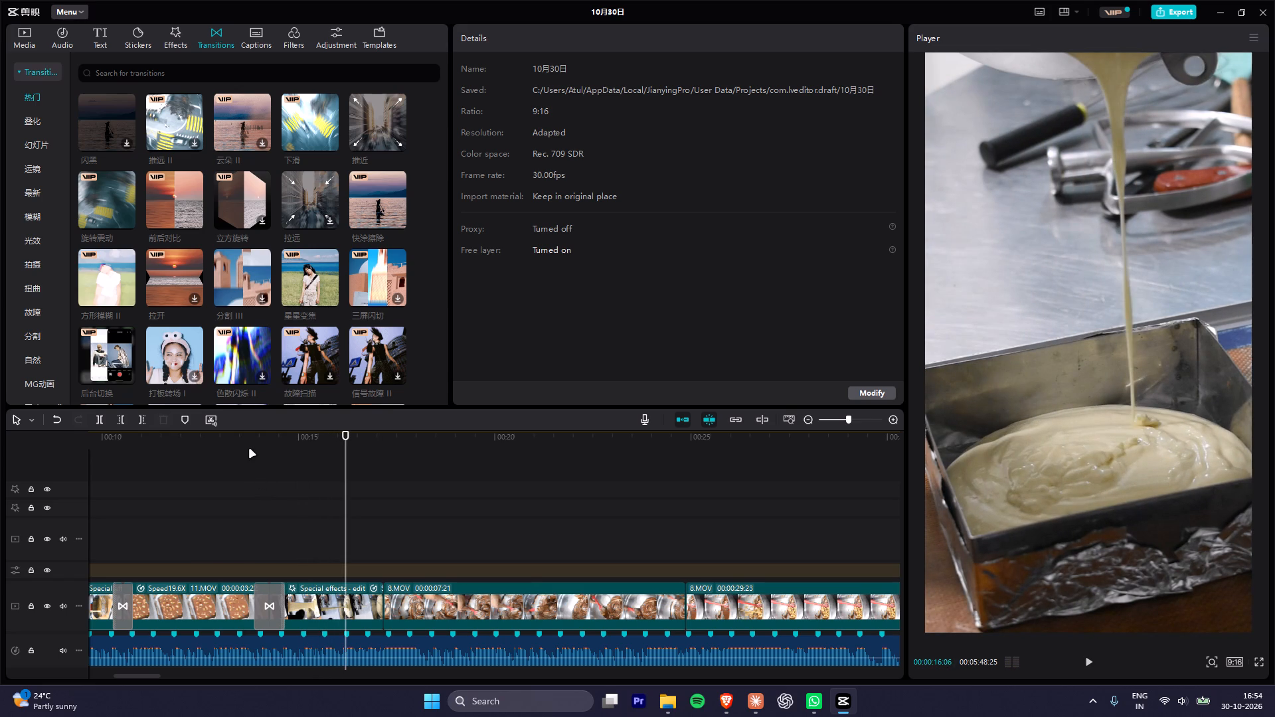
{"action": "left_click", "coordinate": [235, 436]}
{"action": "key", "text": "space"}
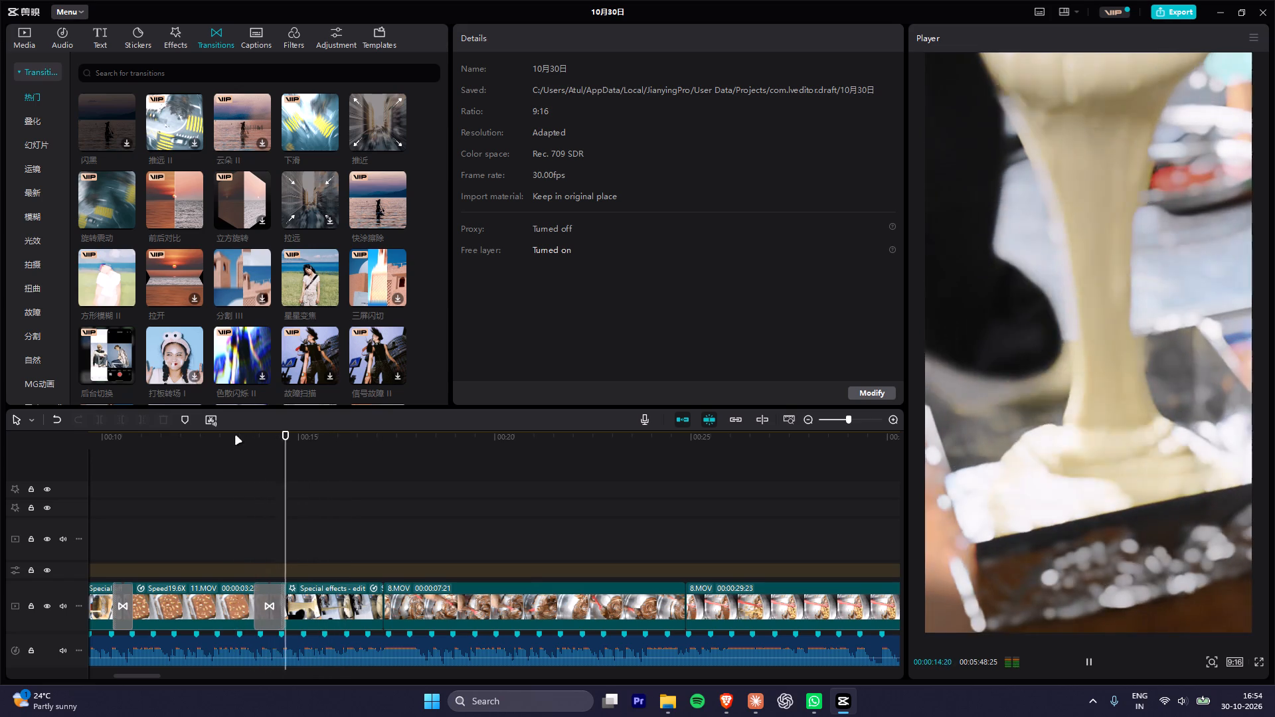
{"action": "key", "text": "space"}
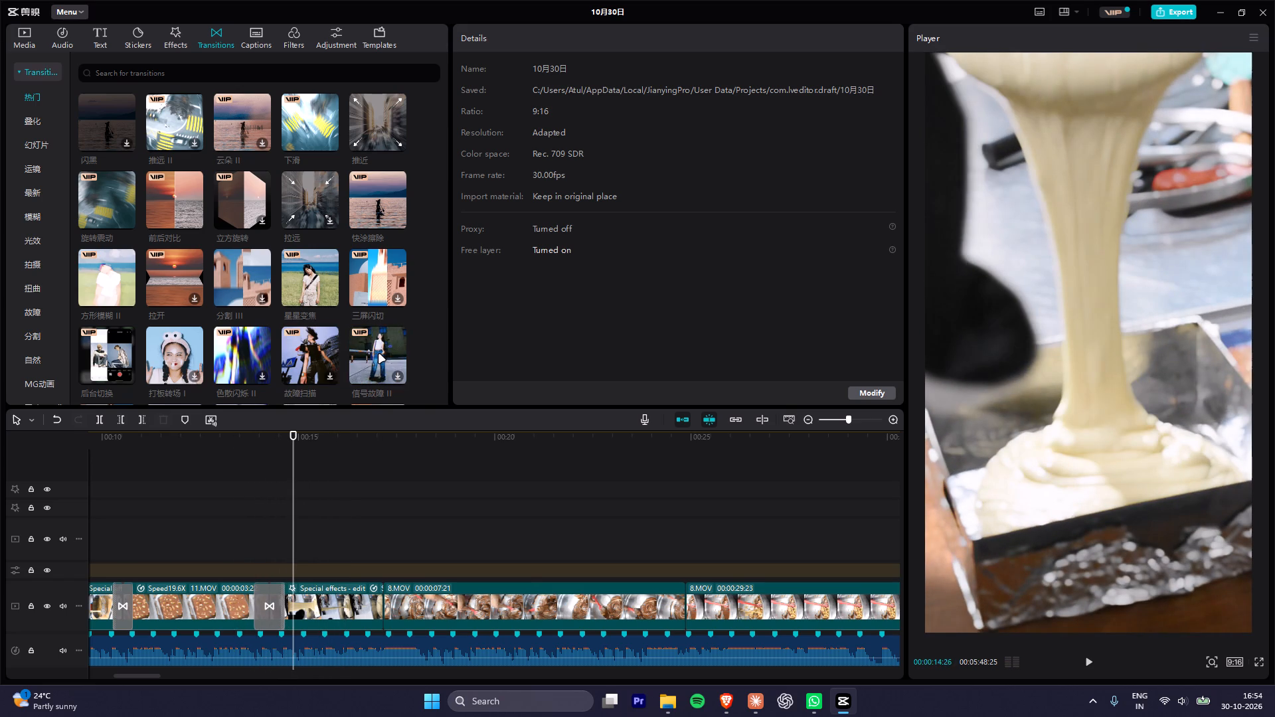
Add the 信号故障 II transition at the cut between 7.MOV and the following 8.MOV clip.
{"action": "left_click_drag", "start_coordinate": [379, 355], "coordinate": [379, 604]}
{"action": "key", "text": "space"}
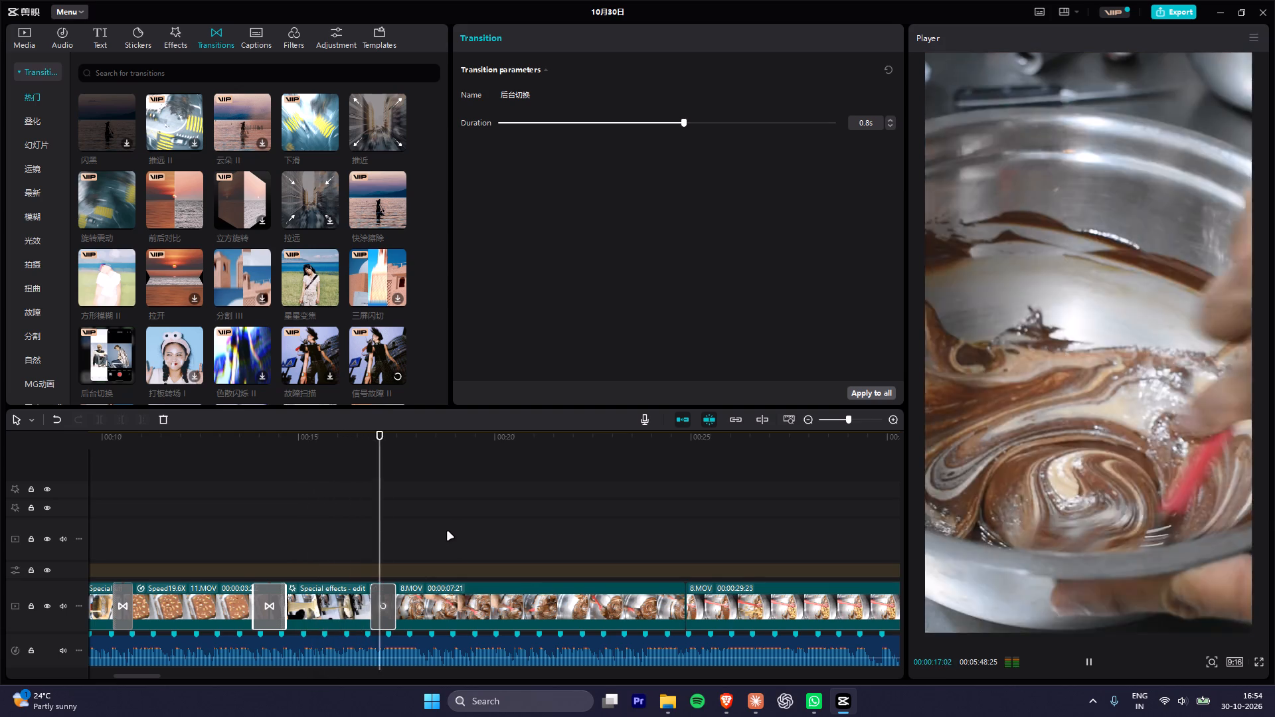
{"action": "key", "text": "space"}
{"action": "left_click", "coordinate": [364, 441]}
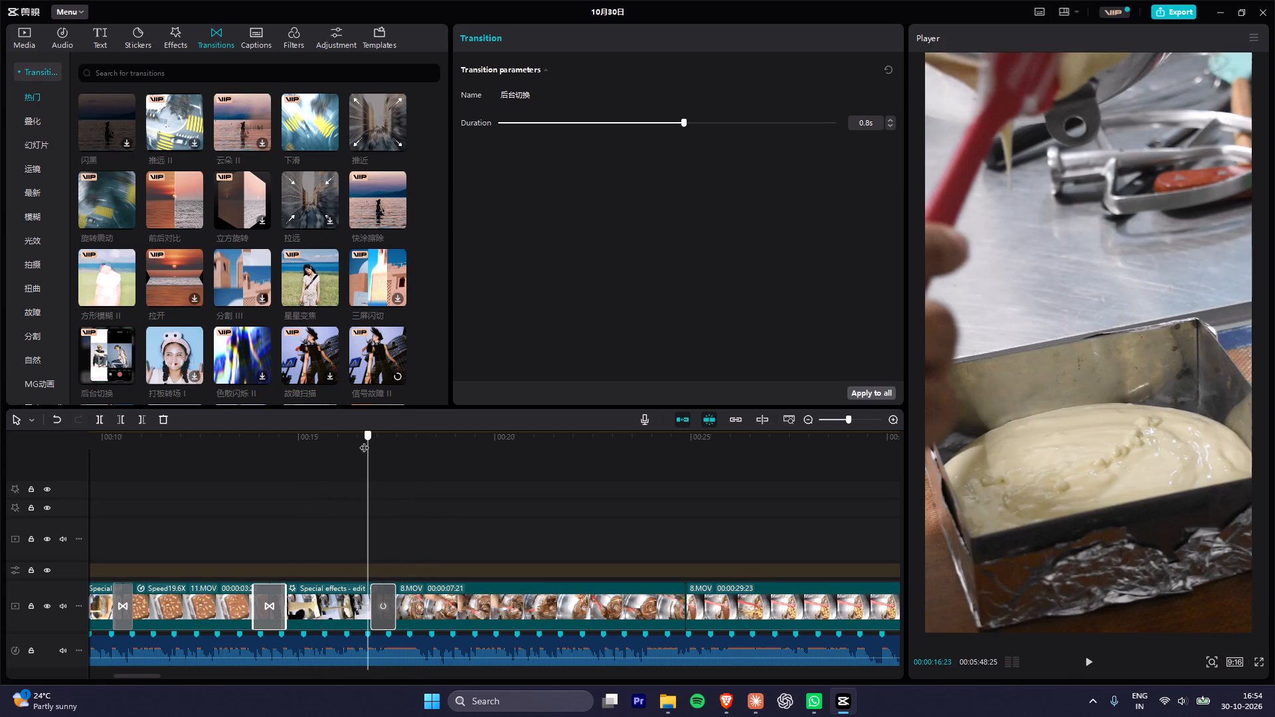
{"action": "left_click_drag", "start_coordinate": [363, 440], "coordinate": [331, 445]}
{"action": "left_click", "coordinate": [224, 443]}
{"action": "key", "text": "space"}
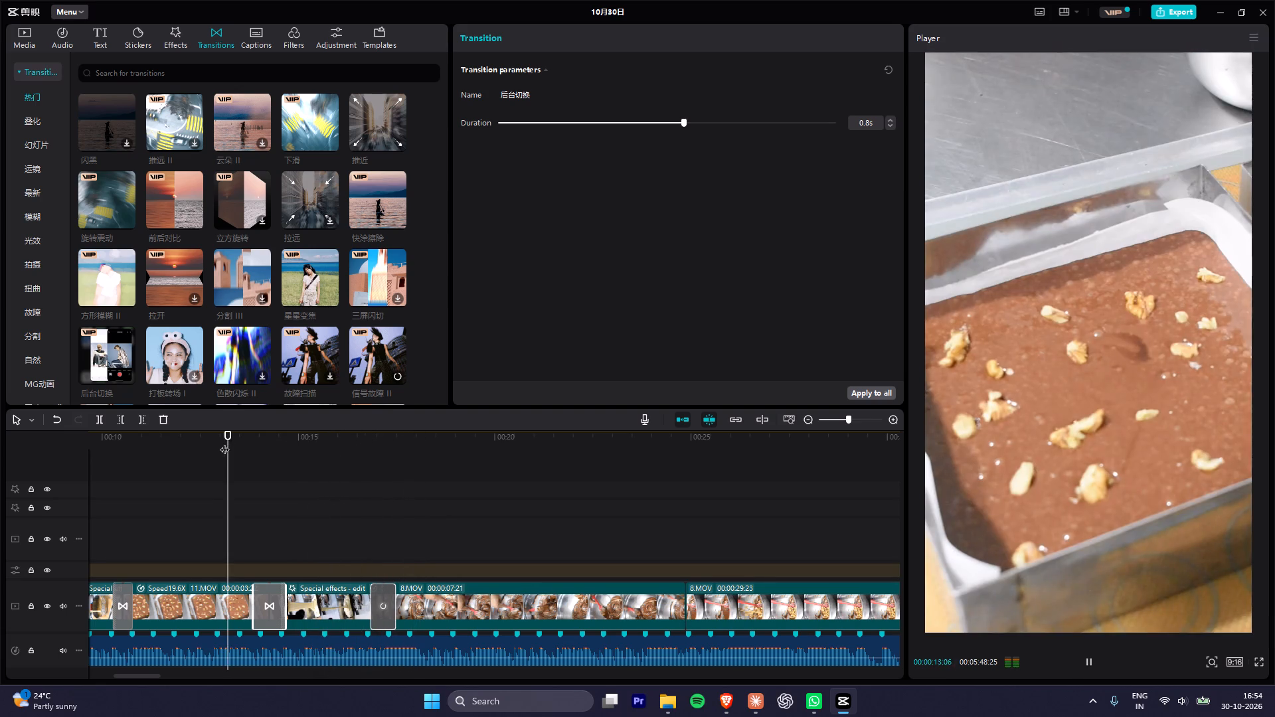
{"action": "key", "text": "space"}
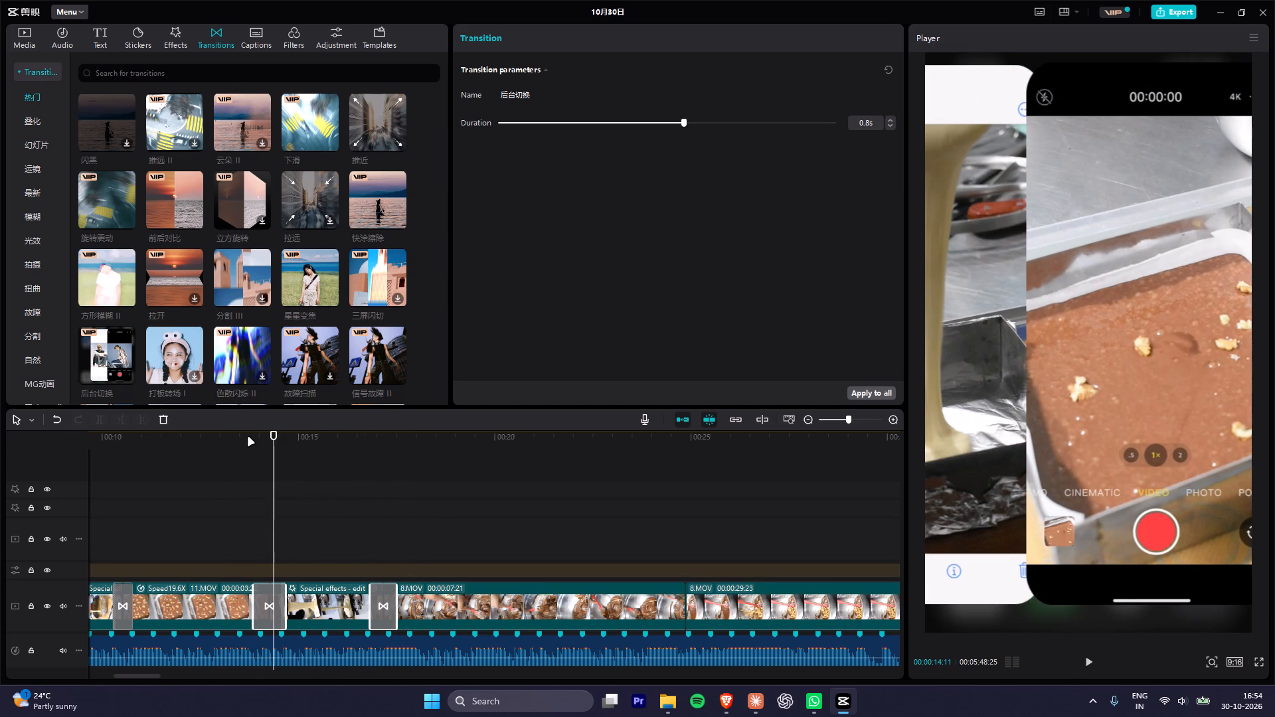
Review the montage from its opening clips through to the end of the 6.MOV oven shot.
{"action": "left_click_drag", "start_coordinate": [194, 426], "coordinate": [193, 425]}
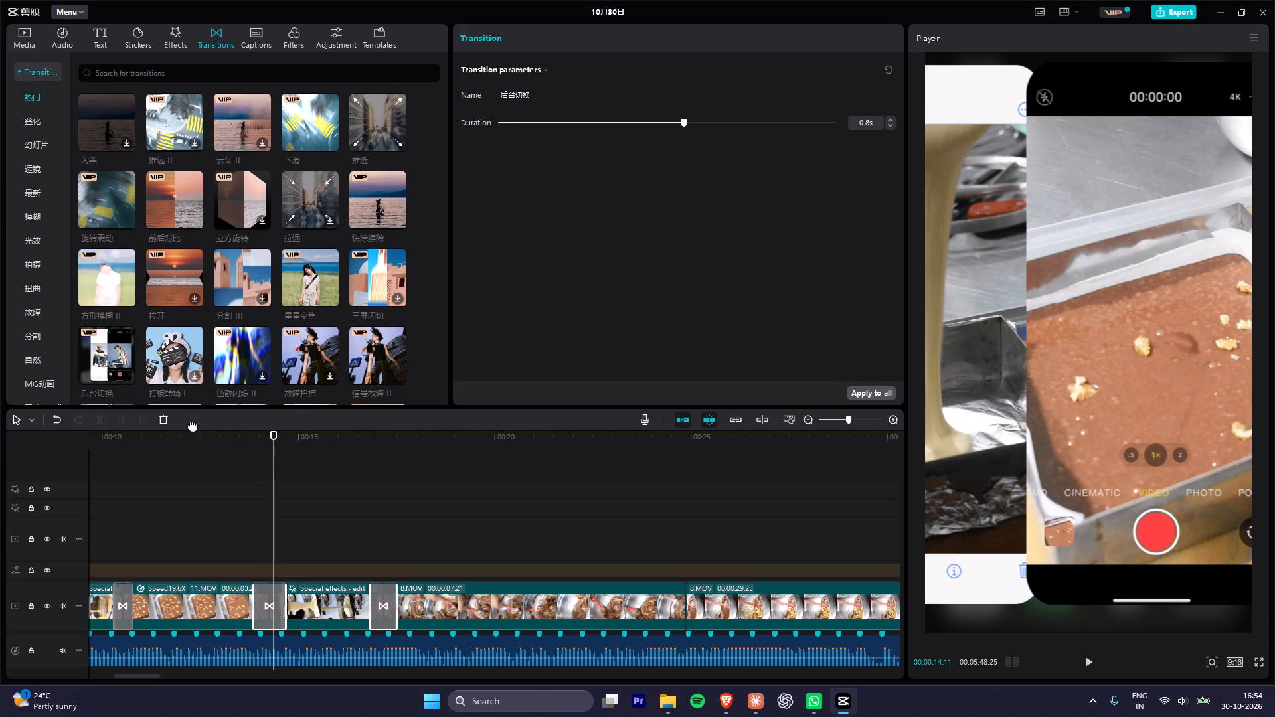
{"action": "left_click_drag", "start_coordinate": [193, 425], "coordinate": [175, 432]}
{"action": "left_click_drag", "start_coordinate": [171, 438], "coordinate": [0, 462]}
{"action": "key", "text": "space"}
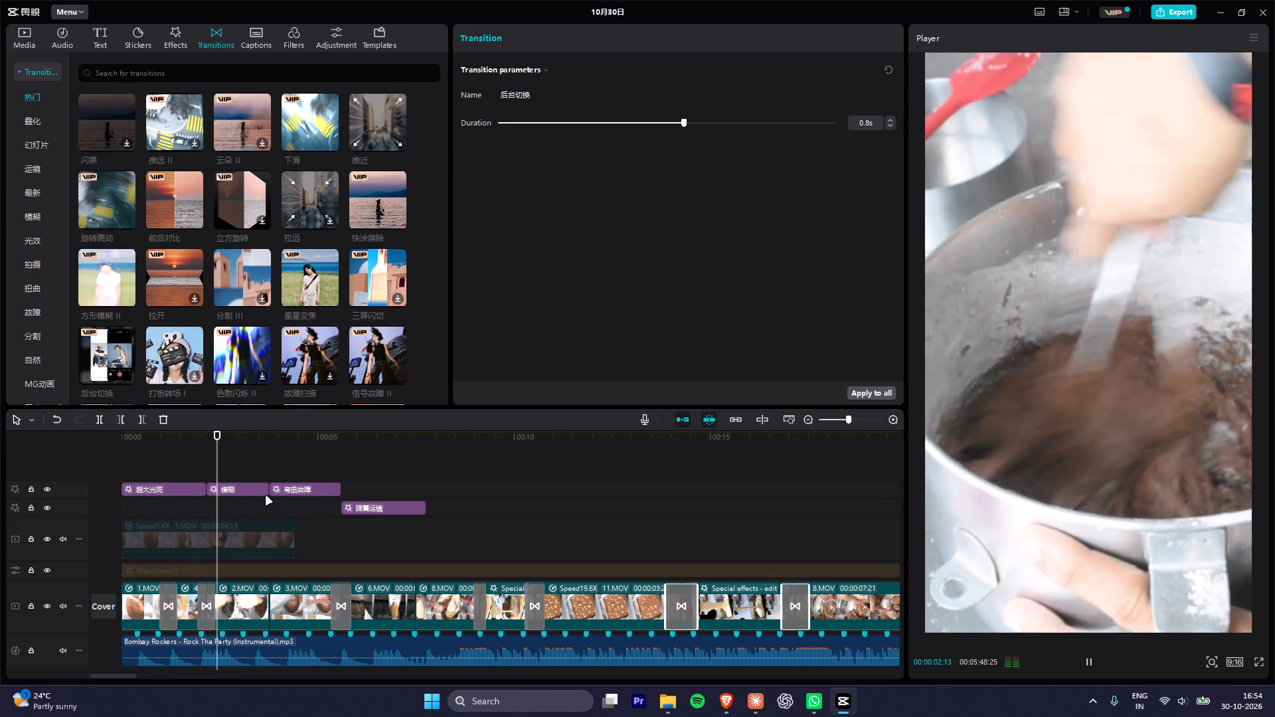
{"action": "key", "text": "space"}
{"action": "key", "text": "space"}
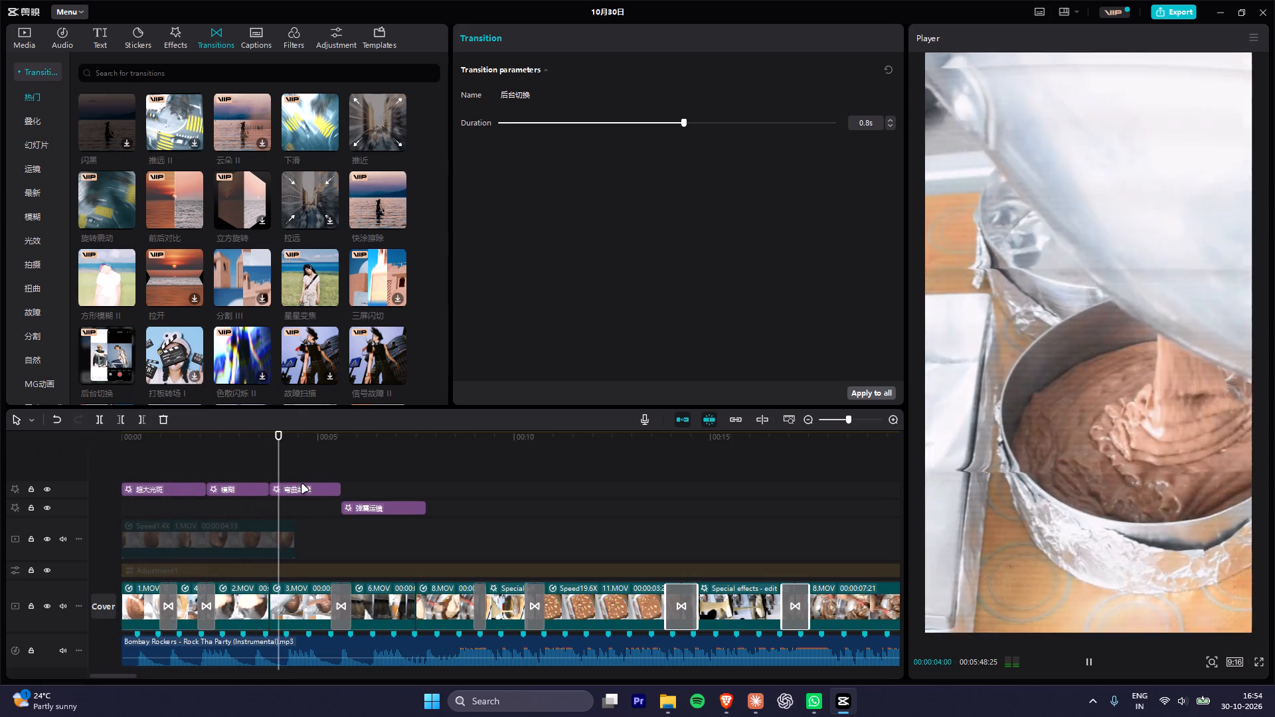
{"action": "key", "text": "space"}
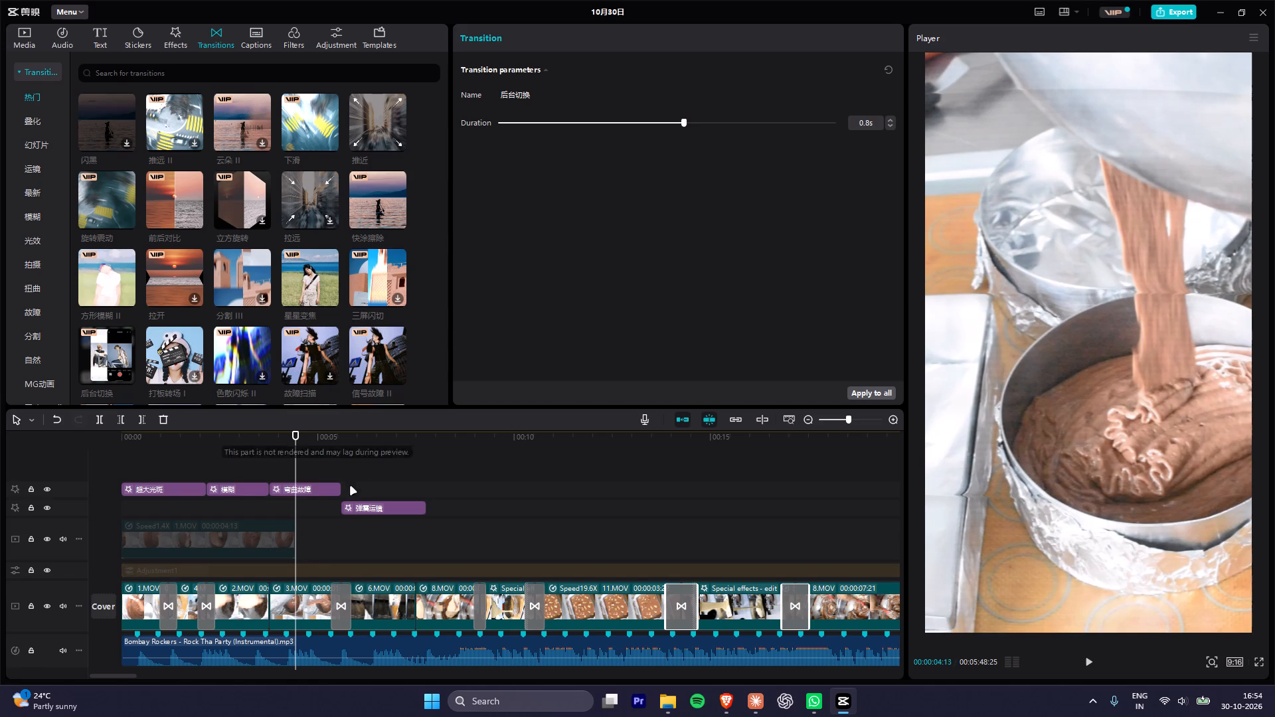
{"action": "key", "text": "space"}
{"action": "key", "text": "space"}
{"action": "key", "text": "space"}
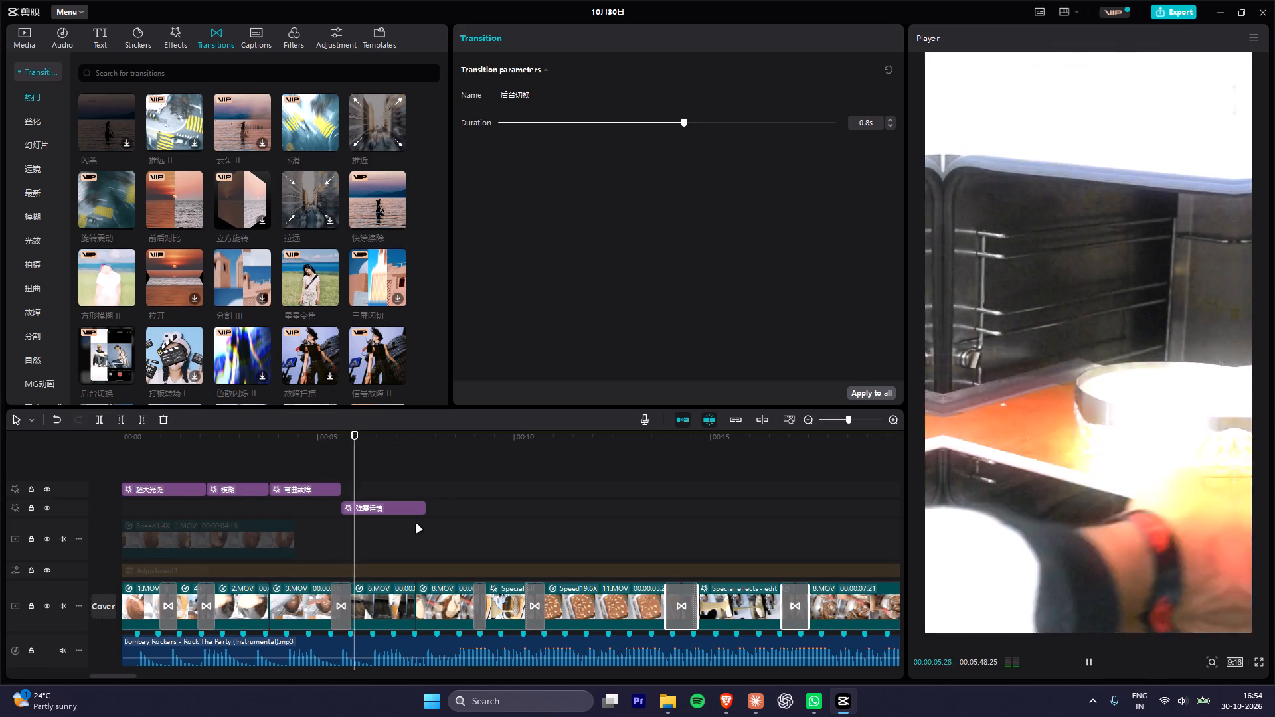
{"action": "key", "text": "space"}
{"action": "key", "text": "space"}
{"action": "key", "text": "space"}
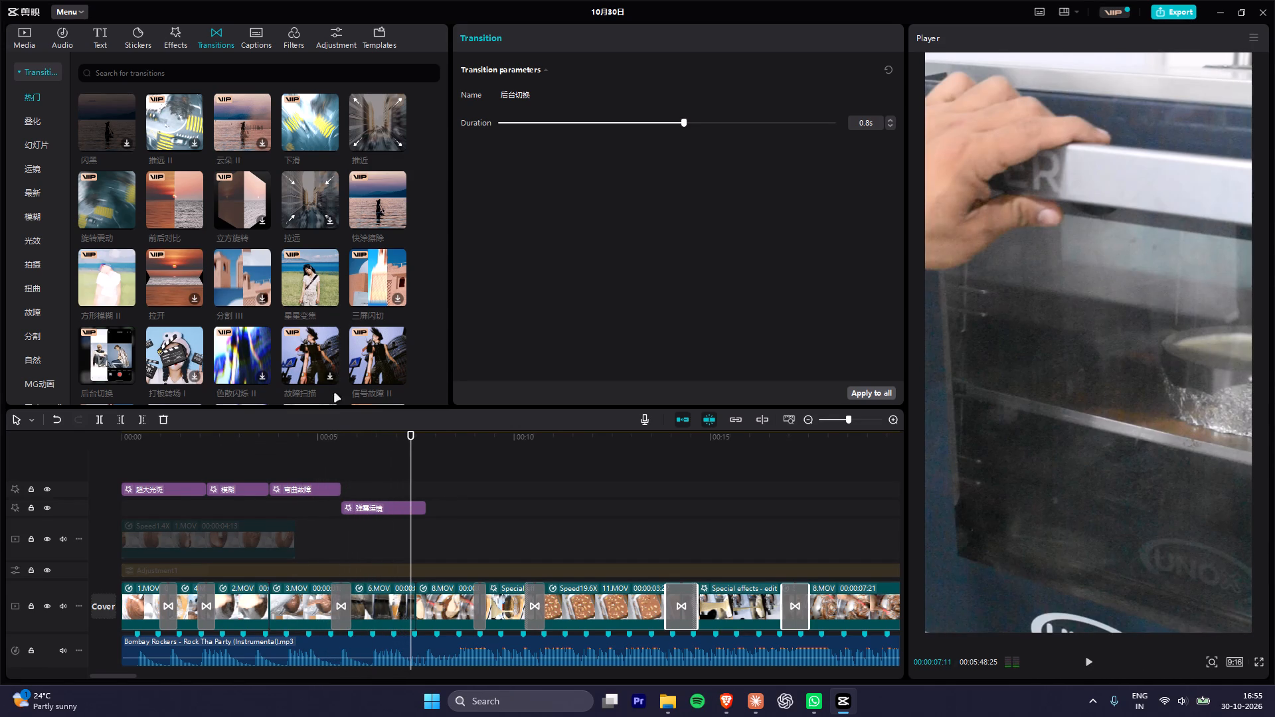
Add the 后台切换 transition at the cut between 6.MOV and 8.MOV and preview it.
{"action": "left_click_drag", "start_coordinate": [119, 350], "coordinate": [402, 602]}
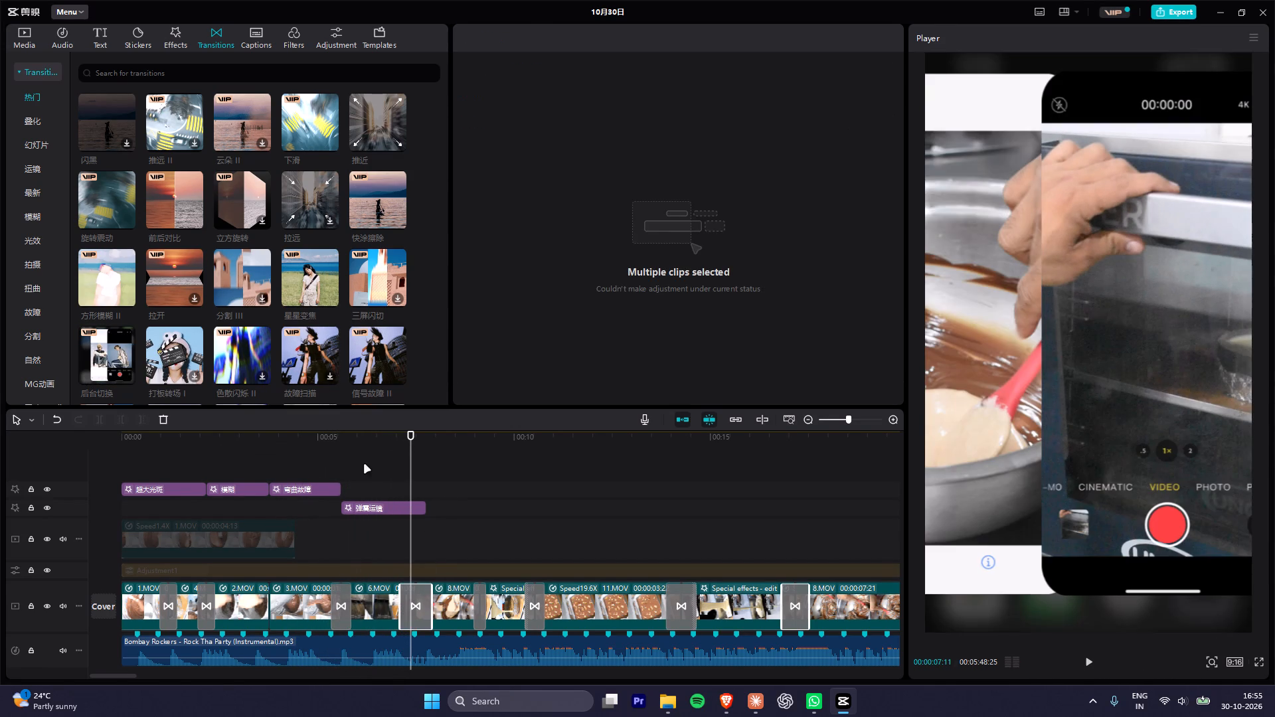
{"action": "left_click", "coordinate": [362, 442]}
{"action": "key", "text": "space"}
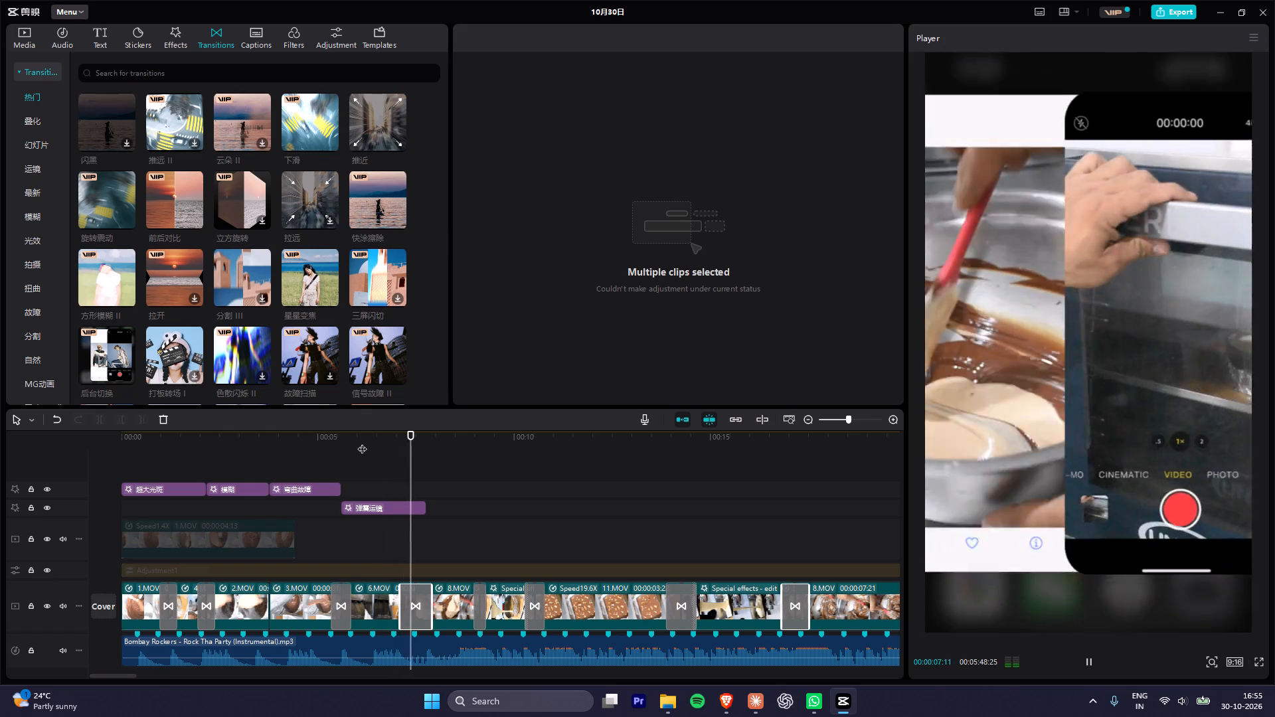
{"action": "key", "text": "space"}
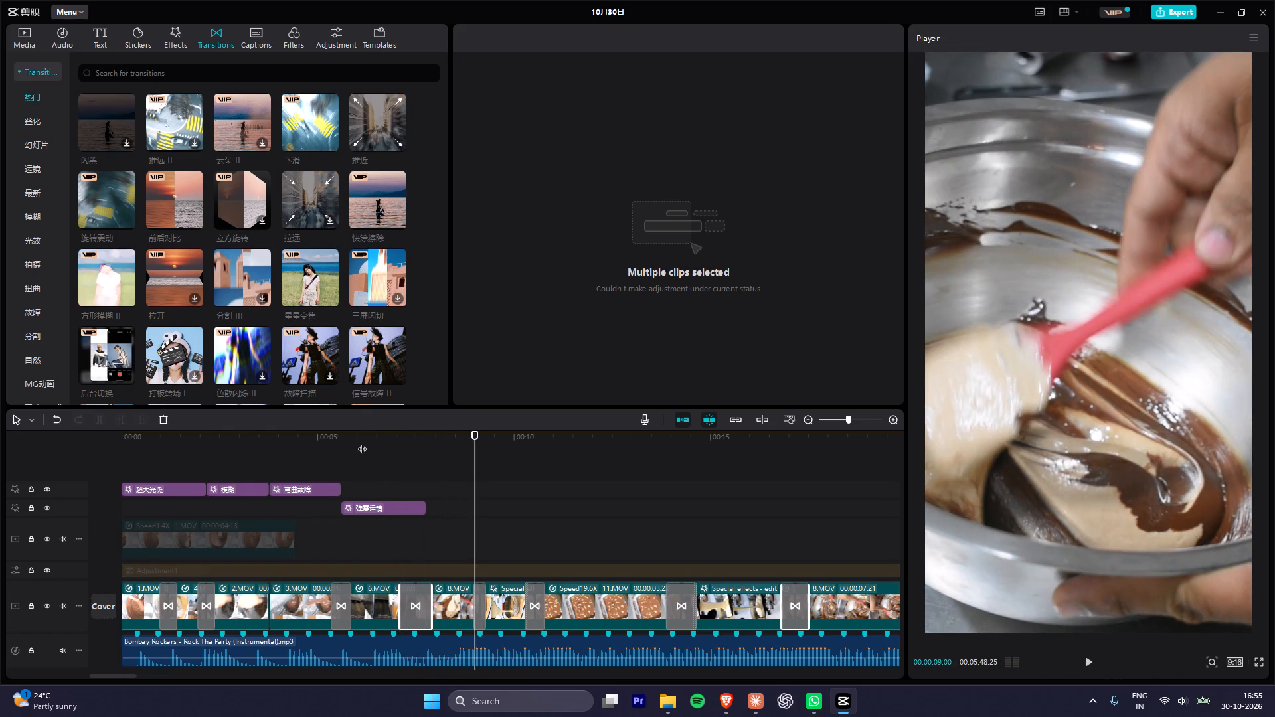
Undo adding the 后台切换 transition at the cut between 6.MOV and 8.MOV.
{"action": "key", "text": "ctrl+z"}
Review the montage from the 6.MOV oven shot through the 信号故障 II transition into the 8.MOV batter-mixing clip.
{"action": "left_click", "coordinate": [389, 436]}
{"action": "key", "text": "space"}
{"action": "scroll", "coordinate": [497, 530], "scroll_direction": "down", "scroll_amount": 3, "text": "alt"}
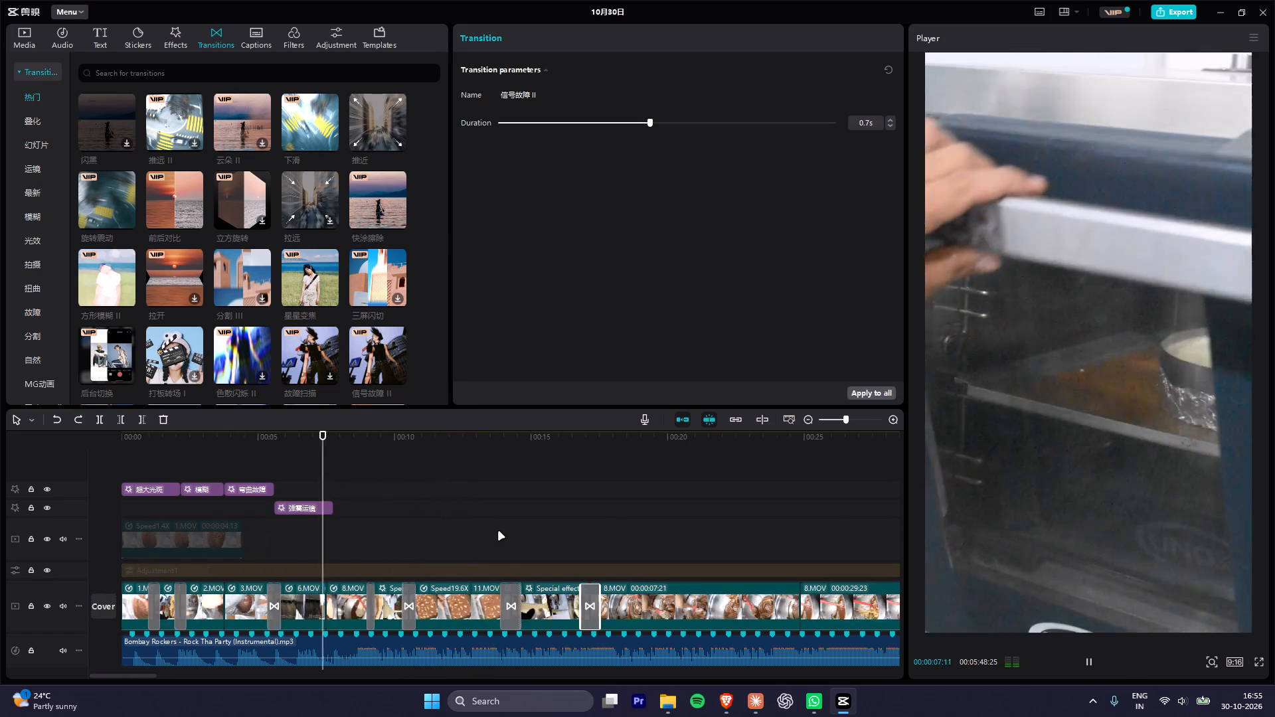
{"action": "scroll", "coordinate": [499, 532], "scroll_direction": "down", "scroll_amount": 9, "text": "alt"}
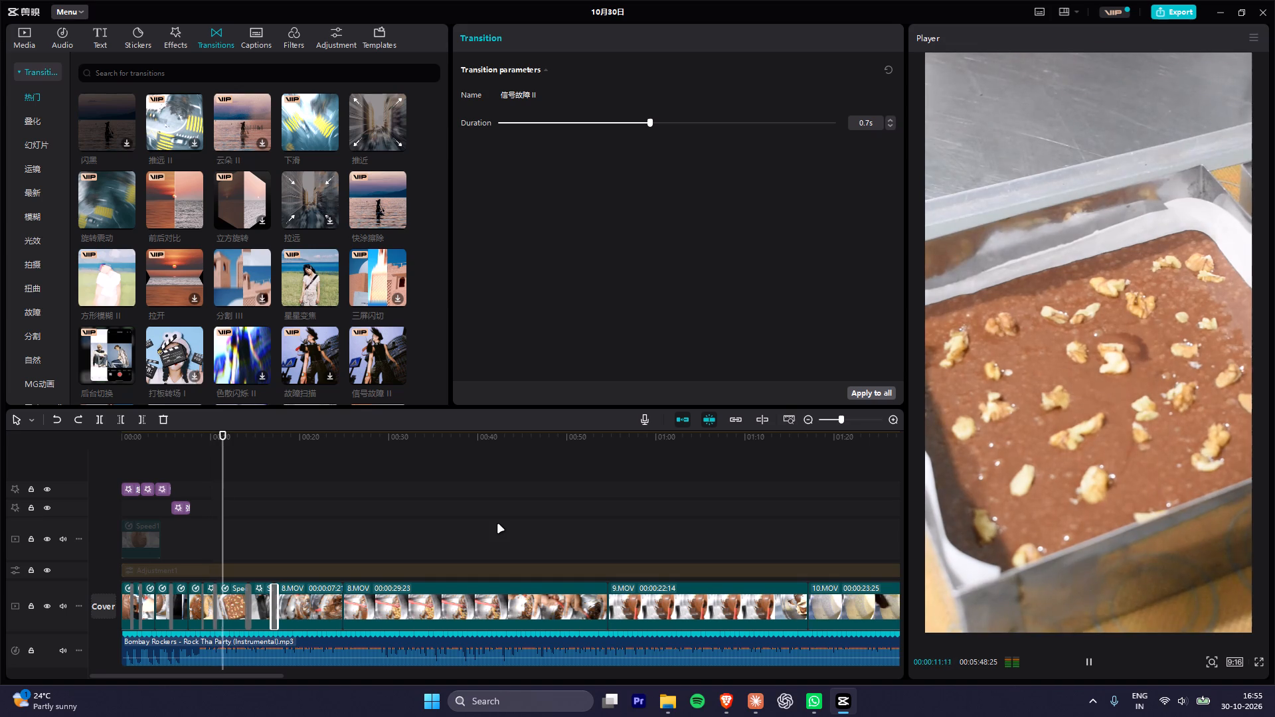
{"action": "key", "text": "space"}
{"action": "key", "text": "space"}
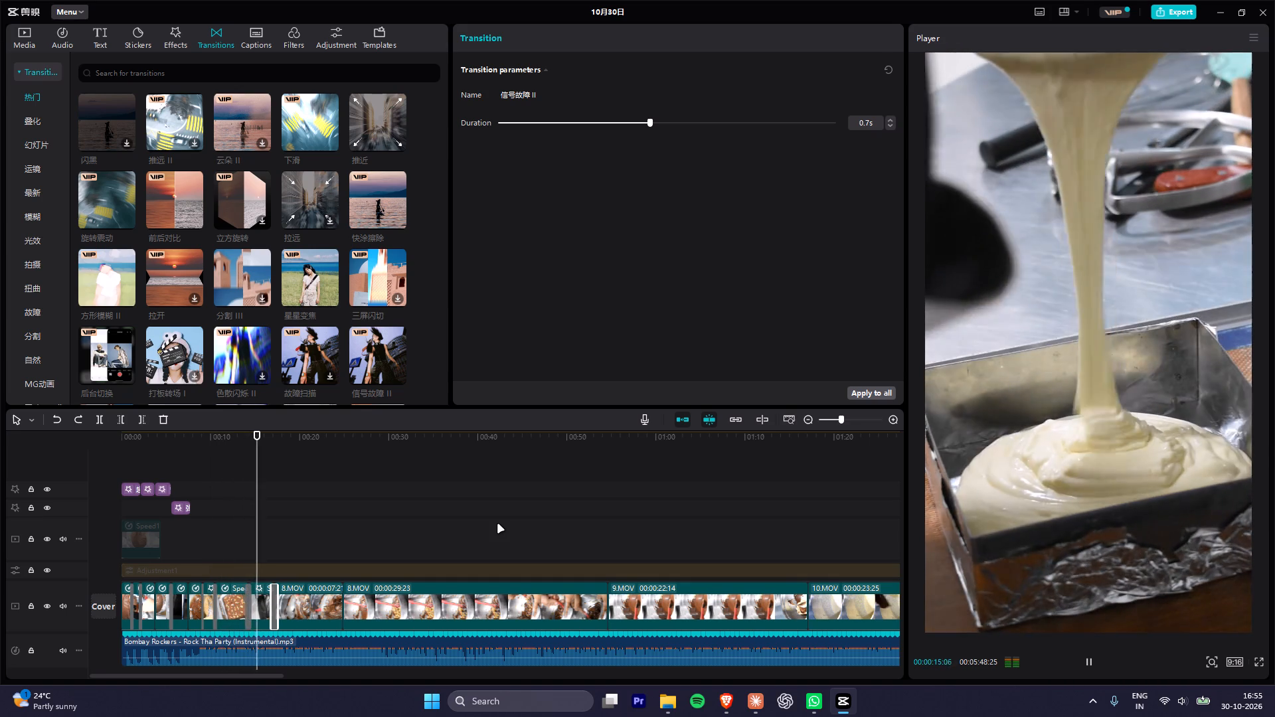
{"action": "key", "text": "space"}
{"action": "key", "text": "space"}
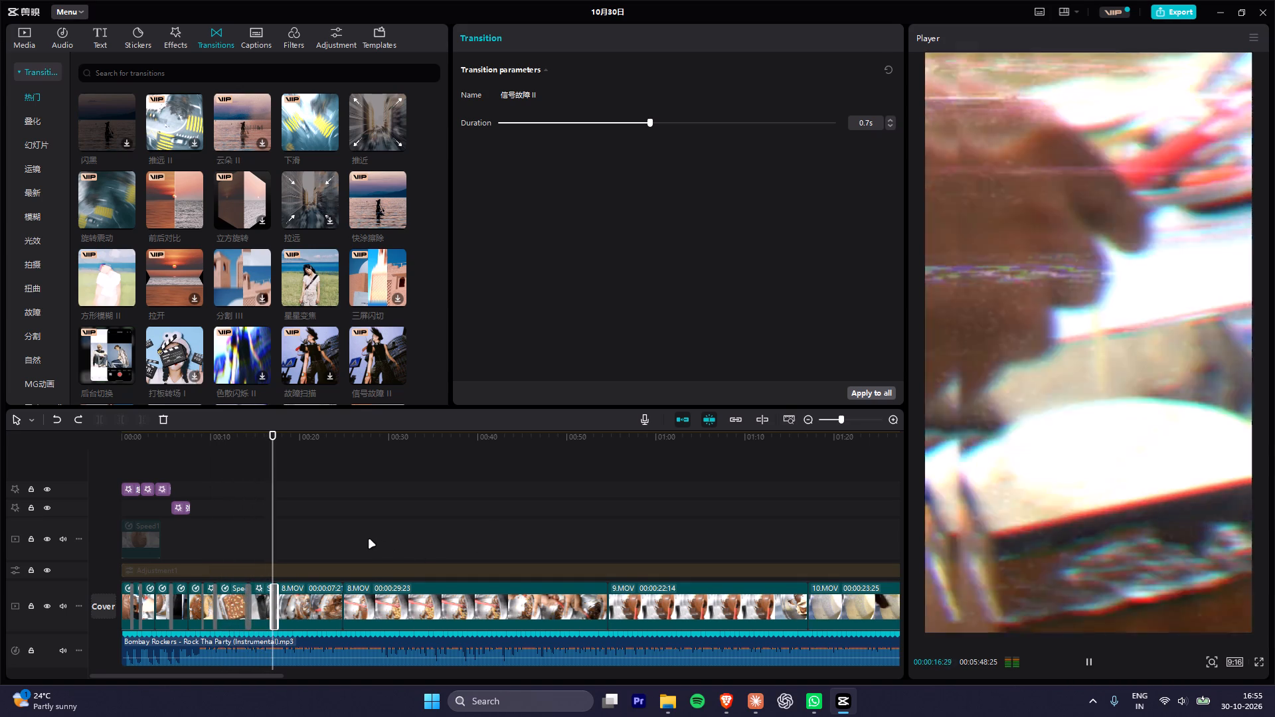
{"action": "key", "text": "space"}
{"action": "scroll", "coordinate": [351, 540], "scroll_direction": "up", "scroll_amount": 10, "text": "alt"}
{"action": "key", "text": "space"}
{"action": "key", "text": "space"}
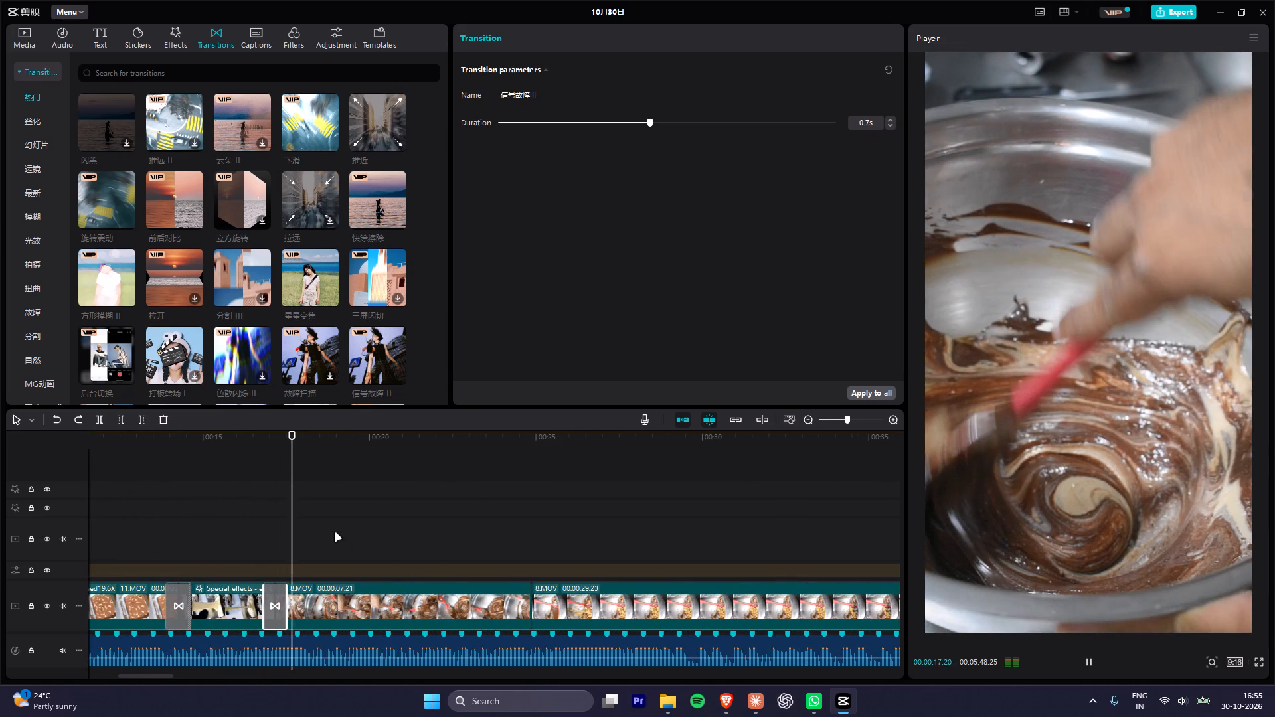
Download more transitions from the 热门 category, including 箭头向右, 向下抖动, 故障模糊, 春日光斑, 分割 IV and the row below.
{"action": "scroll", "coordinate": [369, 272], "scroll_direction": "down", "scroll_amount": 2}
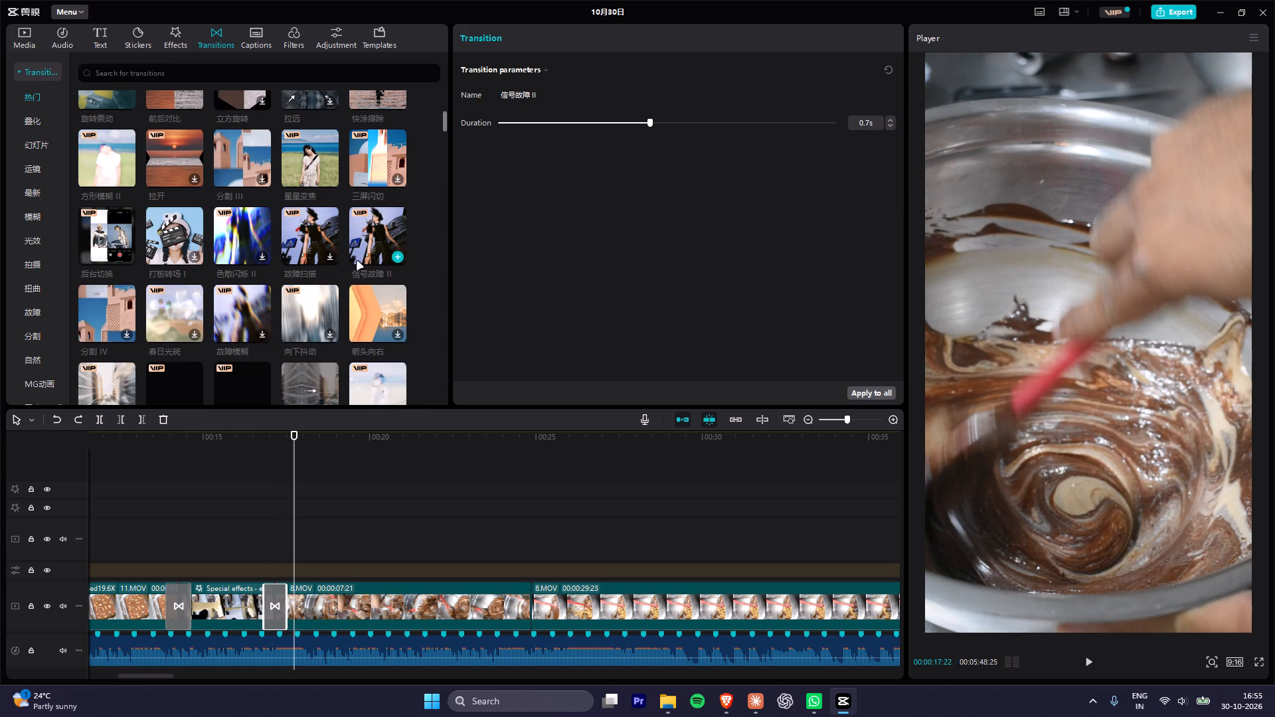
{"action": "left_click", "coordinate": [370, 318]}
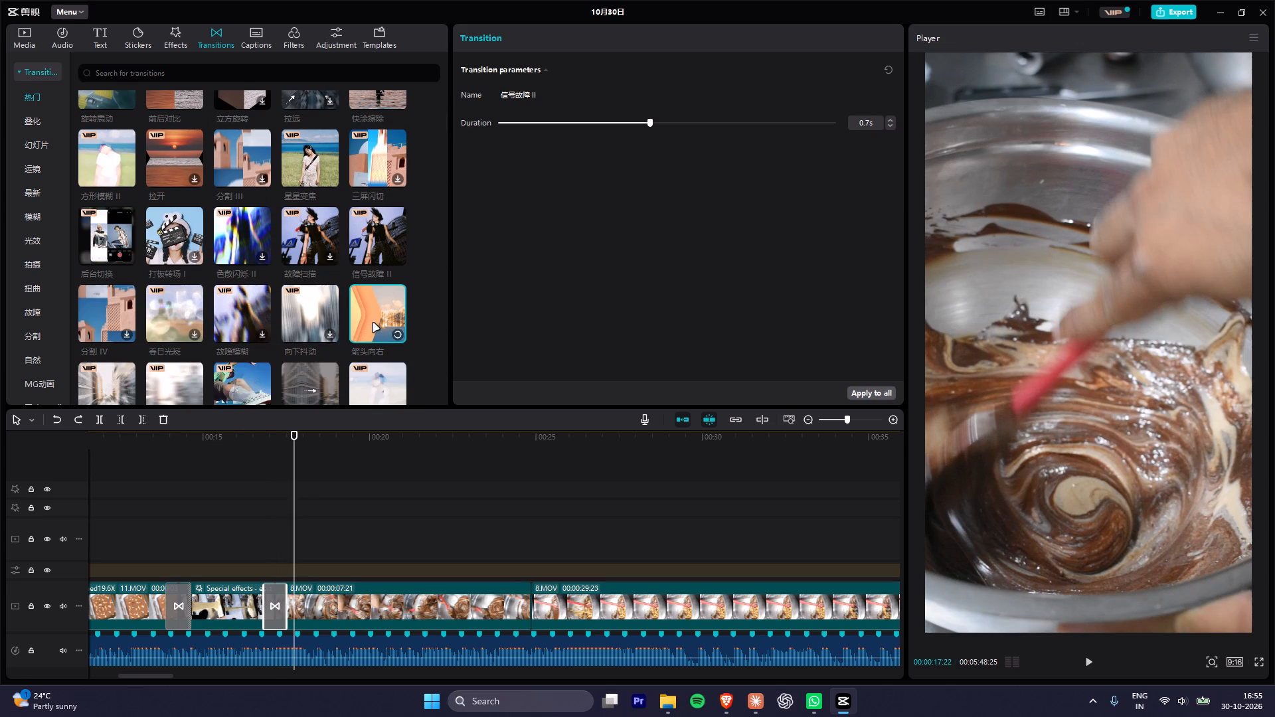
{"action": "left_click", "coordinate": [299, 313]}
{"action": "left_click", "coordinate": [228, 315]}
{"action": "left_click", "coordinate": [169, 322]}
{"action": "left_click", "coordinate": [99, 323]}
{"action": "left_click", "coordinate": [102, 384]}
{"action": "left_click", "coordinate": [172, 386]}
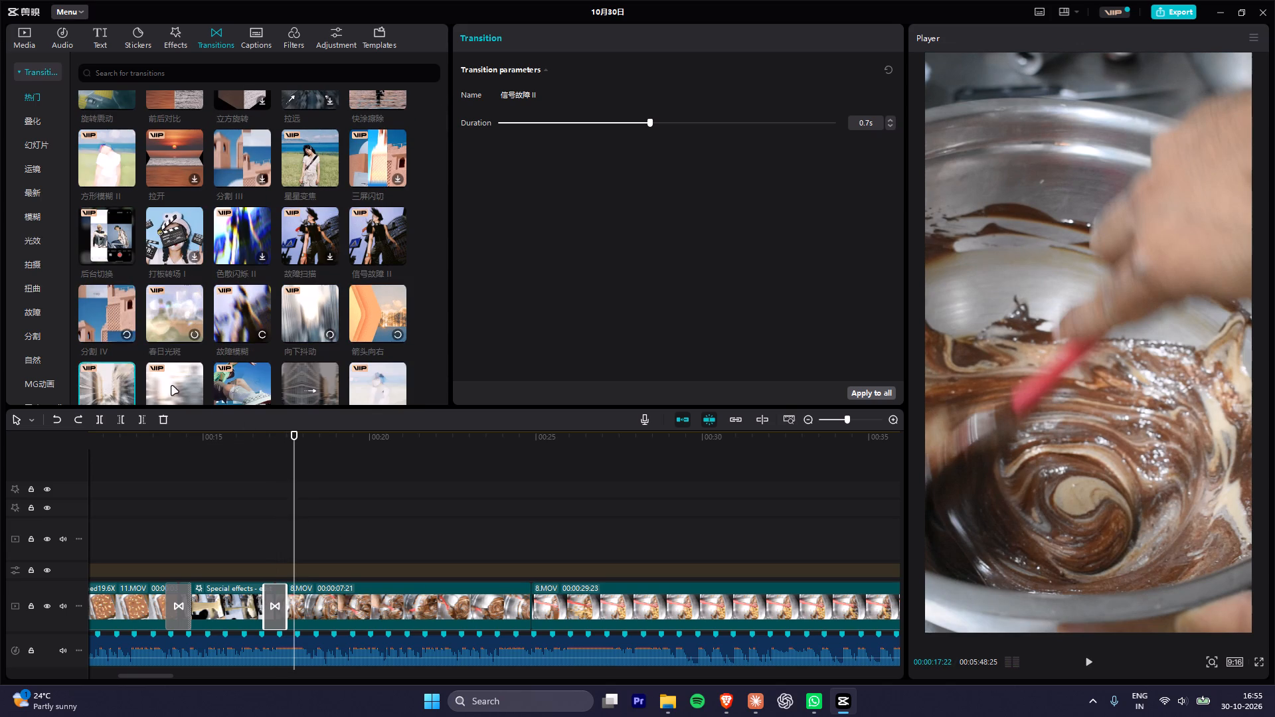
{"action": "left_click", "coordinate": [252, 386]}
{"action": "left_click", "coordinate": [313, 386]}
{"action": "left_click", "coordinate": [365, 384]}
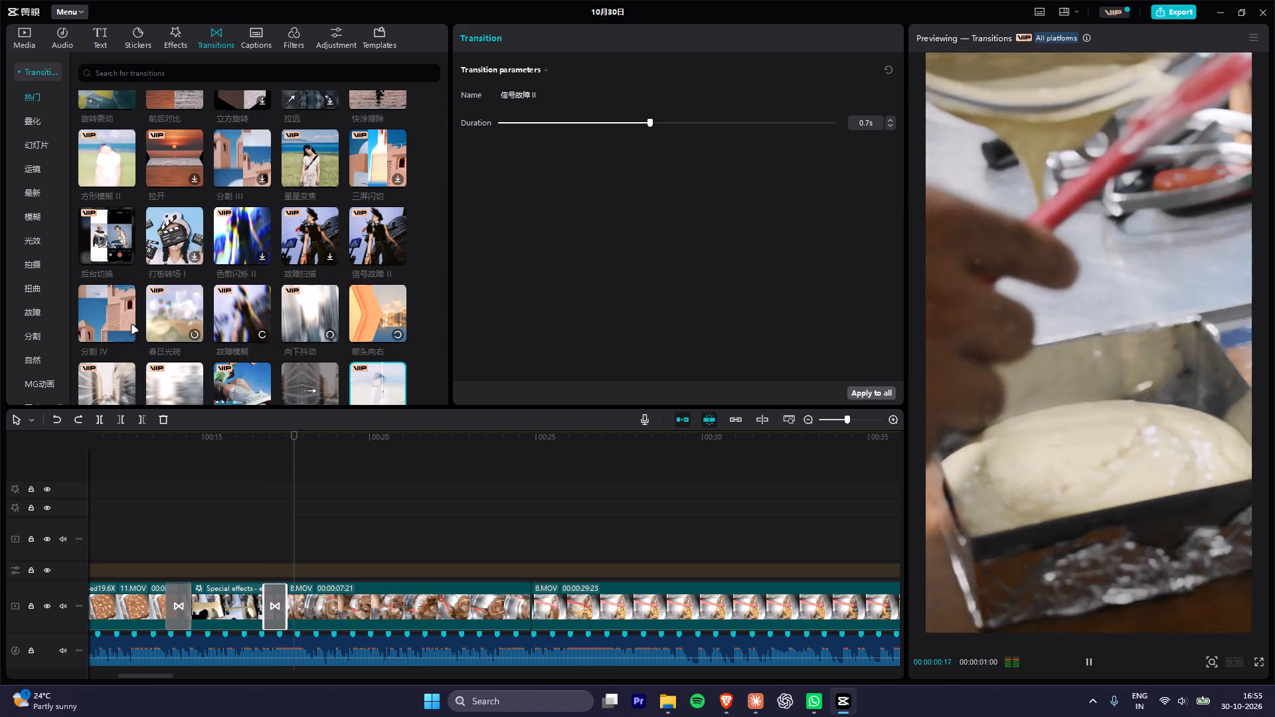
{"action": "left_click", "coordinate": [110, 311]}
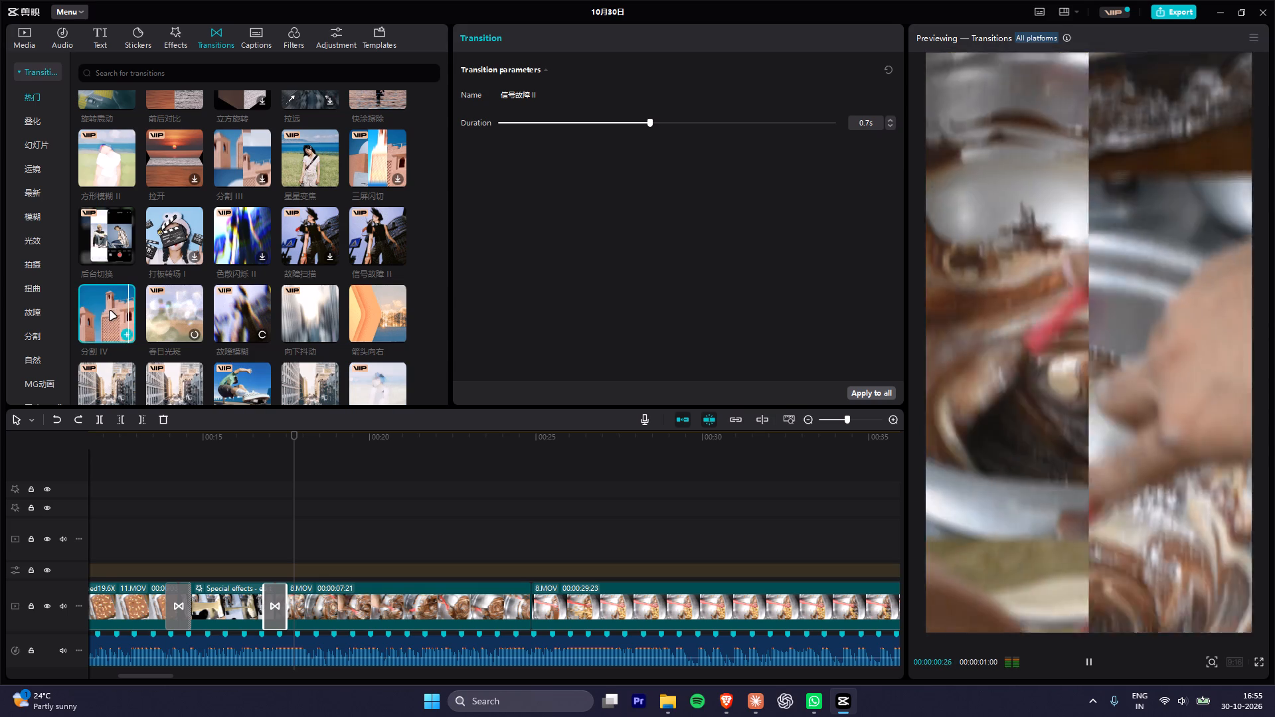
{"action": "left_click", "coordinate": [369, 311]}
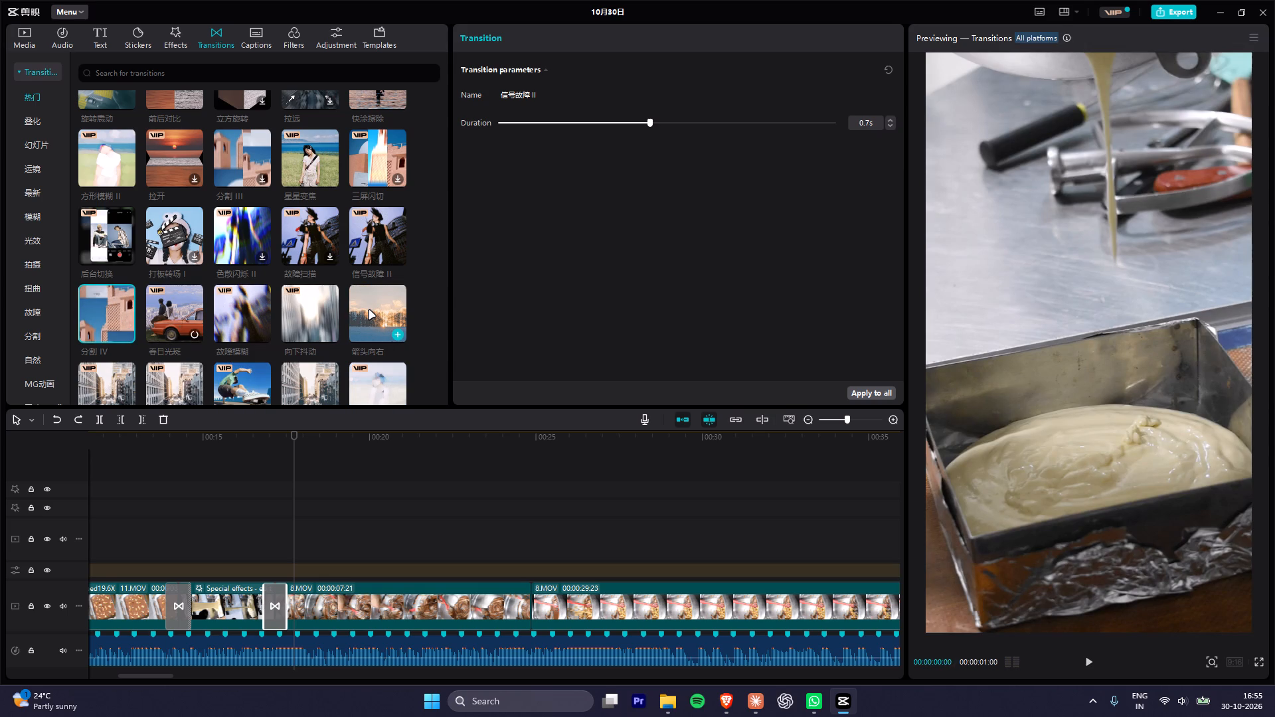
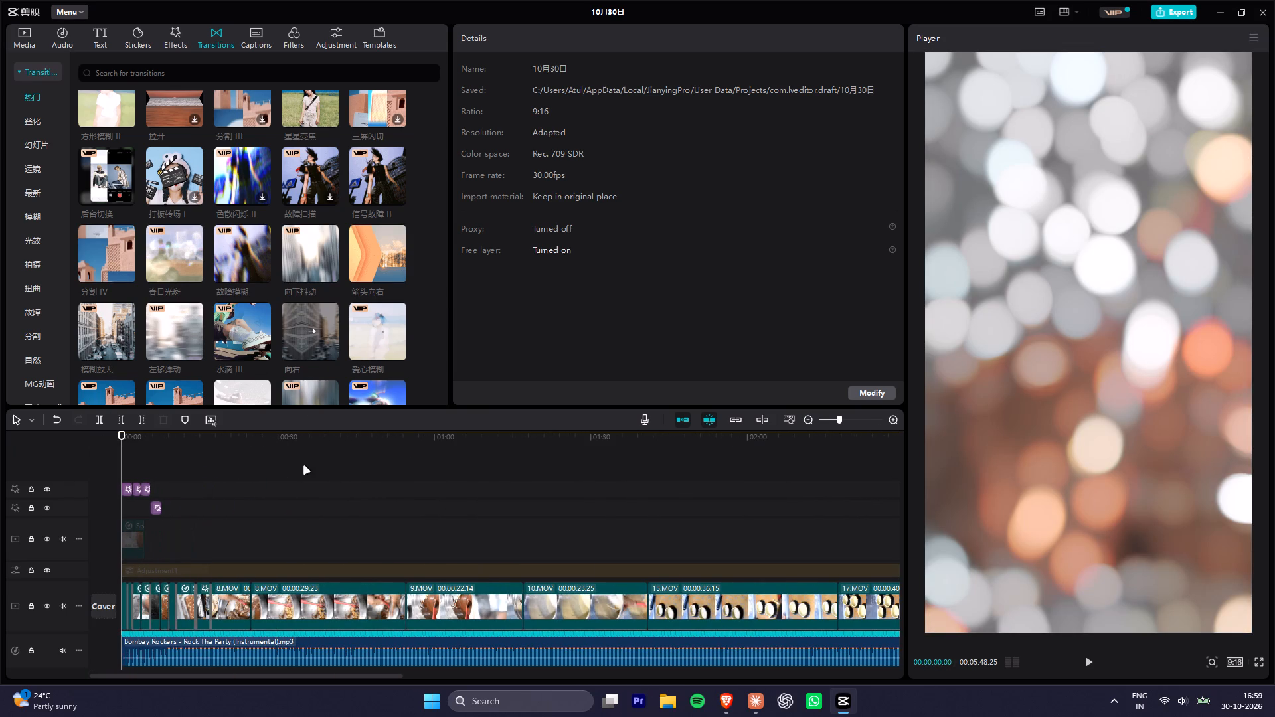
{"action": "left_click", "coordinate": [29, 40]}
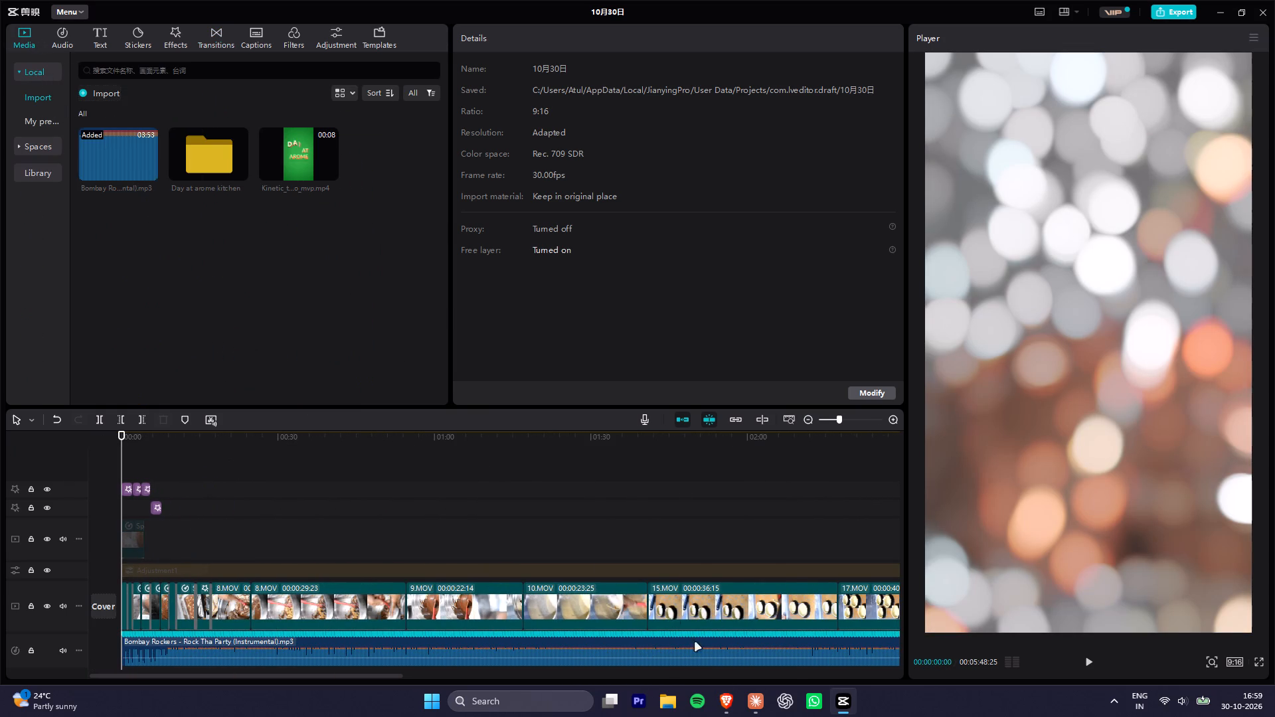
{"action": "left_click", "coordinate": [727, 696]}
{"action": "left_click", "coordinate": [721, 465]}
{"action": "key", "text": "alt+Tab"}
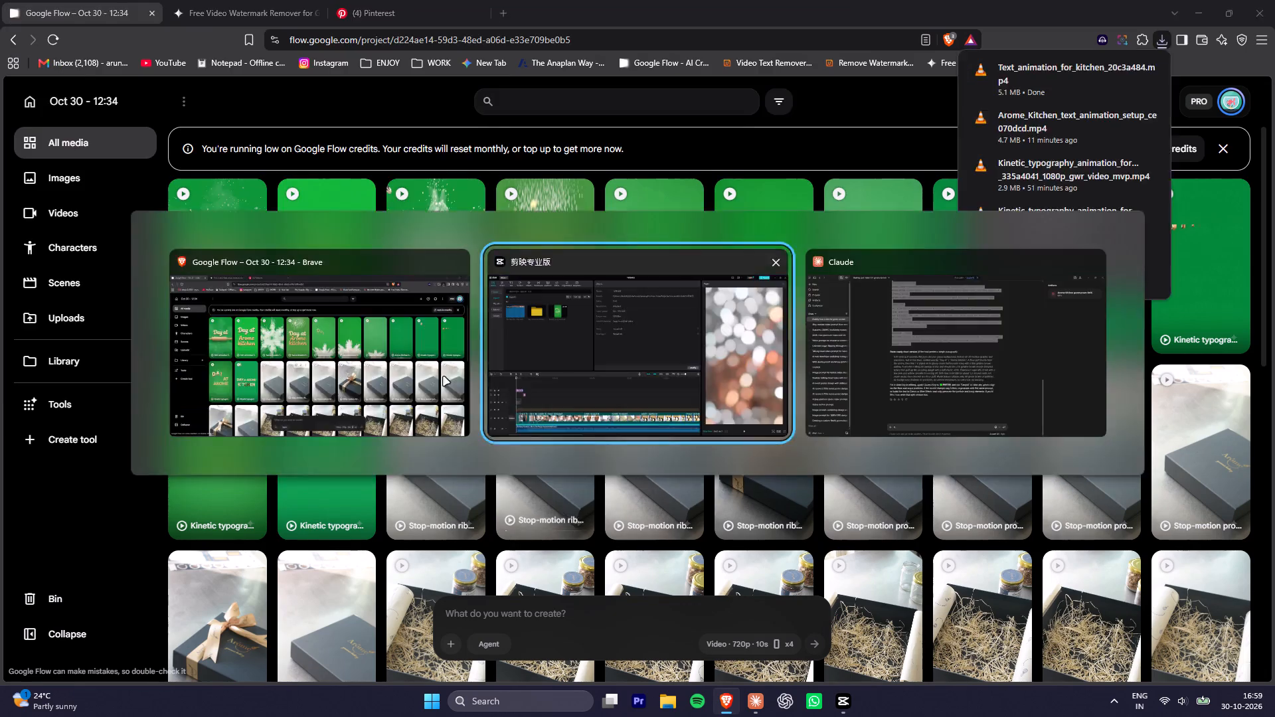
{"action": "left_click", "coordinate": [108, 87]}
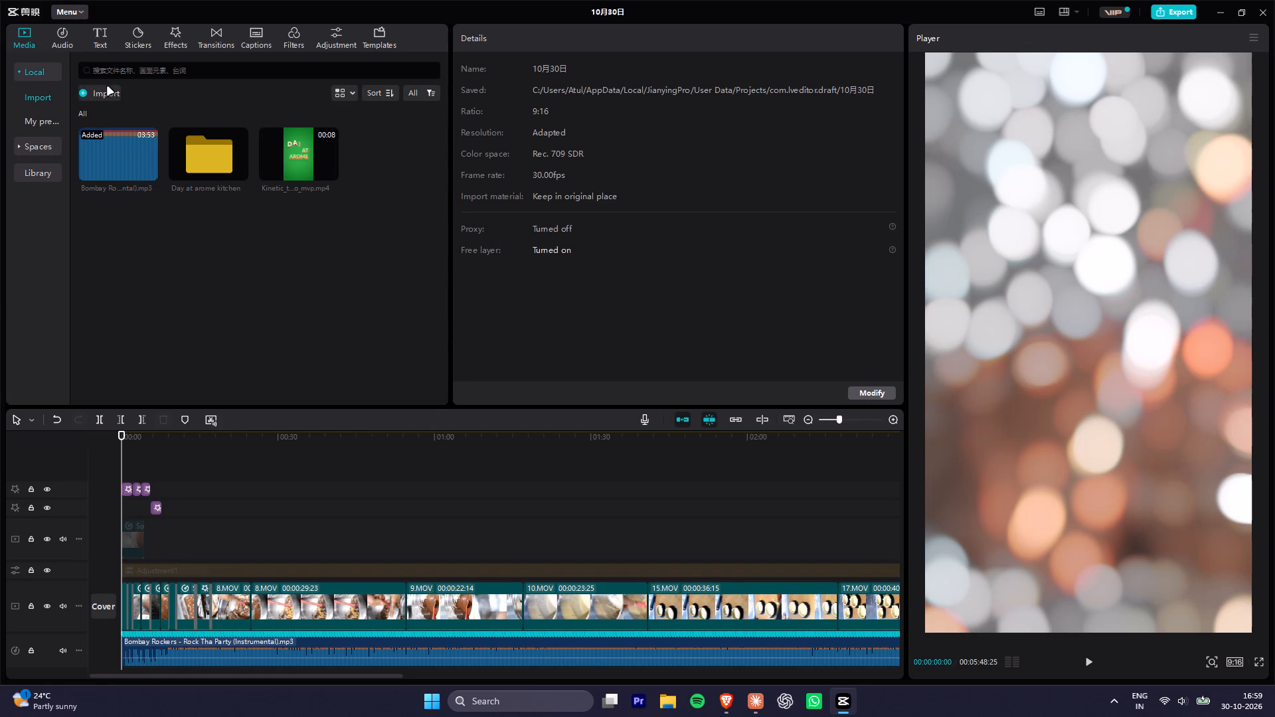
{"action": "left_click", "coordinate": [56, 147]}
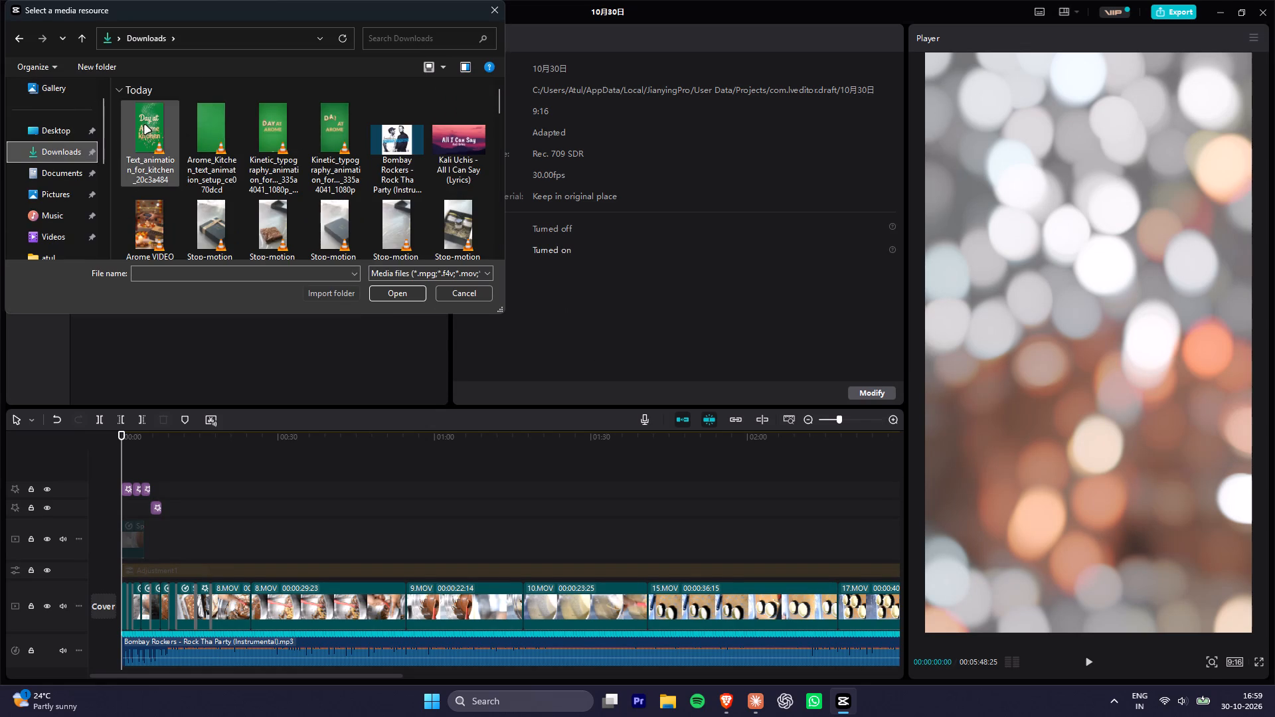
{"action": "left_click", "coordinate": [143, 125]}
{"action": "left_click", "coordinate": [193, 125], "text": "ctrl"}
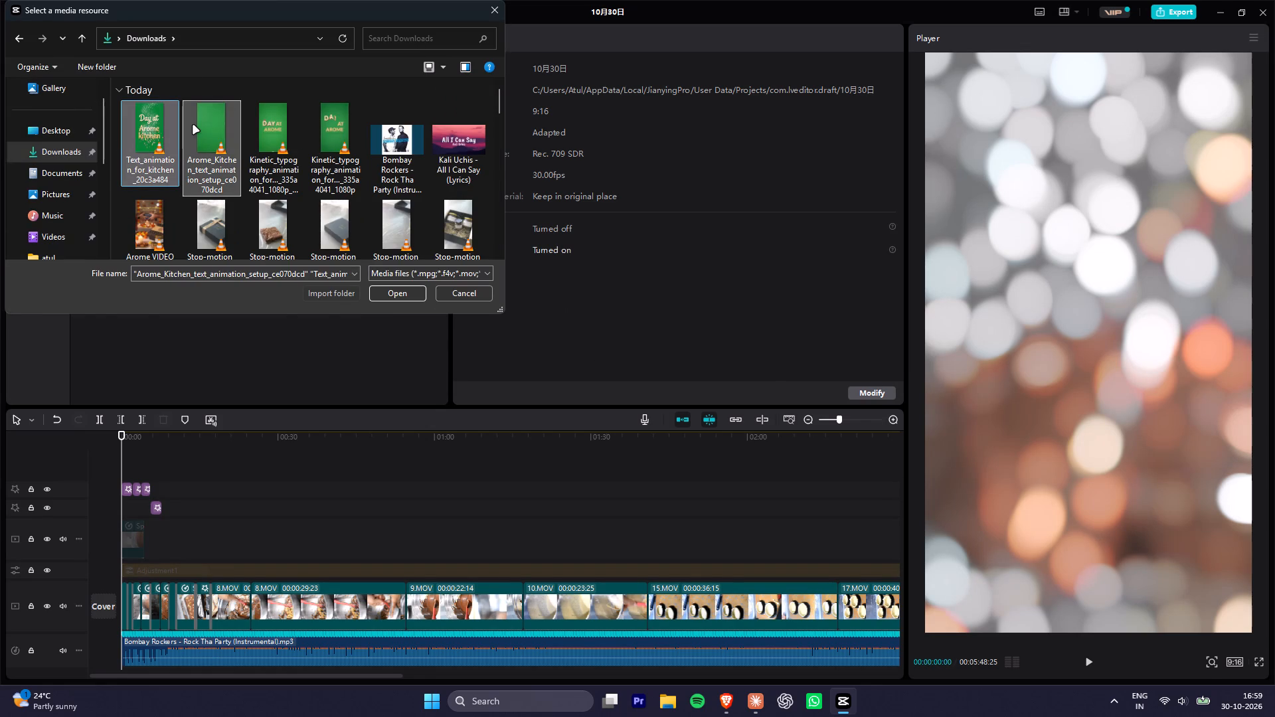
{"action": "key", "text": "Return"}
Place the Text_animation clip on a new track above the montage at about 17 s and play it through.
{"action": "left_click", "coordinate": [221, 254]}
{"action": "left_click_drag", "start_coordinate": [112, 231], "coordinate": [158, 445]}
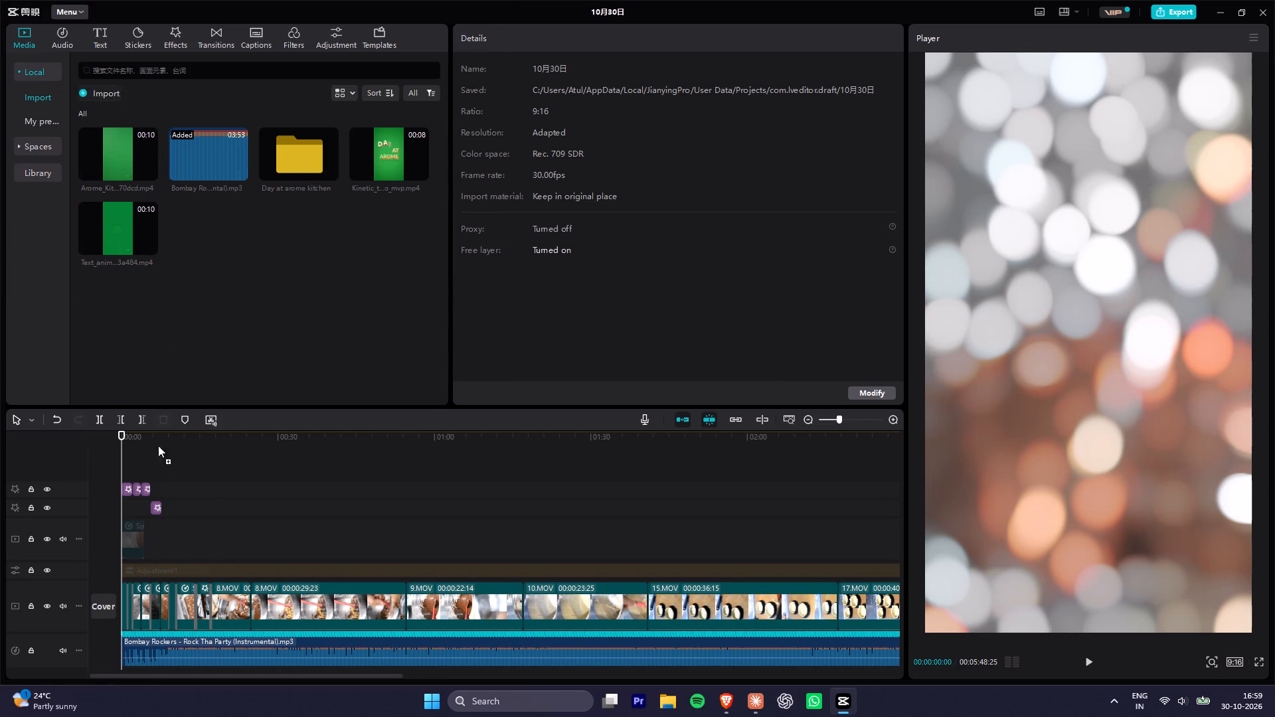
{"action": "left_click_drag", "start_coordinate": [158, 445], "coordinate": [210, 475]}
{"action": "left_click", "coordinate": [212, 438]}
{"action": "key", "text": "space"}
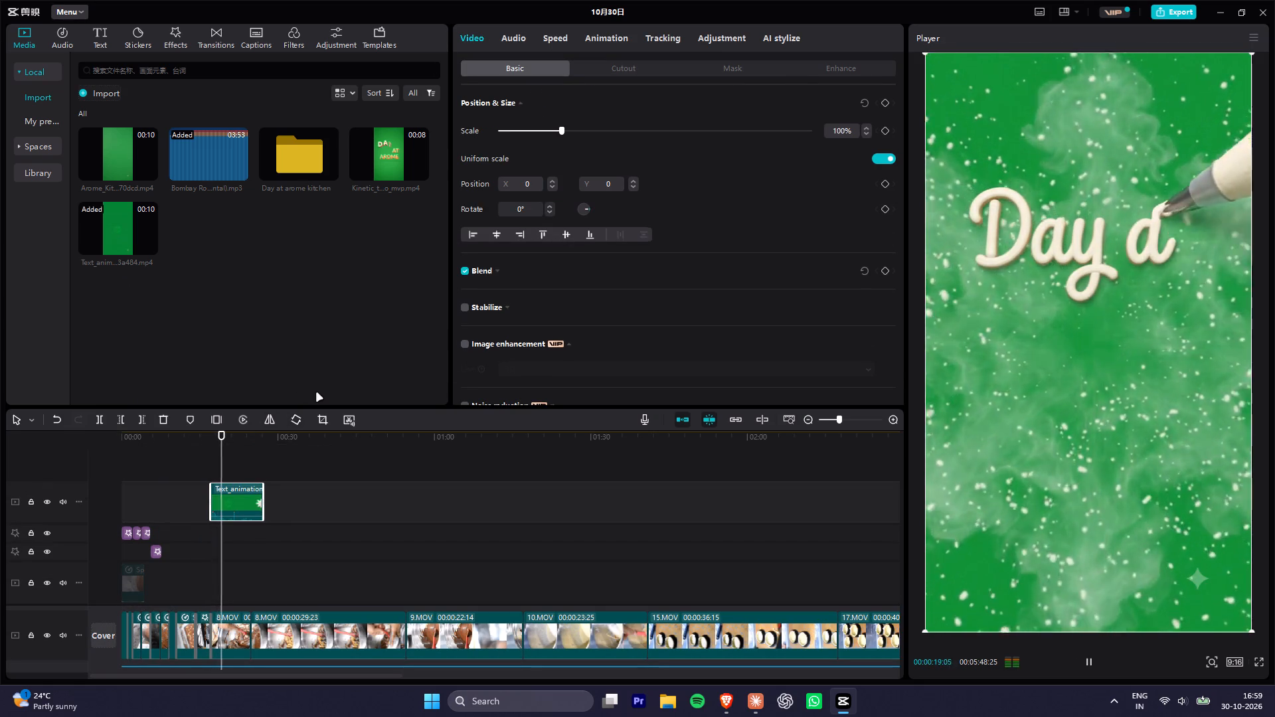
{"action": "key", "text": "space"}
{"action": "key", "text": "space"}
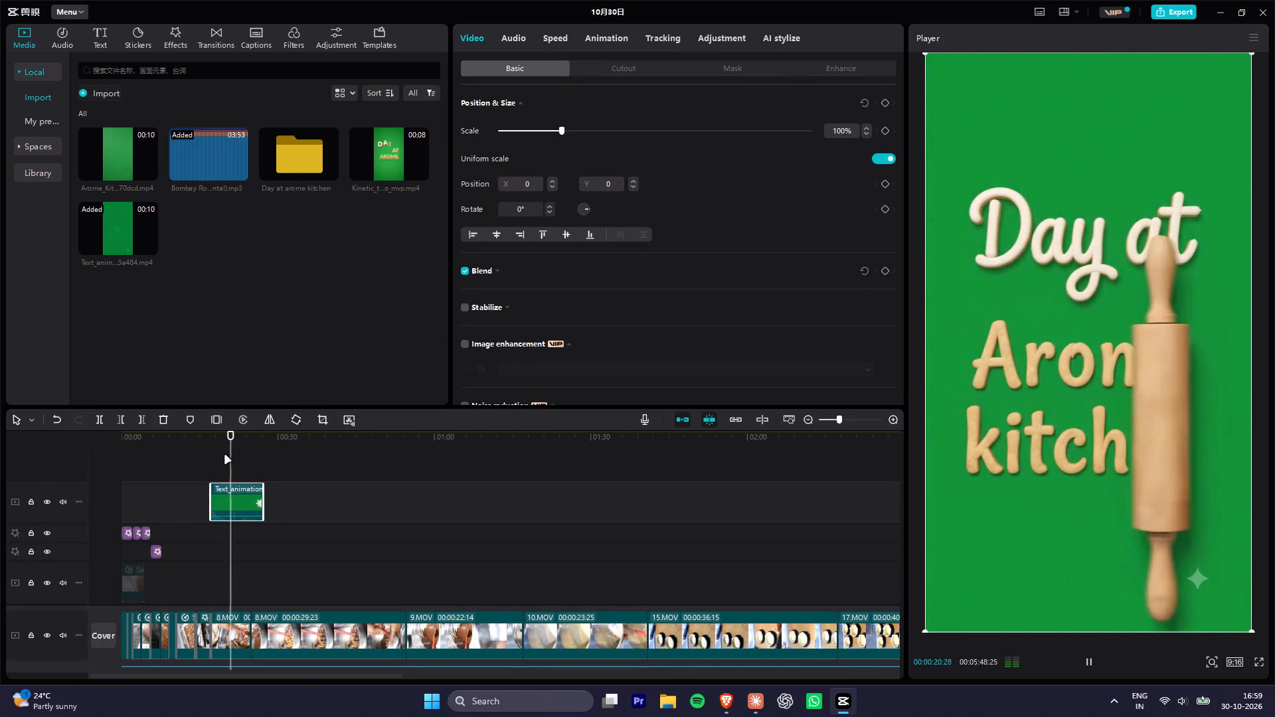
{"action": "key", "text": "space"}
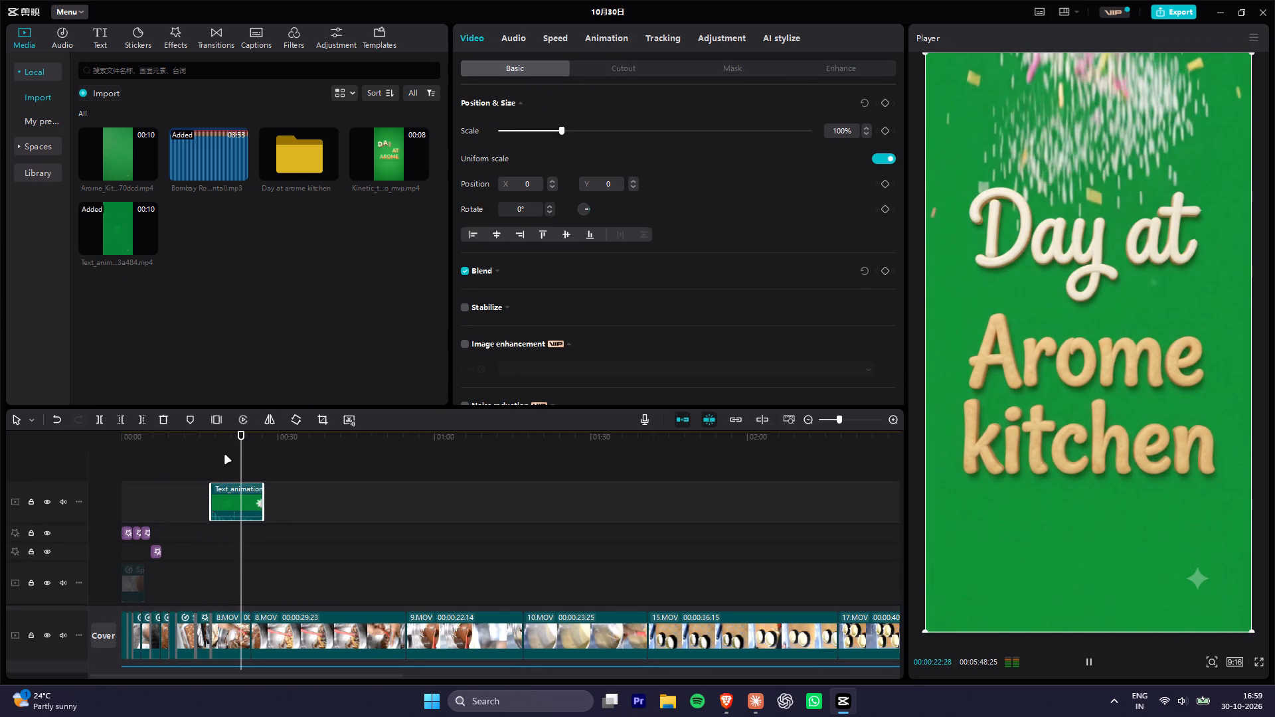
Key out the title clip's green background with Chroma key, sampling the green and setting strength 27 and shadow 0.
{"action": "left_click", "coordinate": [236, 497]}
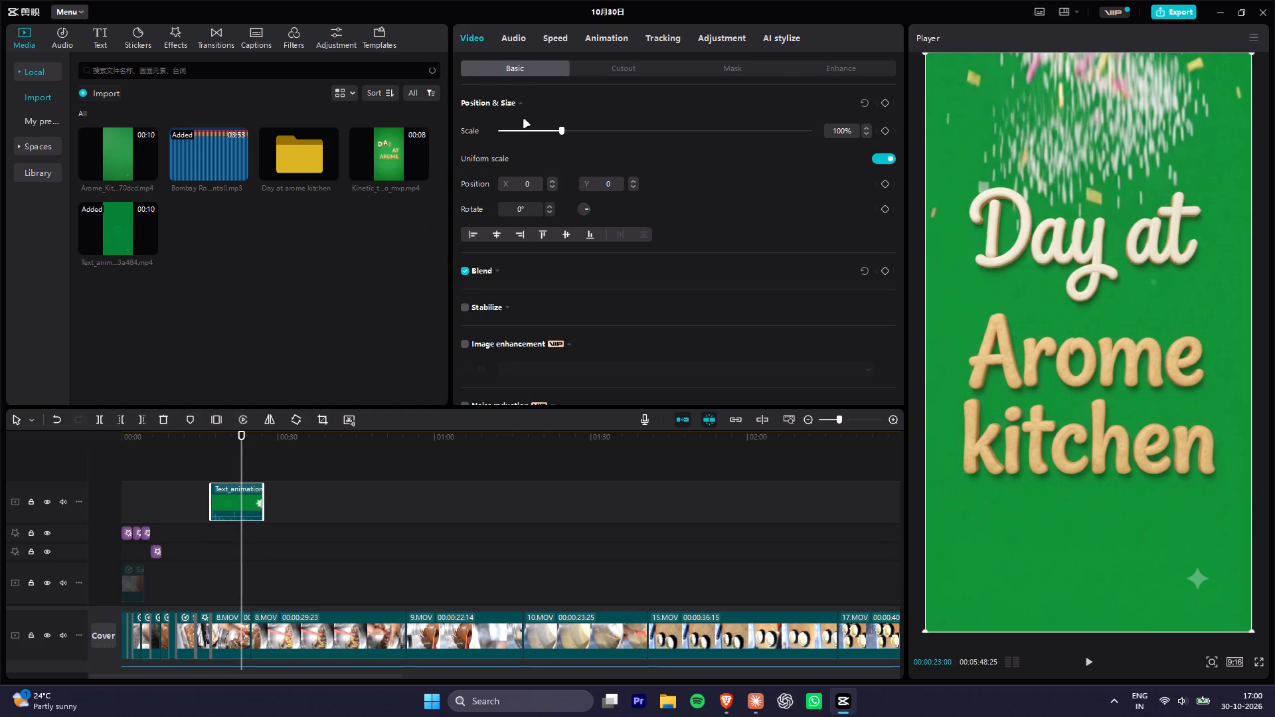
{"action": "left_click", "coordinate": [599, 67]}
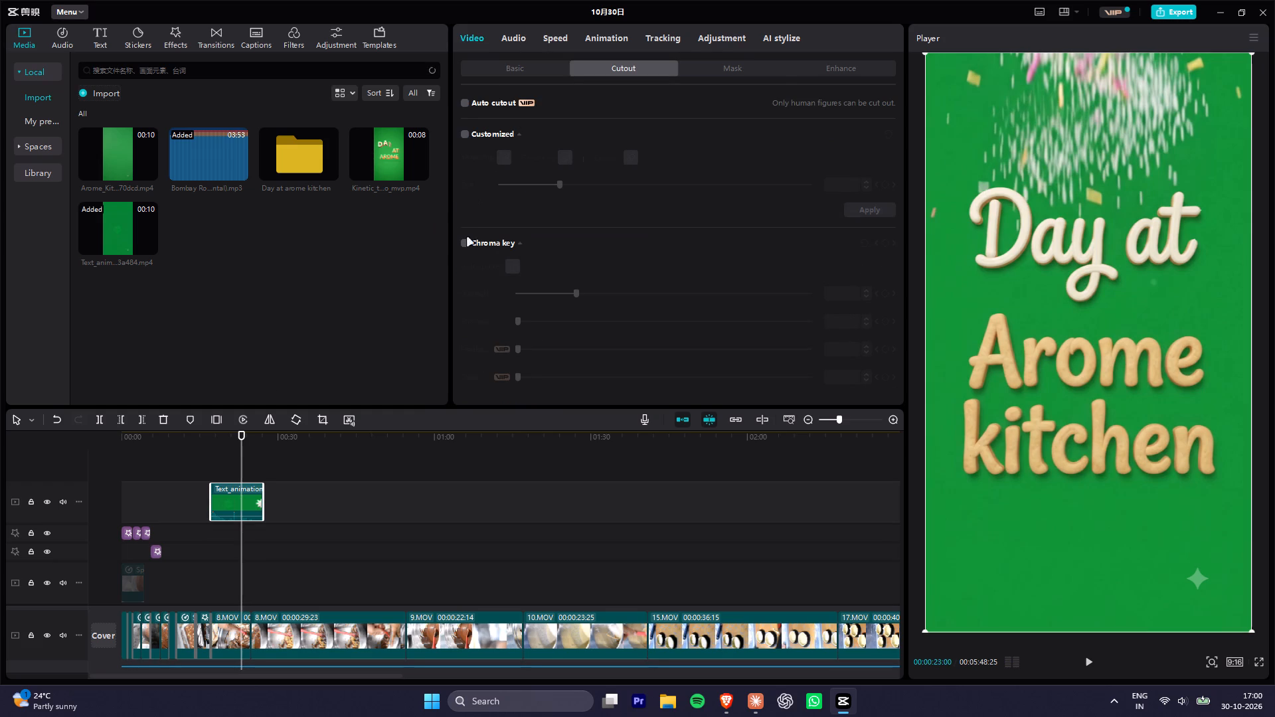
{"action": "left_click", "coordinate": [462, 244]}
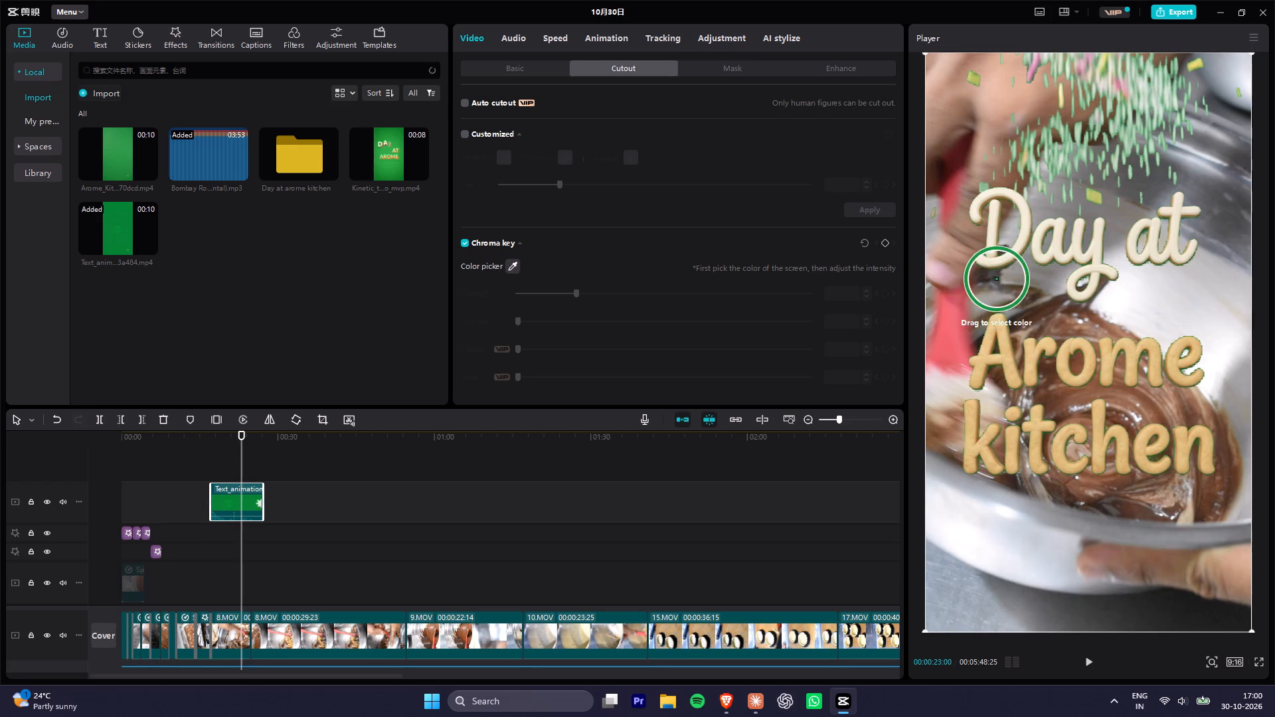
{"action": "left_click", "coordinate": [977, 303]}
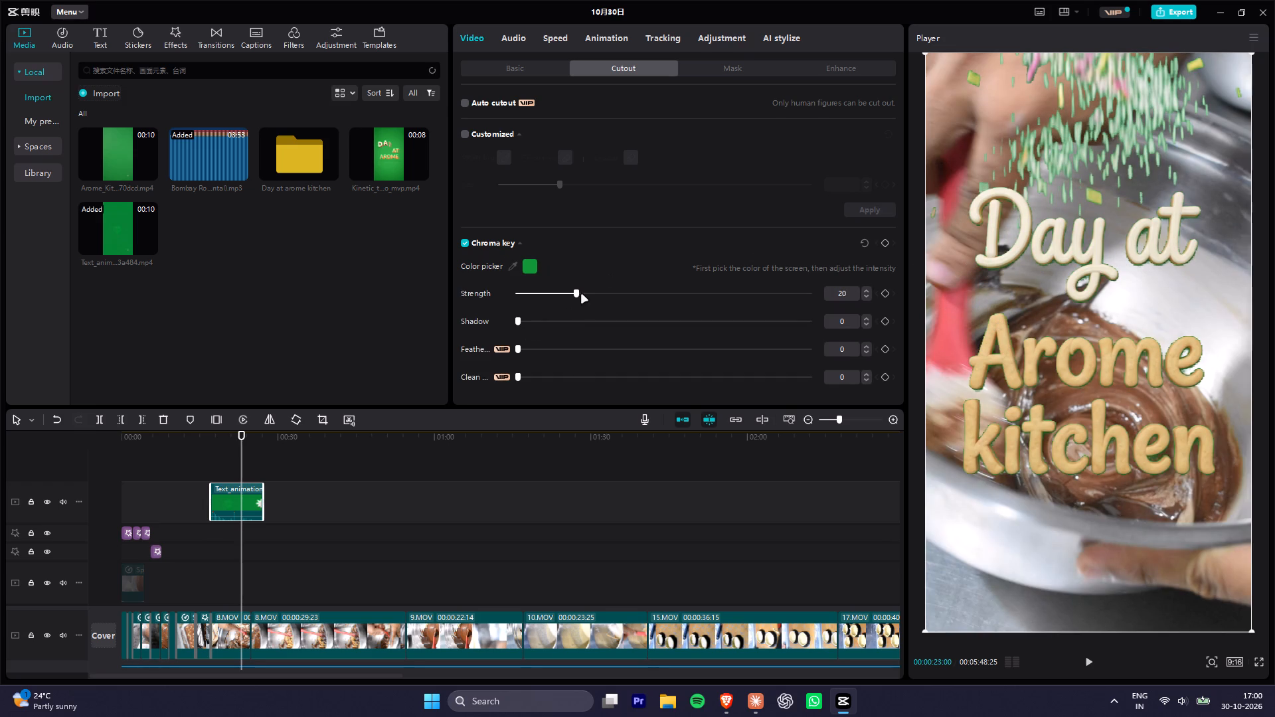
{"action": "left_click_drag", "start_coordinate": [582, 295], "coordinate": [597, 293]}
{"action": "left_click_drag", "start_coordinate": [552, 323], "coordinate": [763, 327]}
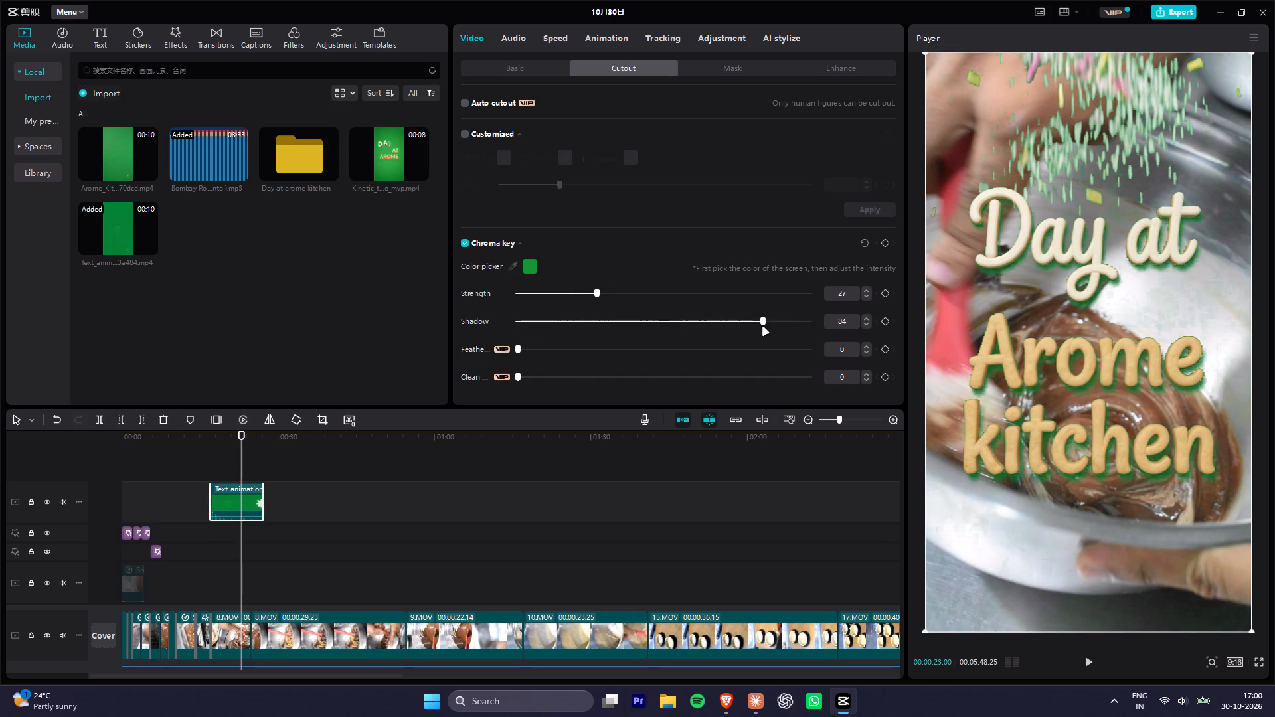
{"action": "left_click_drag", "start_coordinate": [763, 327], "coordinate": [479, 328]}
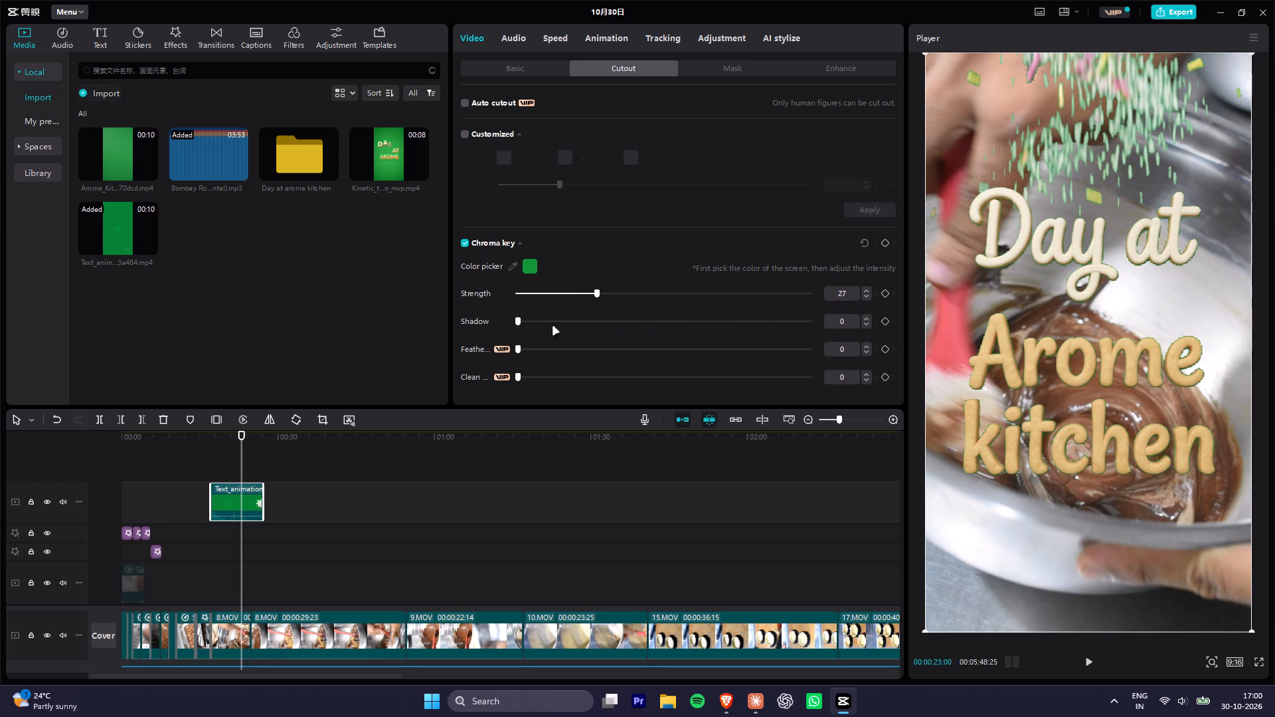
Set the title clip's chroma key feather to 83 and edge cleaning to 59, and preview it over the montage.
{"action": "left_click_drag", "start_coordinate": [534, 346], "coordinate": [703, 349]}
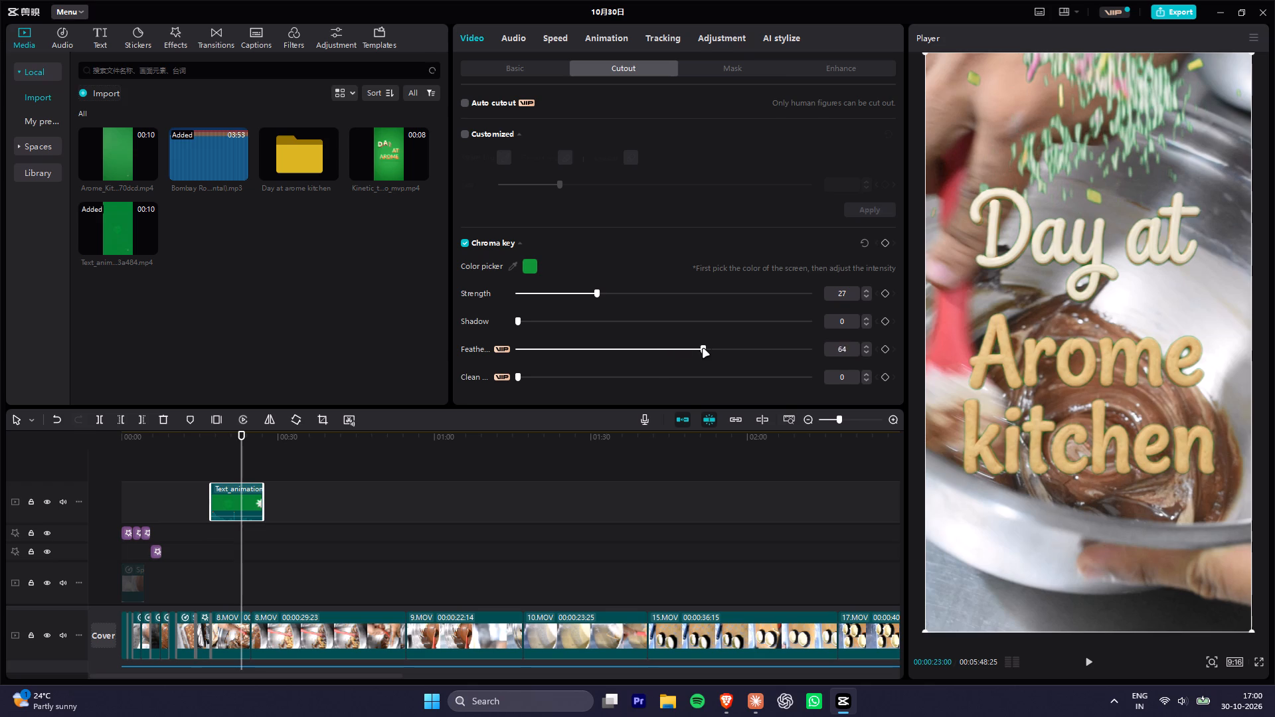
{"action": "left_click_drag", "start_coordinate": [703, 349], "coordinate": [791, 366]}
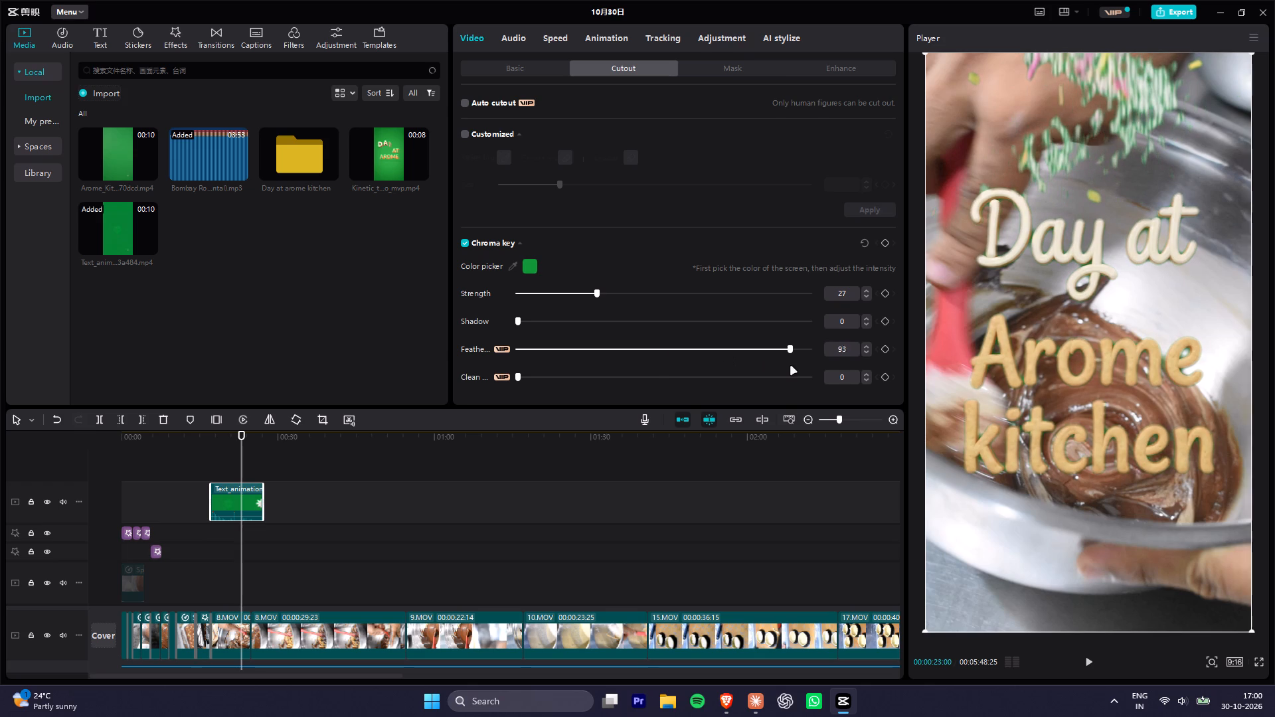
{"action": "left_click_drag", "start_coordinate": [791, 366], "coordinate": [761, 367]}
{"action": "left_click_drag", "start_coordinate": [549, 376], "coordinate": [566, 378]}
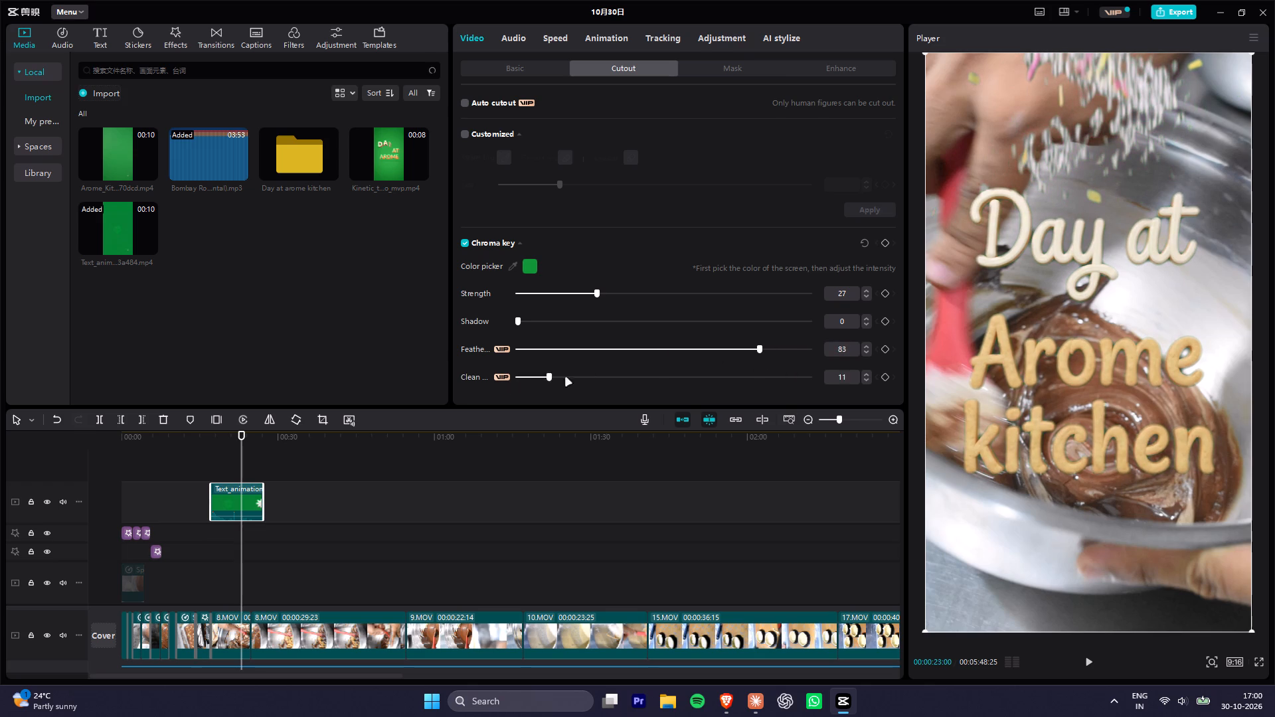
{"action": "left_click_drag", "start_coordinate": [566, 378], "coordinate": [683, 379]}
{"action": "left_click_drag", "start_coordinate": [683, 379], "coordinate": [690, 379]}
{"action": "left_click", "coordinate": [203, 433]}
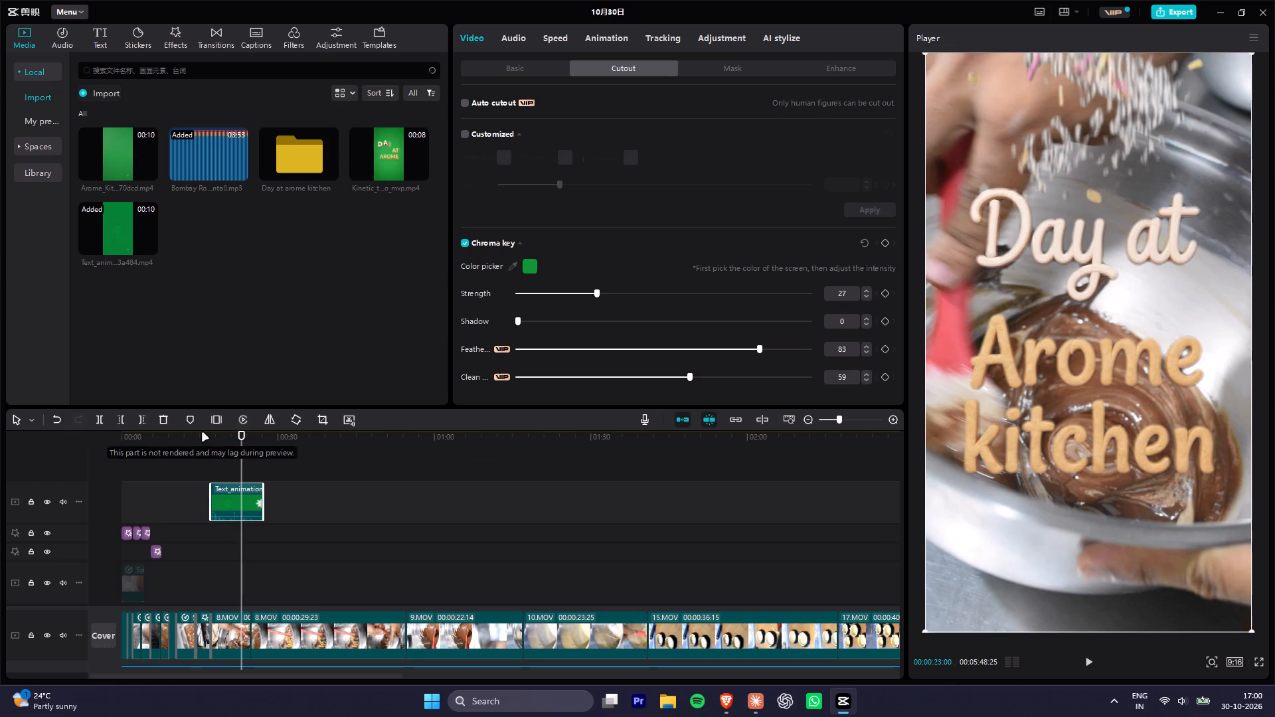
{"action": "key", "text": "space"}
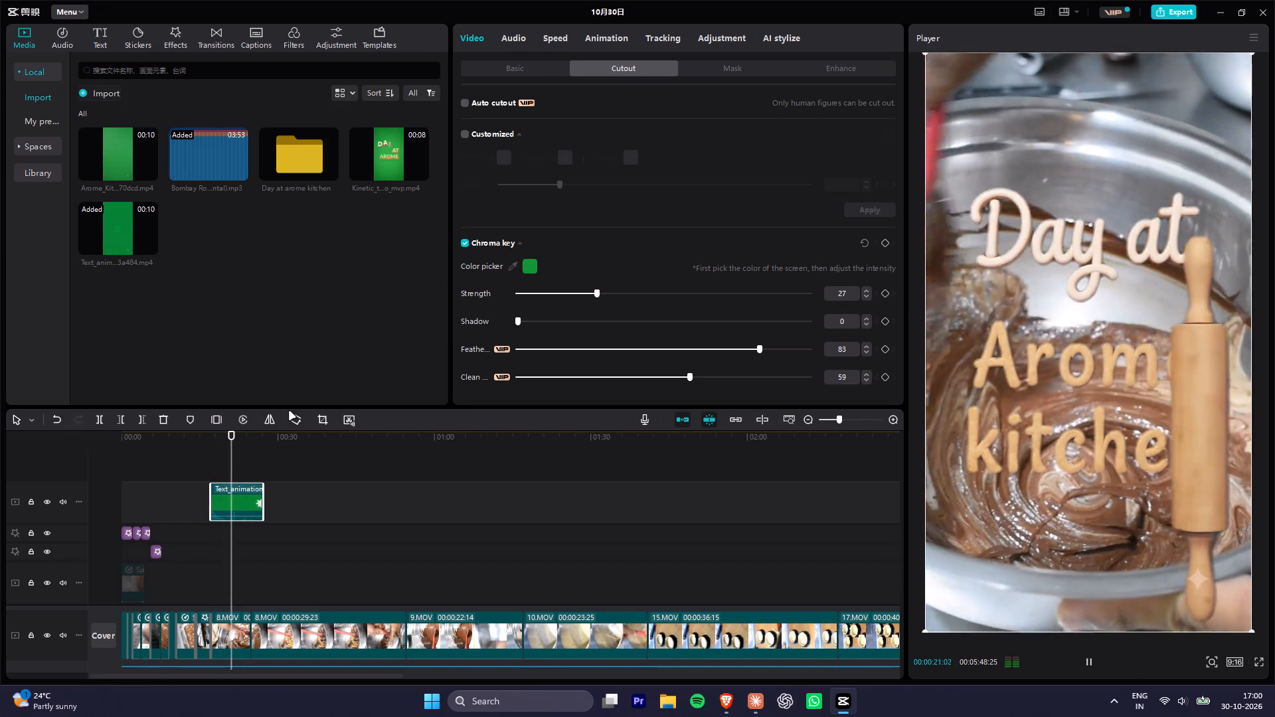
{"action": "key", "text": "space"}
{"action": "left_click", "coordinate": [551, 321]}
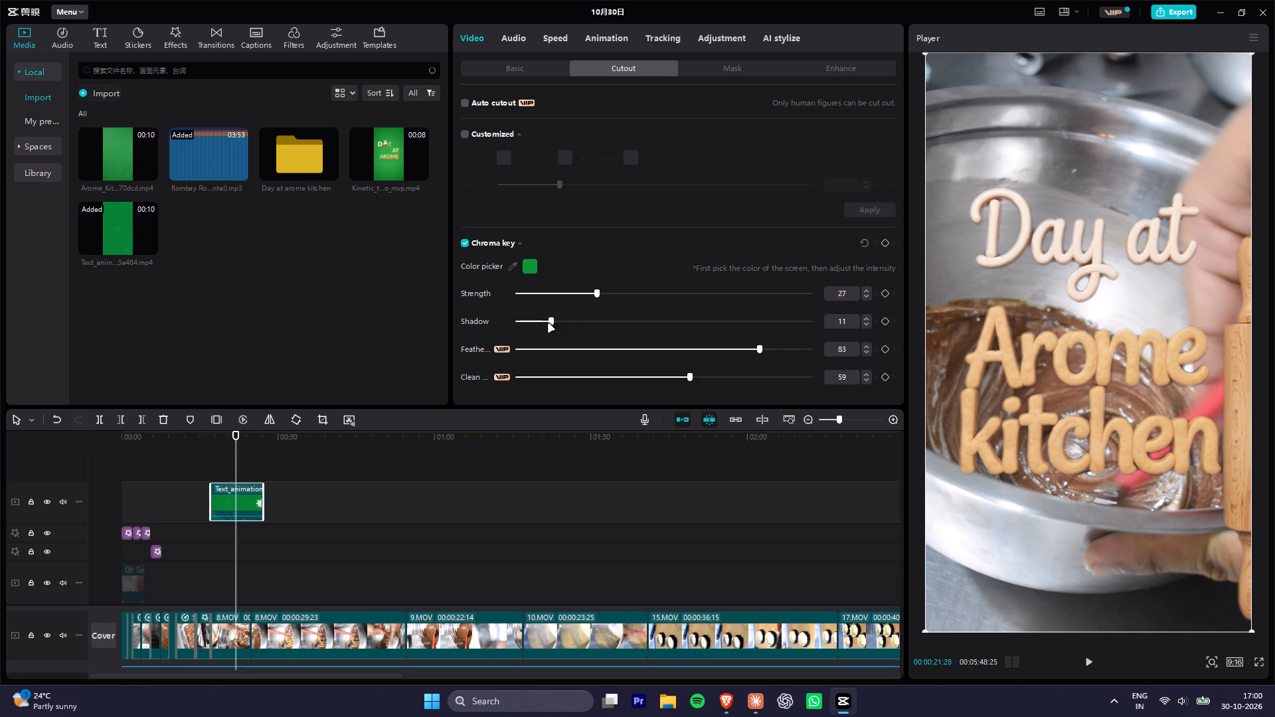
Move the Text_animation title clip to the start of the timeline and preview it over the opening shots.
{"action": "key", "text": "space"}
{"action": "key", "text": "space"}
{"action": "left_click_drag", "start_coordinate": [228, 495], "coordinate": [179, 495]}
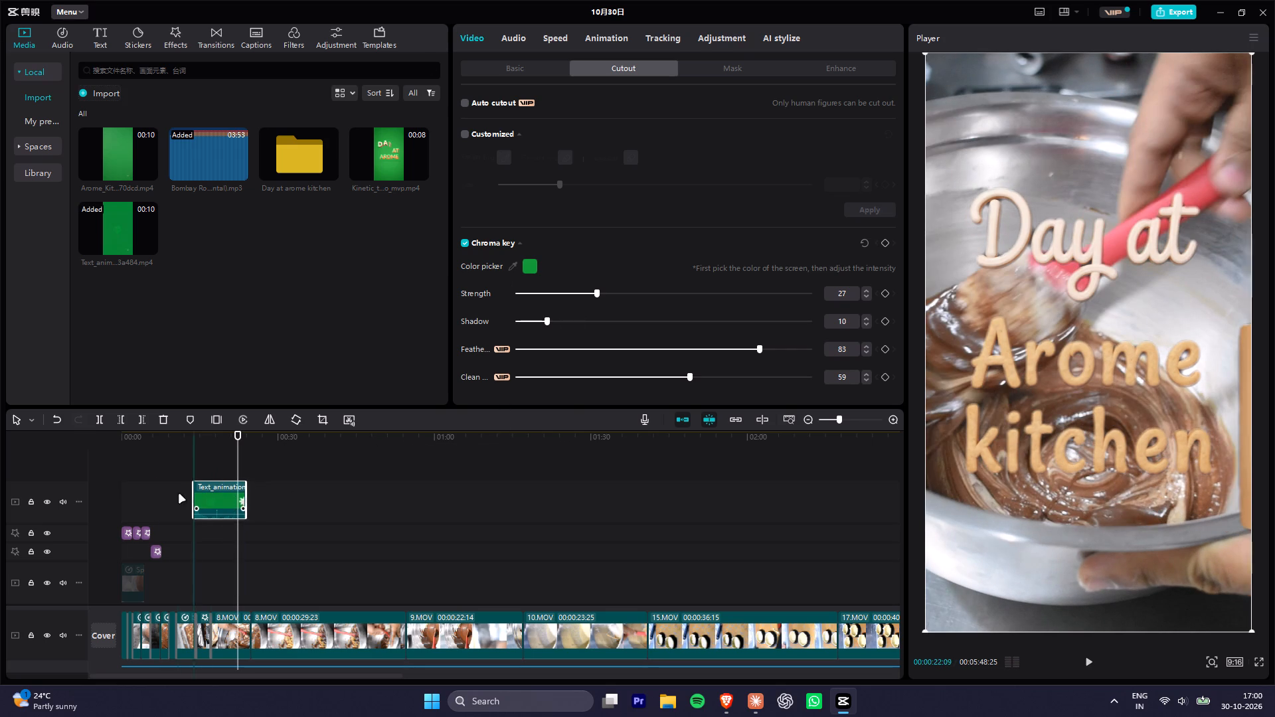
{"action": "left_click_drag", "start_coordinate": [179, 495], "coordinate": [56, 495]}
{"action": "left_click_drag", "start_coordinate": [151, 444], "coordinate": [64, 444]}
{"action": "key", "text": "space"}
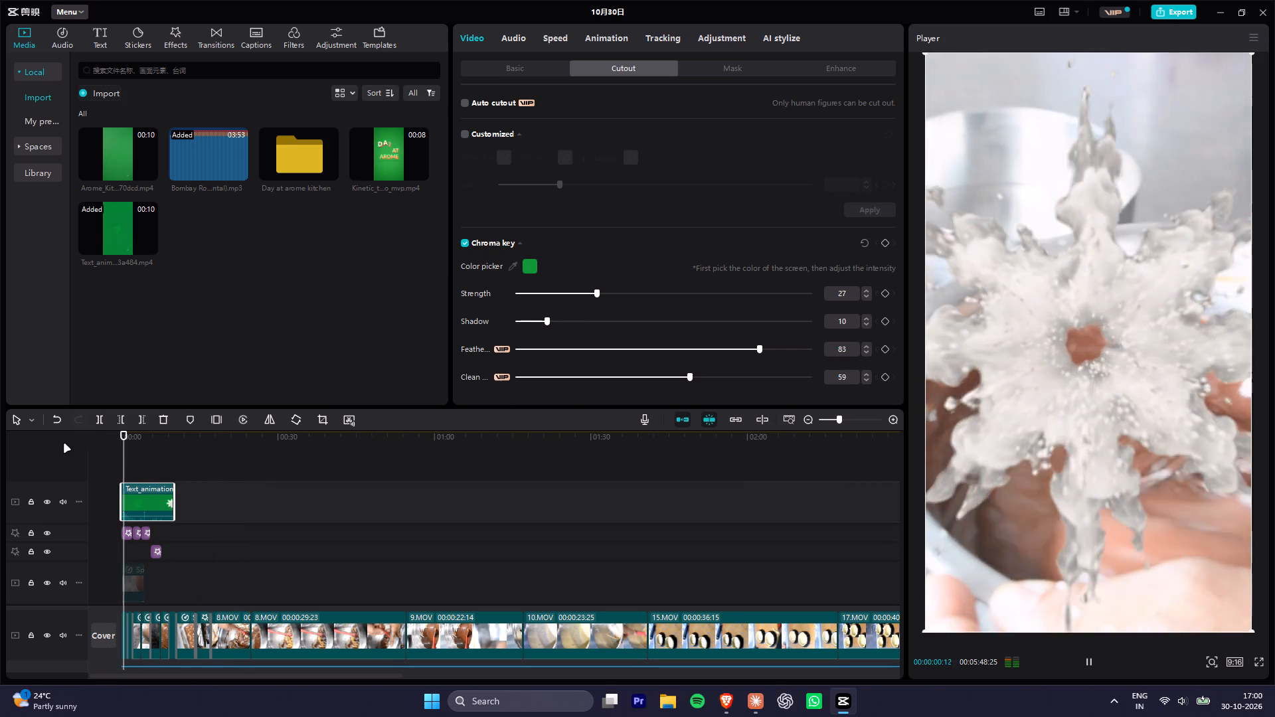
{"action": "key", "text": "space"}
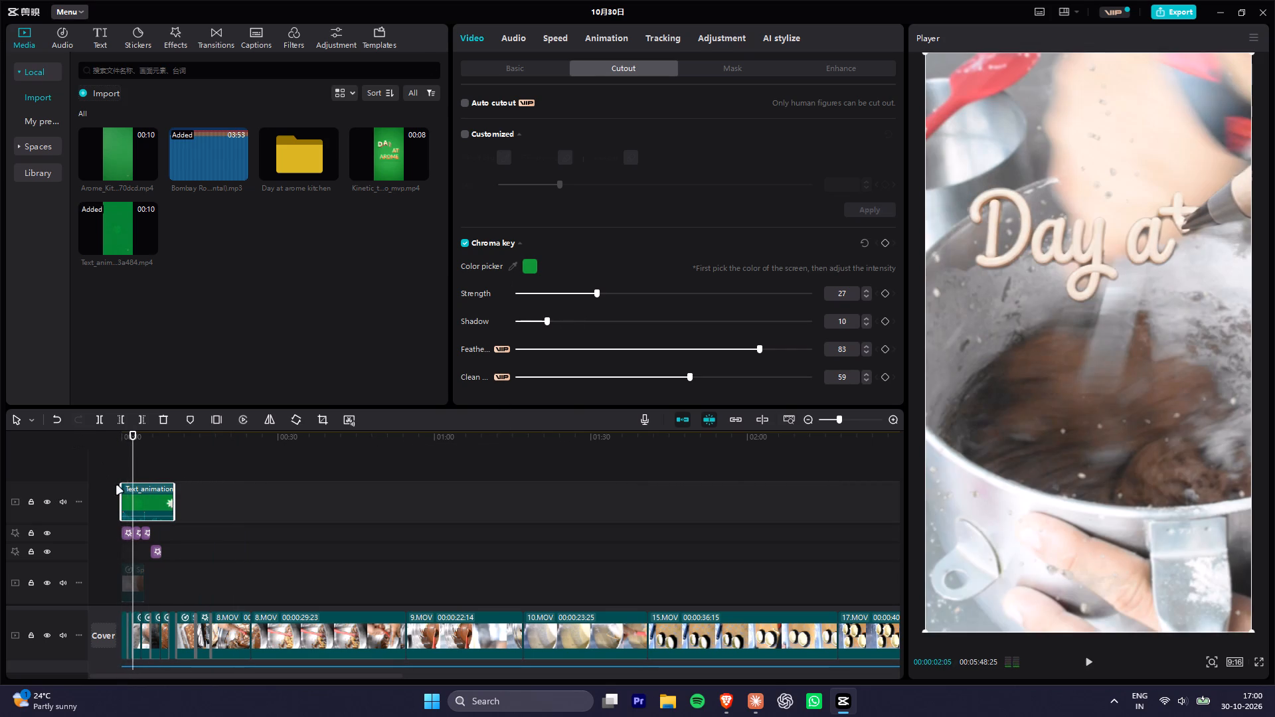
Delete the Text_animation title clip from the timeline.
{"action": "left_click", "coordinate": [147, 503]}
{"action": "key", "text": "Delete"}
Play the montage from the beginning through the brownie tray shot, replaying from about 11 s, to review its effects and transitions.
{"action": "left_click_drag", "start_coordinate": [139, 436], "coordinate": [74, 436]}
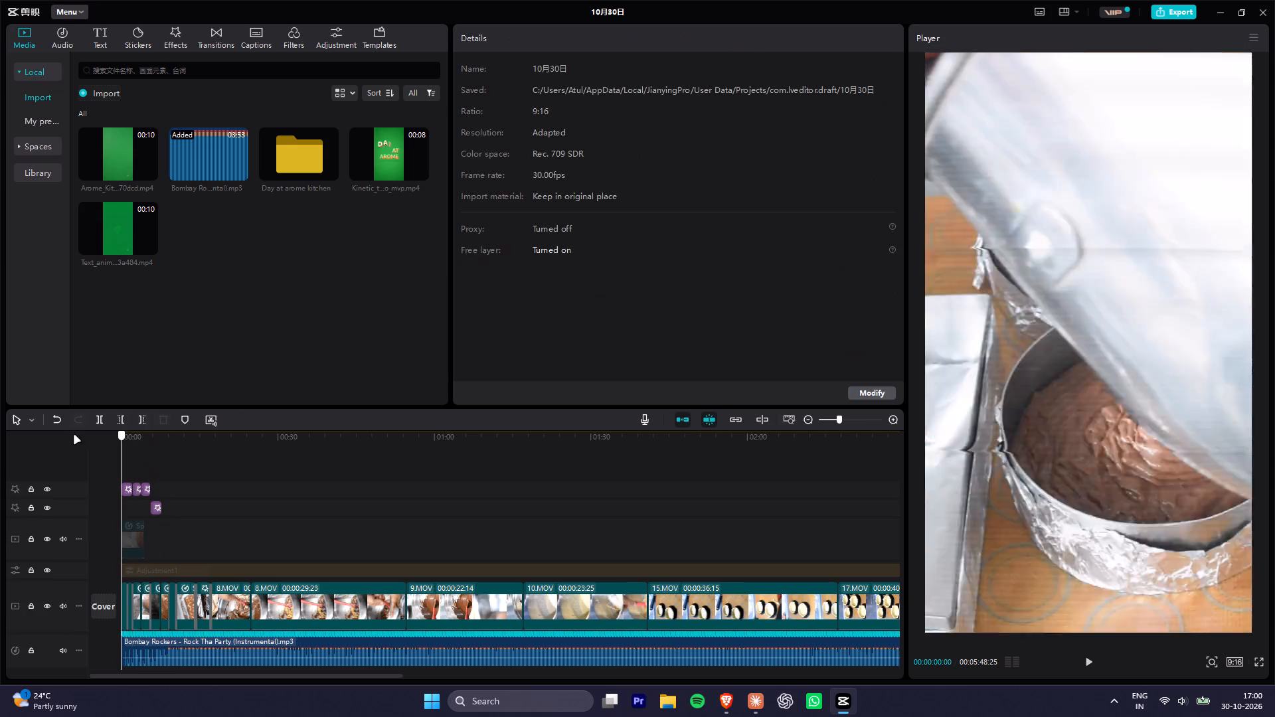
{"action": "left_click_drag", "start_coordinate": [74, 436], "coordinate": [62, 435]}
{"action": "scroll", "coordinate": [137, 487], "scroll_direction": "up", "scroll_amount": 20, "text": "alt"}
{"action": "scroll", "coordinate": [137, 487], "scroll_direction": "up", "scroll_amount": 2, "text": "alt"}
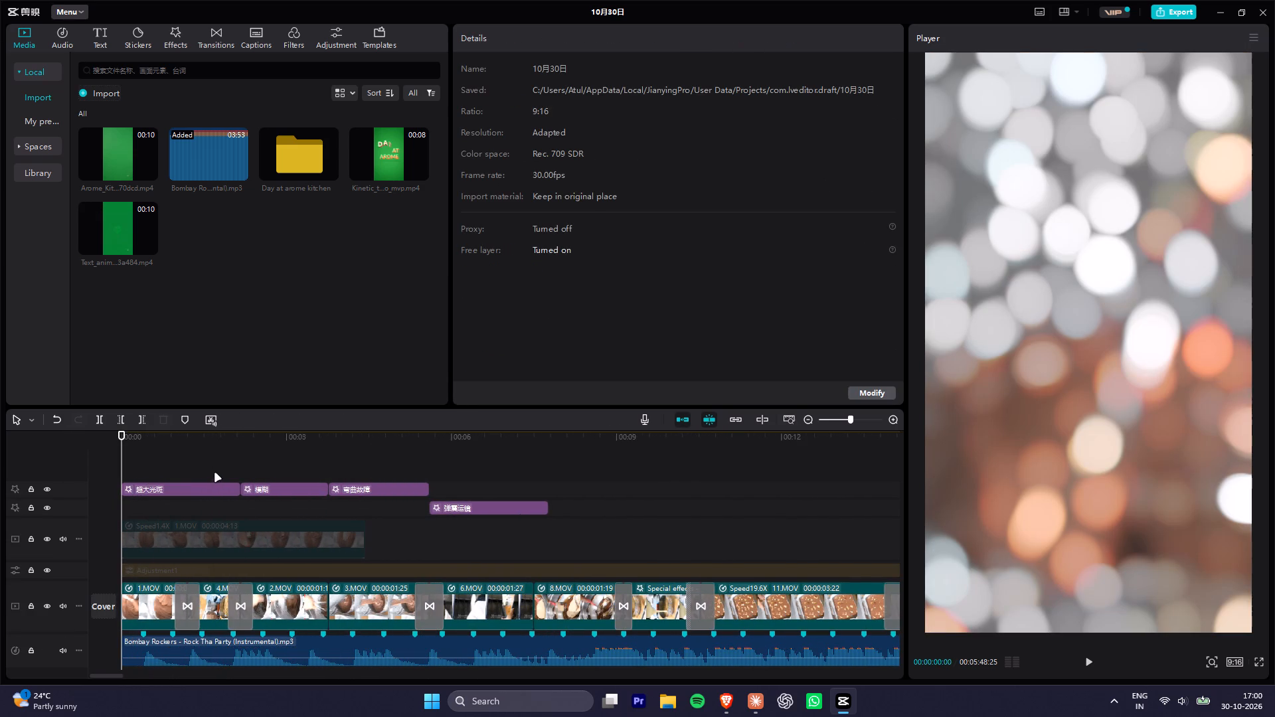
{"action": "left_click_drag", "start_coordinate": [156, 439], "coordinate": [36, 425]}
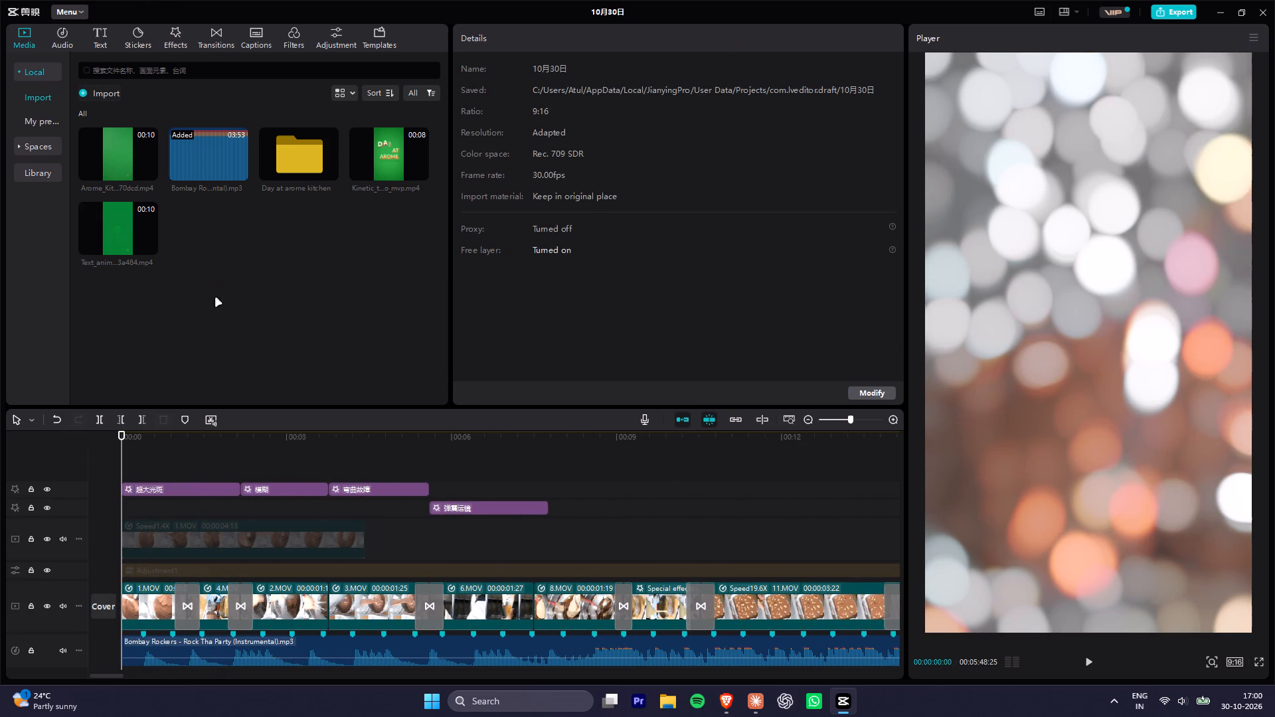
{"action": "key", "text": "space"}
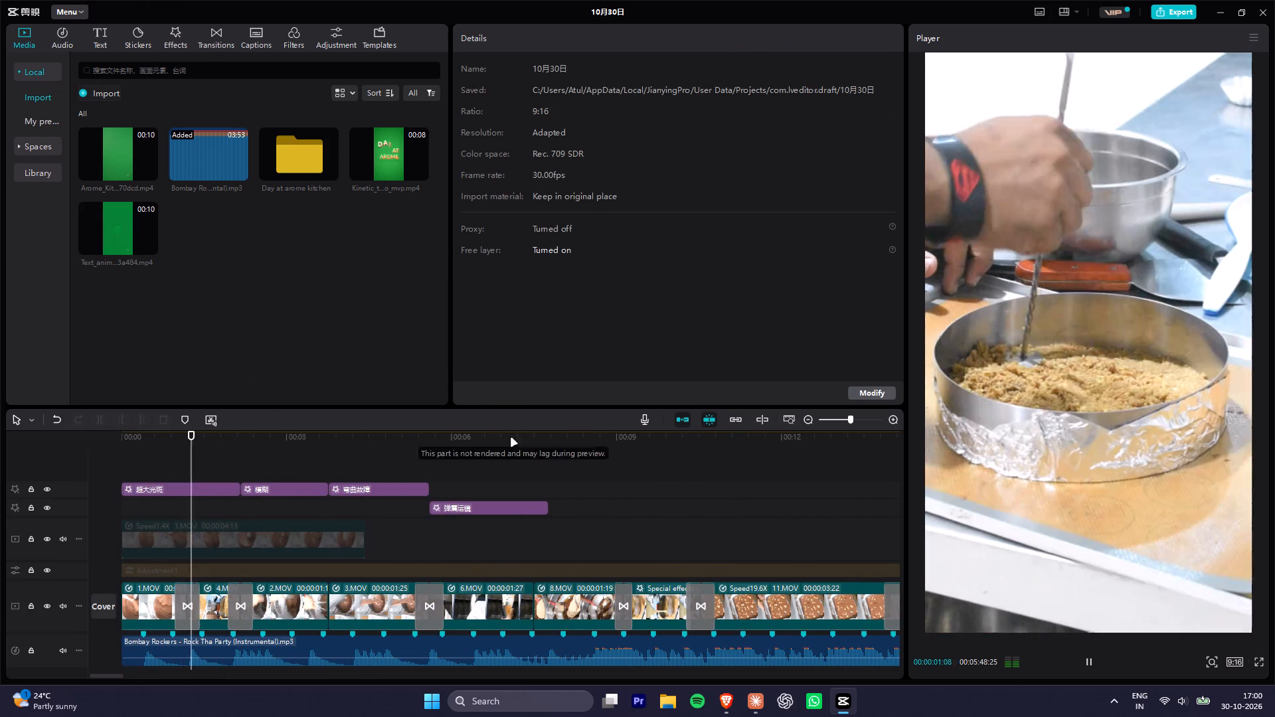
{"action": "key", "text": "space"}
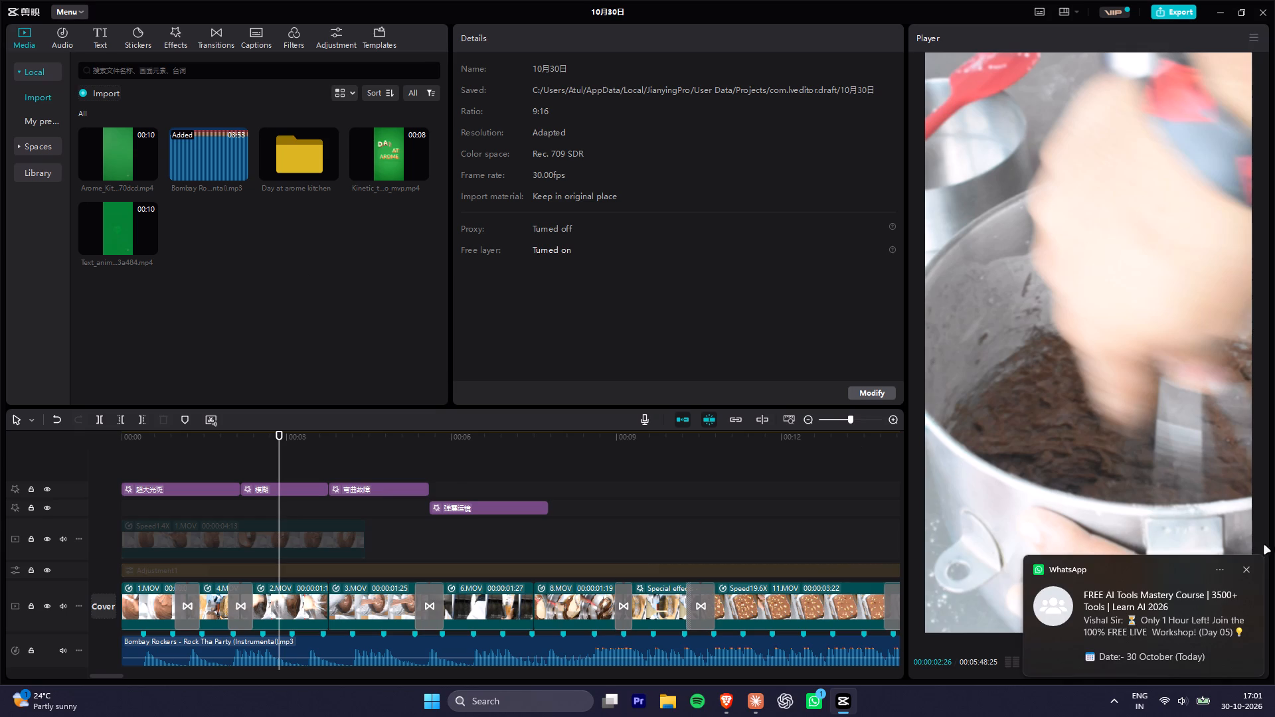
{"action": "left_click", "coordinate": [1244, 564]}
{"action": "left_click_drag", "start_coordinate": [275, 440], "coordinate": [296, 443]}
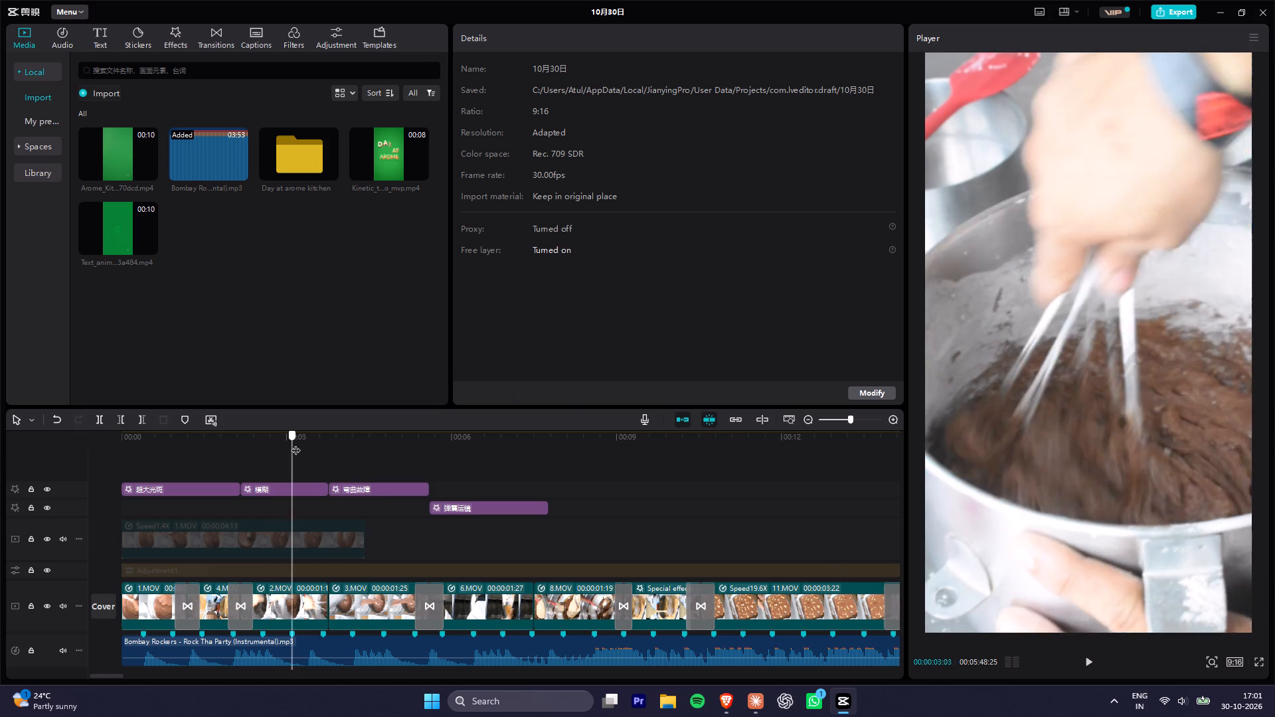
{"action": "left_click_drag", "start_coordinate": [296, 443], "coordinate": [301, 444]}
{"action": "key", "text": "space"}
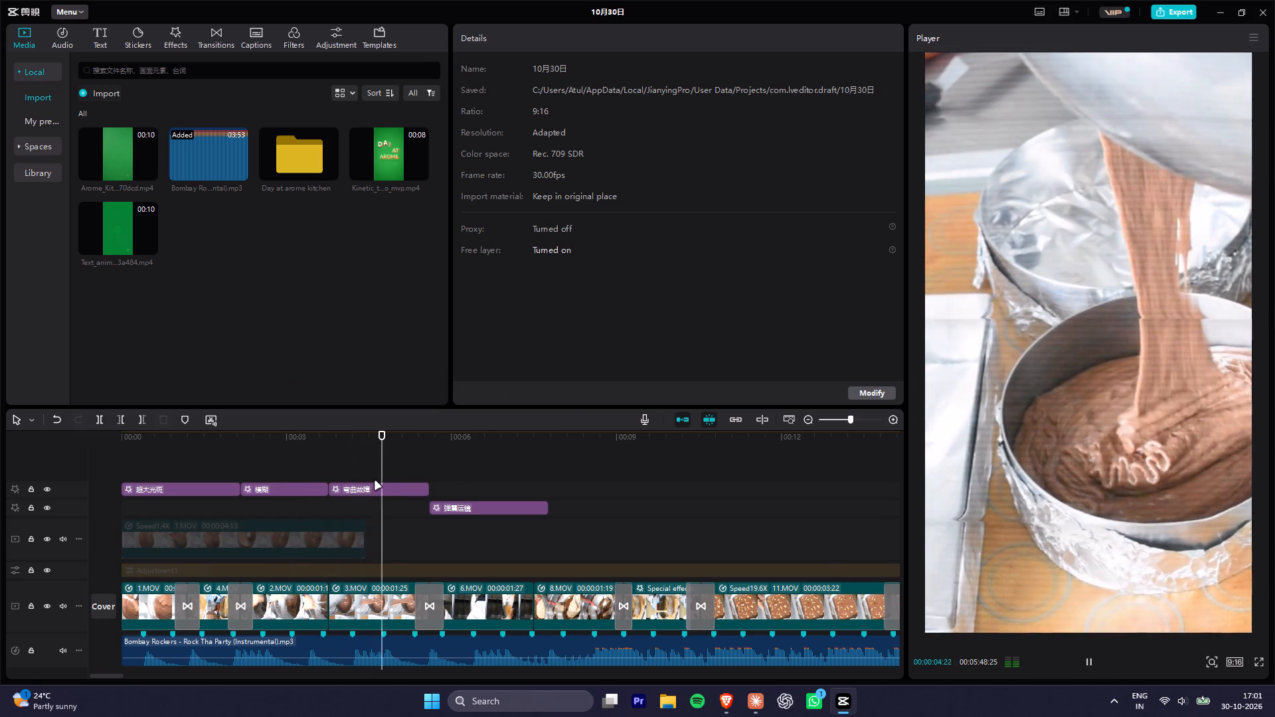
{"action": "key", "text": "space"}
{"action": "scroll", "coordinate": [396, 486], "scroll_direction": "down", "scroll_amount": 8, "text": "alt"}
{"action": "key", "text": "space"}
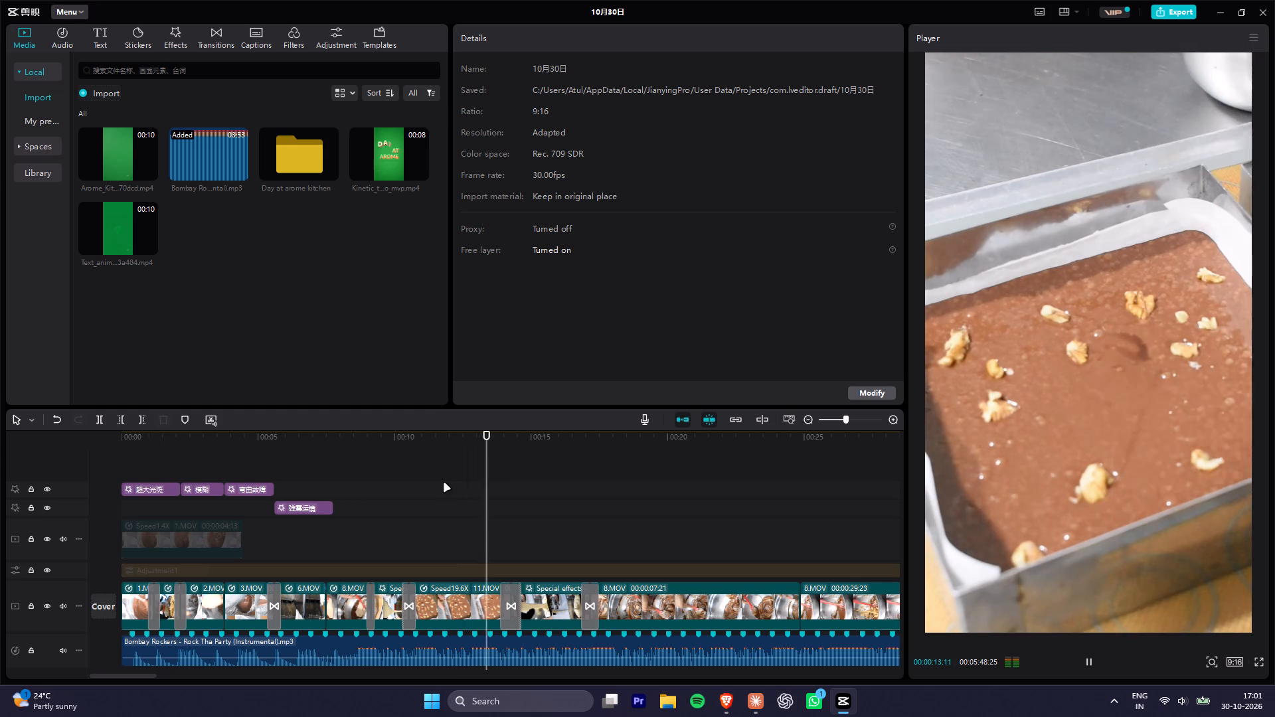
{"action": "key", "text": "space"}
{"action": "left_click", "coordinate": [434, 443]}
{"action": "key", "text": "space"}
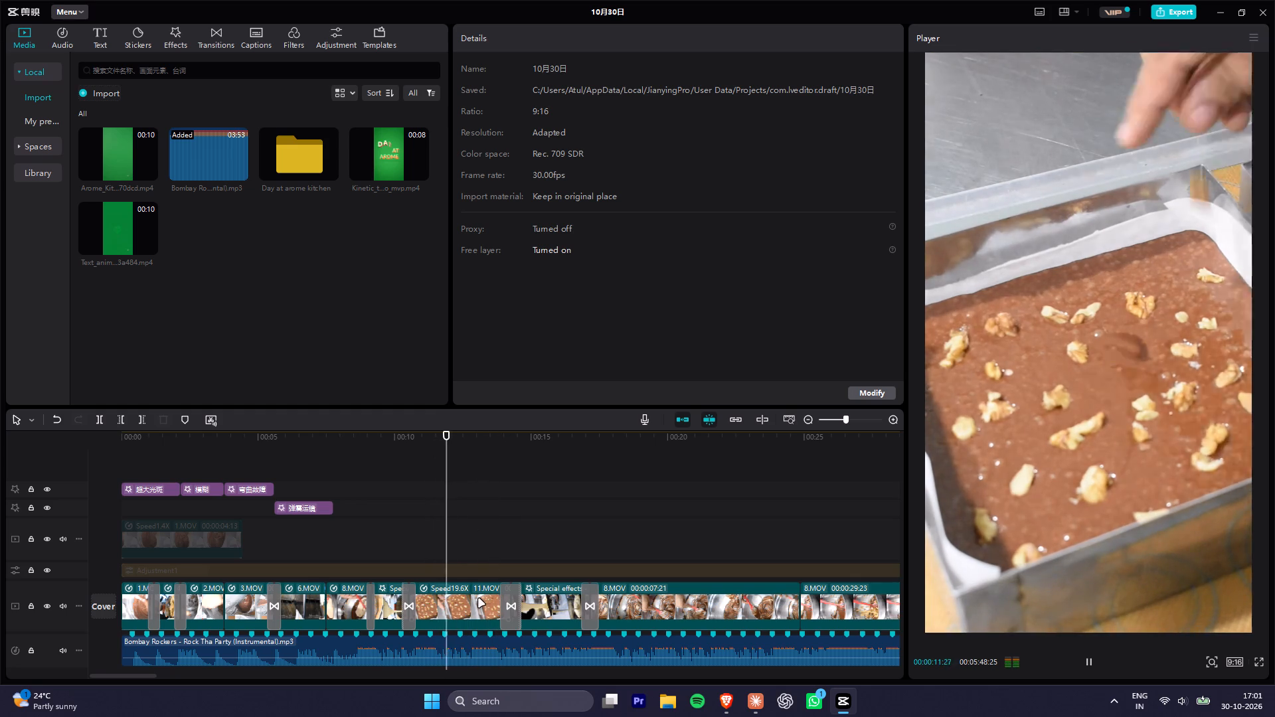
Trim the end of the sped-up 11.MOV walnut batter tray clip back to about 13 s on the timeline.
{"action": "left_click", "coordinate": [479, 599]}
{"action": "key", "text": "space"}
{"action": "left_click_drag", "start_coordinate": [511, 603], "coordinate": [501, 603]}
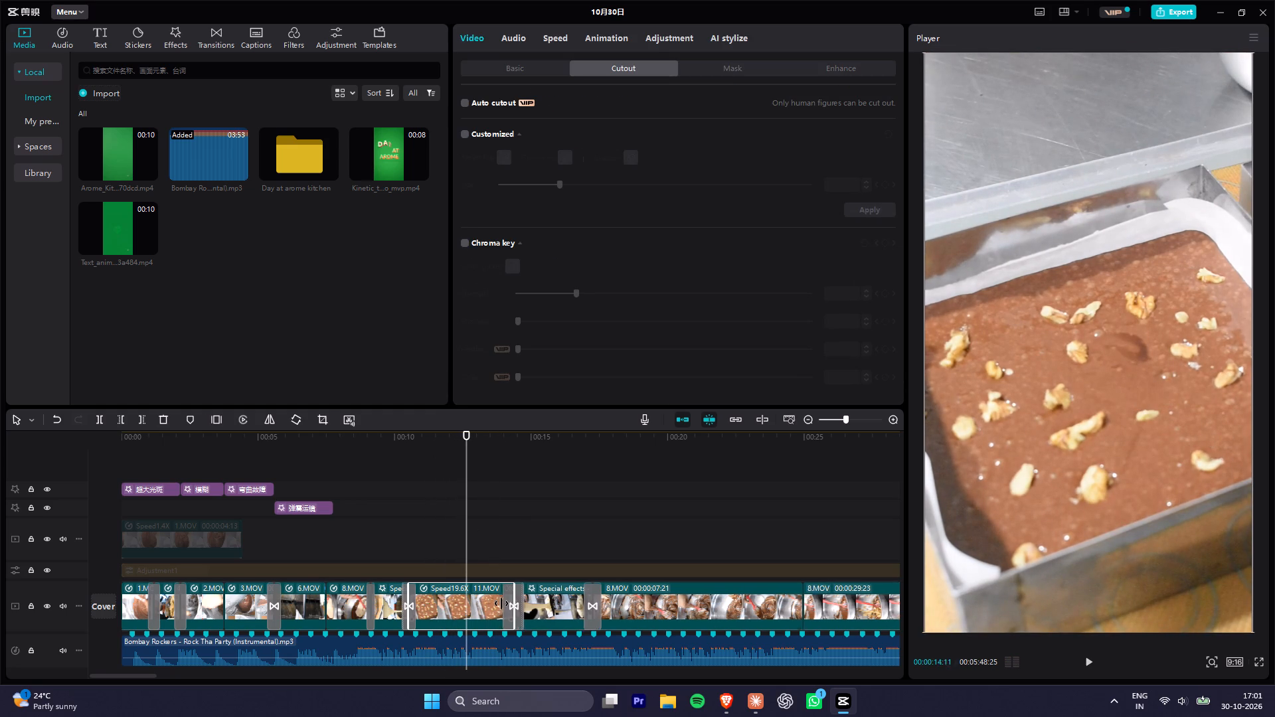
{"action": "left_click_drag", "start_coordinate": [501, 603], "coordinate": [471, 603]}
Play the montage from about 10 s to 17 s to check the cuts against the music.
{"action": "left_click", "coordinate": [396, 446]}
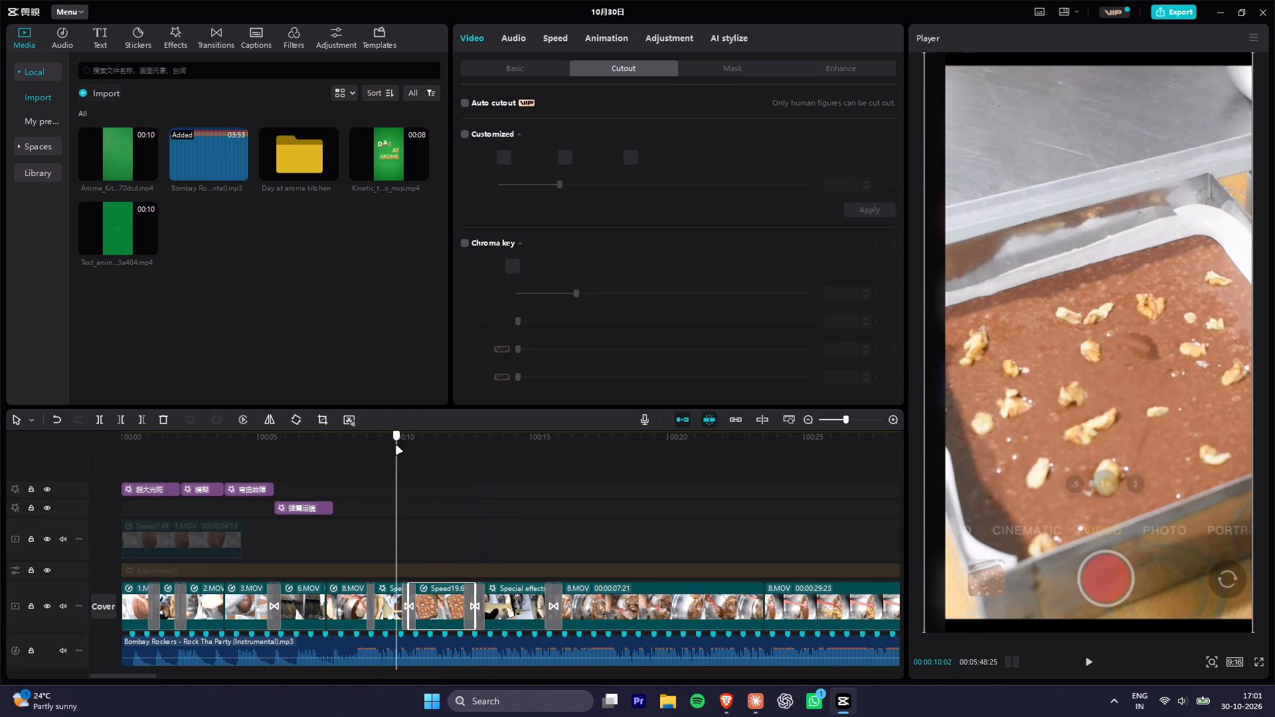
{"action": "key", "text": "space"}
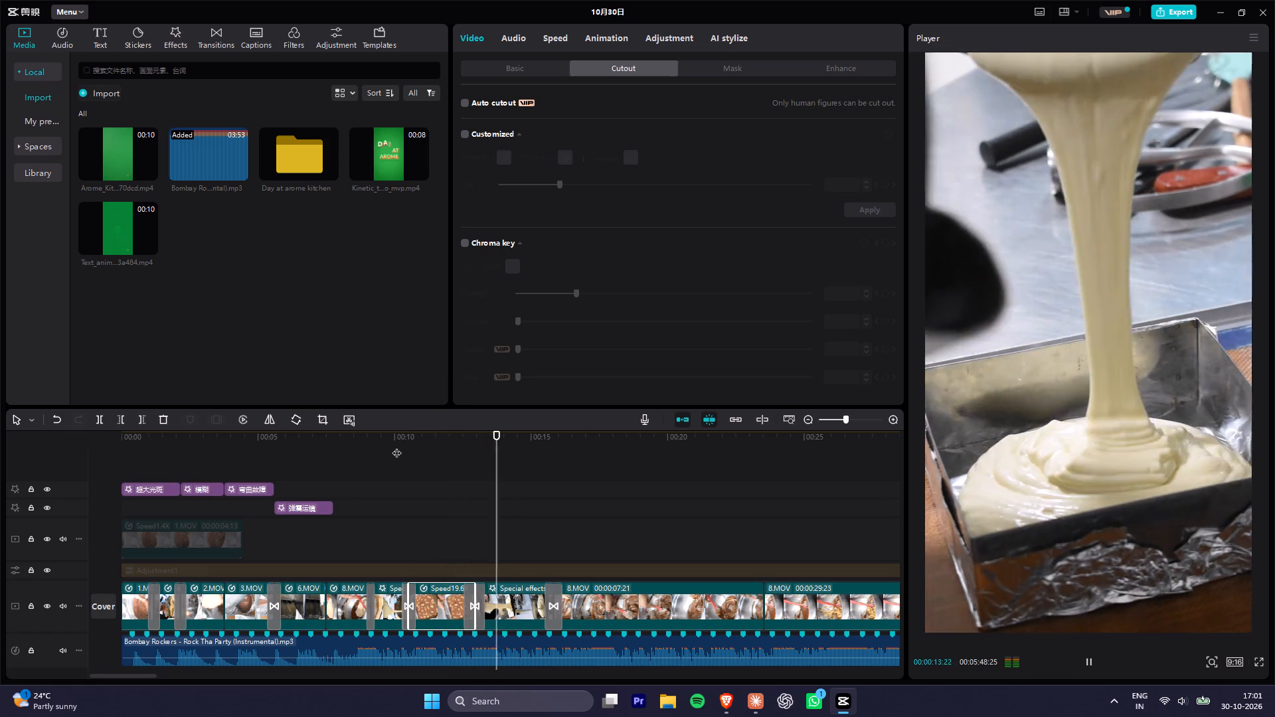
{"action": "key", "text": "space"}
{"action": "key", "text": "space"}
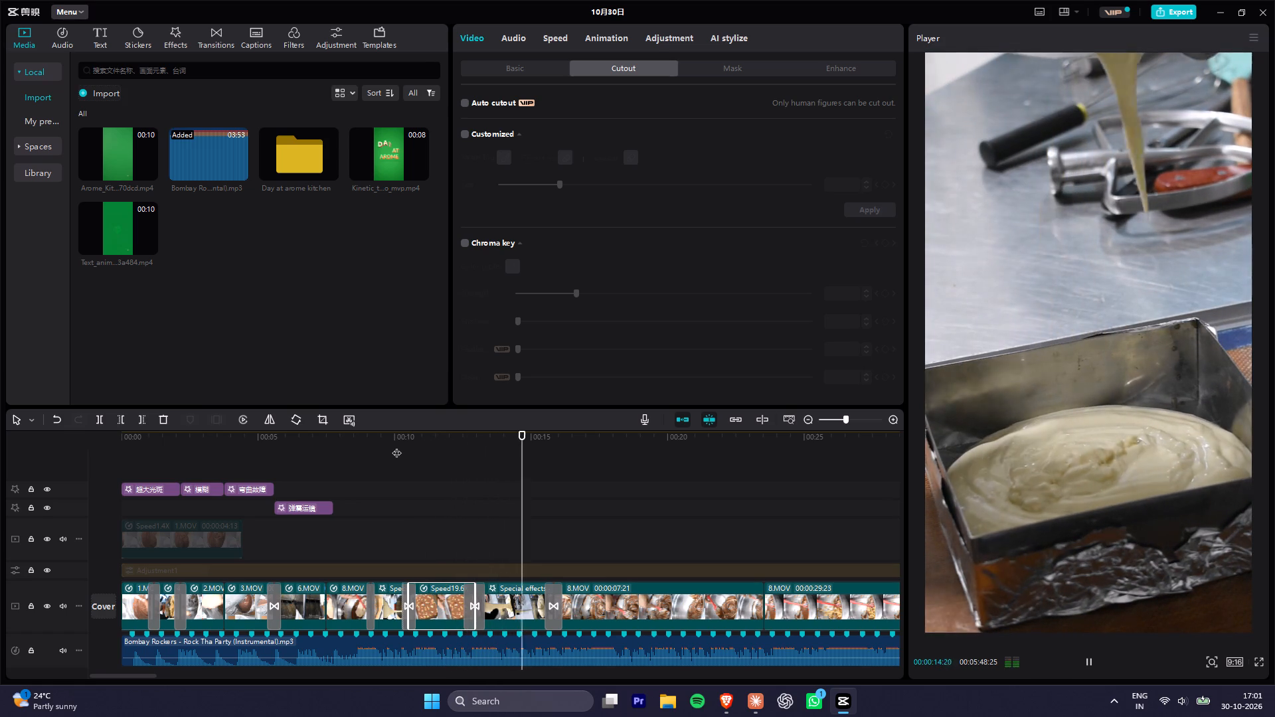
{"action": "key", "text": "space"}
{"action": "key", "text": "space"}
{"action": "key", "text": "space"}
{"action": "key", "text": "space"}
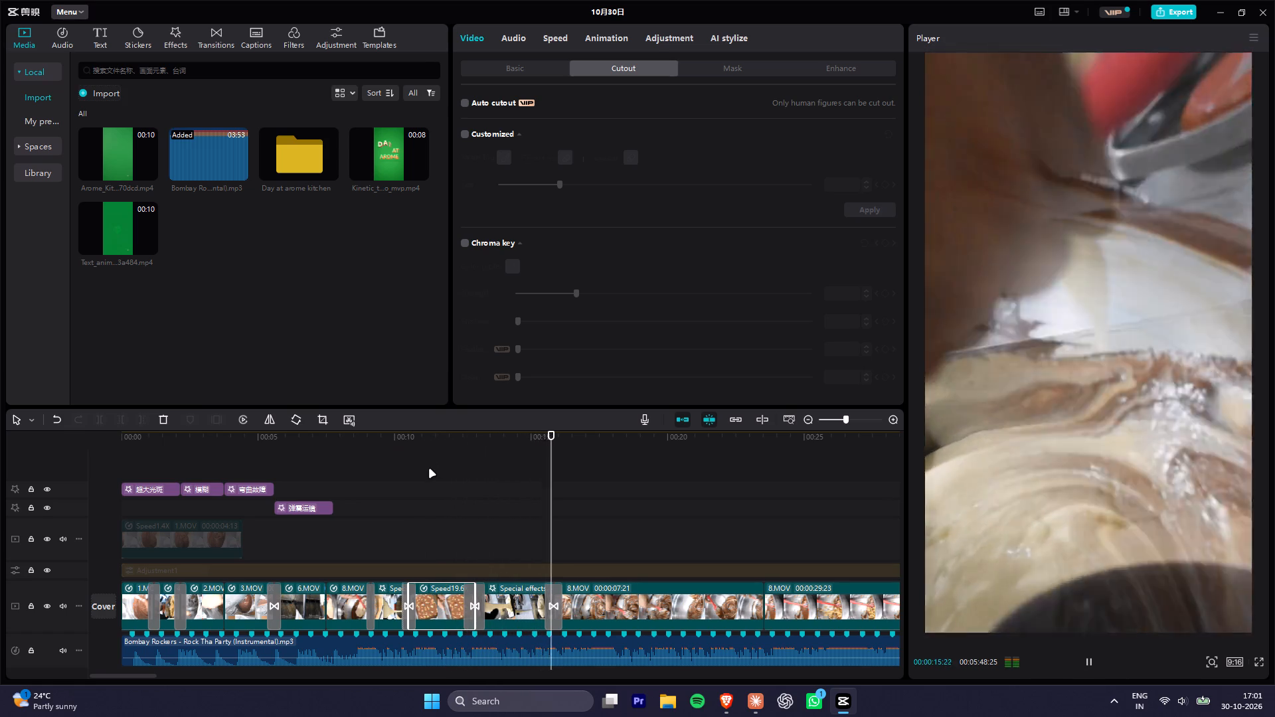
{"action": "key", "text": "space"}
{"action": "key", "text": "space"}
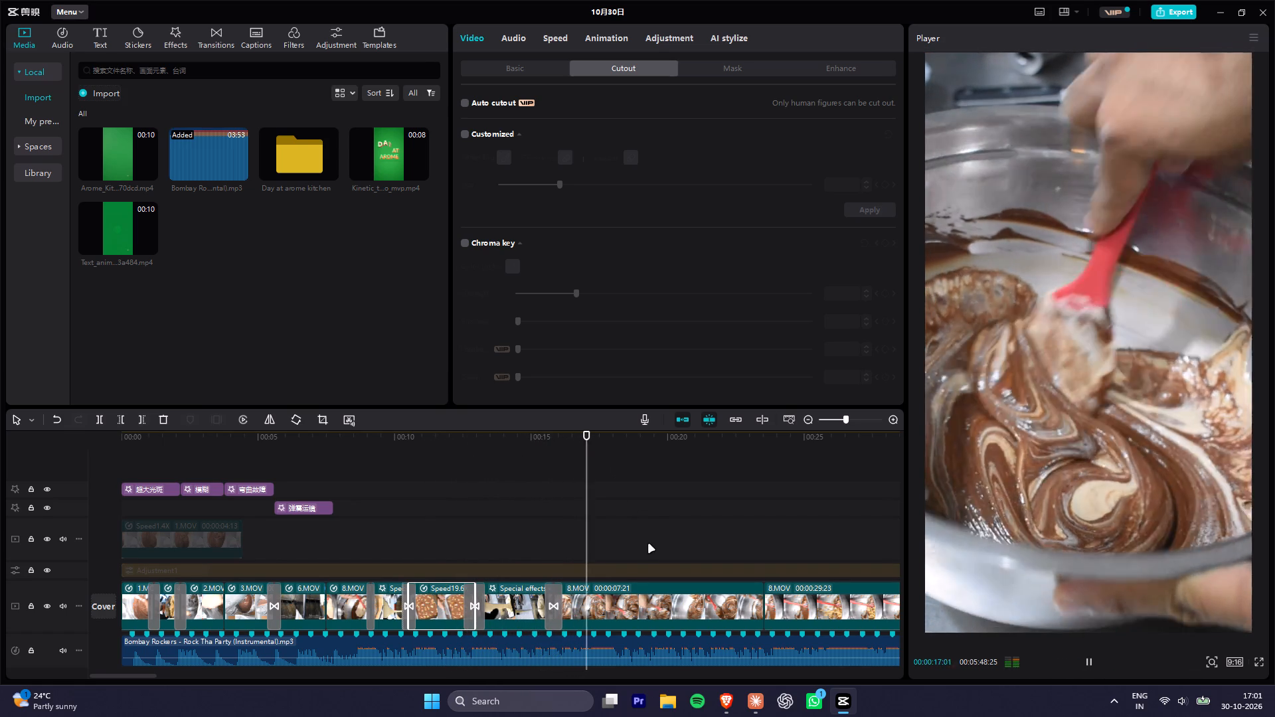
{"action": "key", "text": "space"}
Trim the end of the 8.MOV chocolate-mixing clip after the batter-pouring shot to about 2.3 s long.
{"action": "left_click", "coordinate": [653, 596]}
{"action": "key", "text": "space"}
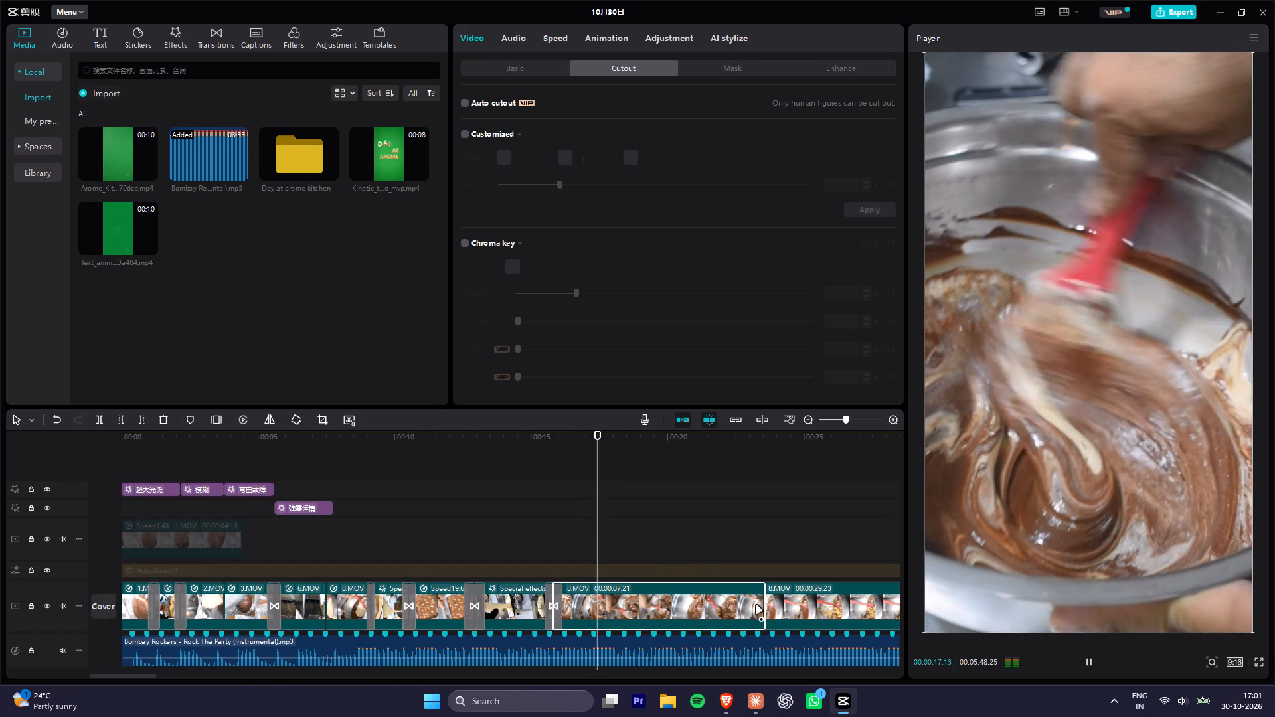
{"action": "key", "text": "space"}
{"action": "left_click_drag", "start_coordinate": [763, 605], "coordinate": [615, 607]}
Apply the Hero time speed curve to the trimmed 8.MOV chocolate-mixing clip and preview it with the preceding batter-pouring shot.
{"action": "left_click", "coordinate": [551, 41]}
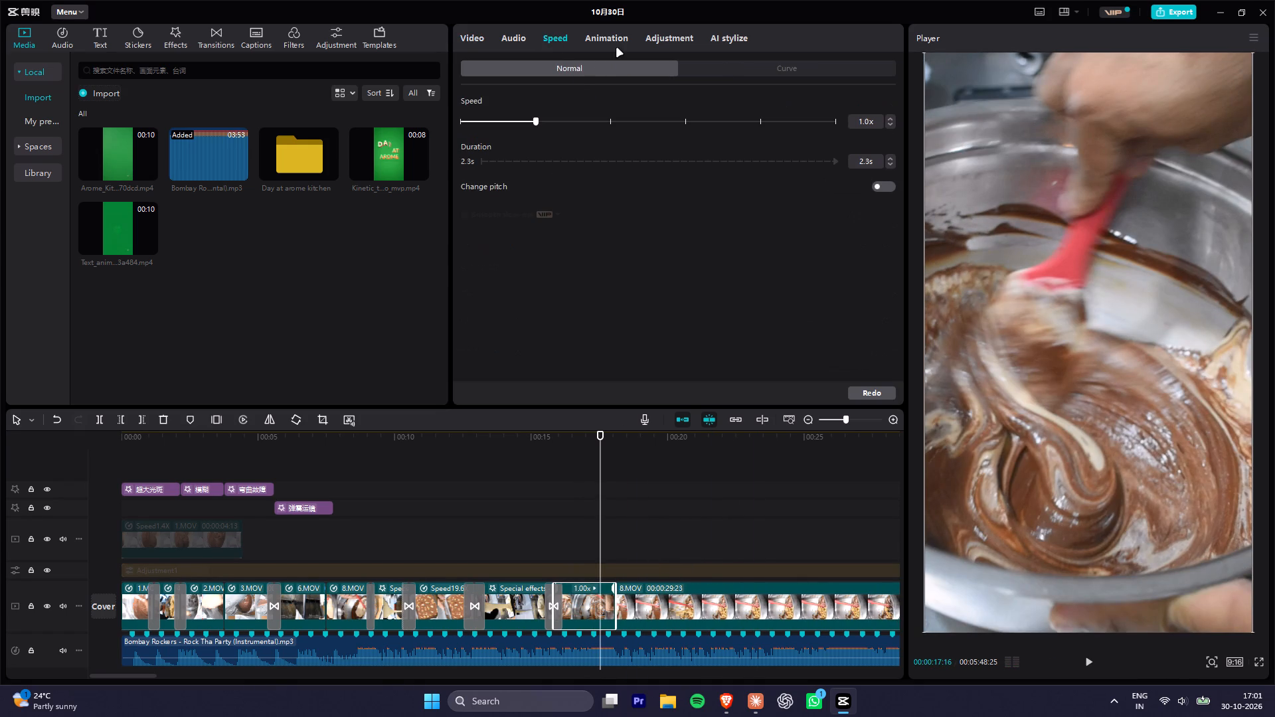
{"action": "left_click", "coordinate": [758, 73]}
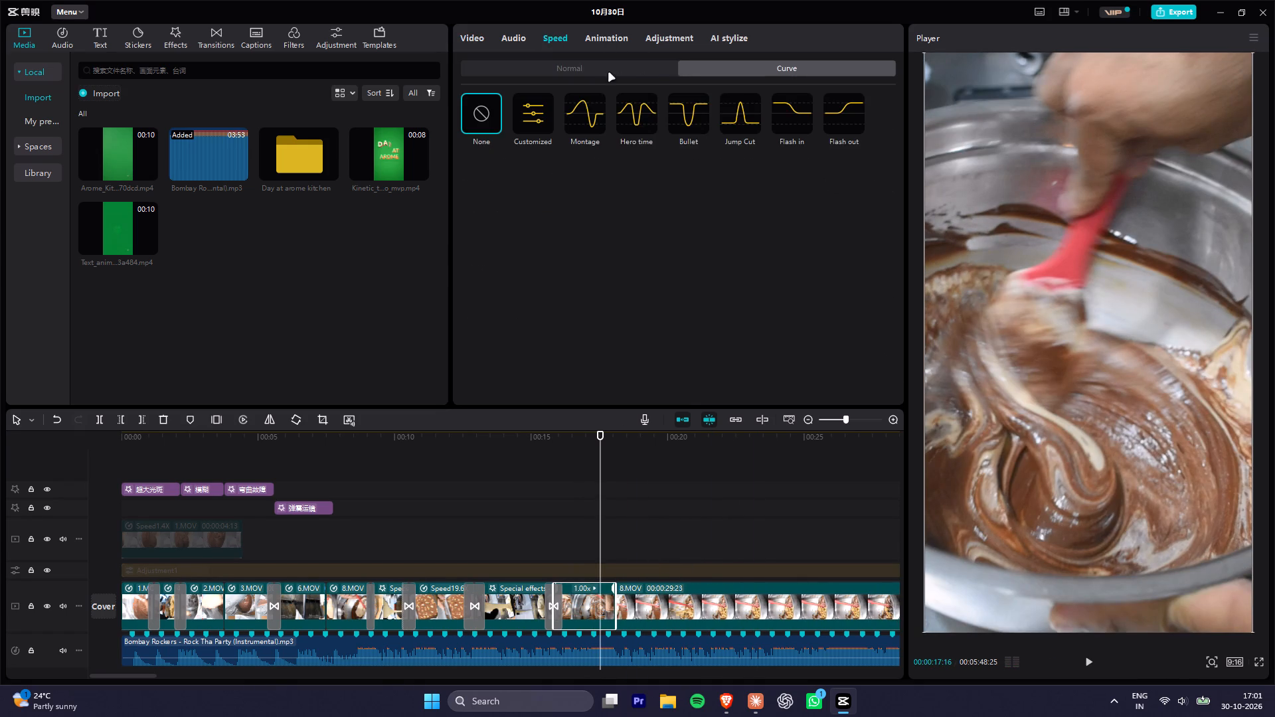
{"action": "left_click", "coordinate": [647, 109]}
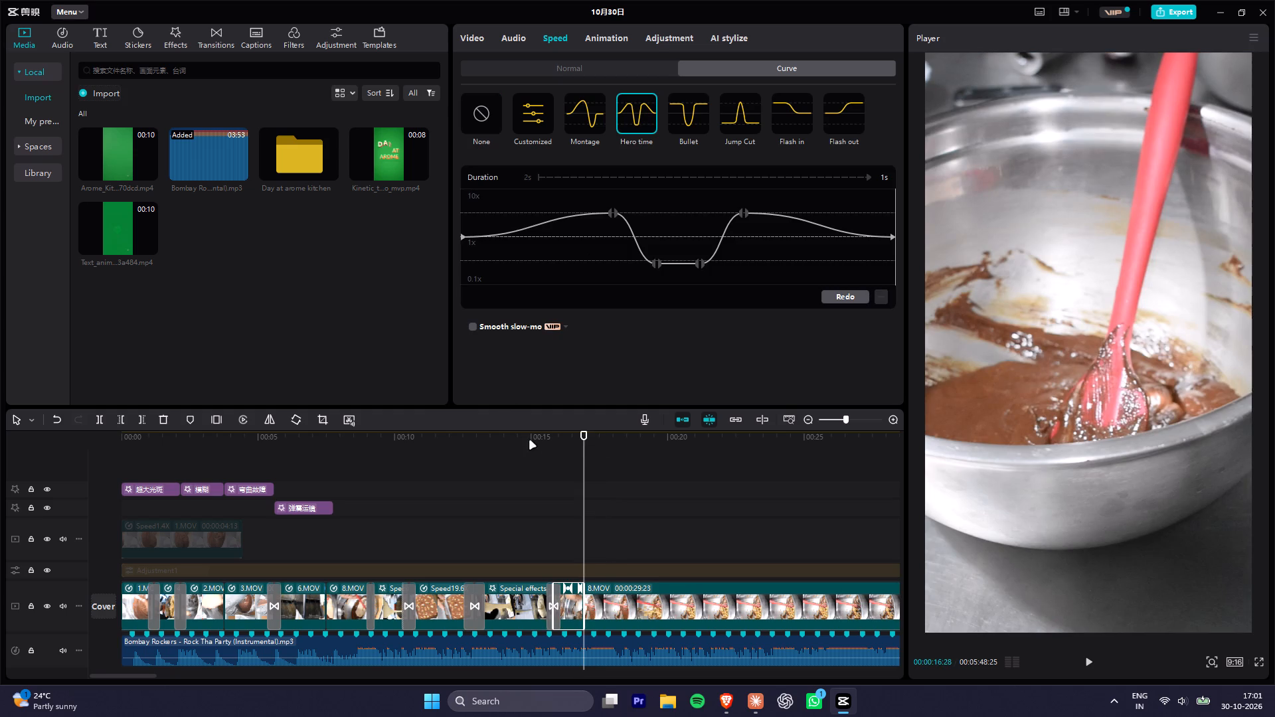
{"action": "left_click", "coordinate": [528, 431]}
{"action": "key", "text": "space"}
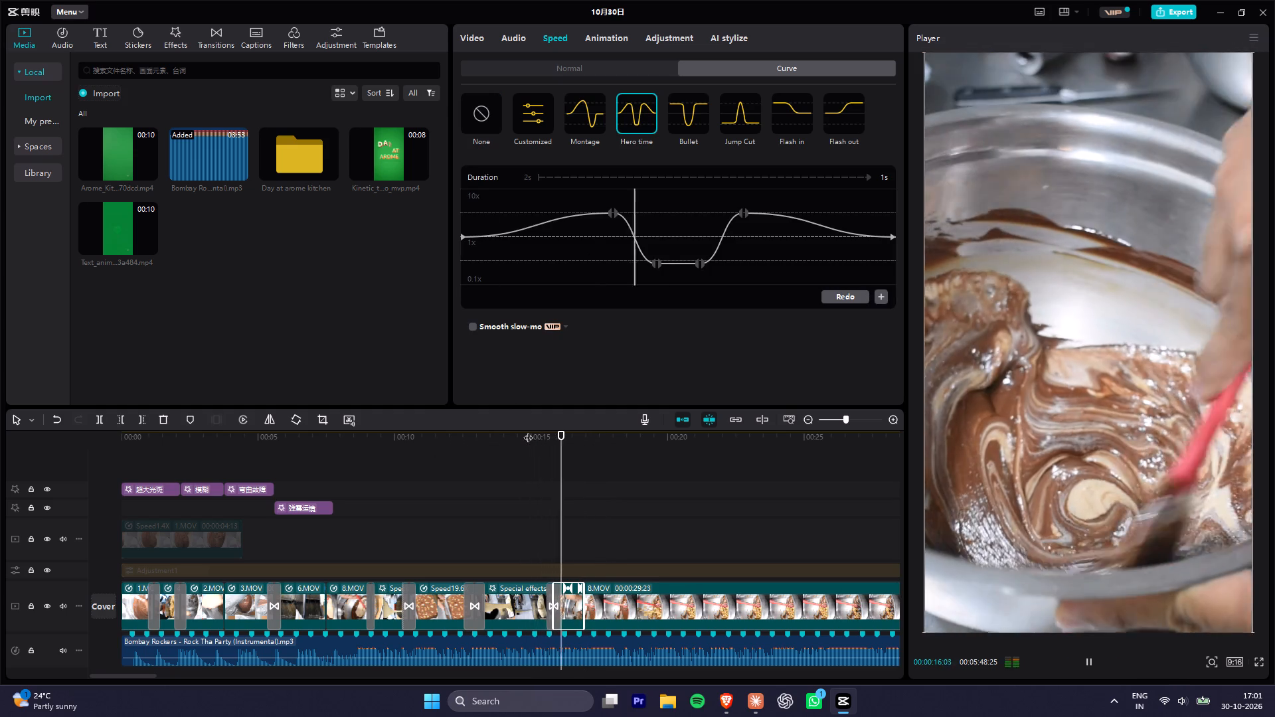
{"action": "key", "text": "space"}
{"action": "left_click", "coordinate": [497, 434]}
{"action": "key", "text": "space"}
{"action": "key", "text": "space"}
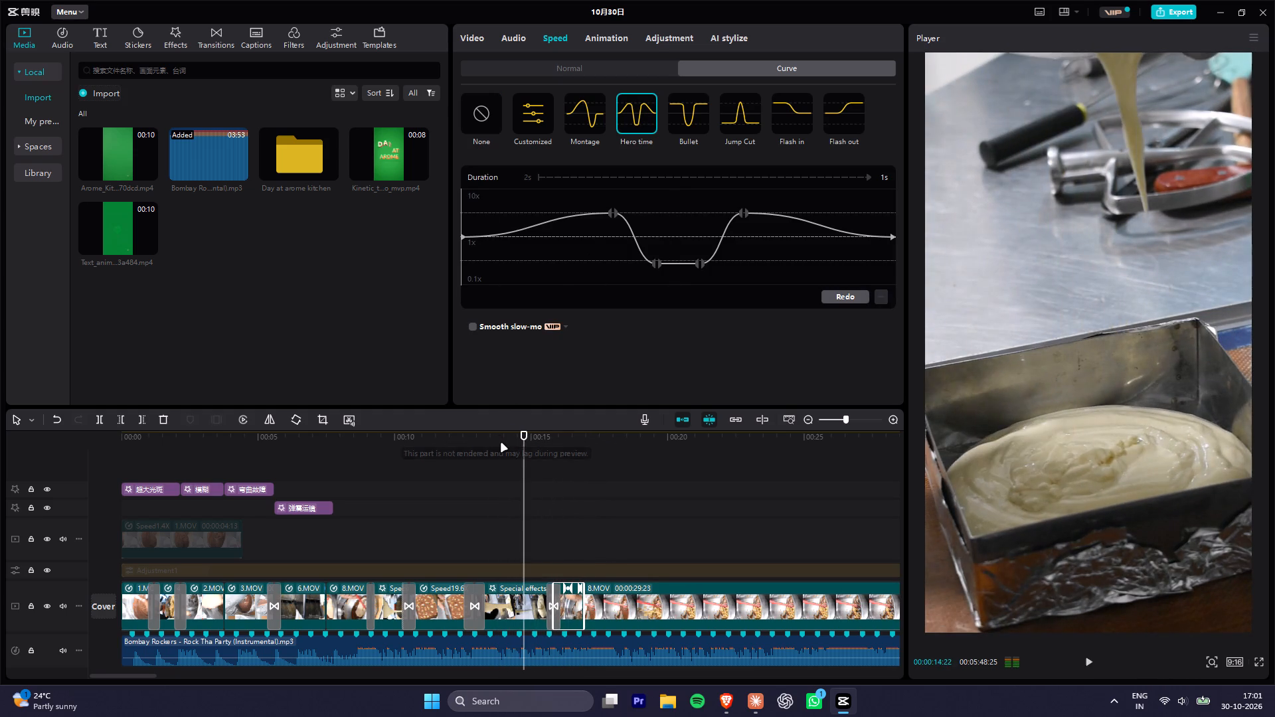
{"action": "key", "text": "space"}
{"action": "key", "text": "space"}
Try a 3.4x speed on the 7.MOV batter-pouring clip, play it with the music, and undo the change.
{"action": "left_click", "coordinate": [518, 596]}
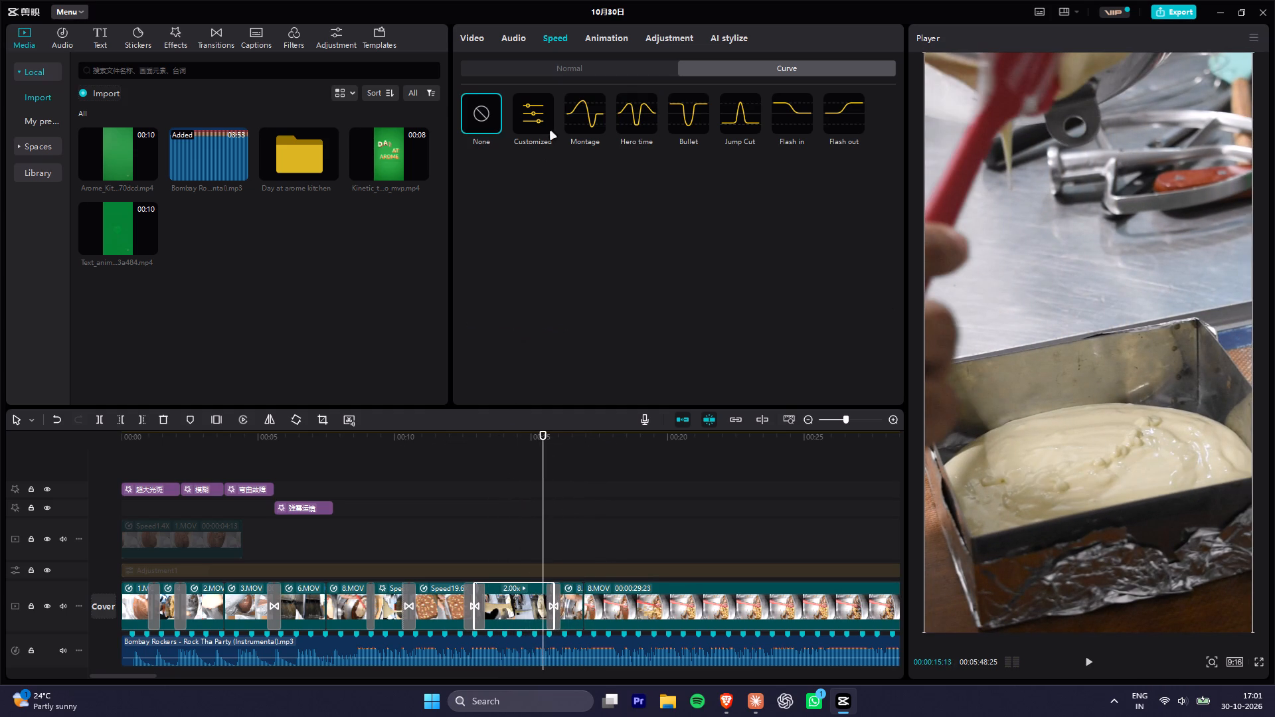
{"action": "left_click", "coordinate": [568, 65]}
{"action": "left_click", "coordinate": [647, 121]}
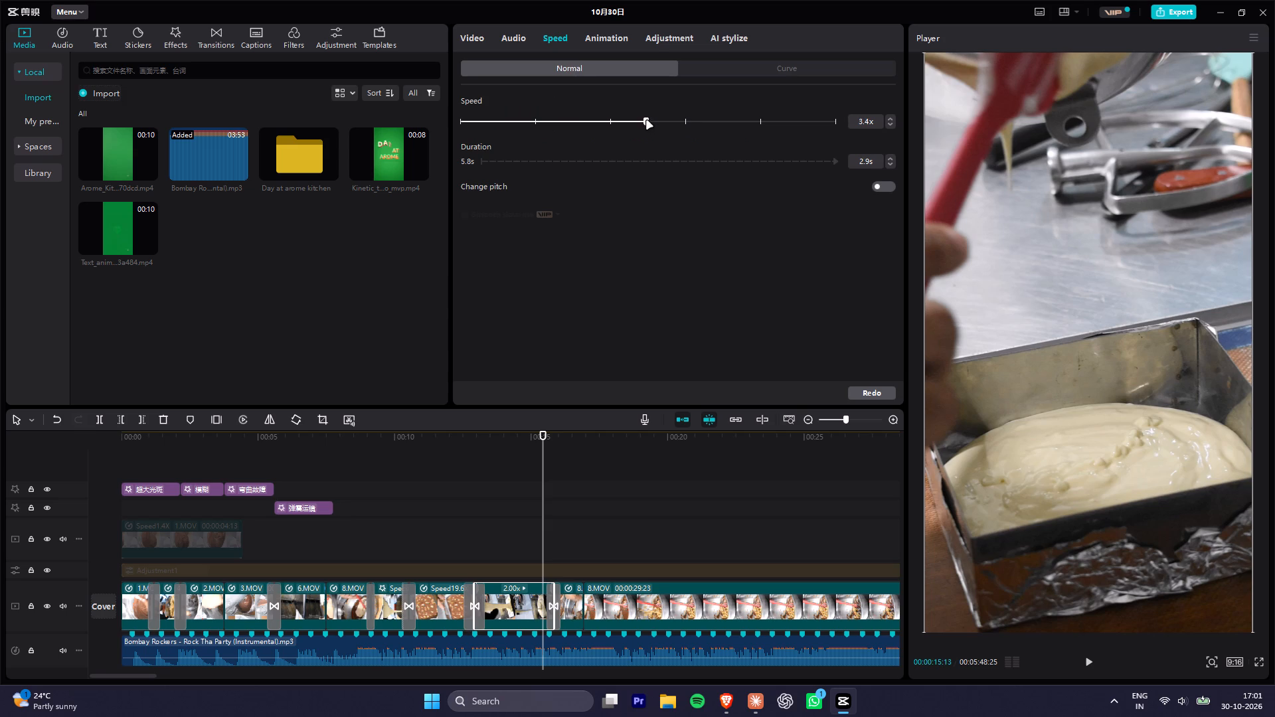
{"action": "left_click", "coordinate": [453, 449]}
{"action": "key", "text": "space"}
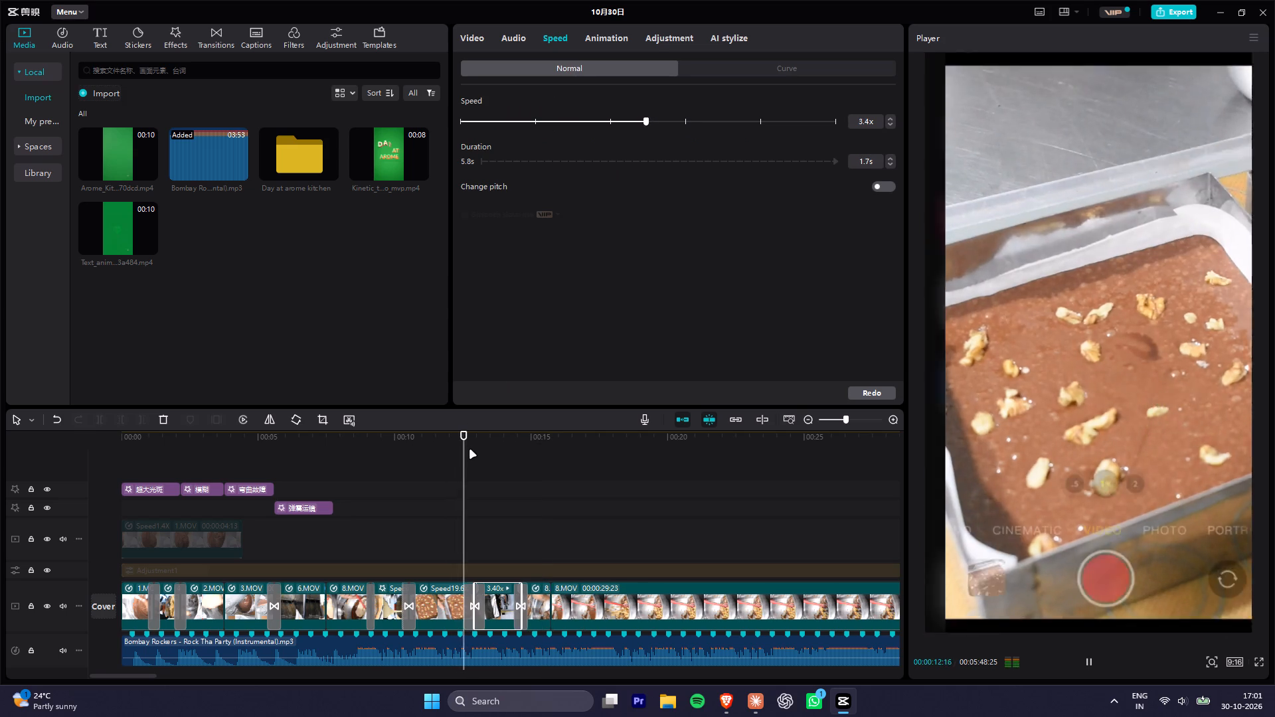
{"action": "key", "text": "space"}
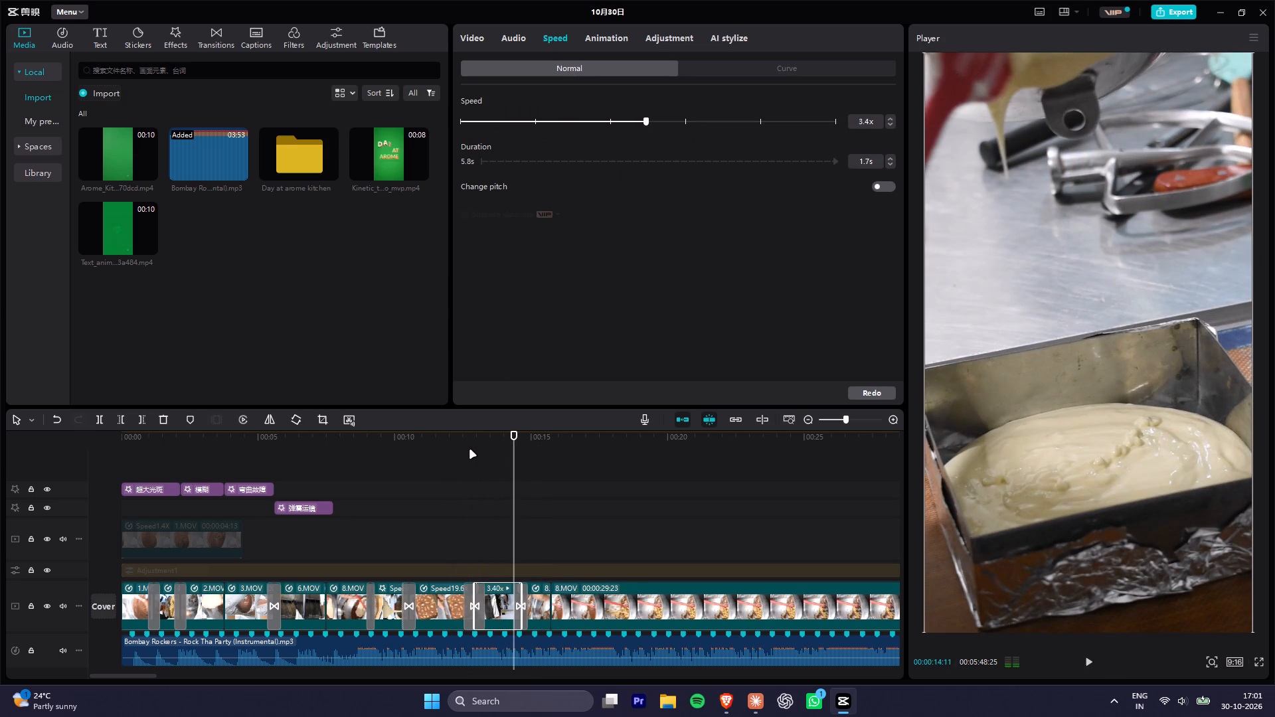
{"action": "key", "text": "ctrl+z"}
Set the transition between the 11.MOV walnut tray and 7.MOV batter-pouring clips to 0.9 s and play the section.
{"action": "key", "text": "space"}
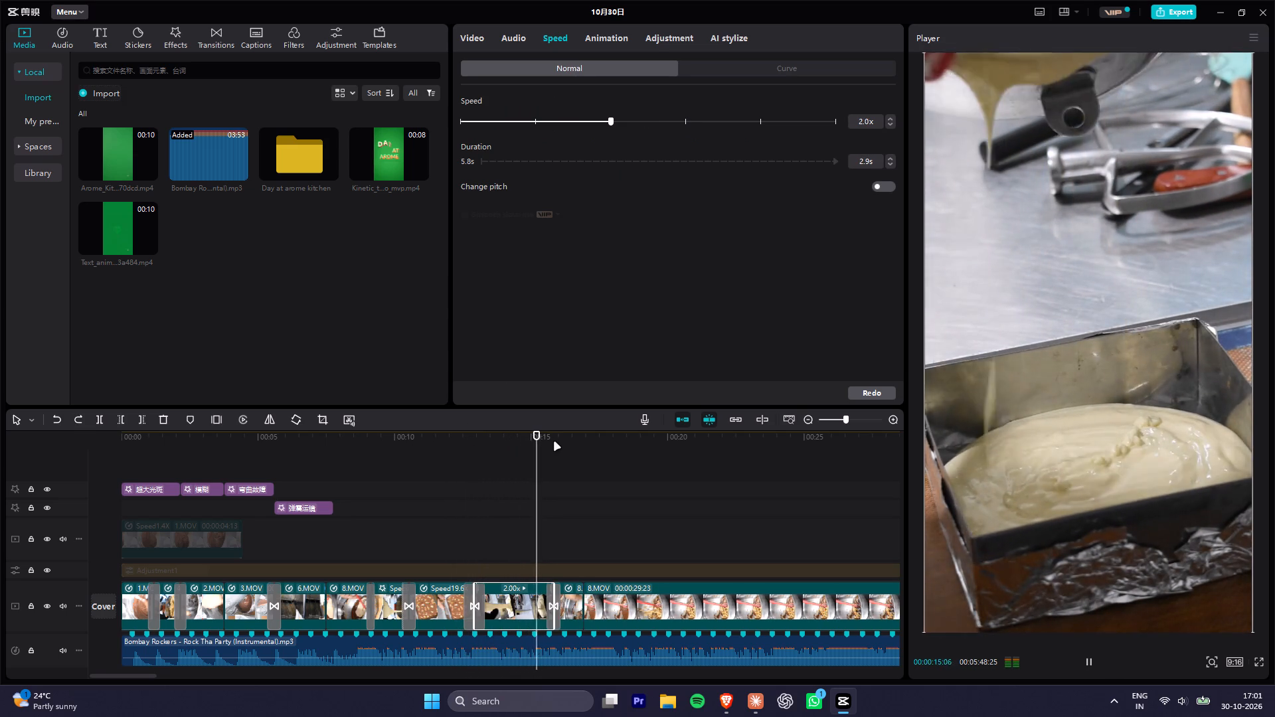
{"action": "left_click", "coordinate": [483, 438]}
{"action": "left_click", "coordinate": [454, 429]}
{"action": "key", "text": "space"}
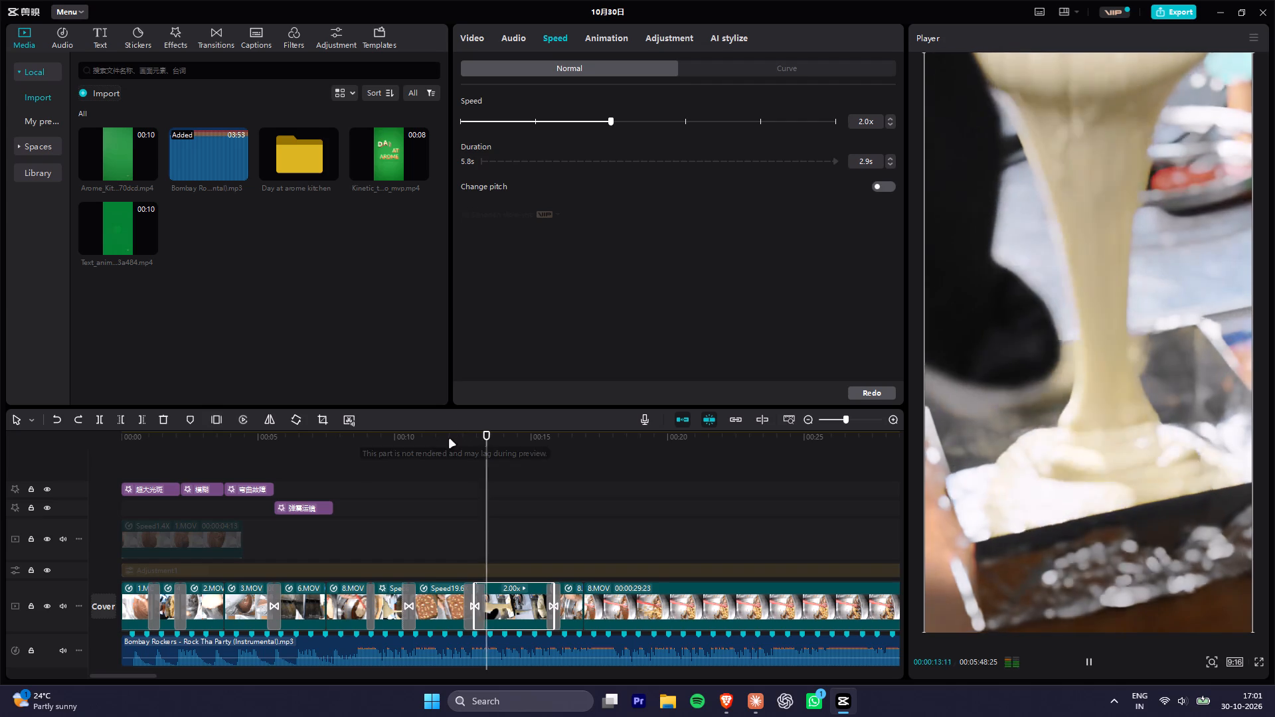
{"action": "left_click", "coordinate": [450, 439]}
{"action": "key", "text": "space"}
{"action": "key", "text": "space"}
{"action": "left_click", "coordinate": [477, 596]}
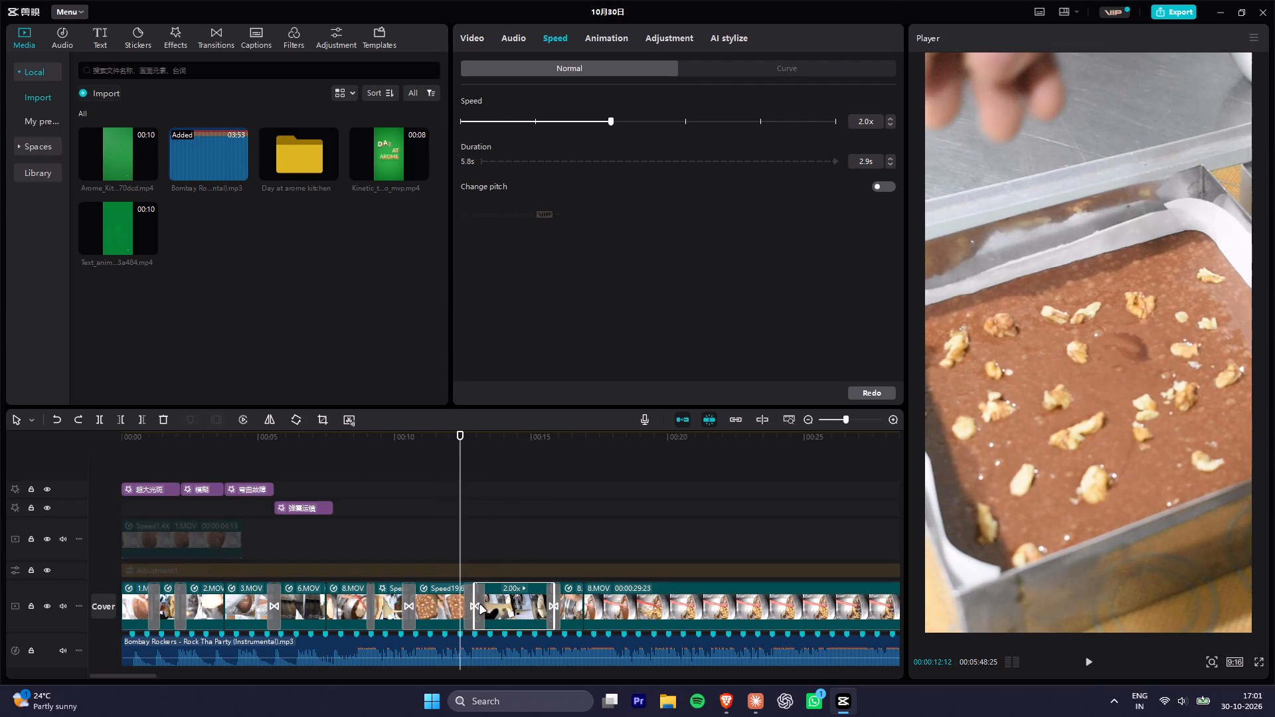
{"action": "left_click", "coordinate": [480, 605]}
{"action": "left_click", "coordinate": [760, 124]}
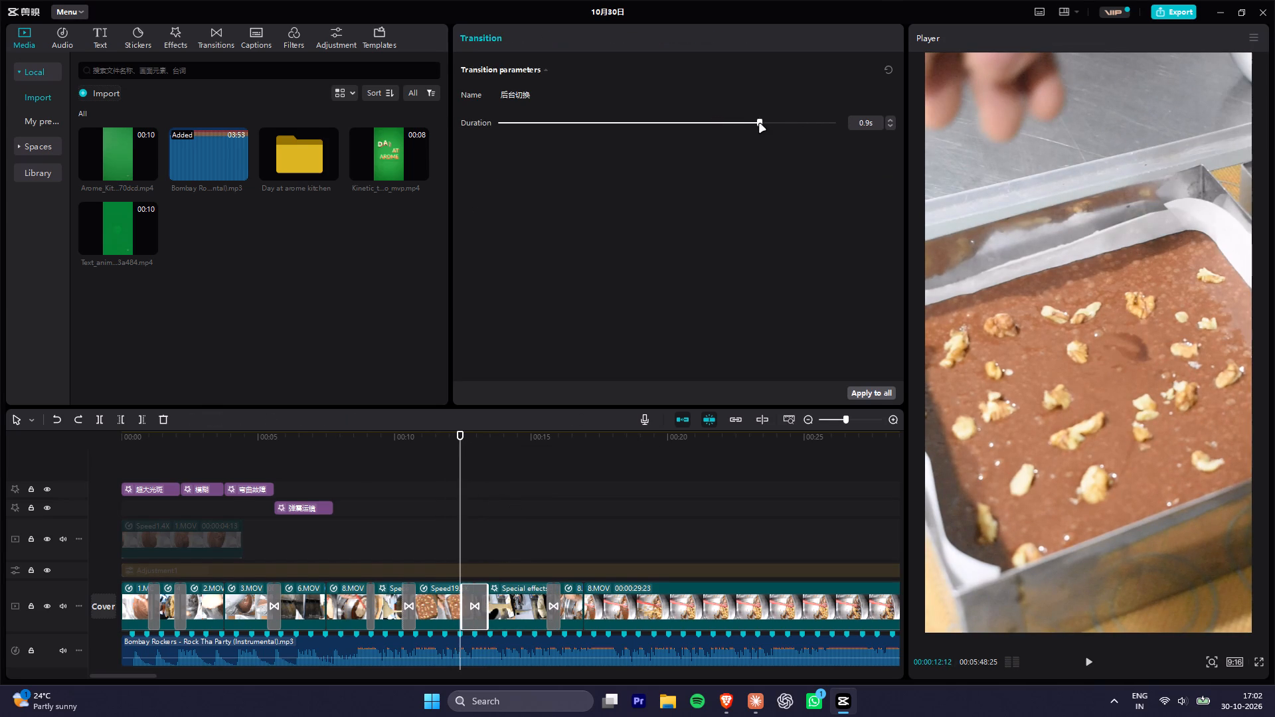
{"action": "left_click", "coordinate": [416, 438]}
{"action": "key", "text": "space"}
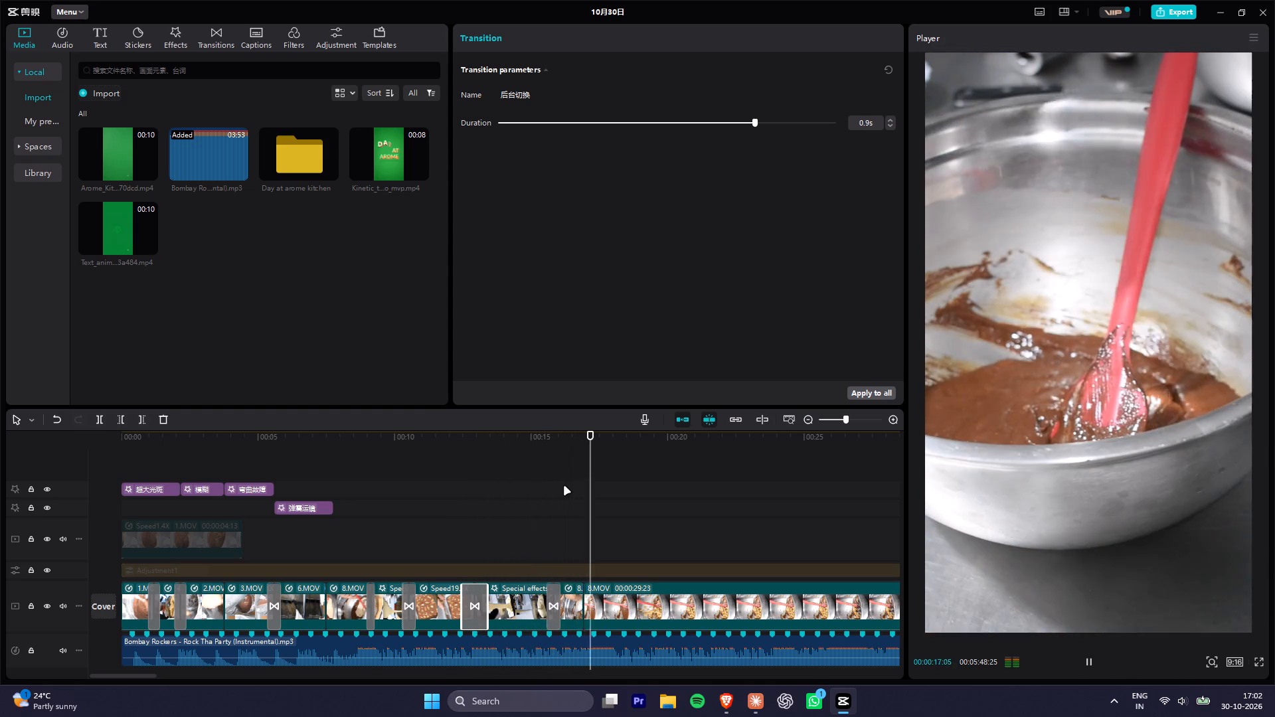
{"action": "key", "text": "space"}
Extend the end of the Hero time 8.MOV chocolate-mixing clip to a duration of 00:00:01:26.
{"action": "left_click", "coordinate": [584, 433]}
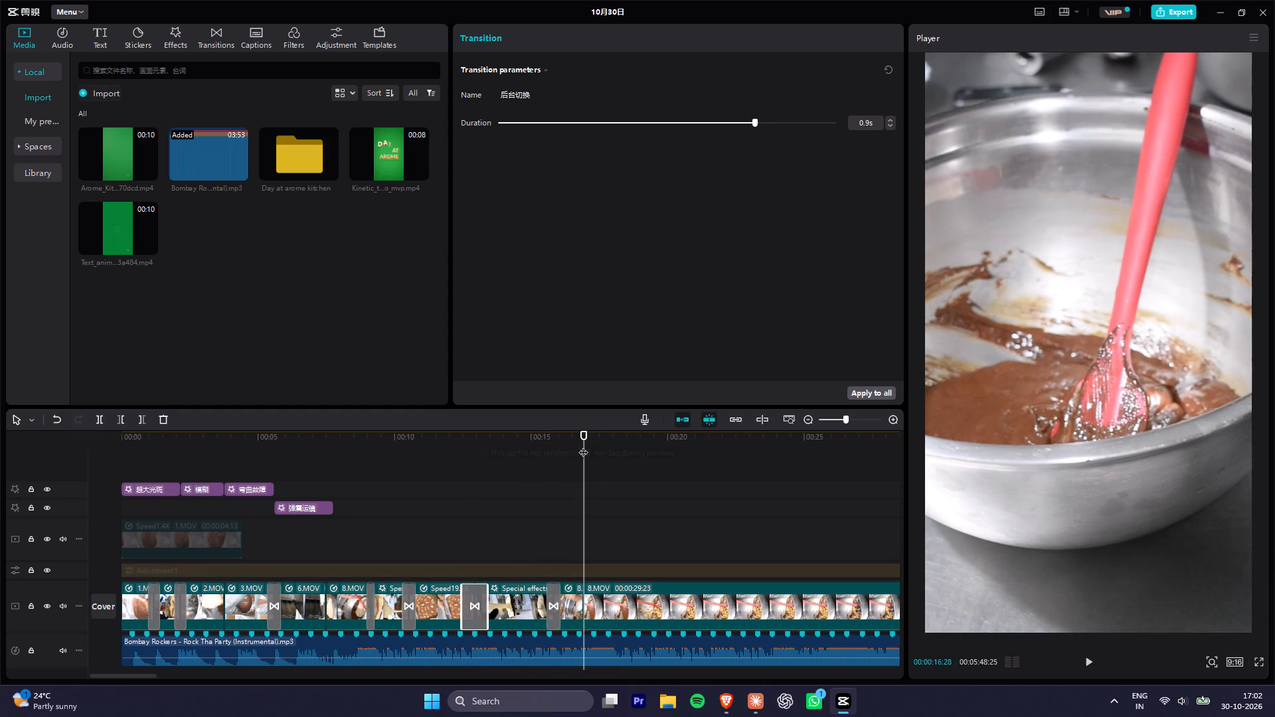
{"action": "left_click", "coordinate": [570, 600]}
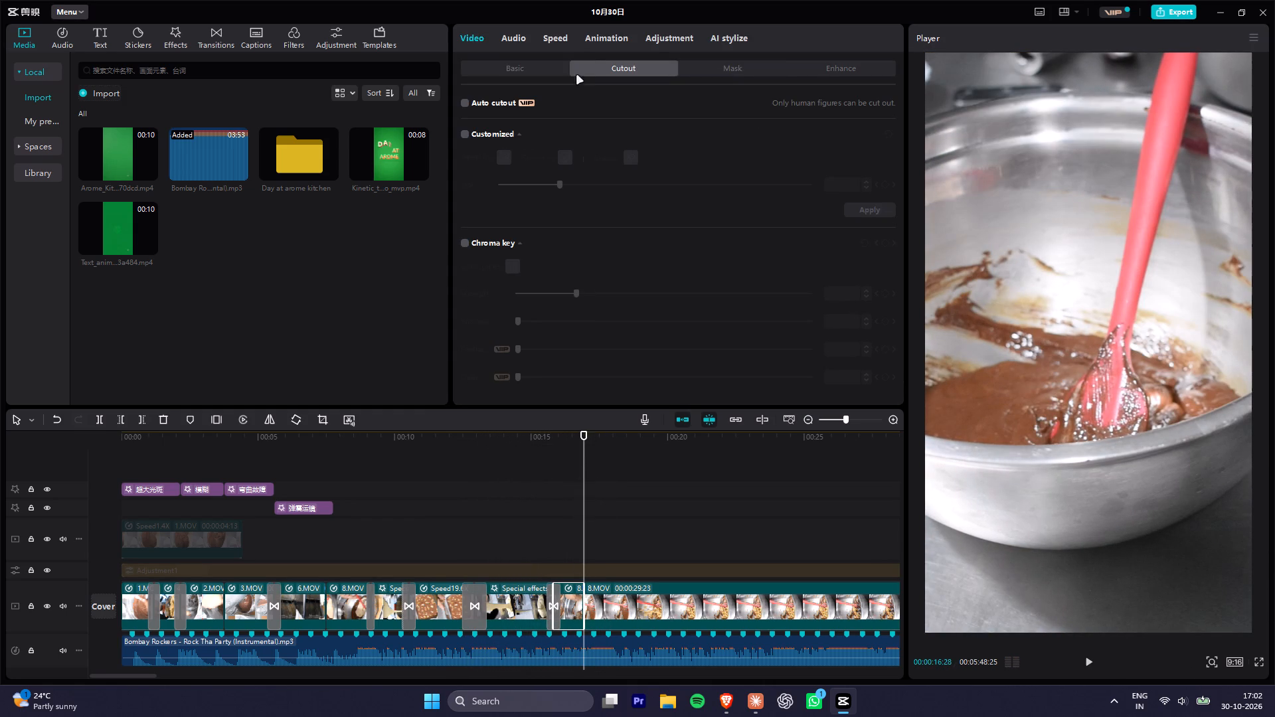
{"action": "left_click", "coordinate": [535, 68]}
{"action": "scroll", "coordinate": [591, 482], "scroll_direction": "up", "scroll_amount": 13, "text": "alt"}
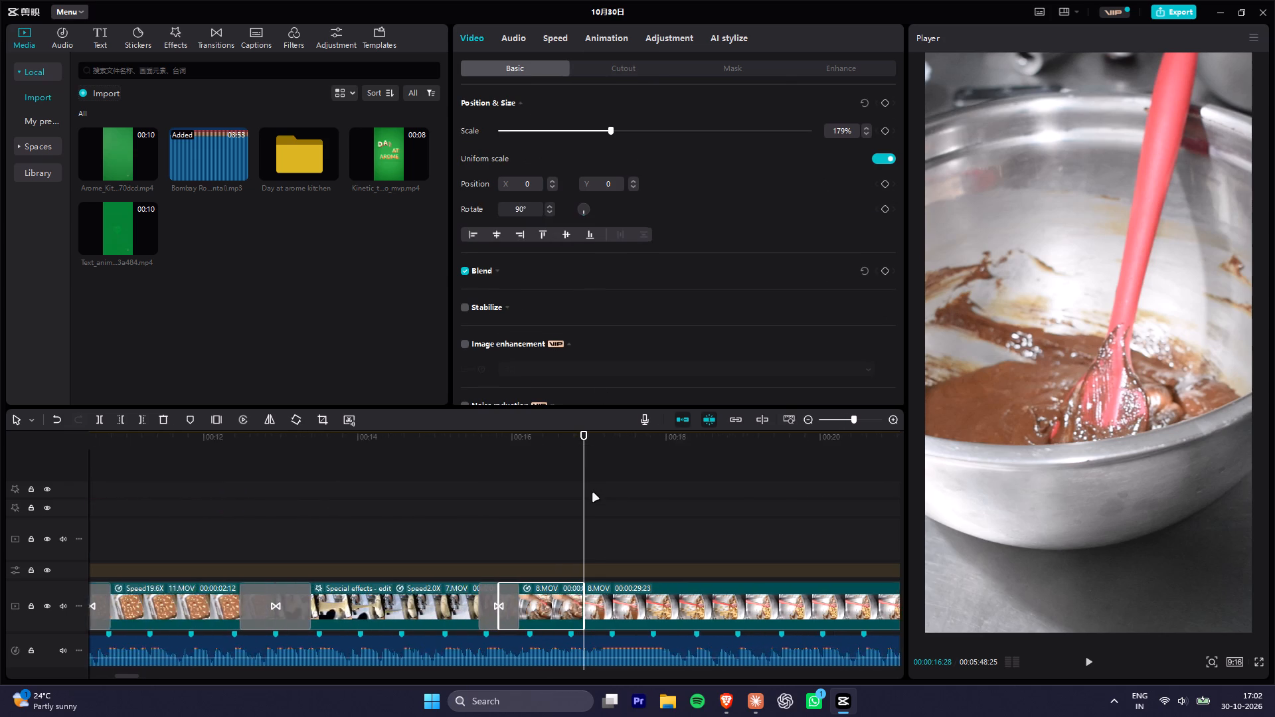
{"action": "scroll", "coordinate": [593, 493], "scroll_direction": "up", "scroll_amount": 3, "text": "alt"}
{"action": "left_click_drag", "start_coordinate": [584, 600], "coordinate": [618, 607]}
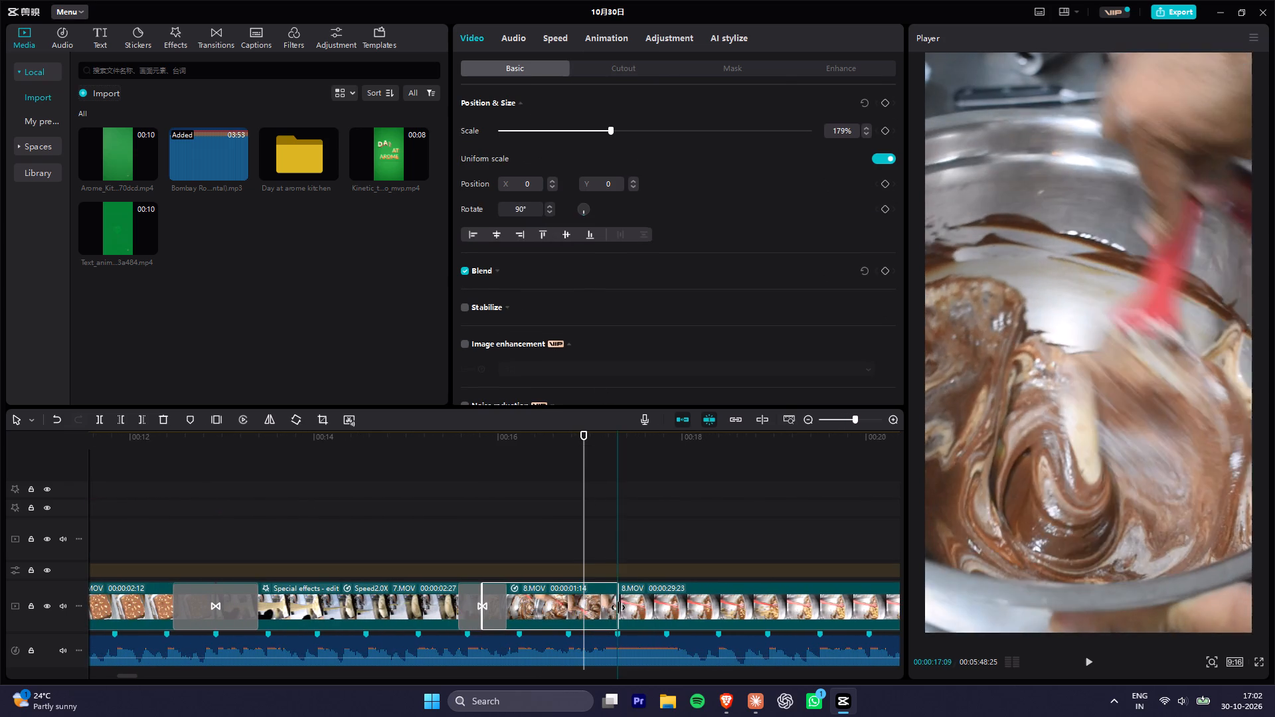
{"action": "left_click_drag", "start_coordinate": [618, 607], "coordinate": [630, 610]}
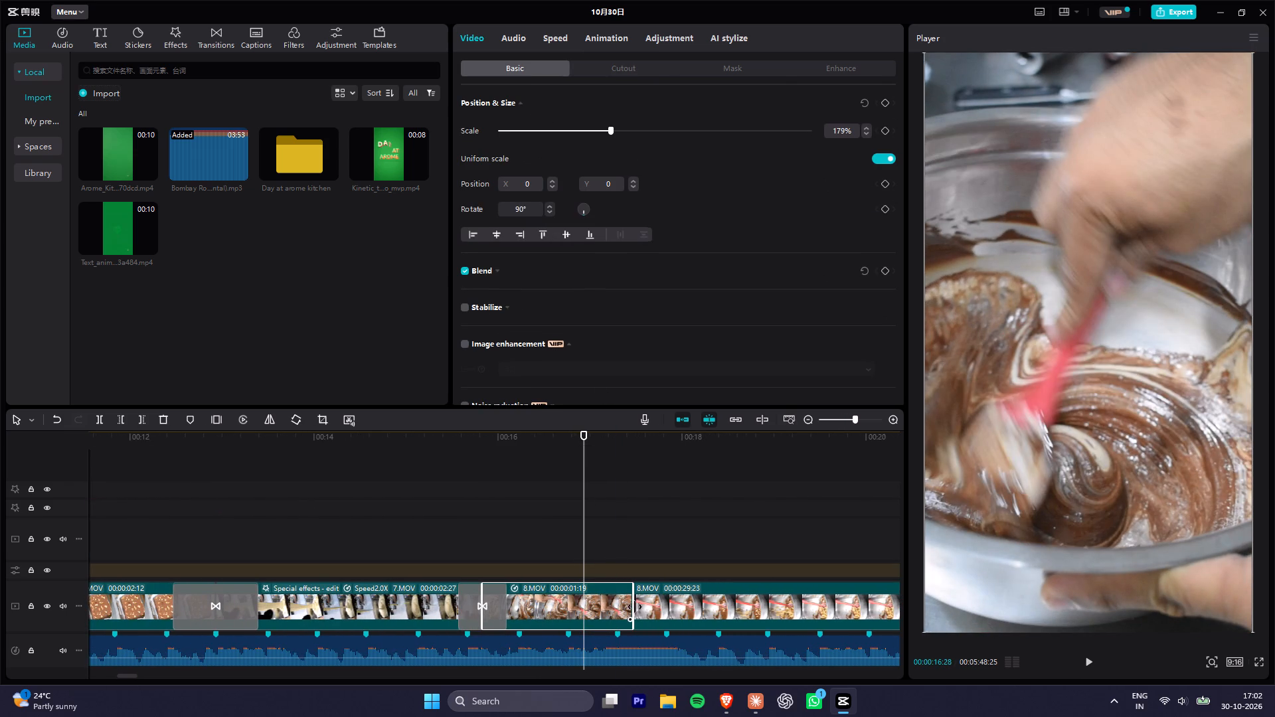
{"action": "left_click_drag", "start_coordinate": [635, 607], "coordinate": [652, 610]}
Delete the leftover 8.MOV clip after the extended mixing shot and play through the cut into 9.MOV.
{"action": "left_click", "coordinate": [694, 611]}
{"action": "key", "text": "Delete"}
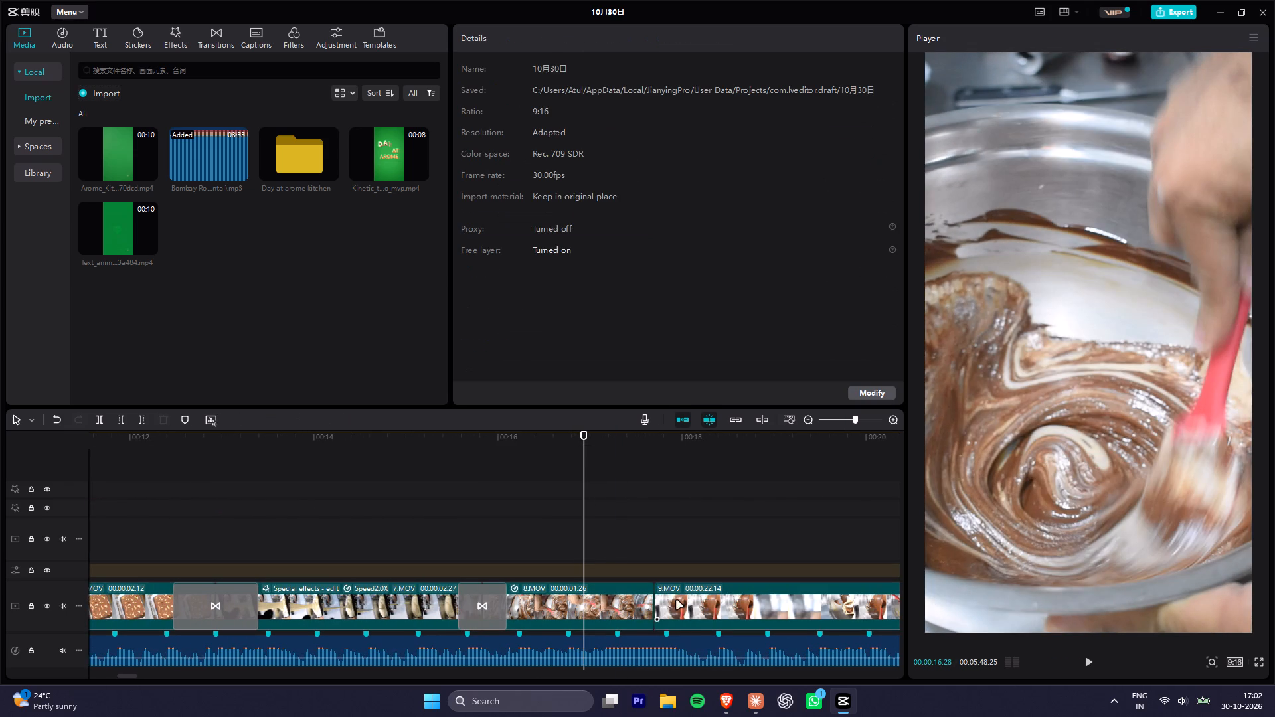
{"action": "key", "text": "space"}
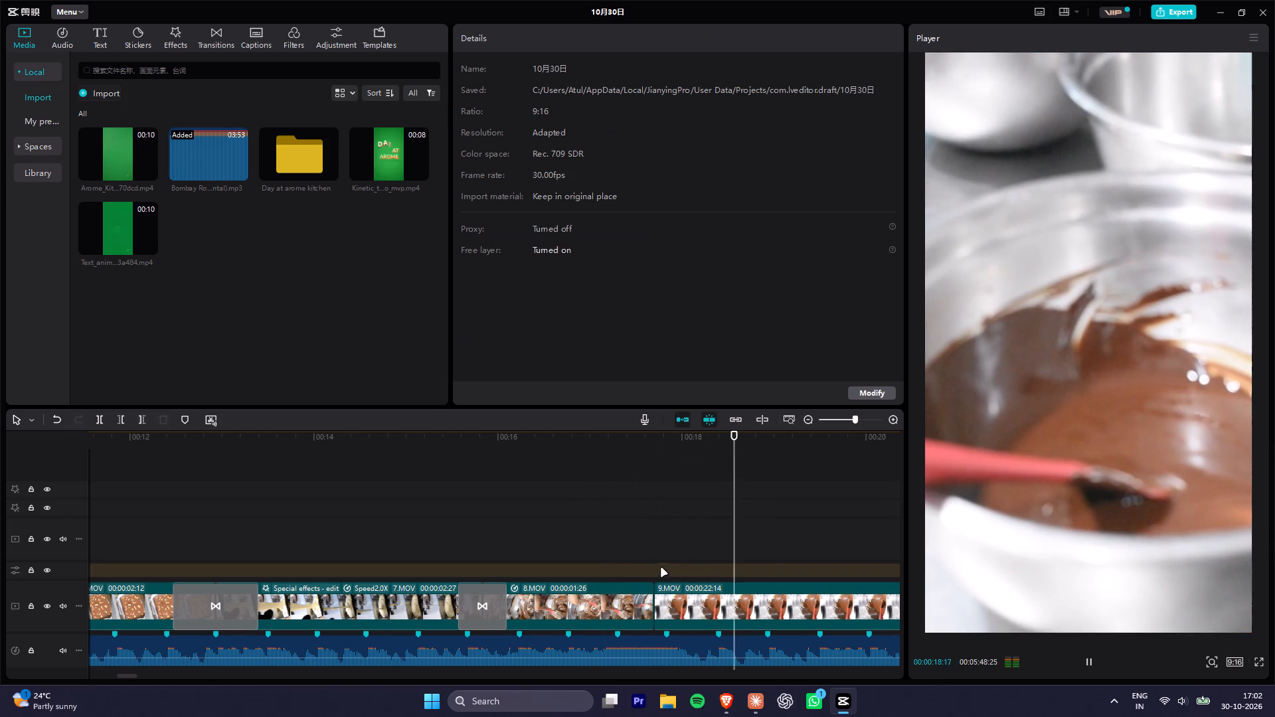
{"action": "key", "text": "space"}
Split the 9.MOV clip at about 26 s on the timeline, delete its earlier part, and play the new cut.
{"action": "scroll", "coordinate": [737, 554], "scroll_direction": "down", "scroll_amount": 13, "text": "alt"}
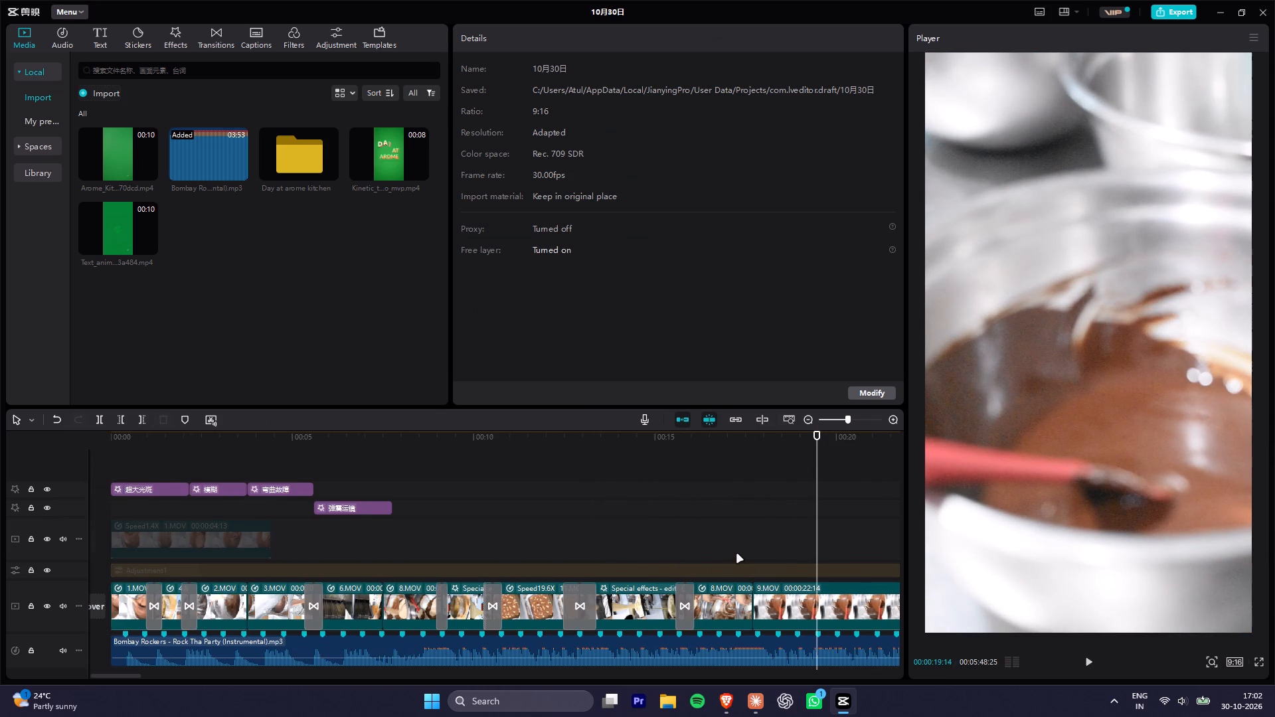
{"action": "scroll", "coordinate": [737, 554], "scroll_direction": "up", "scroll_amount": 2, "text": "shift"}
{"action": "scroll", "coordinate": [737, 554], "scroll_direction": "down", "scroll_amount": 5, "text": "ctrl"}
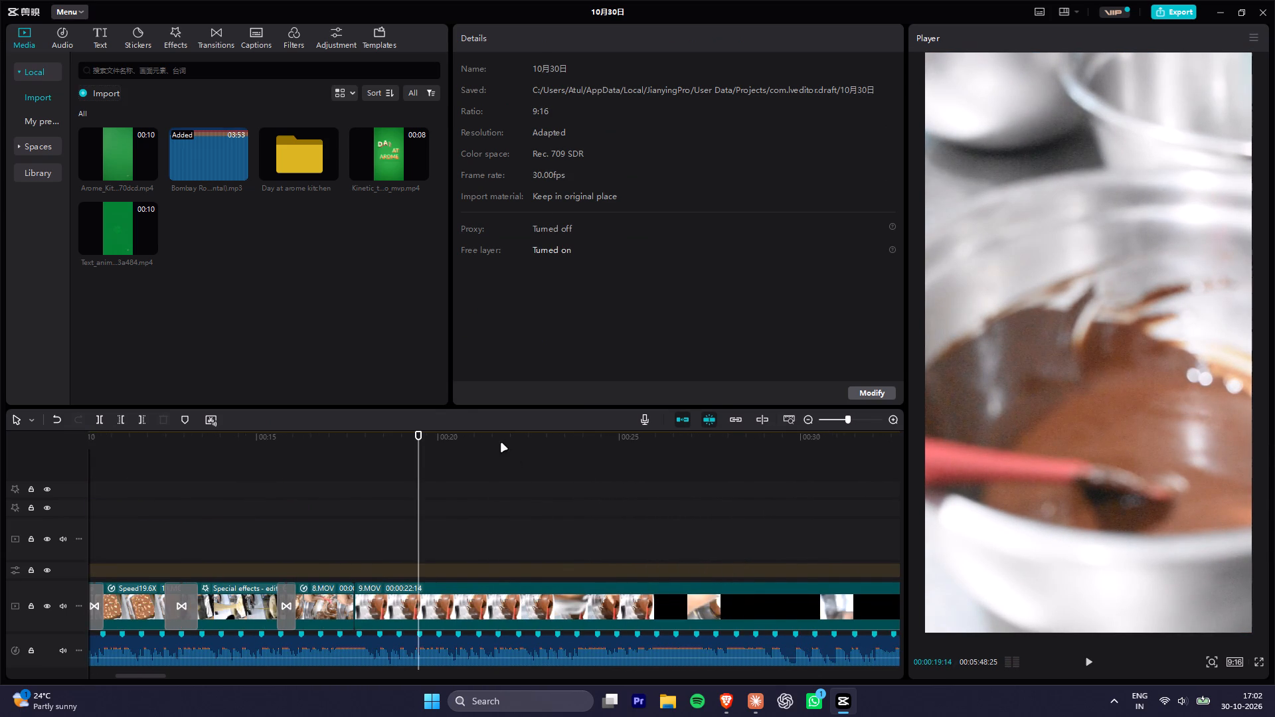
{"action": "left_click_drag", "start_coordinate": [501, 443], "coordinate": [700, 470]}
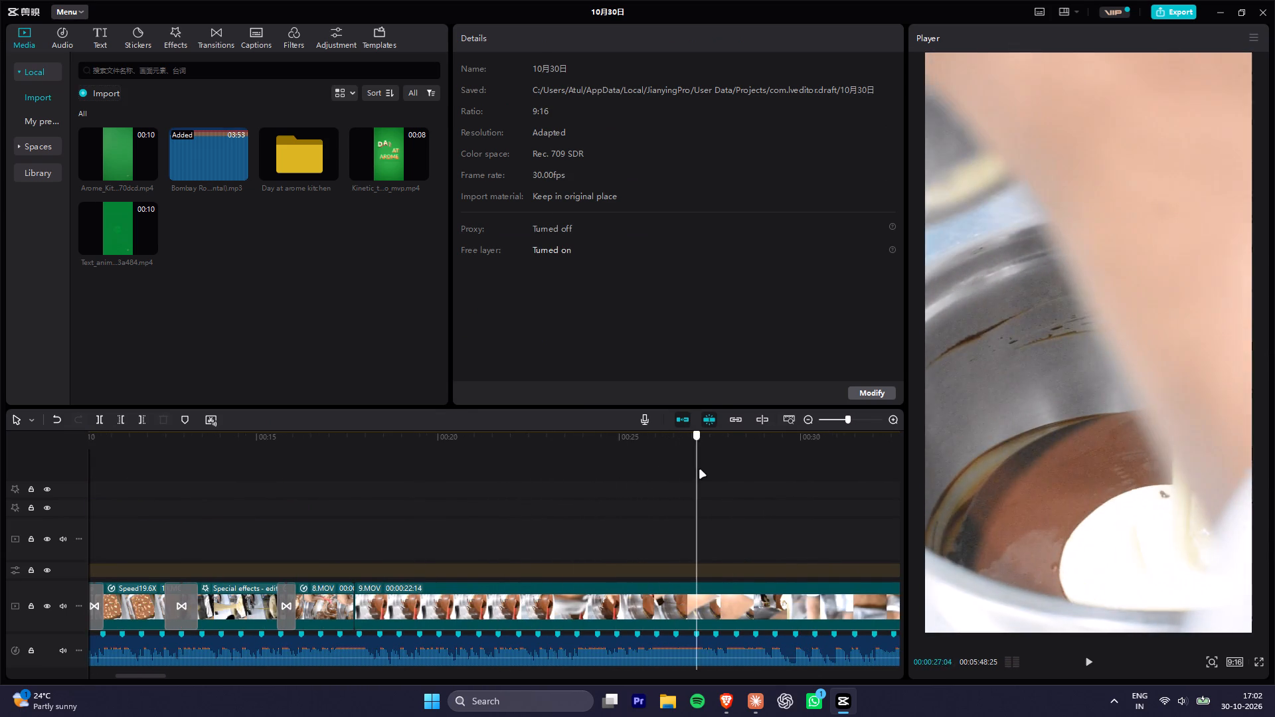
{"action": "left_click_drag", "start_coordinate": [700, 470], "coordinate": [657, 475]}
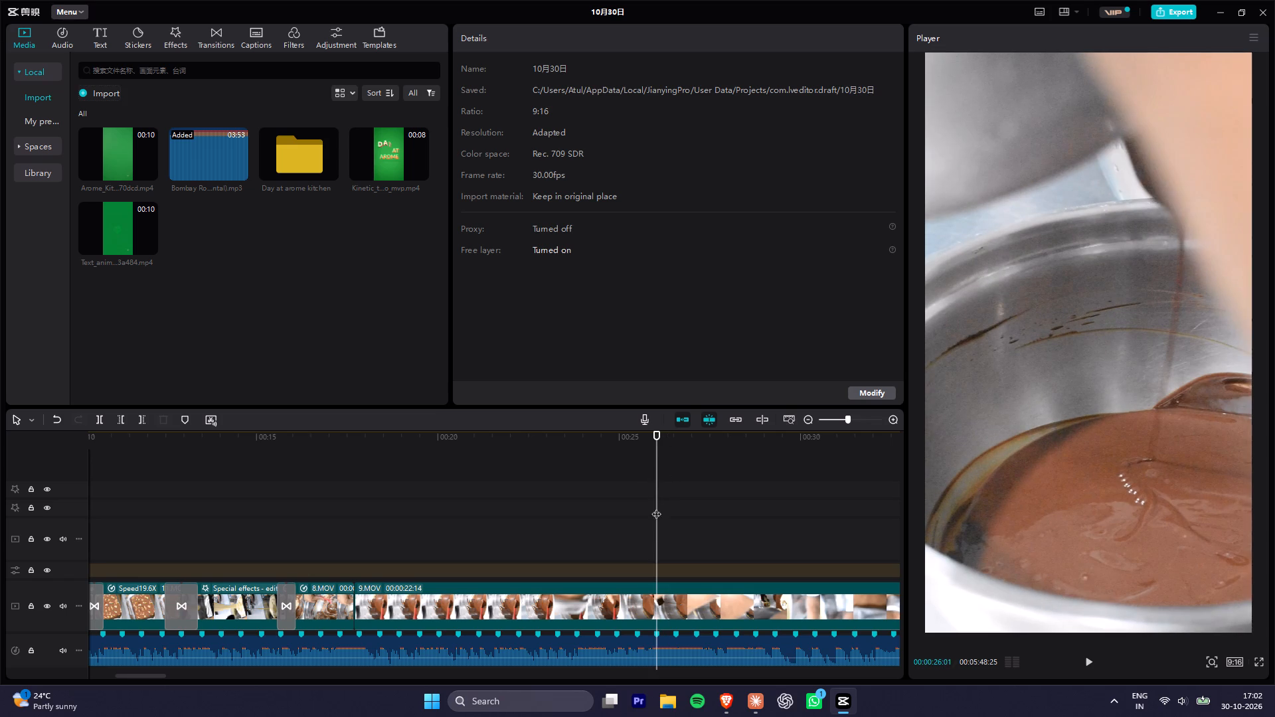
{"action": "left_click", "coordinate": [639, 602]}
{"action": "key", "text": "ctrl+b"}
{"action": "left_click", "coordinate": [630, 603]}
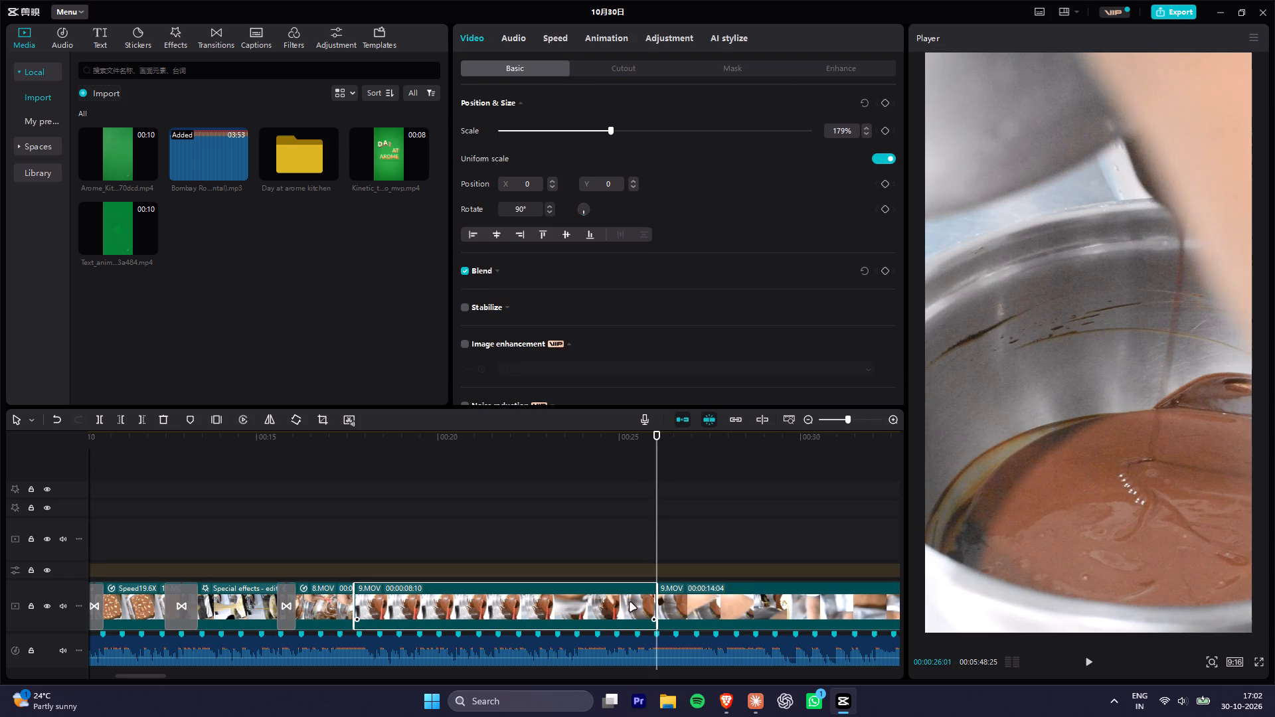
{"action": "key", "text": "Delete"}
{"action": "left_click", "coordinate": [299, 432]}
{"action": "key", "text": "space"}
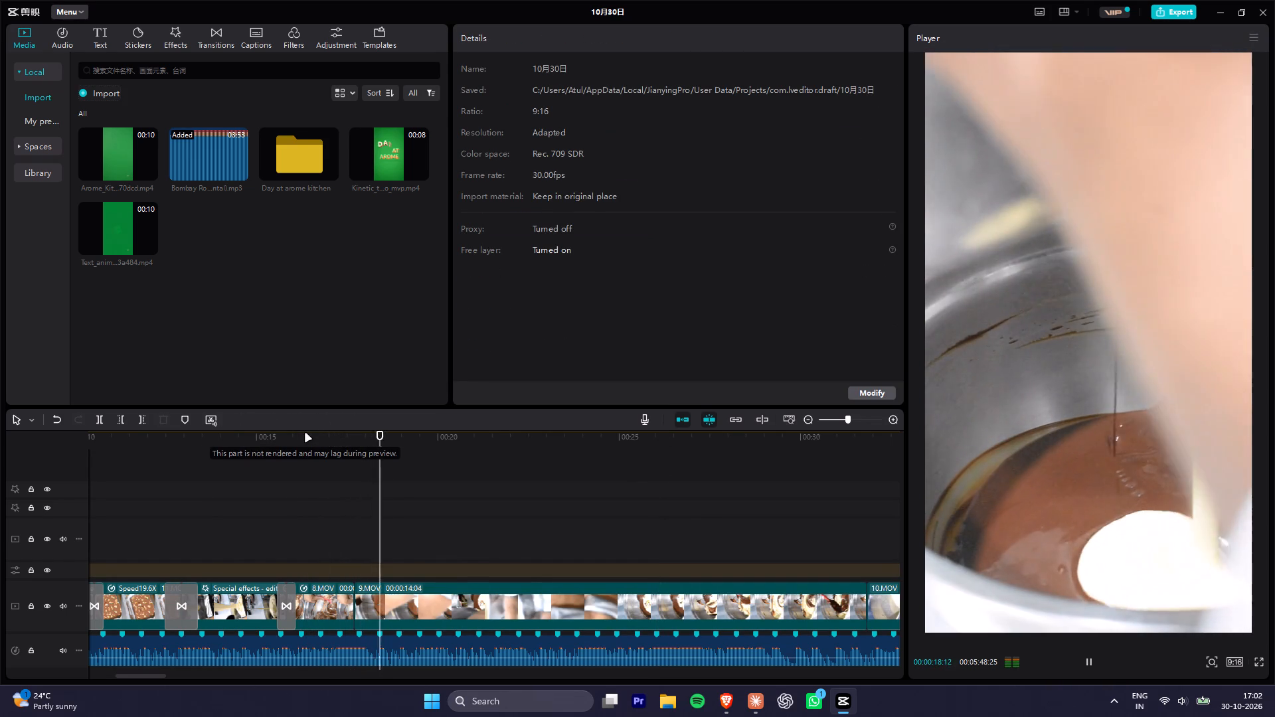
{"action": "key", "text": "space"}
Split the 9.MOV clip at about 00:00:24:28 on the timeline, where the cream lies in the chocolate, and delete its earlier part.
{"action": "left_click", "coordinate": [390, 599]}
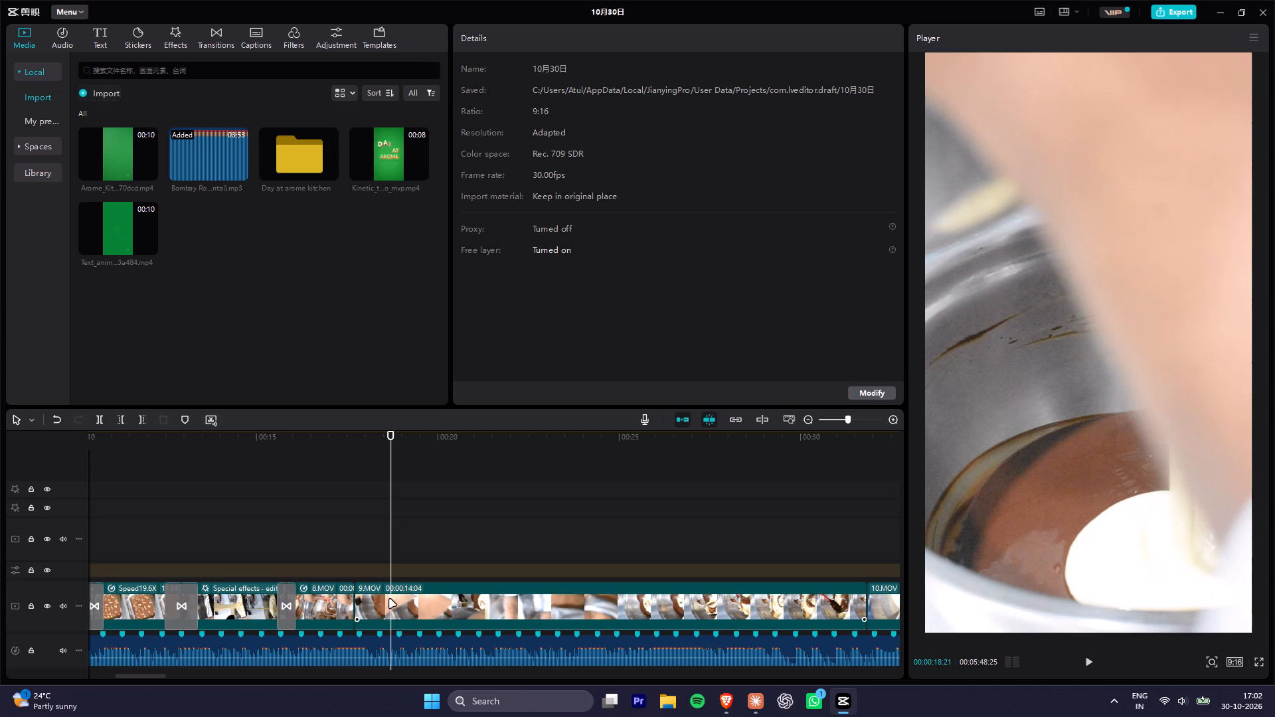
{"action": "left_click_drag", "start_coordinate": [420, 440], "coordinate": [469, 461]}
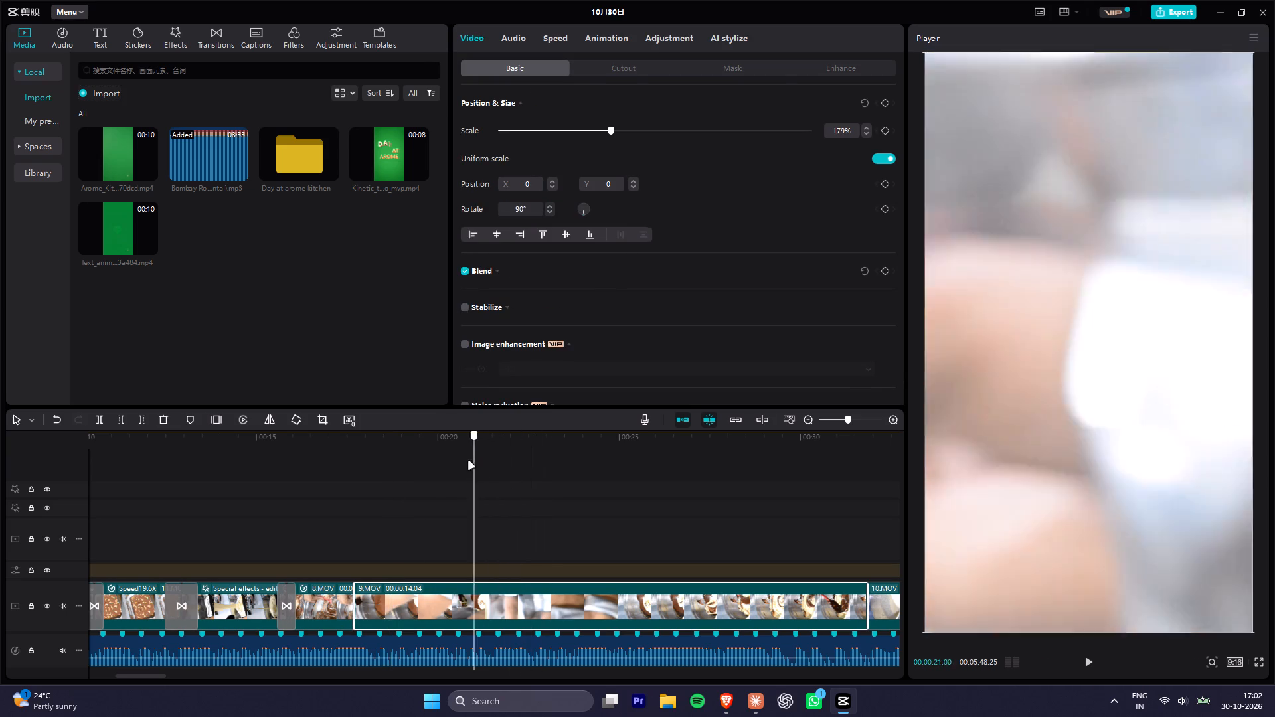
{"action": "left_click_drag", "start_coordinate": [469, 461], "coordinate": [400, 450]}
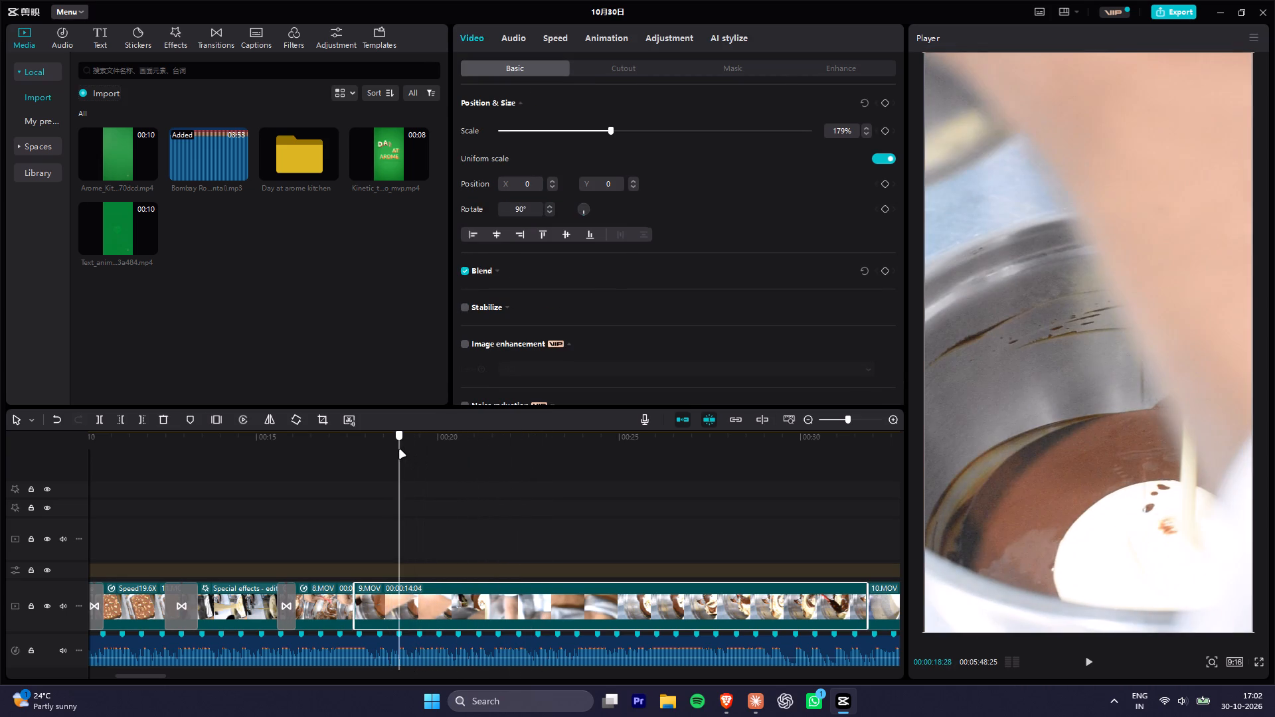
{"action": "left_click_drag", "start_coordinate": [400, 450], "coordinate": [424, 453]}
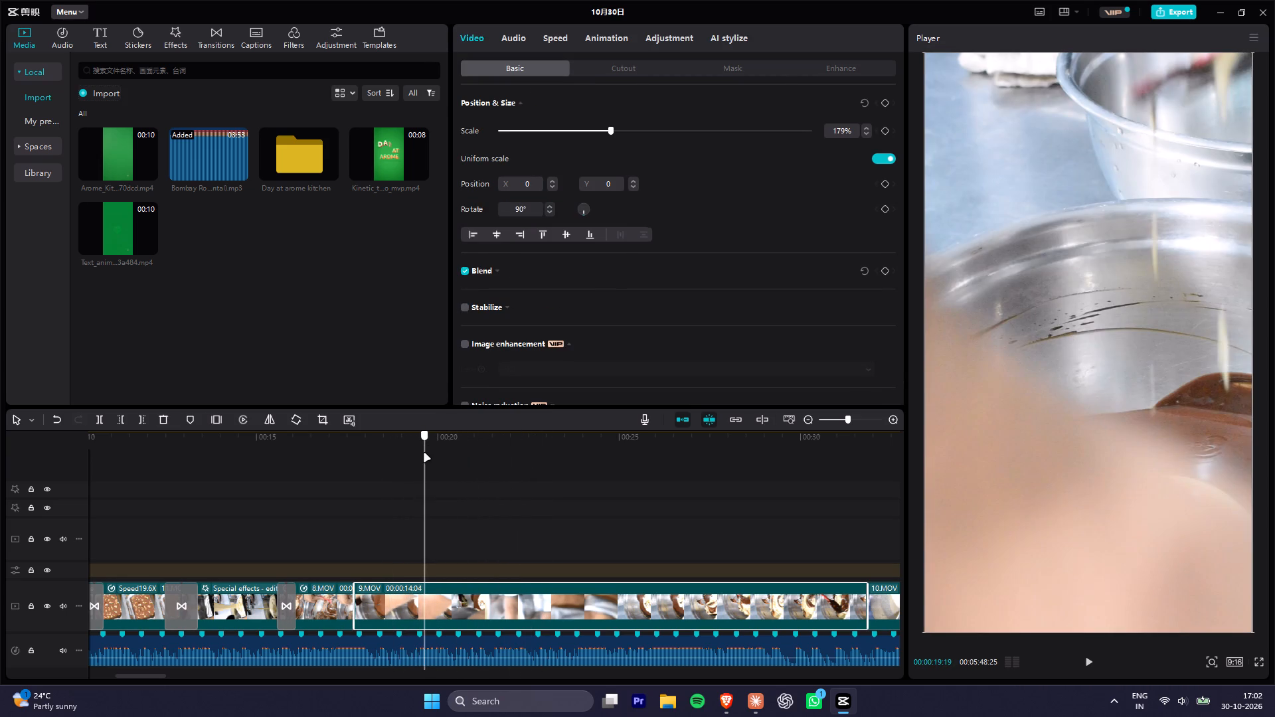
{"action": "left_click_drag", "start_coordinate": [424, 453], "coordinate": [386, 453]}
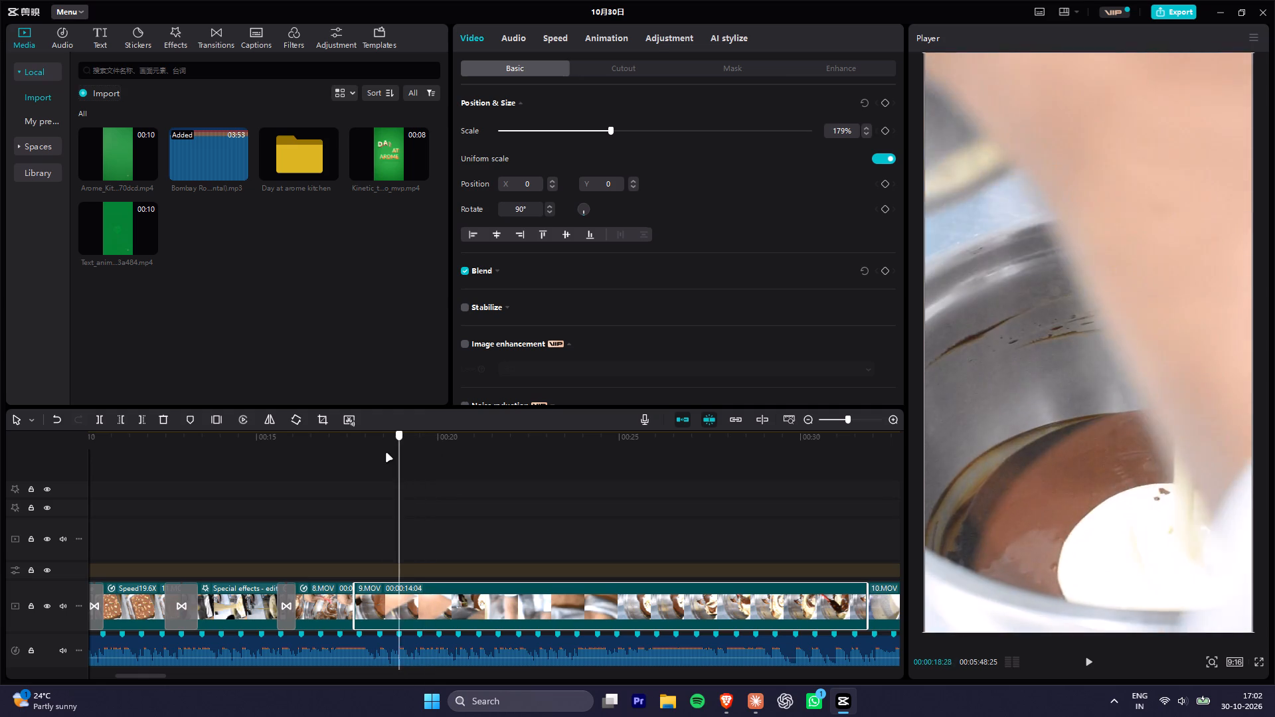
{"action": "left_click_drag", "start_coordinate": [386, 453], "coordinate": [613, 487]}
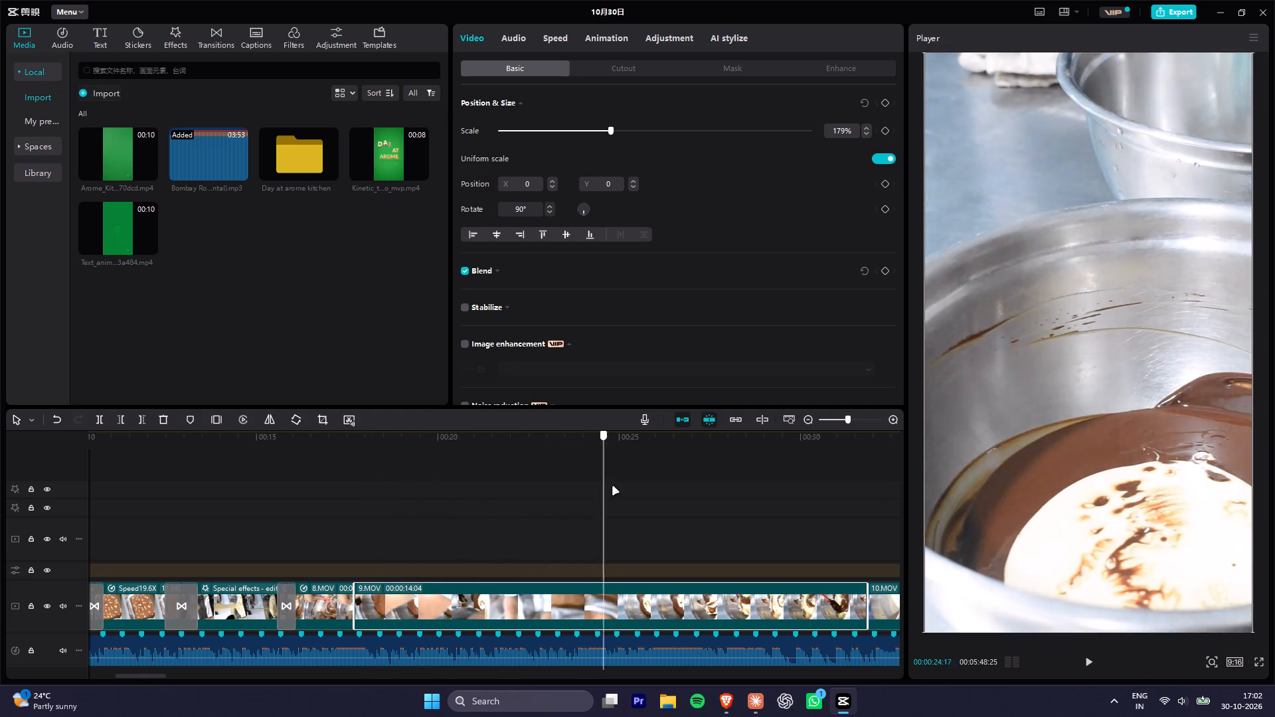
{"action": "left_click_drag", "start_coordinate": [613, 487], "coordinate": [584, 495]}
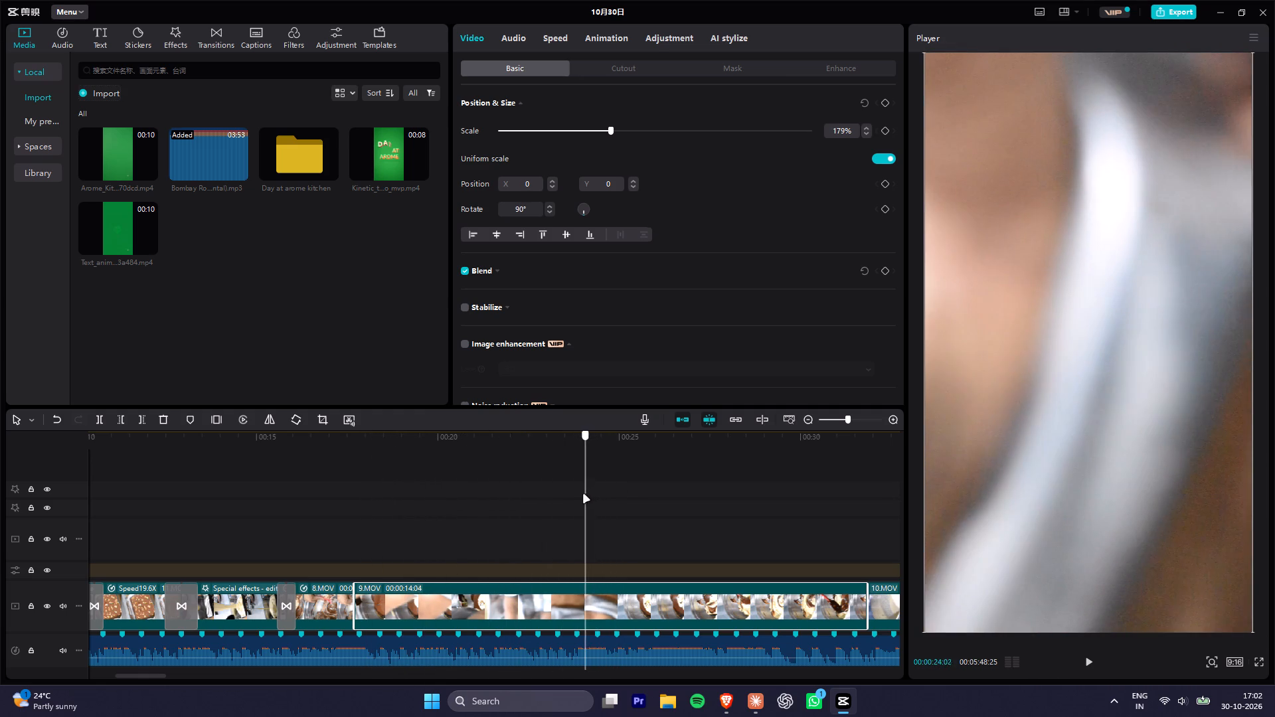
{"action": "left_click_drag", "start_coordinate": [584, 495], "coordinate": [616, 489]}
{"action": "left_click", "coordinate": [653, 605]}
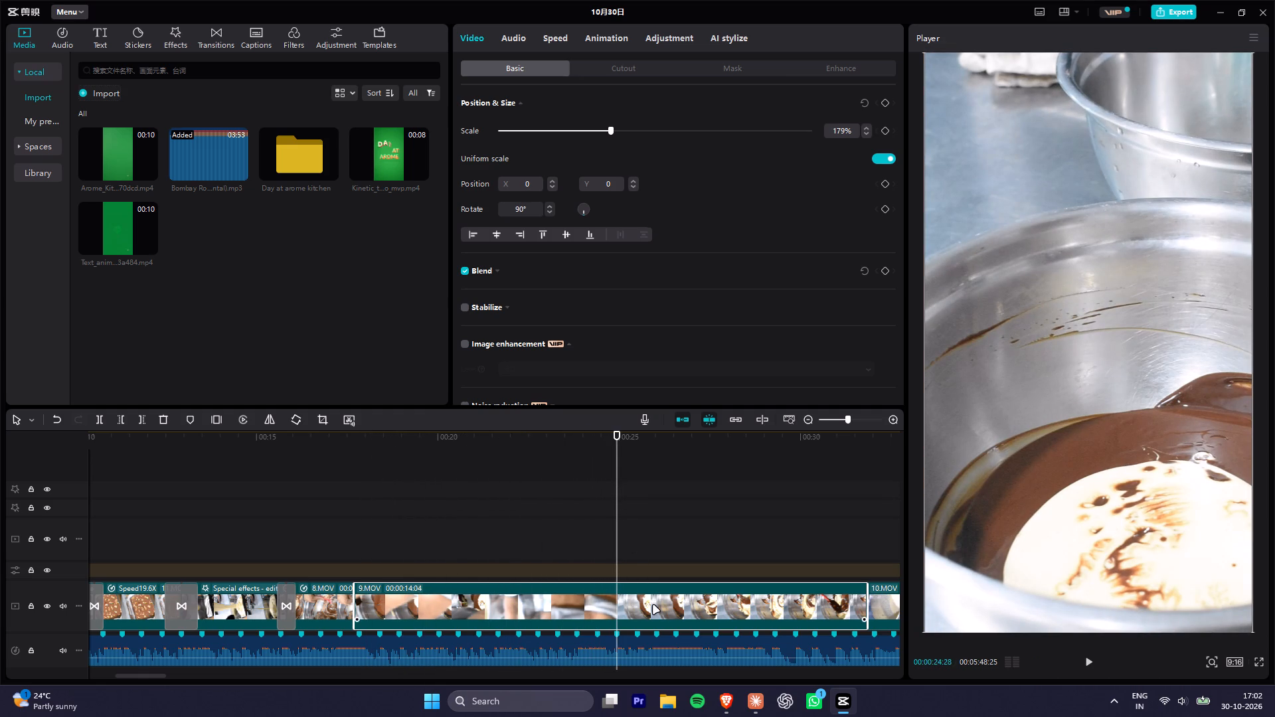
{"action": "key", "text": "ctrl+b"}
{"action": "left_click", "coordinate": [563, 606]}
{"action": "key", "text": "Delete"}
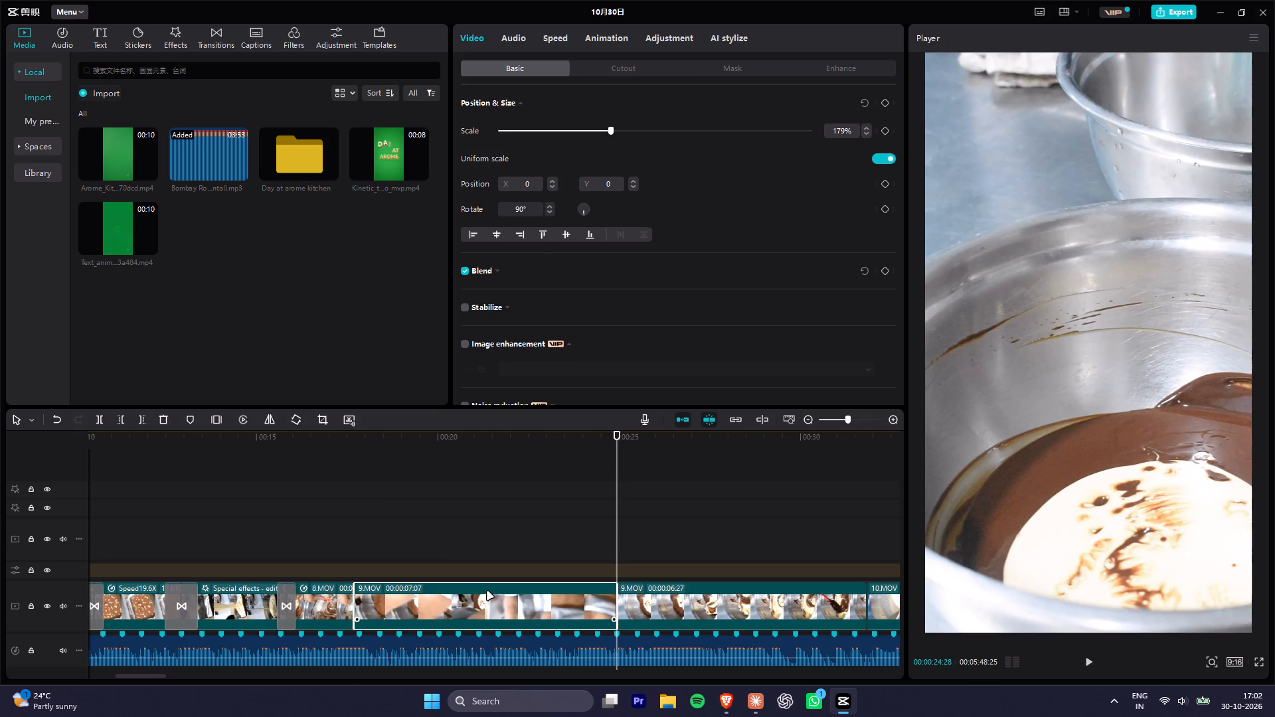
Skim through the remaining 9.MOV chocolate-and-cream clip and set its speed to 2.0x.
{"action": "left_click_drag", "start_coordinate": [358, 440], "coordinate": [440, 469]}
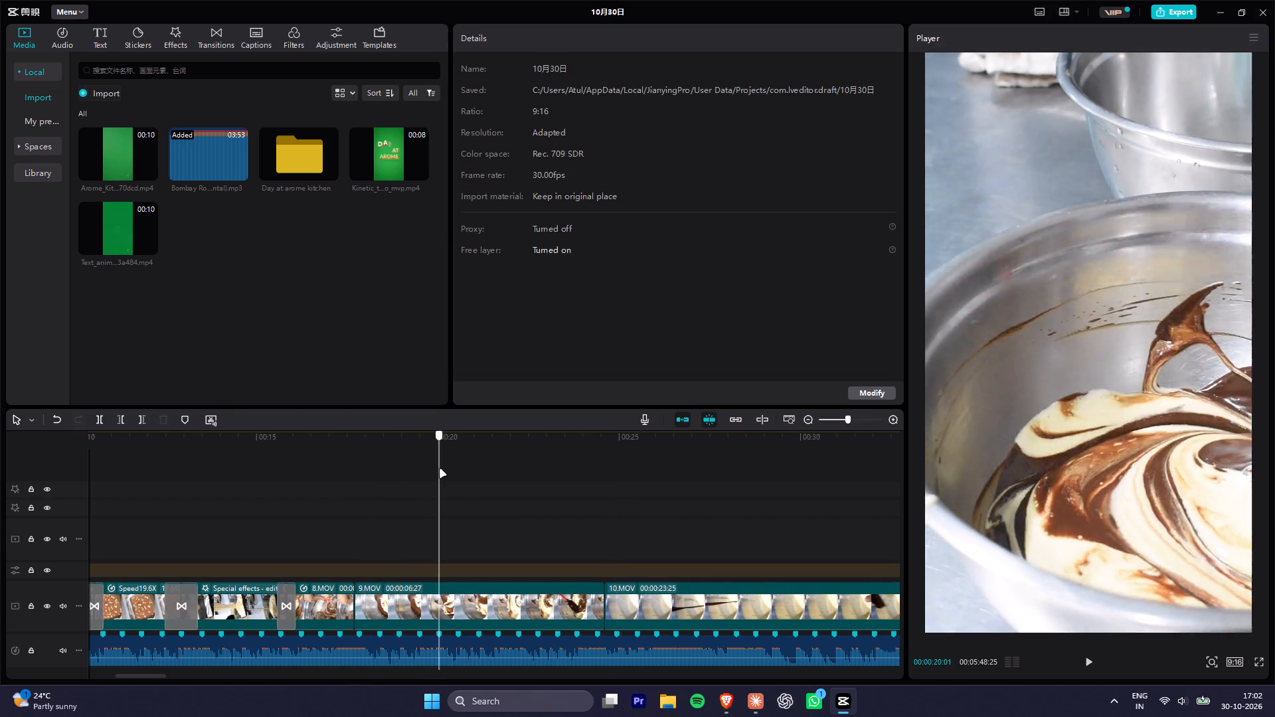
{"action": "left_click_drag", "start_coordinate": [440, 469], "coordinate": [491, 477]}
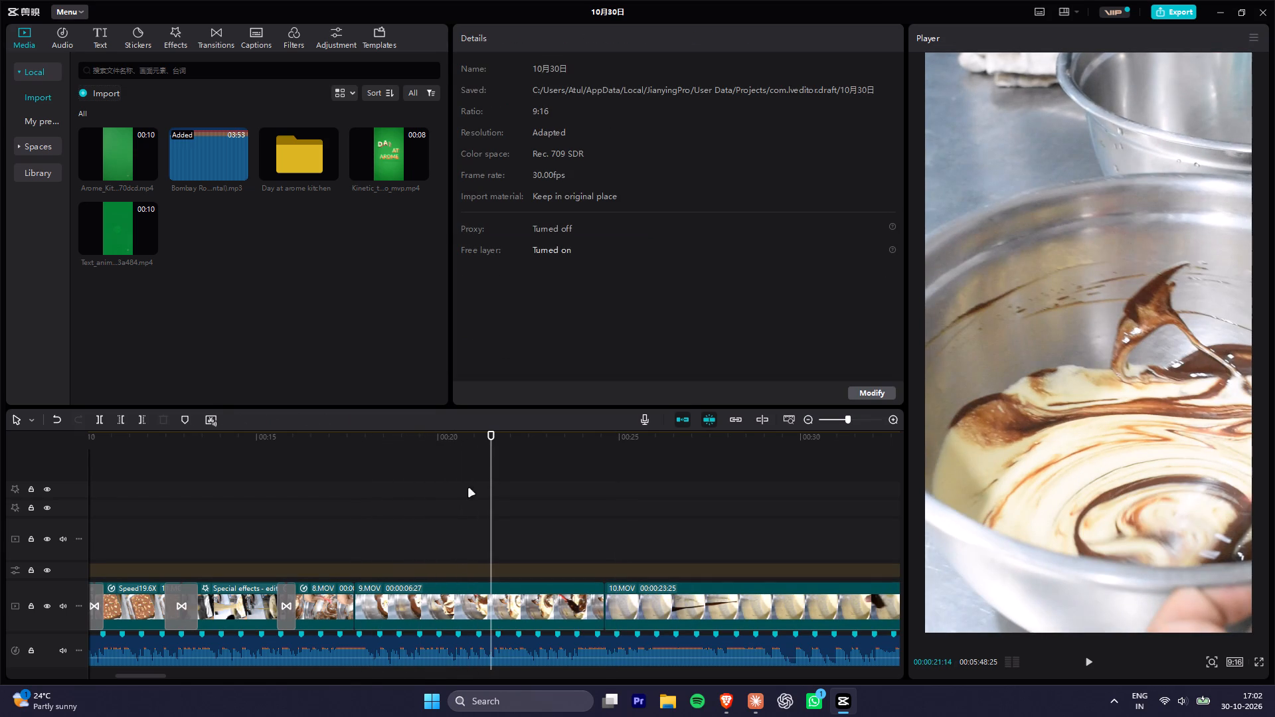
{"action": "left_click", "coordinate": [539, 609]}
{"action": "left_click_drag", "start_coordinate": [513, 447], "coordinate": [572, 457]}
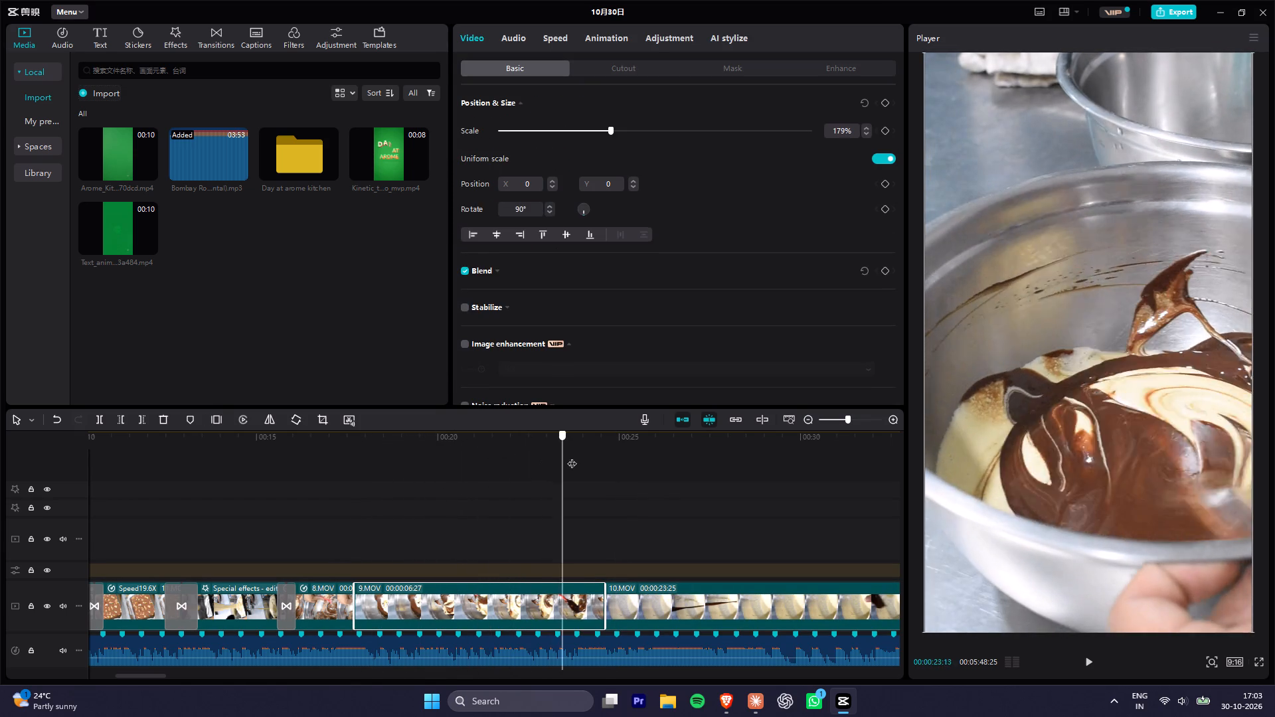
{"action": "left_click_drag", "start_coordinate": [572, 457], "coordinate": [540, 462]}
{"action": "left_click", "coordinate": [470, 597]}
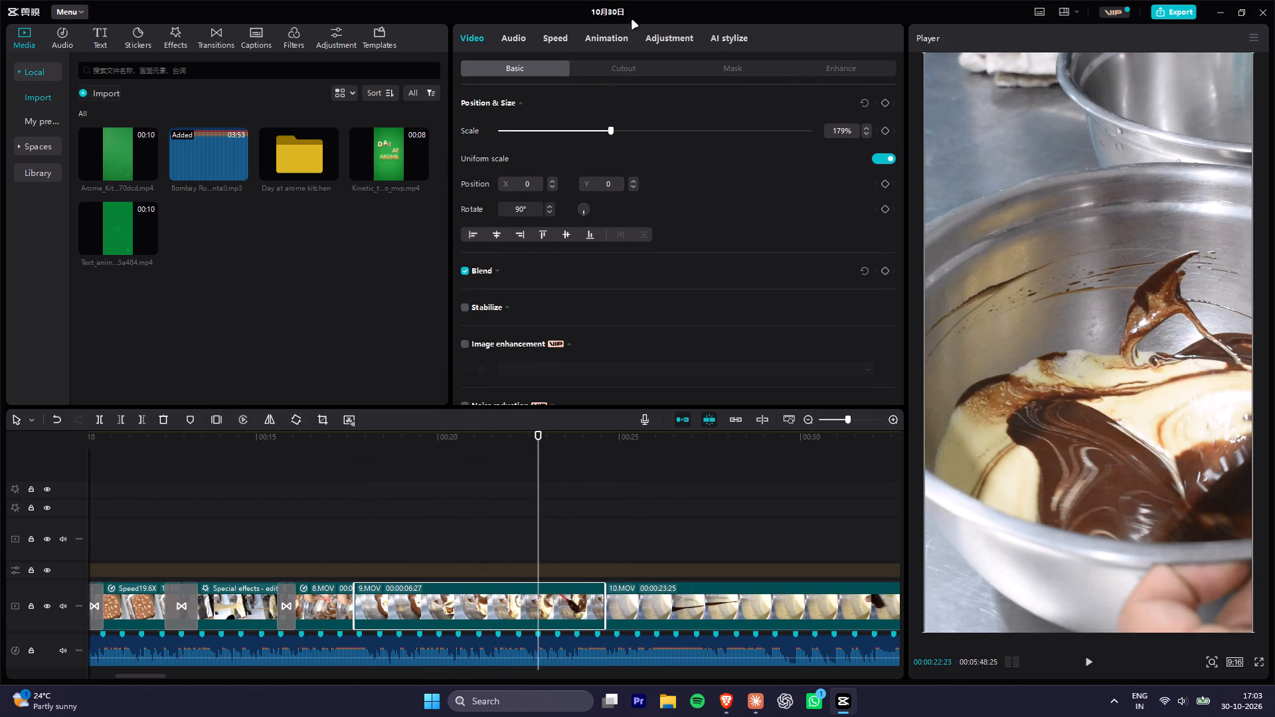
{"action": "left_click", "coordinate": [552, 42]}
{"action": "left_click", "coordinate": [614, 120]}
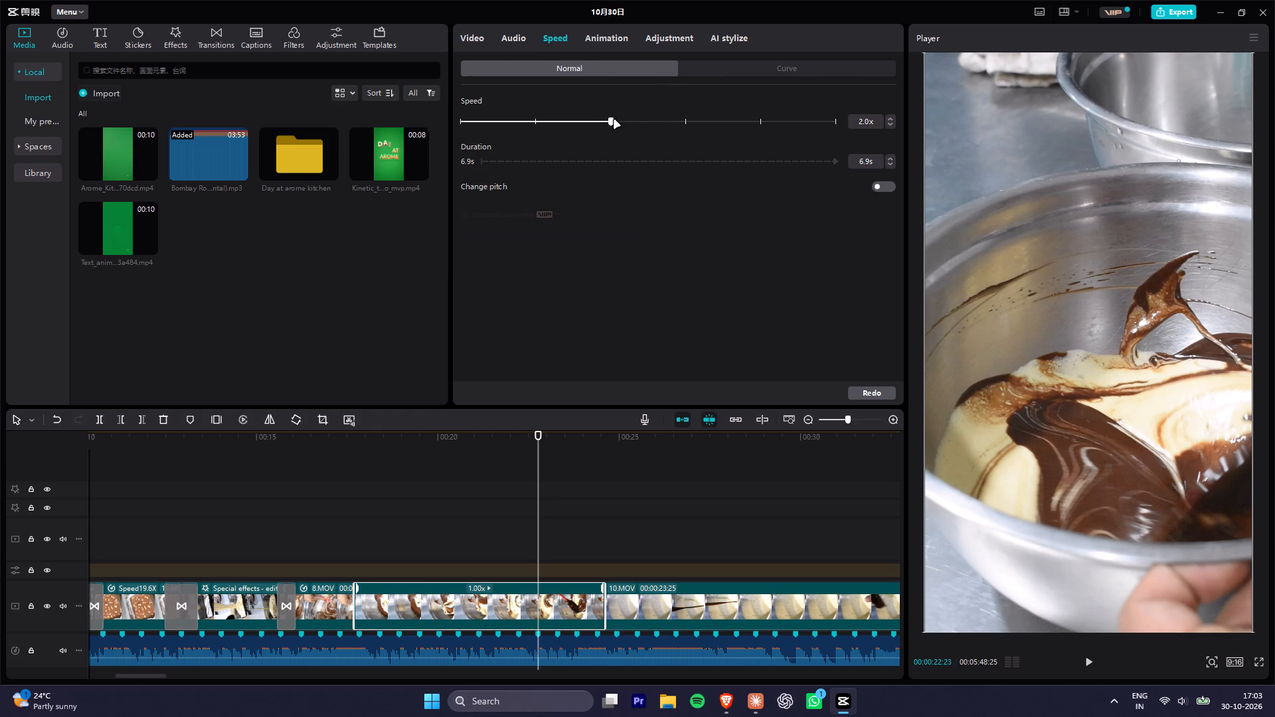
{"action": "left_click", "coordinate": [615, 120]}
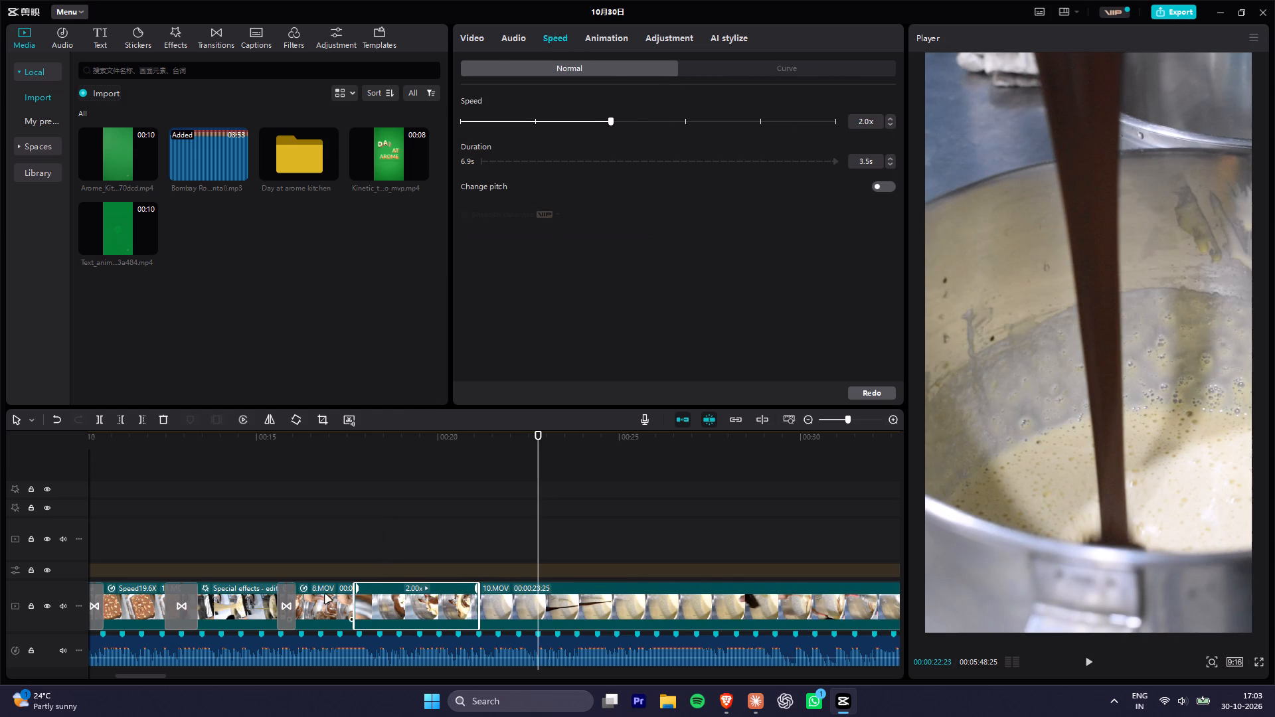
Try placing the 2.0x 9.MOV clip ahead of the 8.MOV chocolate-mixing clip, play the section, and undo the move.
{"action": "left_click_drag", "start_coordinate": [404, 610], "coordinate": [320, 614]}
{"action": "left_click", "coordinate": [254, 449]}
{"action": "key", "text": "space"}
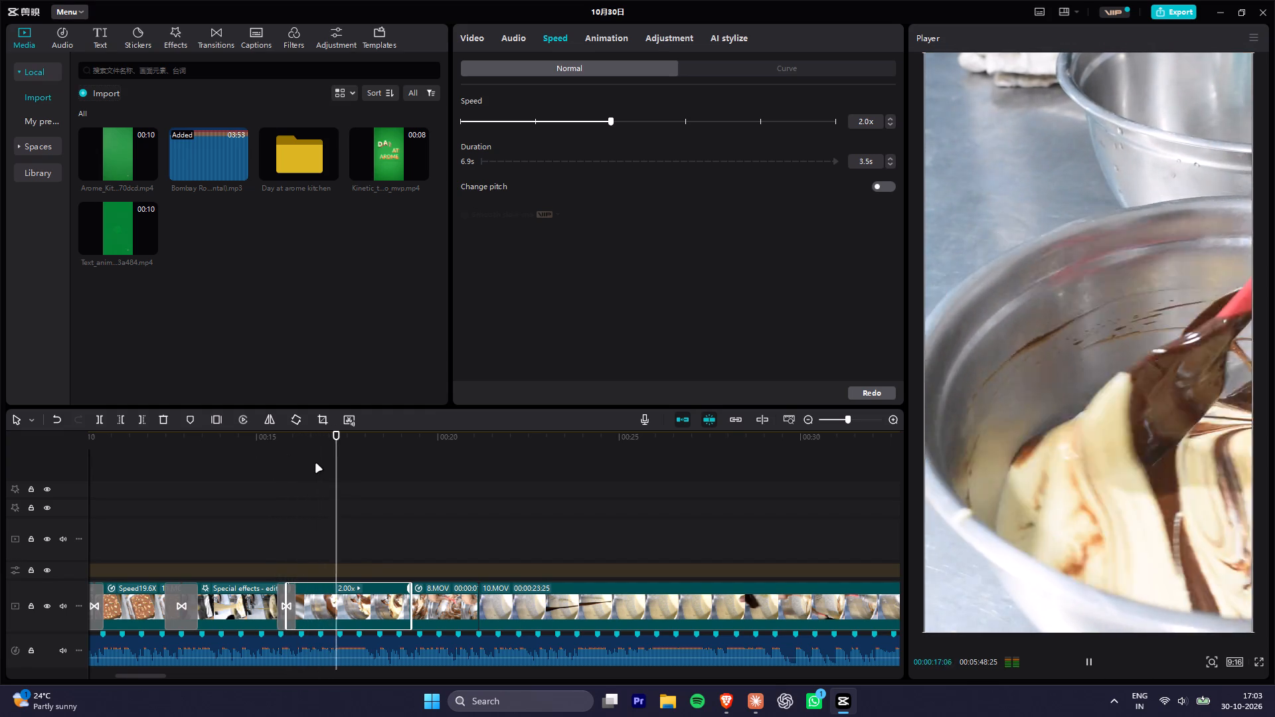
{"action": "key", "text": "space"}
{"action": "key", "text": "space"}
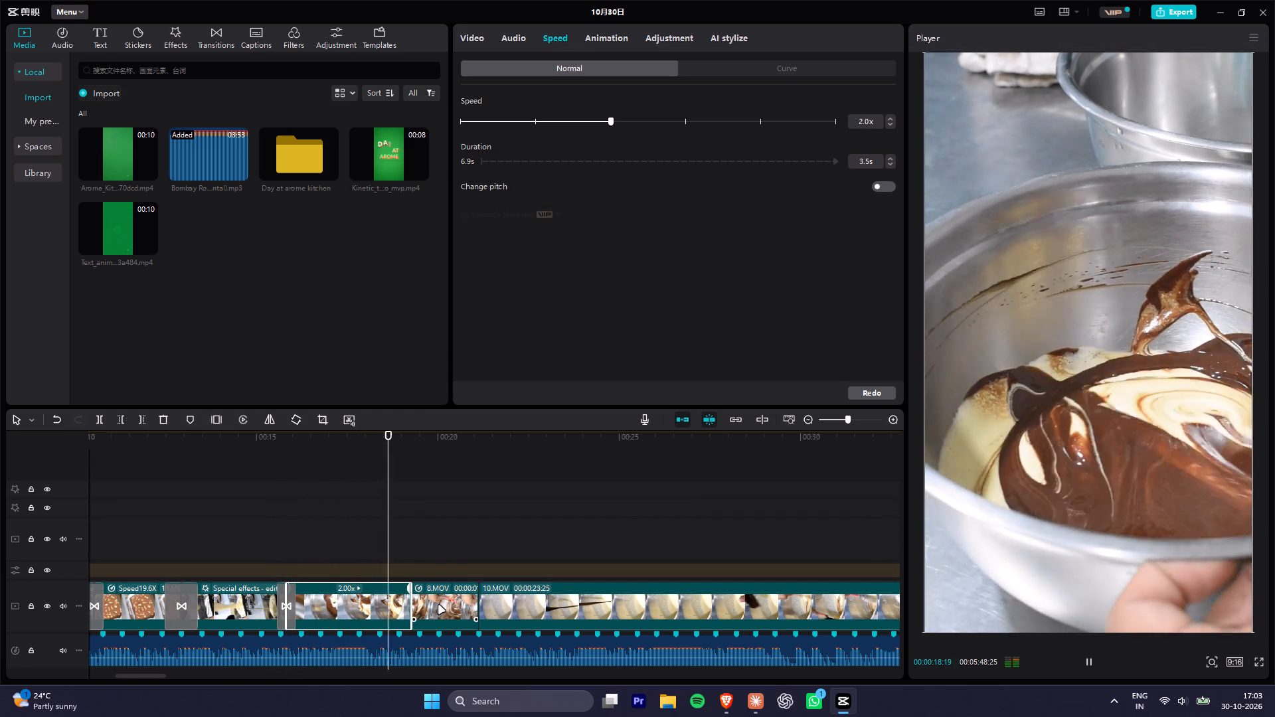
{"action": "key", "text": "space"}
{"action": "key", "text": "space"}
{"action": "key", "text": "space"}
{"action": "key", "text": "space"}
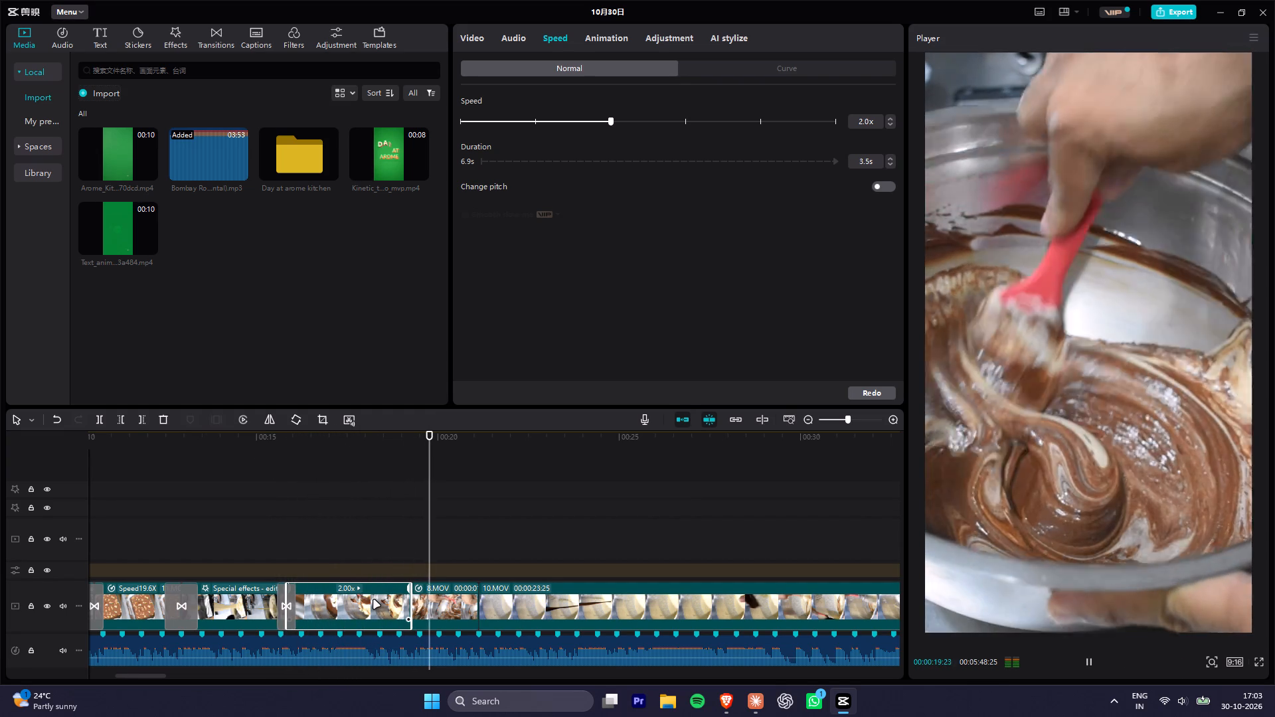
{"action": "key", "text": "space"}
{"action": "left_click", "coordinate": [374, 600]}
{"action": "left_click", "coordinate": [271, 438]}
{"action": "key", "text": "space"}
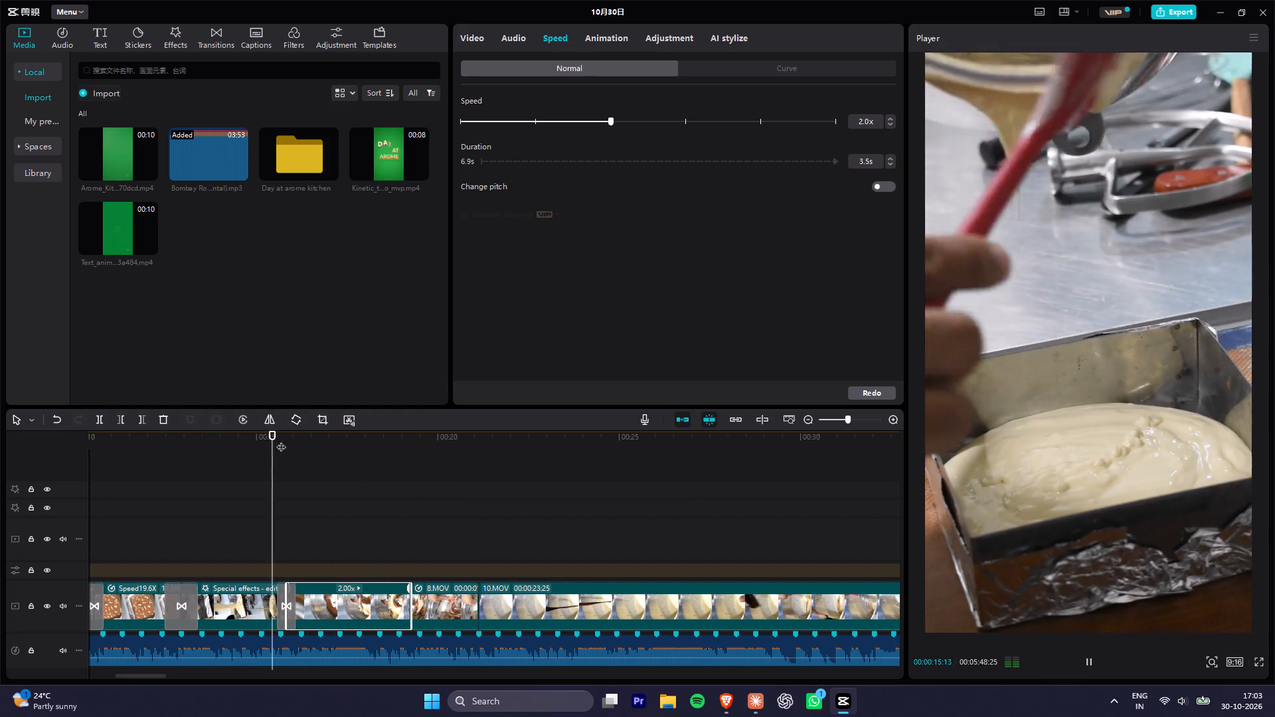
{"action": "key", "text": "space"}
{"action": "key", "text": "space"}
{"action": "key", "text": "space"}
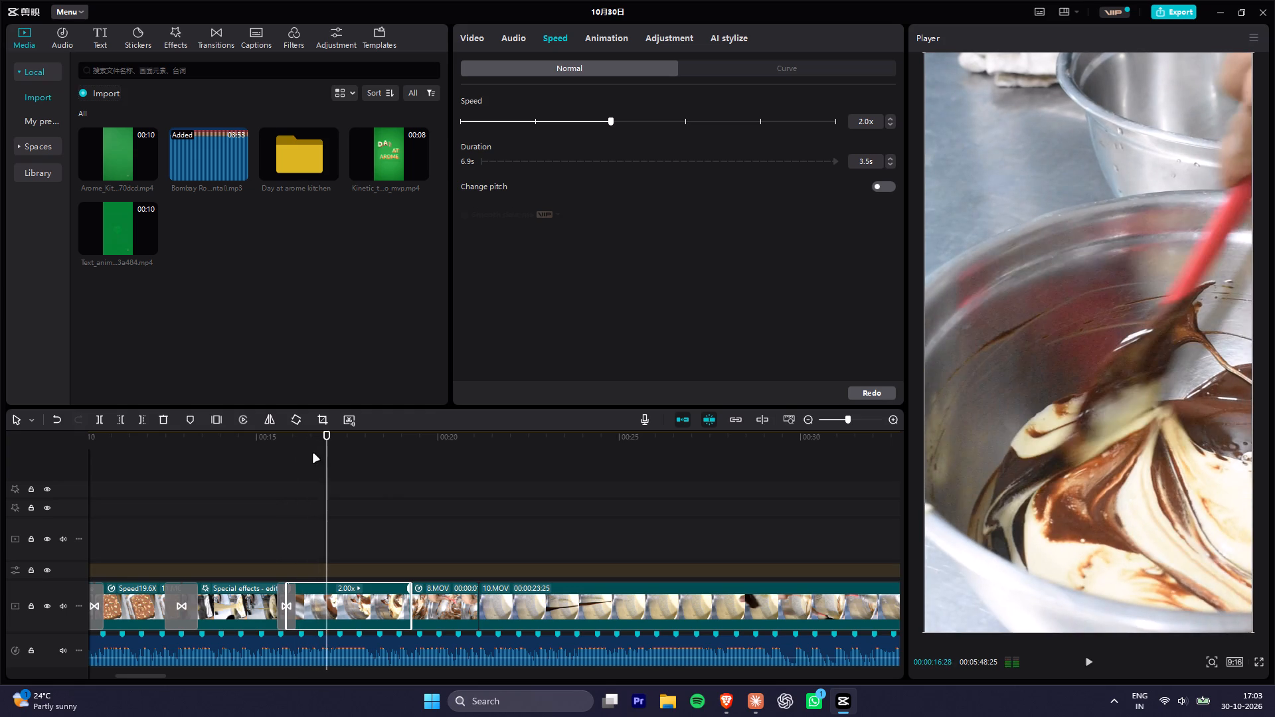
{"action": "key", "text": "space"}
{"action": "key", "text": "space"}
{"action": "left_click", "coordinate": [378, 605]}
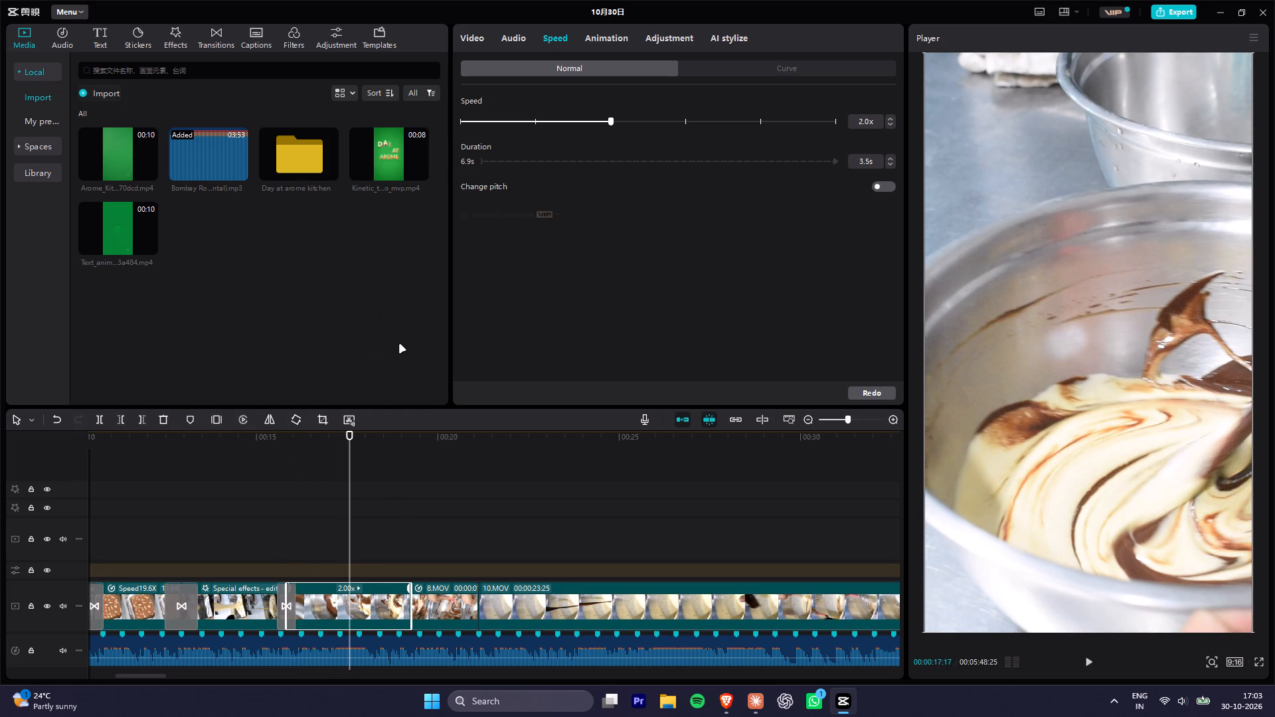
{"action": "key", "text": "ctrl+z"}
Reverse the 2.0x 9.MOV clip and play it through to the start of 10.MOV.
{"action": "left_click", "coordinate": [396, 603]}
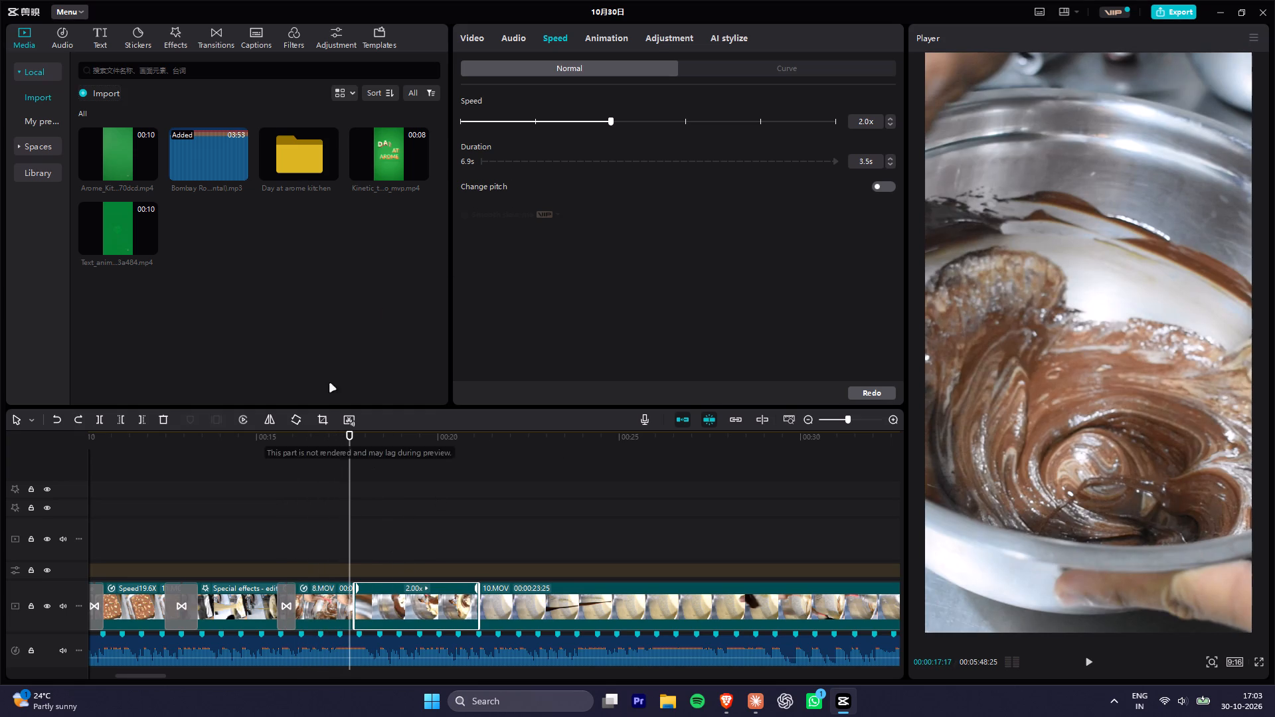
{"action": "left_click", "coordinate": [246, 416]}
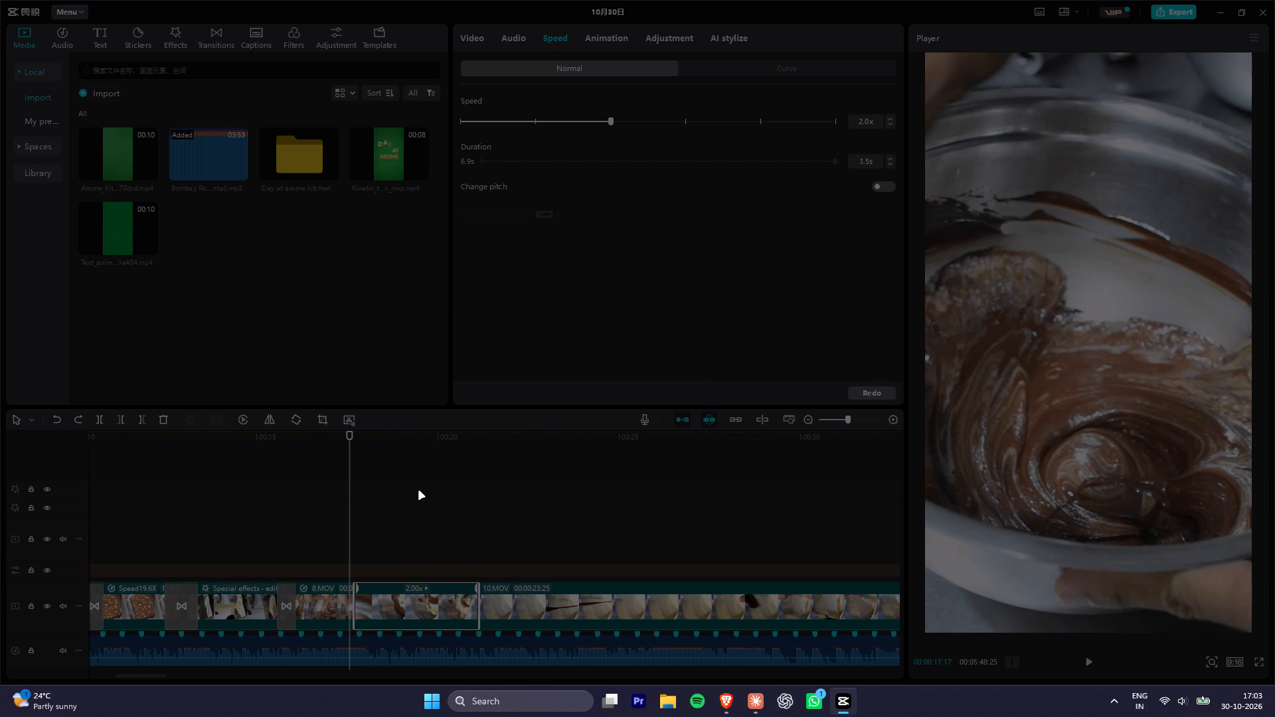
{"action": "scroll", "coordinate": [458, 520], "scroll_direction": "down", "scroll_amount": 8}
{"action": "key", "text": "space"}
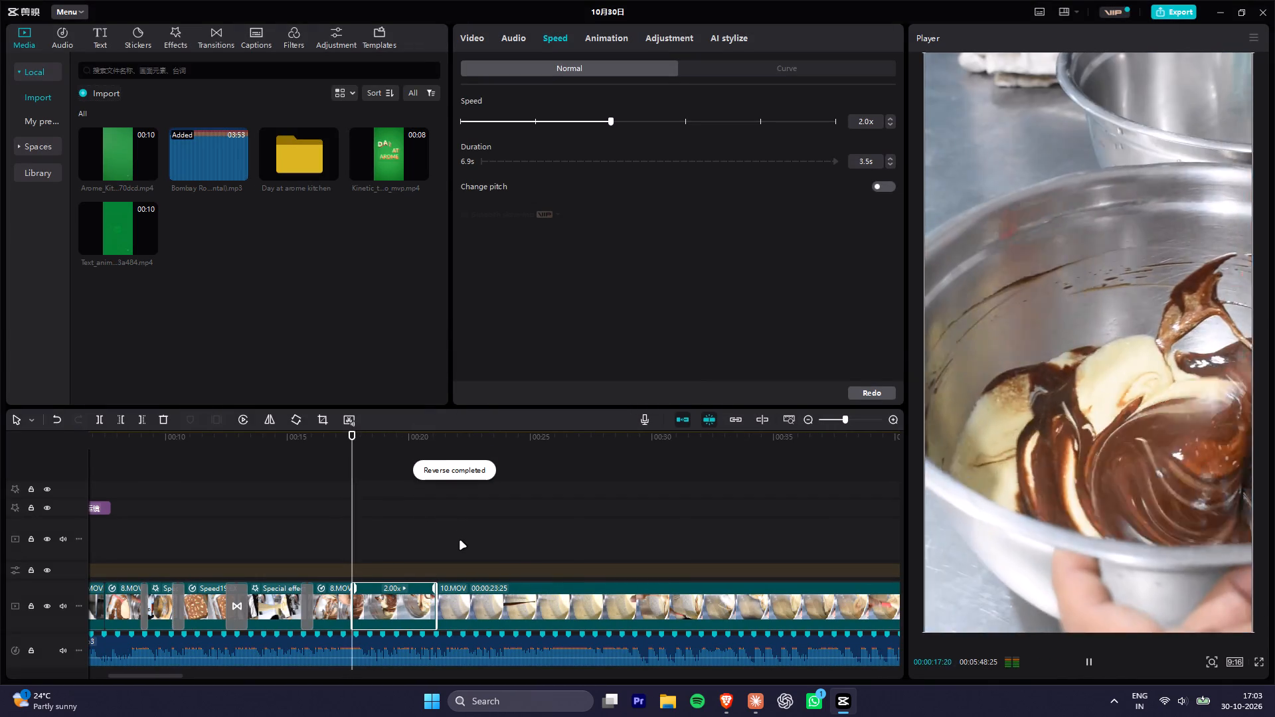
{"action": "key", "text": "space"}
{"action": "key", "text": "space"}
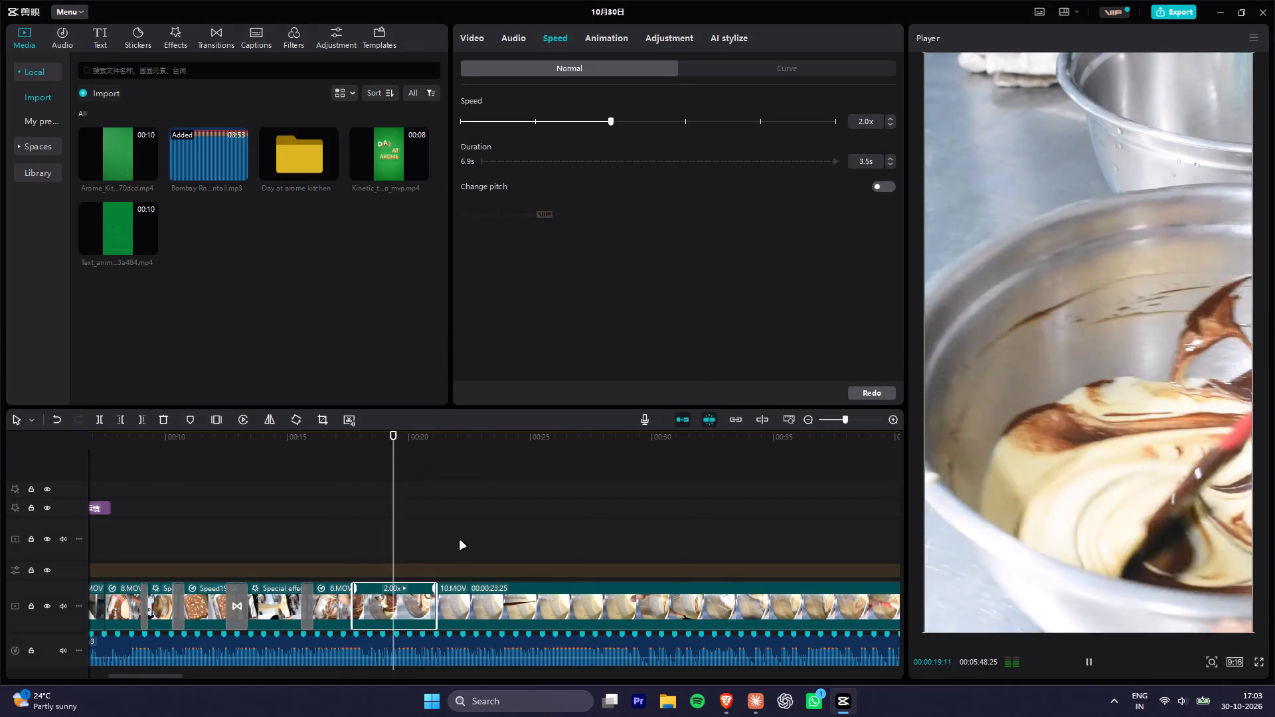
{"action": "key", "text": "space"}
{"action": "key", "text": "space"}
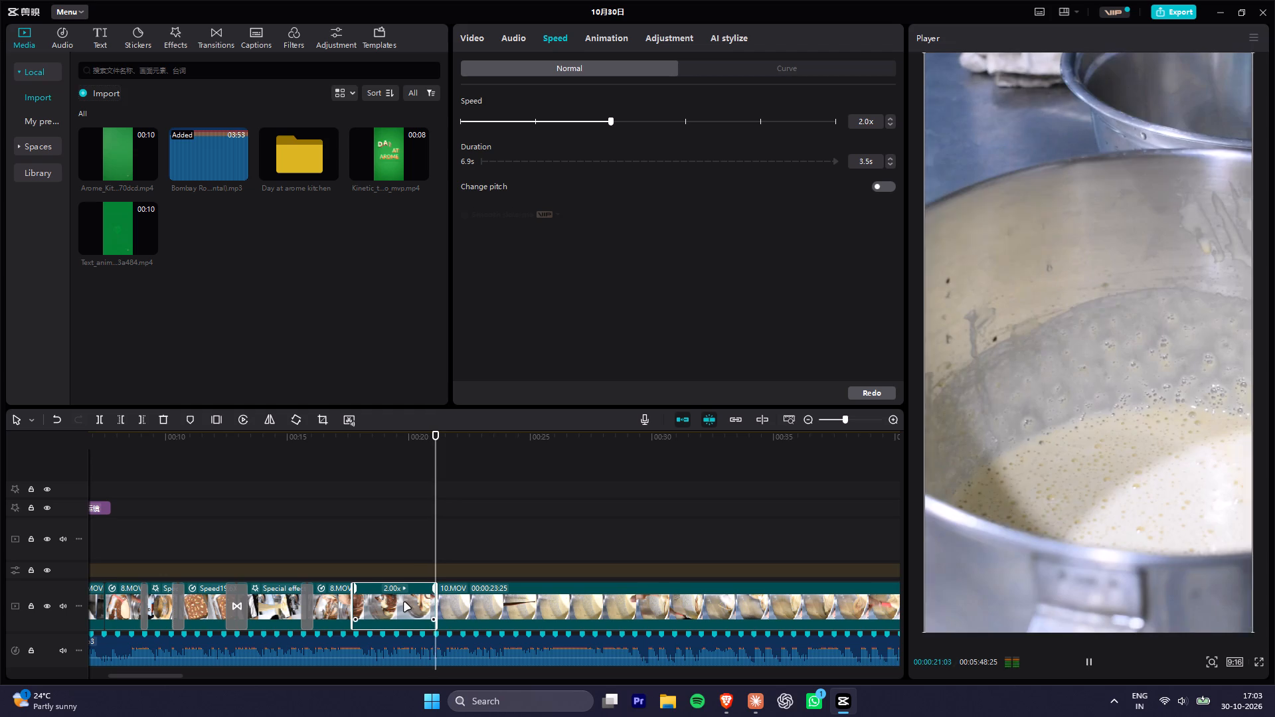
{"action": "key", "text": "space"}
{"action": "left_click", "coordinate": [386, 446]}
Trim the start of the reversed 9.MOV clip, leaving about half of its length before 10.MOV.
{"action": "left_click", "coordinate": [389, 603]}
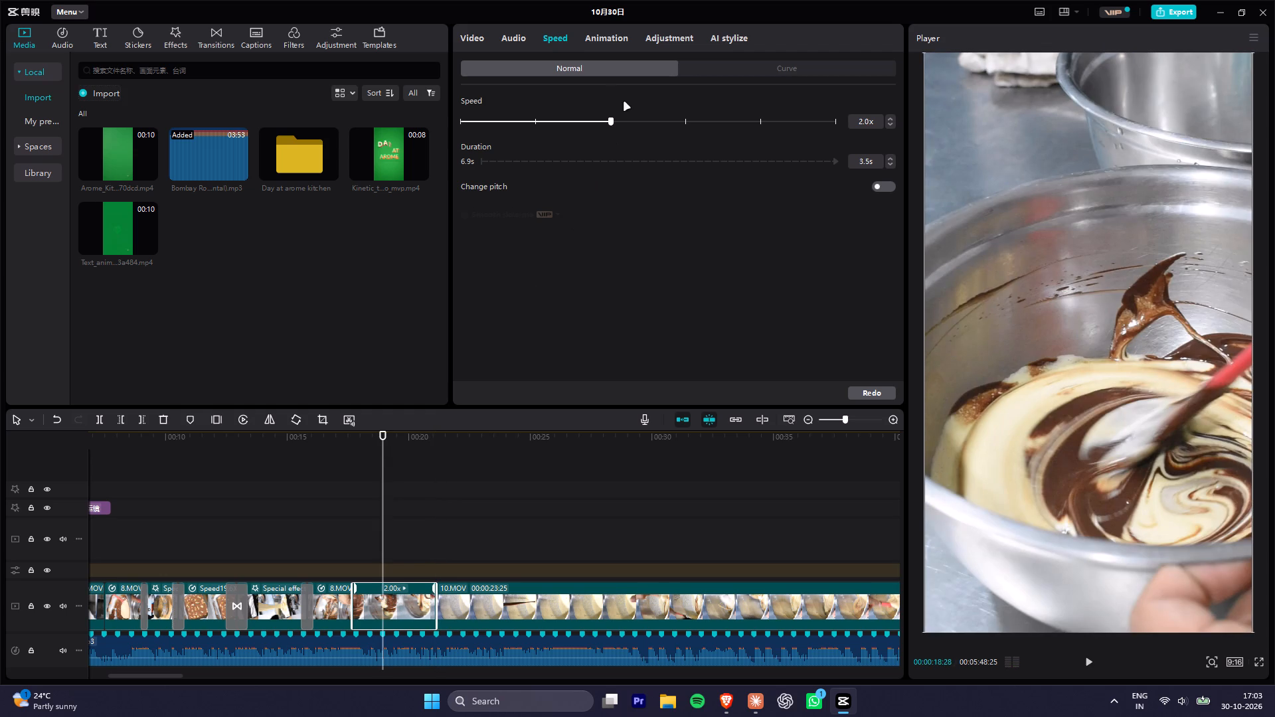
{"action": "left_click", "coordinate": [730, 68]}
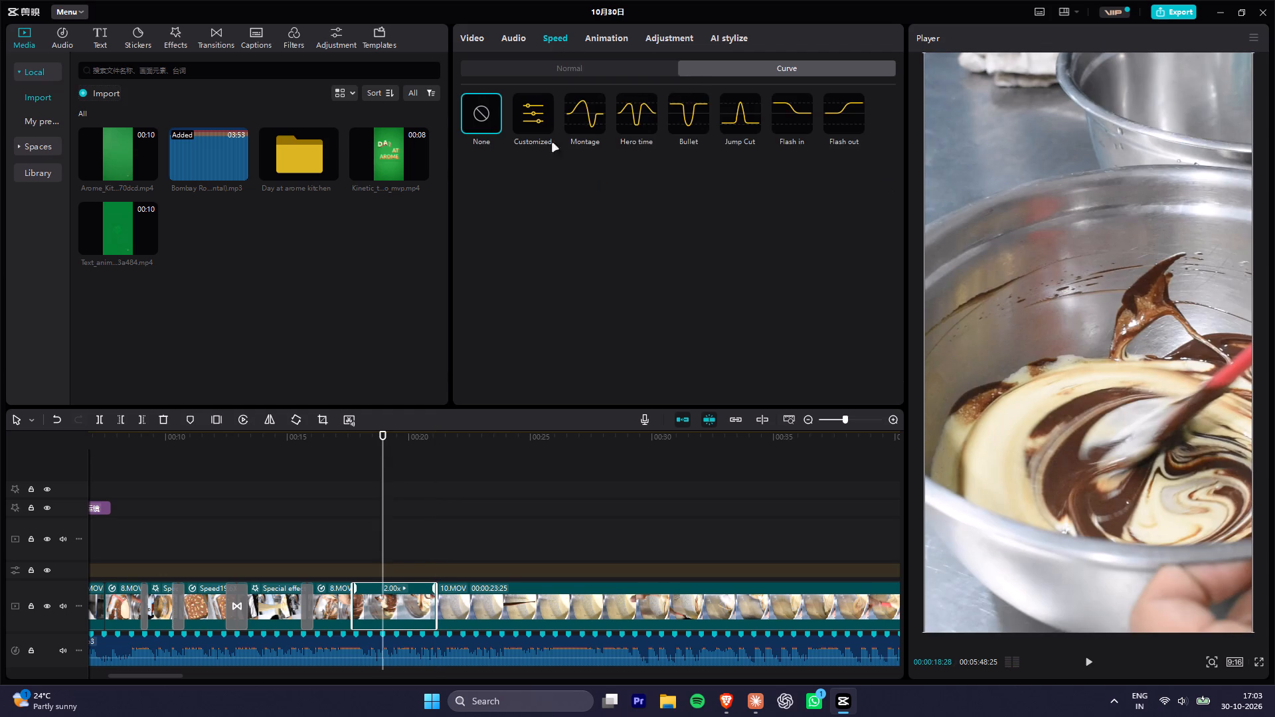
{"action": "left_click_drag", "start_coordinate": [353, 601], "coordinate": [393, 603]}
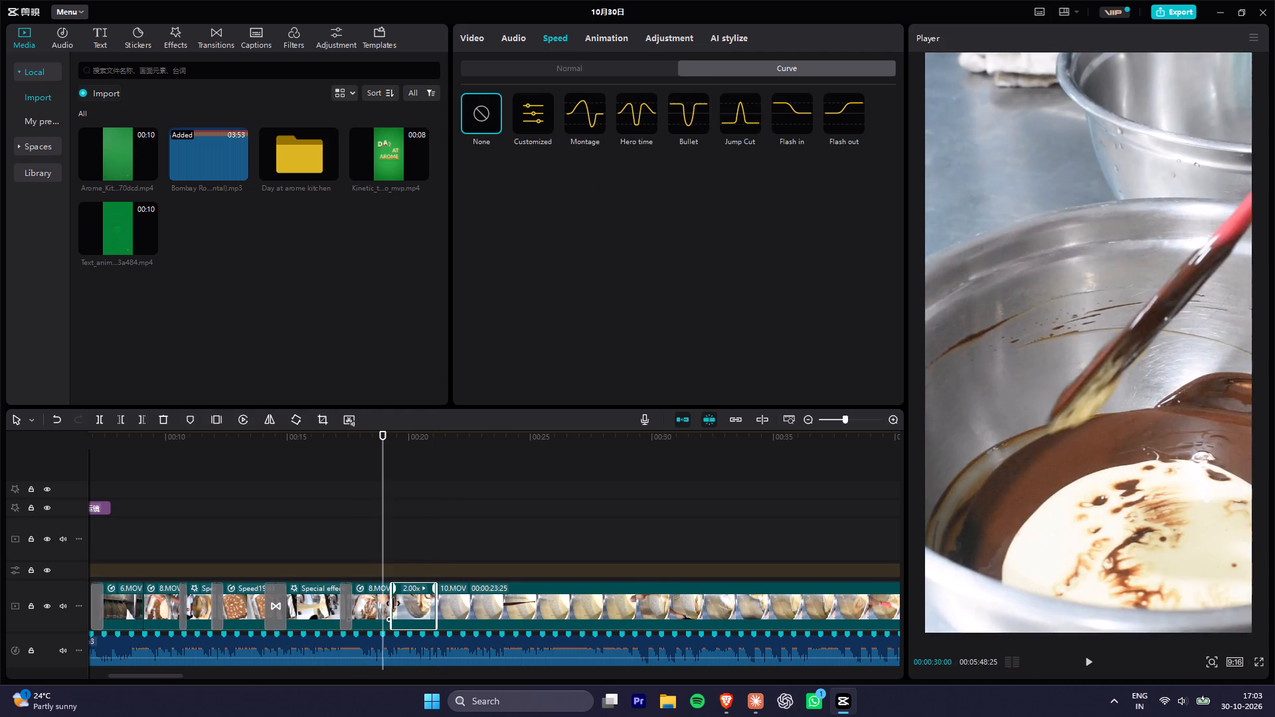
{"action": "left_click_drag", "start_coordinate": [393, 603], "coordinate": [398, 604]}
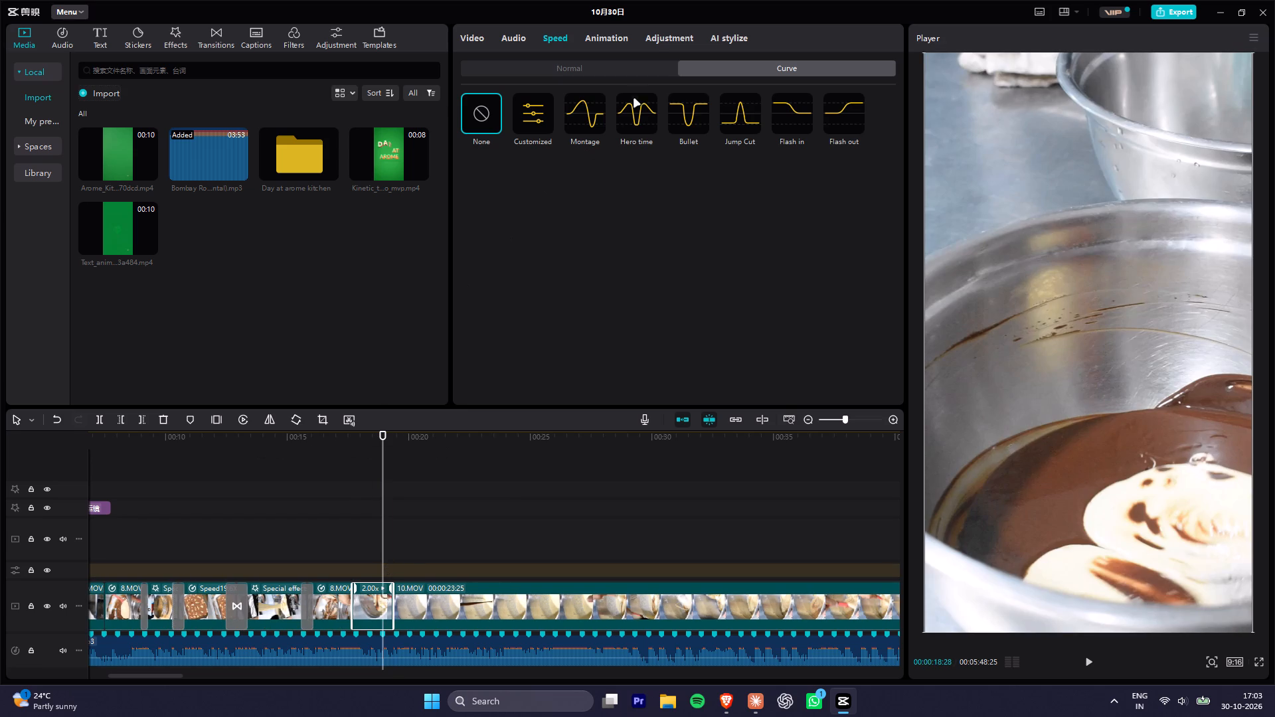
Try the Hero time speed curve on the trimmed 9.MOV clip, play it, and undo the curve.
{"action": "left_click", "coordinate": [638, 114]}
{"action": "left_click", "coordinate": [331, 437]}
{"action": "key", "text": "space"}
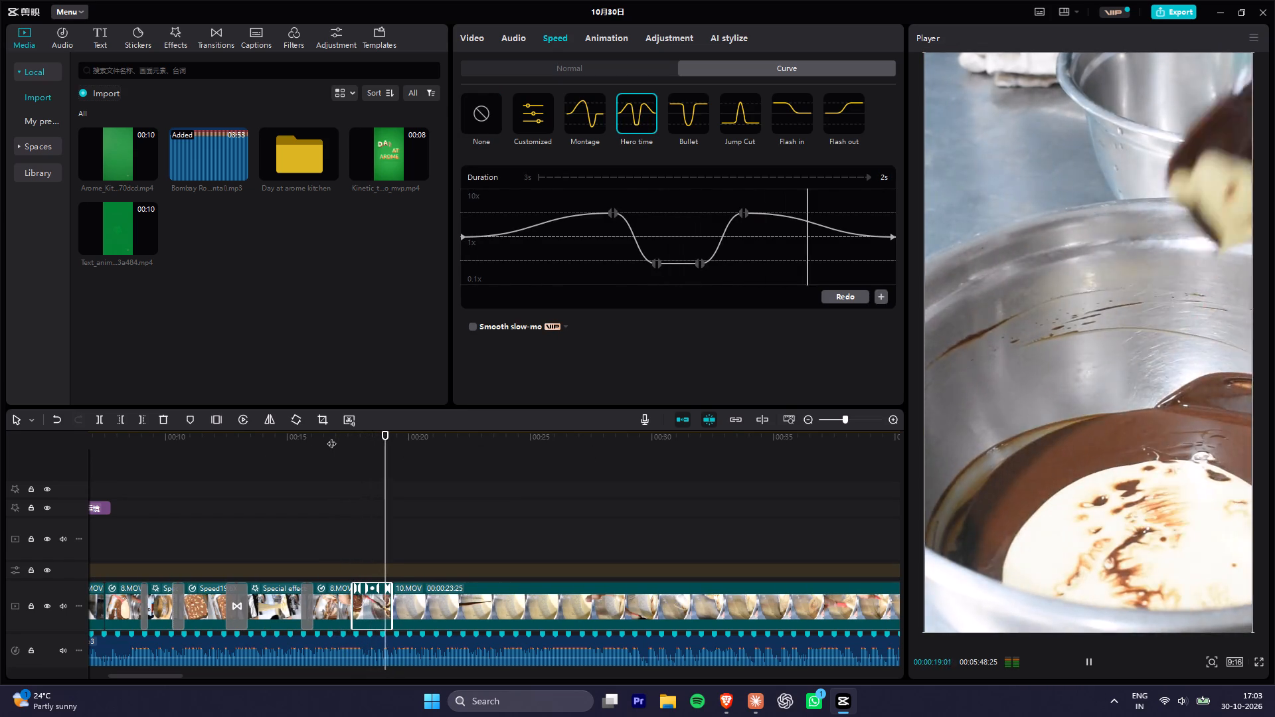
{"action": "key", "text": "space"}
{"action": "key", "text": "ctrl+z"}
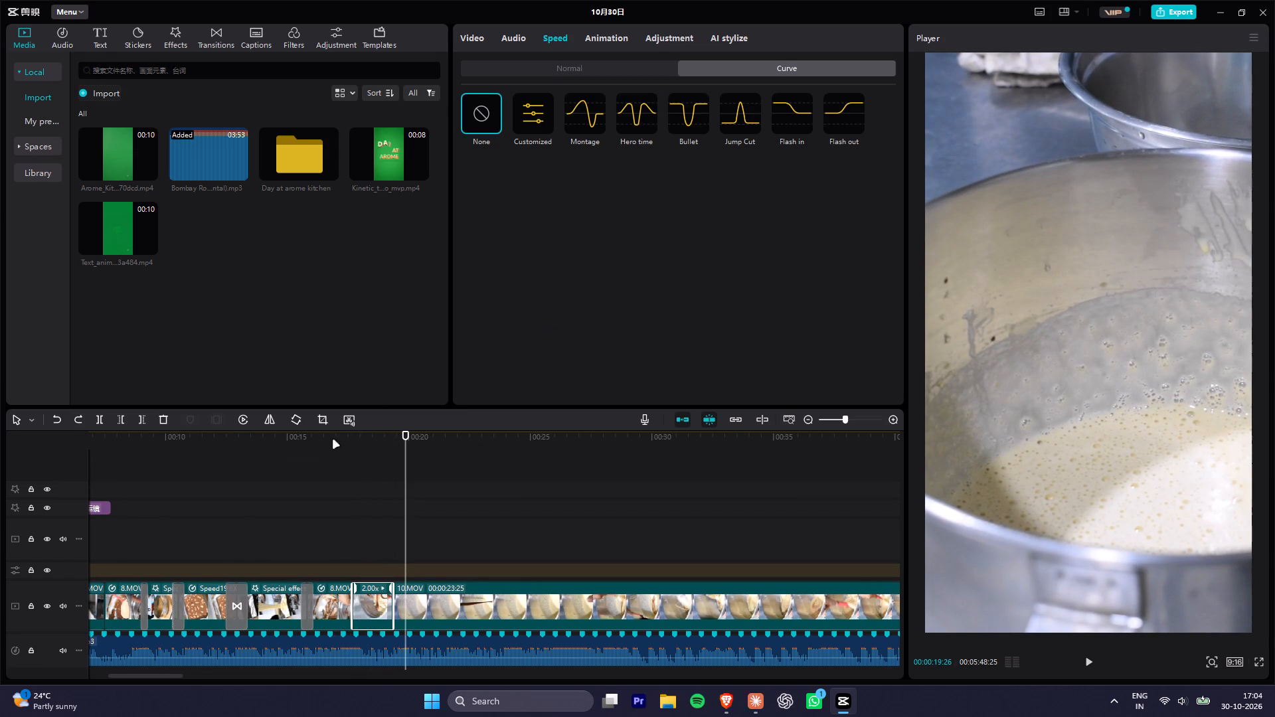
Apply the Montage speed curve to the trimmed 9.MOV clip and play it through to 10.MOV.
{"action": "left_click", "coordinate": [576, 121]}
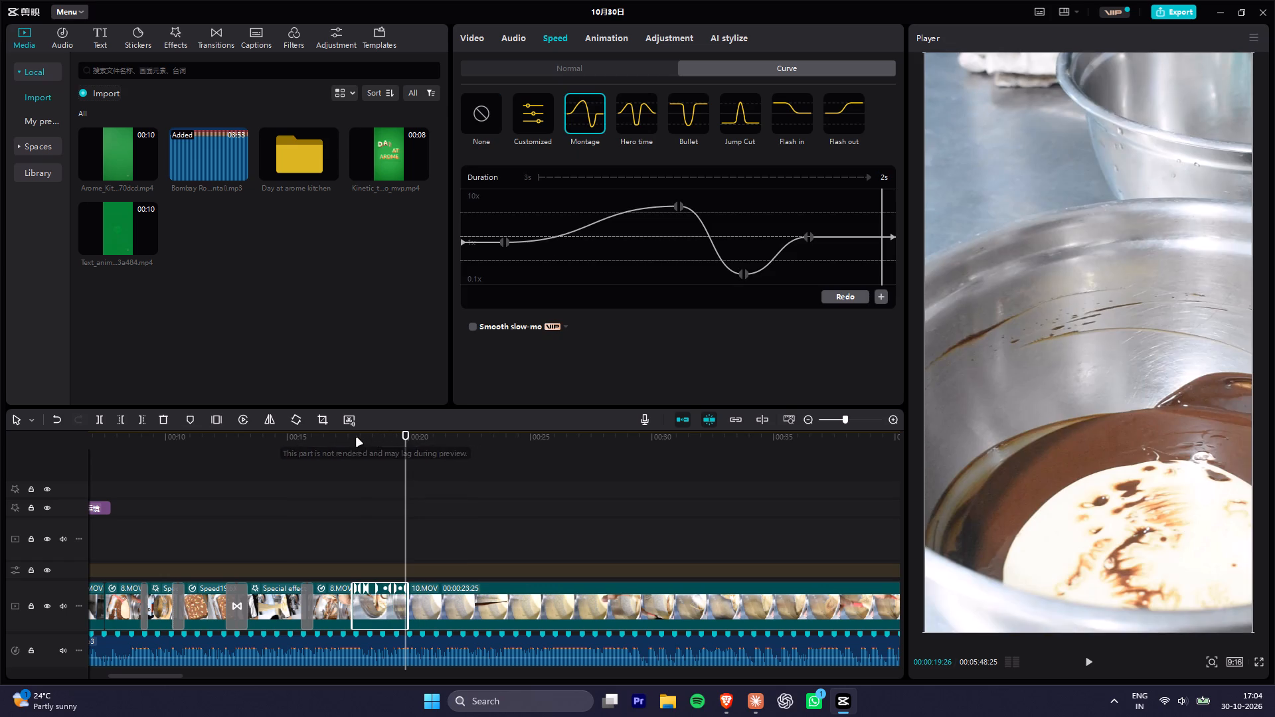
{"action": "left_click", "coordinate": [357, 438]}
{"action": "key", "text": "space"}
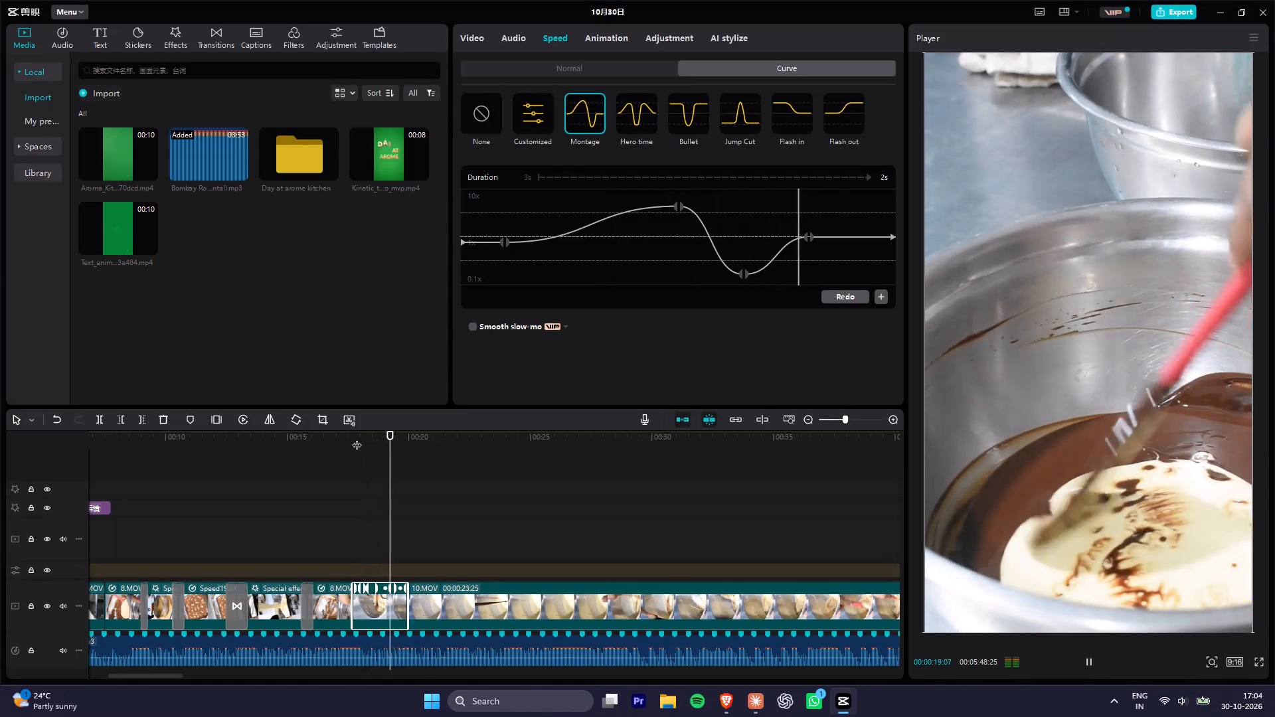
{"action": "key", "text": "space"}
{"action": "scroll", "coordinate": [444, 583], "scroll_direction": "up", "scroll_amount": 3, "text": "alt"}
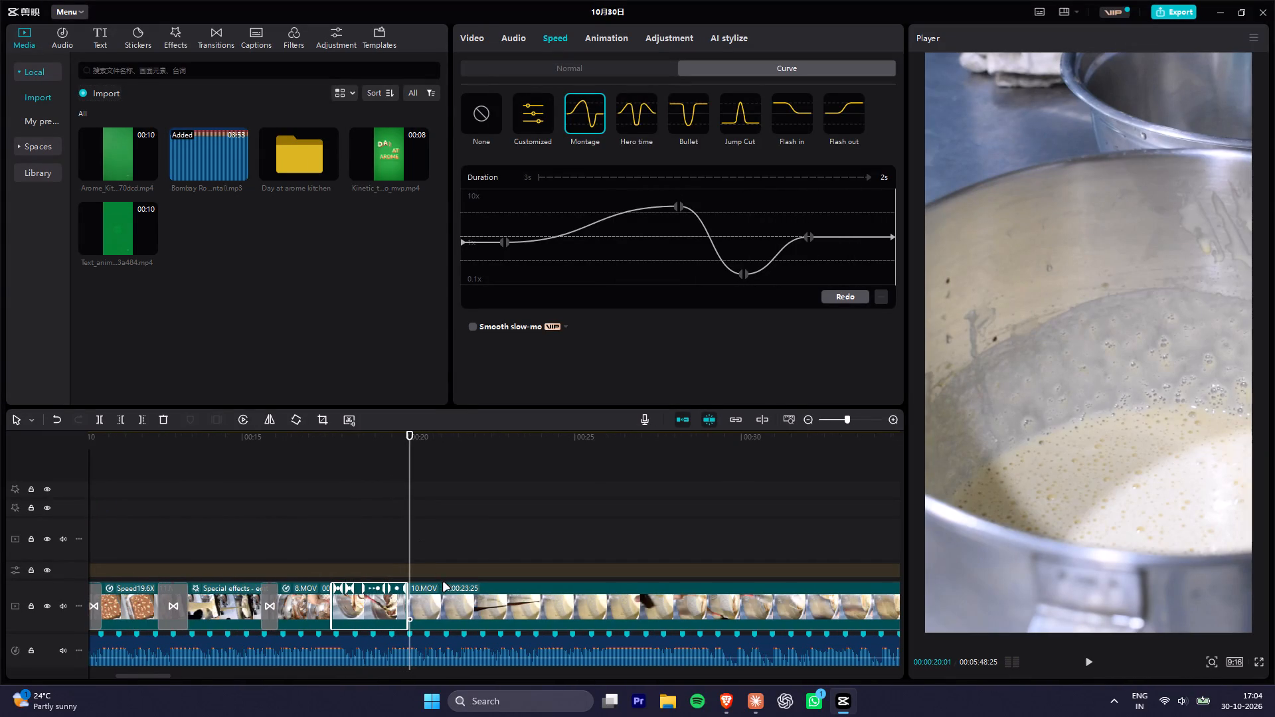
Skim through 10.MOV into the start of 15.MOV and delete the 10.MOV clip from the main track.
{"action": "scroll", "coordinate": [478, 595], "scroll_direction": "down", "scroll_amount": 4, "text": "alt"}
{"action": "left_click_drag", "start_coordinate": [422, 441], "coordinate": [514, 457]}
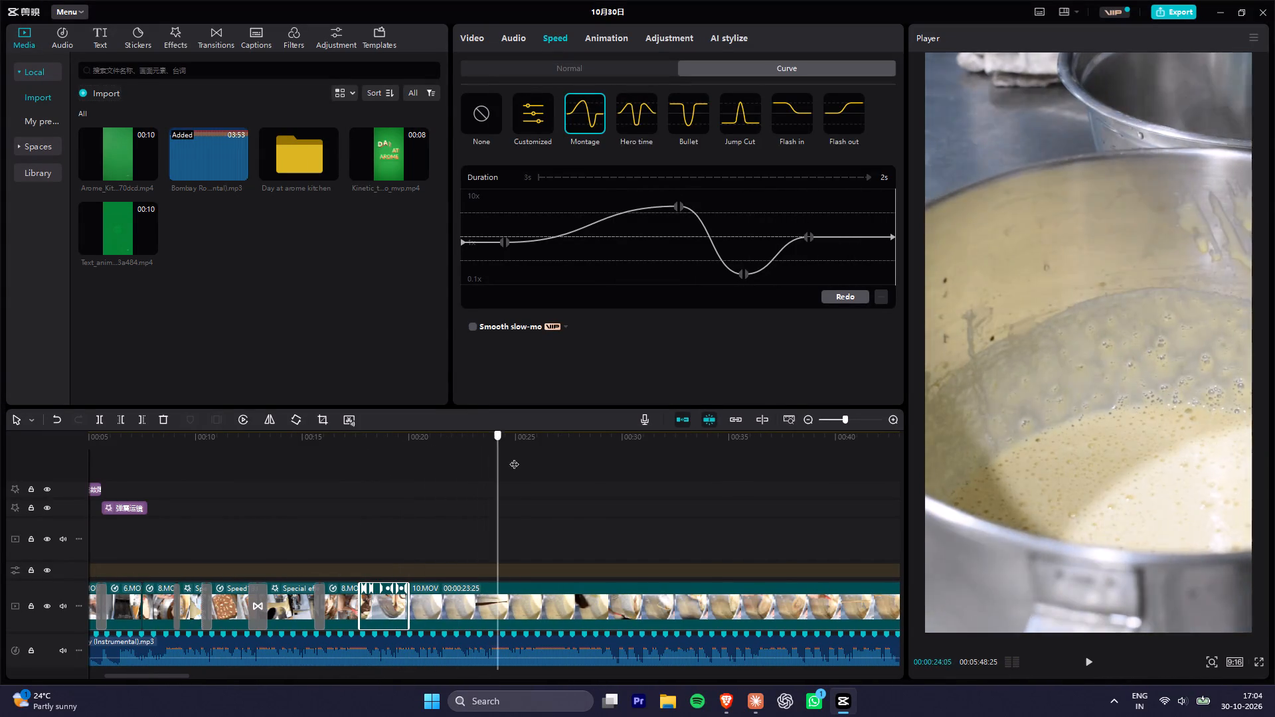
{"action": "left_click_drag", "start_coordinate": [514, 457], "coordinate": [586, 458]}
{"action": "scroll", "coordinate": [588, 506], "scroll_direction": "down", "scroll_amount": 12, "text": "alt"}
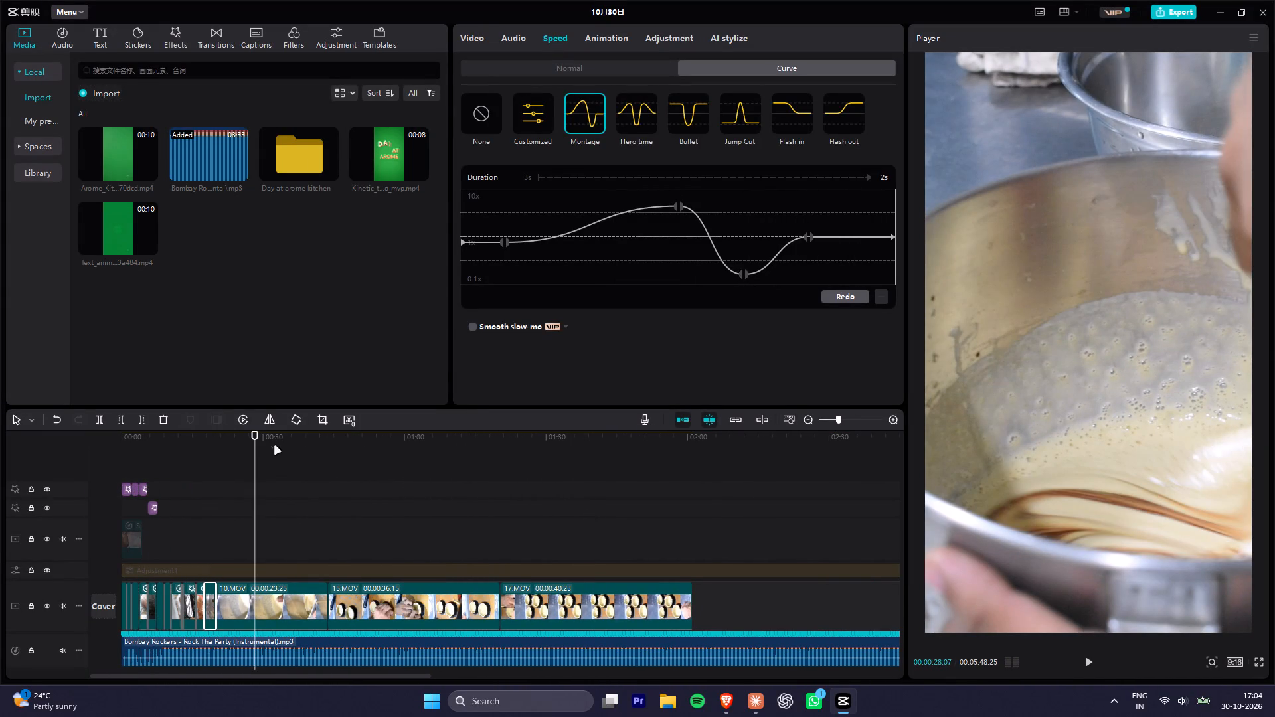
{"action": "left_click_drag", "start_coordinate": [277, 436], "coordinate": [336, 448]}
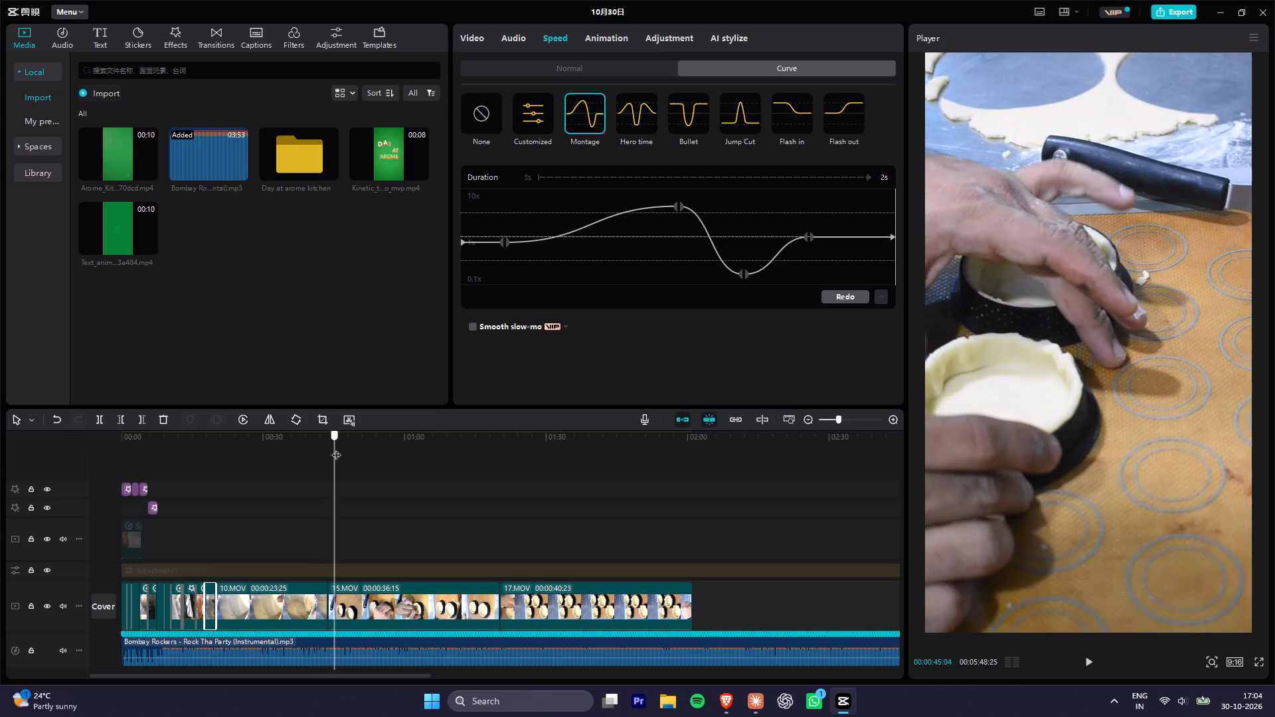
{"action": "left_click_drag", "start_coordinate": [336, 448], "coordinate": [315, 453]}
{"action": "left_click", "coordinate": [299, 610]}
{"action": "key", "text": "Delete"}
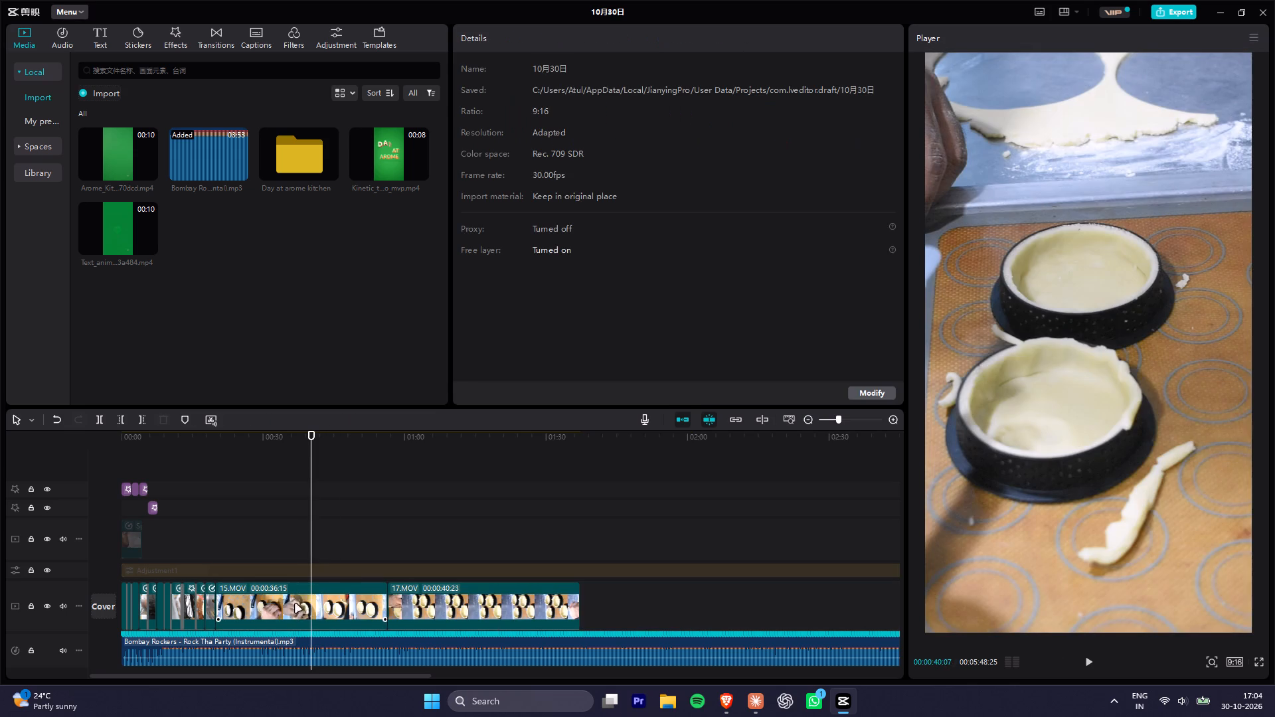
{"action": "left_click", "coordinate": [410, 644]}
{"action": "key", "text": "space"}
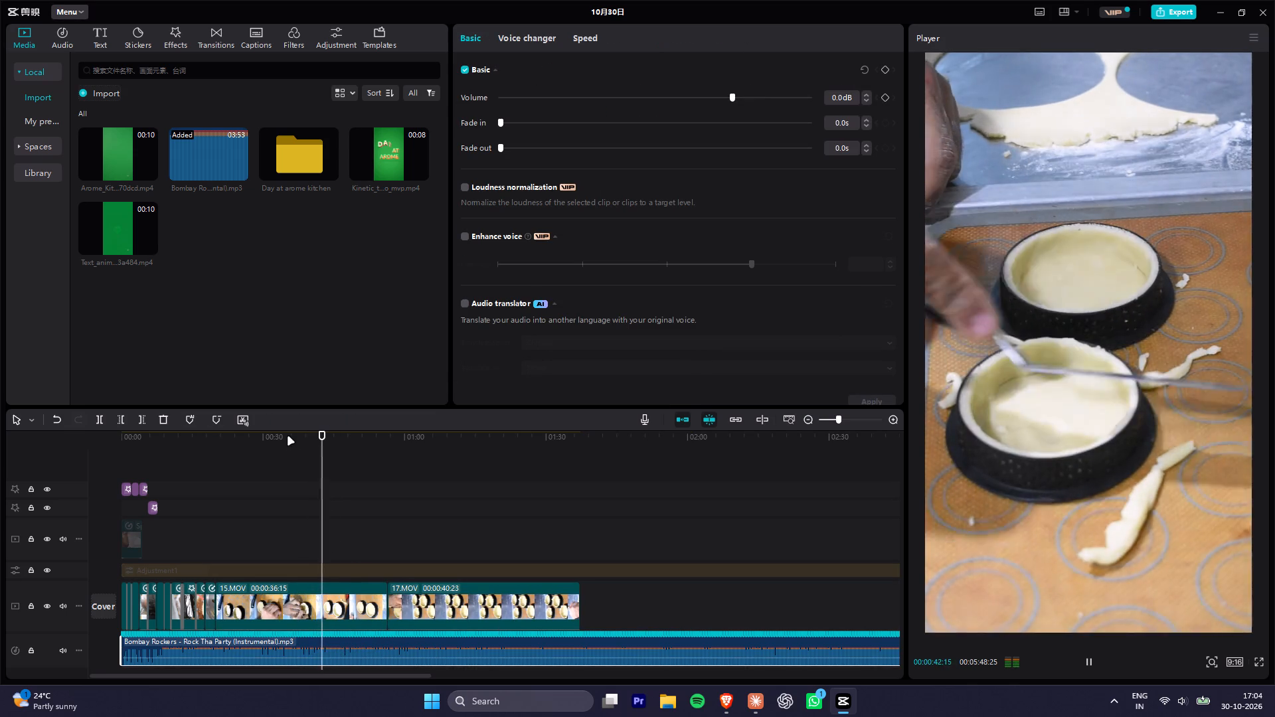
{"action": "left_click_drag", "start_coordinate": [276, 438], "coordinate": [227, 435]}
{"action": "key", "text": "space"}
{"action": "key", "text": "space"}
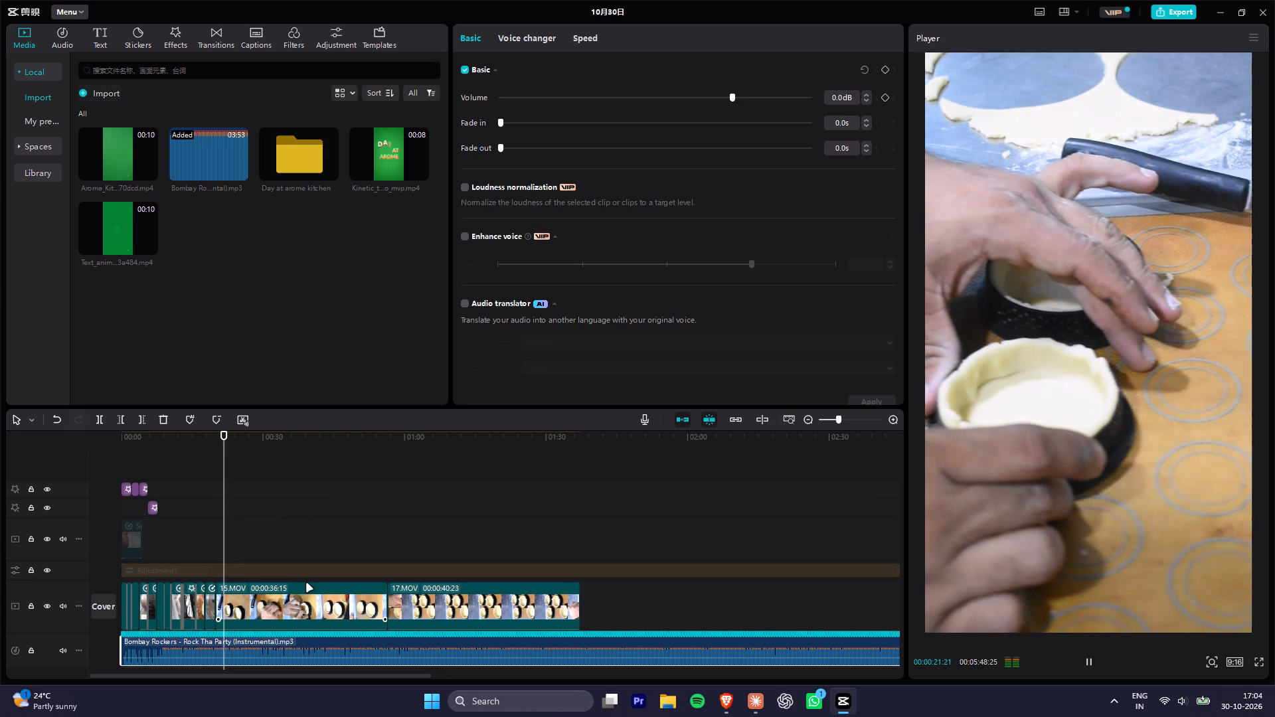
{"action": "key", "text": "space"}
{"action": "left_click", "coordinate": [303, 592]}
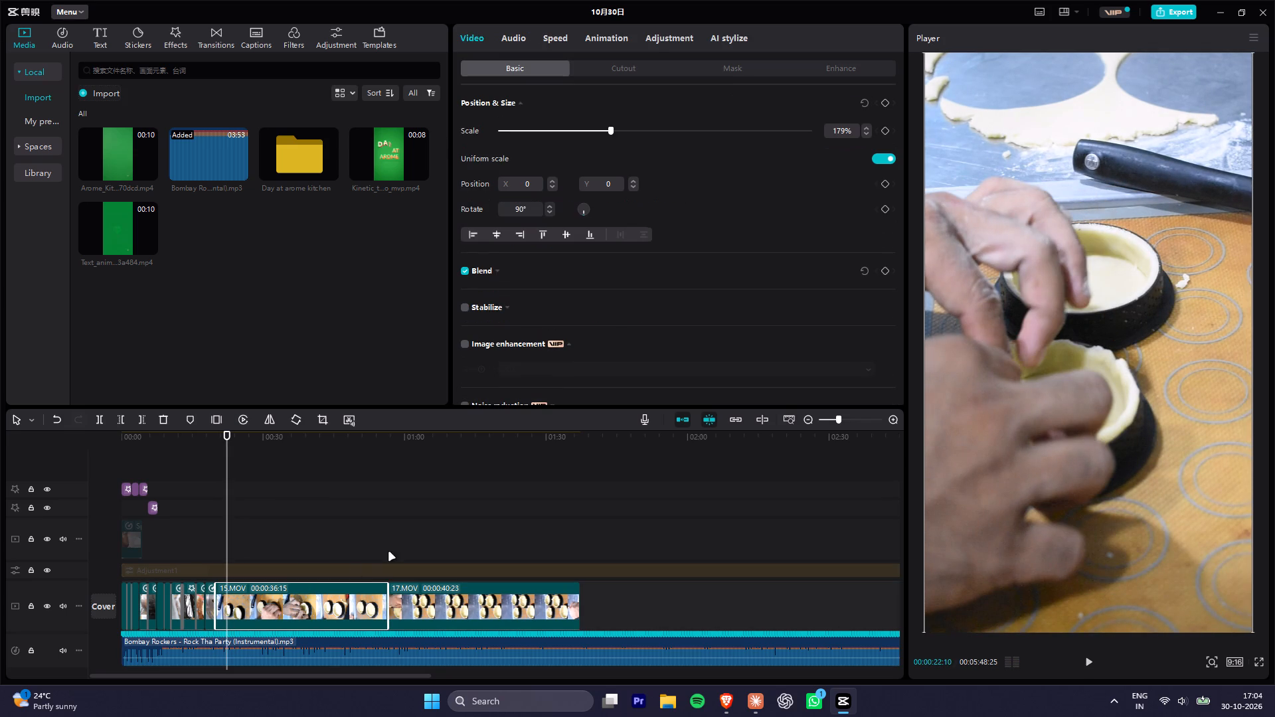
{"action": "left_click", "coordinate": [415, 597]}
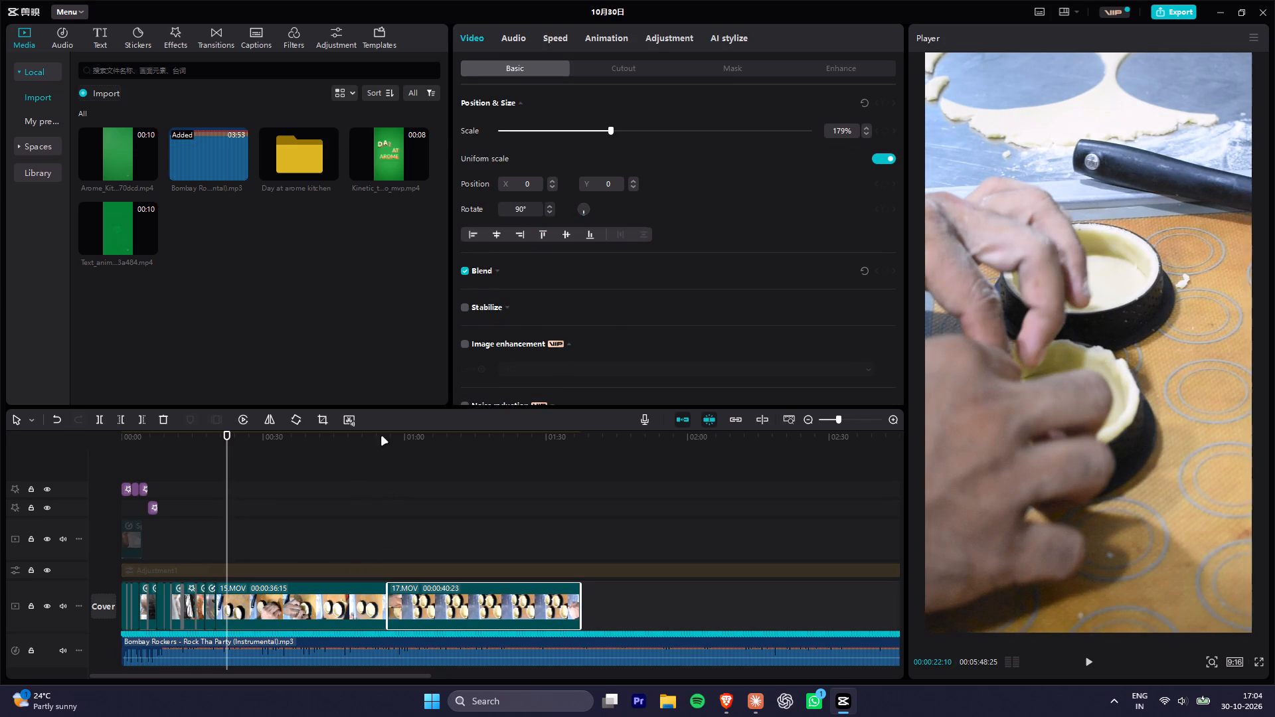
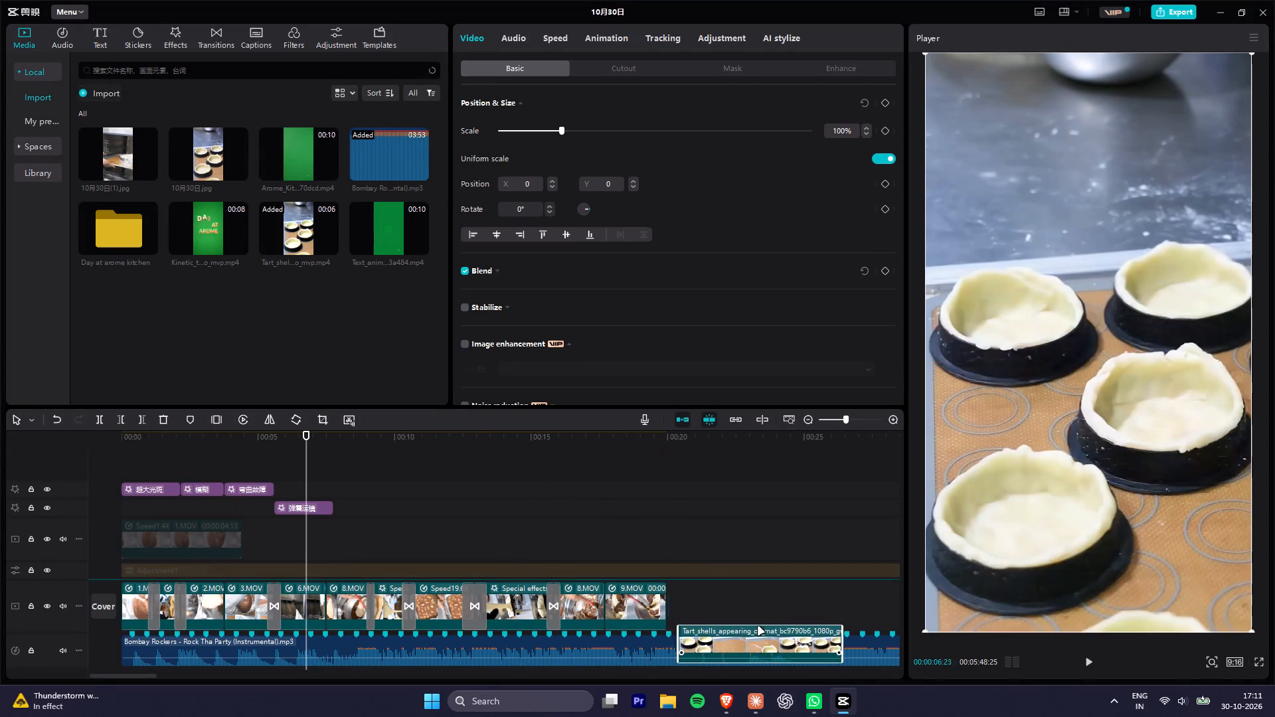
{"action": "left_click_drag", "start_coordinate": [758, 627], "coordinate": [765, 609]}
Apply the Montage speed curve to the tart shells clip and play it back.
{"action": "left_click", "coordinate": [655, 439]}
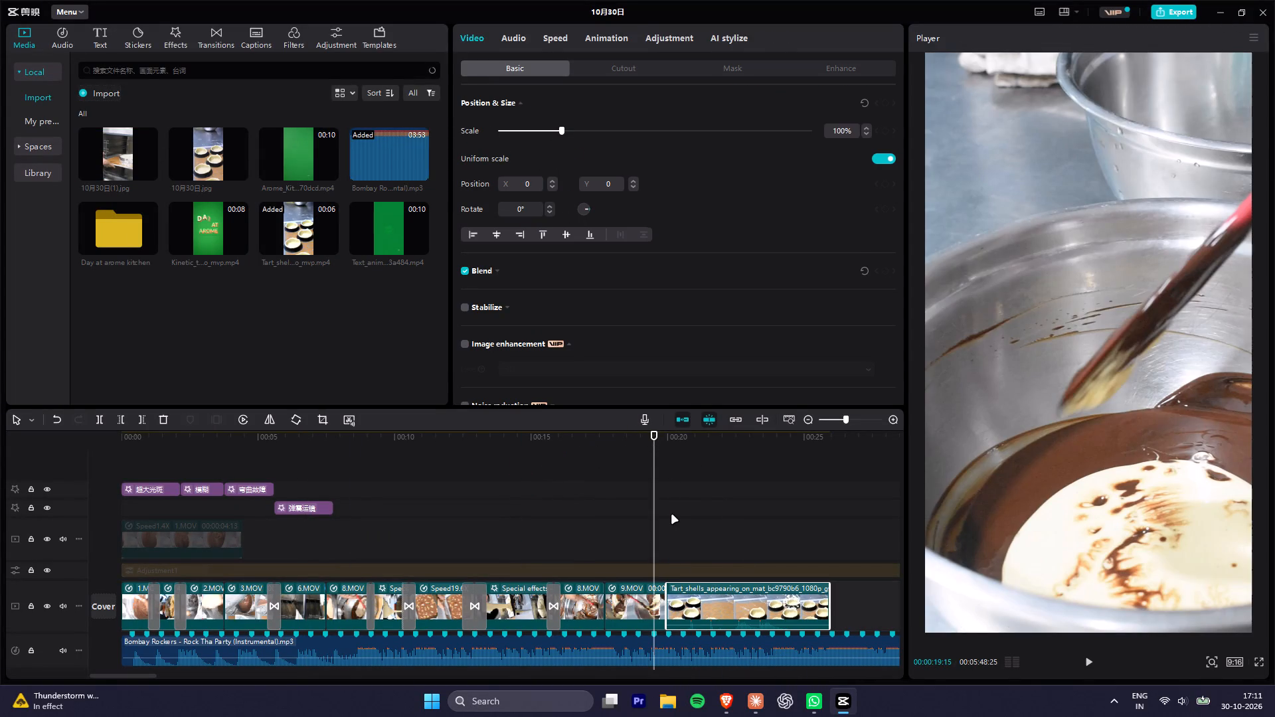
{"action": "scroll", "coordinate": [672, 515], "scroll_direction": "down", "scroll_amount": 3, "text": "alt"}
{"action": "scroll", "coordinate": [672, 515], "scroll_direction": "up", "scroll_amount": 11, "text": "alt"}
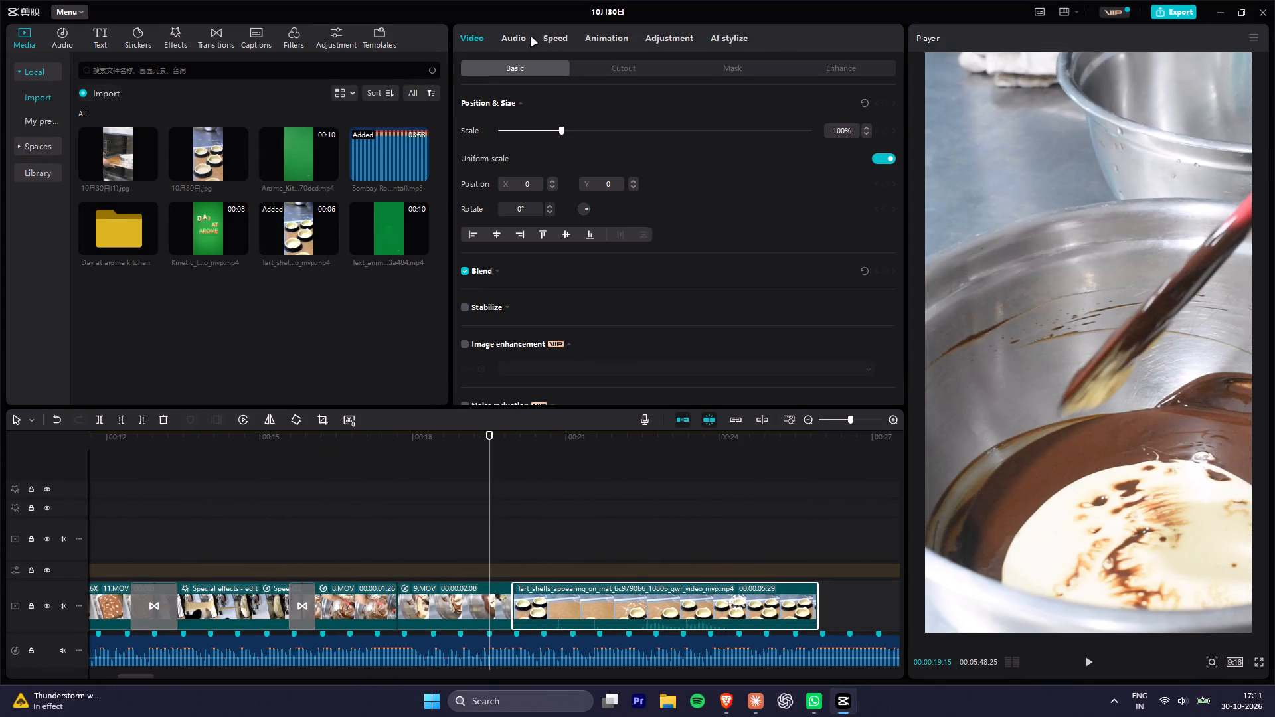
{"action": "left_click", "coordinate": [551, 39]}
{"action": "left_click", "coordinate": [592, 115]}
{"action": "key", "text": "space"}
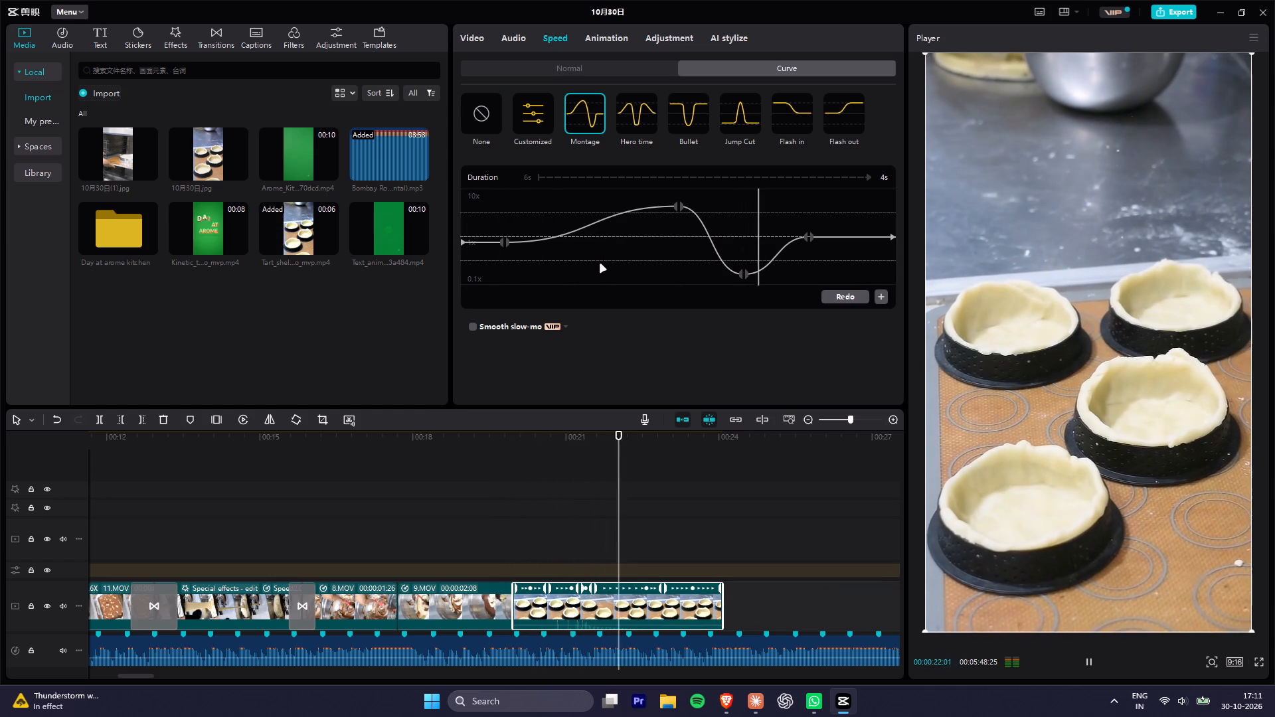
{"action": "key", "text": "space"}
{"action": "key", "text": "space"}
{"action": "key", "text": "space"}
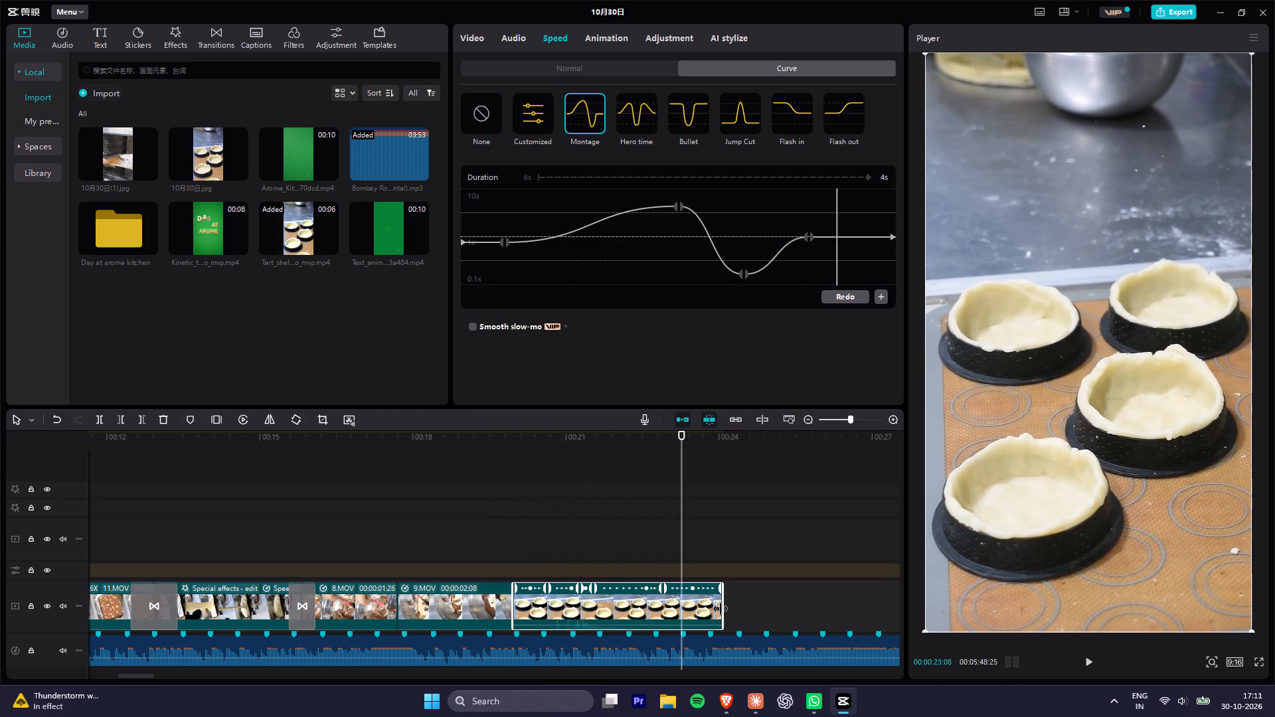
Trim the end of the tart shells clip to a duration of about 3 s.
{"action": "left_click_drag", "start_coordinate": [721, 609], "coordinate": [667, 619]}
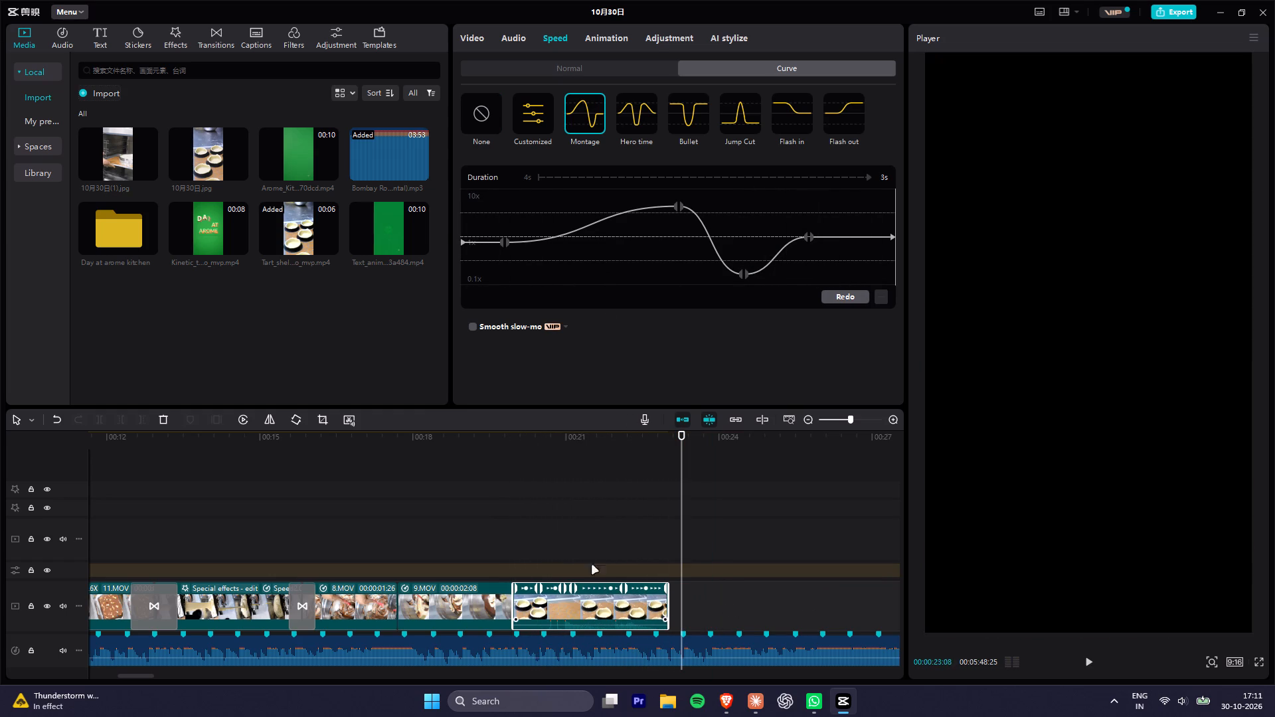
Lower the tart shells clip's volume to -45.4 dB and play back the cut from 9.MOV into it.
{"action": "left_click", "coordinate": [515, 46]}
{"action": "left_click_drag", "start_coordinate": [571, 119], "coordinate": [557, 132]}
{"action": "left_click", "coordinate": [557, 132]}
{"action": "left_click", "coordinate": [473, 430]}
{"action": "left_click", "coordinate": [467, 447]}
{"action": "key", "text": "space"}
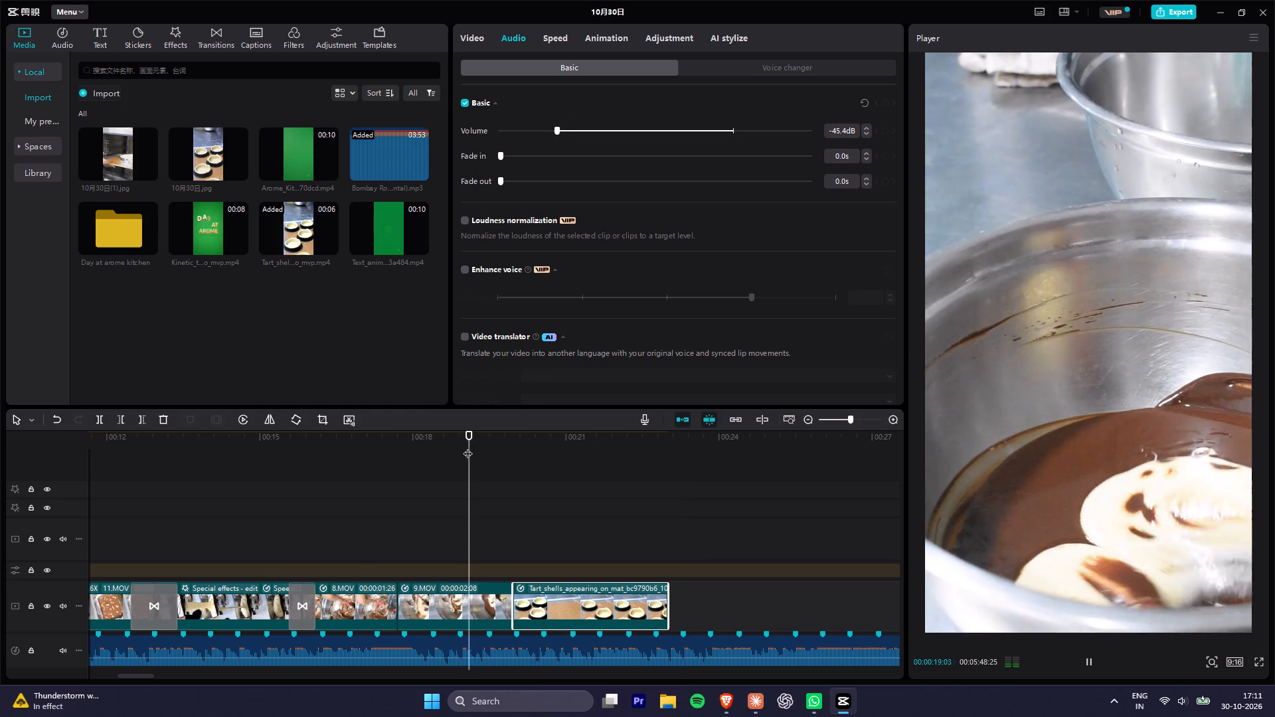
{"action": "key", "text": "space"}
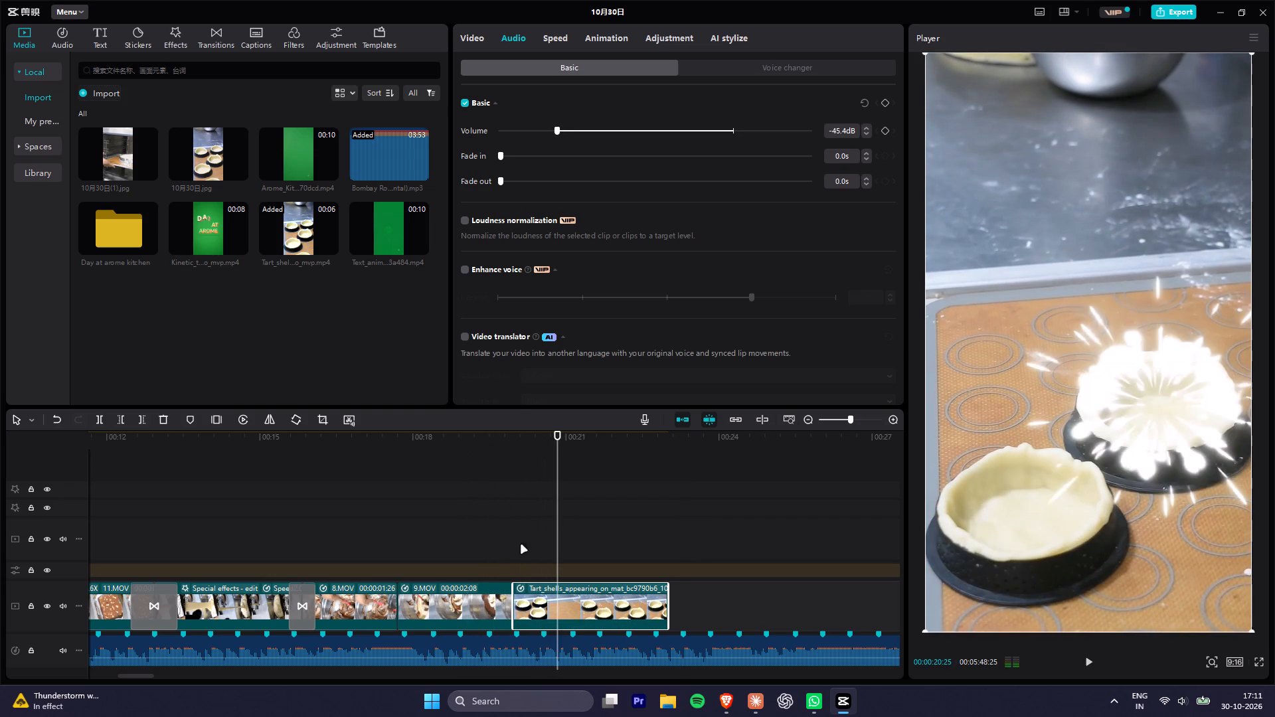
Split the tart shells clip at 00:00:20:01, delete the short leading piece, and play back the cut from 9.MOV.
{"action": "scroll", "coordinate": [529, 559], "scroll_direction": "up", "scroll_amount": 6, "text": "alt"}
{"action": "left_click", "coordinate": [495, 439]}
{"action": "scroll", "coordinate": [519, 594], "scroll_direction": "up", "scroll_amount": 8}
{"action": "left_click", "coordinate": [522, 607]}
{"action": "key", "text": "ctrl+b"}
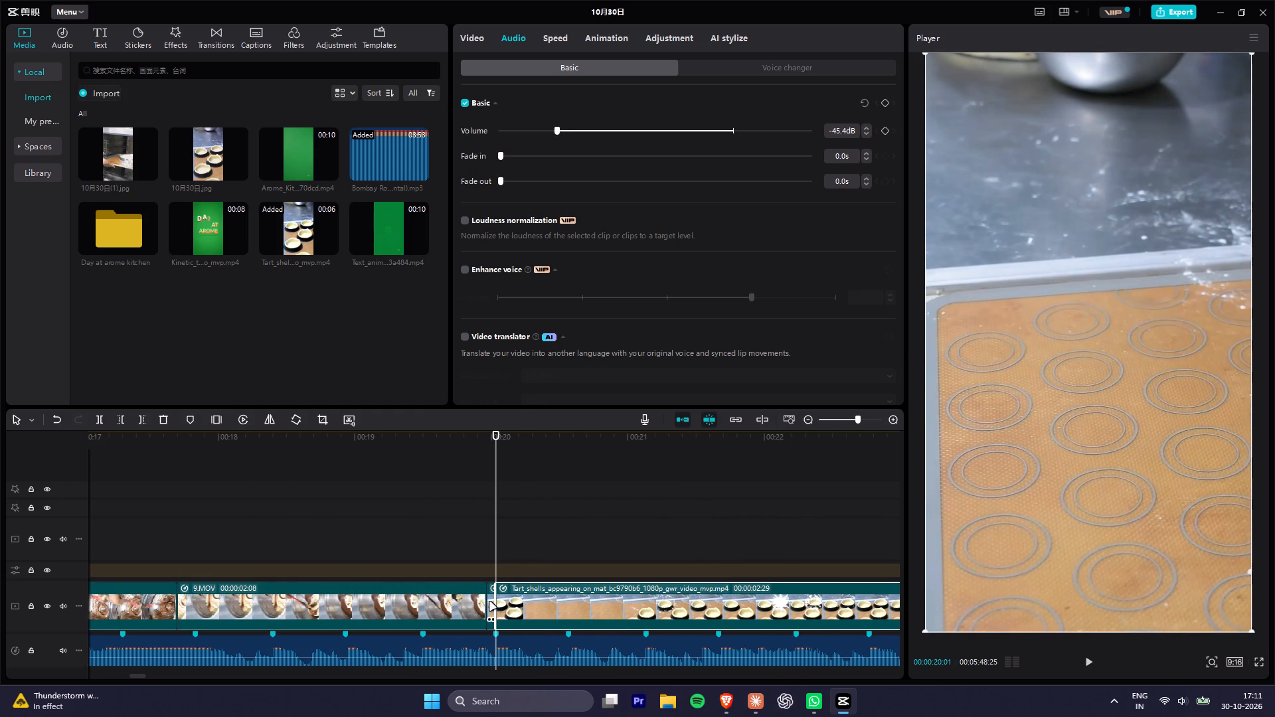
{"action": "left_click", "coordinate": [490, 602]}
{"action": "key", "text": "Delete"}
{"action": "left_click", "coordinate": [458, 447]}
{"action": "key", "text": "space"}
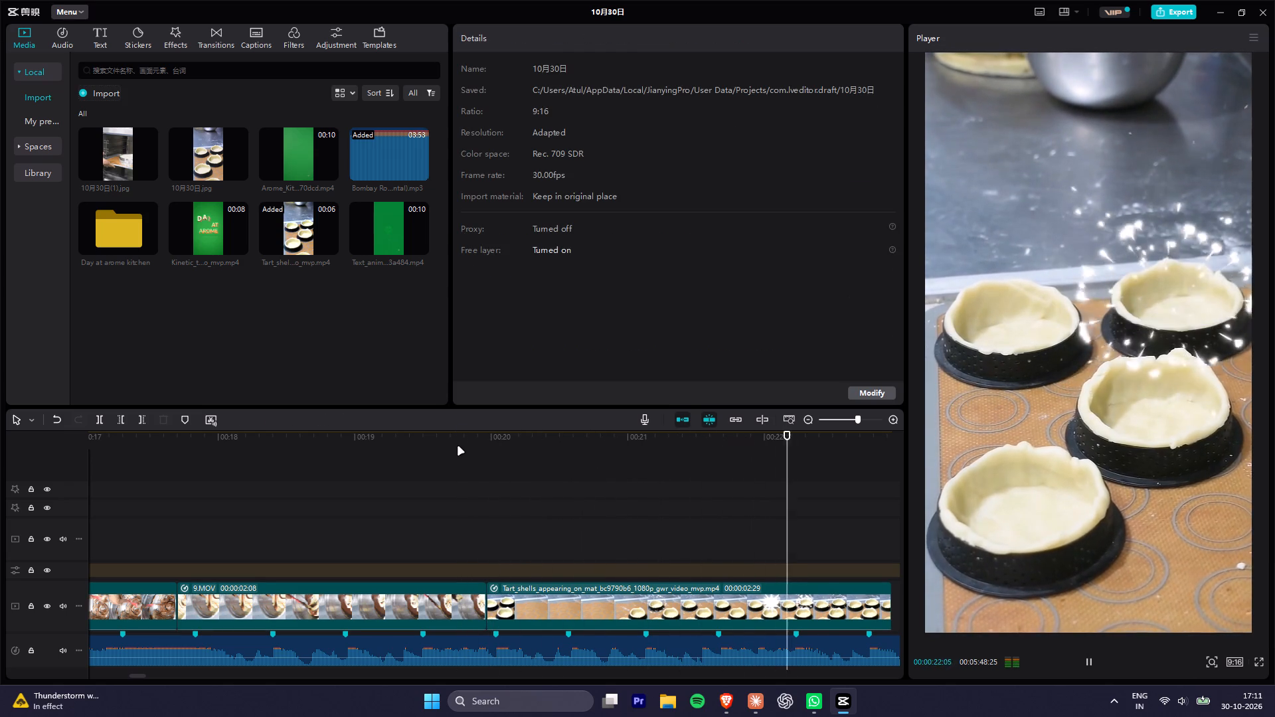
{"action": "key", "text": "space"}
{"action": "key", "text": "space"}
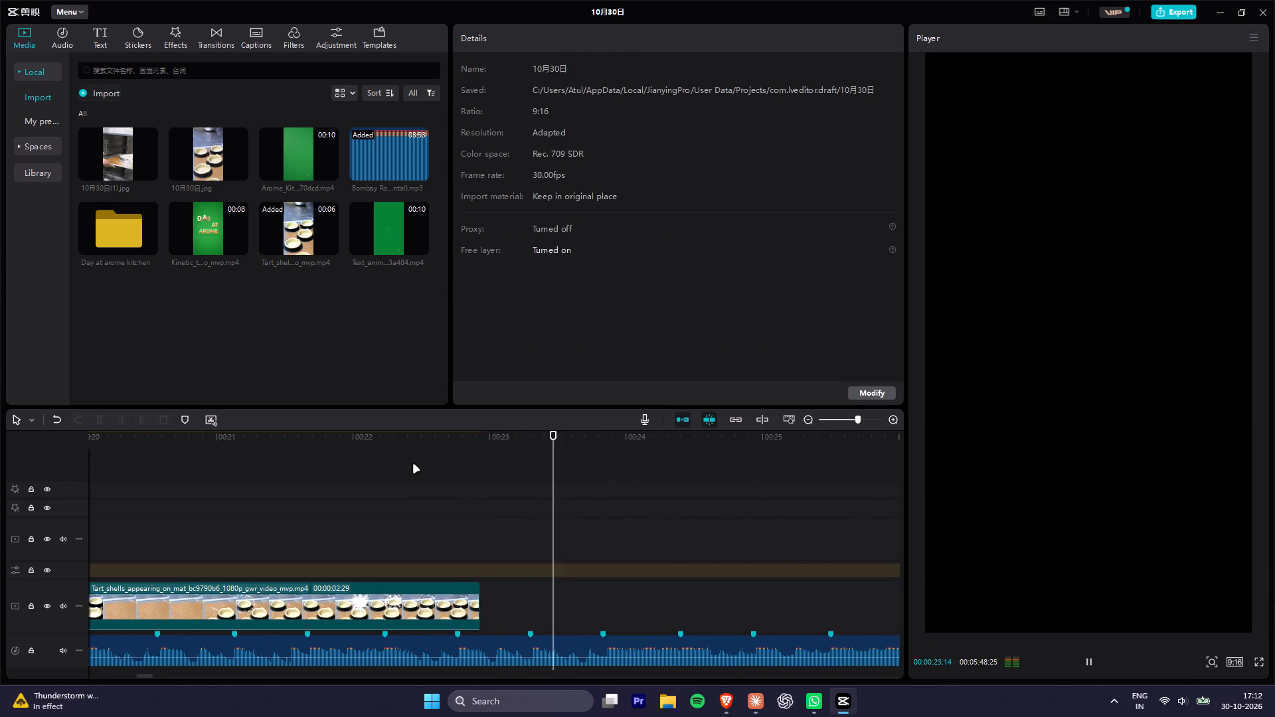
{"action": "key", "text": "space"}
Play the whole montage full screen from the start and replay the ending of the tart shells clip.
{"action": "scroll", "coordinate": [467, 488], "scroll_direction": "down", "scroll_amount": 11, "text": "alt"}
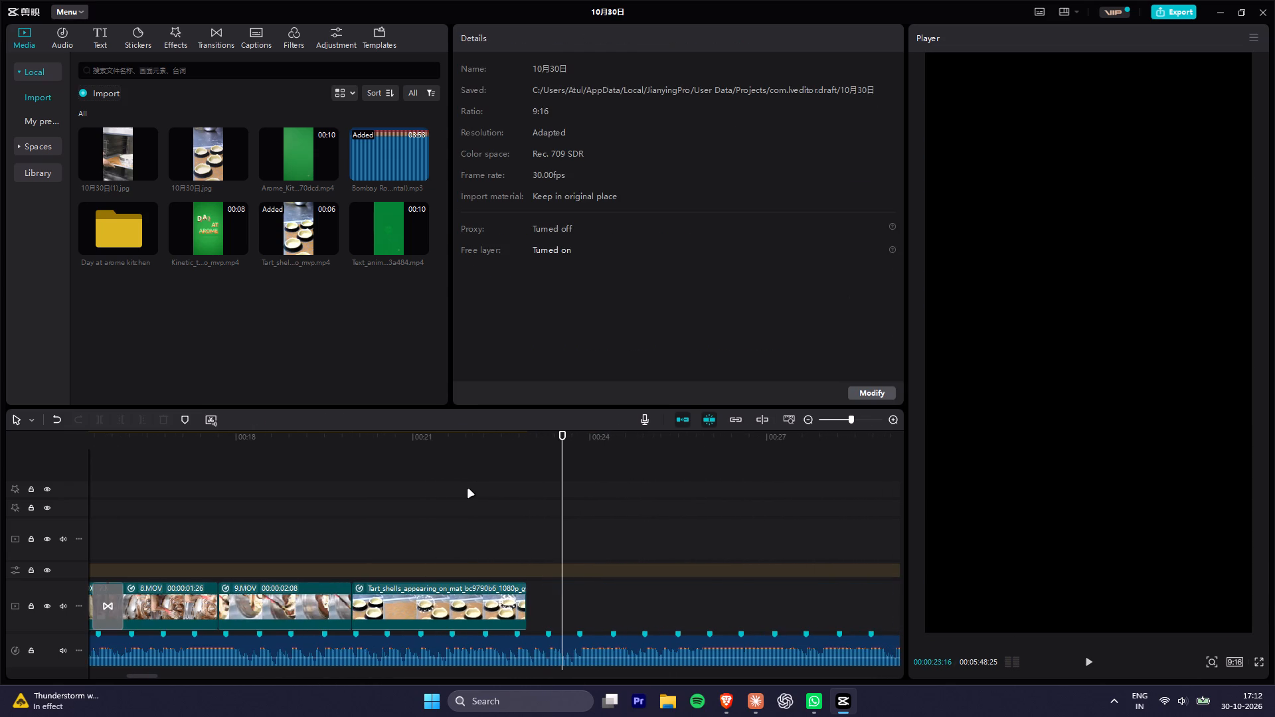
{"action": "scroll", "coordinate": [468, 489], "scroll_direction": "down", "scroll_amount": 4, "text": "alt"}
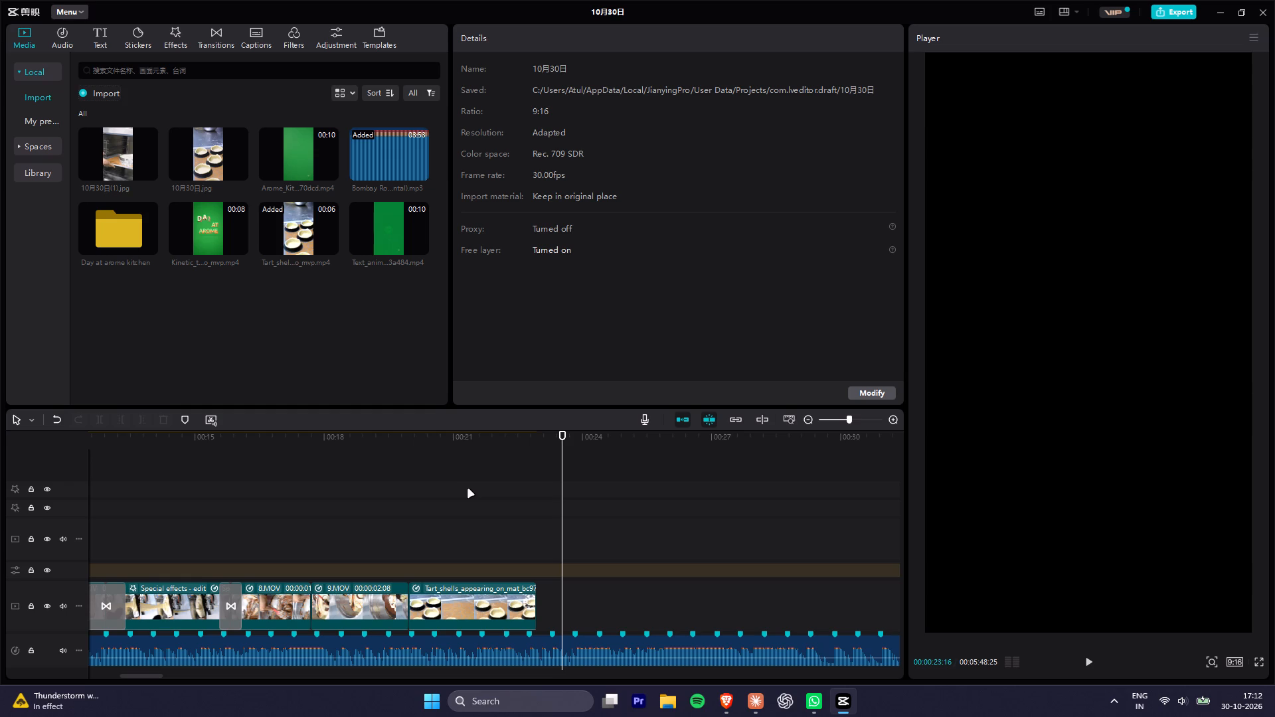
{"action": "left_click_drag", "start_coordinate": [489, 441], "coordinate": [0, 453]}
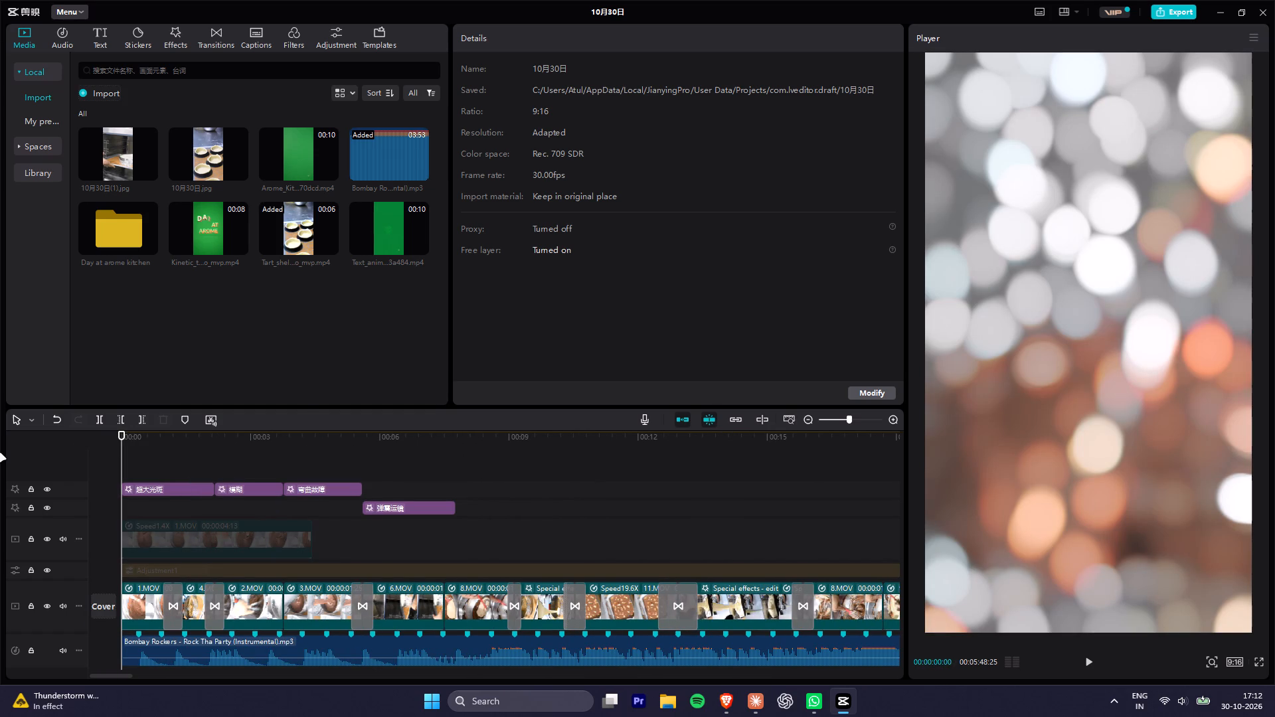
{"action": "left_click", "coordinate": [1258, 665]}
{"action": "key", "text": "space"}
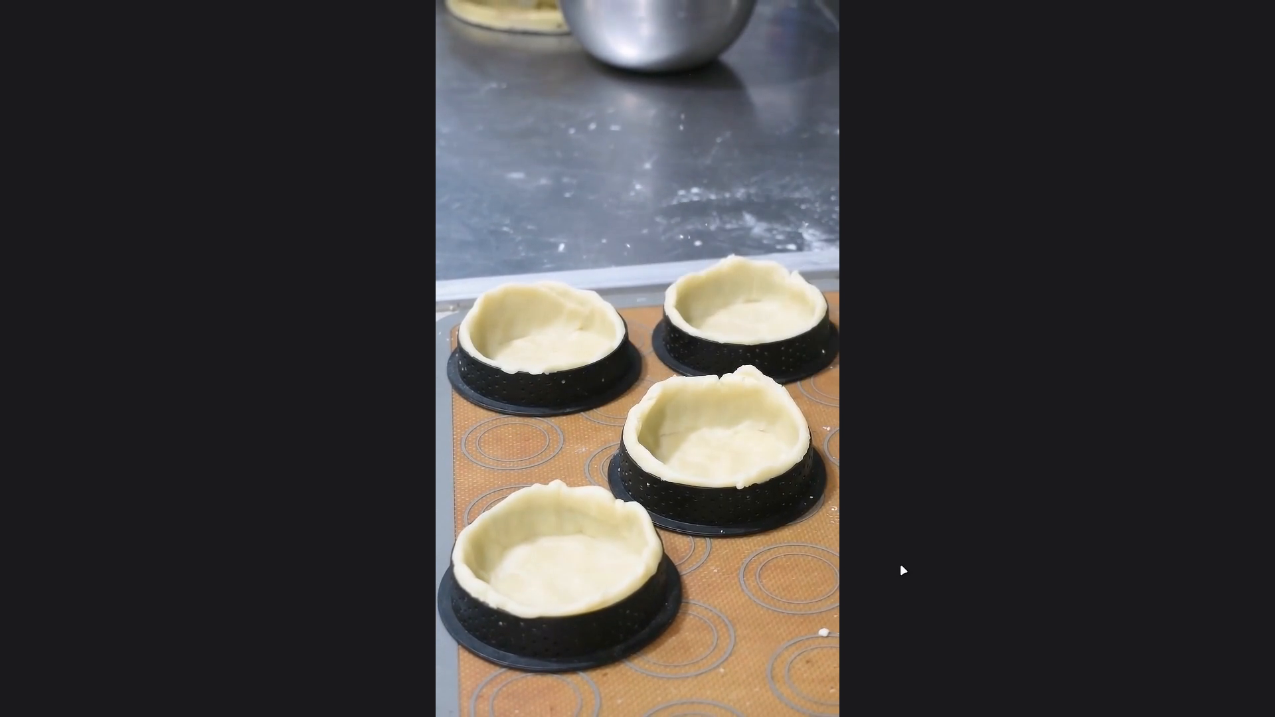
{"action": "key", "text": "v"}
{"action": "key", "text": "v"}
{"action": "key", "text": "Escape"}
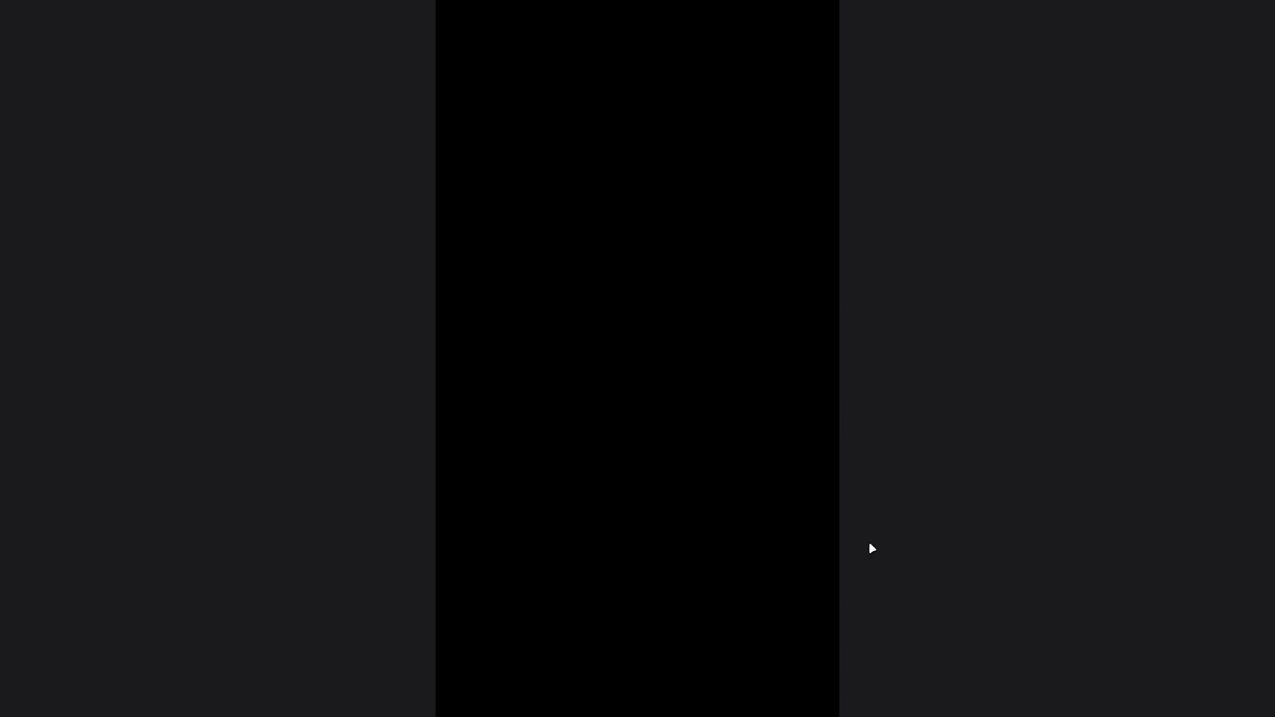
{"action": "key", "text": "space"}
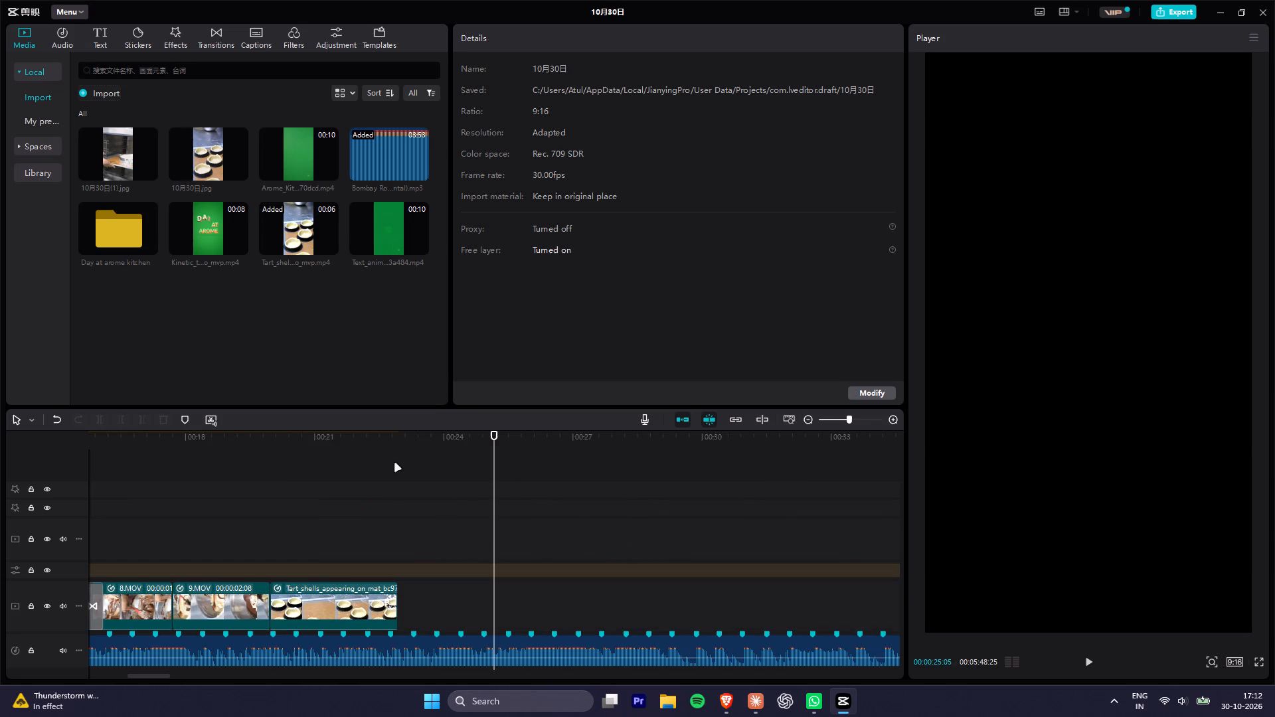
{"action": "left_click", "coordinate": [366, 437]}
{"action": "key", "text": "space"}
{"action": "key", "text": "space"}
{"action": "left_click", "coordinate": [441, 571]}
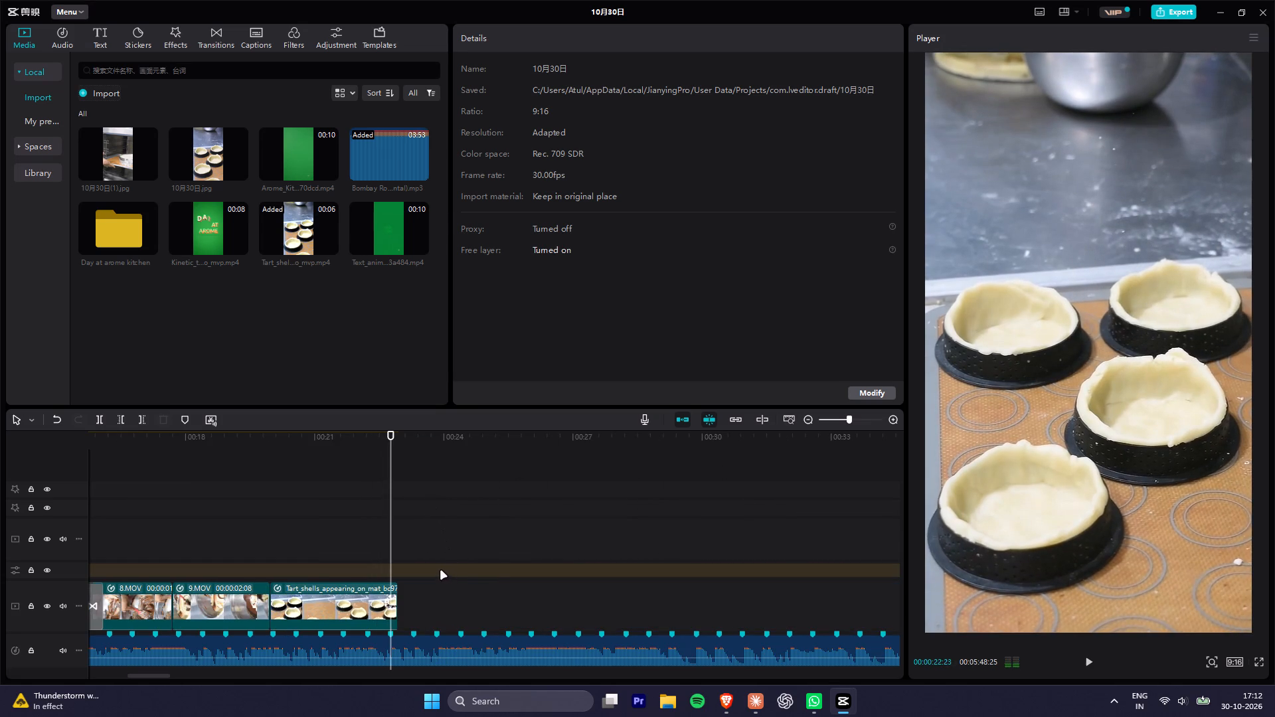
{"action": "key", "text": "space"}
{"action": "key", "text": "space"}
Move the tart shells clip earlier on the main track, between the first special effects clip and the Speed19.6X 11.MOV clip.
{"action": "scroll", "coordinate": [462, 580], "scroll_direction": "down", "scroll_amount": 11, "text": "alt"}
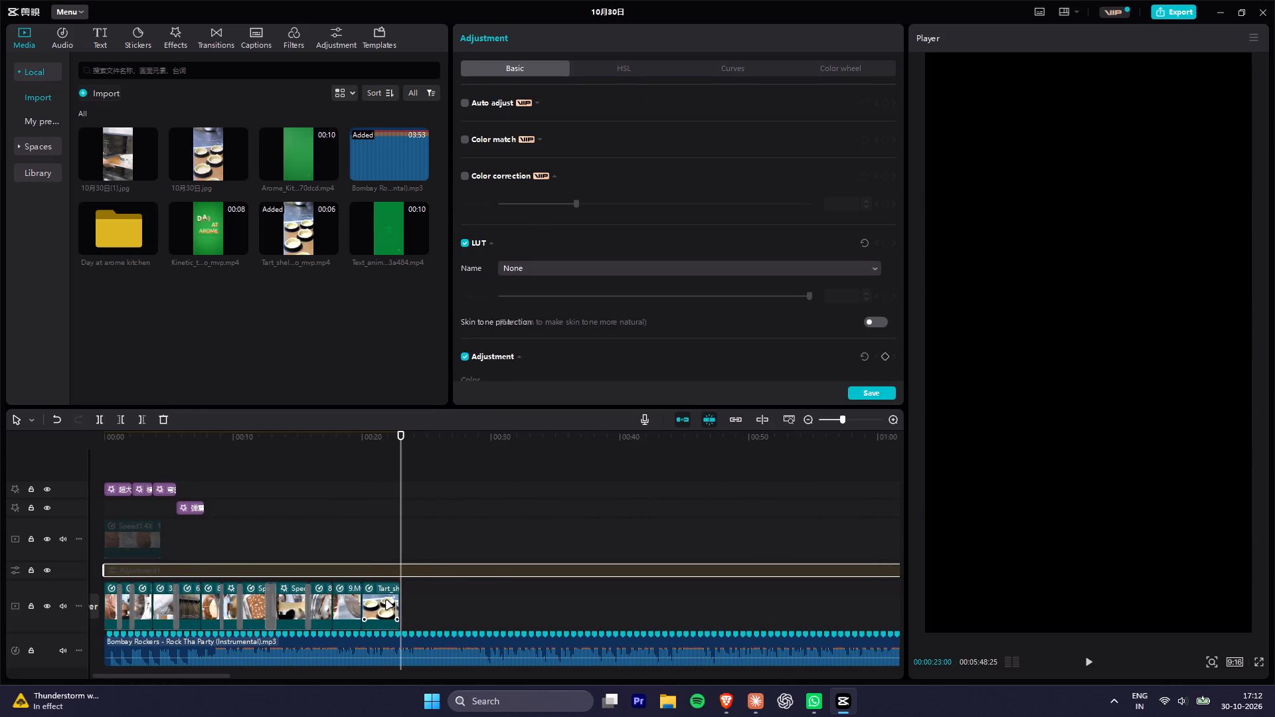
{"action": "left_click_drag", "start_coordinate": [381, 599], "coordinate": [246, 603]}
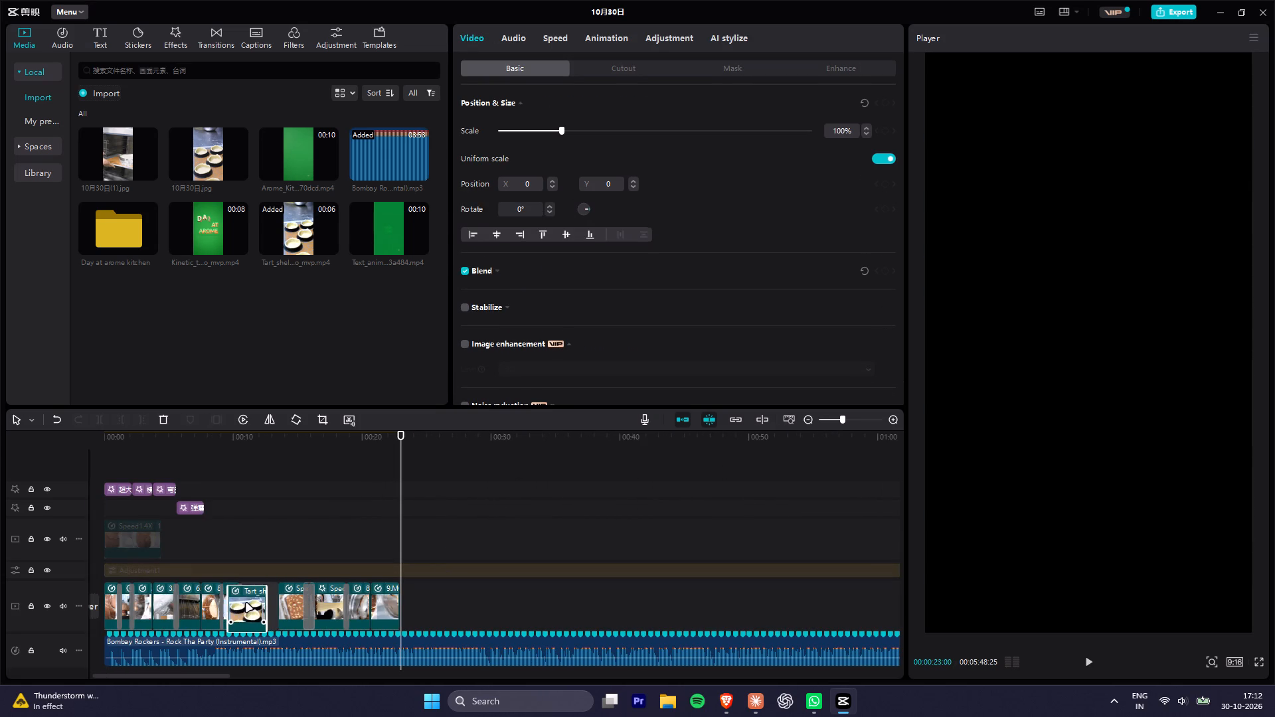
{"action": "left_click_drag", "start_coordinate": [246, 603], "coordinate": [250, 605]}
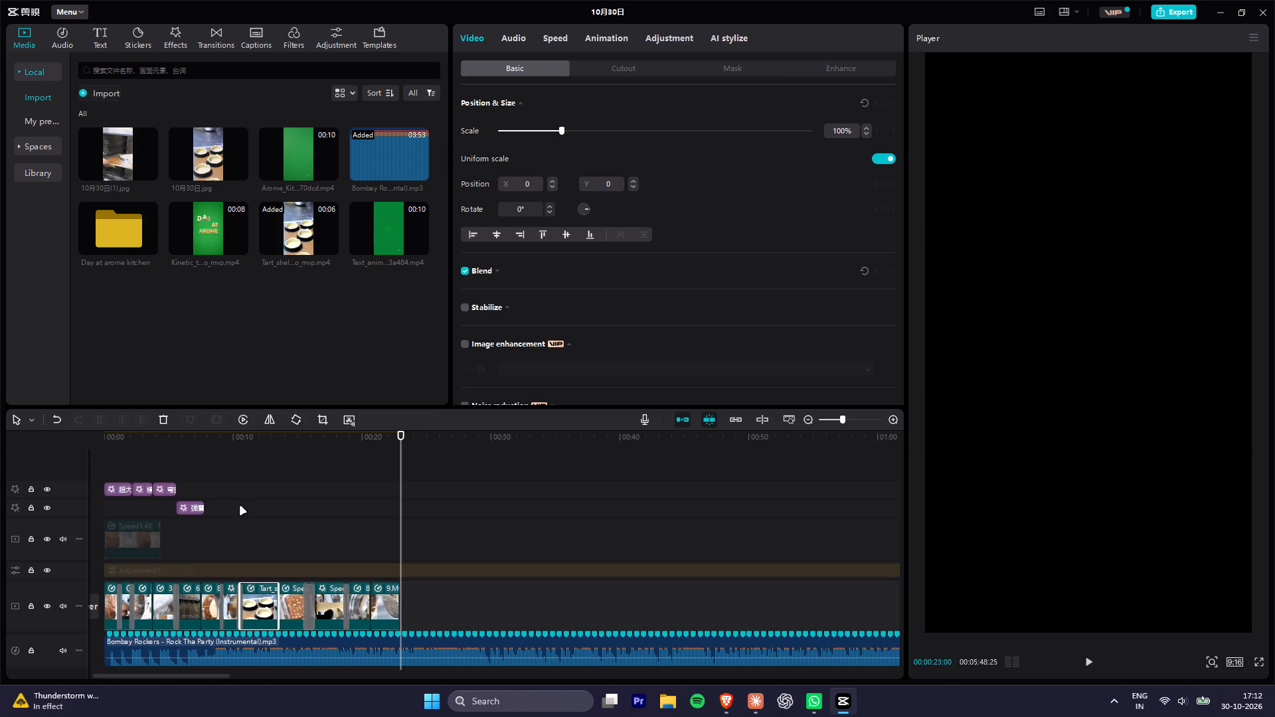
Play back the section from the chocolate mixing shots through the moved tart shells clip into the 11.MOV brownie shot.
{"action": "left_click", "coordinate": [197, 442]}
{"action": "key", "text": "space"}
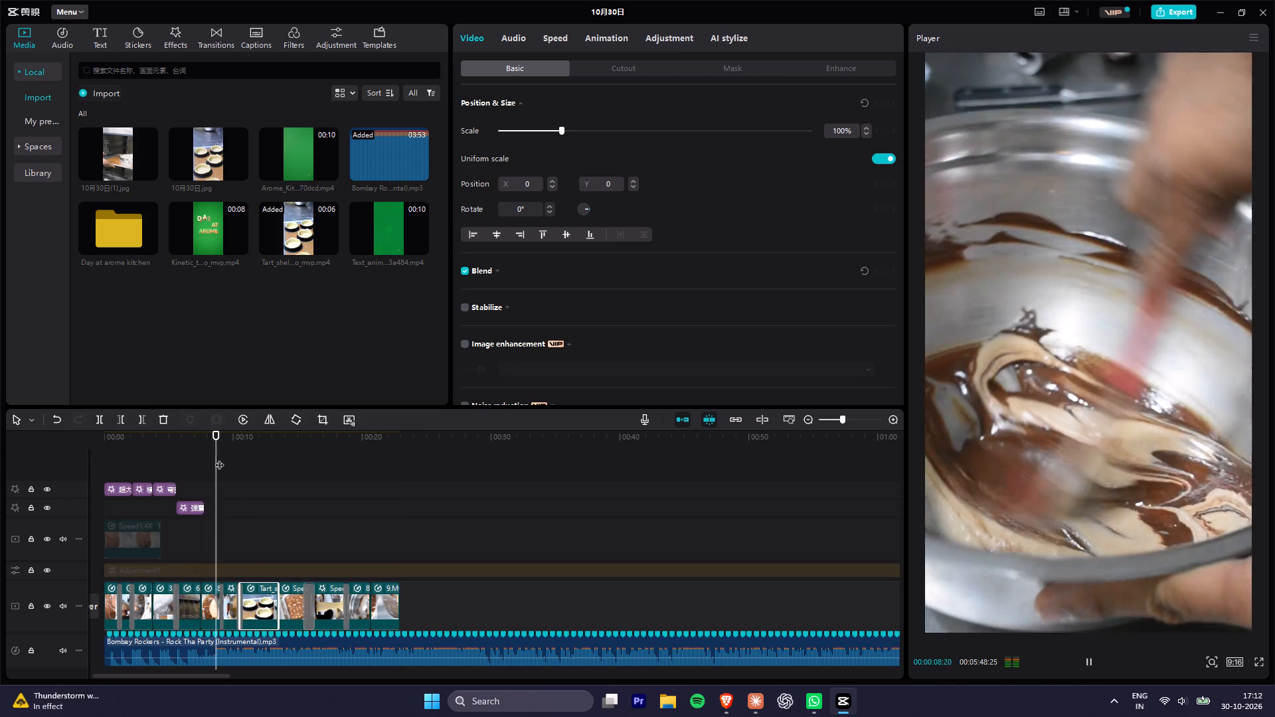
{"action": "key", "text": "space"}
{"action": "scroll", "coordinate": [234, 566], "scroll_direction": "up", "scroll_amount": 10, "text": "alt"}
{"action": "key", "text": "space"}
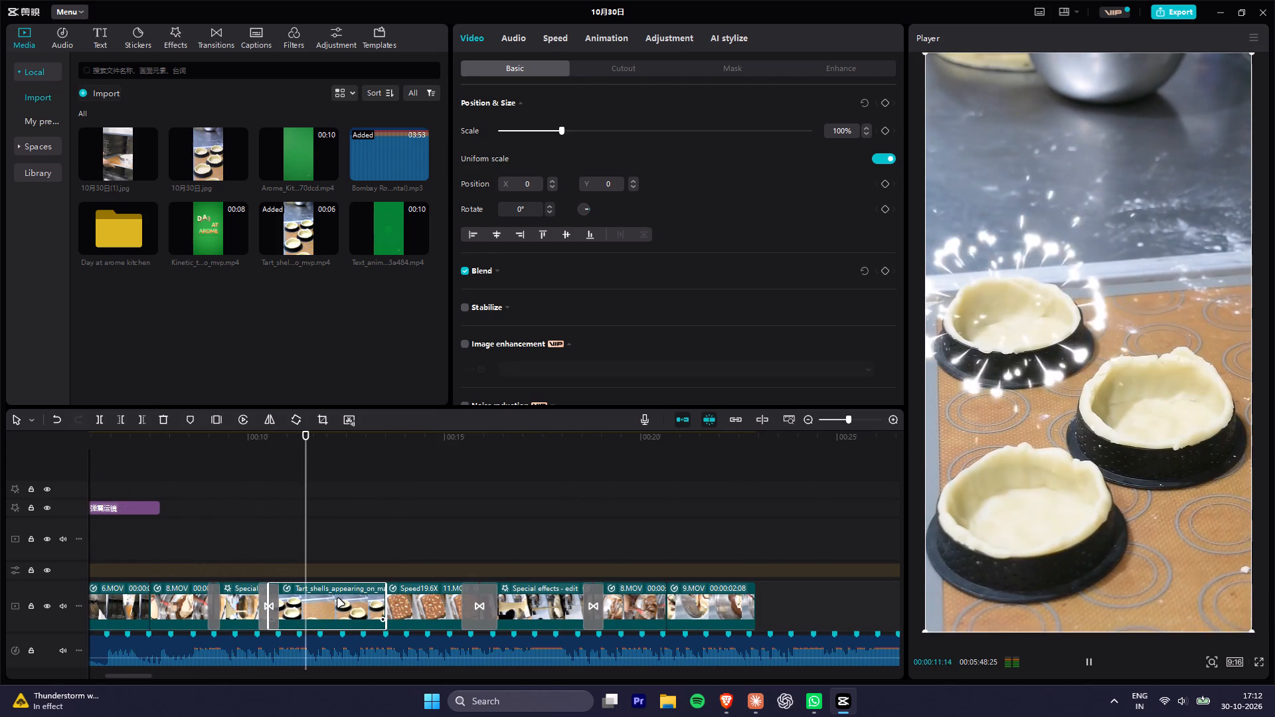
{"action": "key", "text": "space"}
{"action": "key", "text": "space"}
{"action": "key", "text": "space"}
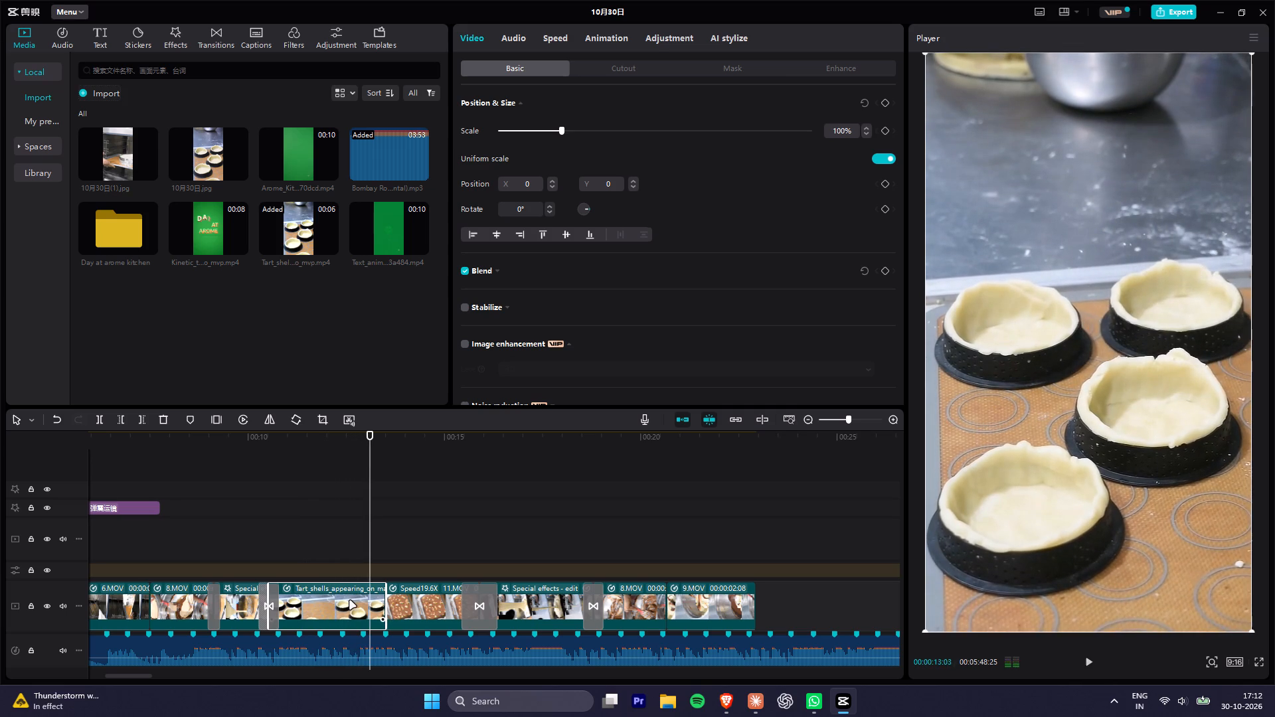
{"action": "key", "text": "space"}
{"action": "key", "text": "space"}
{"action": "key", "text": "space"}
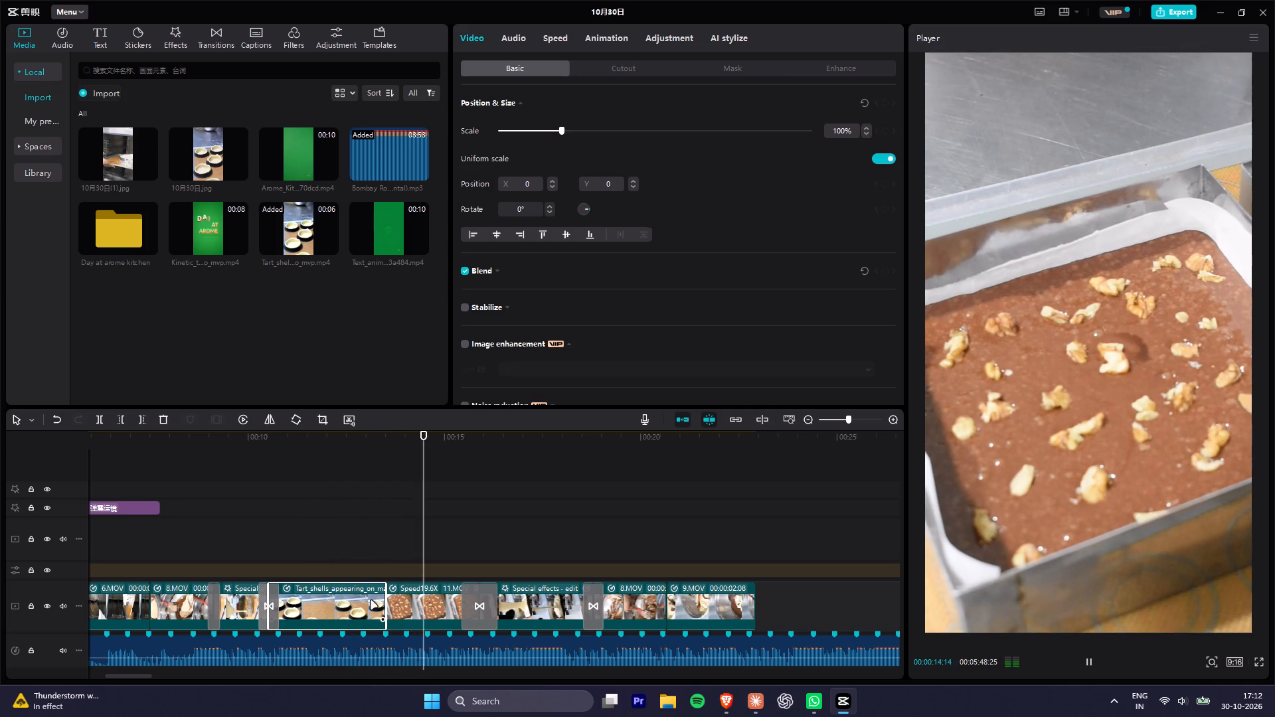
{"action": "key", "text": "space"}
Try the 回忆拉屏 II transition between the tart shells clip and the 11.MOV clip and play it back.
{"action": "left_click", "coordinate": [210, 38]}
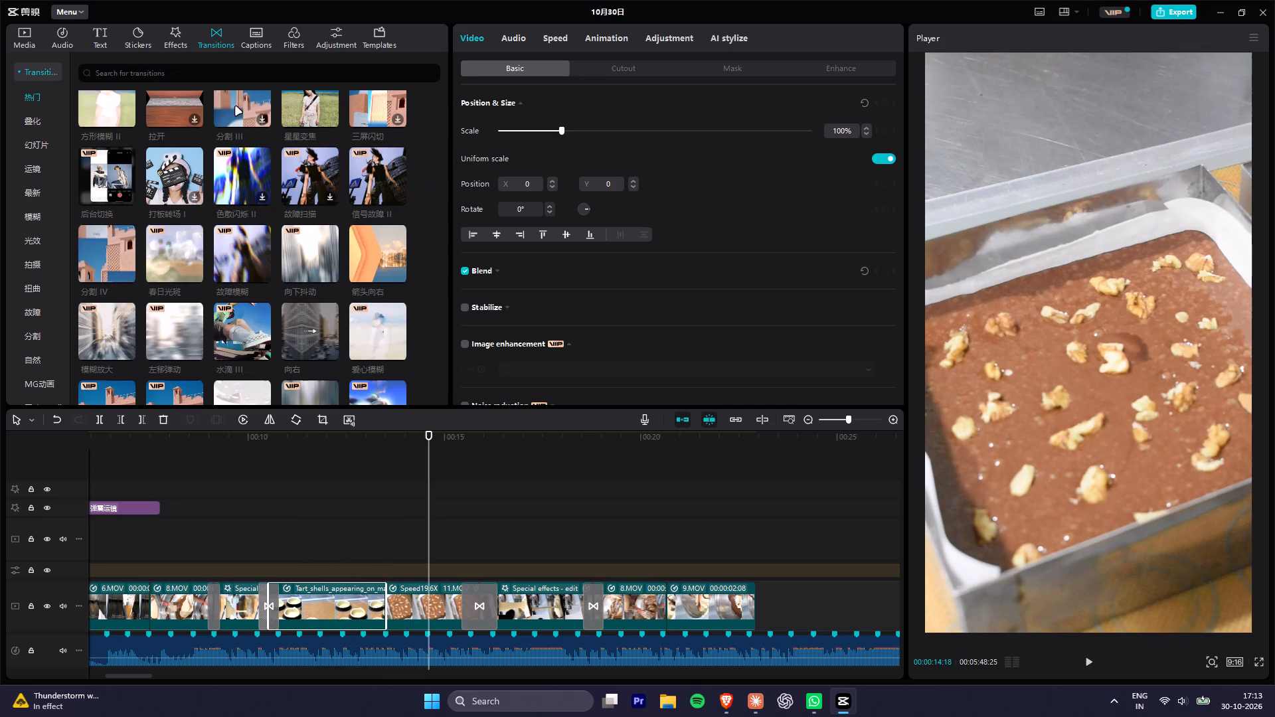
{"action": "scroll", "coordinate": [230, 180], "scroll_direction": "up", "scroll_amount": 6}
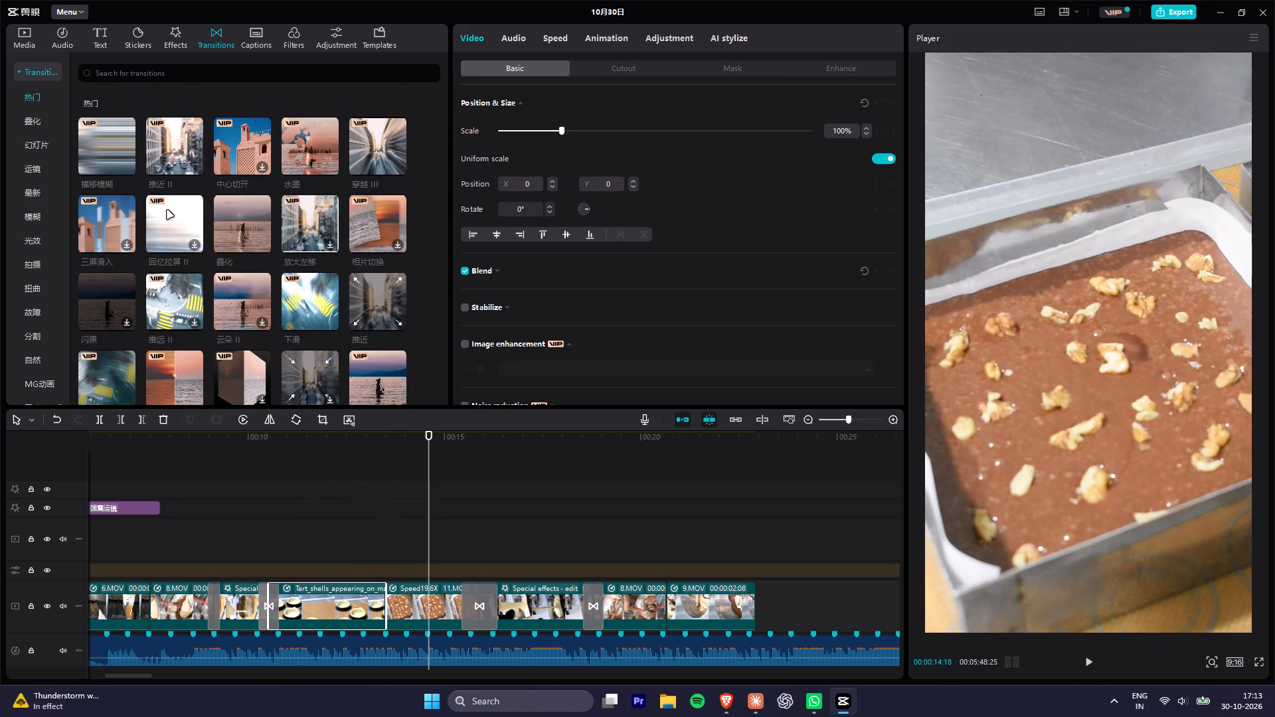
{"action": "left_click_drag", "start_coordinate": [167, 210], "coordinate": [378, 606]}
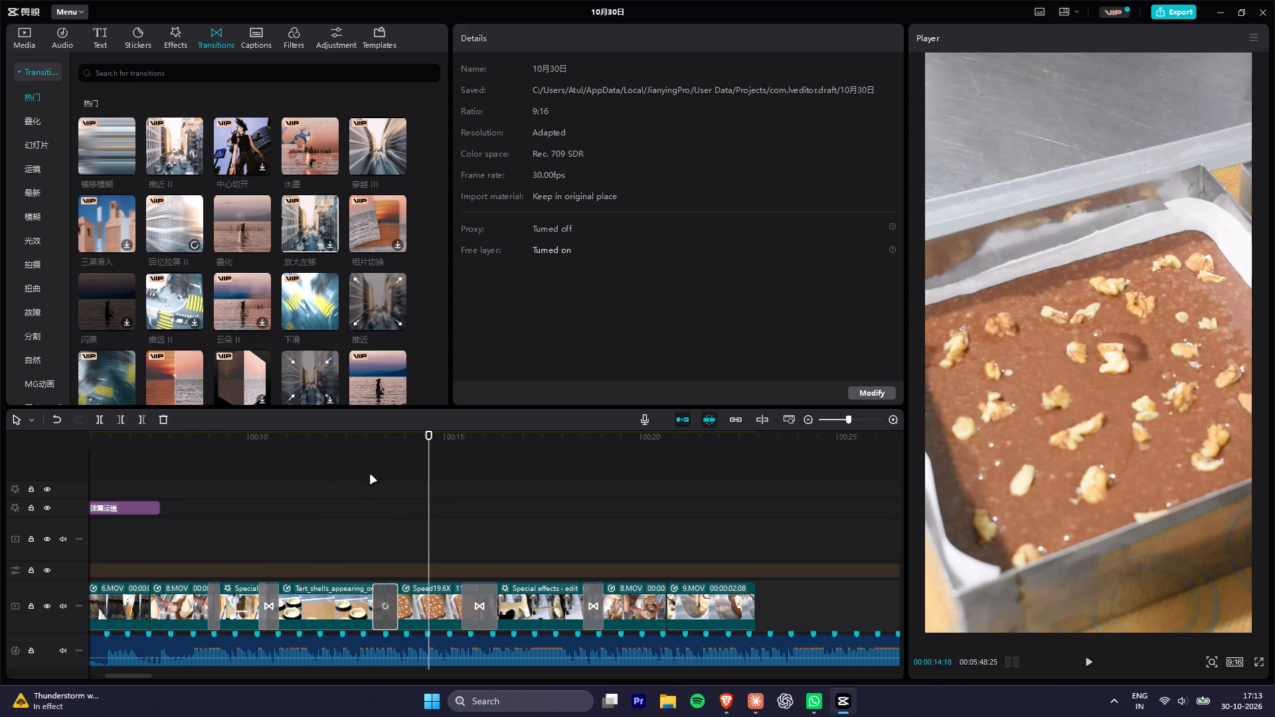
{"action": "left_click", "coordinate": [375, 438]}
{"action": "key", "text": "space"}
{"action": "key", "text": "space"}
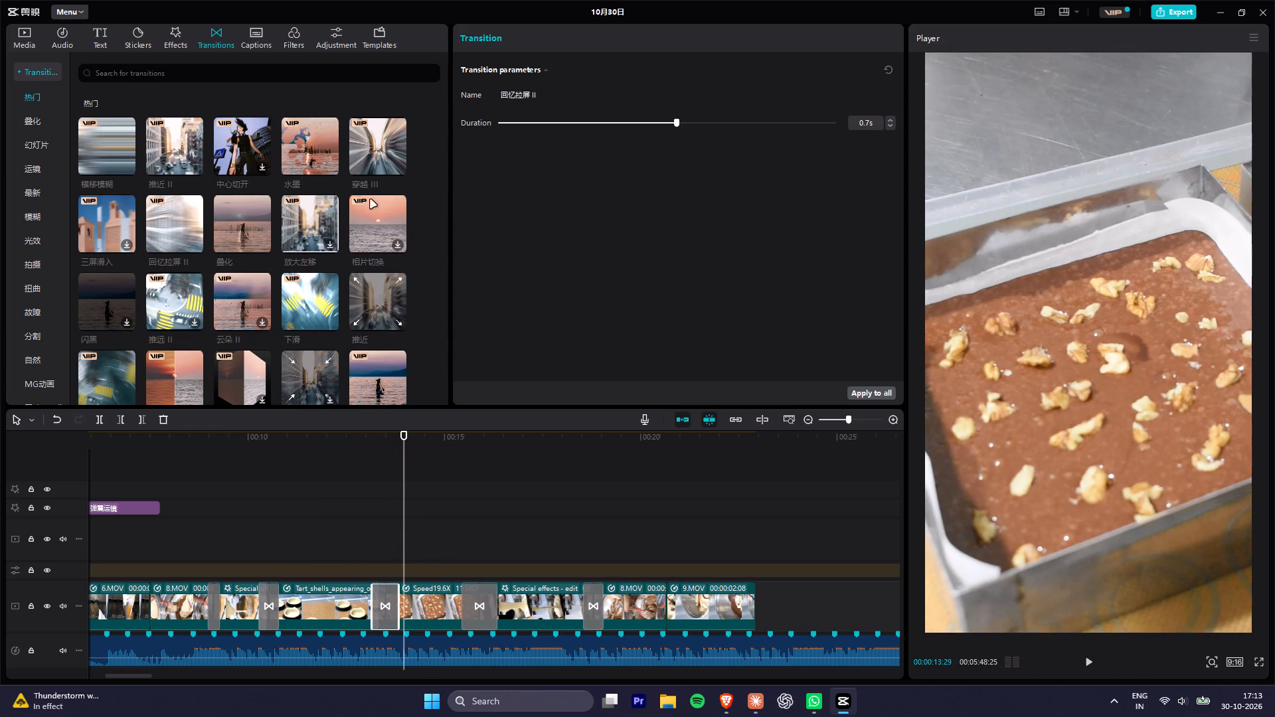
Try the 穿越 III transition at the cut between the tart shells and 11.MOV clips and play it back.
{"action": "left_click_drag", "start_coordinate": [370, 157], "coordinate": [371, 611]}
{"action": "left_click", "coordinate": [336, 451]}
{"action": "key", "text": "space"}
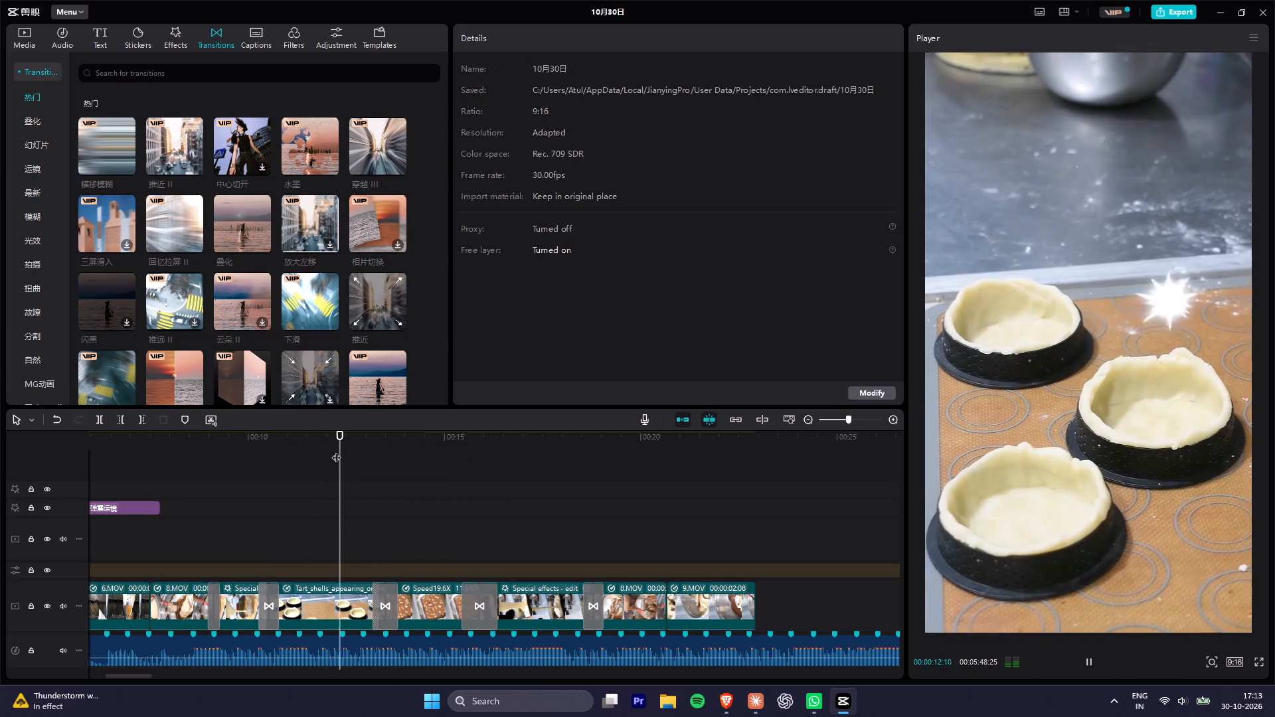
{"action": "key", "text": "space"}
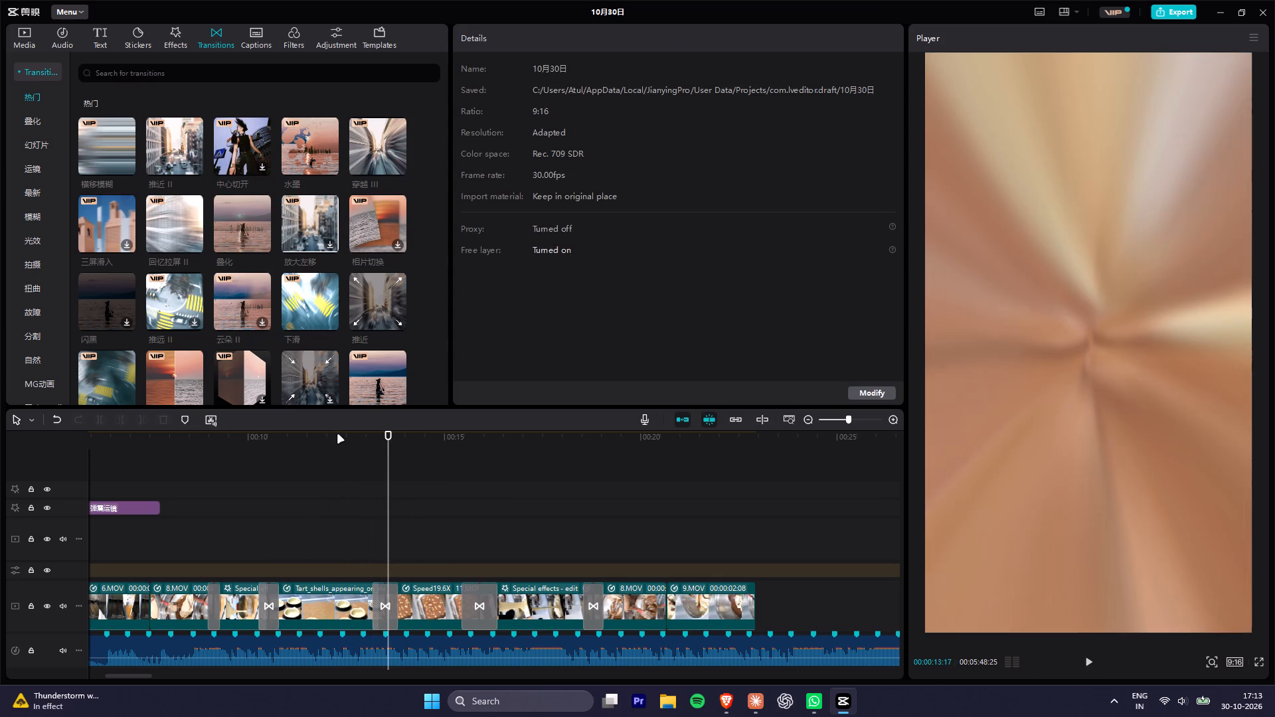
Apply the 推近 II transition between the tart shells clip and the 11.MOV clip and play it back.
{"action": "left_click_drag", "start_coordinate": [189, 141], "coordinate": [377, 603]}
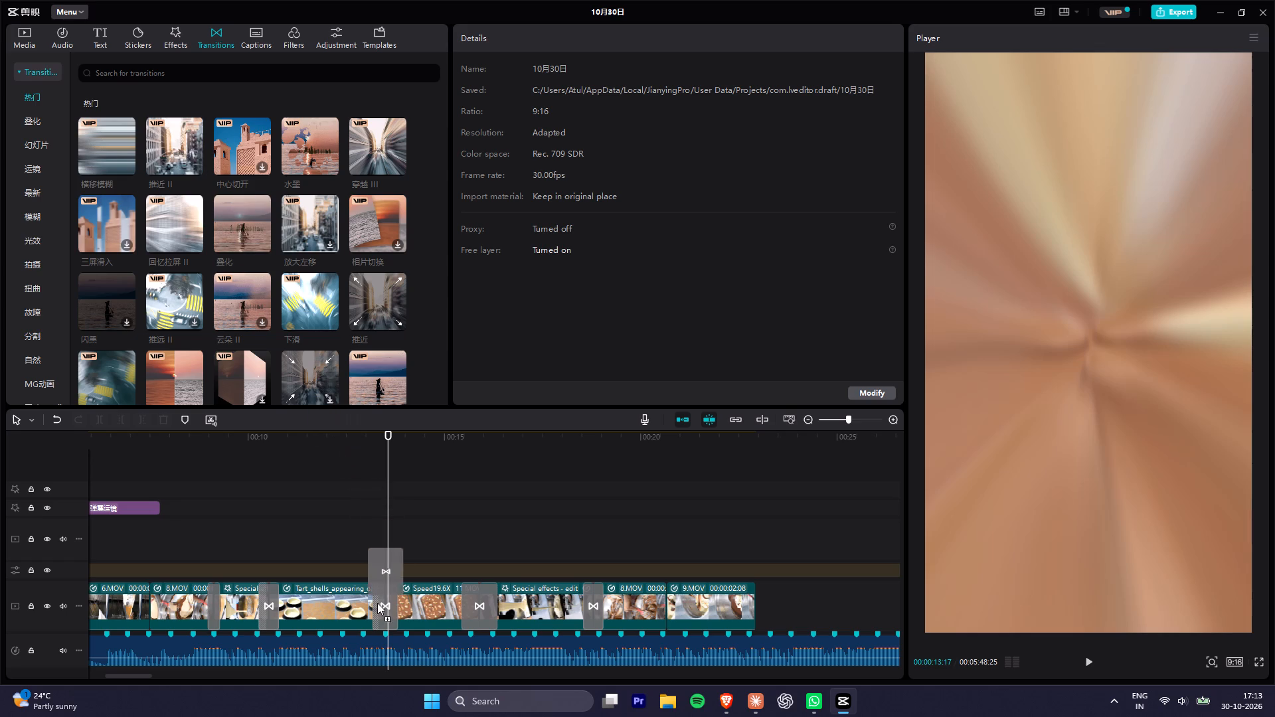
{"action": "left_click_drag", "start_coordinate": [377, 603], "coordinate": [375, 602]}
{"action": "left_click", "coordinate": [350, 447]}
{"action": "key", "text": "space"}
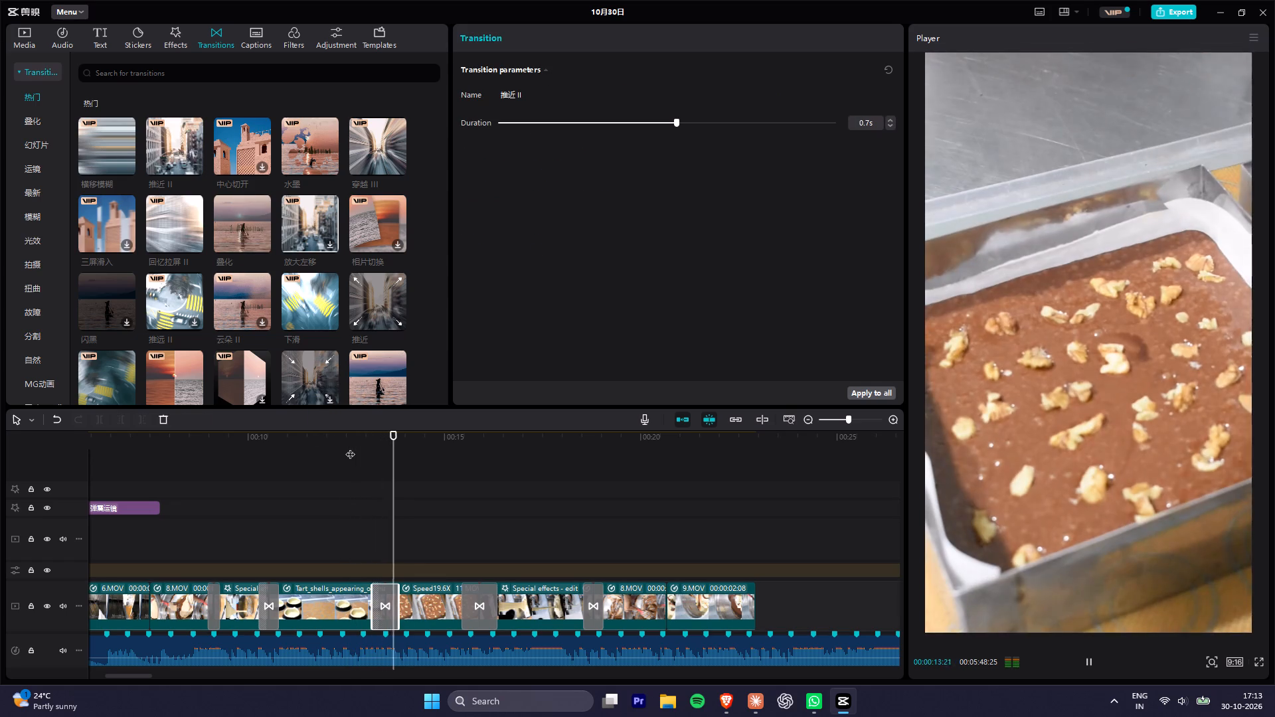
{"action": "key", "text": "space"}
Play the montage from the start up to the beginning of the tart shells clip to review its flow.
{"action": "scroll", "coordinate": [431, 499], "scroll_direction": "down", "scroll_amount": 12, "text": "alt"}
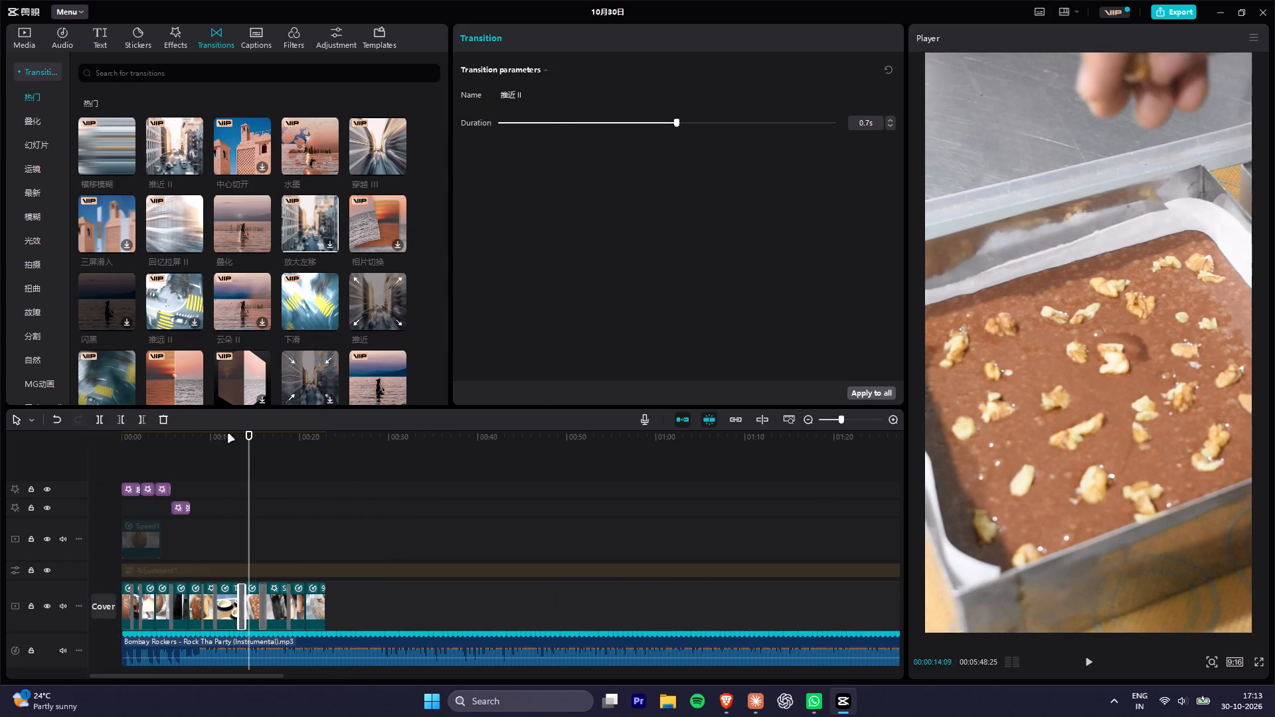
{"action": "left_click_drag", "start_coordinate": [173, 443], "coordinate": [33, 446]}
{"action": "key", "text": "space"}
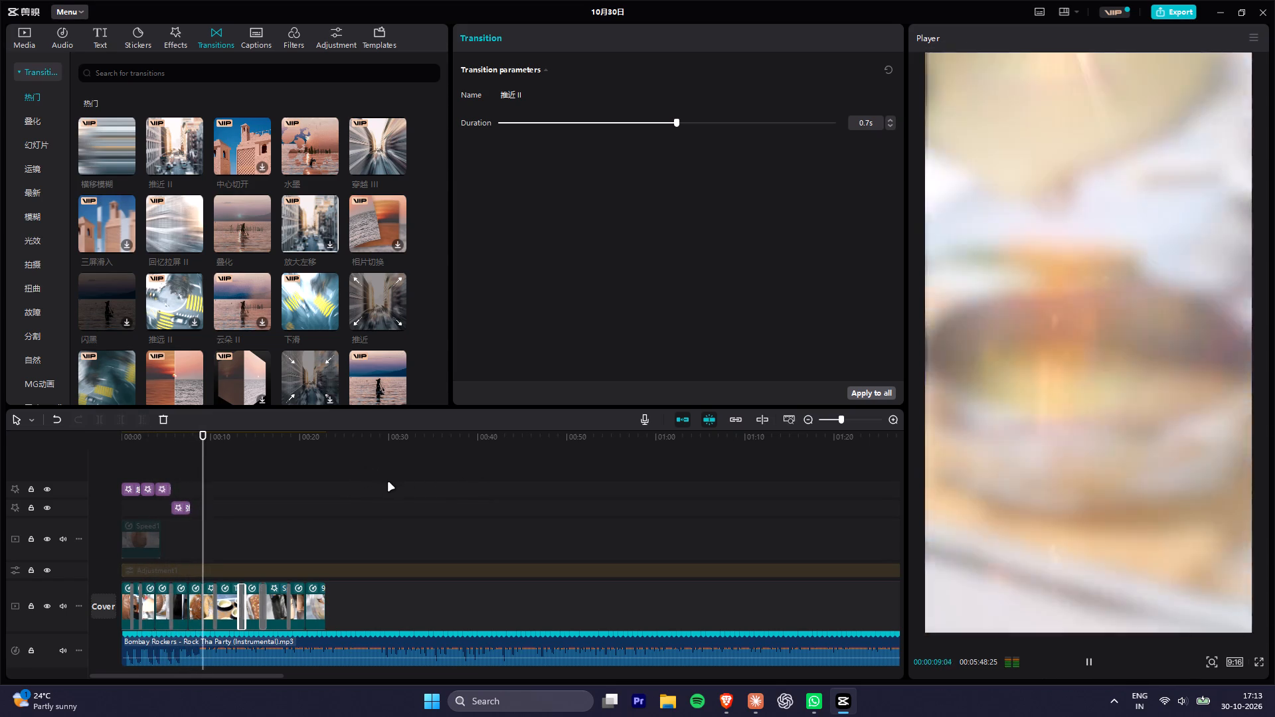
{"action": "key", "text": "space"}
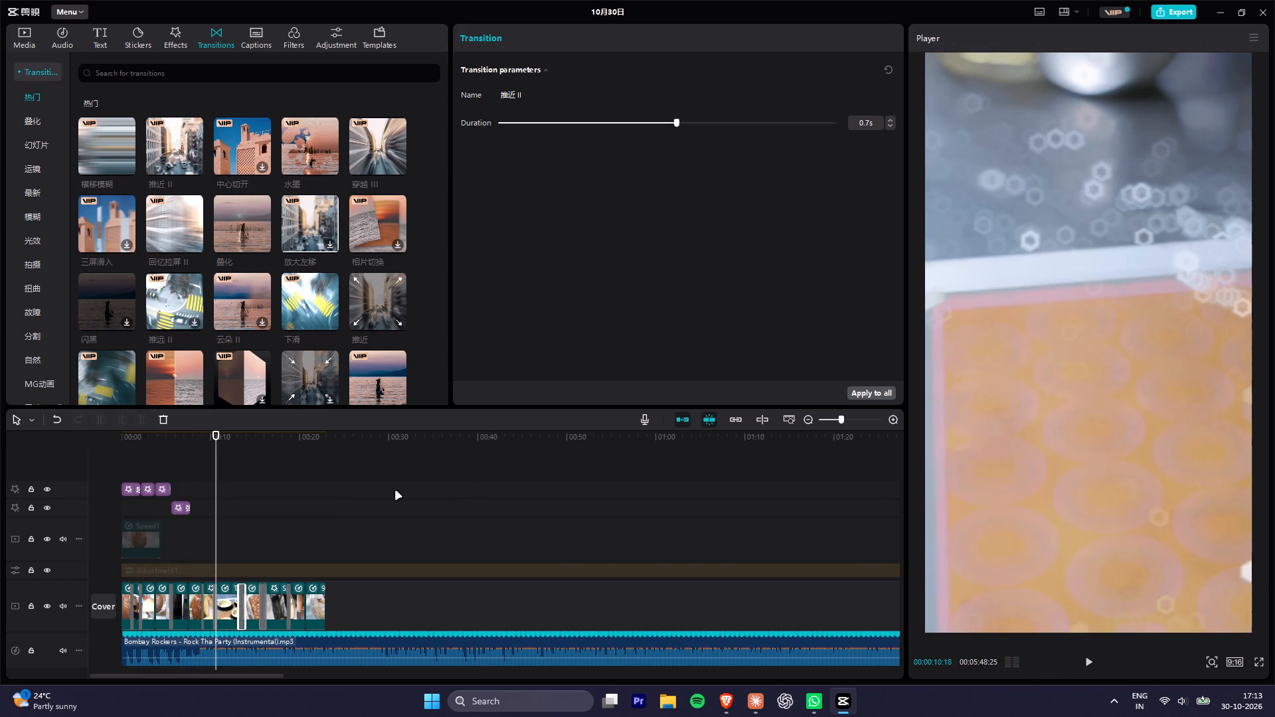
{"action": "key", "text": "alt+Tab"}
{"action": "key", "text": "alt+Tab"}
Split the Bombay Rockers music and the adjustment layer at 00:00:27:20 and delete both remainders after that point.
{"action": "left_click", "coordinate": [367, 443]}
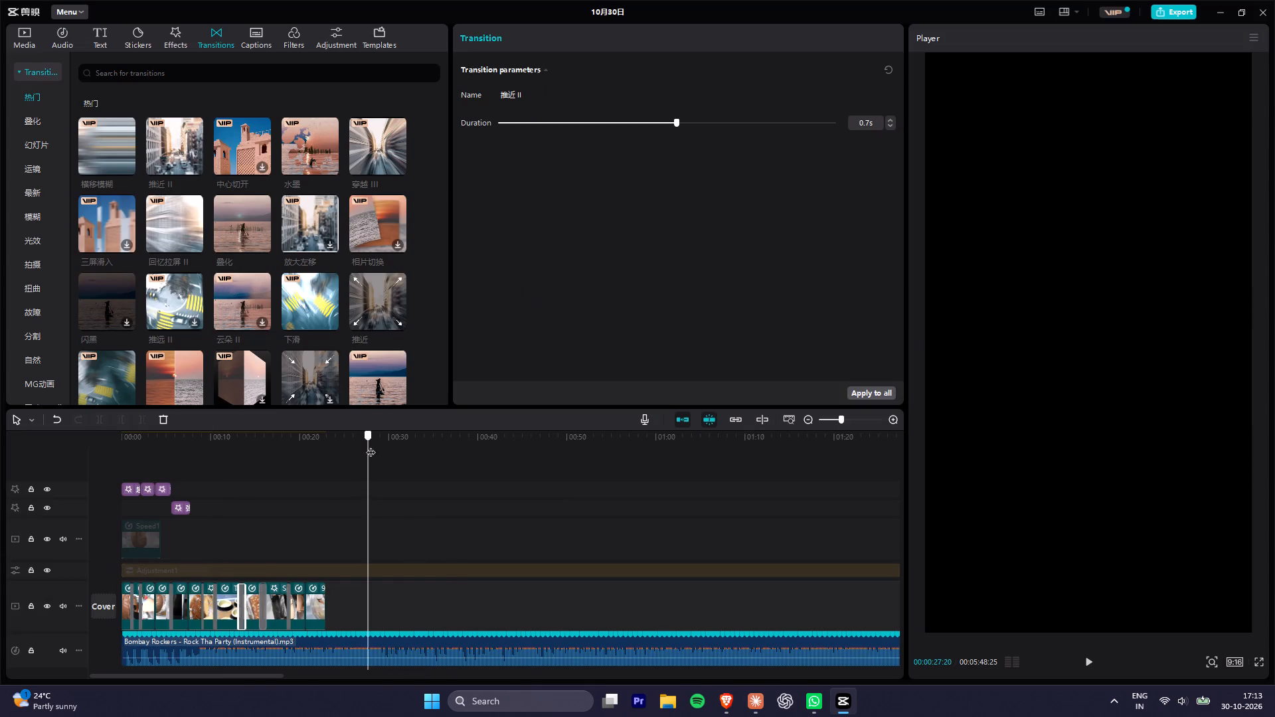
{"action": "left_click", "coordinate": [416, 651]}
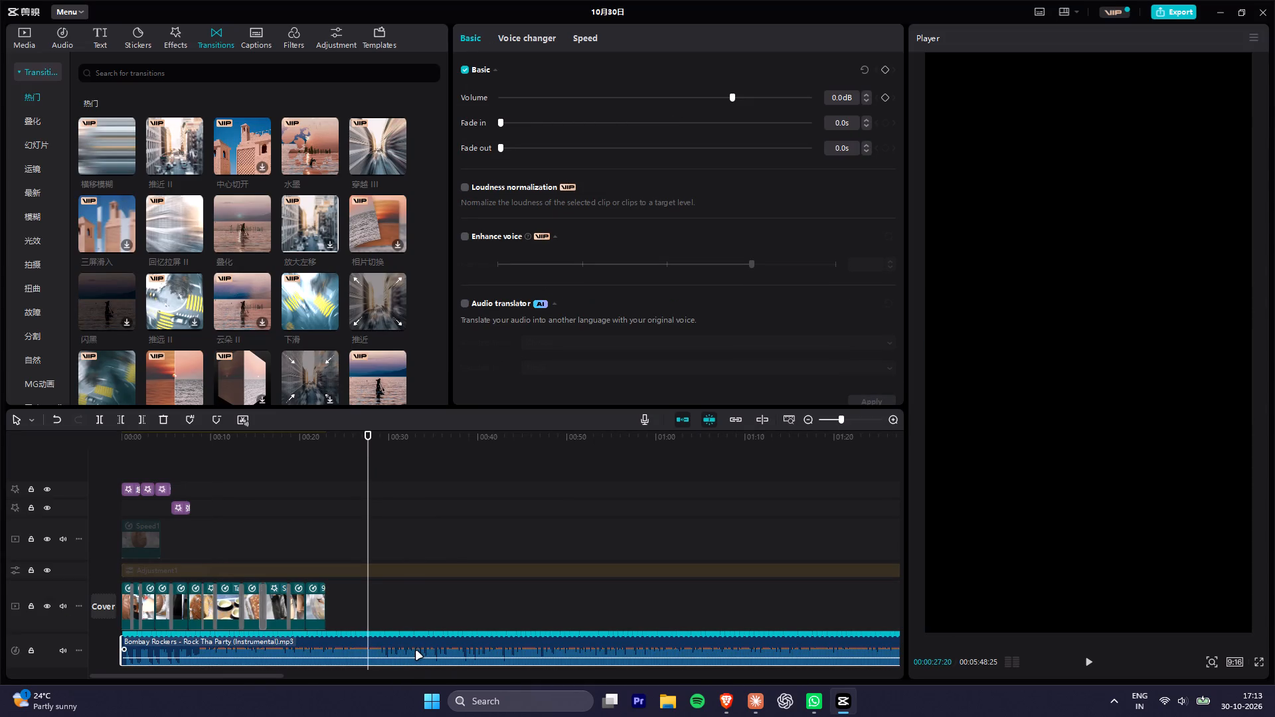
{"action": "key", "text": "ctrl+b"}
{"action": "left_click", "coordinate": [408, 567], "text": "ctrl"}
{"action": "key", "text": "ctrl+b"}
{"action": "left_click", "coordinate": [408, 567]}
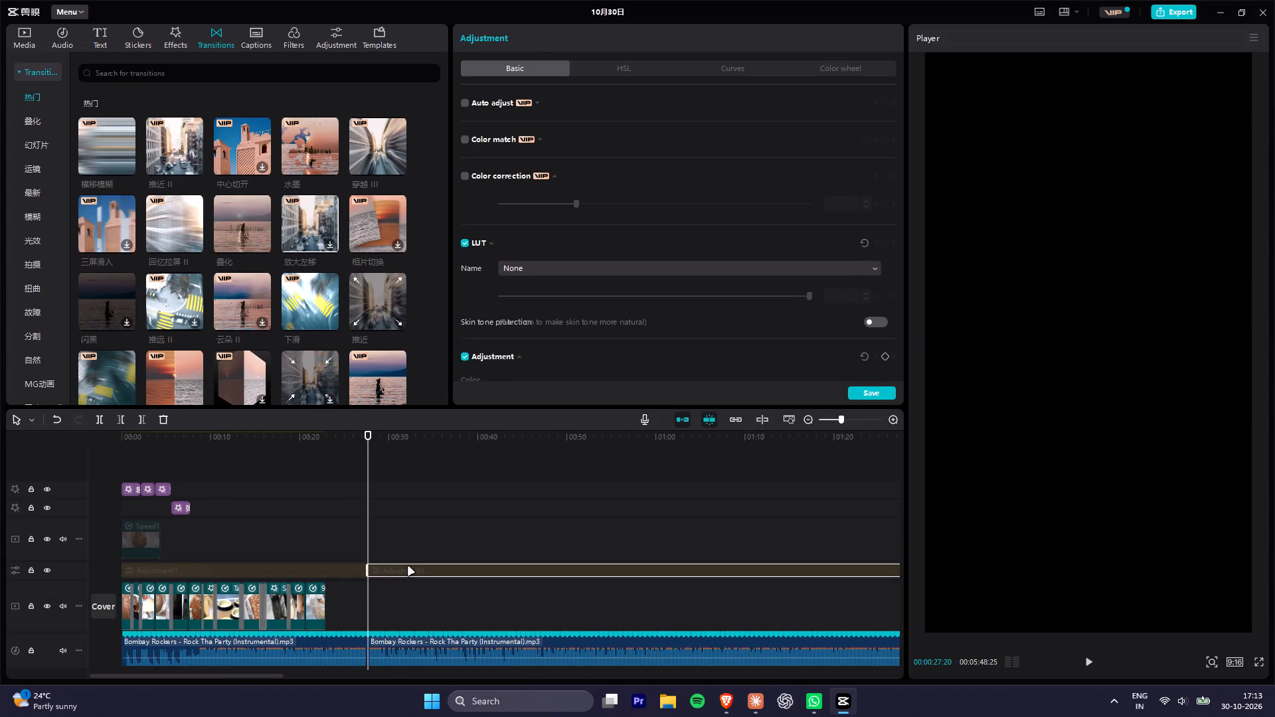
{"action": "key", "text": "Delete"}
{"action": "left_click", "coordinate": [411, 639]}
{"action": "key", "text": "Delete"}
{"action": "left_click_drag", "start_coordinate": [397, 441], "coordinate": [521, 449]}
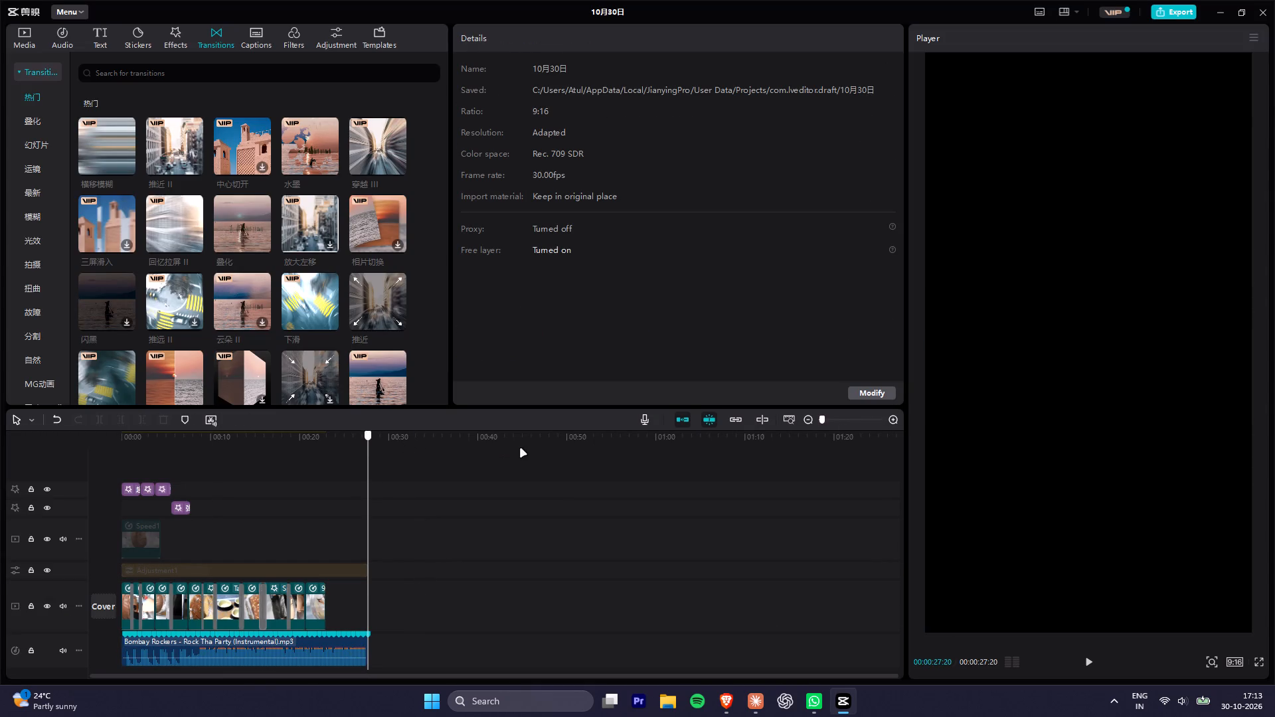
{"action": "left_click_drag", "start_coordinate": [521, 449], "coordinate": [524, 450]}
Enable the disabled Speed1.4X 1.MOV overlay clip at the start of the timeline and view its frame at 00:00:00:29.
{"action": "left_click", "coordinate": [147, 547]}
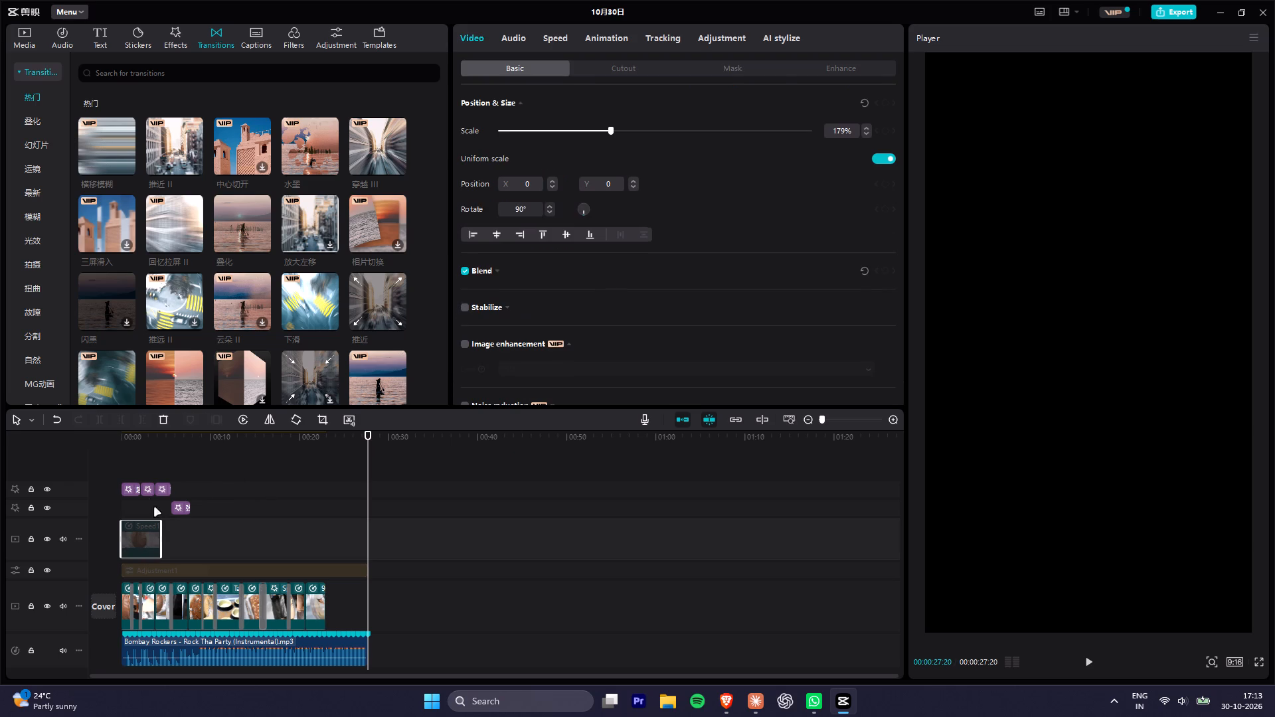
{"action": "left_click", "coordinate": [128, 447]}
{"action": "key", "text": "v"}
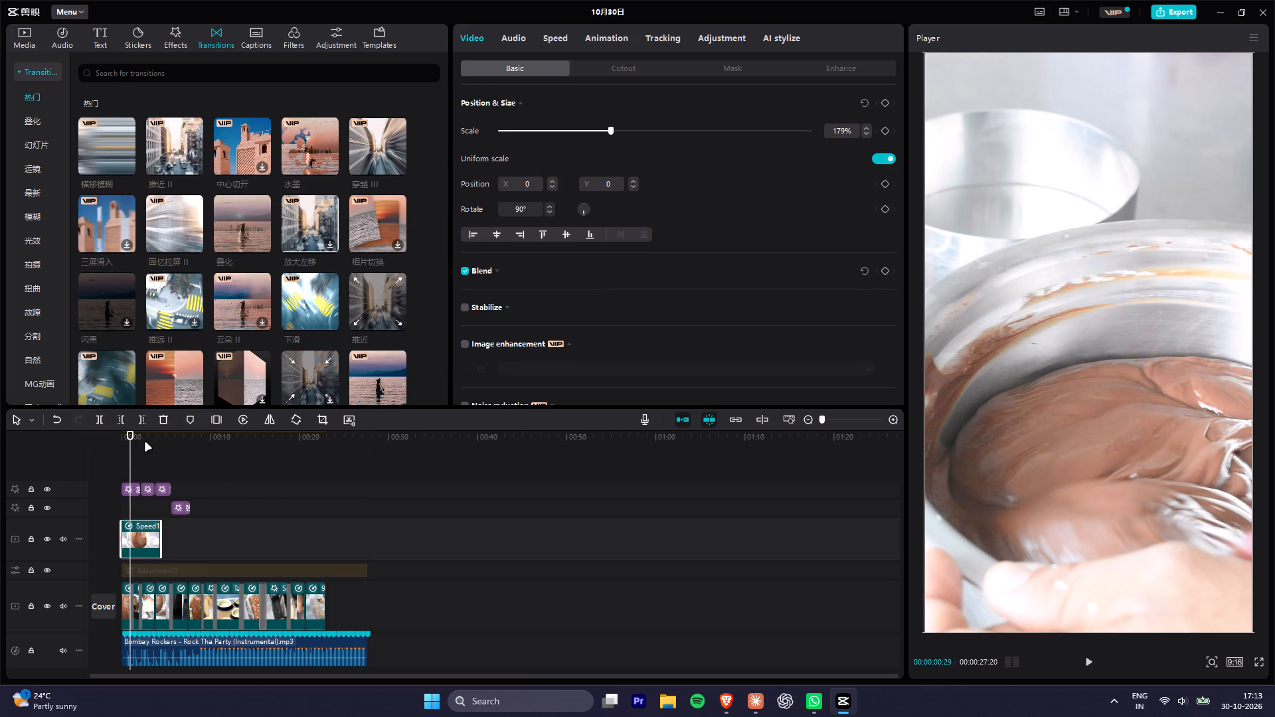
{"action": "left_click_drag", "start_coordinate": [148, 436], "coordinate": [128, 441]}
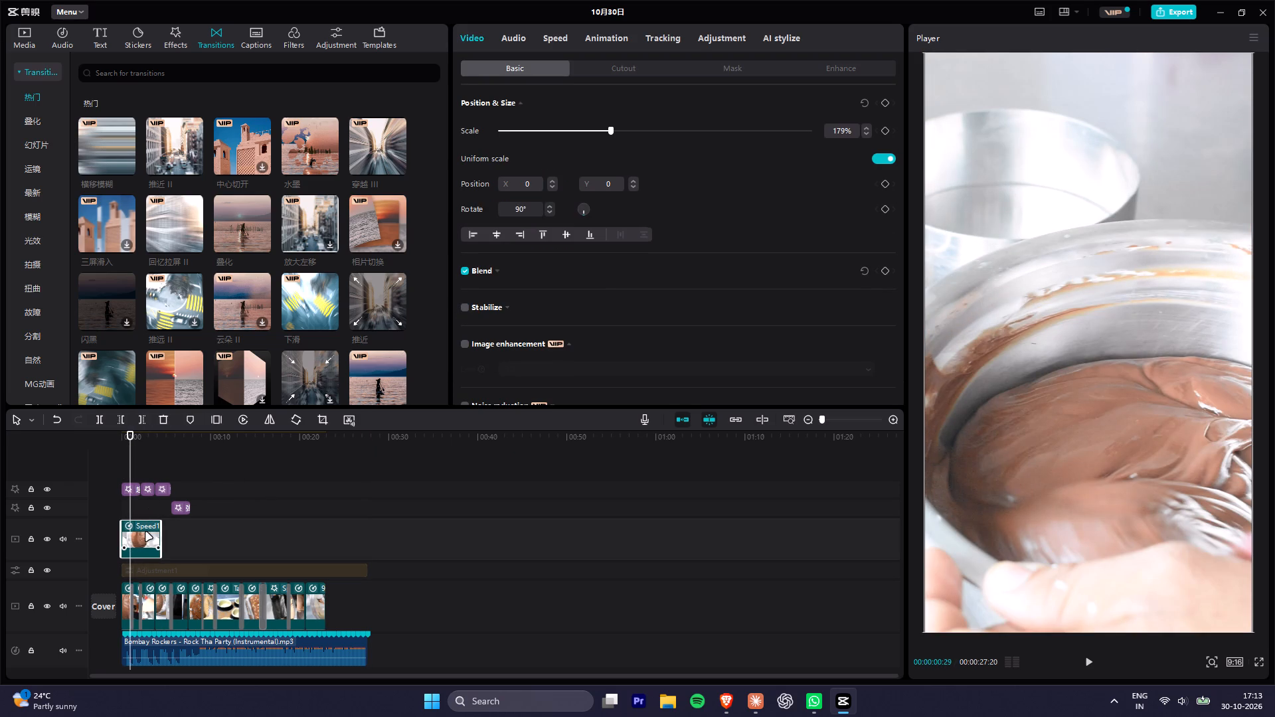
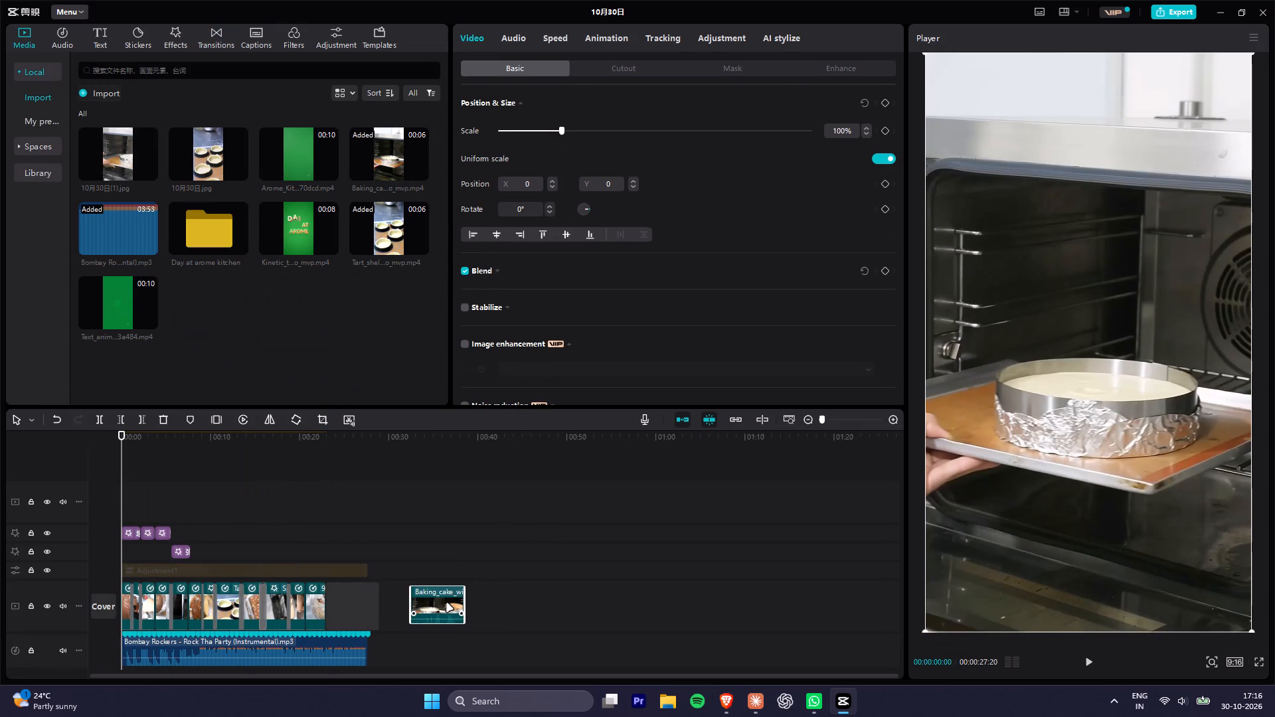
{"action": "left_click_drag", "start_coordinate": [447, 603], "coordinate": [171, 497]}
{"action": "left_click_drag", "start_coordinate": [157, 447], "coordinate": [38, 441]}
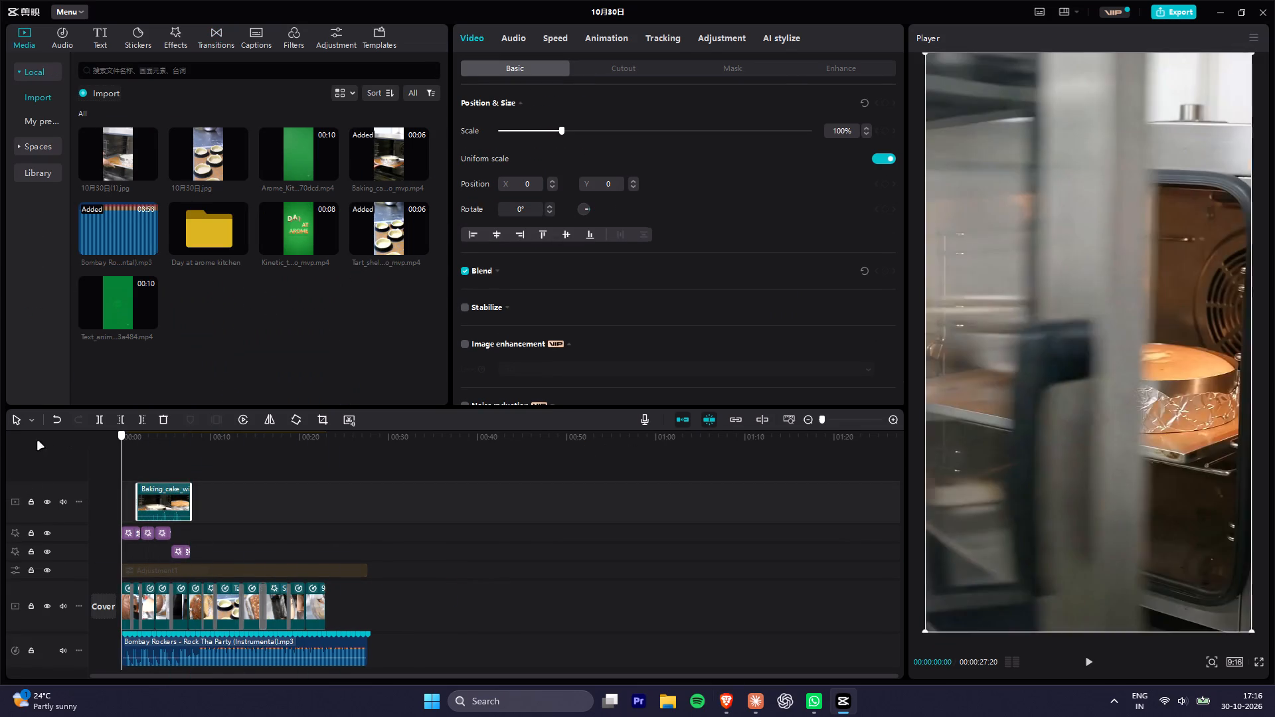
{"action": "left_click_drag", "start_coordinate": [38, 441], "coordinate": [38, 443]}
{"action": "left_click_drag", "start_coordinate": [149, 495], "coordinate": [88, 495]}
{"action": "left_click_drag", "start_coordinate": [131, 438], "coordinate": [47, 437]}
Play the overlay cake clip to find the closed oven door moment and split it at 00:00:01:21.
{"action": "scroll", "coordinate": [195, 509], "scroll_direction": "up", "scroll_amount": 9}
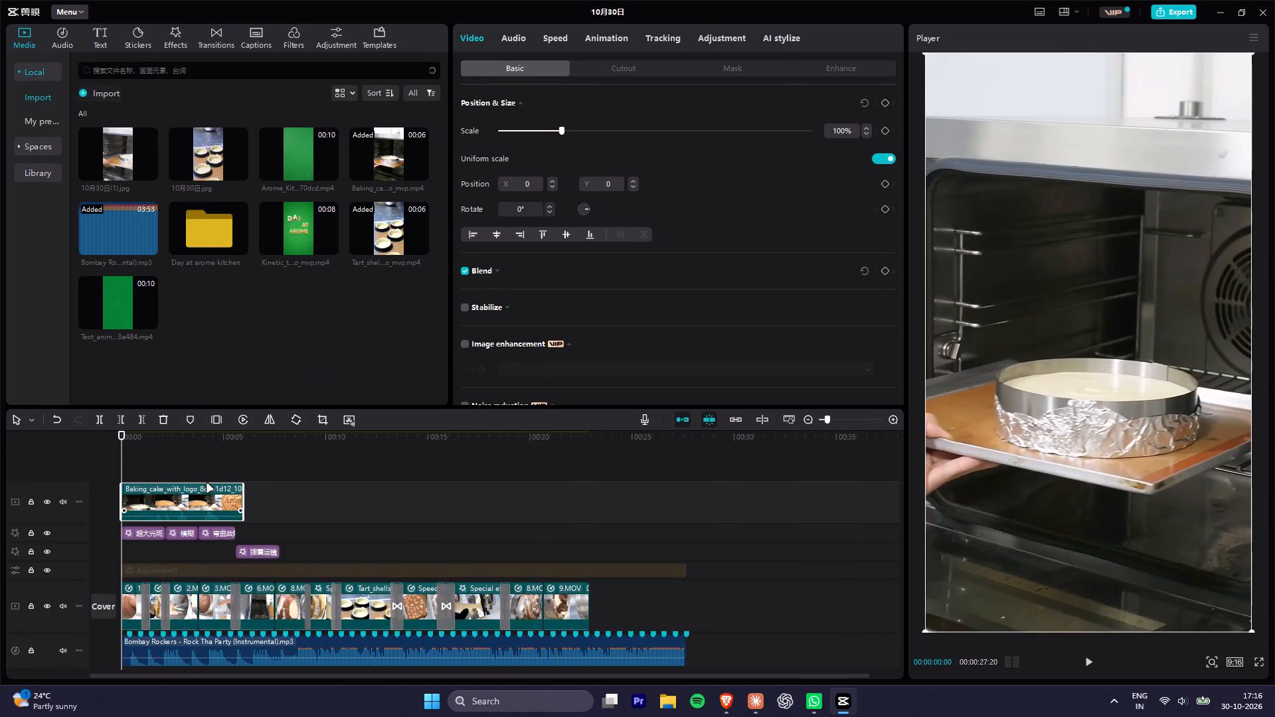
{"action": "scroll", "coordinate": [207, 484], "scroll_direction": "up", "scroll_amount": 14}
{"action": "key", "text": "space"}
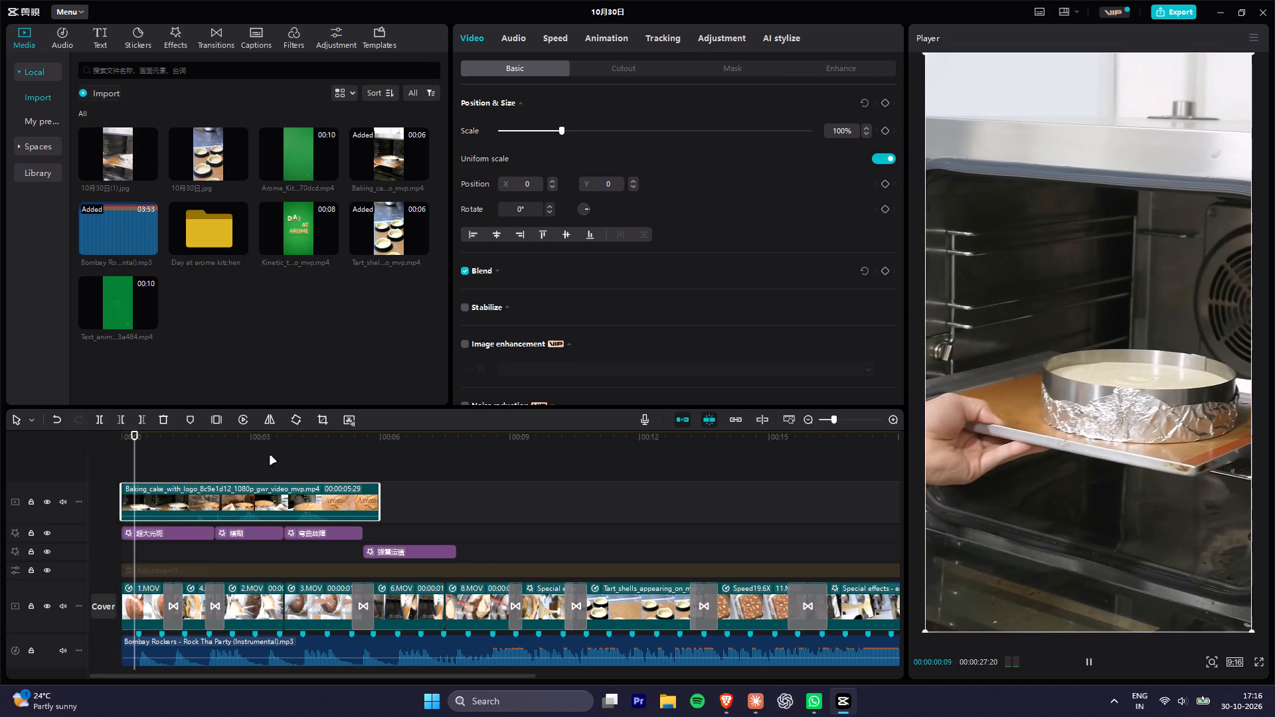
{"action": "key", "text": "space"}
{"action": "key", "text": "space"}
{"action": "key", "text": "space"}
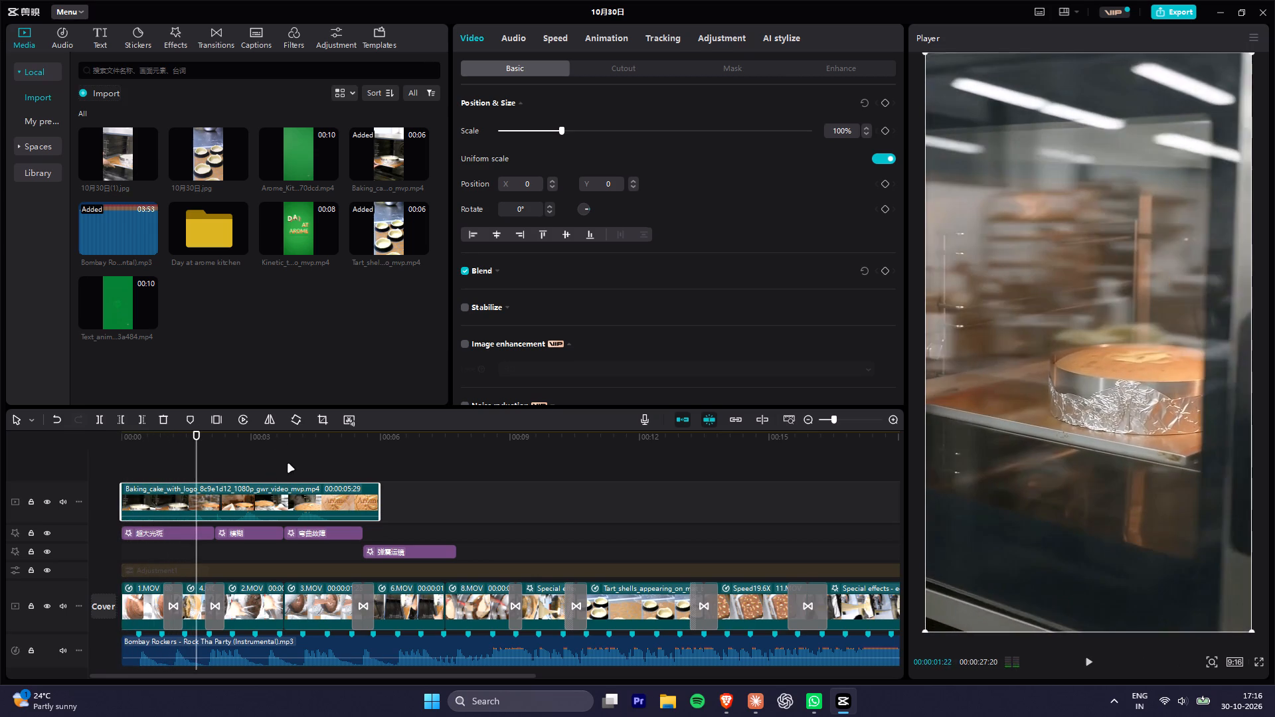
{"action": "key", "text": "space"}
{"action": "key", "text": "space"}
{"action": "key", "text": "space"}
{"action": "key", "text": "space"}
{"action": "key", "text": "space"}
{"action": "key", "text": "space"}
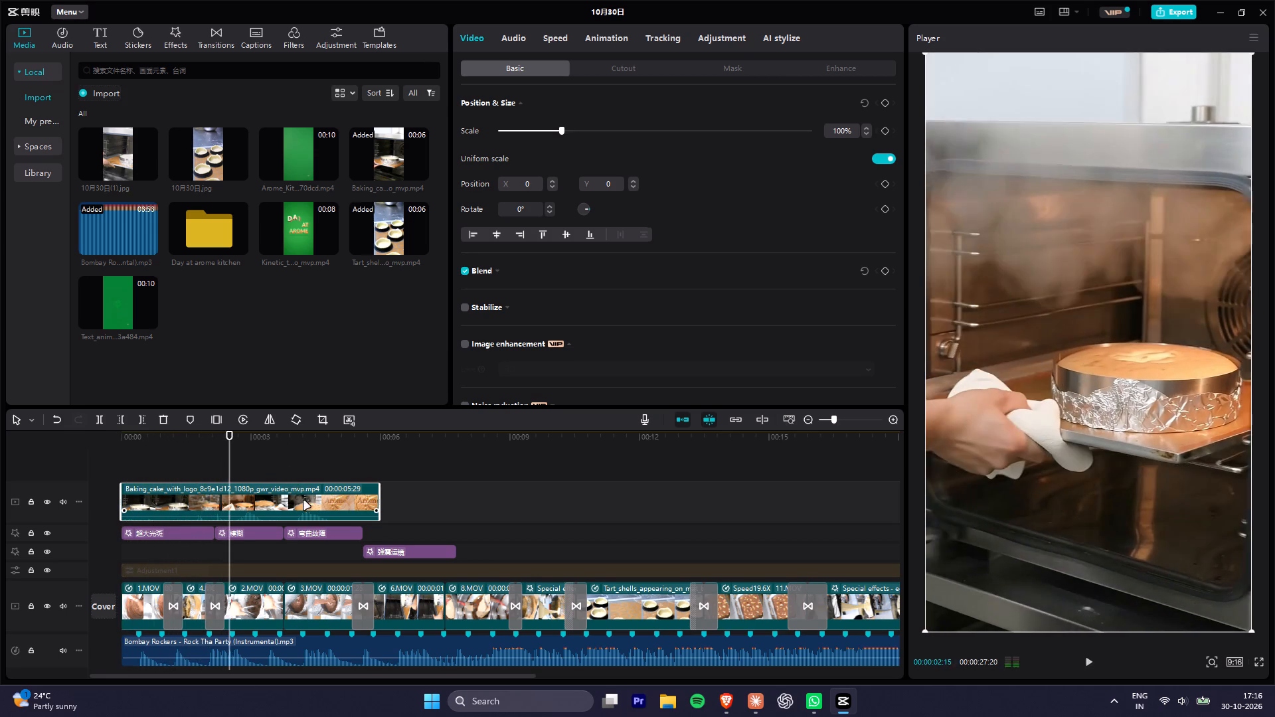
{"action": "key", "text": "space"}
{"action": "key", "text": "space"}
{"action": "left_click_drag", "start_coordinate": [236, 435], "coordinate": [234, 434]}
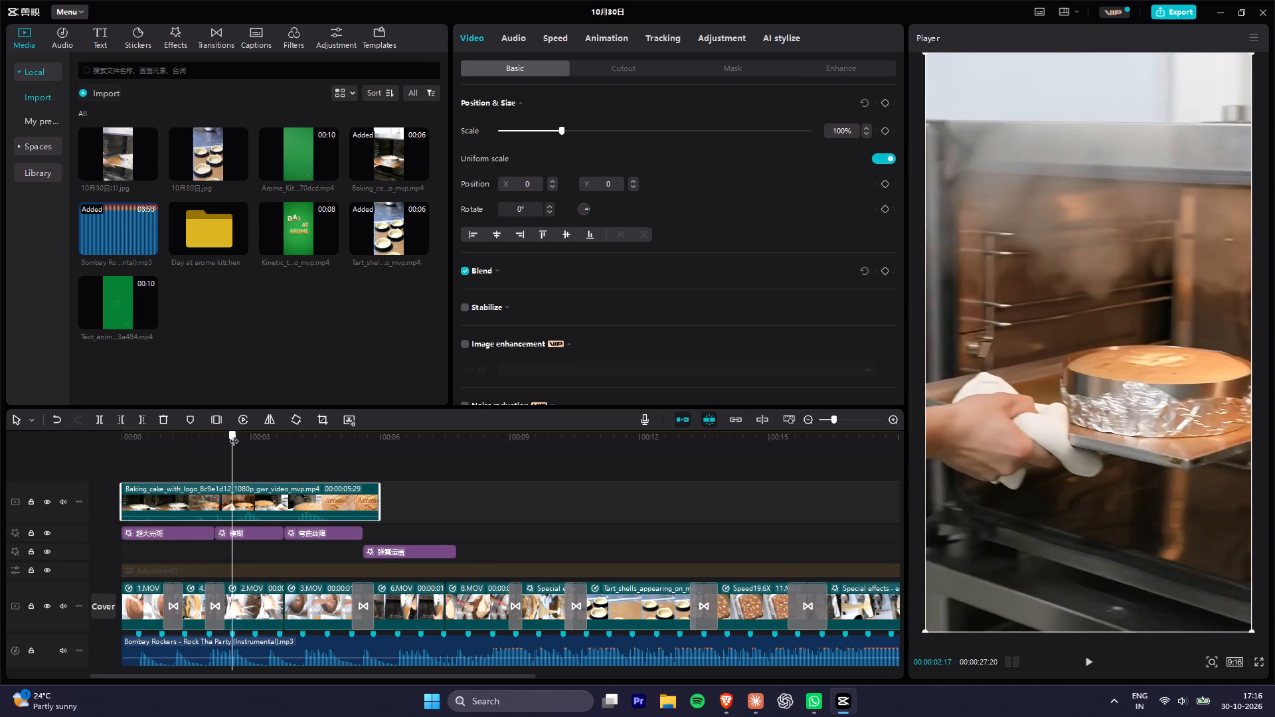
{"action": "left_click_drag", "start_coordinate": [234, 434], "coordinate": [198, 437]}
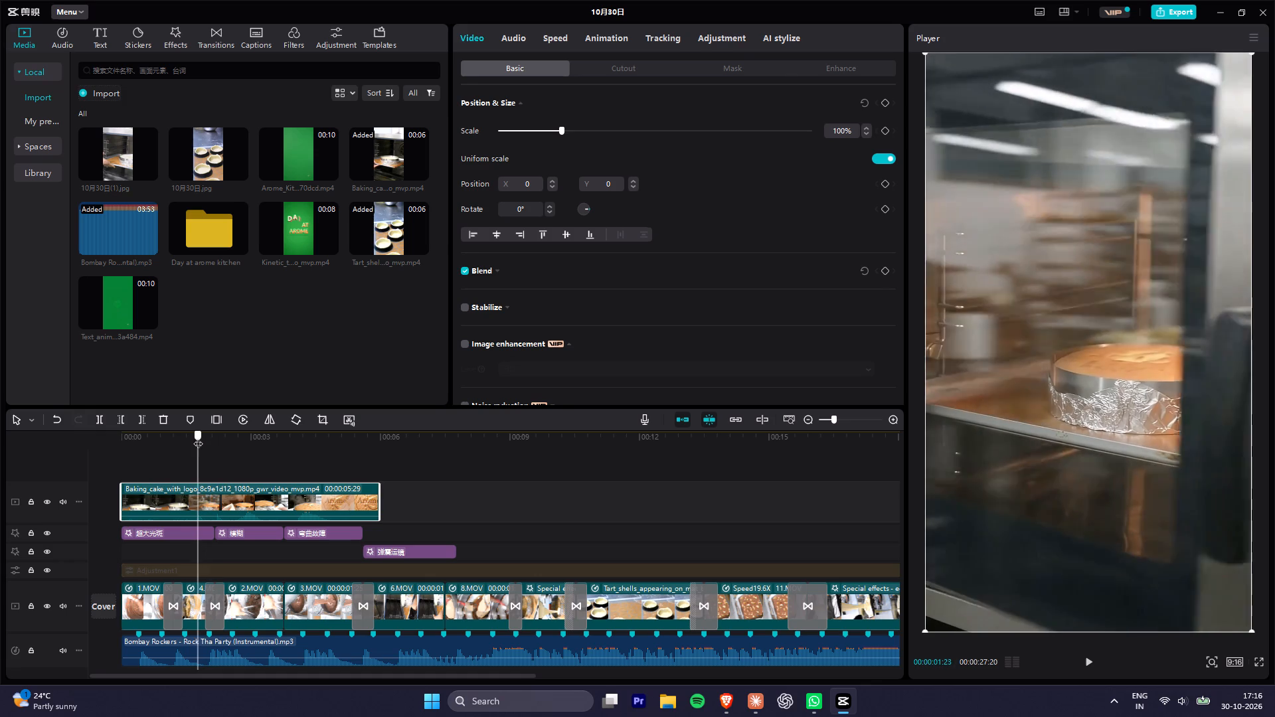
{"action": "left_click_drag", "start_coordinate": [198, 437], "coordinate": [195, 436]}
{"action": "left_click", "coordinate": [254, 507]}
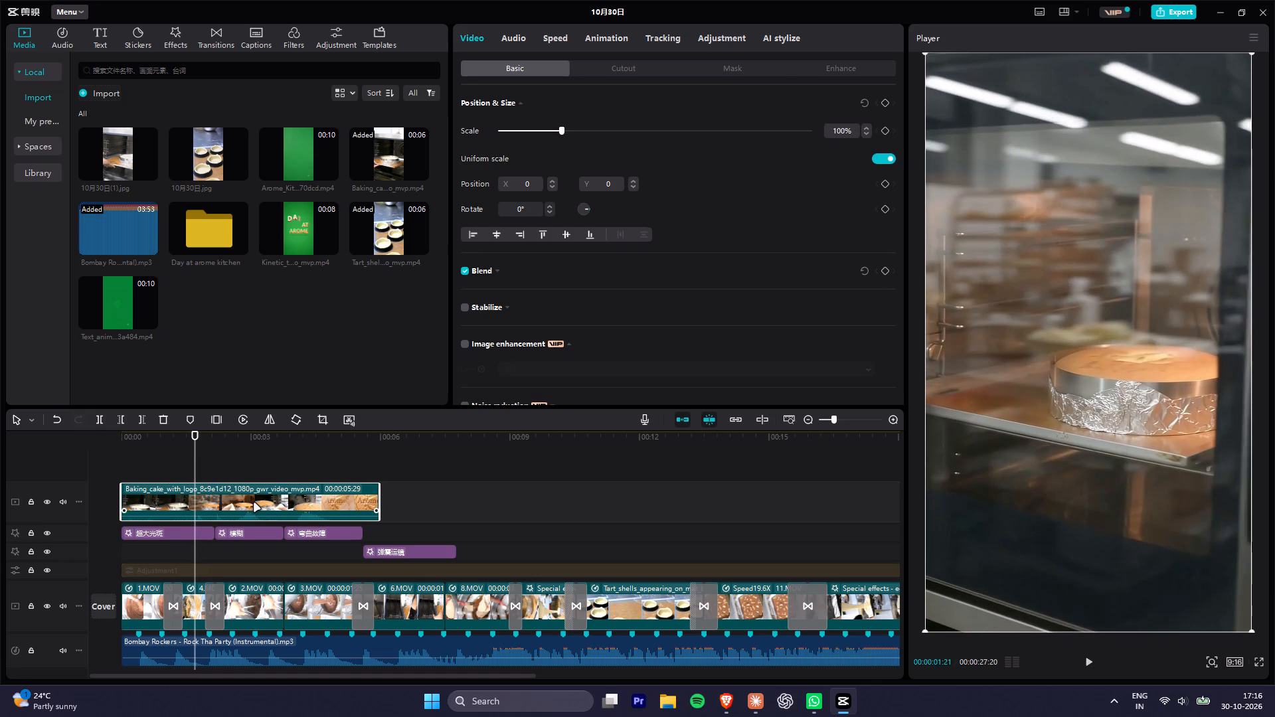
{"action": "key", "text": "ctrl+b"}
Split the second part of the overlay cake clip at 00:00:03:06, with the baked cake being taken out of the oven.
{"action": "key", "text": "Right"}
{"action": "key", "text": "Right"}
{"action": "key", "text": "Right"}
{"action": "key", "text": "Right"}
{"action": "key", "text": "Right"}
{"action": "key", "text": "Right"}
{"action": "key", "text": "Right"}
{"action": "key", "text": "Right"}
{"action": "key", "text": "Right"}
{"action": "key", "text": "Right"}
{"action": "key", "text": "Right"}
{"action": "key", "text": "Right"}
{"action": "key", "text": "Right"}
{"action": "key", "text": "Right"}
{"action": "key", "text": "Right"}
{"action": "key", "text": "Right"}
{"action": "key", "text": "Right"}
{"action": "key", "text": "Right"}
{"action": "key", "text": "Right"}
{"action": "key", "text": "Right"}
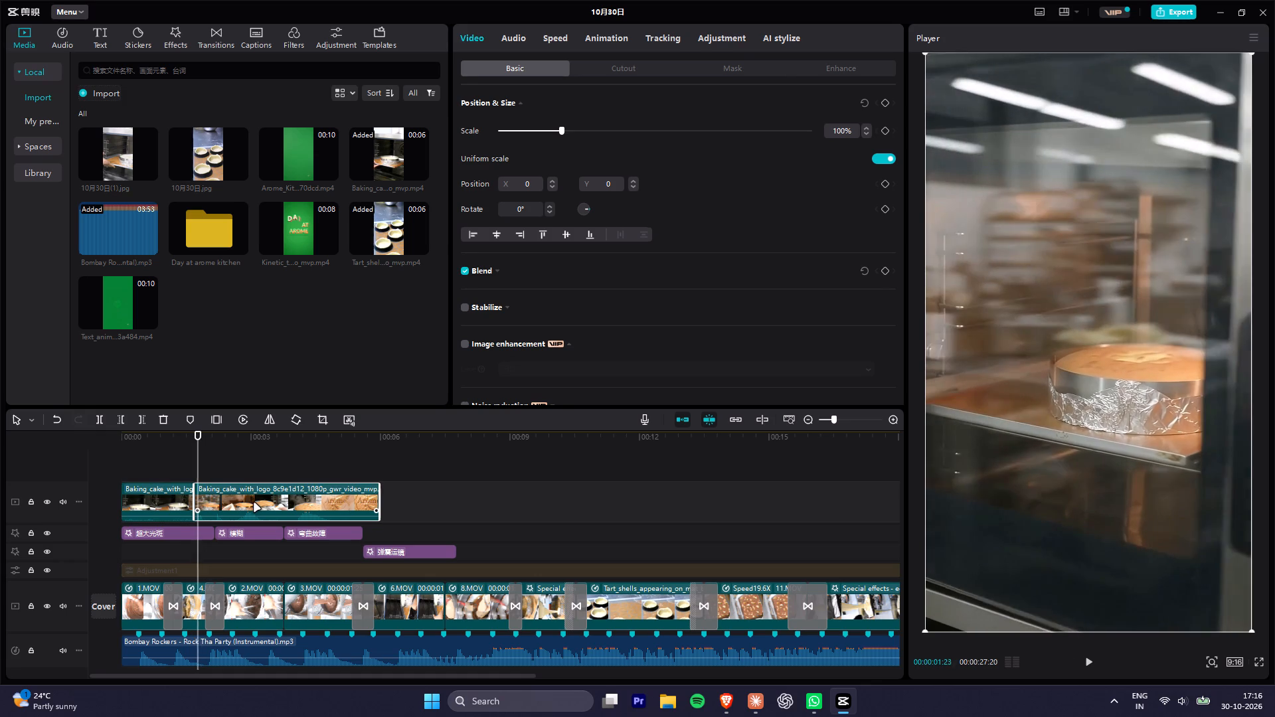
{"action": "key", "text": "Right"}
{"action": "key", "text": "Right"}
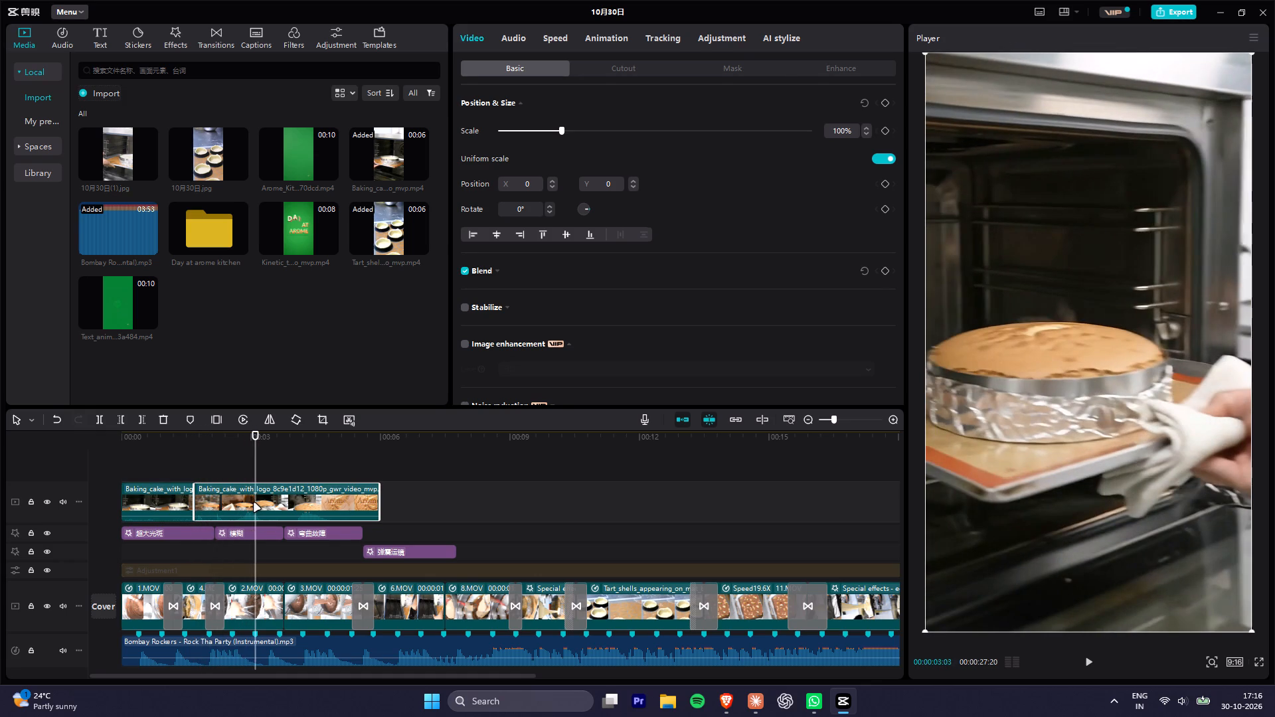
{"action": "key", "text": "Right"}
{"action": "key", "text": "Right"}
{"action": "key", "text": "ctrl+b"}
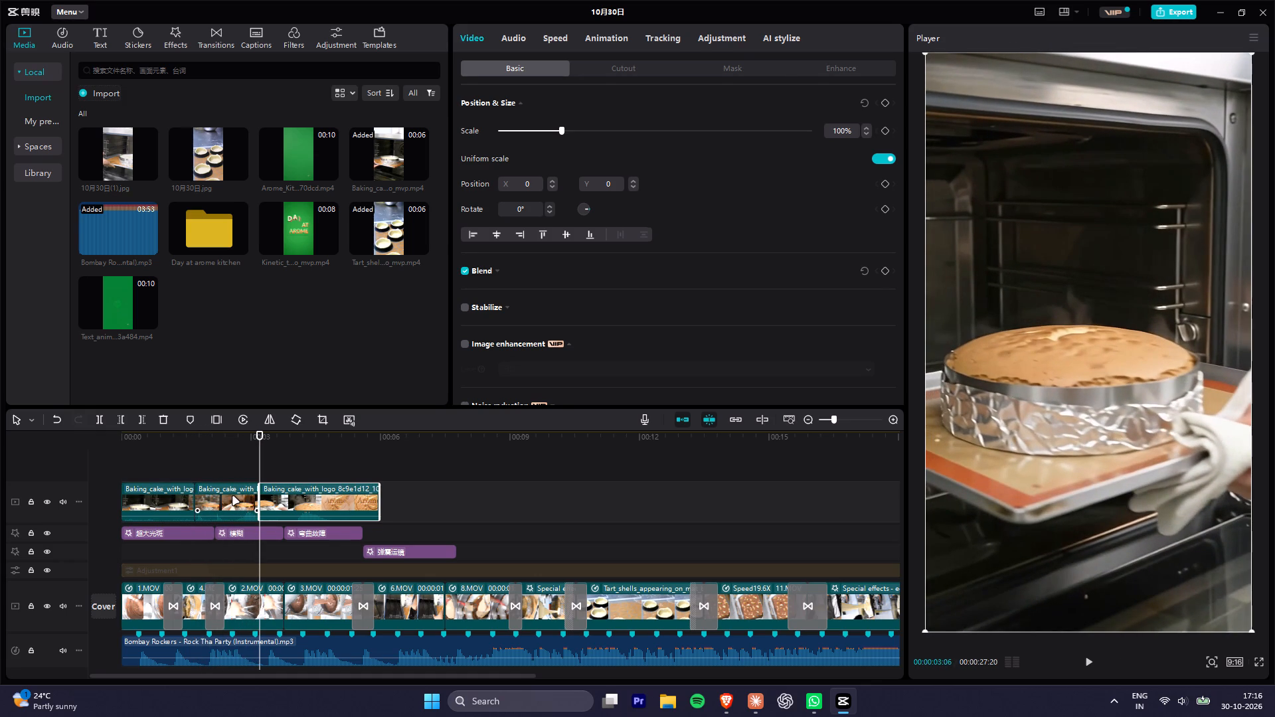
Delete the middle piece of the overlay cake clip and move the last piece up against the first.
{"action": "left_click", "coordinate": [233, 497]}
{"action": "key", "text": "Delete"}
{"action": "right_click", "coordinate": [232, 499]}
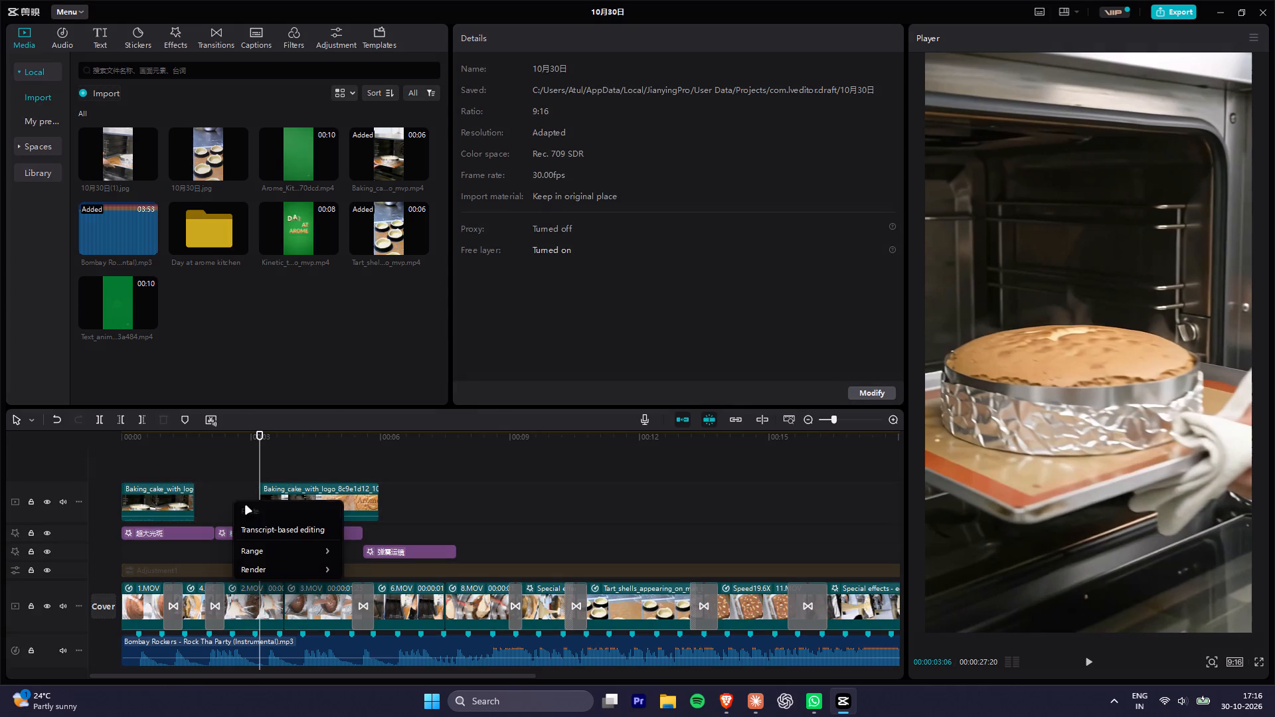
{"action": "left_click", "coordinate": [231, 491]}
{"action": "left_click_drag", "start_coordinate": [301, 495], "coordinate": [232, 495]}
{"action": "left_click_drag", "start_coordinate": [205, 498], "coordinate": [206, 548]}
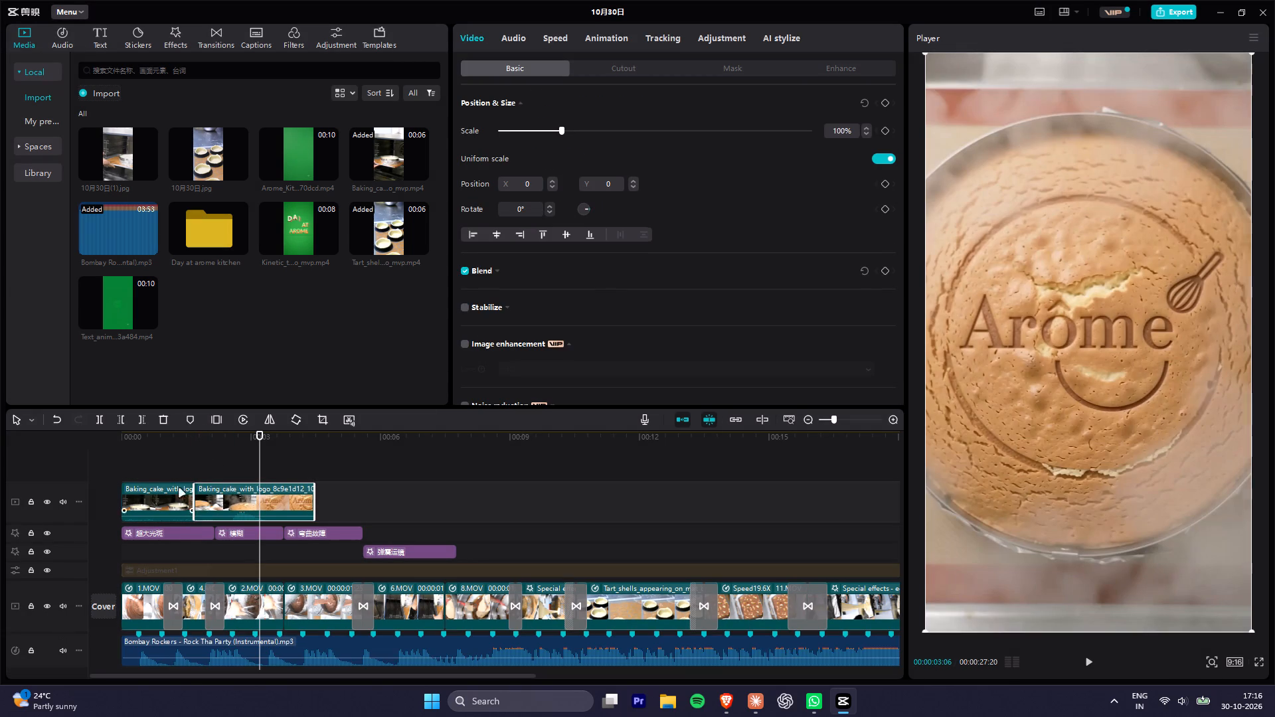
Scrub through the two joined cake pieces to check the cut and the Arome logo reveal.
{"action": "left_click_drag", "start_coordinate": [170, 438], "coordinate": [246, 456]}
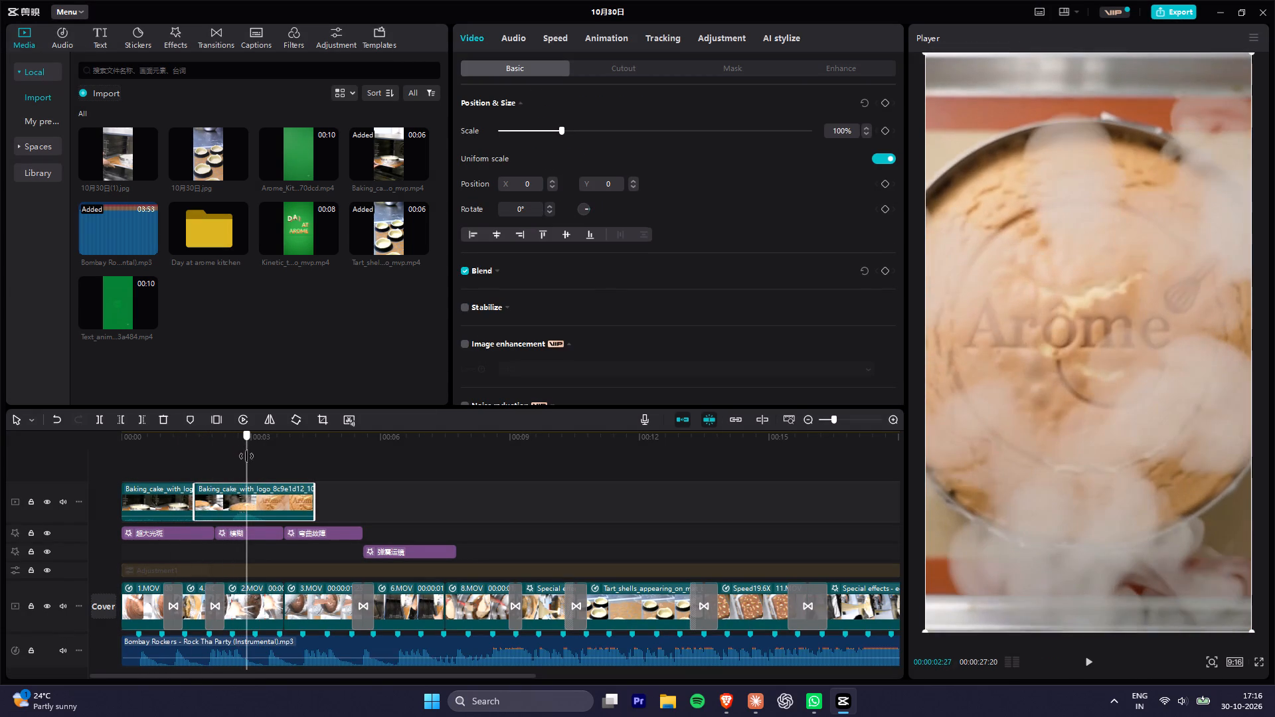
{"action": "left_click_drag", "start_coordinate": [246, 456], "coordinate": [138, 455]}
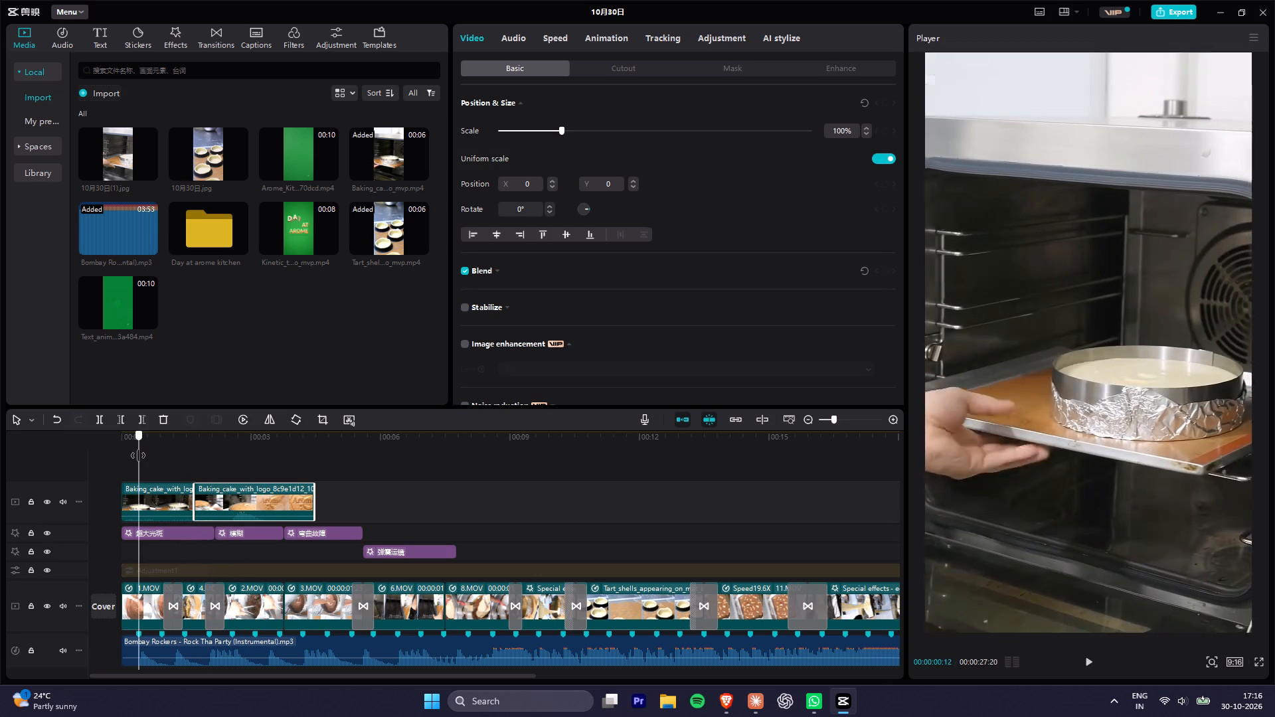
{"action": "left_click_drag", "start_coordinate": [138, 455], "coordinate": [184, 465]}
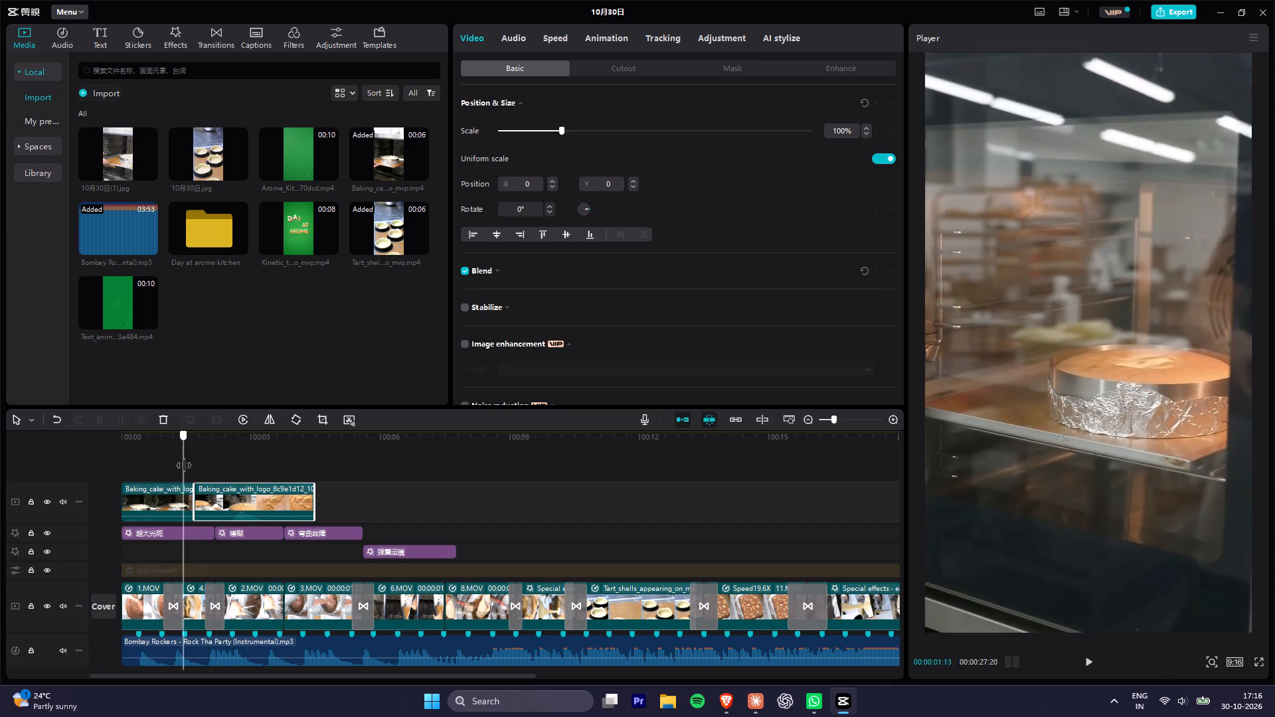
{"action": "left_click_drag", "start_coordinate": [184, 465], "coordinate": [224, 475]}
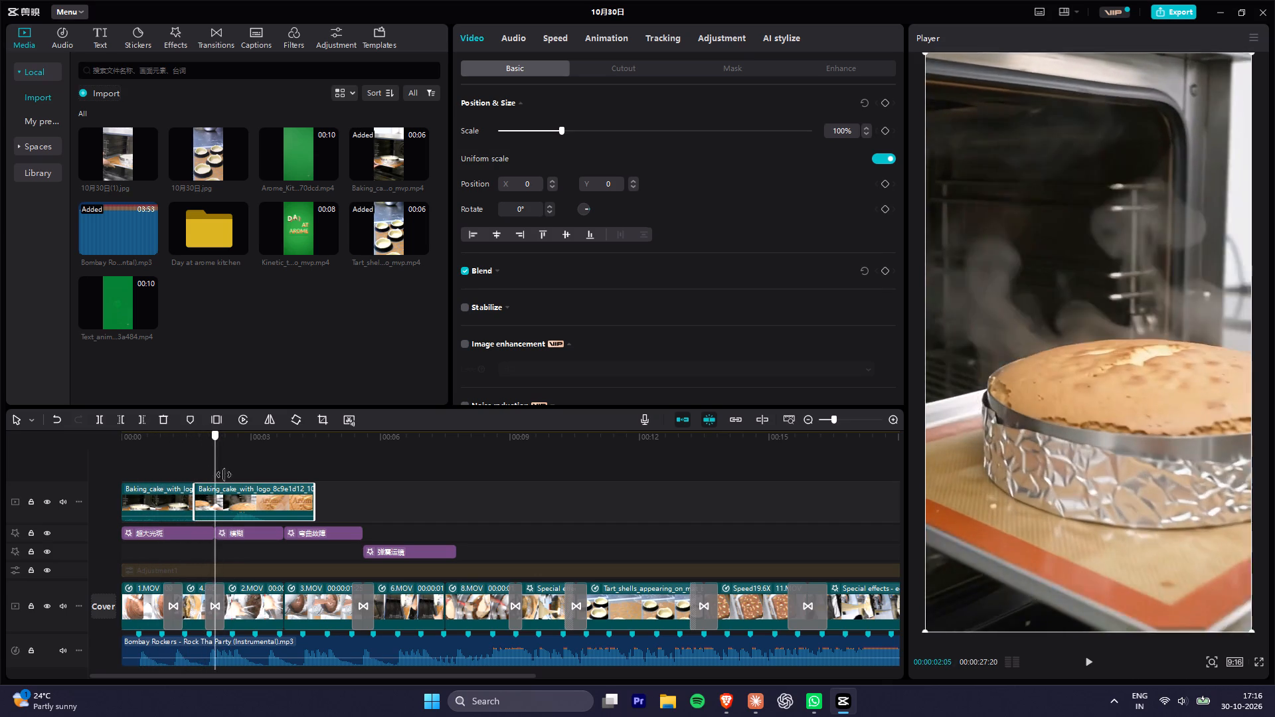
{"action": "left_click_drag", "start_coordinate": [224, 475], "coordinate": [282, 488]}
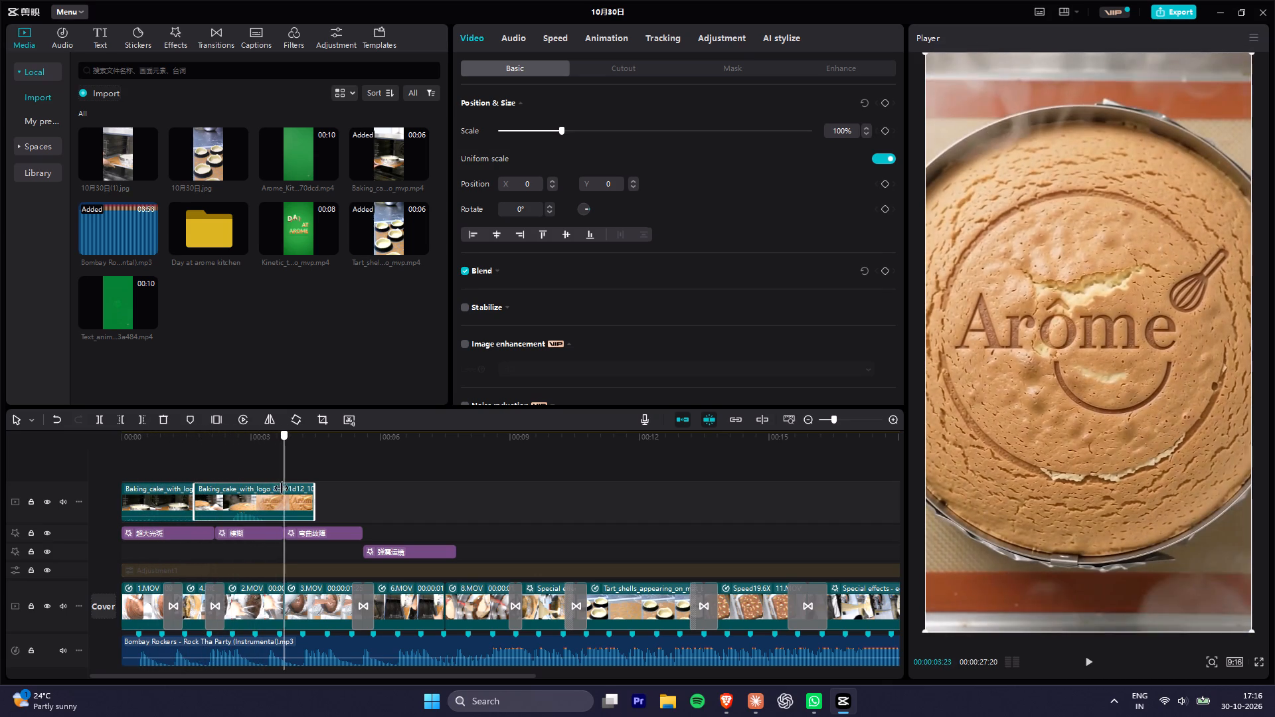
{"action": "left_click_drag", "start_coordinate": [282, 488], "coordinate": [298, 494]}
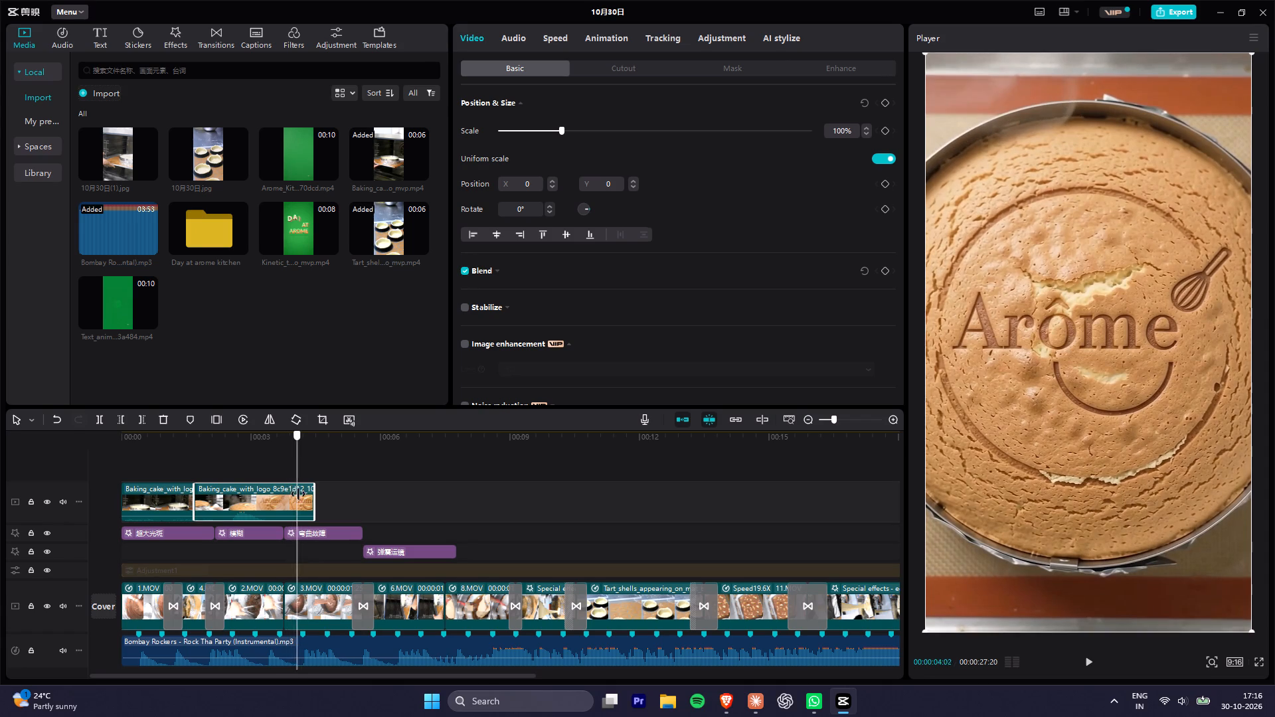
{"action": "left_click_drag", "start_coordinate": [298, 494], "coordinate": [309, 504]}
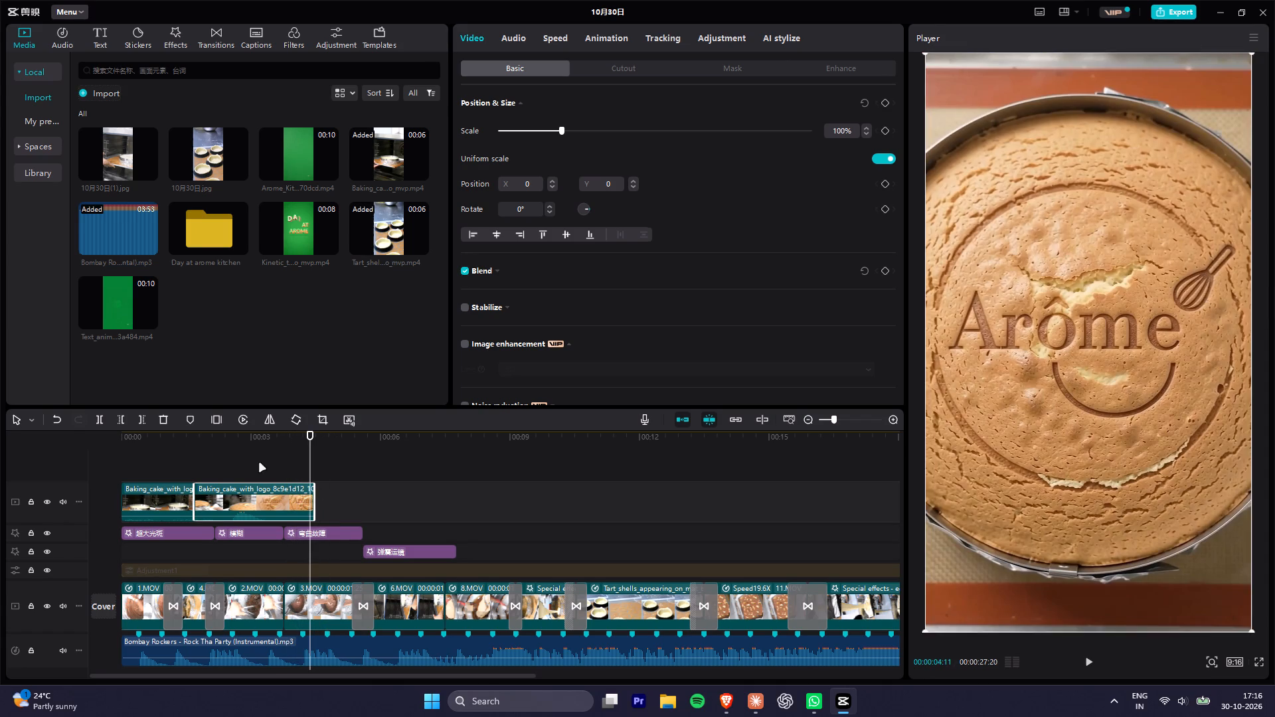
Combine the two overlay cake pieces into one compound clip.
{"action": "left_click_drag", "start_coordinate": [259, 461], "coordinate": [185, 486]}
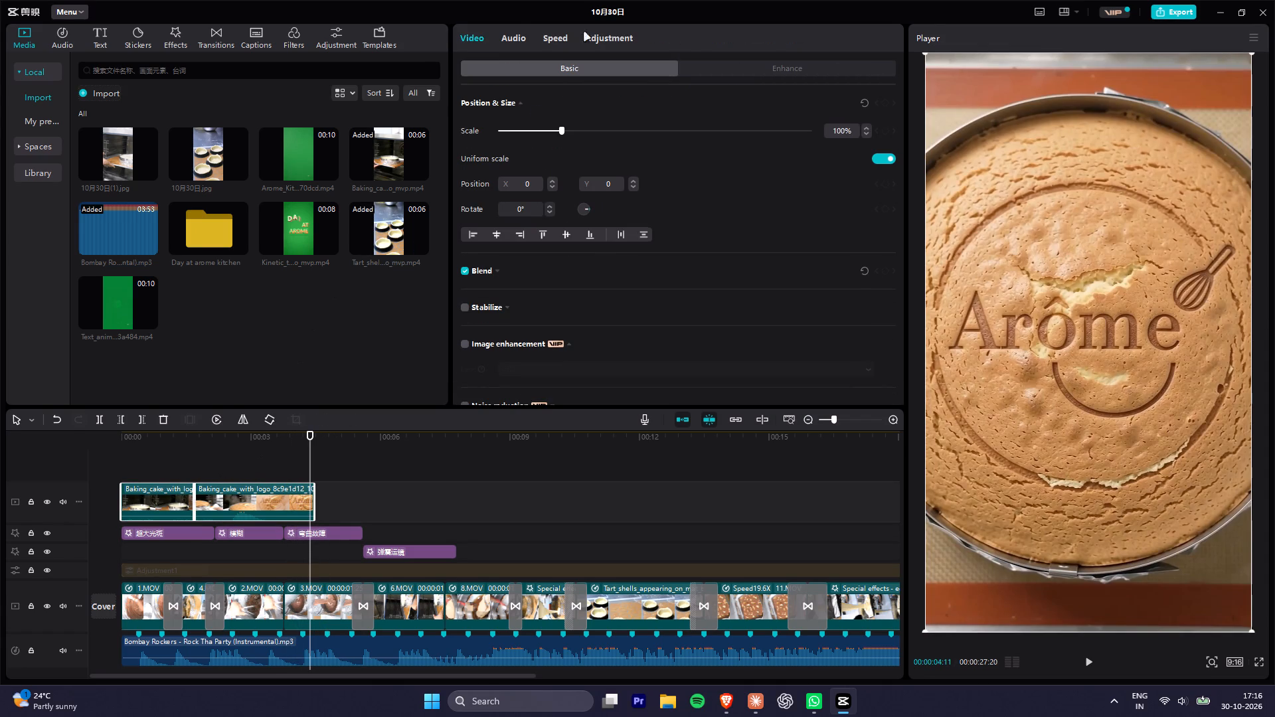
{"action": "key", "text": "alt+g"}
Mute the compound cake clip by lowering its volume to -∞ dB.
{"action": "left_click", "coordinate": [514, 41]}
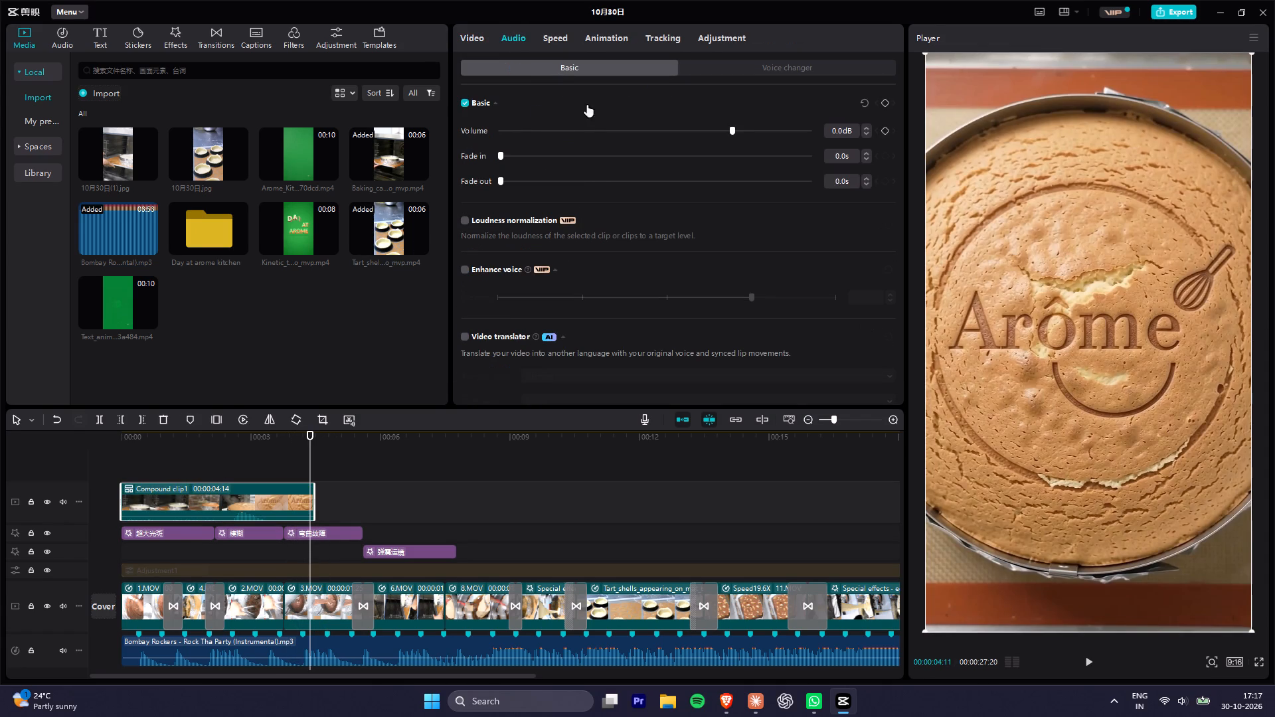
{"action": "left_click_drag", "start_coordinate": [594, 131], "coordinate": [385, 162]}
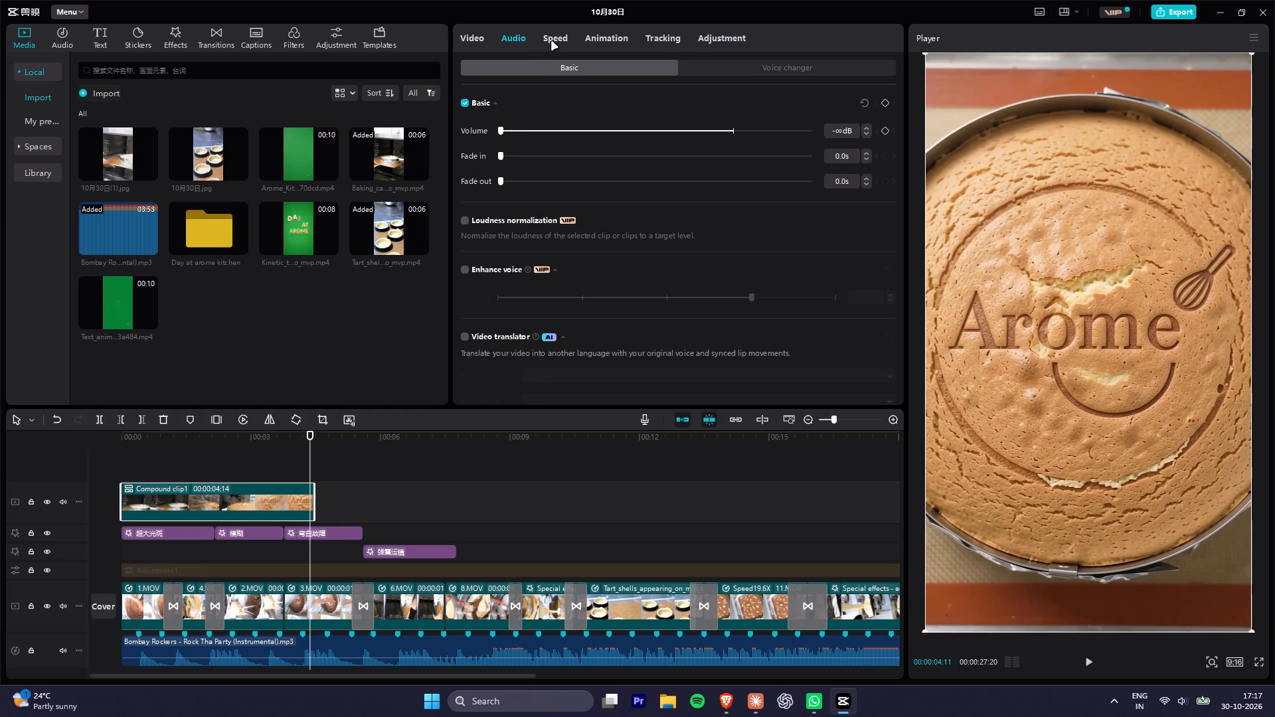
Apply the Hero time speed curve to the compound cake clip.
{"action": "left_click", "coordinate": [552, 42]}
{"action": "left_click", "coordinate": [586, 119]}
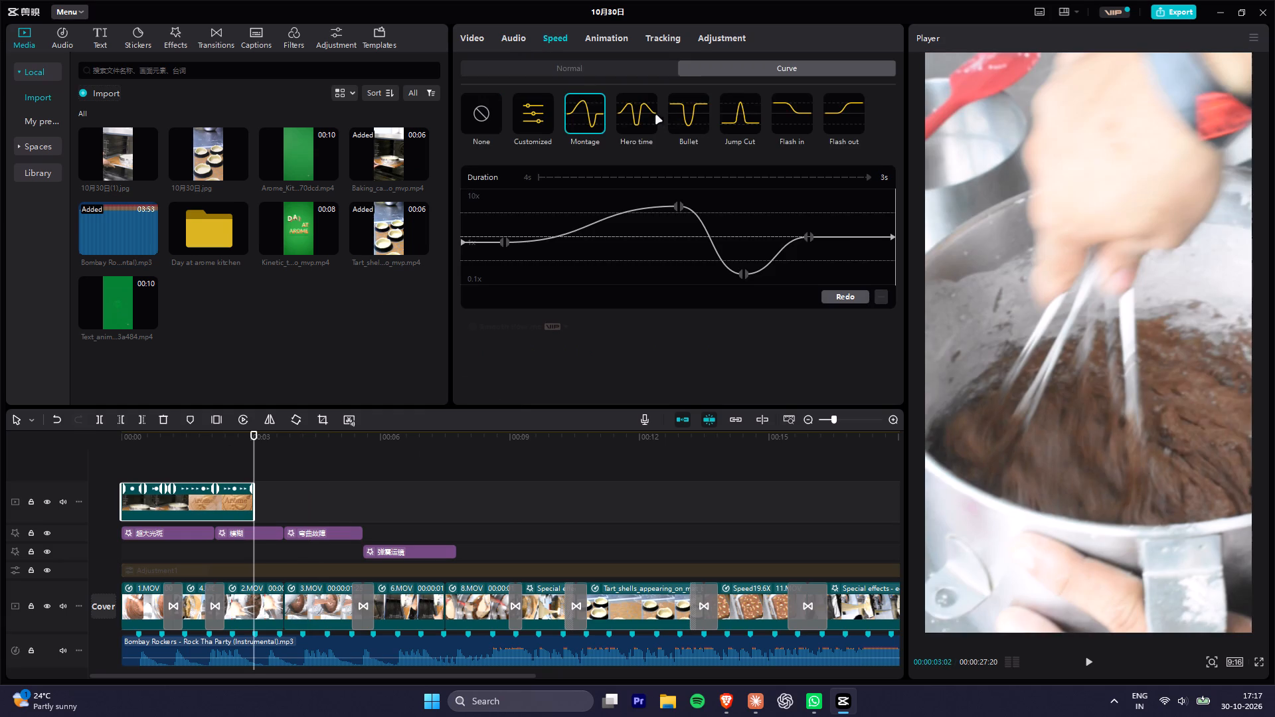
{"action": "left_click", "coordinate": [643, 118]}
Play the compound cake clip from the timeline start to review its speed ramp.
{"action": "left_click_drag", "start_coordinate": [157, 432], "coordinate": [81, 438]}
{"action": "key", "text": "space"}
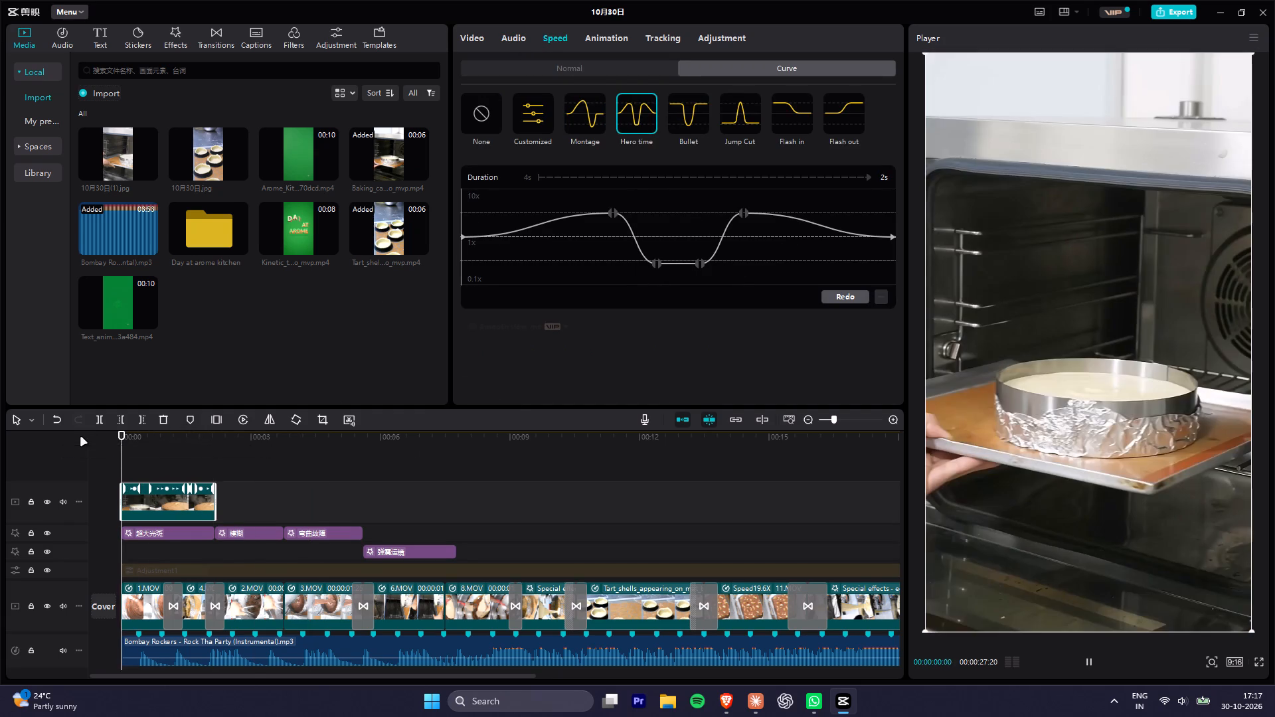
{"action": "key", "text": "space"}
{"action": "key", "text": "space"}
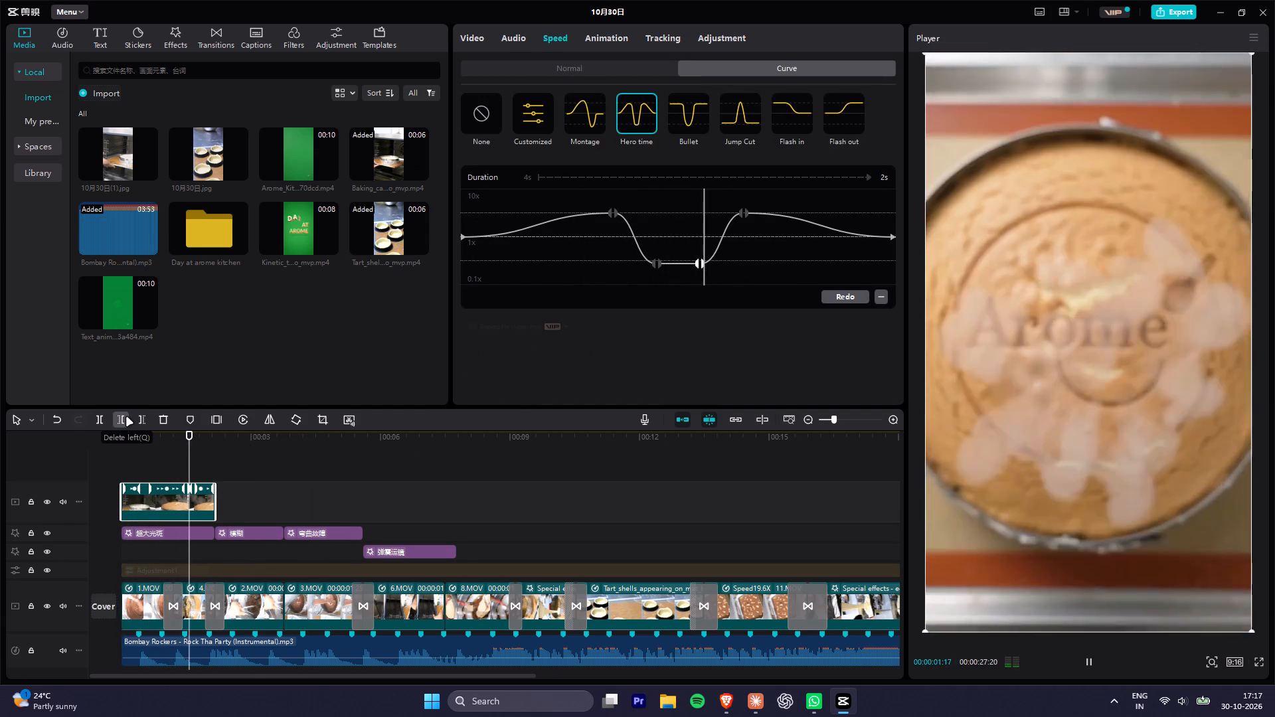
{"action": "key", "text": "space"}
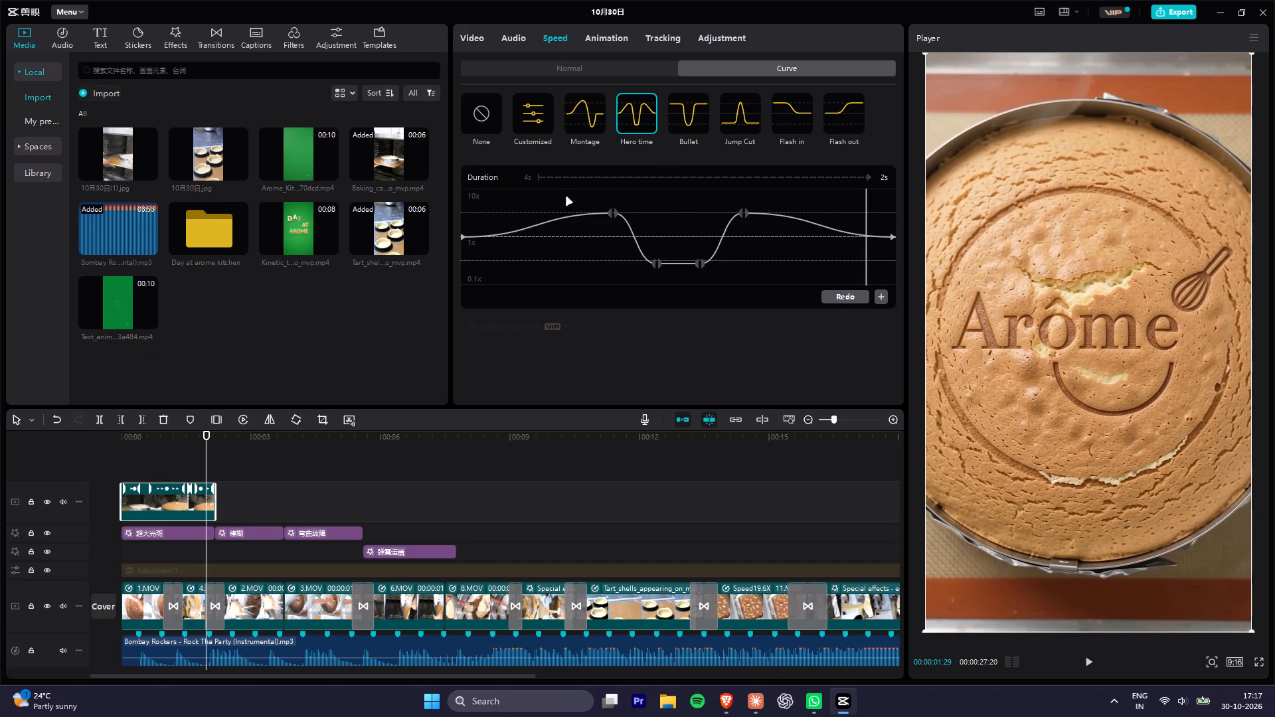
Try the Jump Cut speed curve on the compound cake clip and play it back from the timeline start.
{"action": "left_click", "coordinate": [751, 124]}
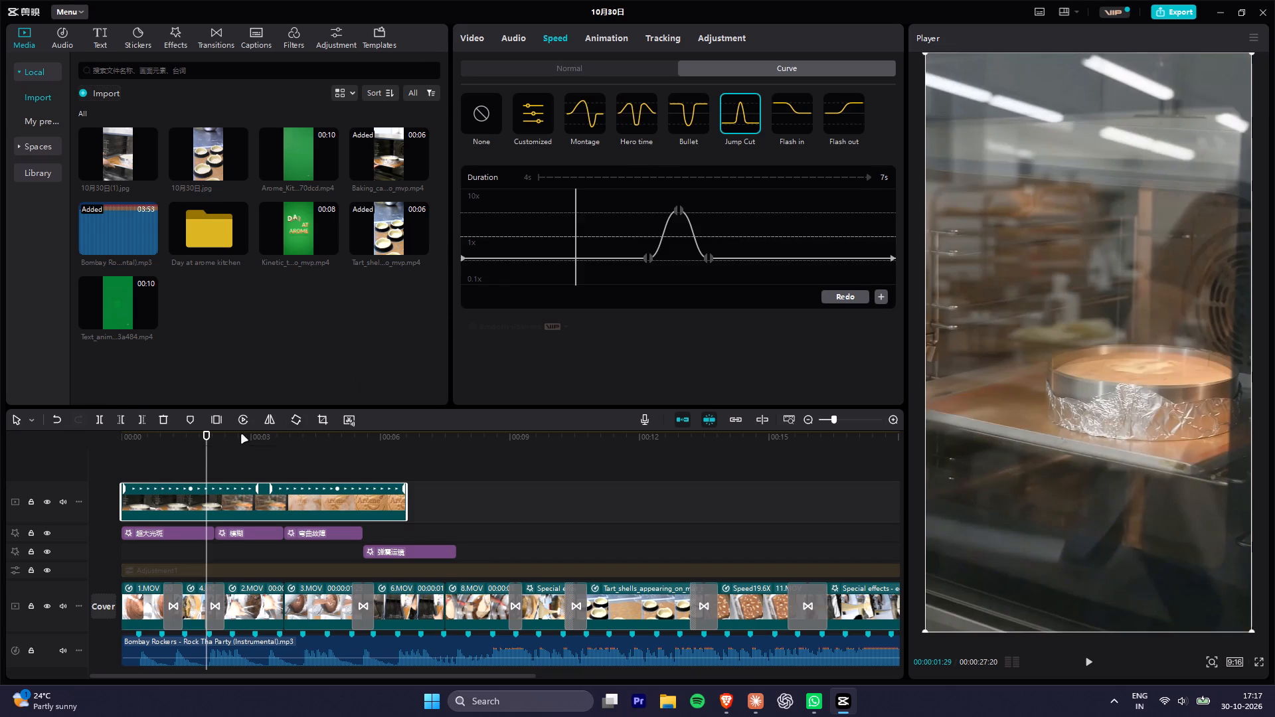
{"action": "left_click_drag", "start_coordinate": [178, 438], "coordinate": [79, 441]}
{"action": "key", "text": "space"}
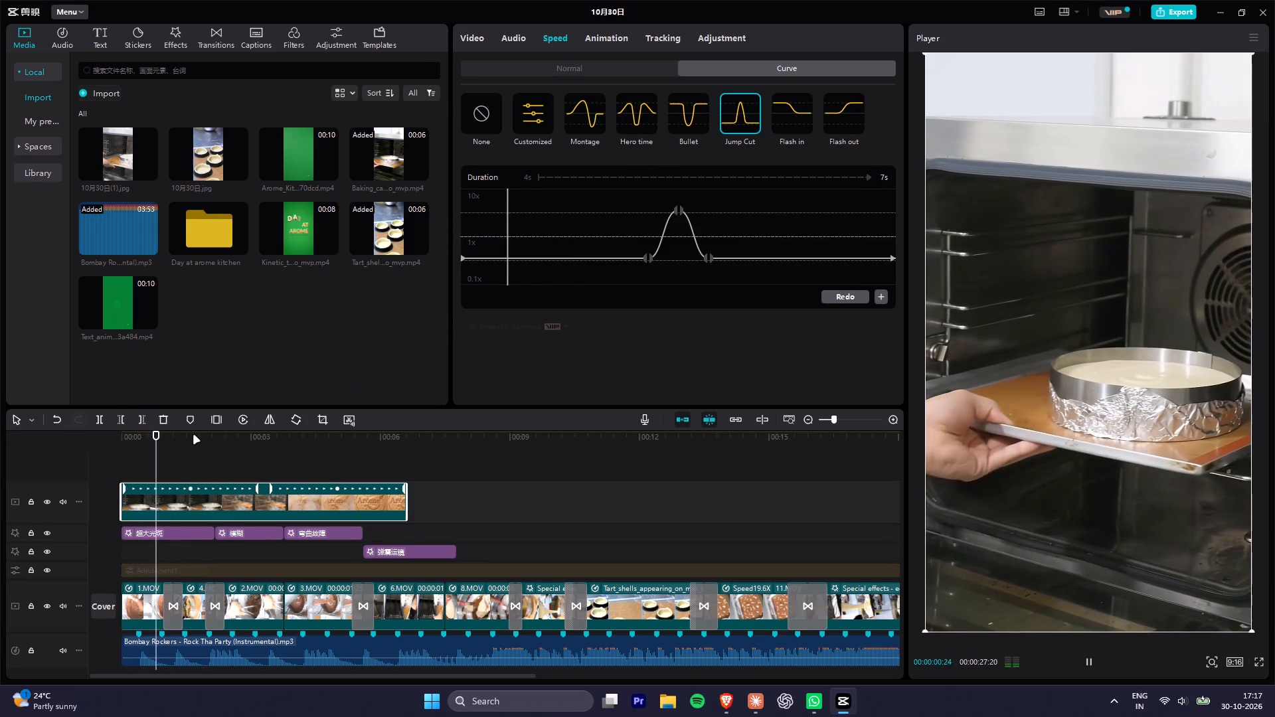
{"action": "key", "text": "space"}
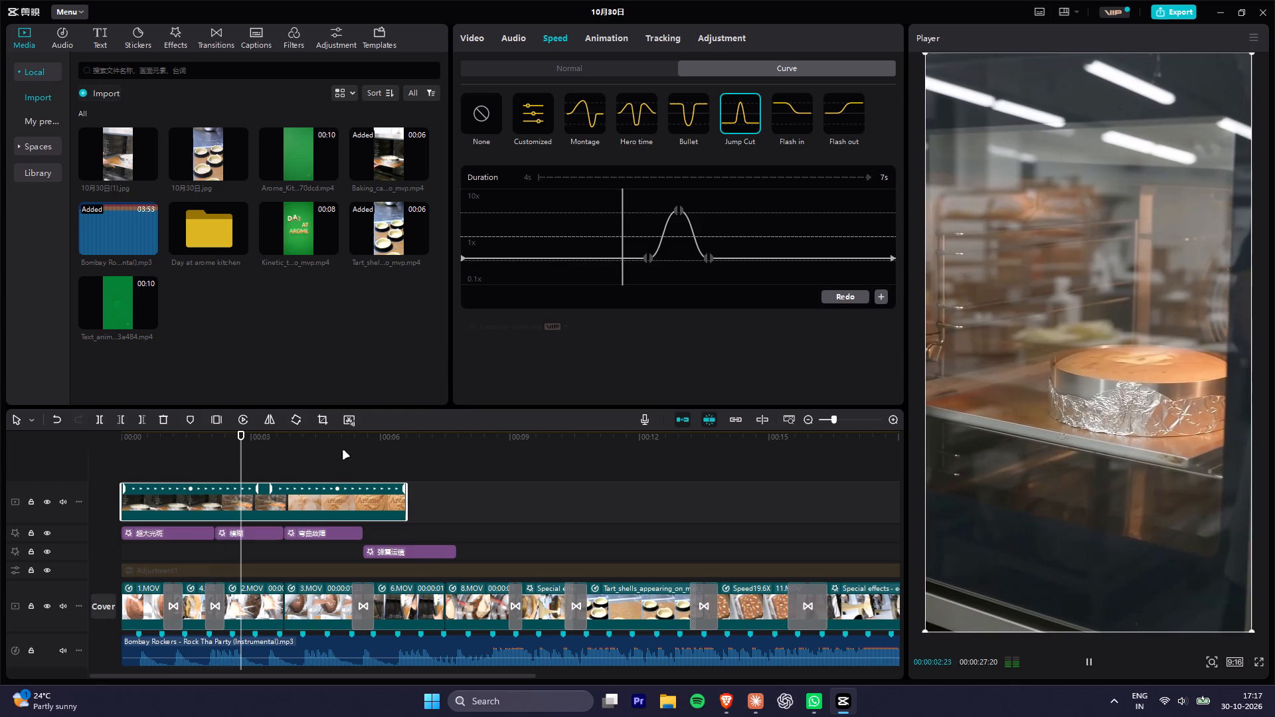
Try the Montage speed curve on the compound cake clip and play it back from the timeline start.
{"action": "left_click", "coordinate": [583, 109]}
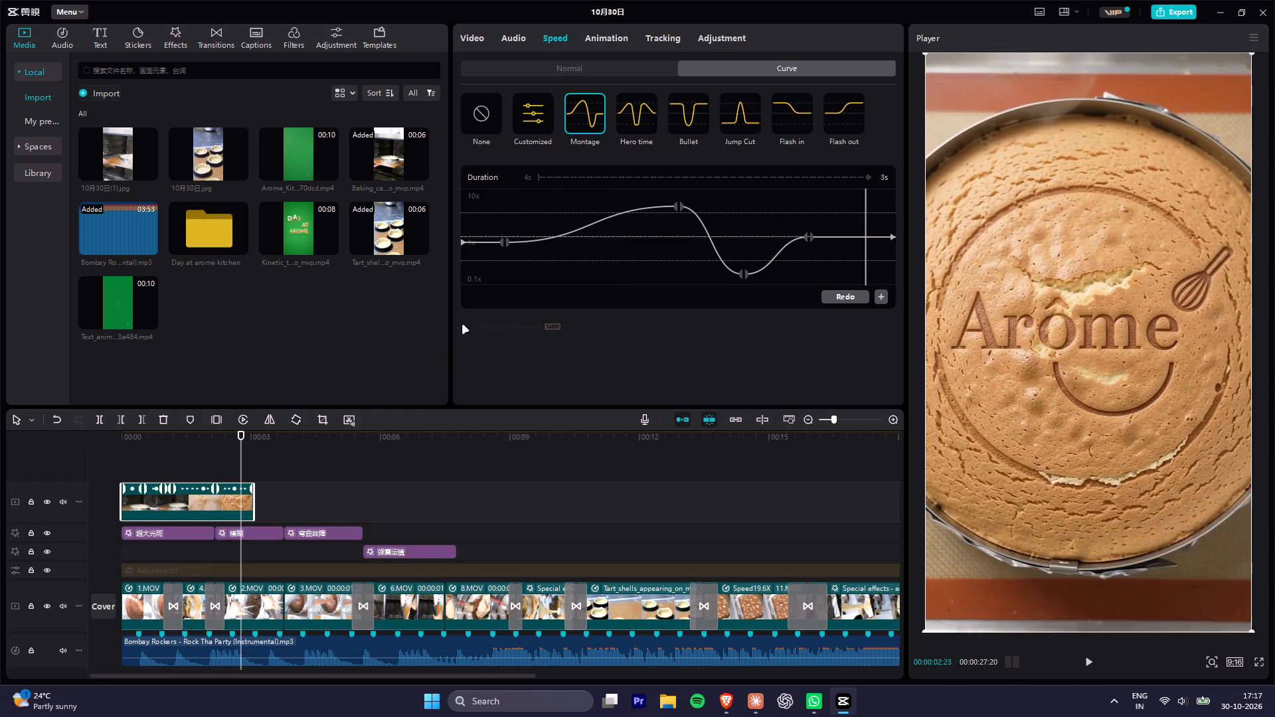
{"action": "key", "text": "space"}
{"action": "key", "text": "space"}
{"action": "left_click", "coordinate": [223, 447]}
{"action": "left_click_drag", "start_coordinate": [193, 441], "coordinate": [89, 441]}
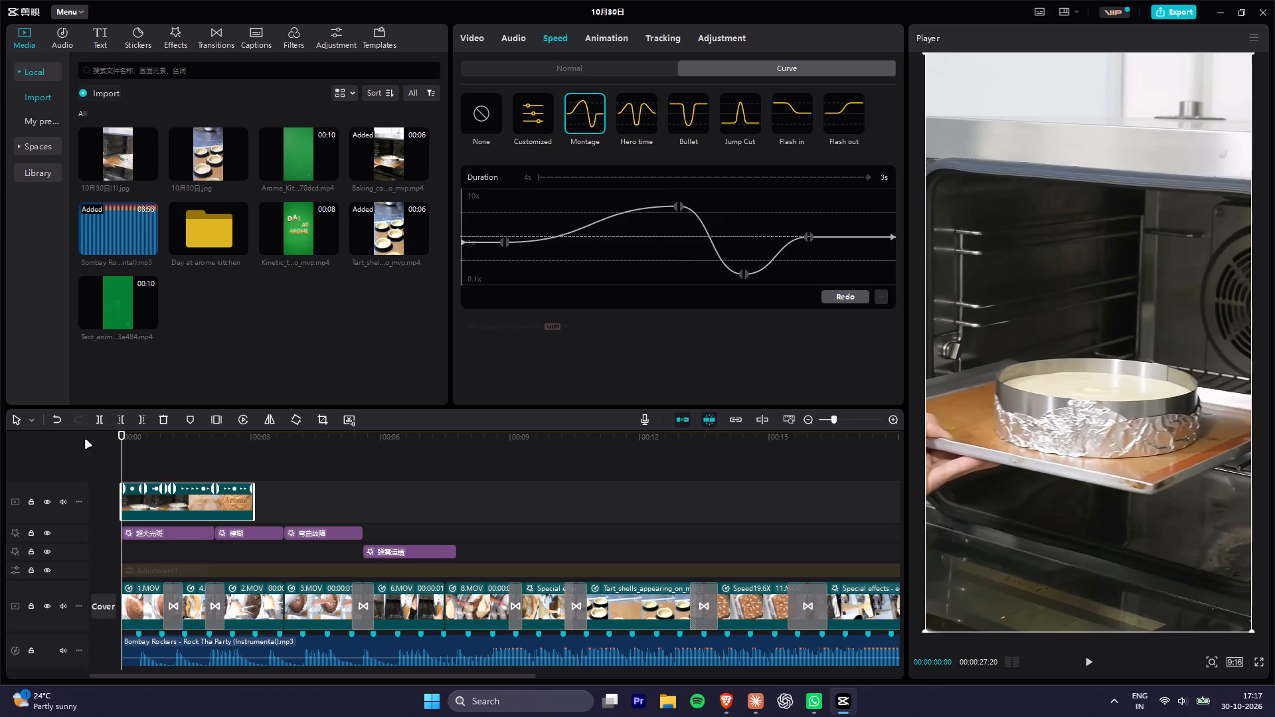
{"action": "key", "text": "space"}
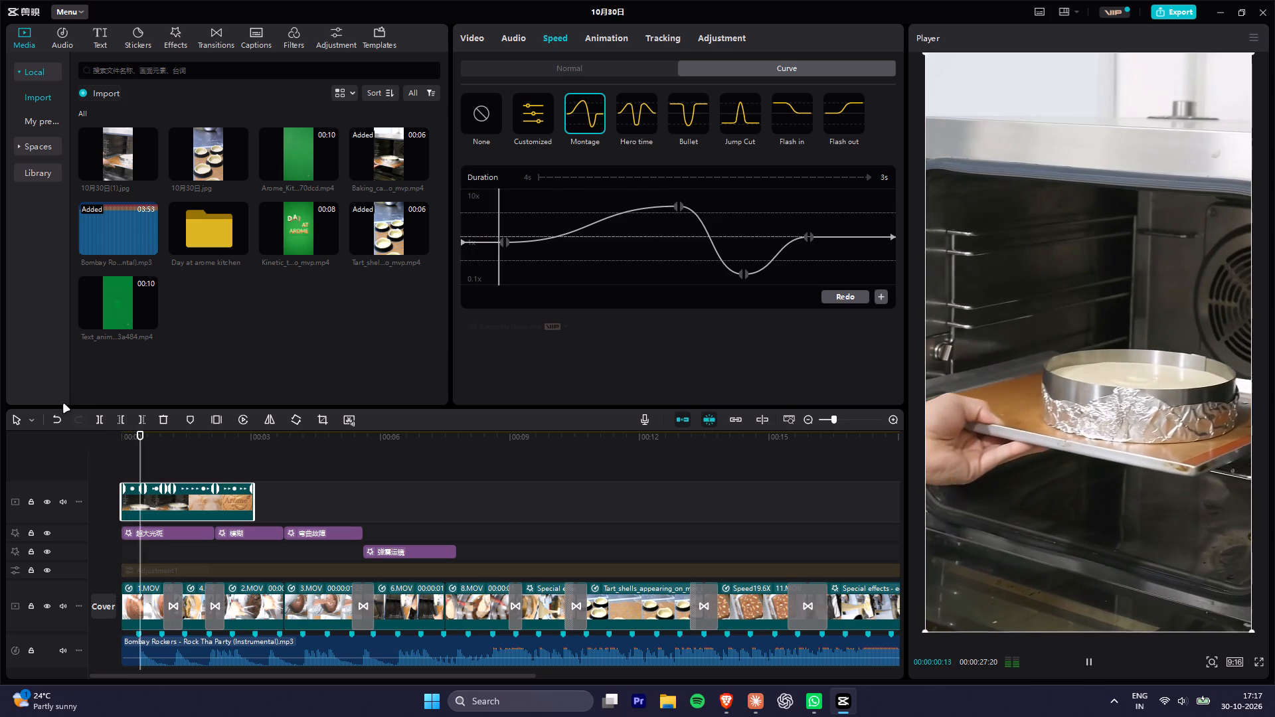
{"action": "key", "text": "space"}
Move the compound cake clip from the overlay track to the start of the main track, before 1.MOV.
{"action": "left_click_drag", "start_coordinate": [184, 502], "coordinate": [115, 609]}
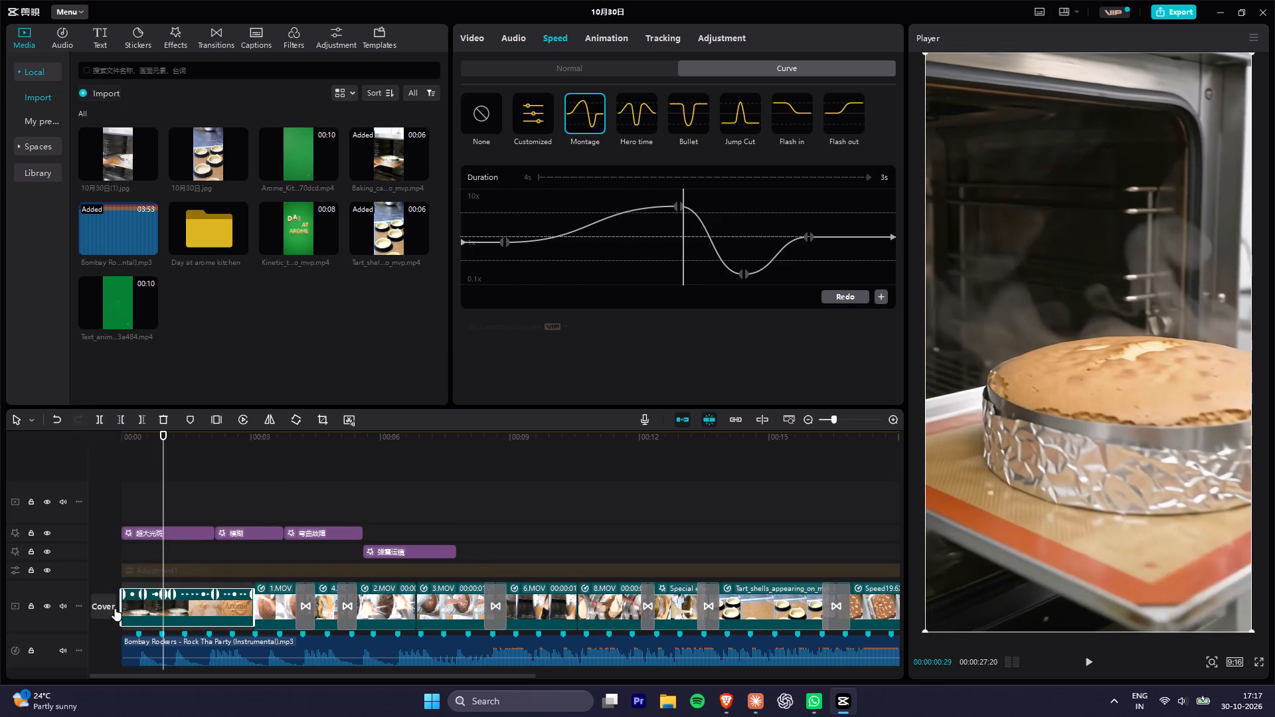
Play the opening cake clip on the main track from the start to review its timing with the music and effect.
{"action": "left_click_drag", "start_coordinate": [153, 439], "coordinate": [60, 443]}
{"action": "key", "text": "space"}
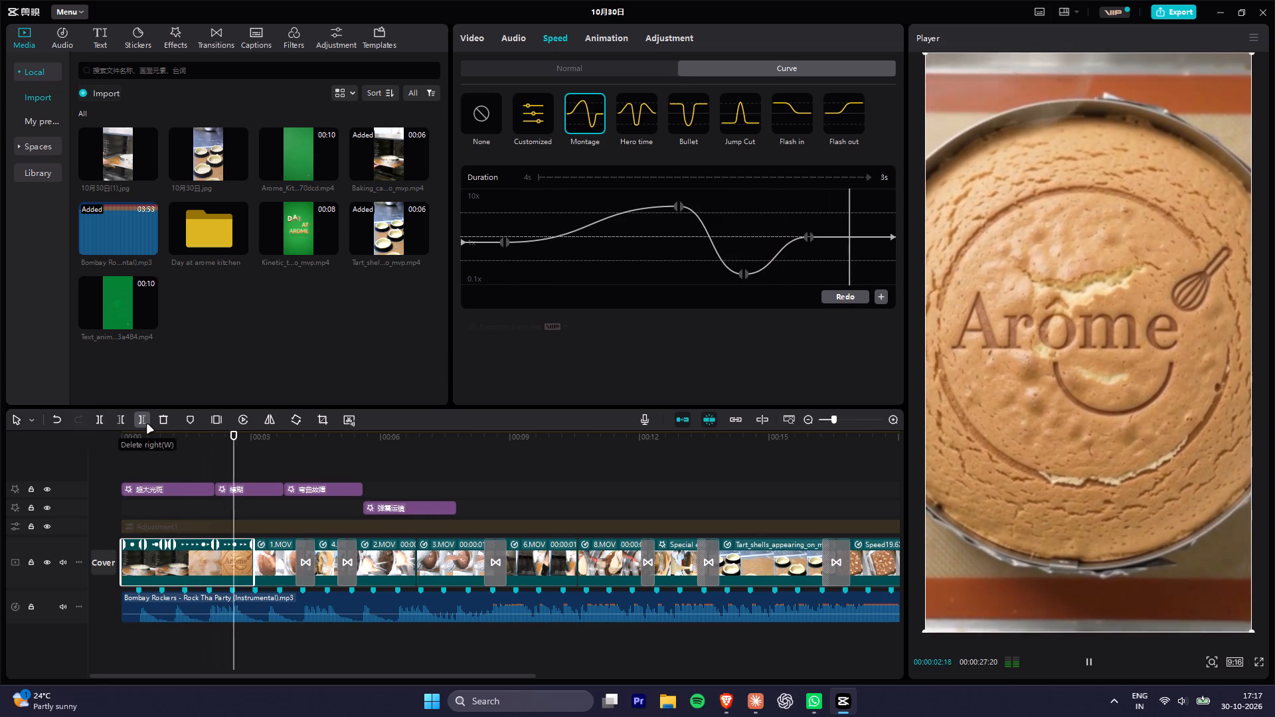
{"action": "key", "text": "space"}
{"action": "left_click_drag", "start_coordinate": [236, 445], "coordinate": [175, 443]}
{"action": "key", "text": "space"}
{"action": "left_click_drag", "start_coordinate": [174, 443], "coordinate": [33, 451]}
{"action": "key", "text": "space"}
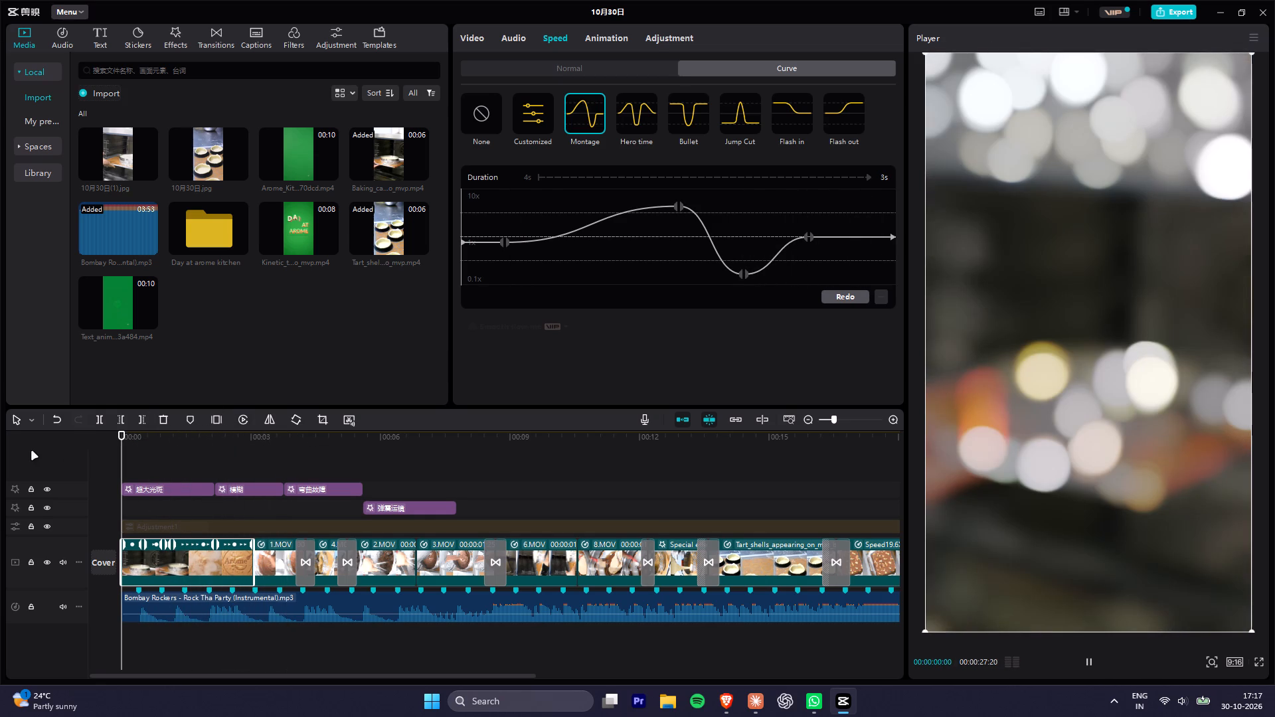
{"action": "key", "text": "space"}
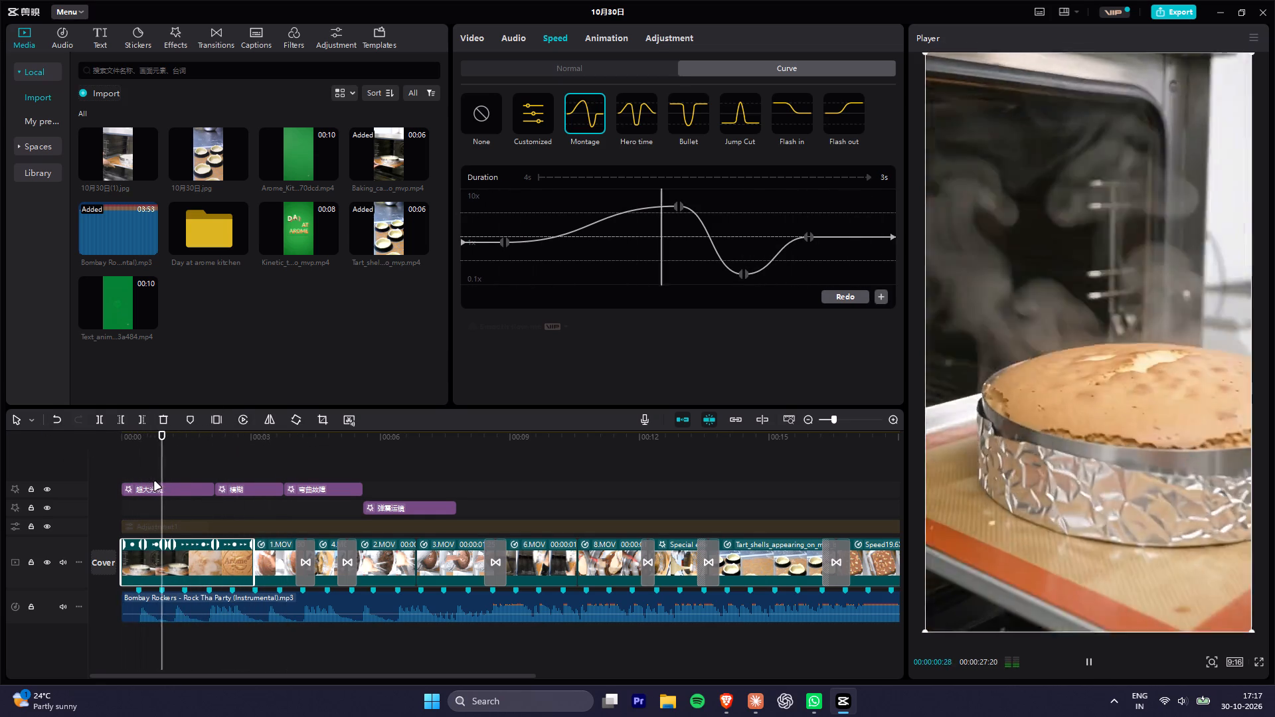
{"action": "key", "text": "space"}
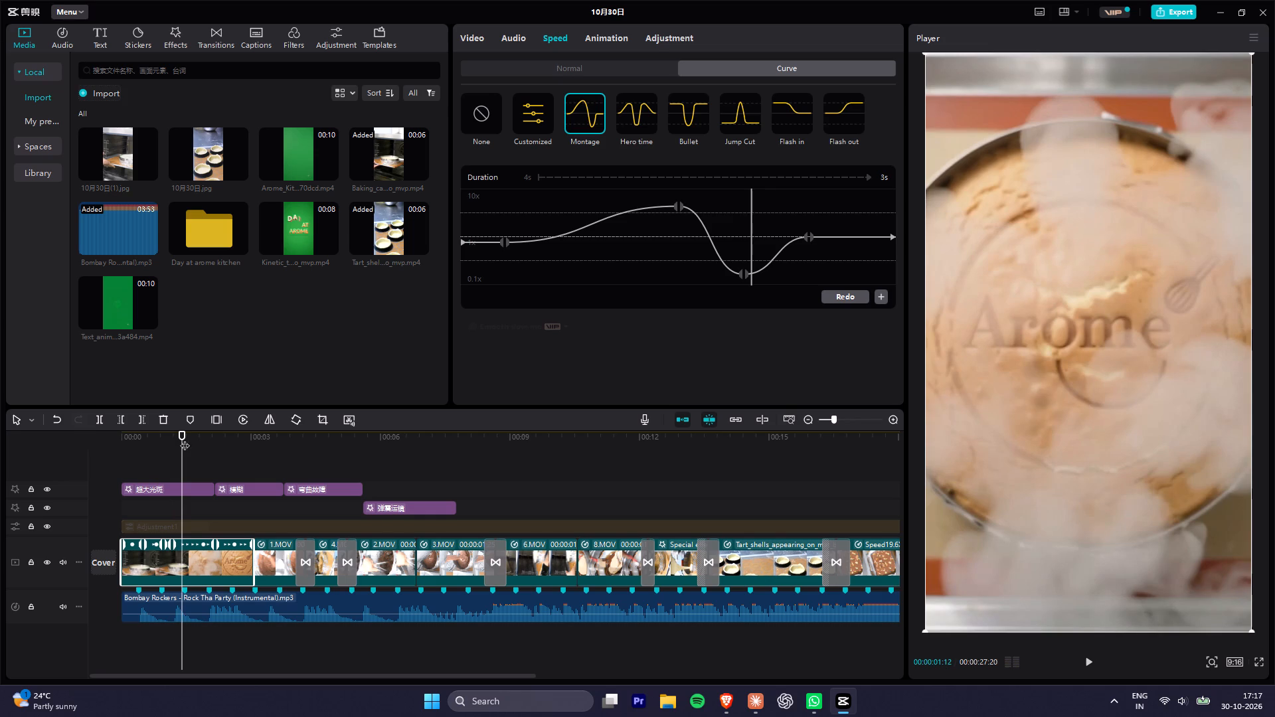
Trim the start of the cake clip, extend part of the cut footage back, and preview the shortened opening.
{"action": "left_click", "coordinate": [168, 562]}
{"action": "left_click_drag", "start_coordinate": [121, 558], "coordinate": [145, 562]}
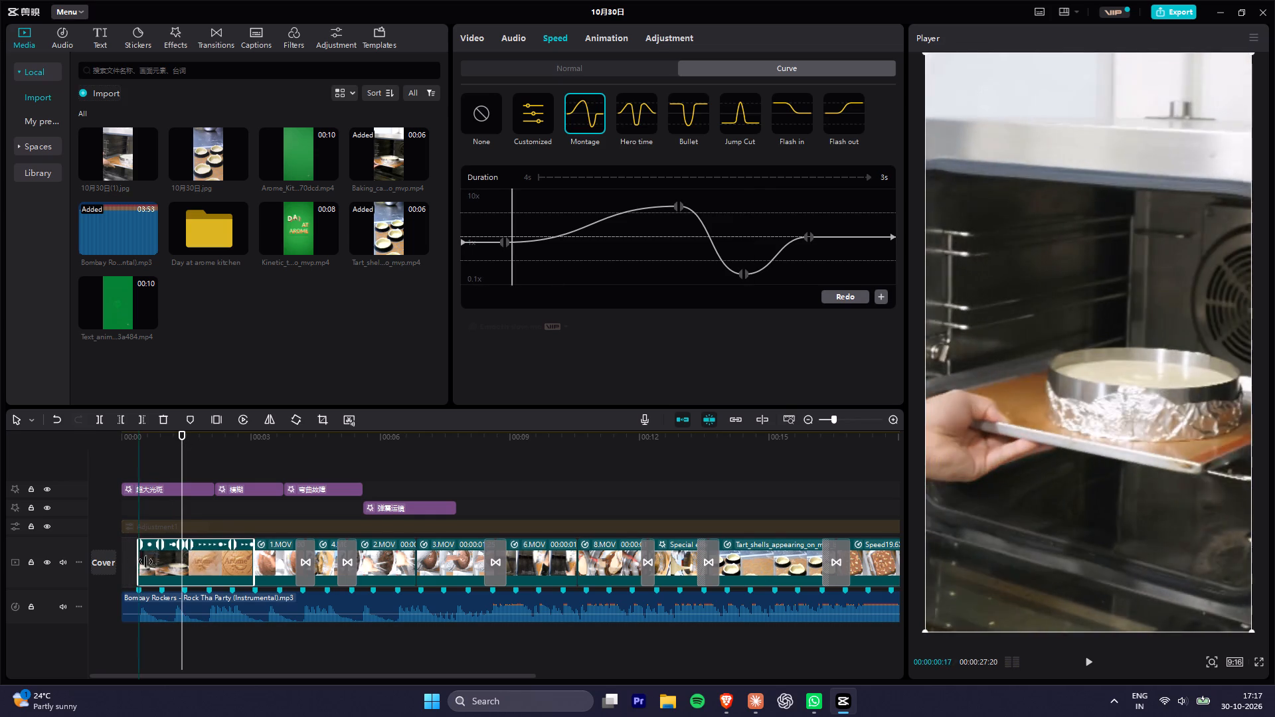
{"action": "left_click_drag", "start_coordinate": [145, 562], "coordinate": [167, 566]}
{"action": "left_click_drag", "start_coordinate": [127, 442], "coordinate": [112, 438]}
{"action": "key", "text": "space"}
{"action": "key", "text": "space"}
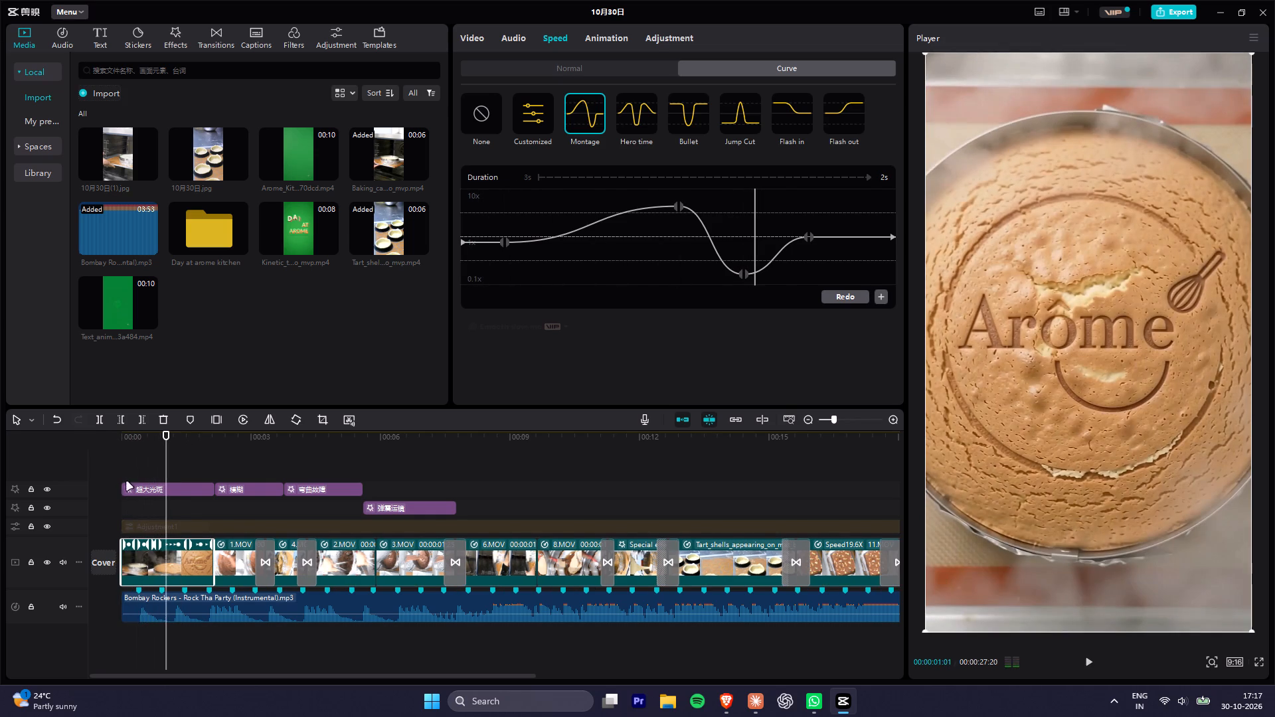
{"action": "left_click_drag", "start_coordinate": [118, 556], "coordinate": [92, 559]}
{"action": "left_click", "coordinate": [125, 441]}
{"action": "key", "text": "space"}
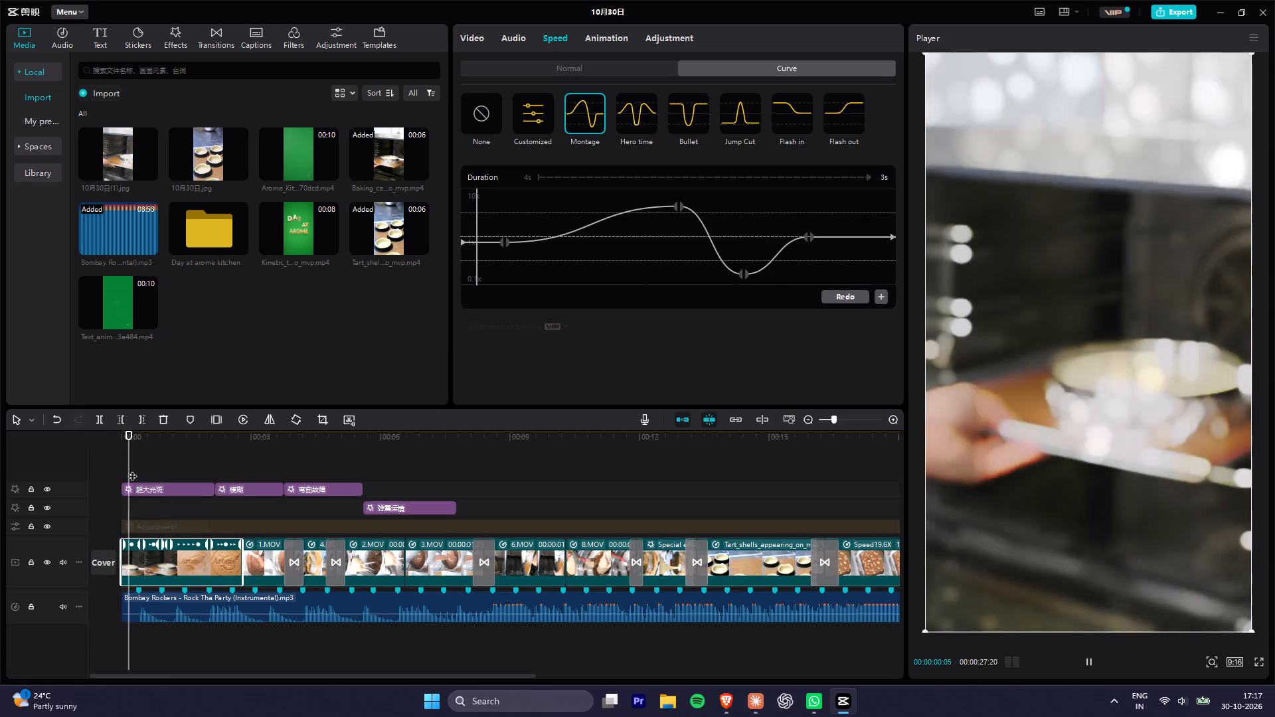
{"action": "key", "text": "space"}
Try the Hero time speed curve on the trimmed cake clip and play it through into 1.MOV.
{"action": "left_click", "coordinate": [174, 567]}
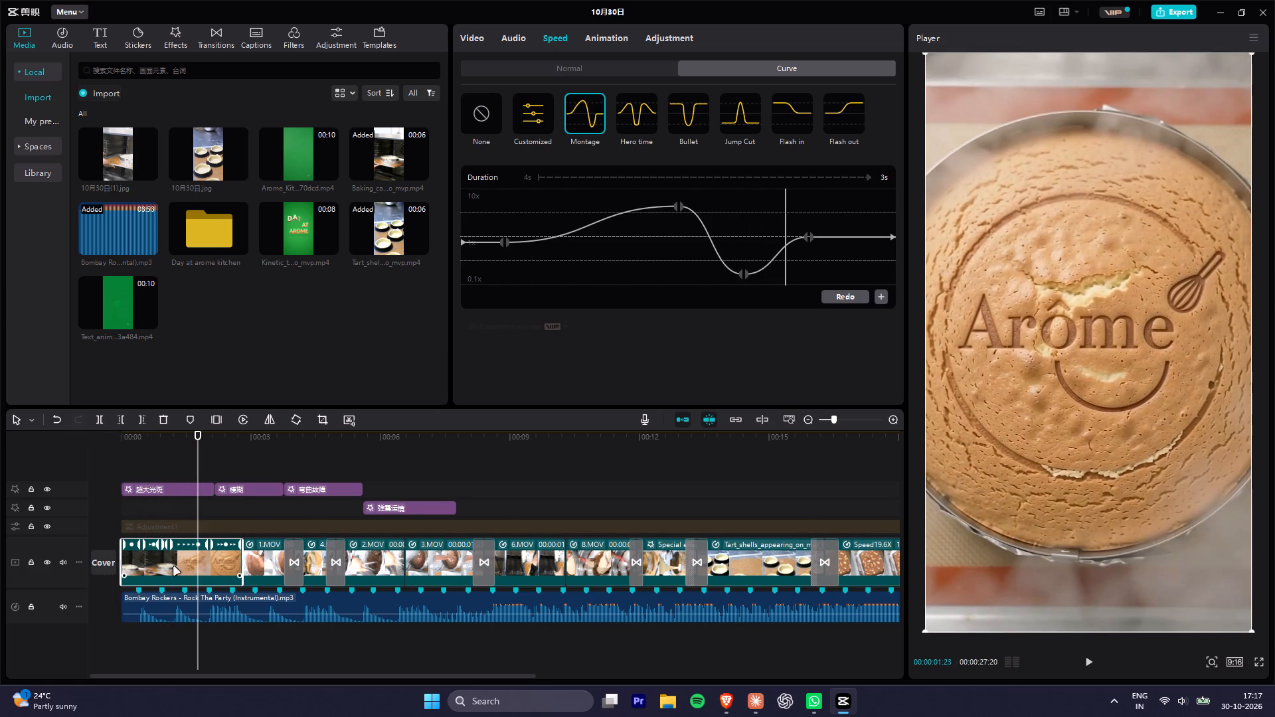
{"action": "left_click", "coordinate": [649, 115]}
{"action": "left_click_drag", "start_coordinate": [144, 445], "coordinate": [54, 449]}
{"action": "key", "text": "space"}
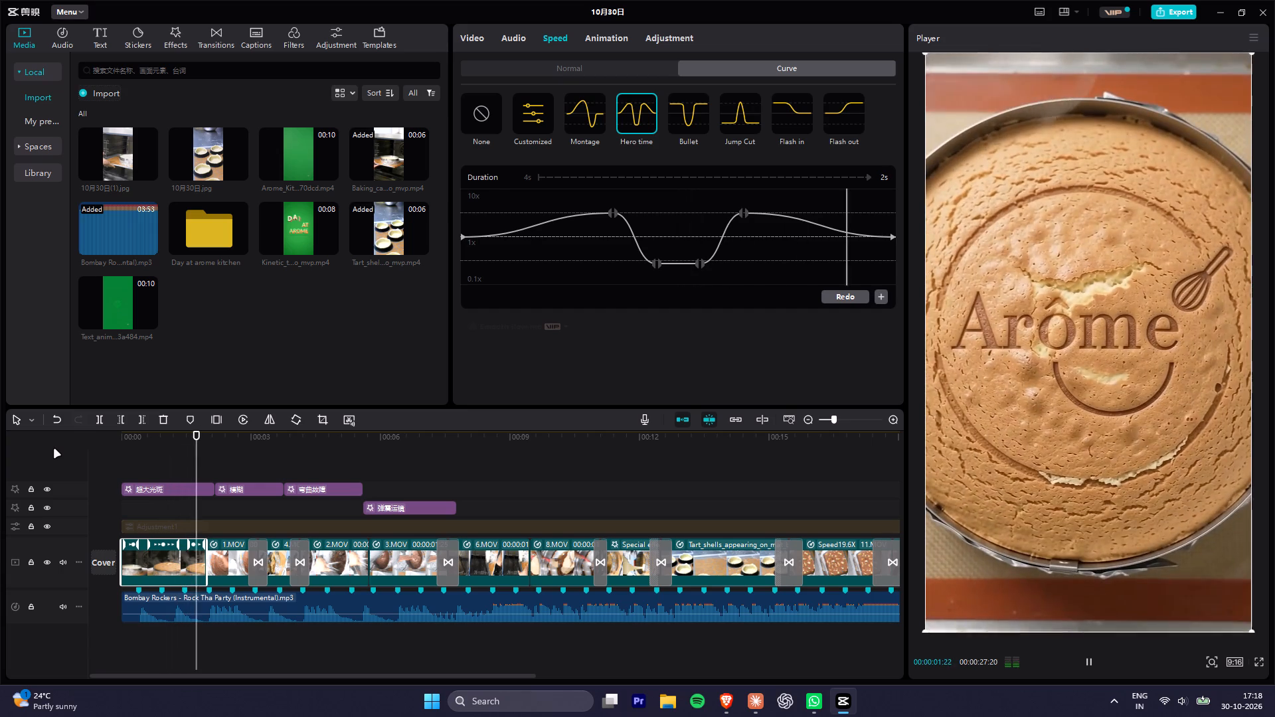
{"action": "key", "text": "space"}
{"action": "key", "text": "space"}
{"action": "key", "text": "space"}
Apply a Customized speed curve to the cake clip, raising the middle point near 10x, shifting it and the first point earlier, and preview it.
{"action": "left_click", "coordinate": [194, 562]}
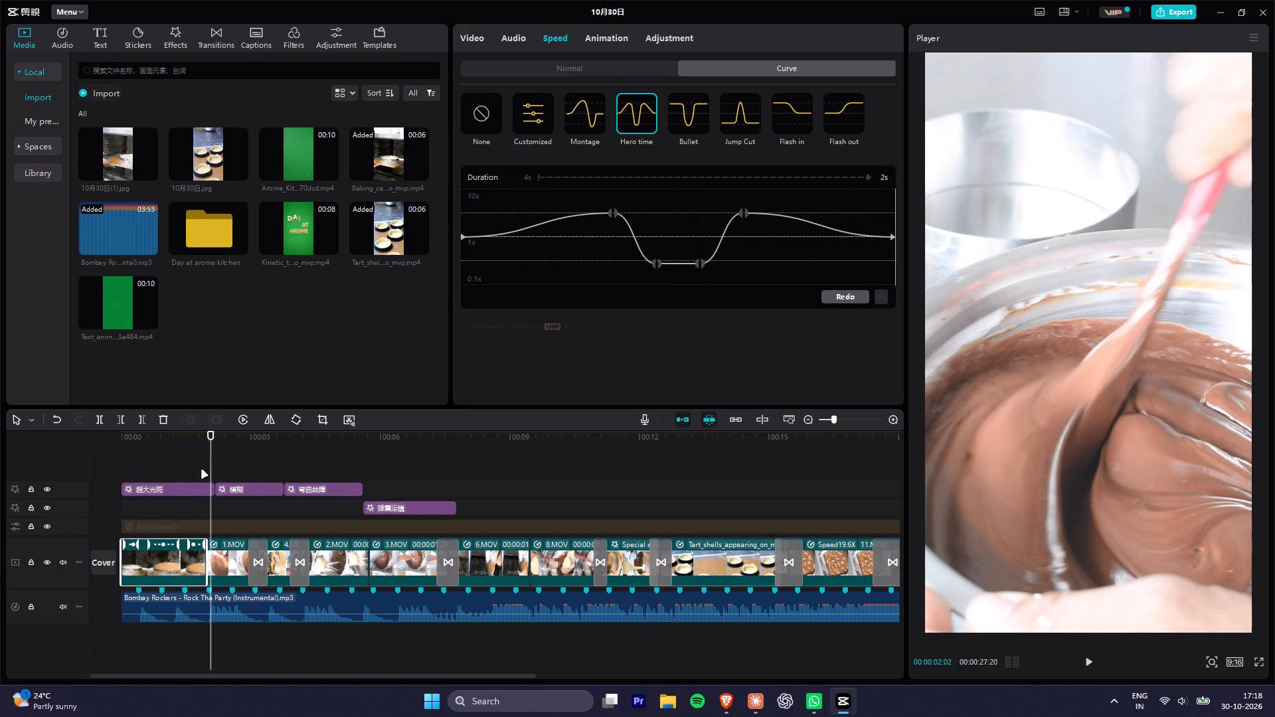
{"action": "left_click", "coordinate": [535, 111]}
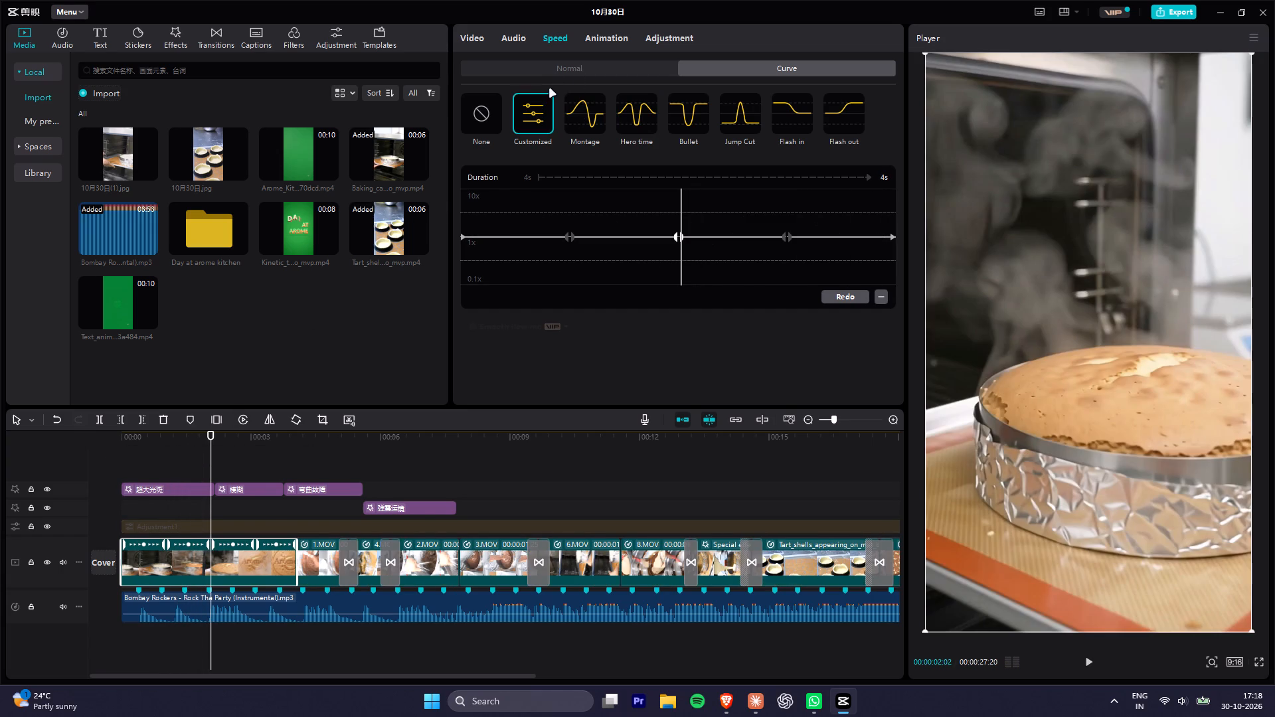
{"action": "left_click_drag", "start_coordinate": [679, 236], "coordinate": [651, 191]}
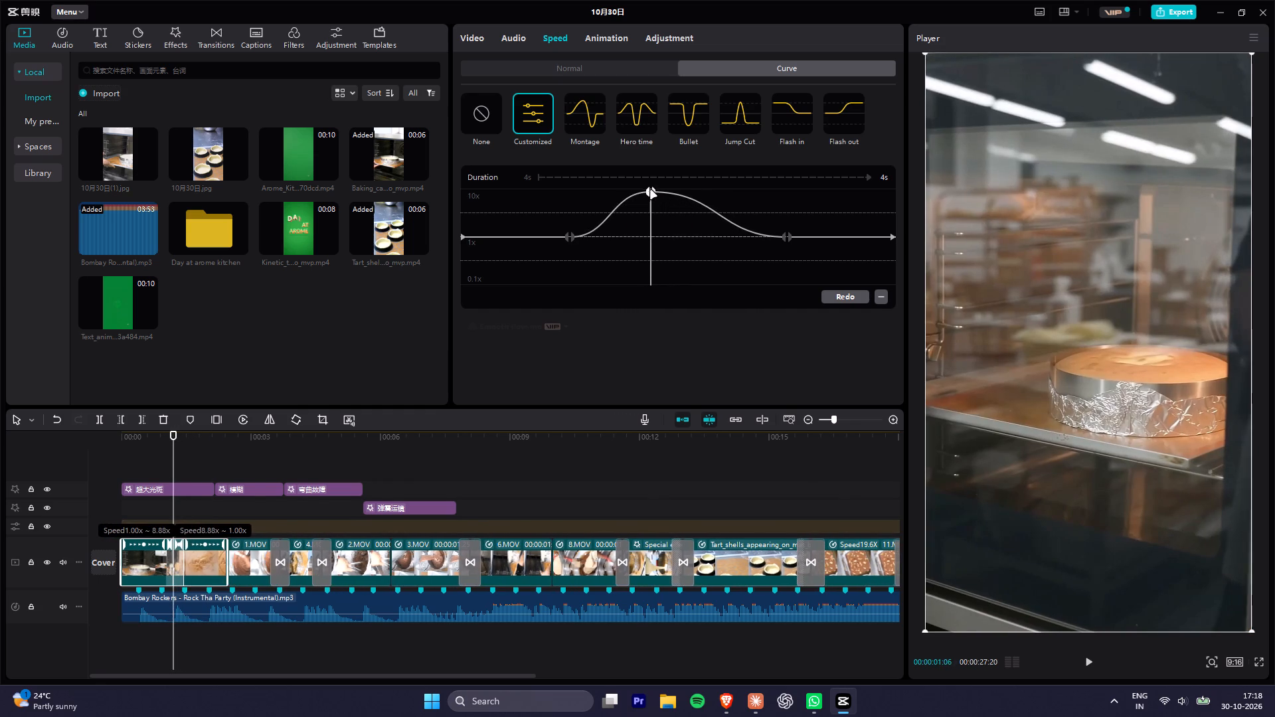
{"action": "left_click_drag", "start_coordinate": [651, 191], "coordinate": [659, 183]}
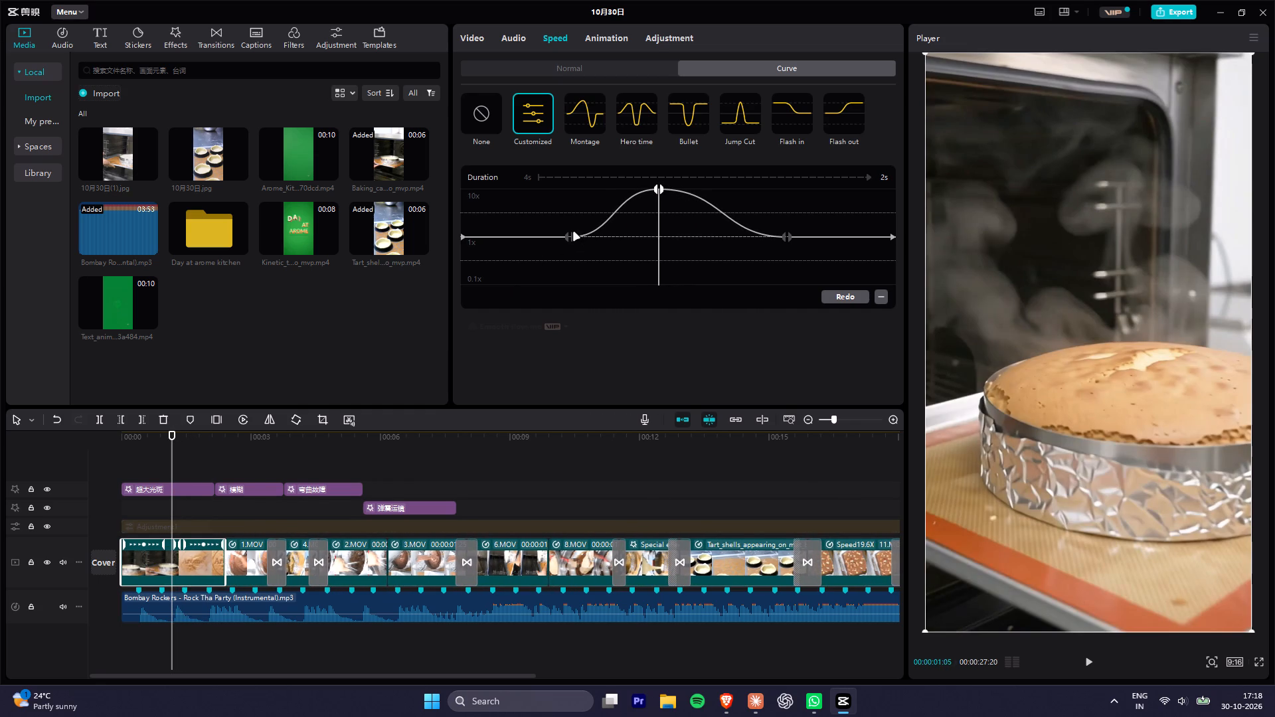
{"action": "left_click_drag", "start_coordinate": [568, 235], "coordinate": [555, 238]}
{"action": "left_click_drag", "start_coordinate": [573, 234], "coordinate": [558, 237]}
{"action": "left_click_drag", "start_coordinate": [150, 445], "coordinate": [86, 451]}
{"action": "key", "text": "space"}
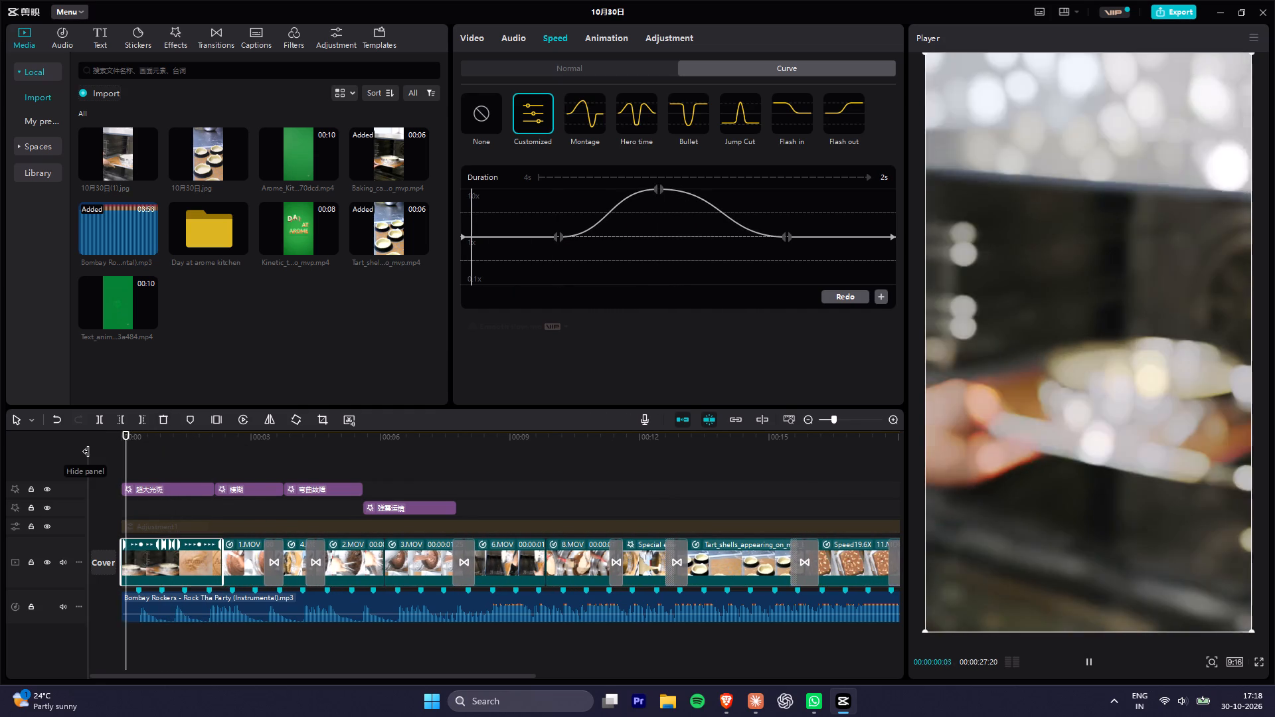
{"action": "key", "text": "space"}
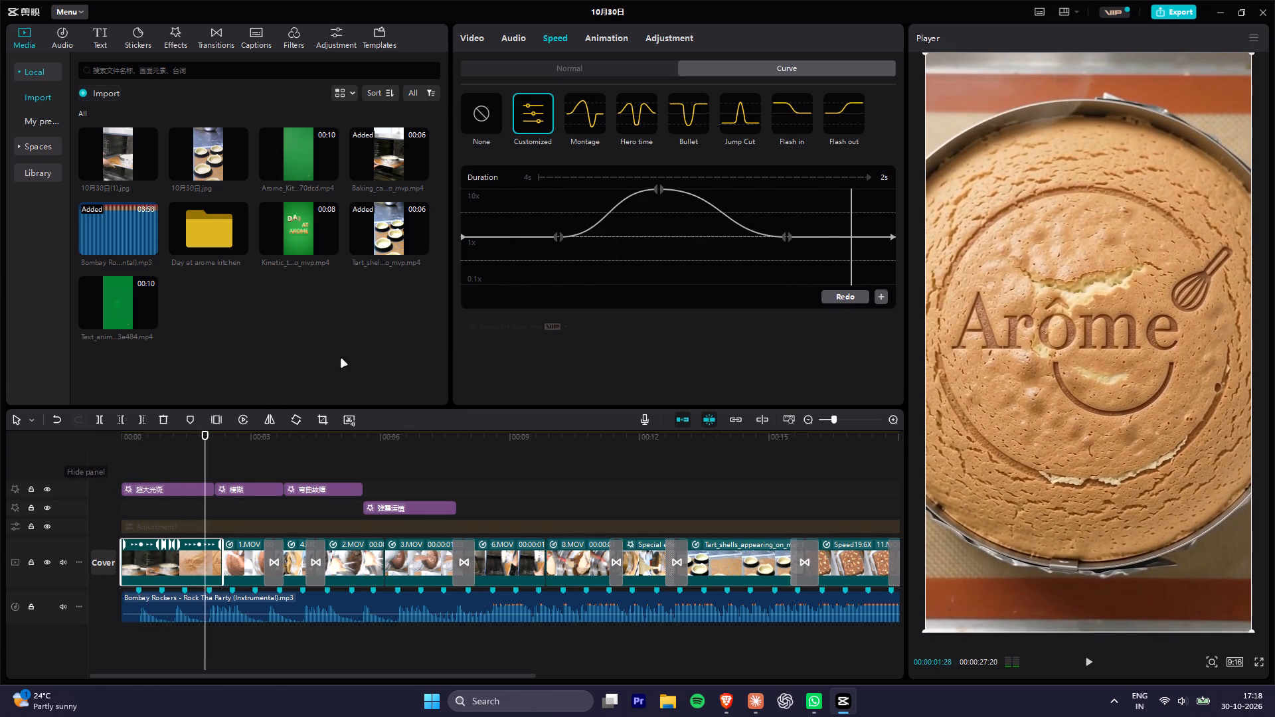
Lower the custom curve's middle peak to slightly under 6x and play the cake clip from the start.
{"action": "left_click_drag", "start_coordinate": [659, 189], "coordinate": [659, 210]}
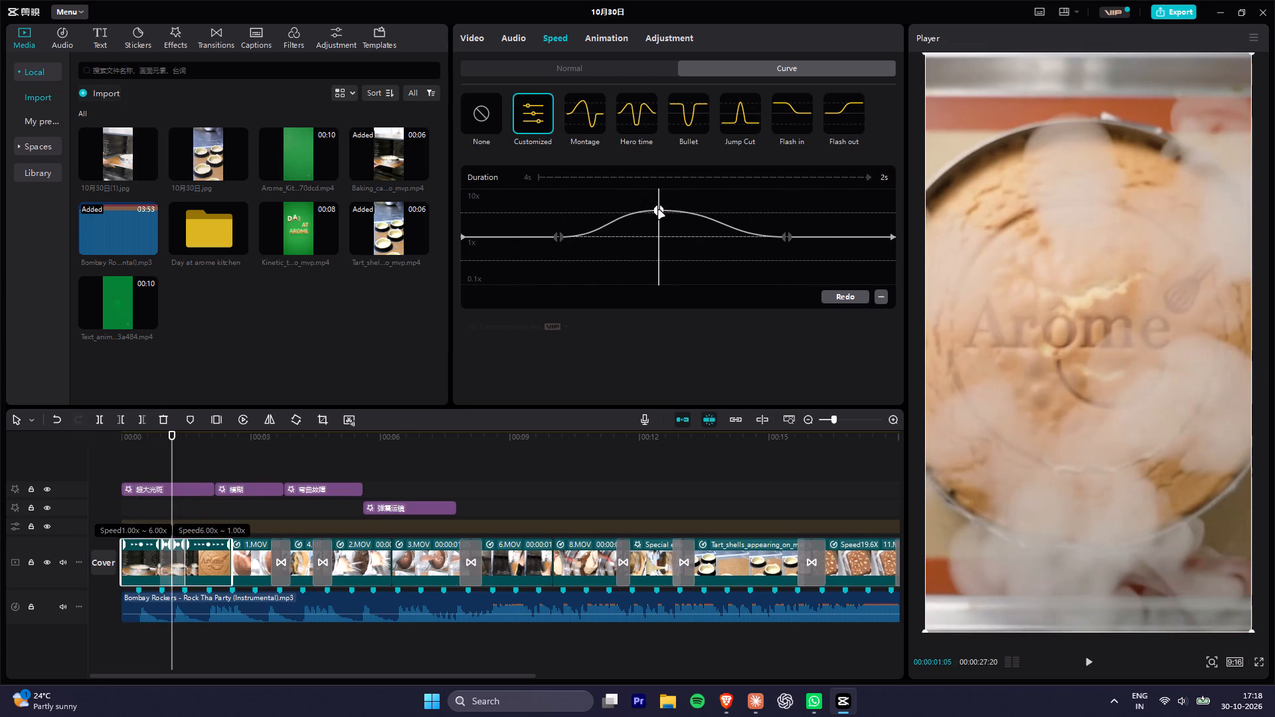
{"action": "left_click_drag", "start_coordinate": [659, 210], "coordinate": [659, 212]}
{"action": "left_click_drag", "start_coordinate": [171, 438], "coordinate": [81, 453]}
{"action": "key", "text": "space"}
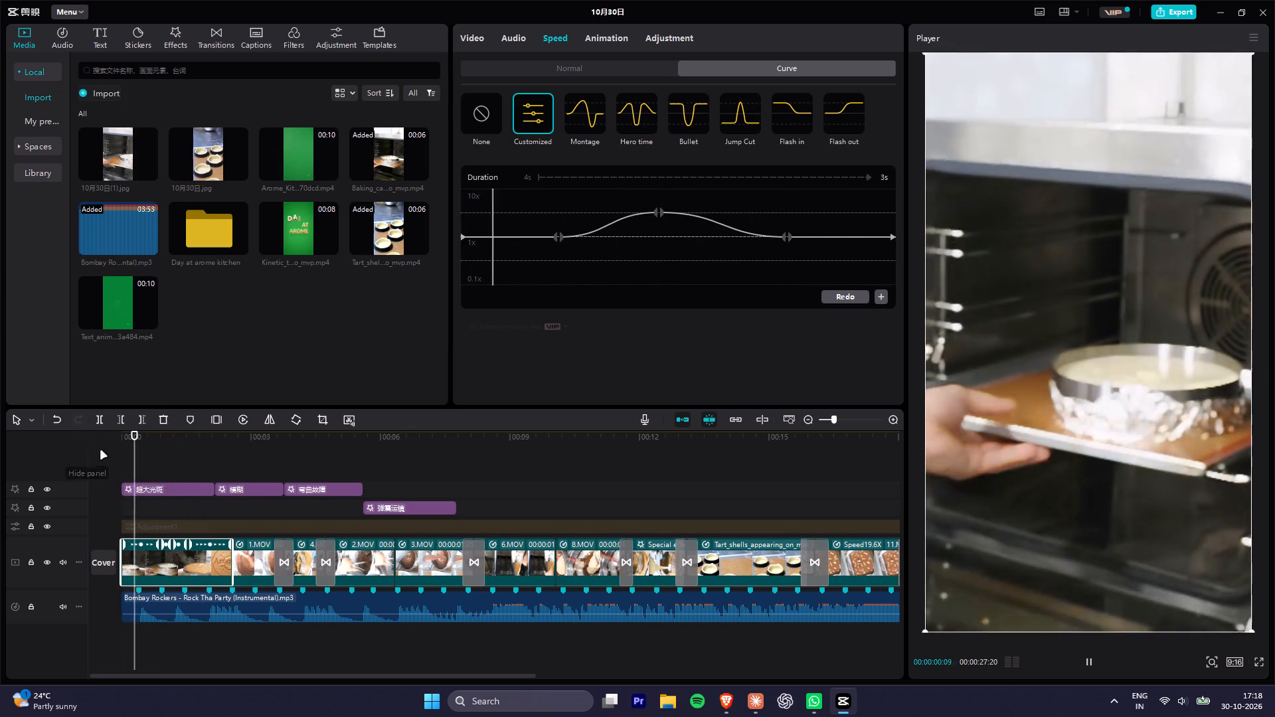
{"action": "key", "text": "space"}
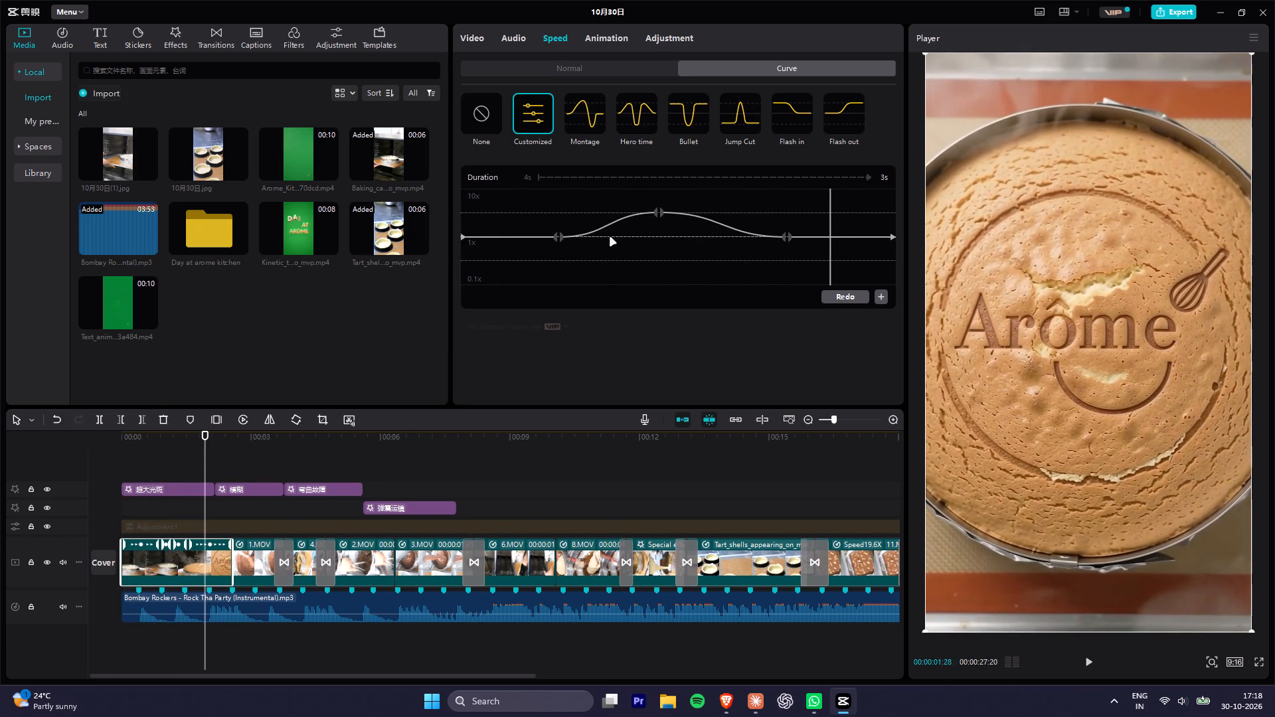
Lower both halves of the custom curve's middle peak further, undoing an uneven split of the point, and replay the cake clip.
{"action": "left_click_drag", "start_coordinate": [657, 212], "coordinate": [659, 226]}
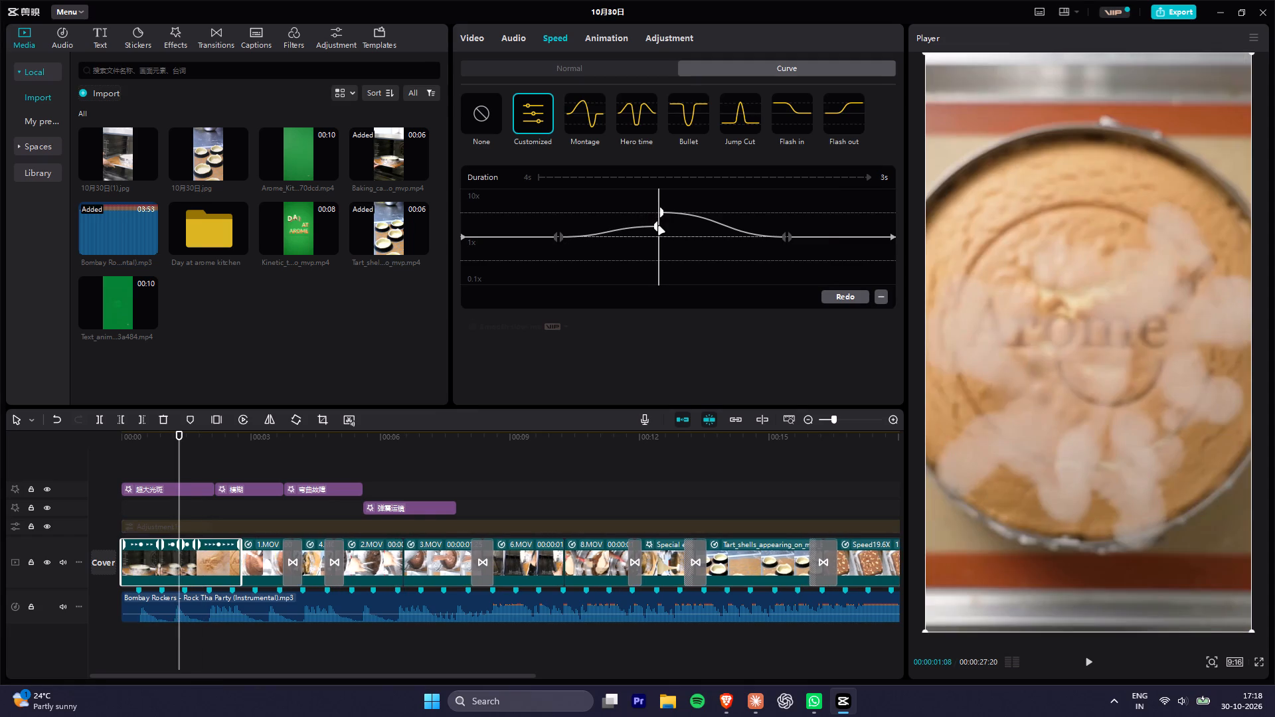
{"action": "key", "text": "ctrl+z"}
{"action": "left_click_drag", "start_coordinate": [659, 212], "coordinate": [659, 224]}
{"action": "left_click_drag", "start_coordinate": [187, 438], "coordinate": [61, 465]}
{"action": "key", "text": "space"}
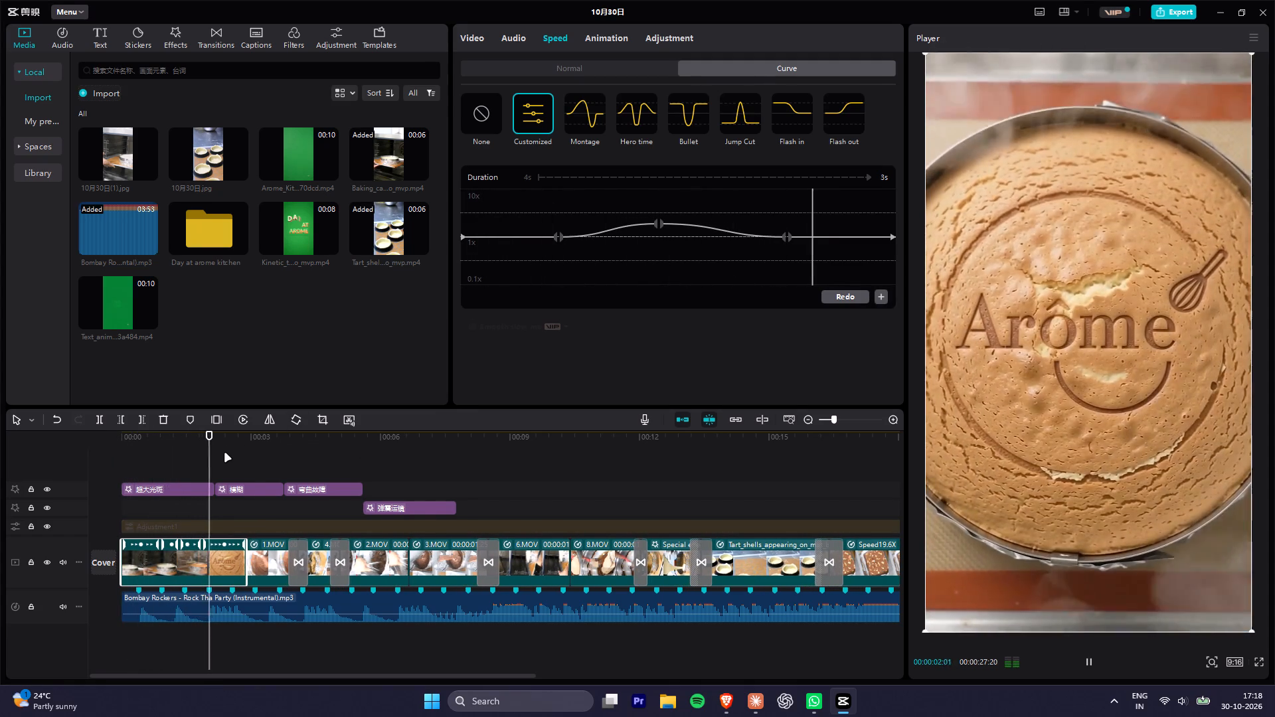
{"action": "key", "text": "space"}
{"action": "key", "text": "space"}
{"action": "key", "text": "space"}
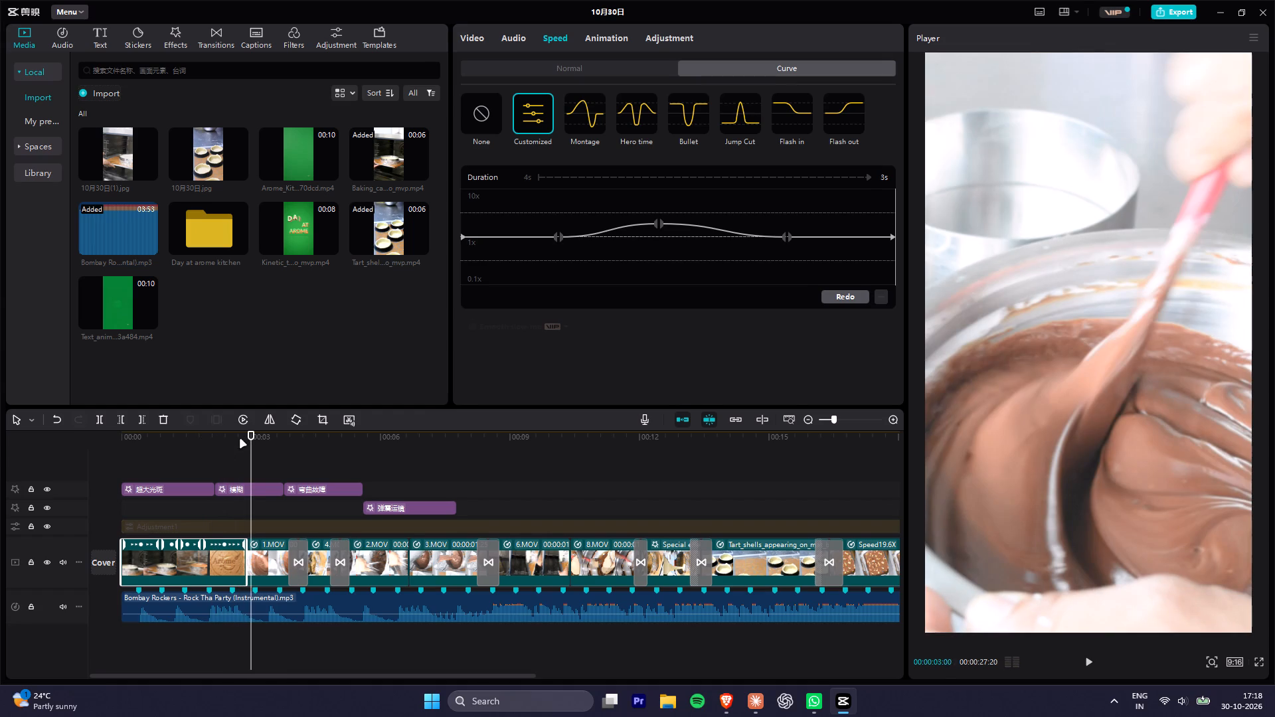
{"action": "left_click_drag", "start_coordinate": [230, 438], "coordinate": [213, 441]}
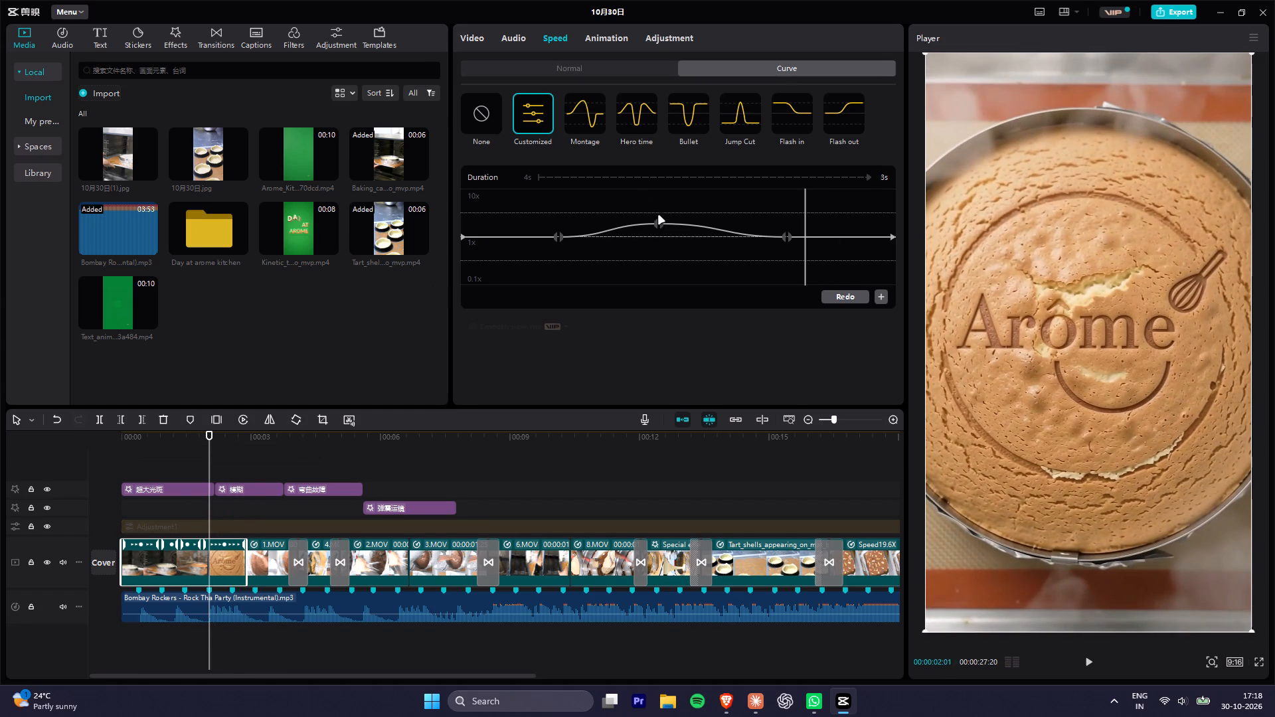
Move the custom curve's peak later and slightly higher, shift its last 1x point close to the clip's end, and preview the cake clip.
{"action": "left_click_drag", "start_coordinate": [658, 224], "coordinate": [687, 219]}
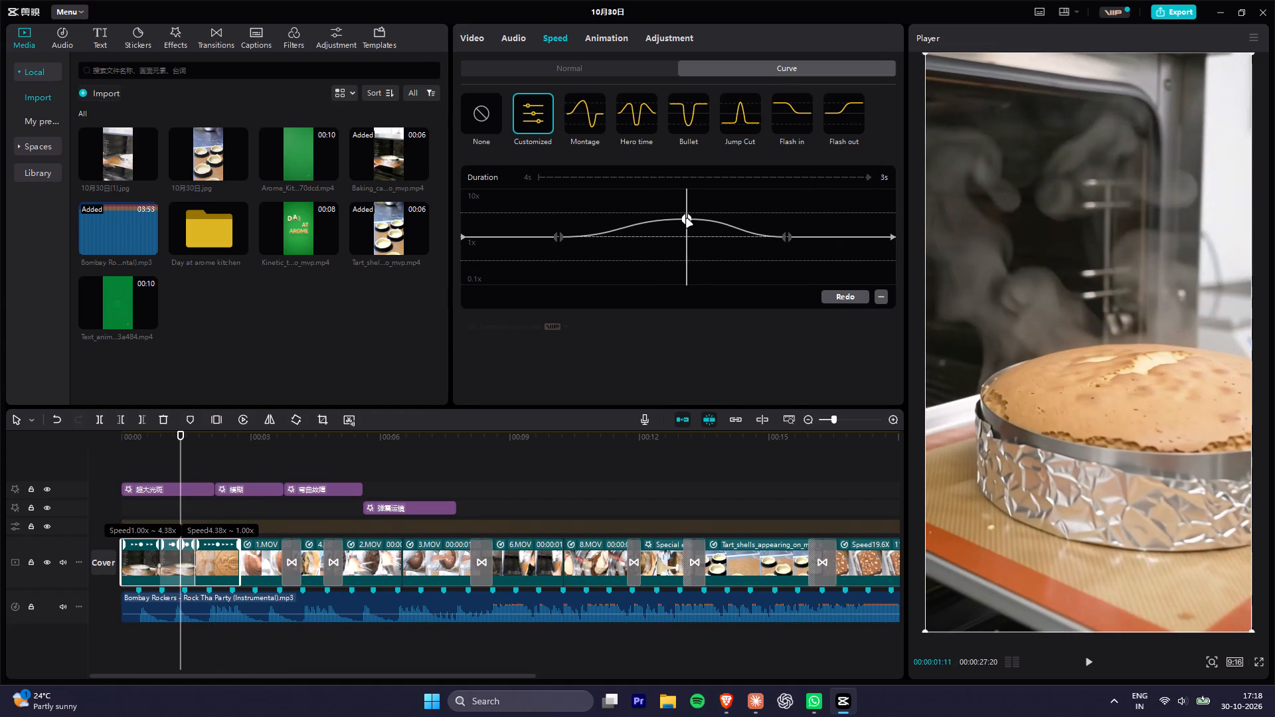
{"action": "left_click_drag", "start_coordinate": [687, 219], "coordinate": [703, 216]}
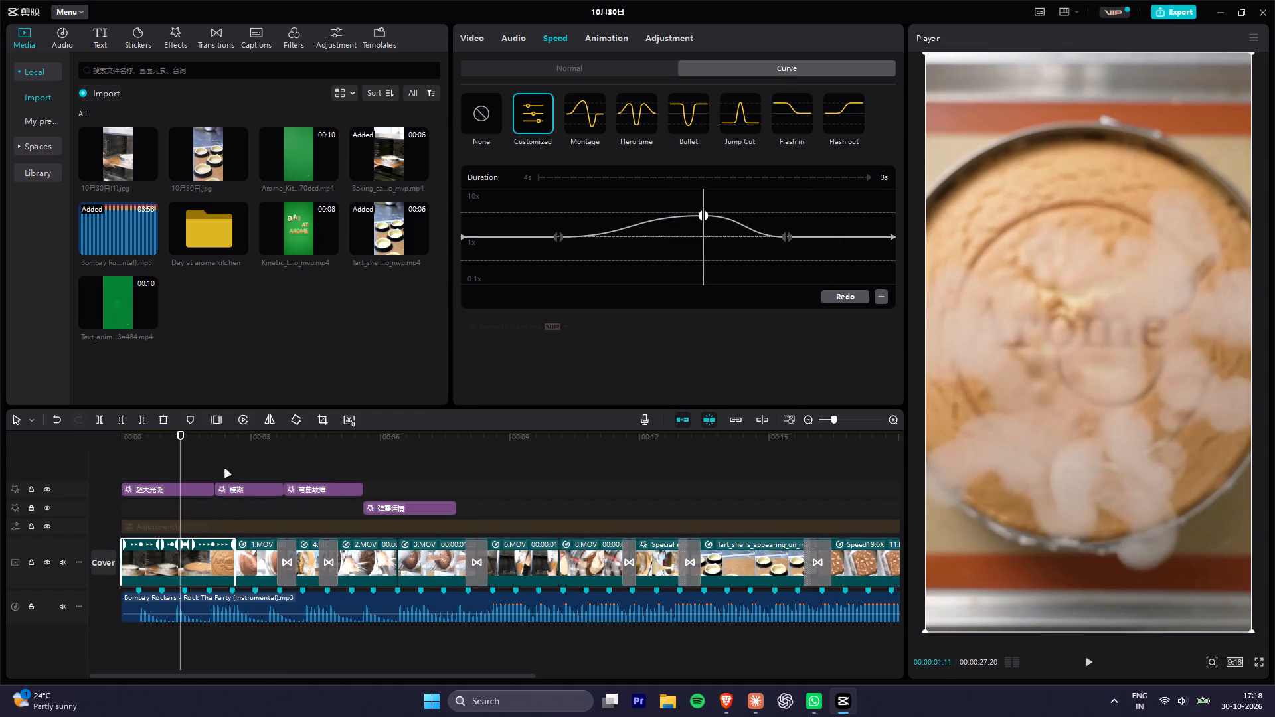
{"action": "left_click_drag", "start_coordinate": [788, 239], "coordinate": [798, 239]}
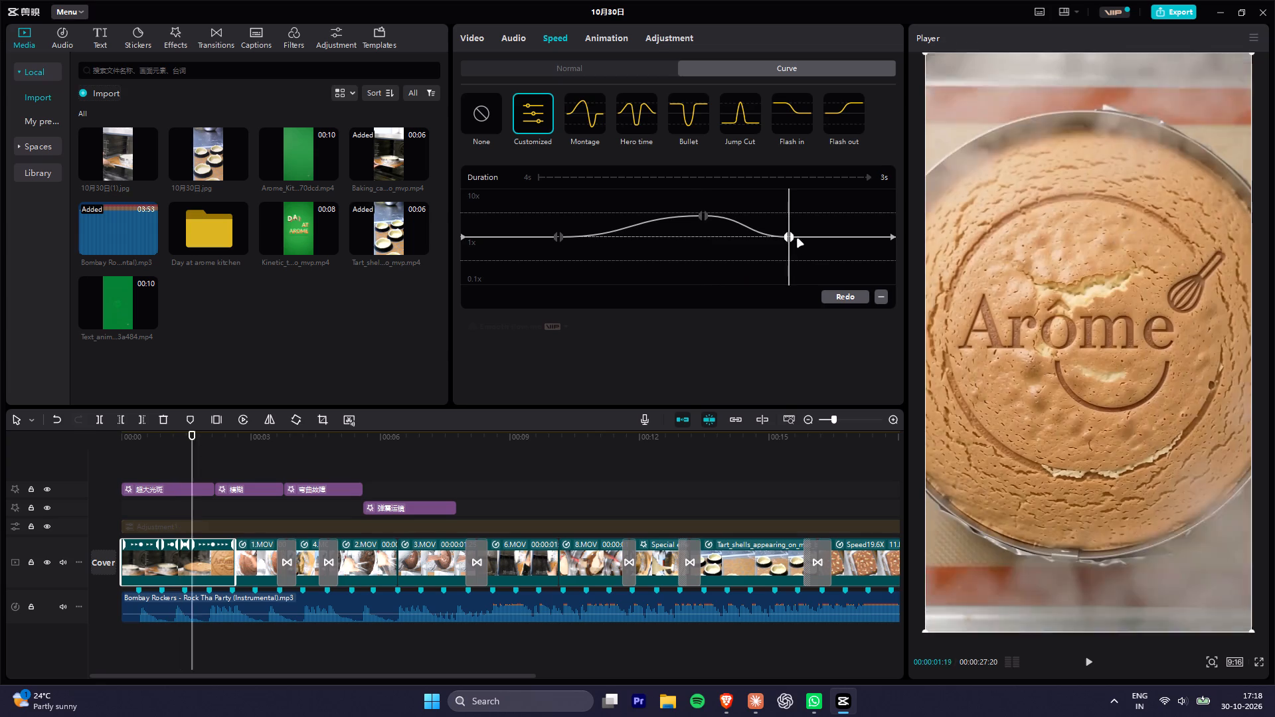
{"action": "left_click_drag", "start_coordinate": [798, 239], "coordinate": [858, 239]}
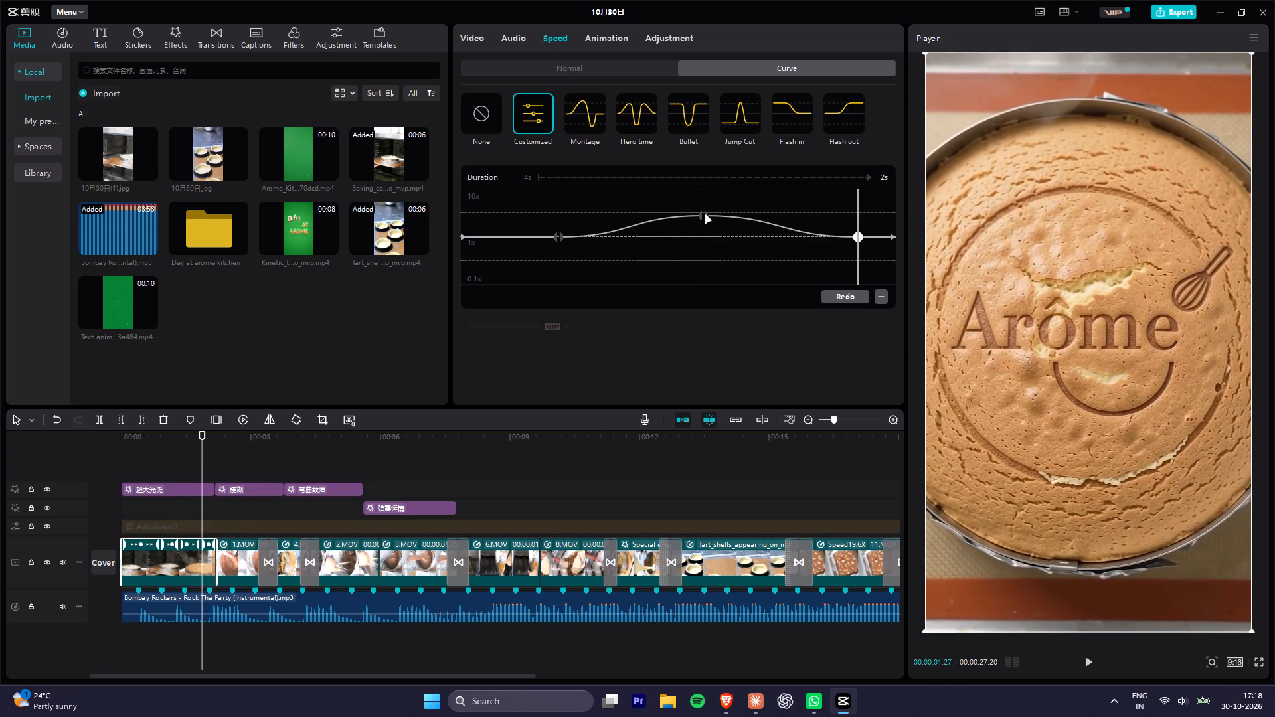
{"action": "left_click_drag", "start_coordinate": [705, 215], "coordinate": [729, 212]}
{"action": "left_click_drag", "start_coordinate": [138, 439], "coordinate": [72, 439]}
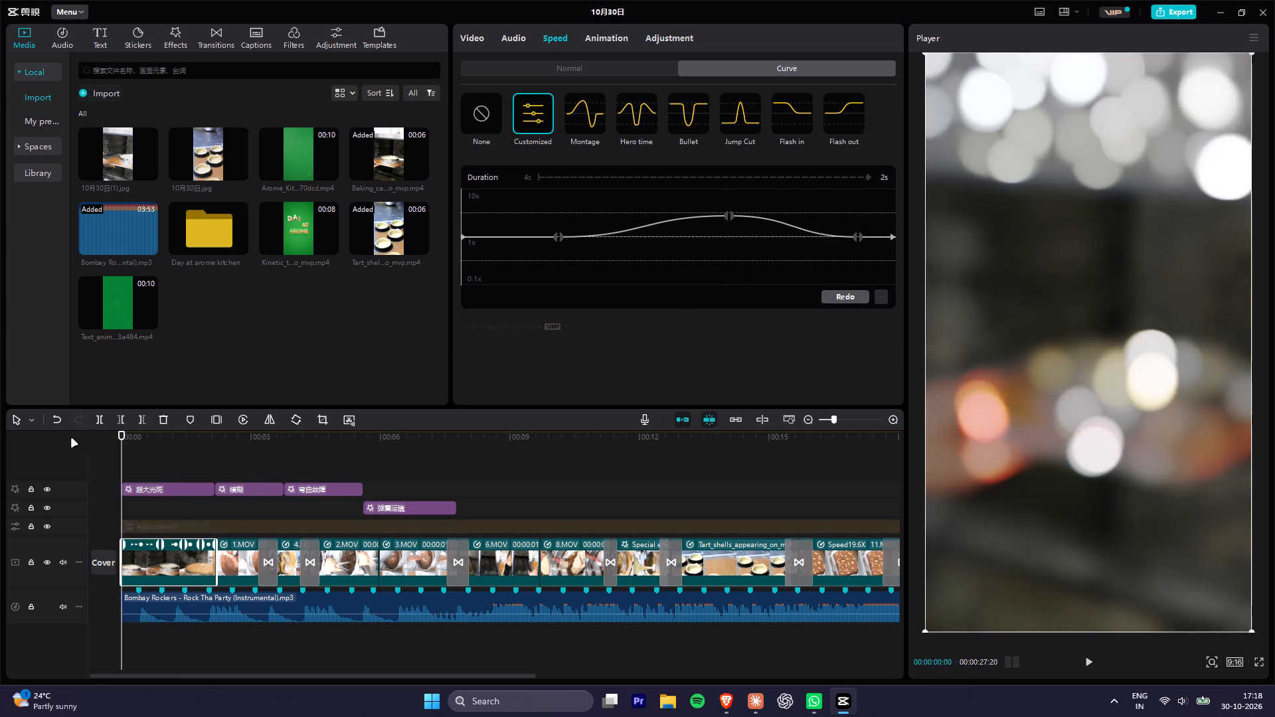
{"action": "key", "text": "space"}
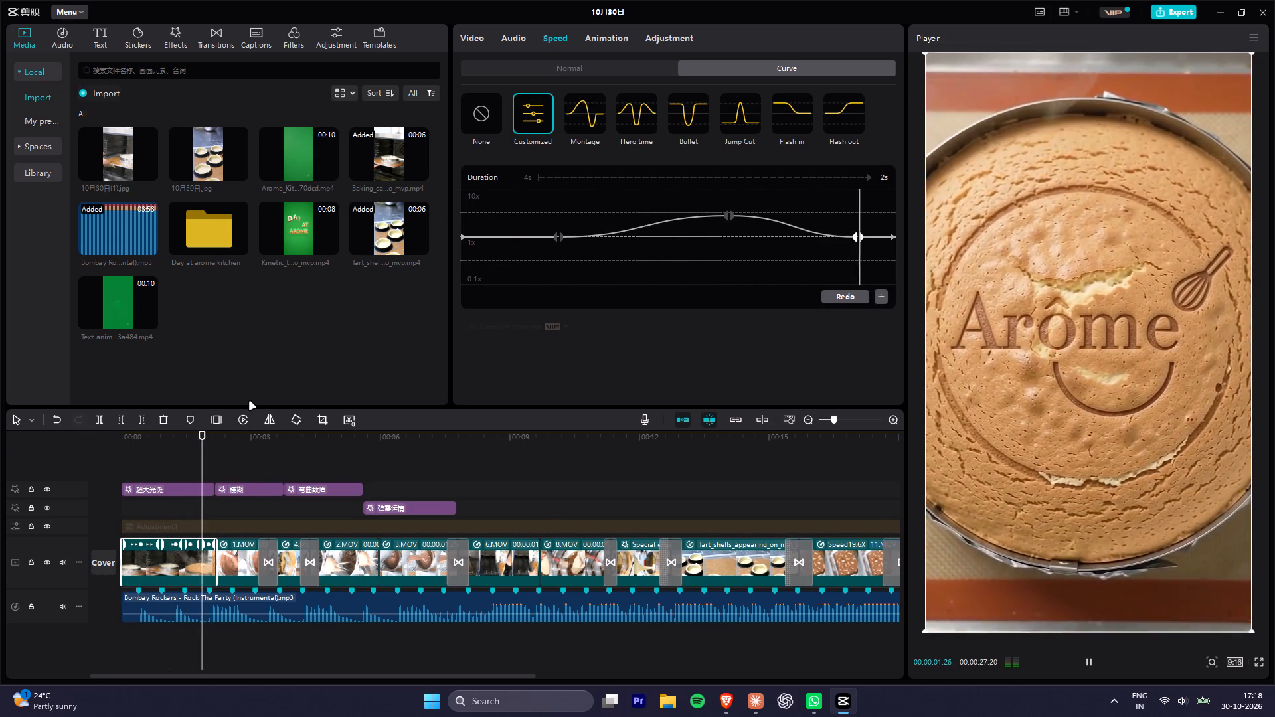
Shift the custom curve's three points earlier, raising the peak slightly and dropping the last point to about 0.76x, and replay the cake clip.
{"action": "key", "text": "space"}
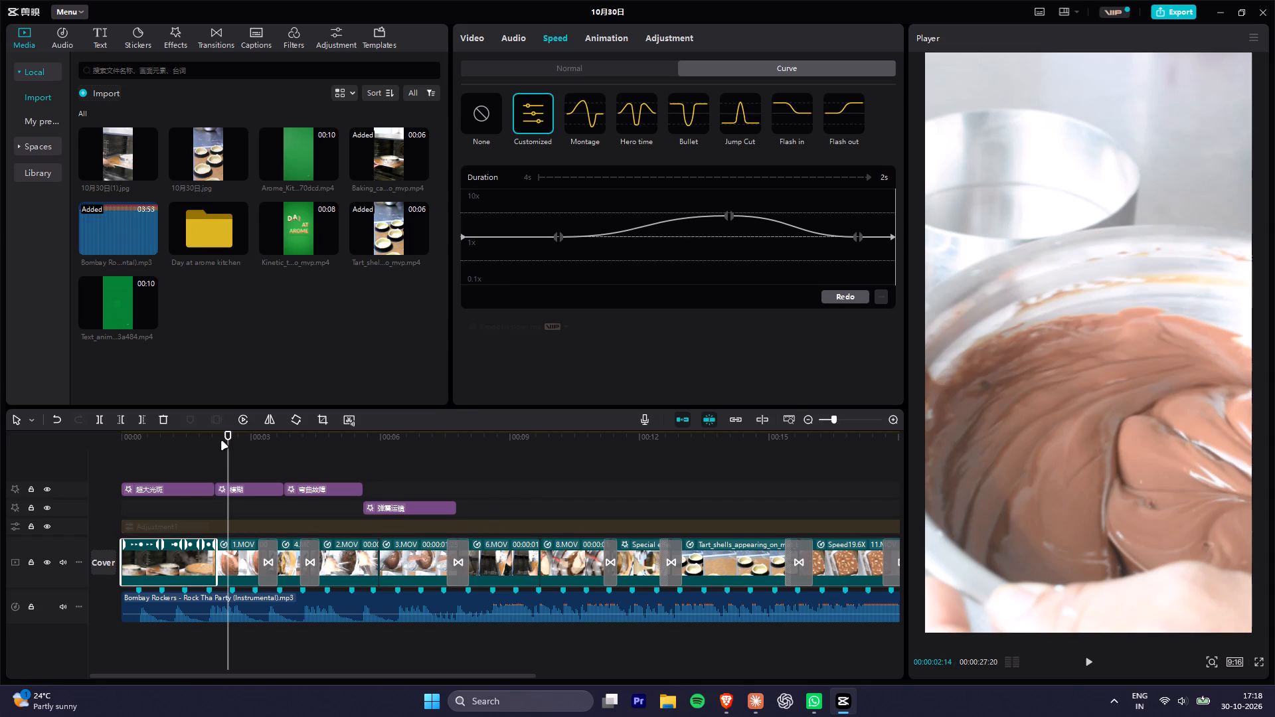
{"action": "left_click_drag", "start_coordinate": [222, 441], "coordinate": [187, 447]}
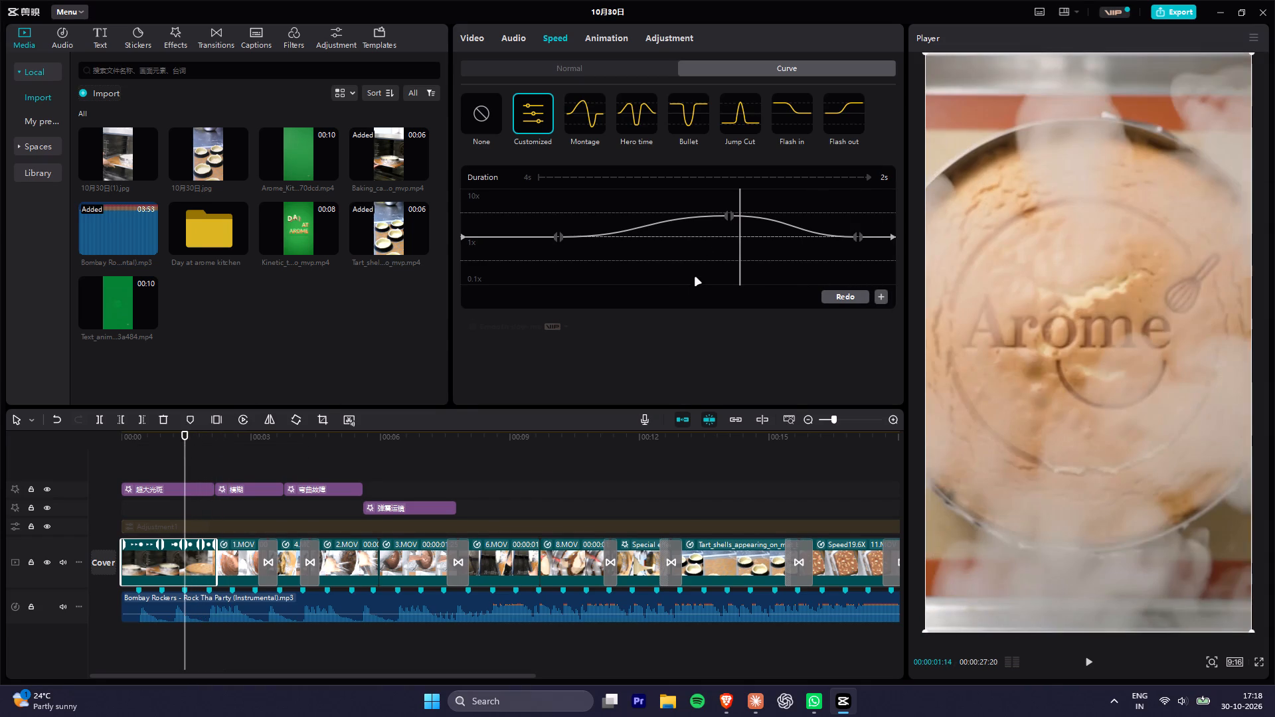
{"action": "left_click_drag", "start_coordinate": [728, 214], "coordinate": [618, 209]}
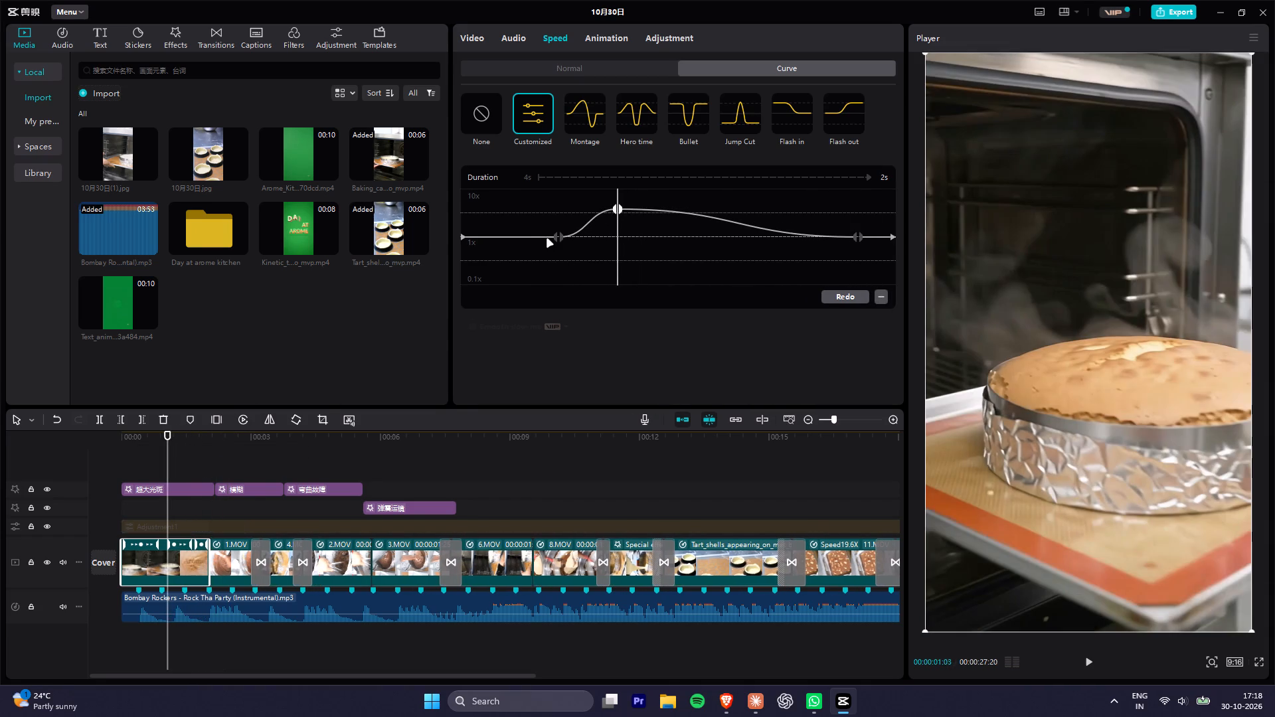
{"action": "left_click_drag", "start_coordinate": [557, 238], "coordinate": [469, 241]}
{"action": "left_click_drag", "start_coordinate": [858, 239], "coordinate": [716, 244]}
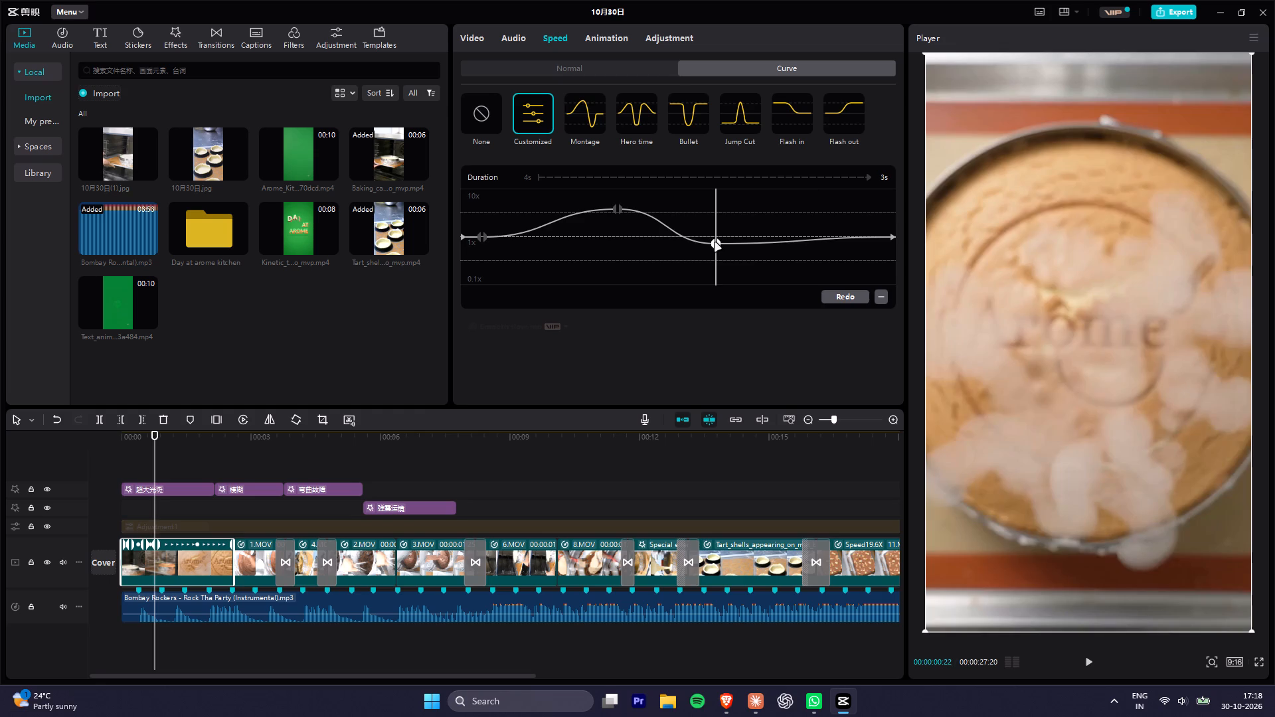
{"action": "left_click_drag", "start_coordinate": [715, 243], "coordinate": [768, 250]}
{"action": "left_click_drag", "start_coordinate": [143, 445], "coordinate": [141, 445]}
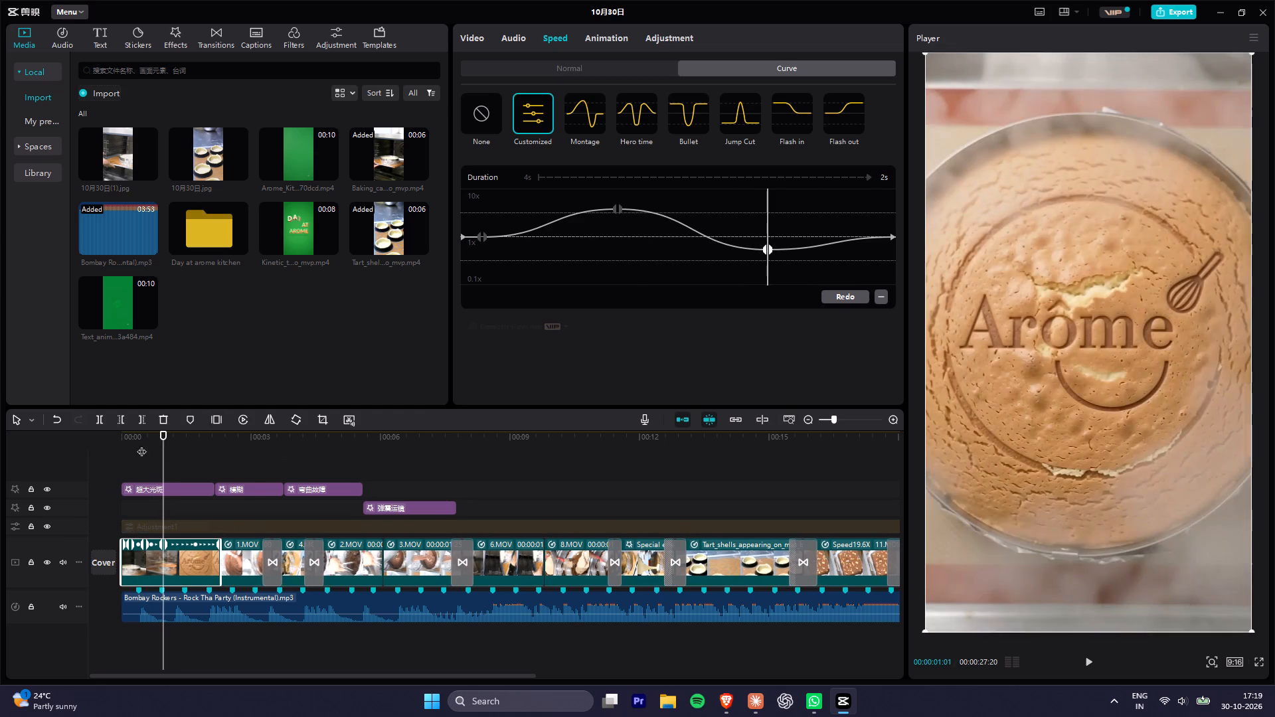
{"action": "left_click_drag", "start_coordinate": [141, 445], "coordinate": [102, 440]}
{"action": "key", "text": "space"}
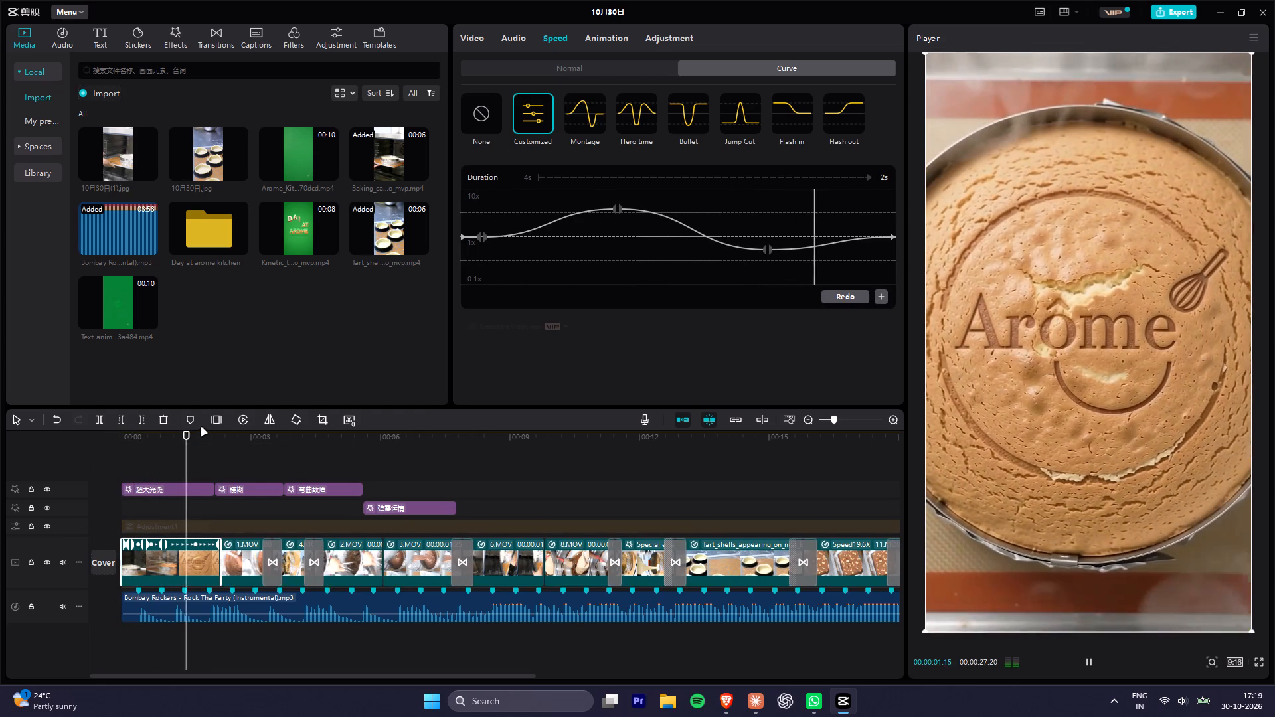
{"action": "key", "text": "space"}
Lower the custom curve's peak to 3x and replay the cake clip from the start.
{"action": "left_click_drag", "start_coordinate": [617, 209], "coordinate": [618, 218]}
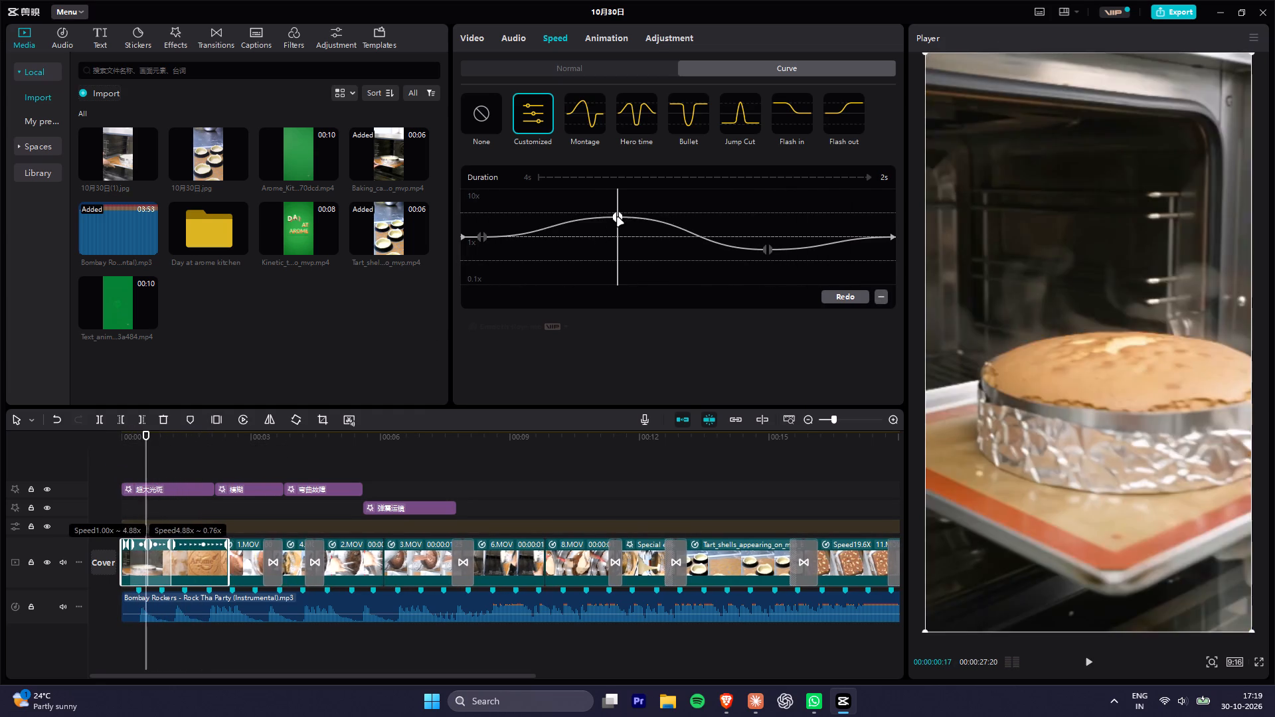
{"action": "left_click_drag", "start_coordinate": [618, 218], "coordinate": [618, 226]}
{"action": "left_click_drag", "start_coordinate": [165, 444], "coordinate": [95, 447]}
{"action": "key", "text": "space"}
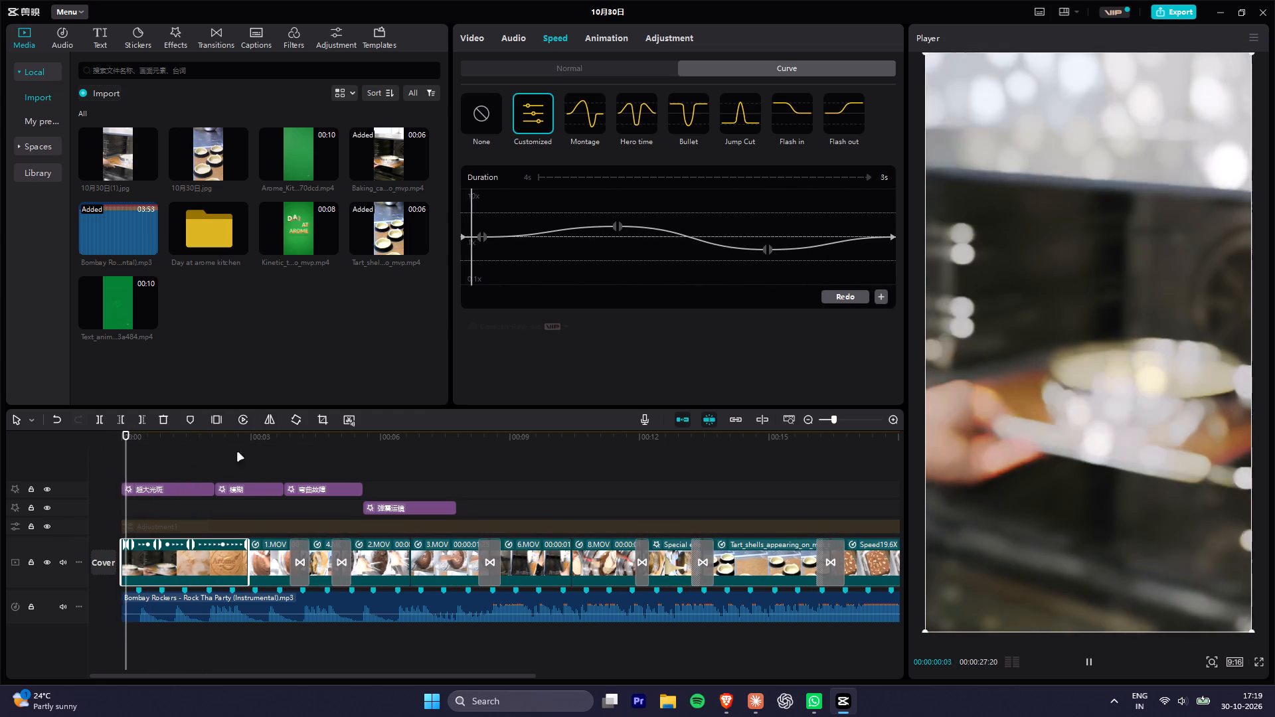
{"action": "key", "text": "space"}
Raise the dip after the custom curve's peak to 0.88x and replay the cake clip.
{"action": "left_click", "coordinate": [768, 249]}
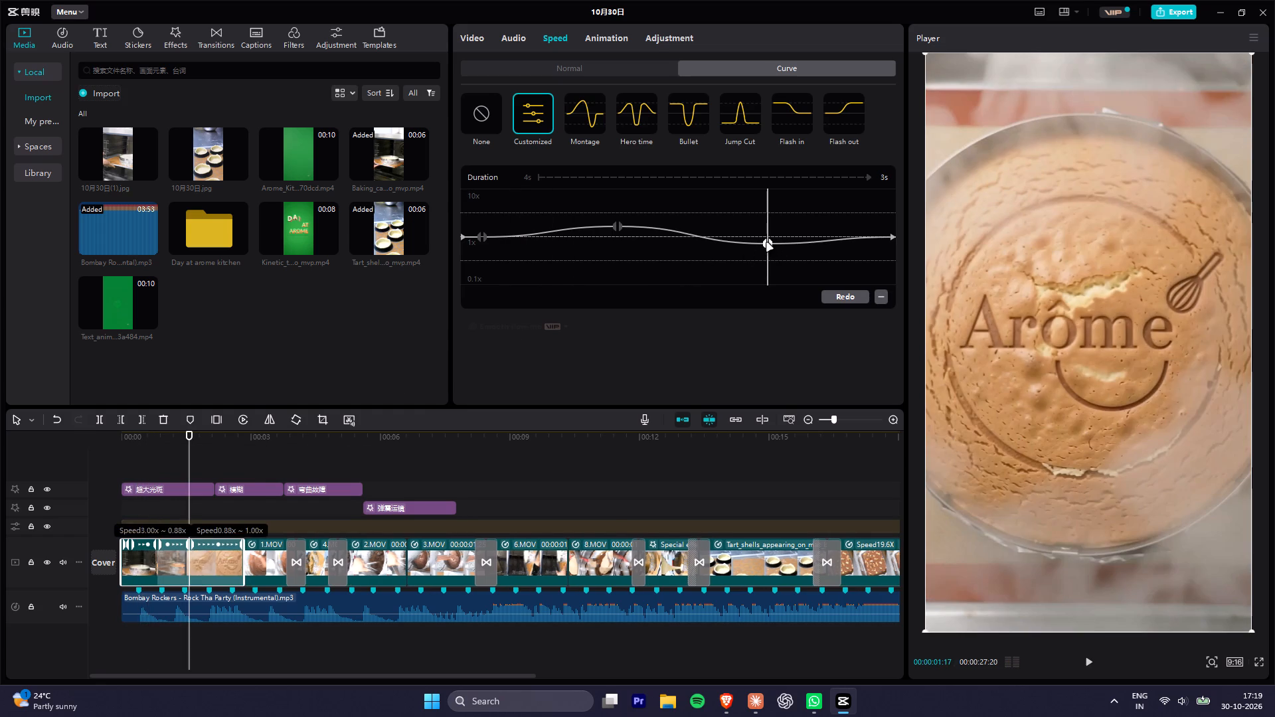
{"action": "left_click_drag", "start_coordinate": [158, 439], "coordinate": [73, 445]}
{"action": "key", "text": "space"}
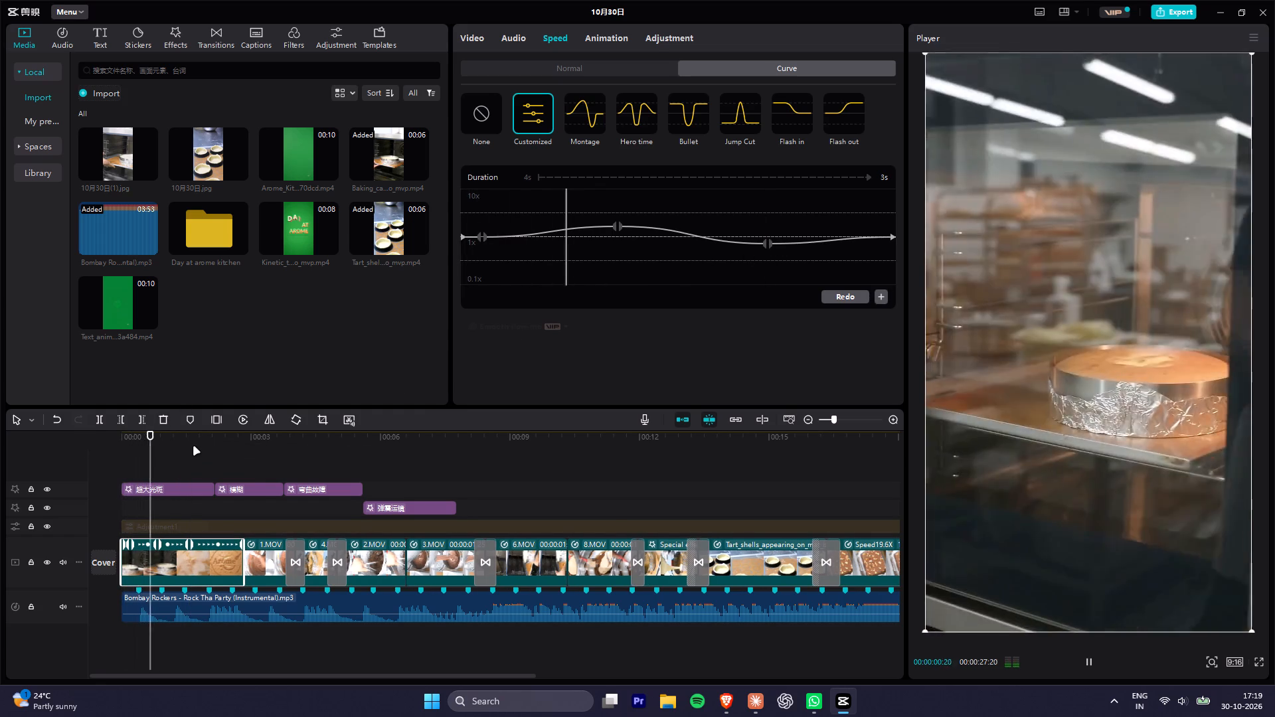
{"action": "key", "text": "space"}
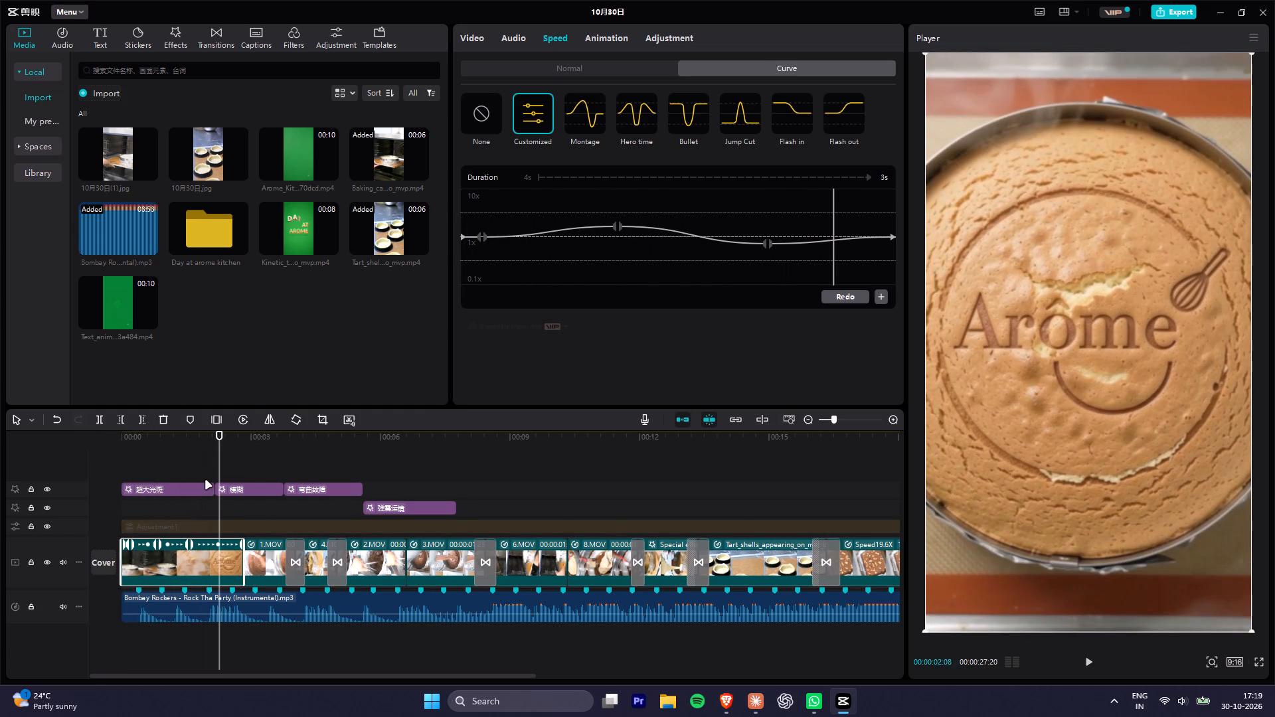
{"action": "key", "text": "space"}
{"action": "key", "text": "space"}
{"action": "key", "text": "space"}
{"action": "key", "text": "space"}
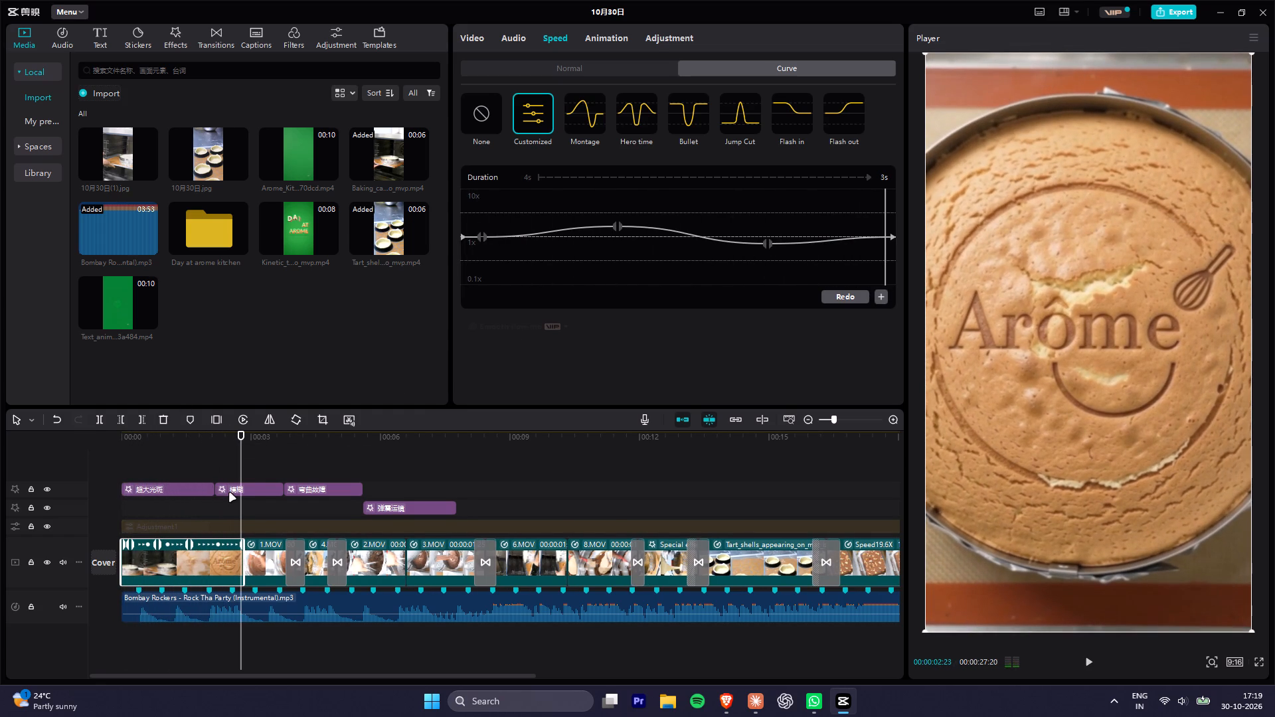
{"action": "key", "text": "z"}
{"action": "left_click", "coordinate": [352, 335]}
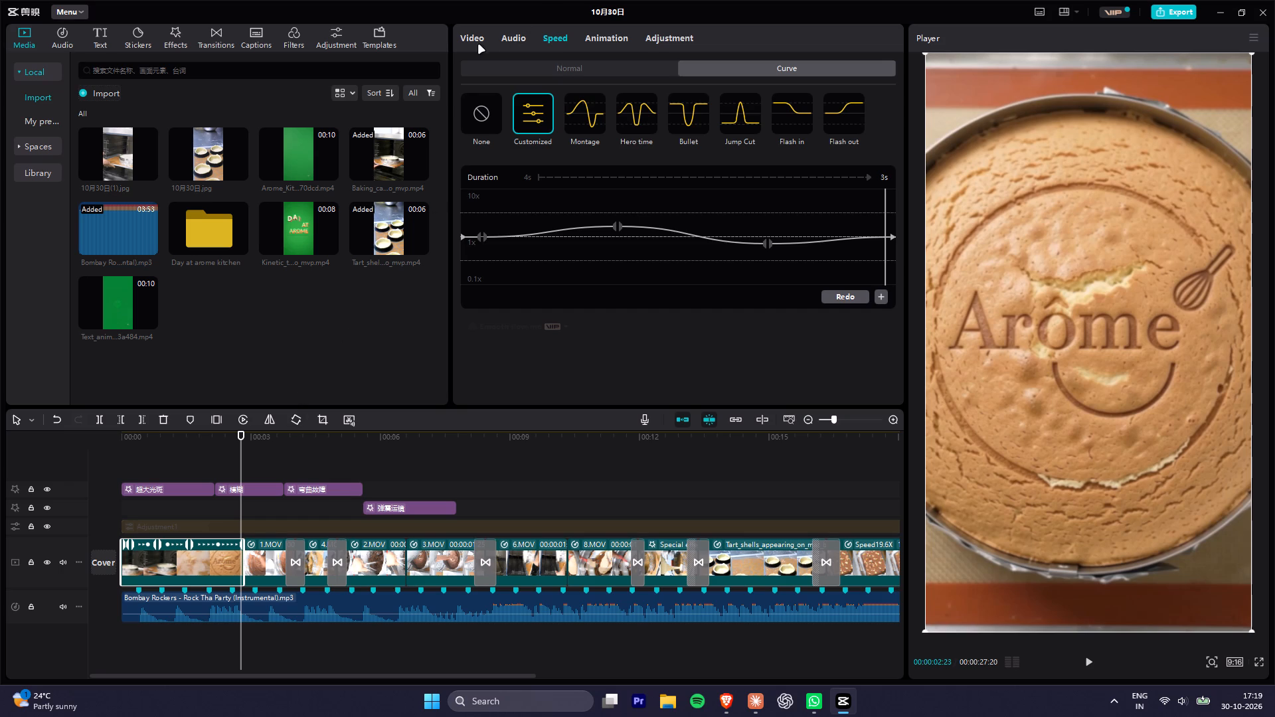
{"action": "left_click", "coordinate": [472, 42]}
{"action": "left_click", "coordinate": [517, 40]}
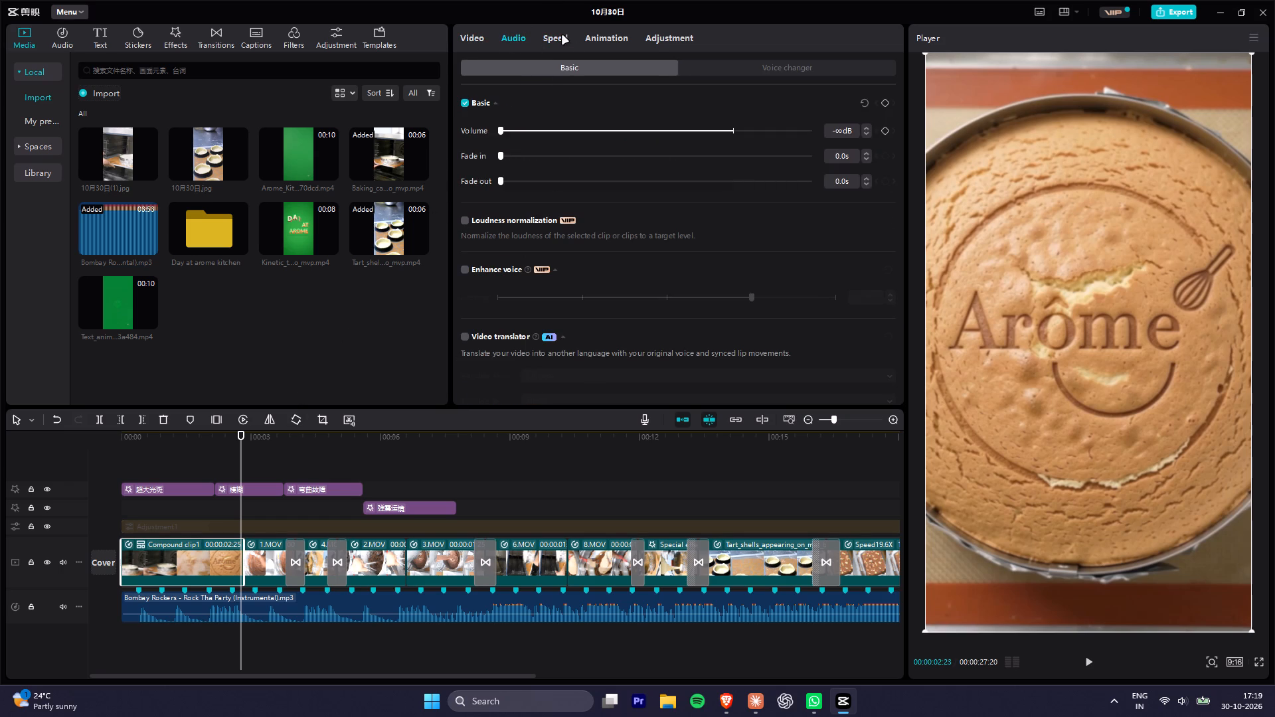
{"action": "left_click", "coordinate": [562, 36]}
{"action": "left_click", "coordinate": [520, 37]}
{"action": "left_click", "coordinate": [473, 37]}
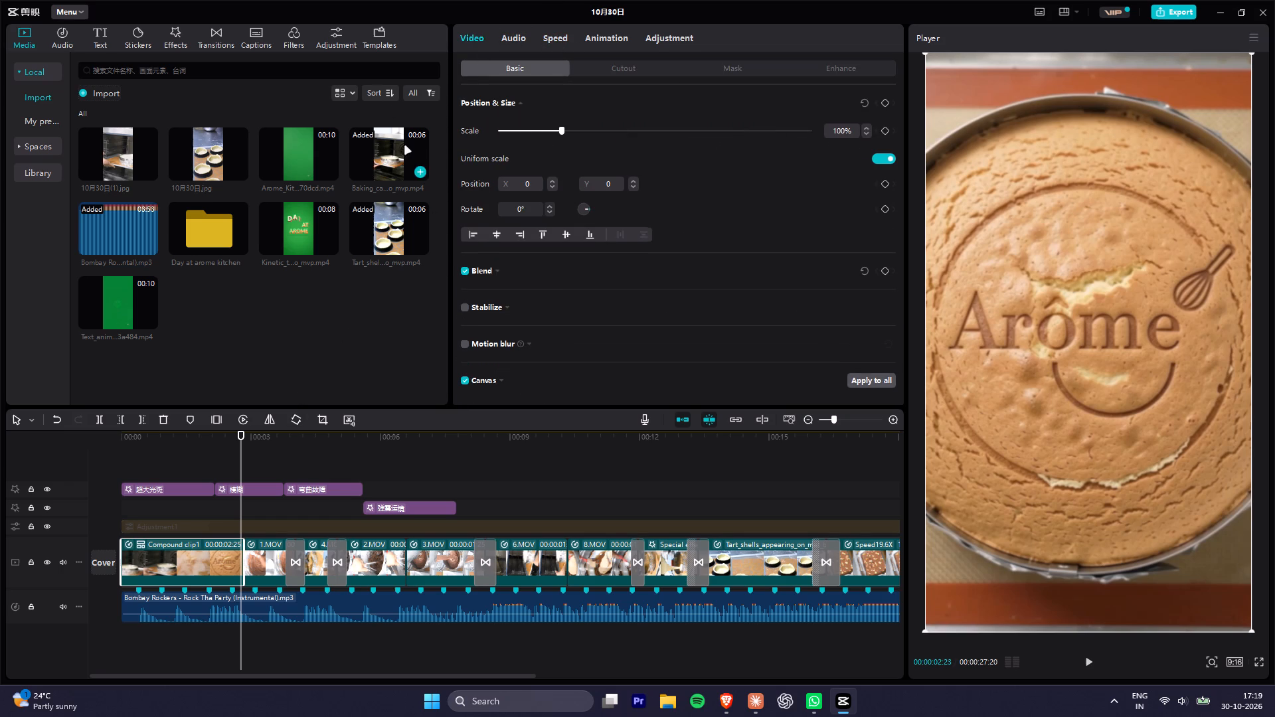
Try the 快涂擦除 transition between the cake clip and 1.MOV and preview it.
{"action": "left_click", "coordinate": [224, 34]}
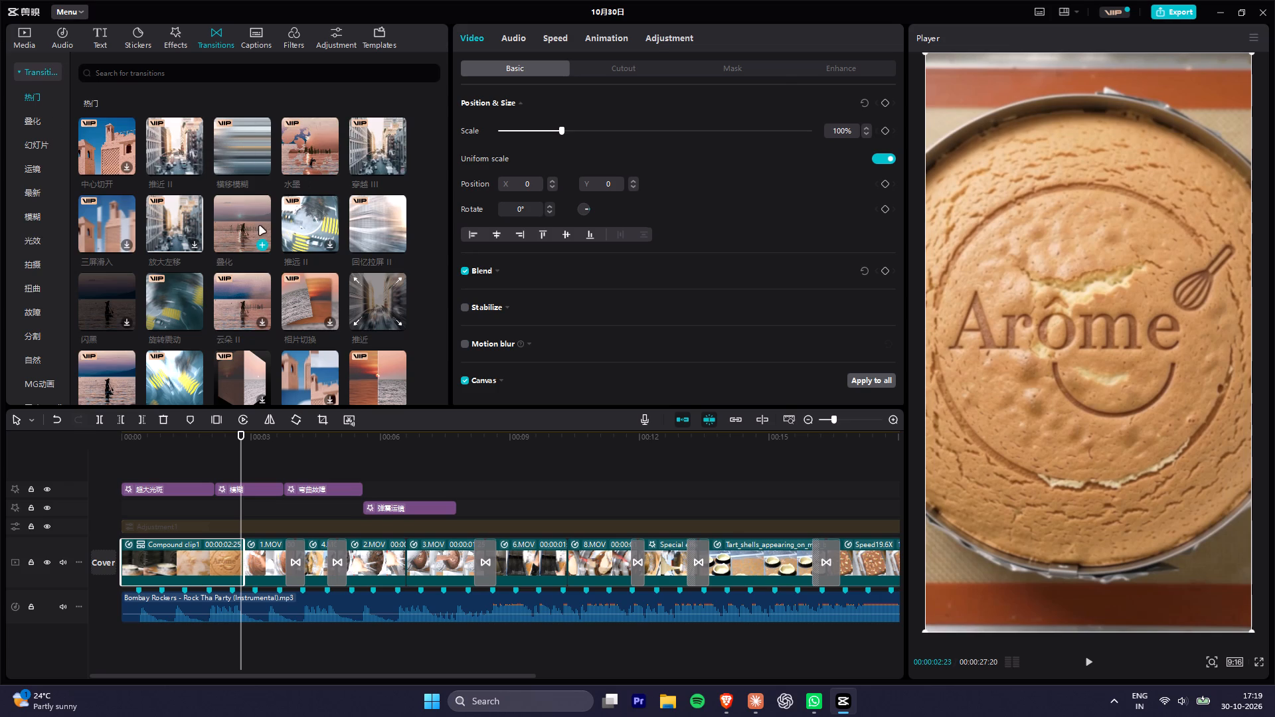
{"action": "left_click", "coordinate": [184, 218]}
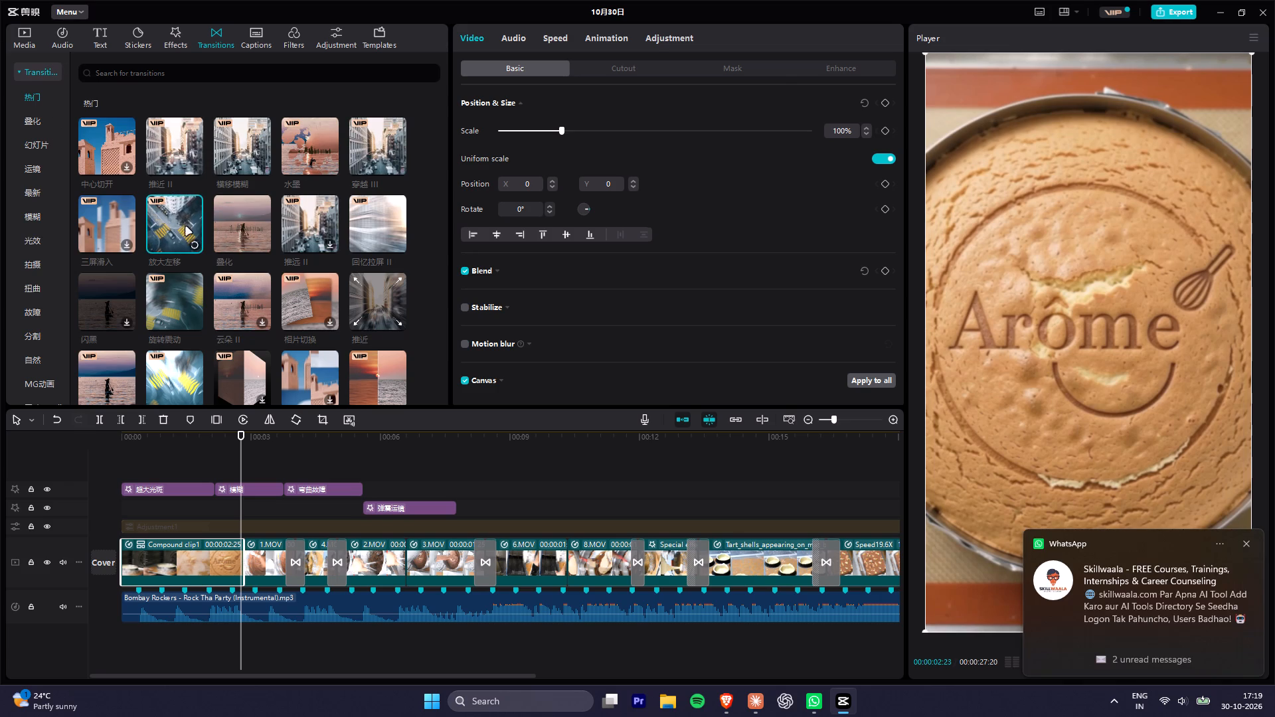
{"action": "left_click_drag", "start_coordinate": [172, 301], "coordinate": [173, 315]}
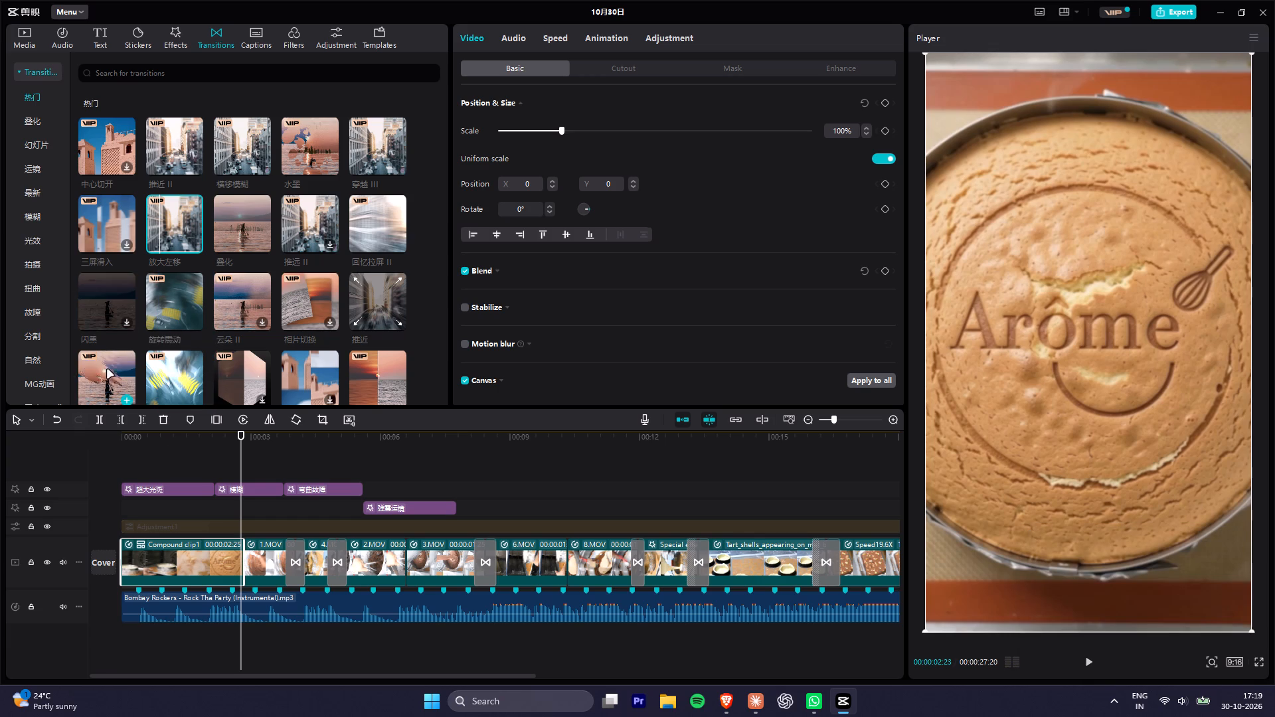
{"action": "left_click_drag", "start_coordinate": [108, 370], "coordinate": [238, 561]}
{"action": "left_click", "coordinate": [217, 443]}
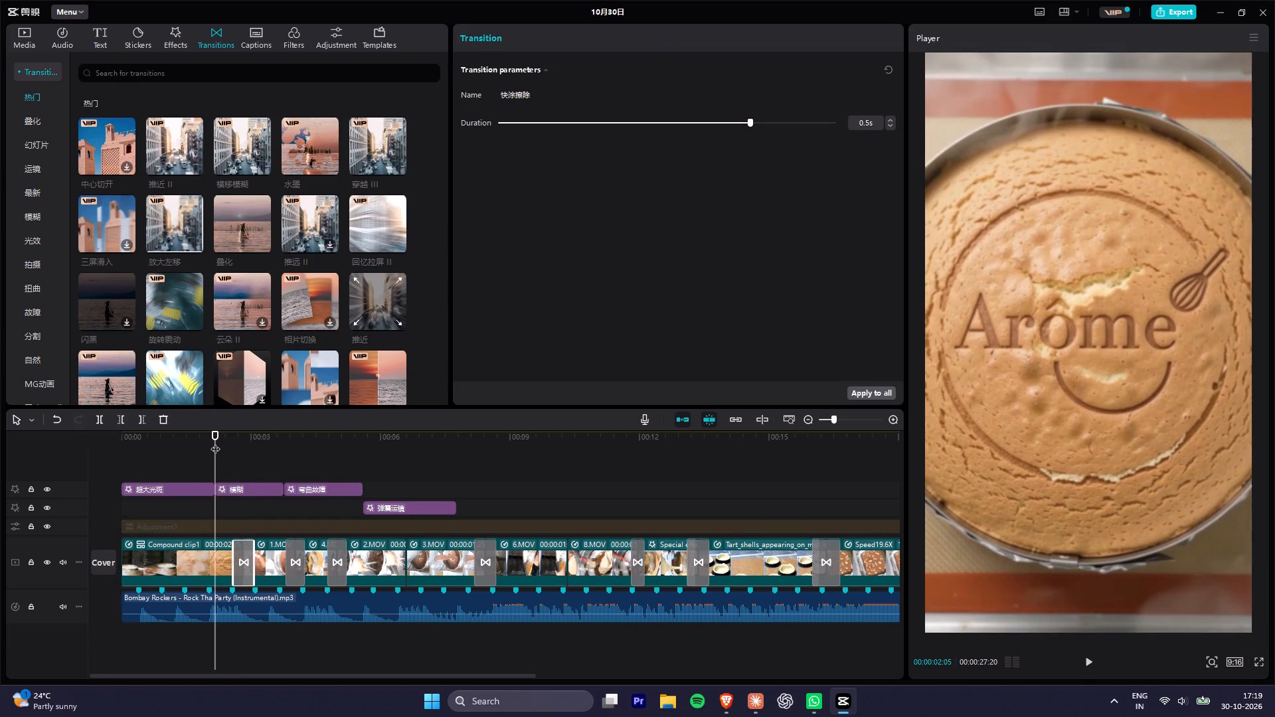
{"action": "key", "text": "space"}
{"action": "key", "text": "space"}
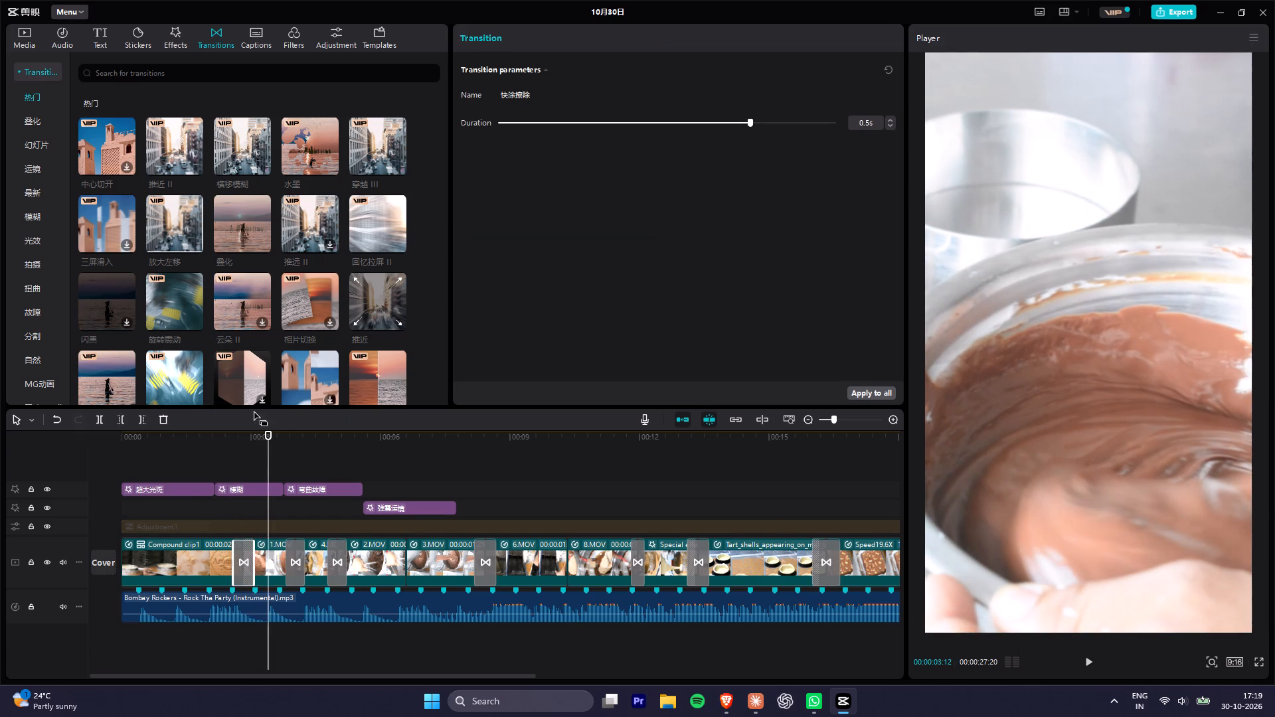
Apply the 回忆拉屏 II transition between the cake clip and 1.MOV and preview it.
{"action": "left_click_drag", "start_coordinate": [375, 222], "coordinate": [228, 554]}
{"action": "left_click", "coordinate": [216, 438]}
{"action": "key", "text": "space"}
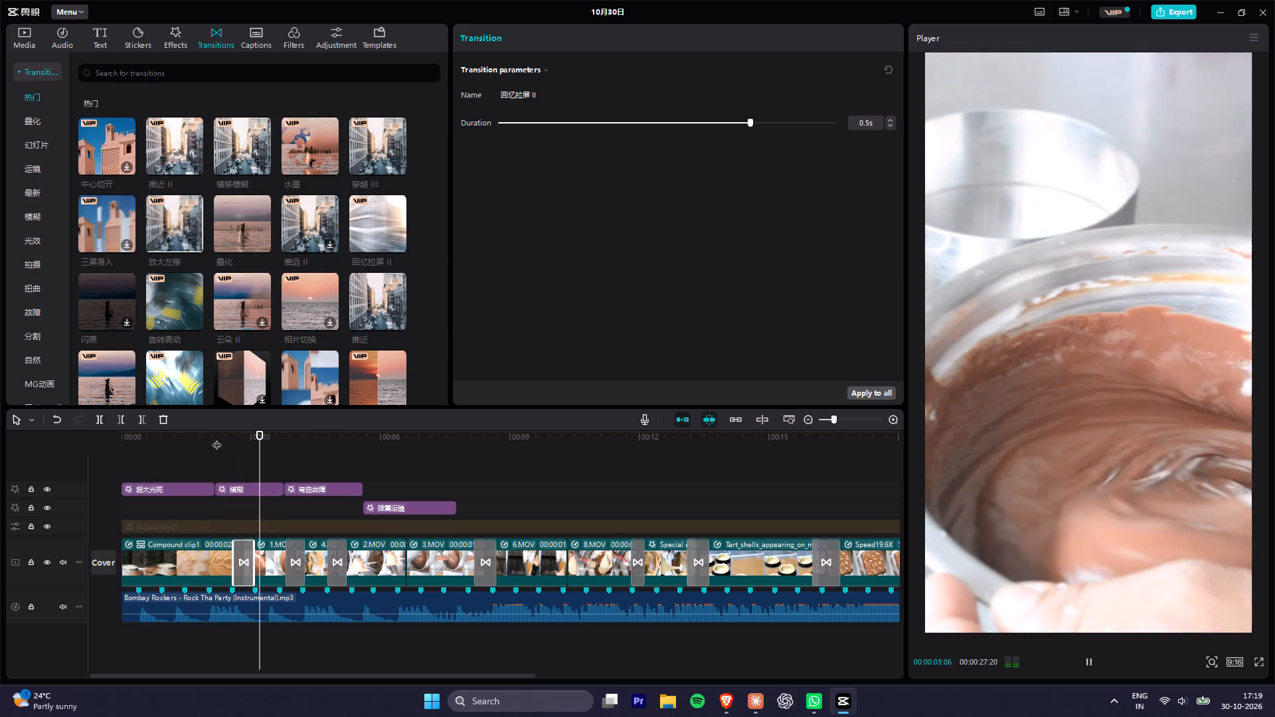
{"action": "key", "text": "space"}
{"action": "key", "text": "space"}
{"action": "key", "text": "space"}
{"action": "key", "text": "space"}
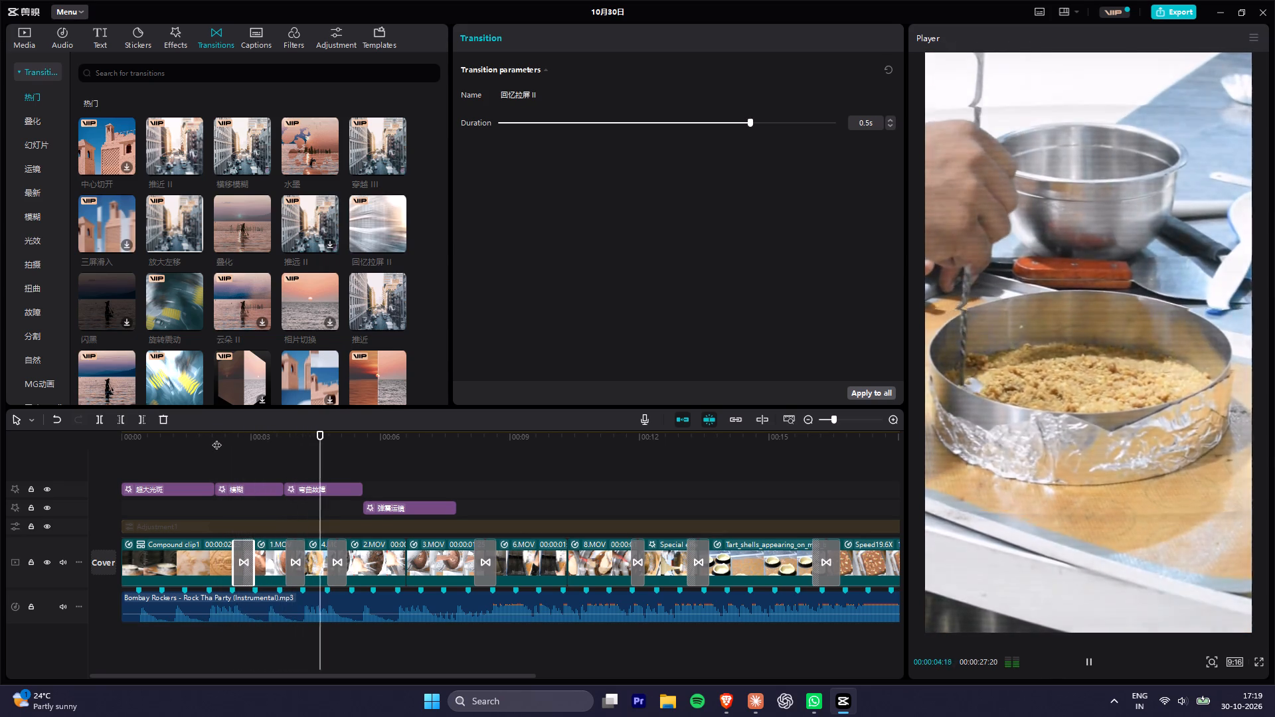
{"action": "key", "text": "space"}
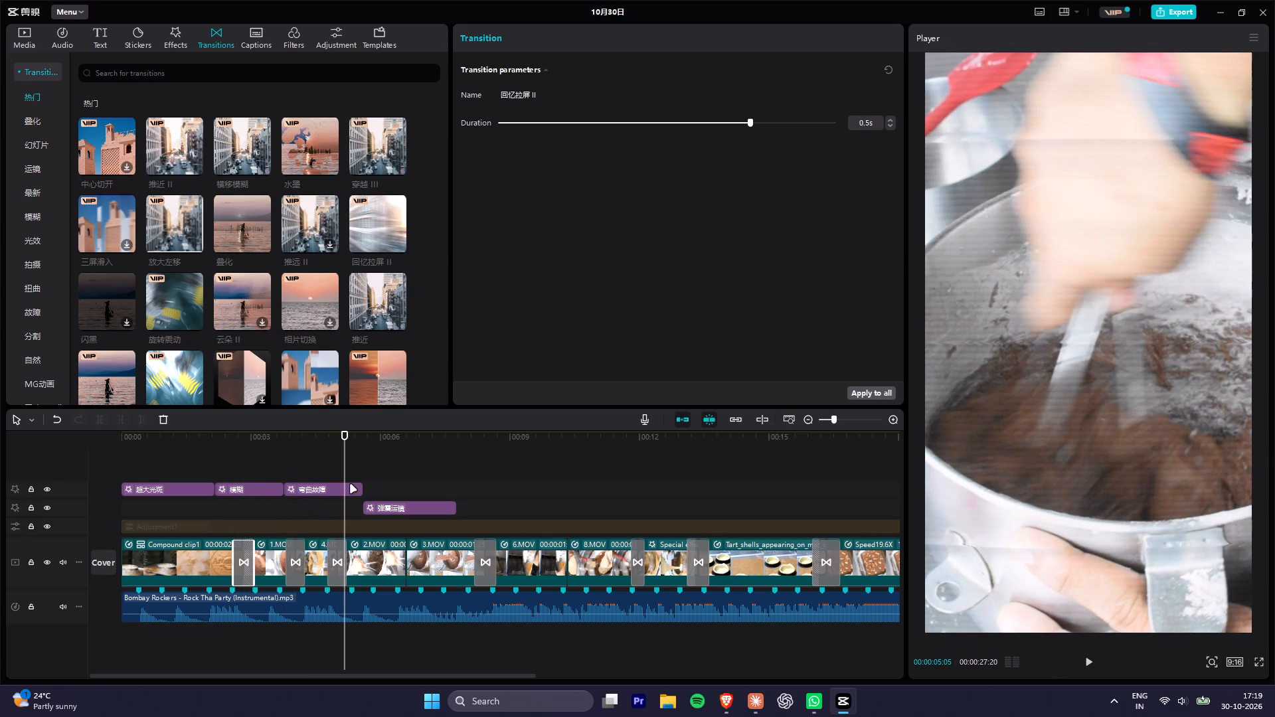
Shift all four effect clips later together, starting them where the cake clip ends, and play the montage from there.
{"action": "left_click_drag", "start_coordinate": [189, 459], "coordinate": [396, 509]}
{"action": "left_click_drag", "start_coordinate": [299, 487], "coordinate": [421, 489]}
{"action": "left_click", "coordinate": [245, 444]}
{"action": "key", "text": "space"}
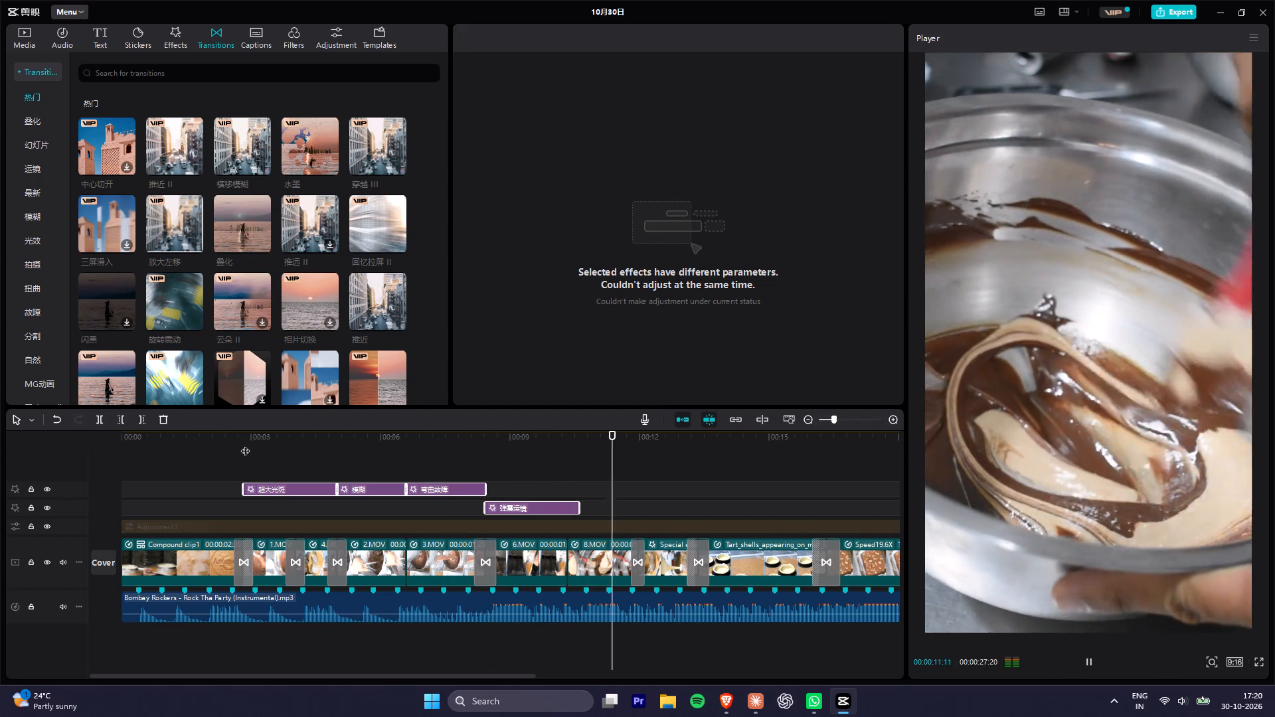
{"action": "scroll", "coordinate": [616, 518], "scroll_direction": "down", "scroll_amount": 10, "text": "alt"}
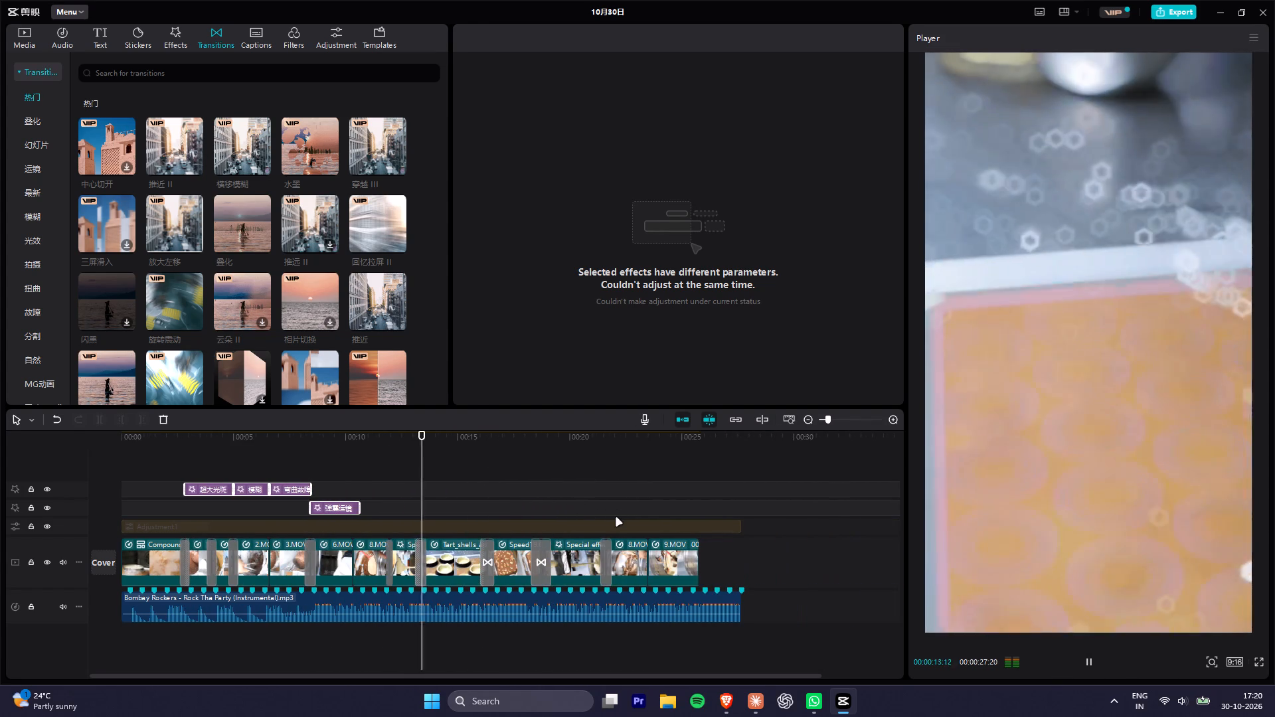
{"action": "key", "text": "space"}
Check the transition into the Tart_shells_appearing_on_mat clip and trim a few frames off that clip's start.
{"action": "left_click", "coordinate": [416, 449]}
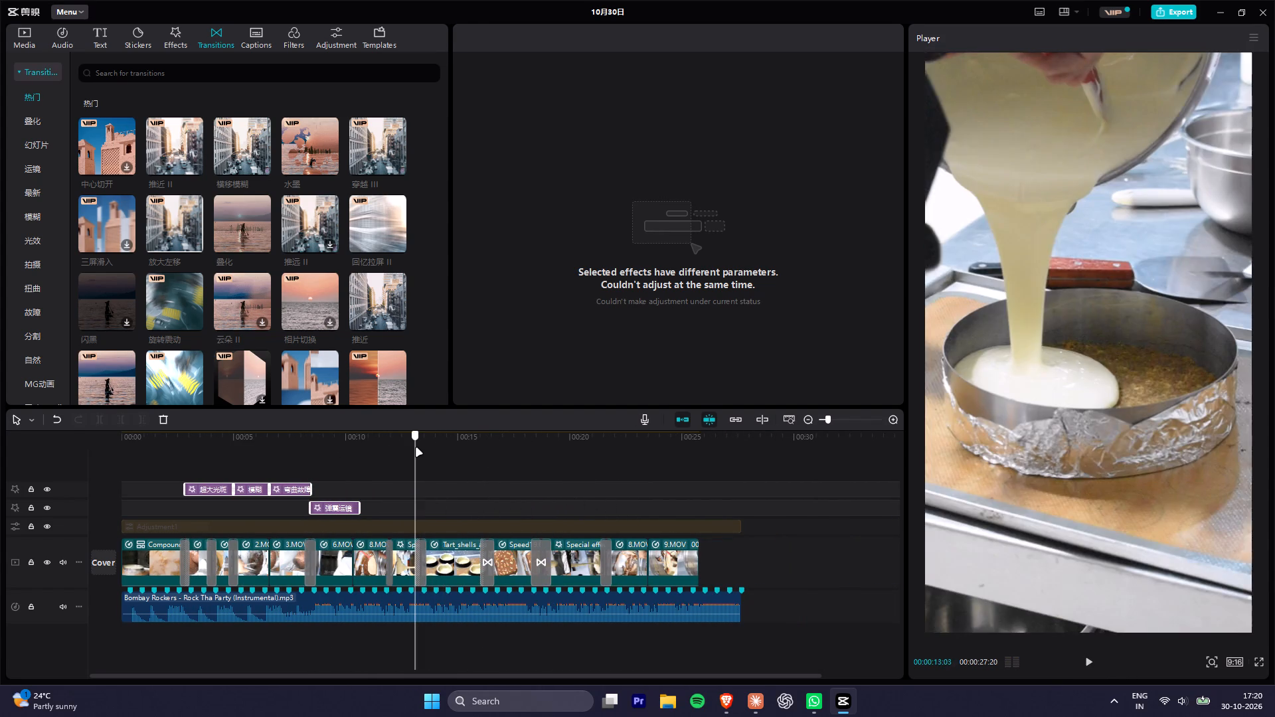
{"action": "scroll", "coordinate": [406, 525], "scroll_direction": "up", "scroll_amount": 7, "text": "alt"}
{"action": "left_click", "coordinate": [400, 441]}
{"action": "key", "text": "space"}
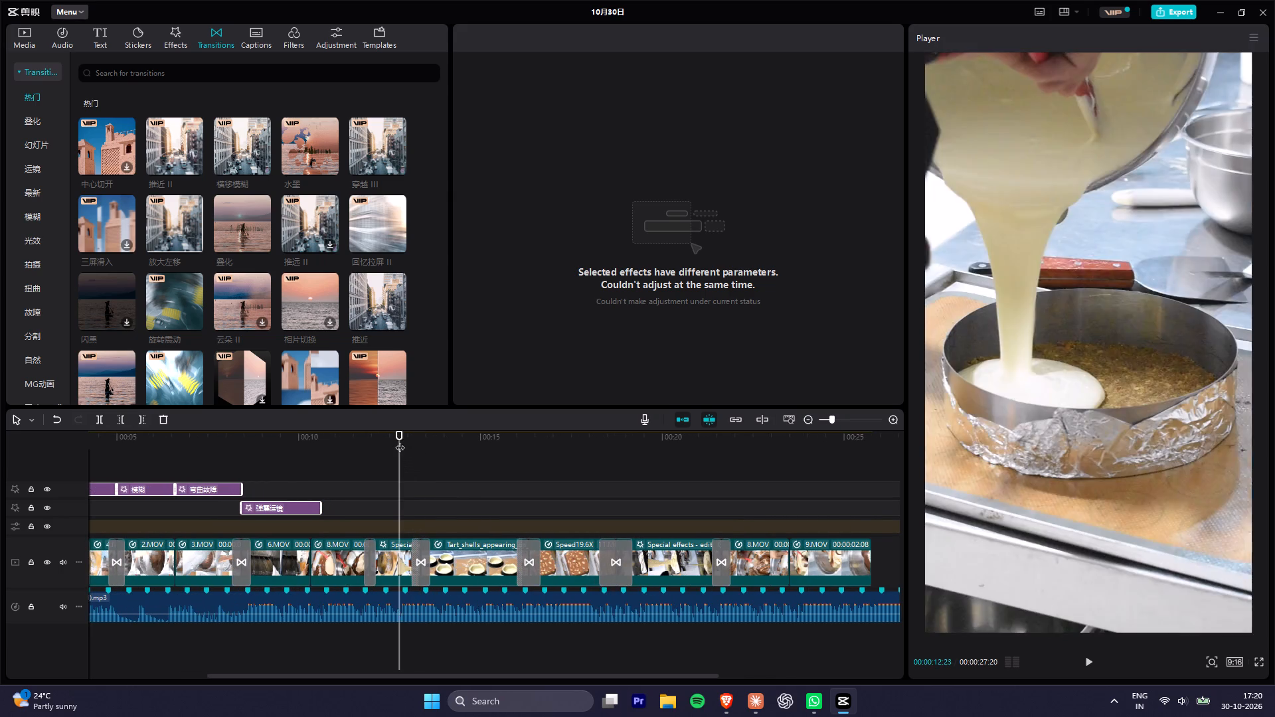
{"action": "key", "text": "space"}
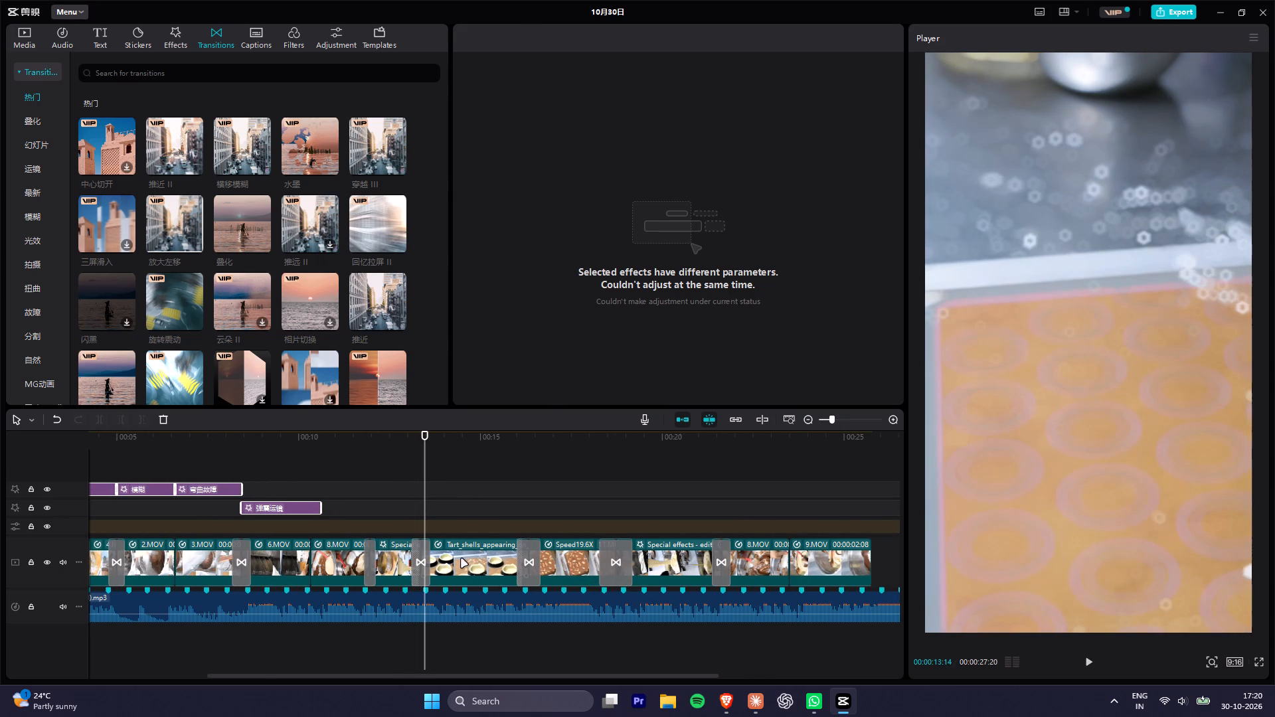
{"action": "left_click", "coordinate": [462, 559]}
{"action": "scroll", "coordinate": [458, 555], "scroll_direction": "up", "scroll_amount": 11, "text": "alt"}
{"action": "left_click_drag", "start_coordinate": [418, 558], "coordinate": [420, 558]}
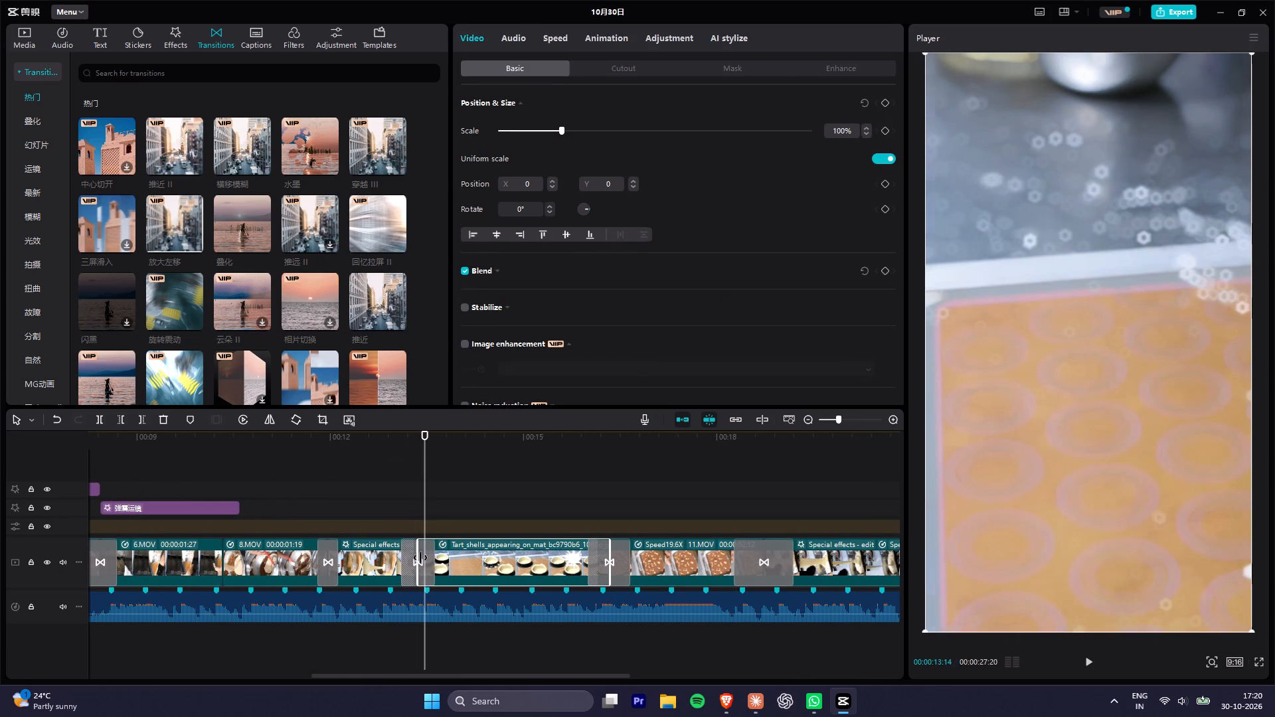
{"action": "left_click_drag", "start_coordinate": [420, 558], "coordinate": [438, 558]}
Play the montage from just before the tart shells clip through to its end to check the beat sync.
{"action": "left_click", "coordinate": [404, 443]}
{"action": "key", "text": "space"}
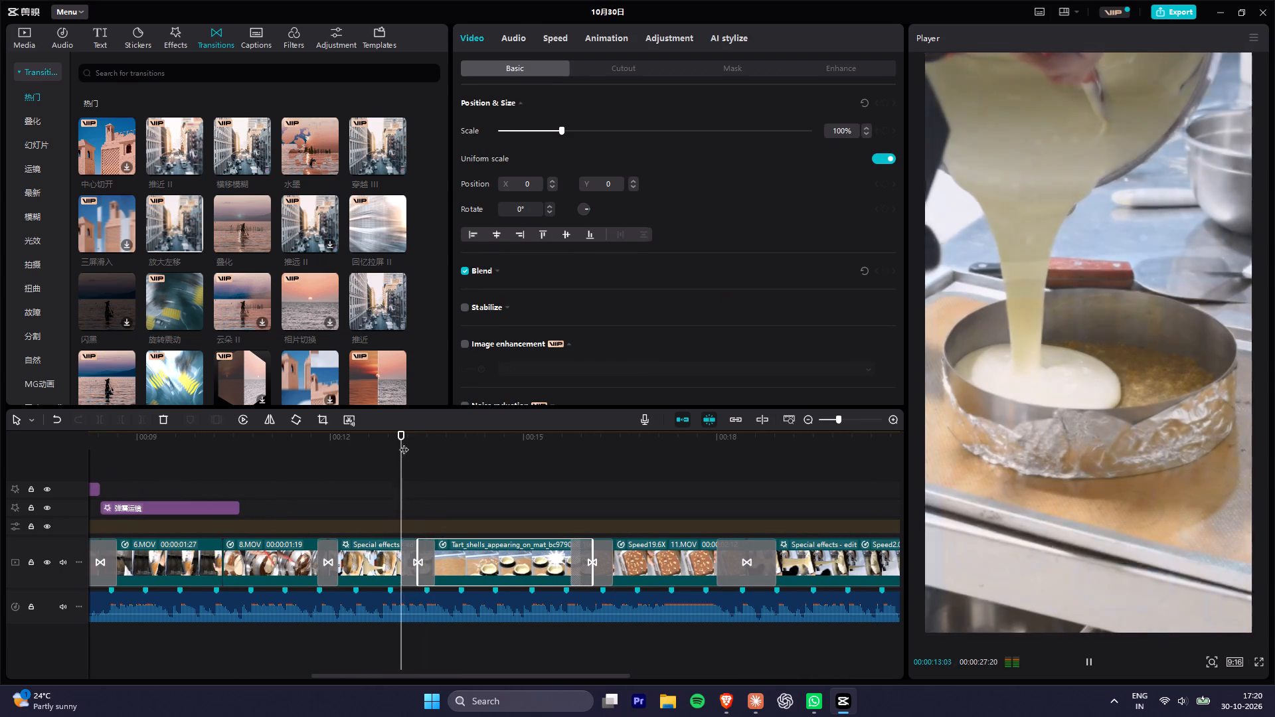
{"action": "left_click", "coordinate": [394, 437]}
{"action": "key", "text": "space"}
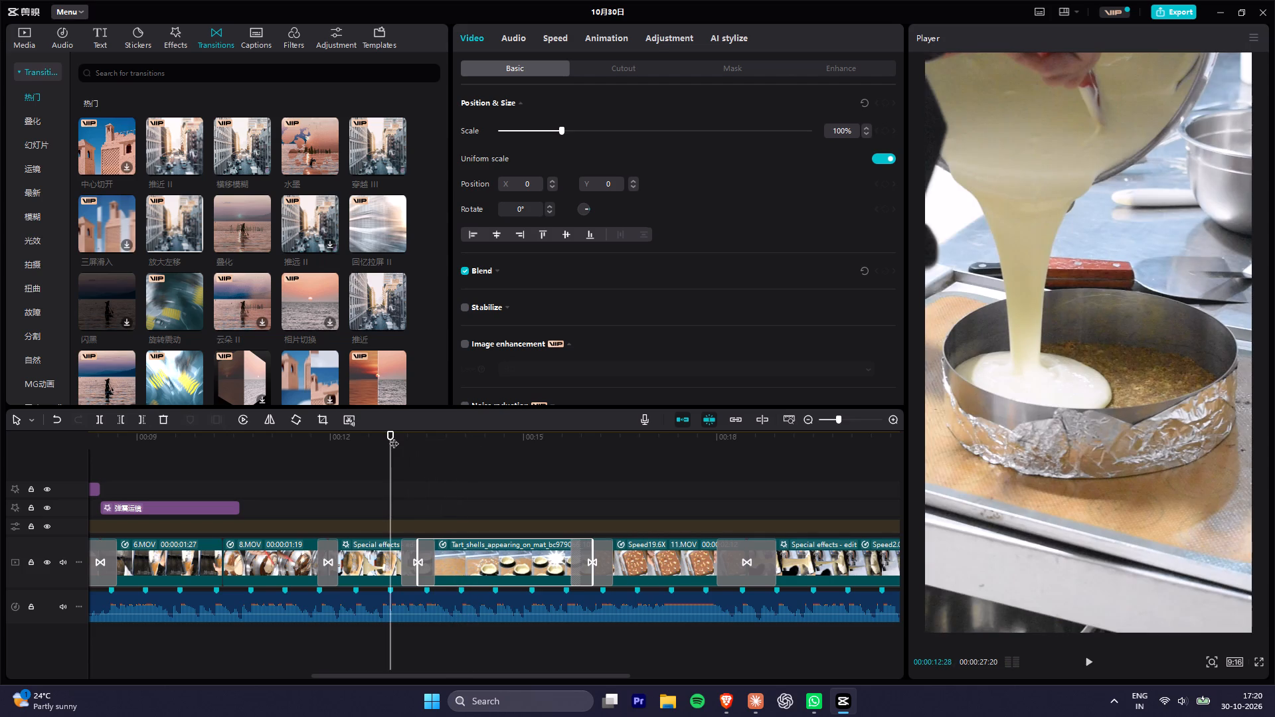
{"action": "key", "text": "space"}
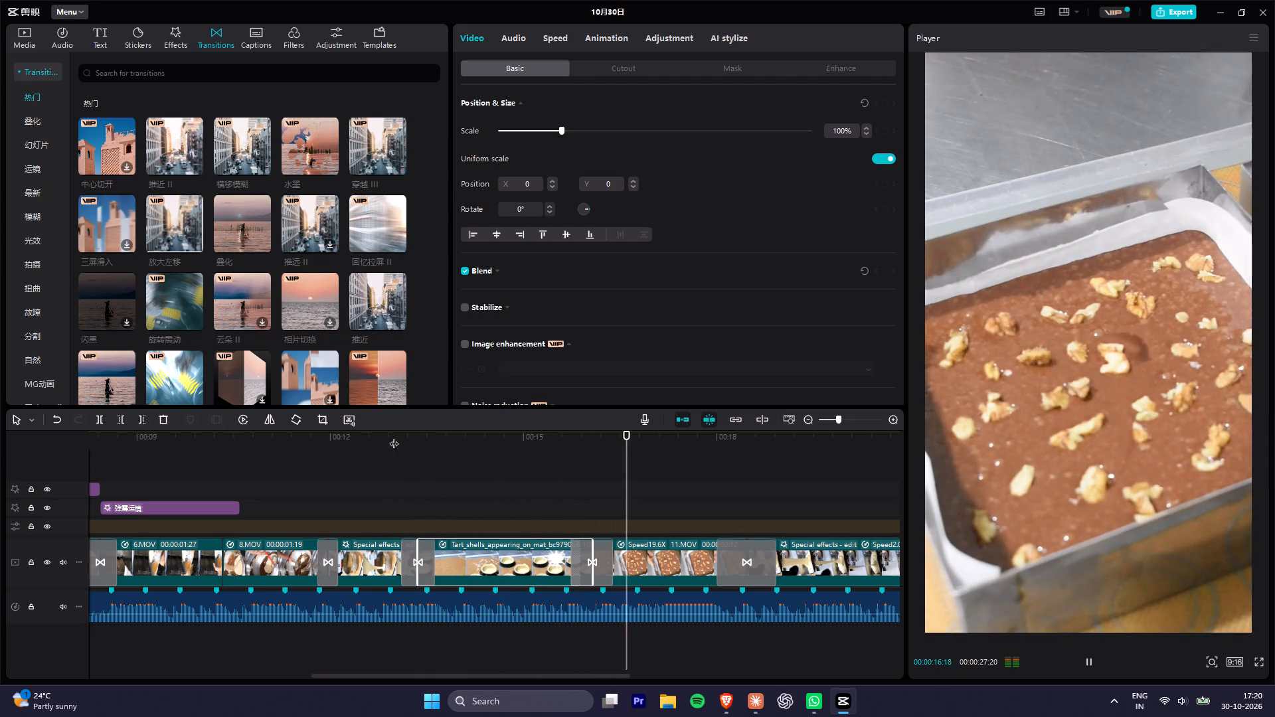
{"action": "scroll", "coordinate": [458, 517], "scroll_direction": "down", "scroll_amount": 19, "text": "alt"}
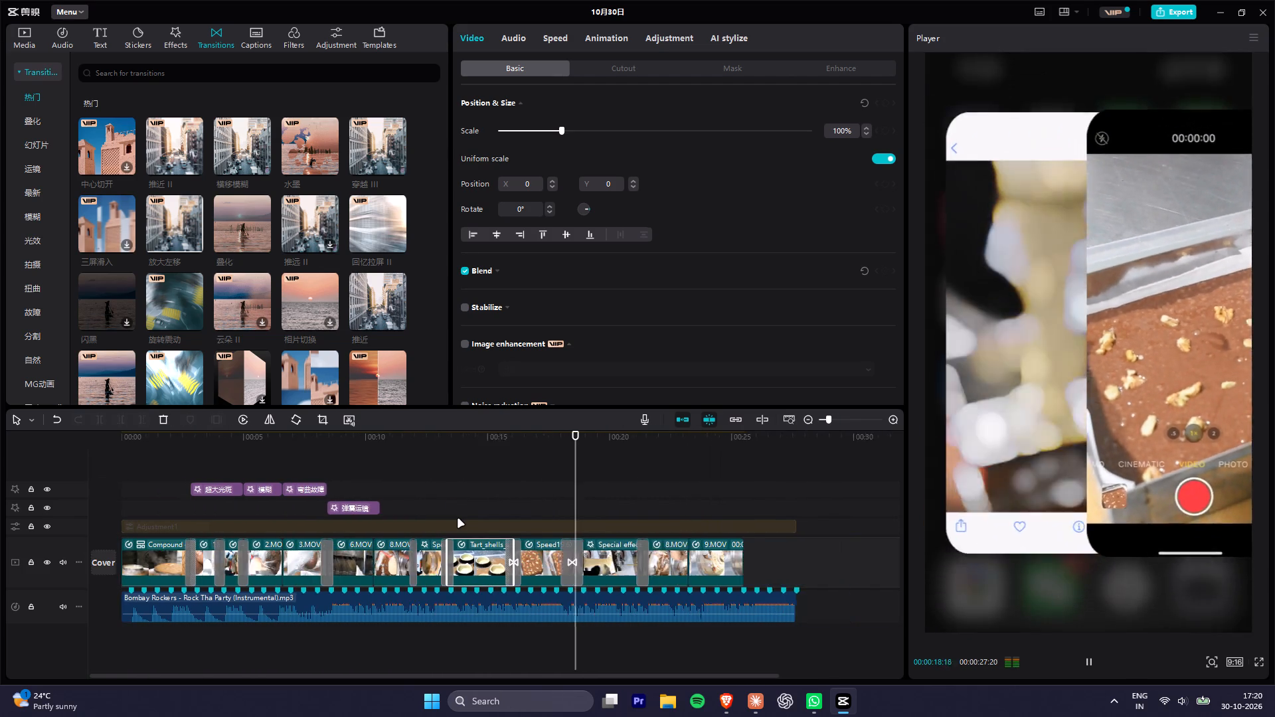
{"action": "scroll", "coordinate": [458, 519], "scroll_direction": "down", "scroll_amount": 7, "text": "alt"}
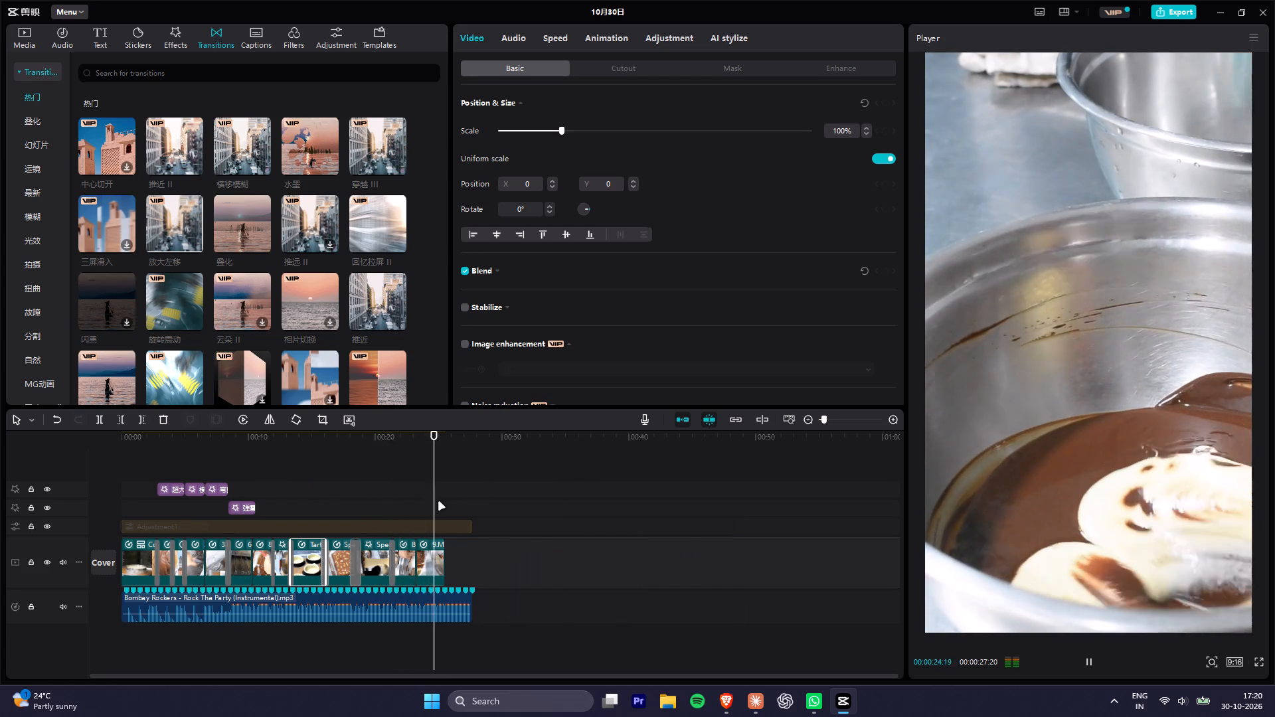
{"action": "key", "text": "space"}
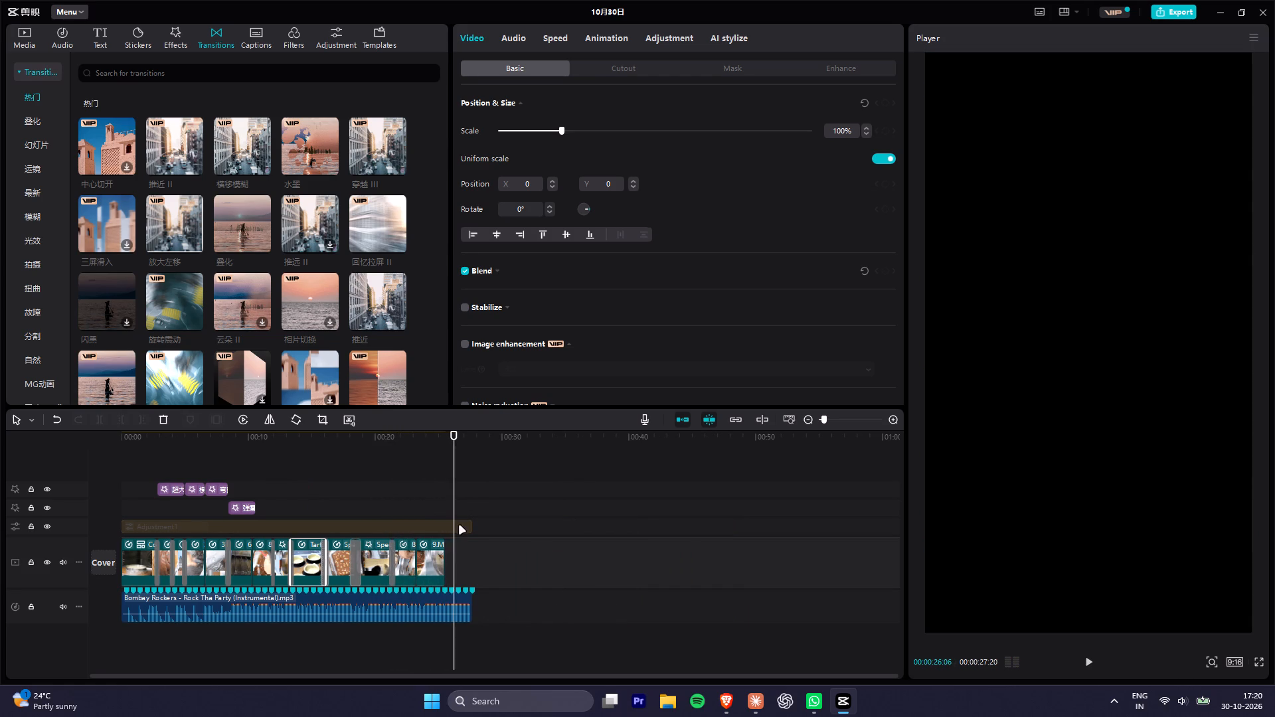
Trim the adjustment layer to the end of the last video clip and the music track to 00:00:26:06.
{"action": "left_click", "coordinate": [460, 526]}
{"action": "left_click_drag", "start_coordinate": [472, 528], "coordinate": [441, 530]}
{"action": "left_click", "coordinate": [452, 613]}
{"action": "left_click_drag", "start_coordinate": [475, 609], "coordinate": [456, 611]}
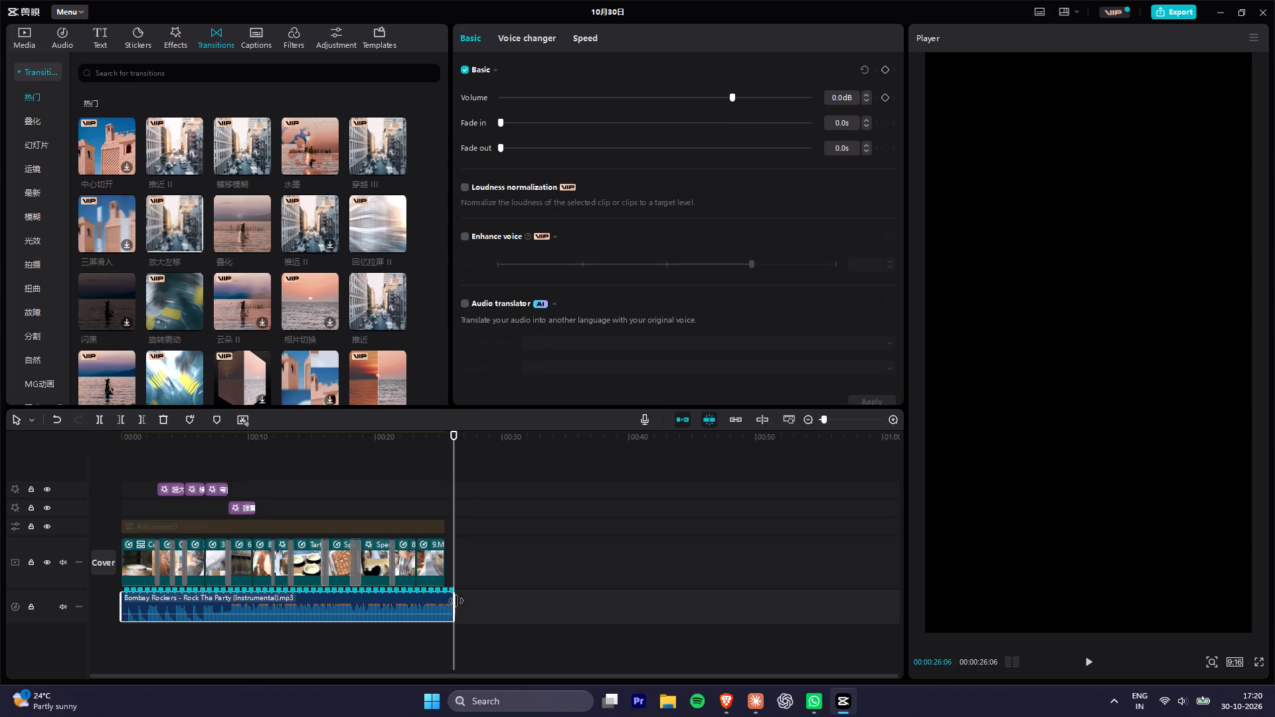
Add a 1.8 s fade-out to the Bombay Rockers music track.
{"action": "scroll", "coordinate": [448, 578], "scroll_direction": "up", "scroll_amount": 12}
{"action": "left_click", "coordinate": [595, 607]}
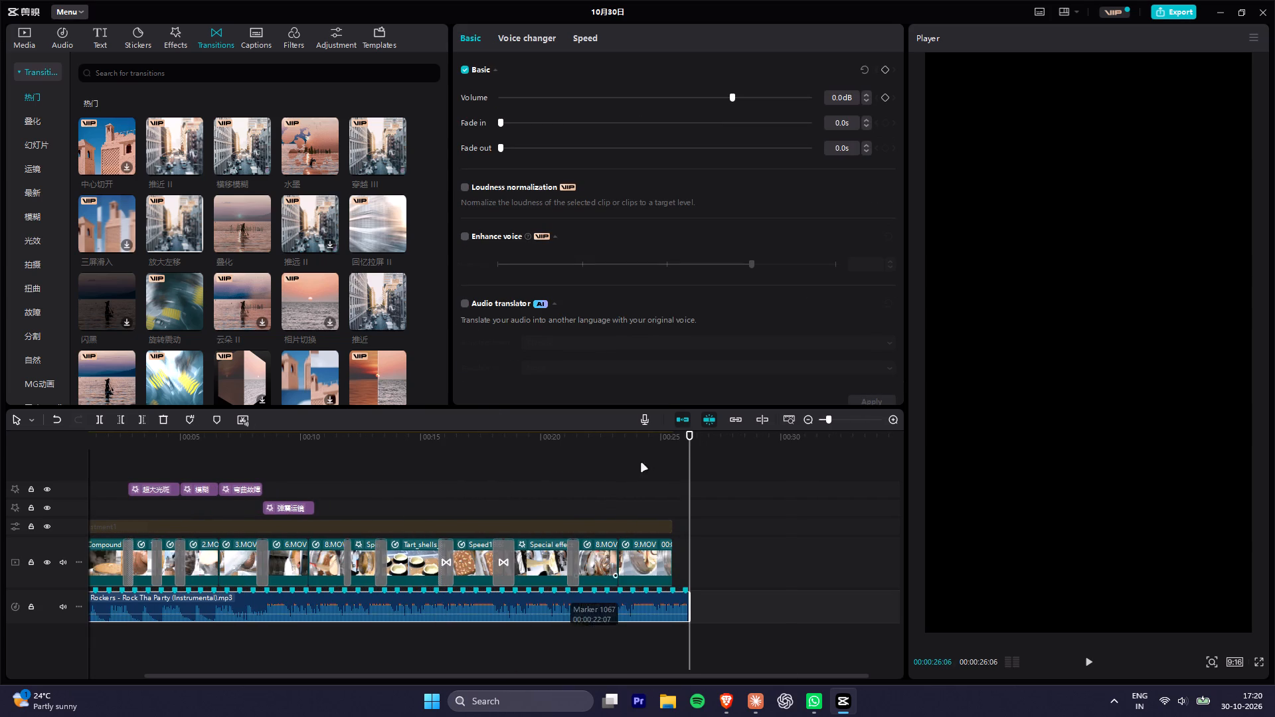
{"action": "left_click_drag", "start_coordinate": [521, 151], "coordinate": [554, 160]}
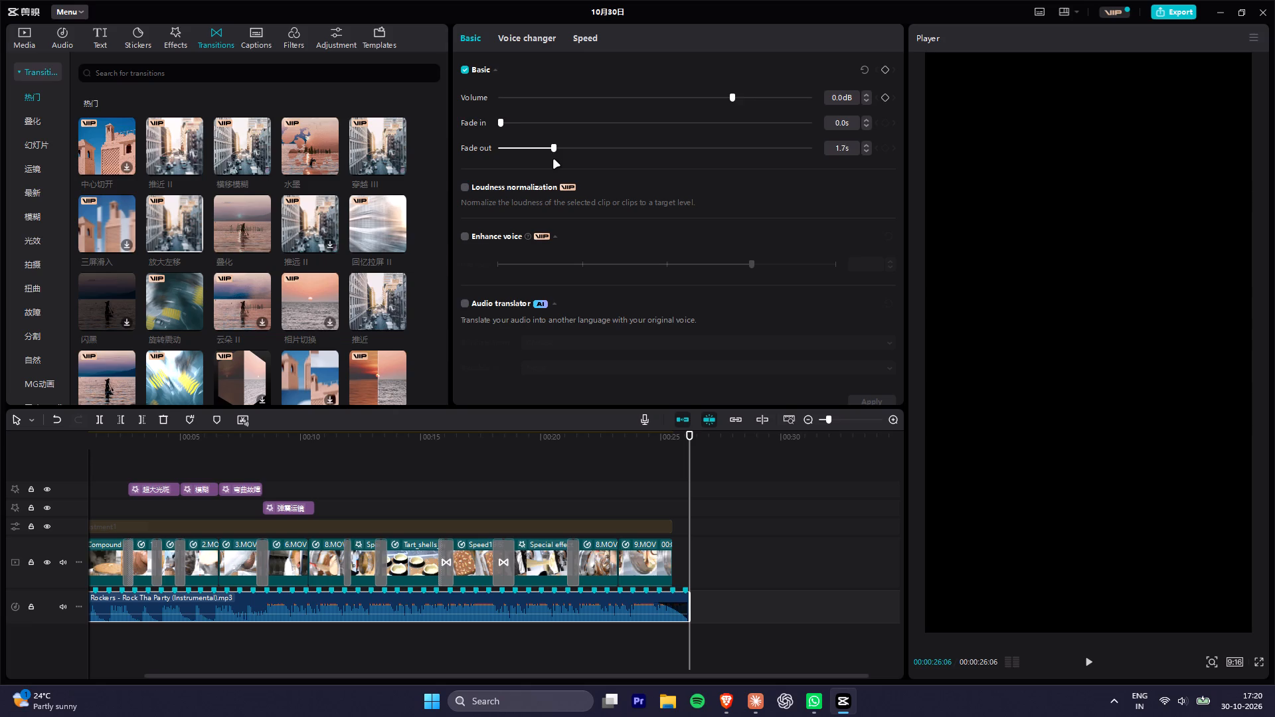
{"action": "left_click_drag", "start_coordinate": [554, 160], "coordinate": [554, 161]}
Import Arome- Desserts.png and Arome- video back.png from the desk folder on the Desktop.
{"action": "left_click_drag", "start_coordinate": [381, 443], "coordinate": [7, 422]}
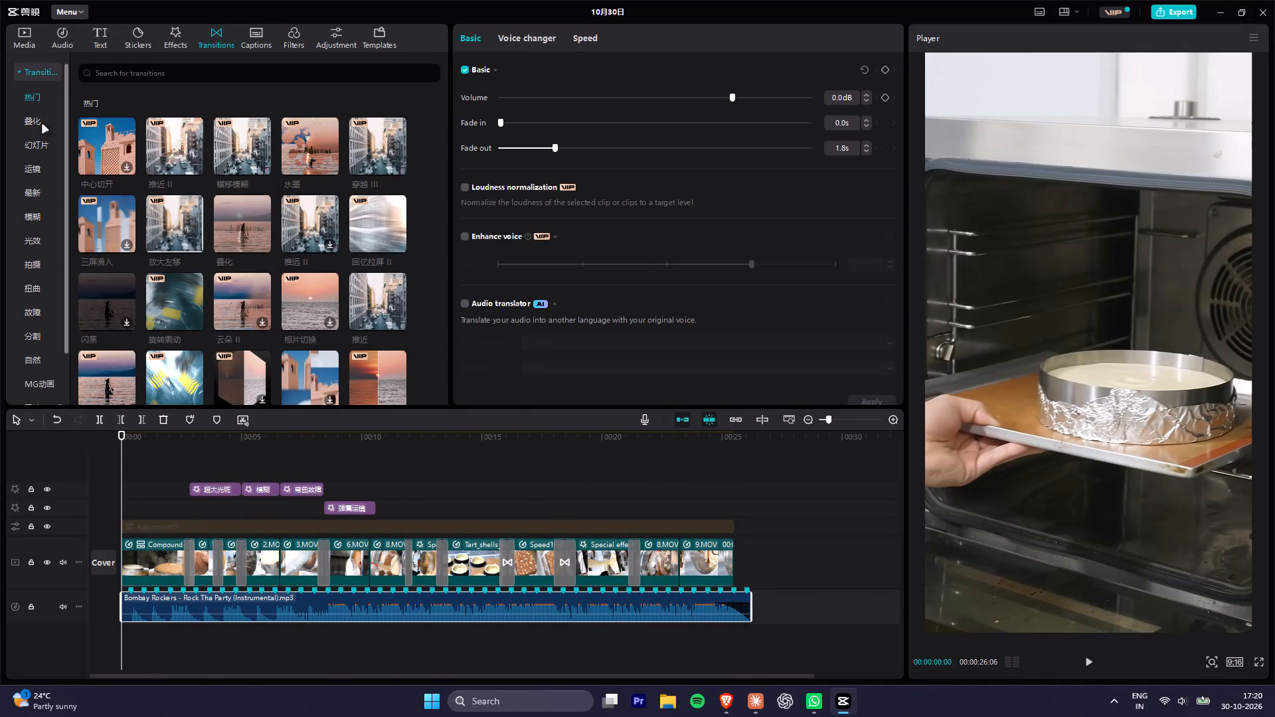
{"action": "left_click", "coordinate": [33, 37]}
{"action": "left_click", "coordinate": [104, 88]}
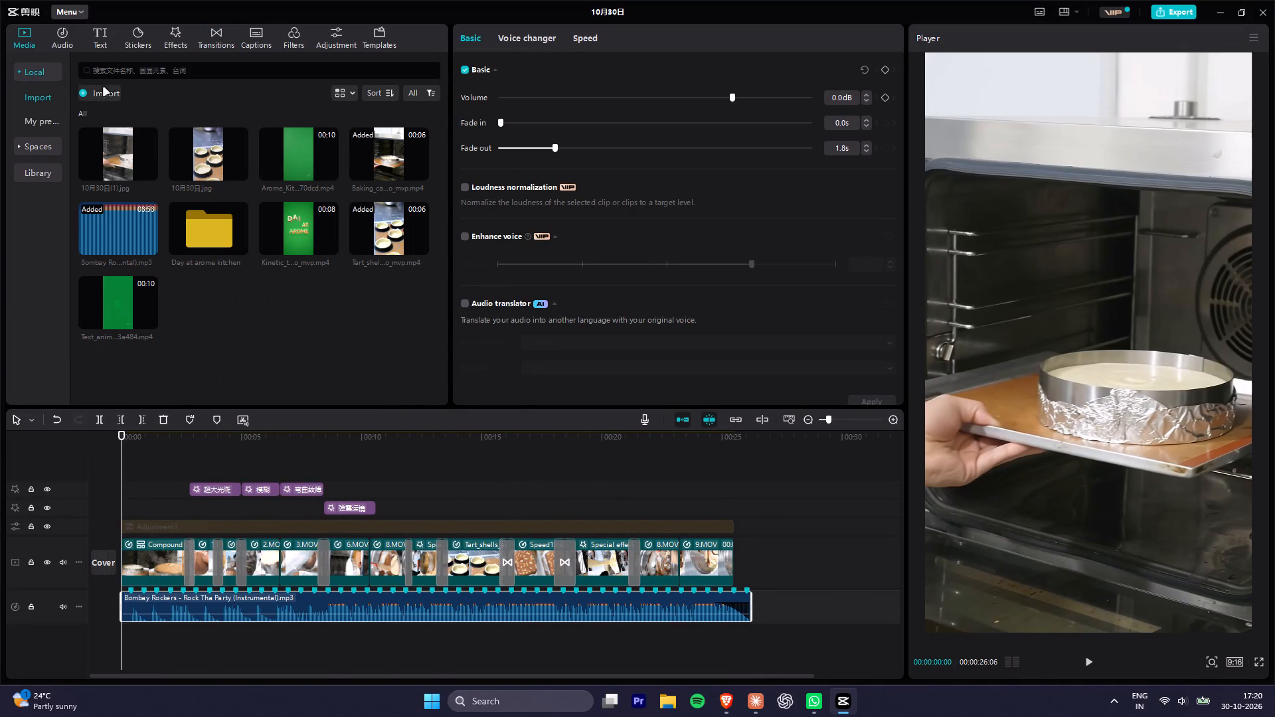
{"action": "left_click", "coordinate": [52, 131]}
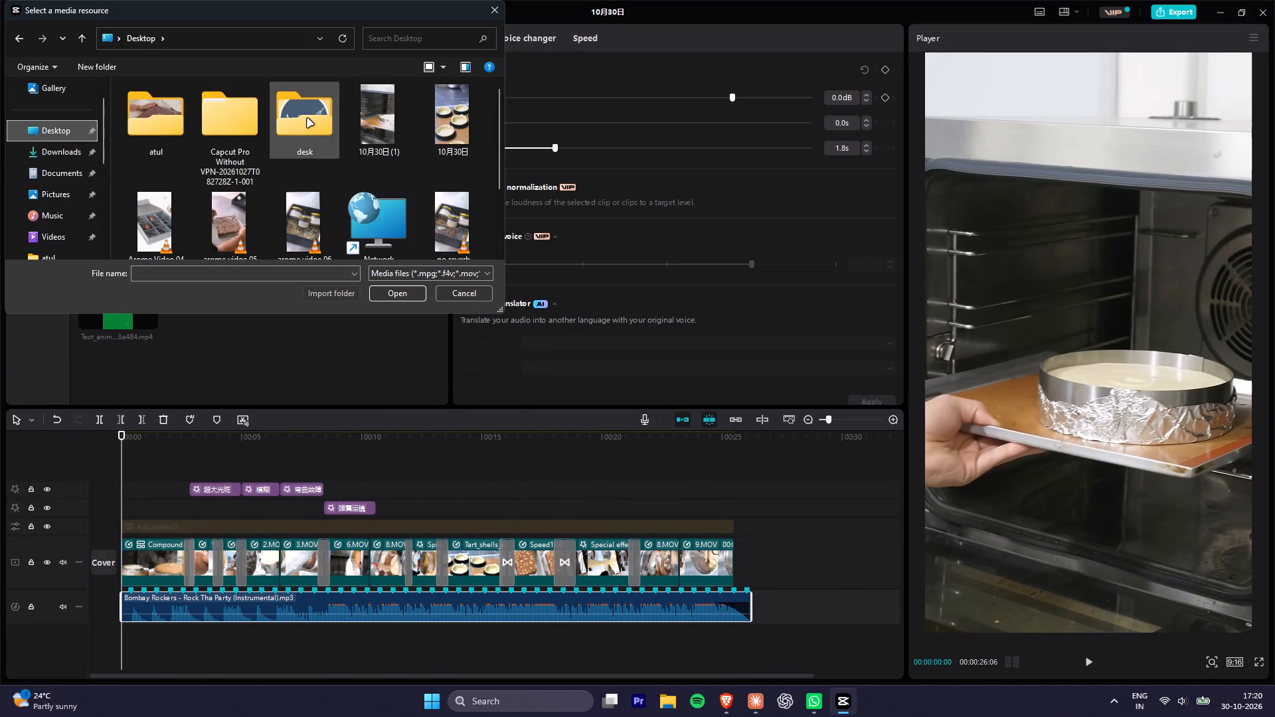
{"action": "double_click", "coordinate": [307, 119]}
{"action": "left_click_drag", "start_coordinate": [162, 183], "coordinate": [314, 107]}
{"action": "left_click", "coordinate": [384, 289]}
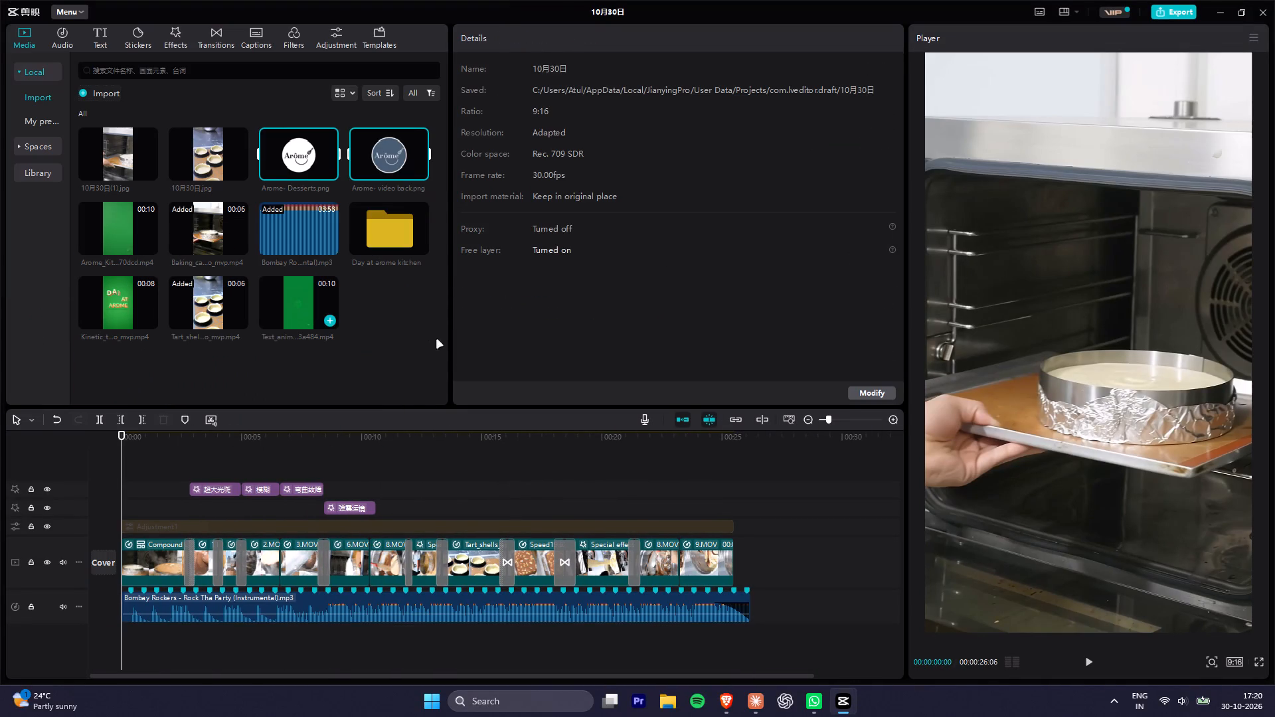
Place Arome- Desserts.png on an upper track at the start and Arome- video back.png on an overlay track overlapping the last clip's end.
{"action": "left_click", "coordinate": [282, 160]}
{"action": "left_click_drag", "start_coordinate": [296, 156], "coordinate": [108, 460]}
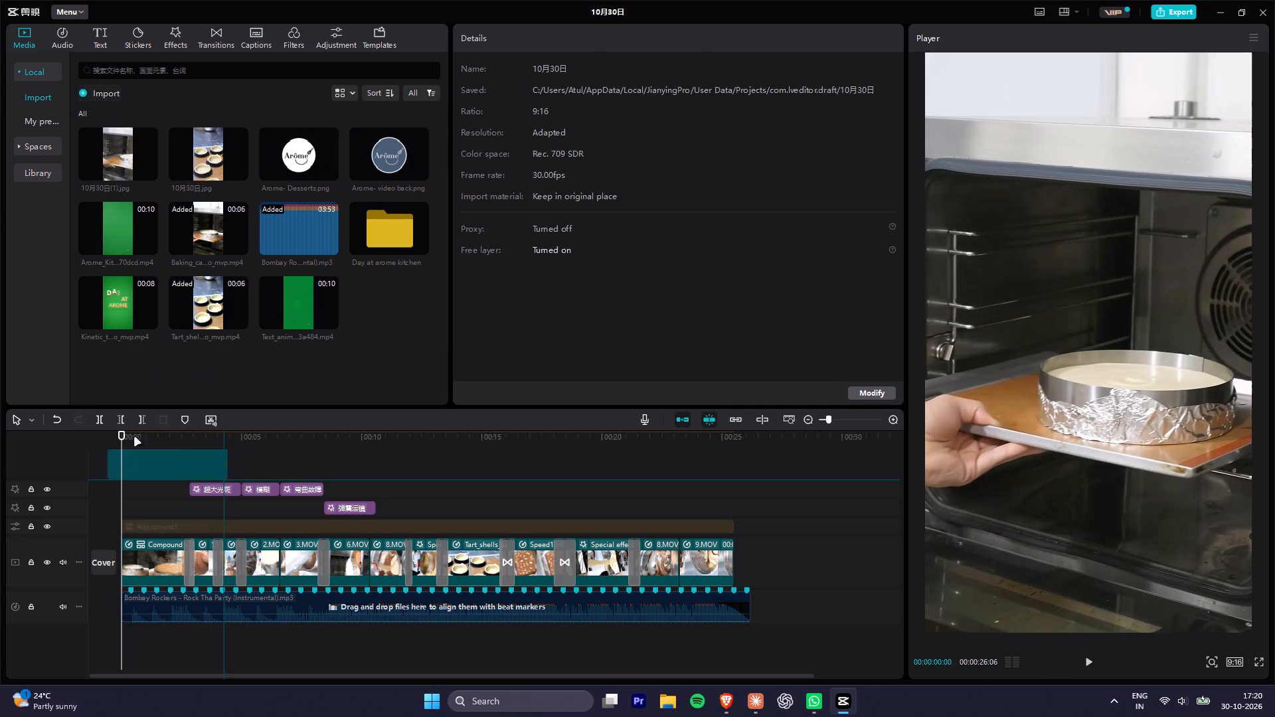
{"action": "left_click_drag", "start_coordinate": [386, 145], "coordinate": [759, 589]}
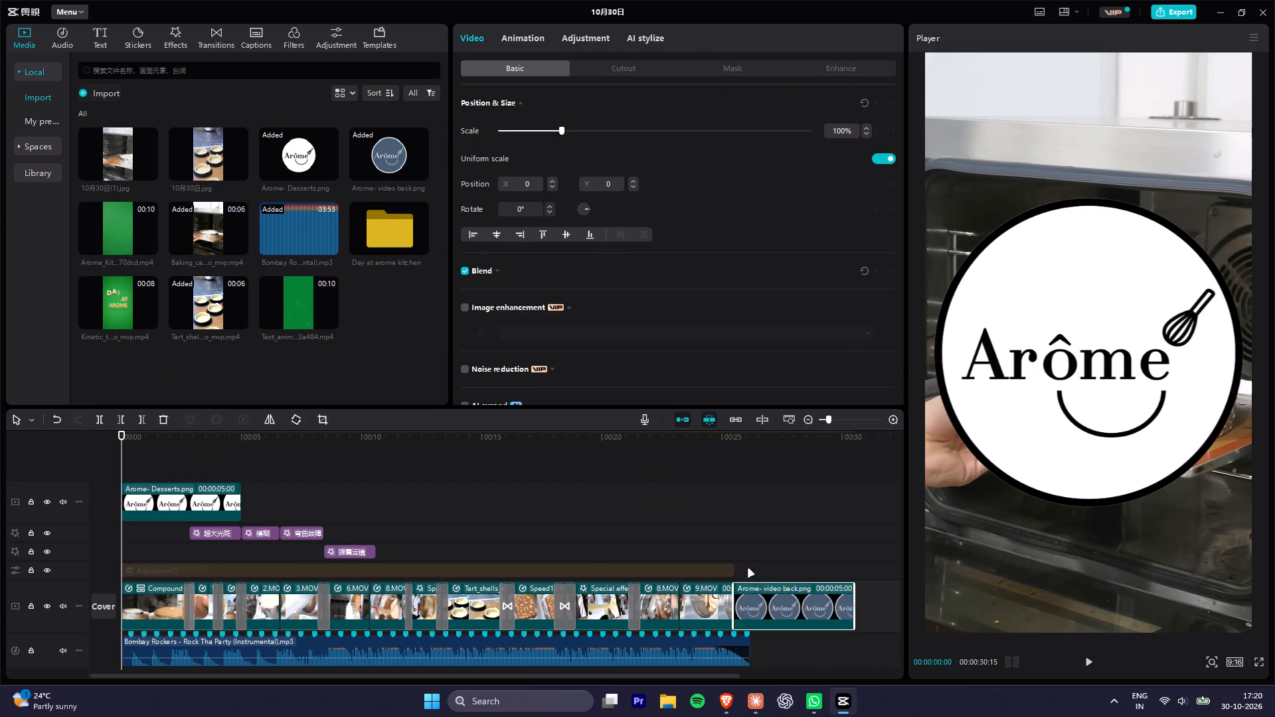
{"action": "left_click_drag", "start_coordinate": [744, 598], "coordinate": [725, 558]}
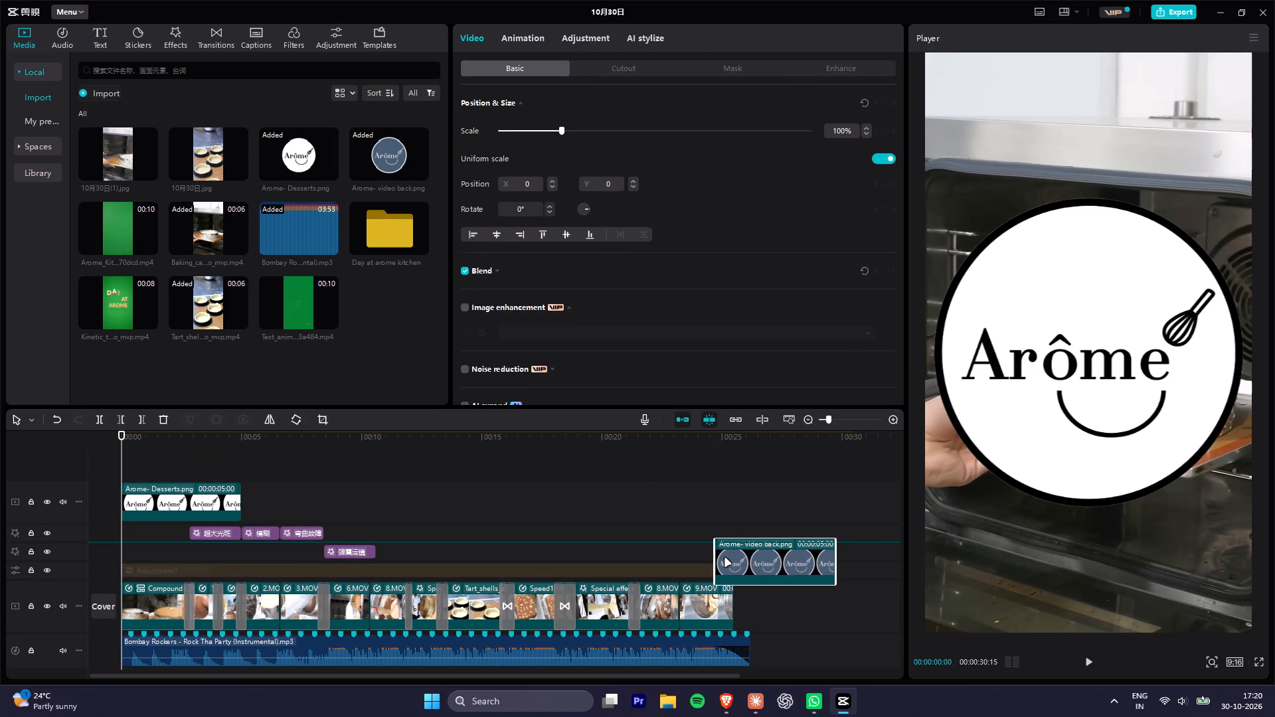
{"action": "left_click_drag", "start_coordinate": [725, 558], "coordinate": [721, 561]}
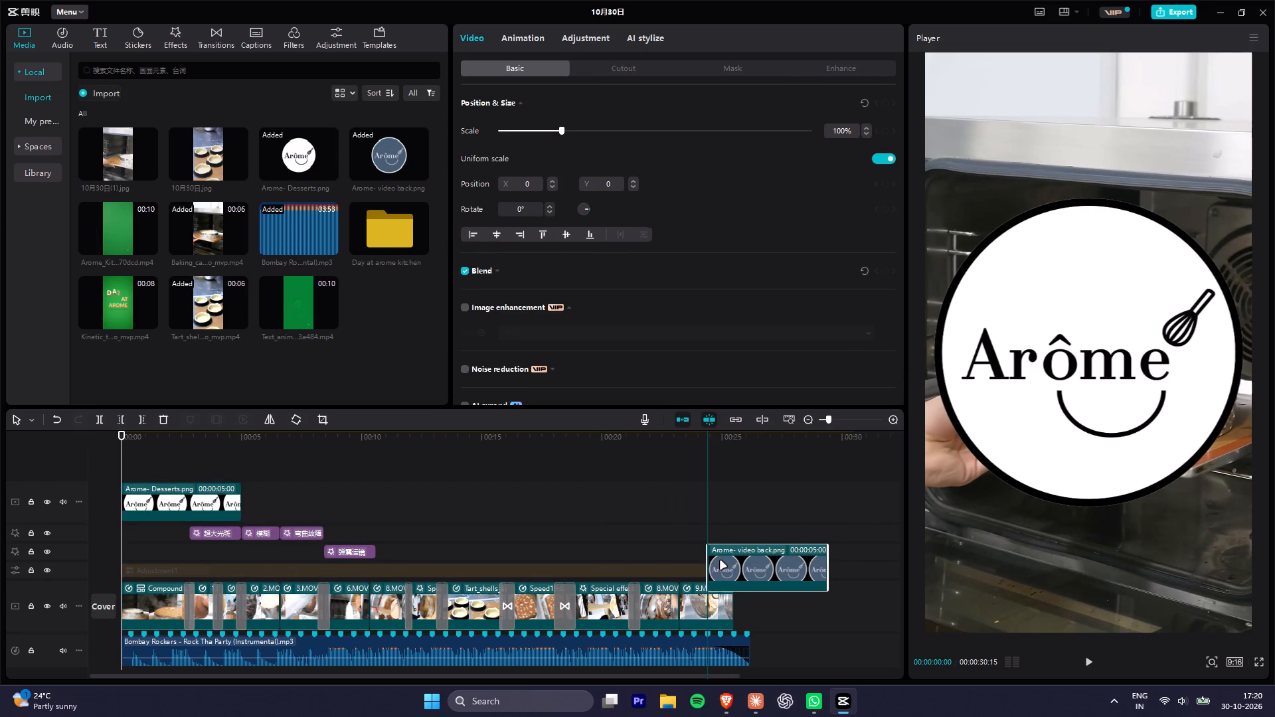
{"action": "left_click_drag", "start_coordinate": [721, 561], "coordinate": [719, 565]}
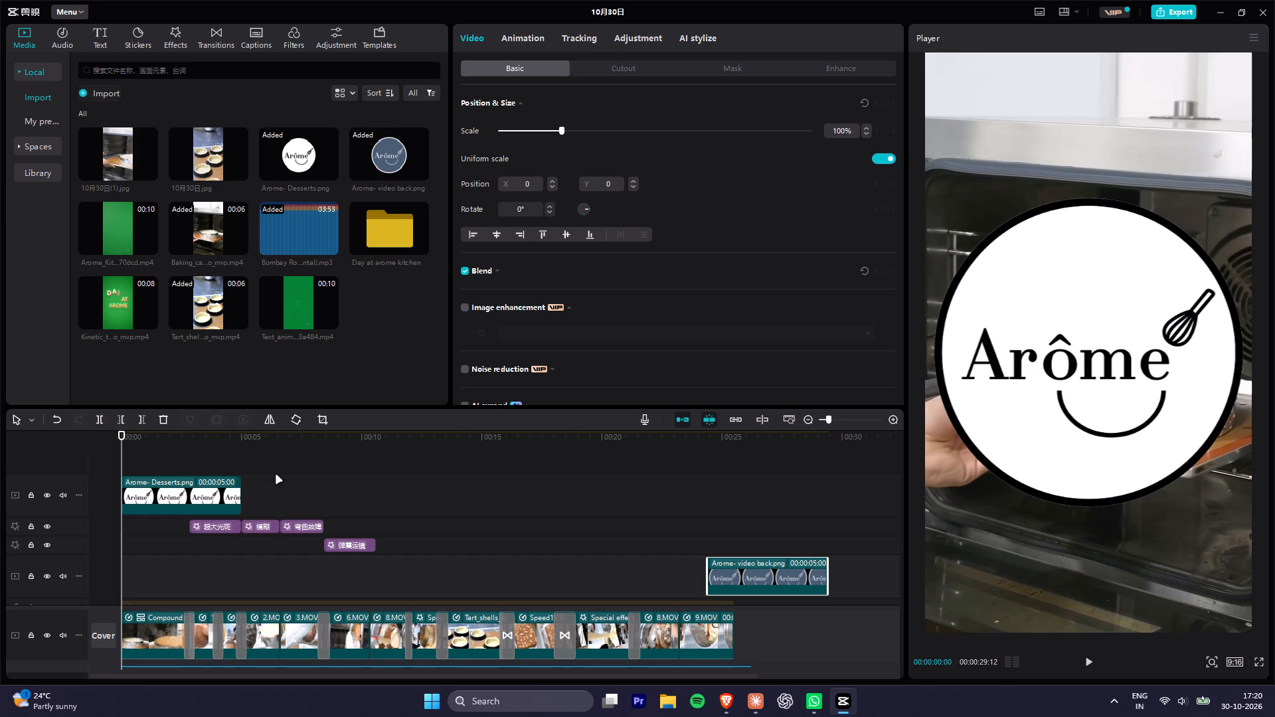
Extend Arome- Desserts.png to 00:00:25:15 so it ends with the last video clip.
{"action": "left_click", "coordinate": [232, 495]}
{"action": "left_click_drag", "start_coordinate": [241, 499], "coordinate": [728, 509]}
Keyframe the Arome- Desserts.png opacity from 100% at 00:00:24:24 to 0% at 00:00:25:14 so the logo fades out.
{"action": "left_click", "coordinate": [732, 432]}
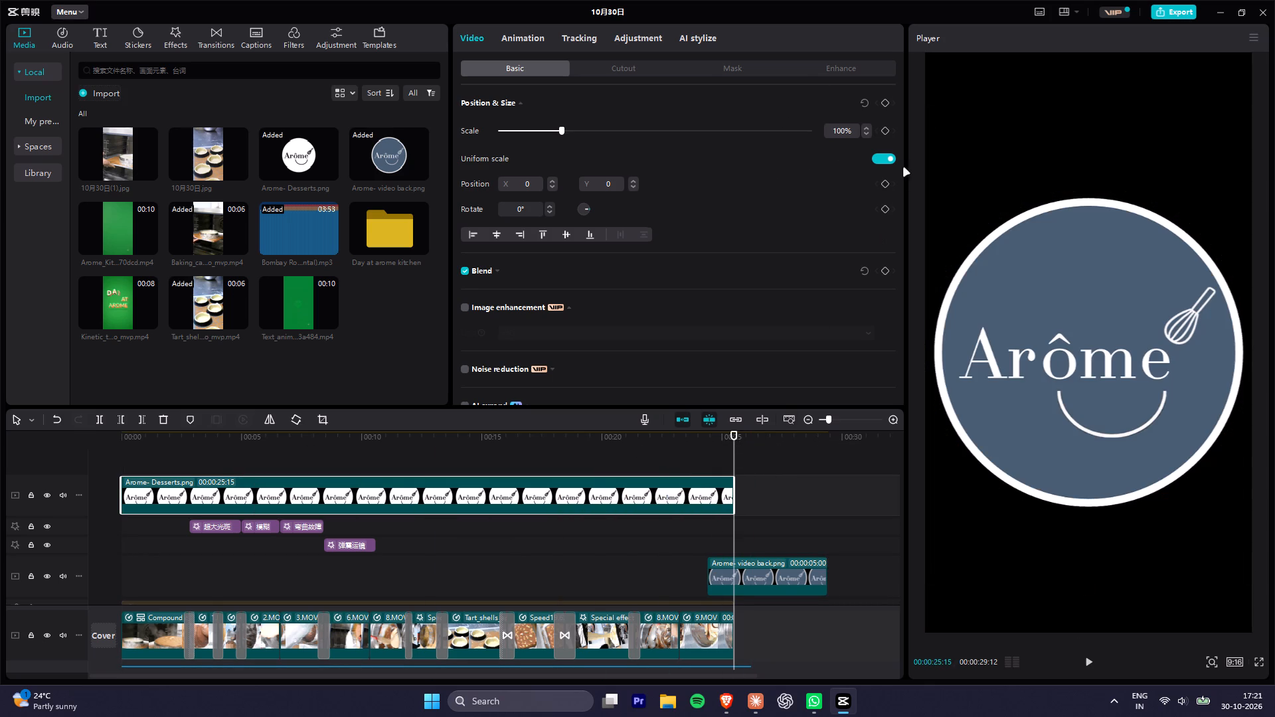
{"action": "key", "text": "Left"}
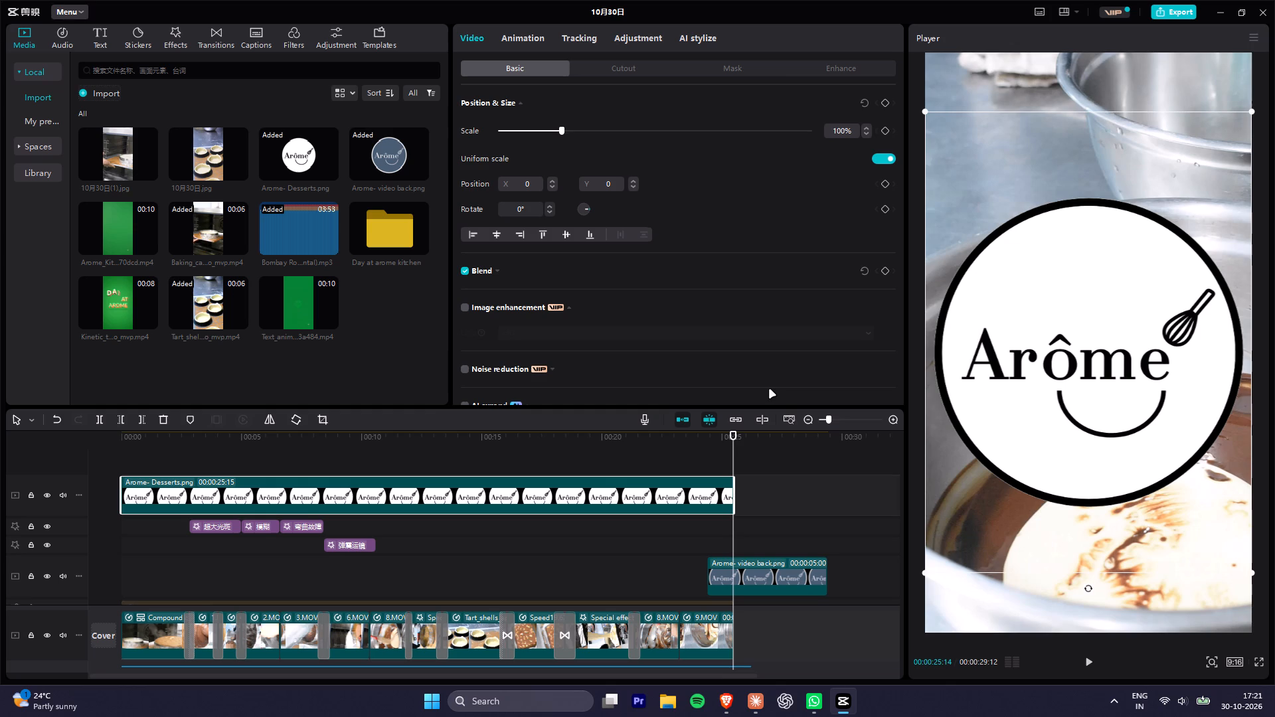
{"action": "left_click", "coordinate": [887, 266]}
{"action": "left_click", "coordinate": [800, 270]}
{"action": "left_click_drag", "start_coordinate": [785, 321], "coordinate": [407, 321]}
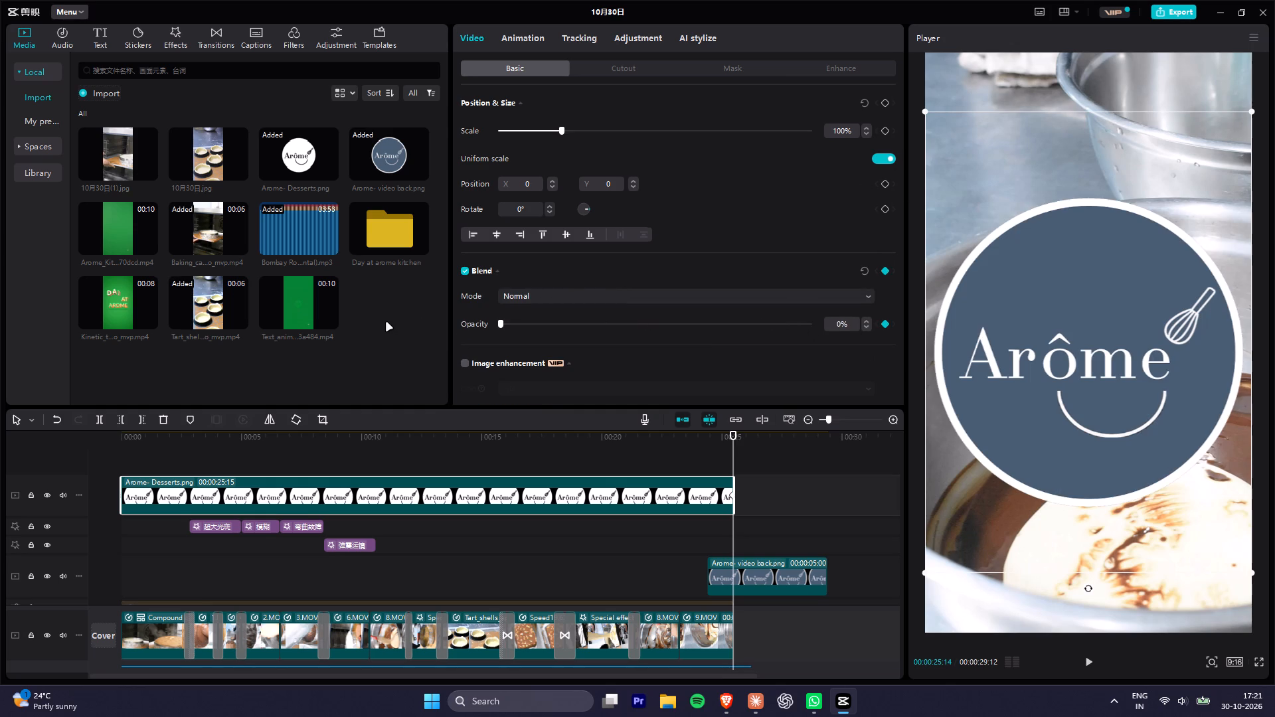
{"action": "key", "text": "shift+Left"}
{"action": "key", "text": "shift+Left"}
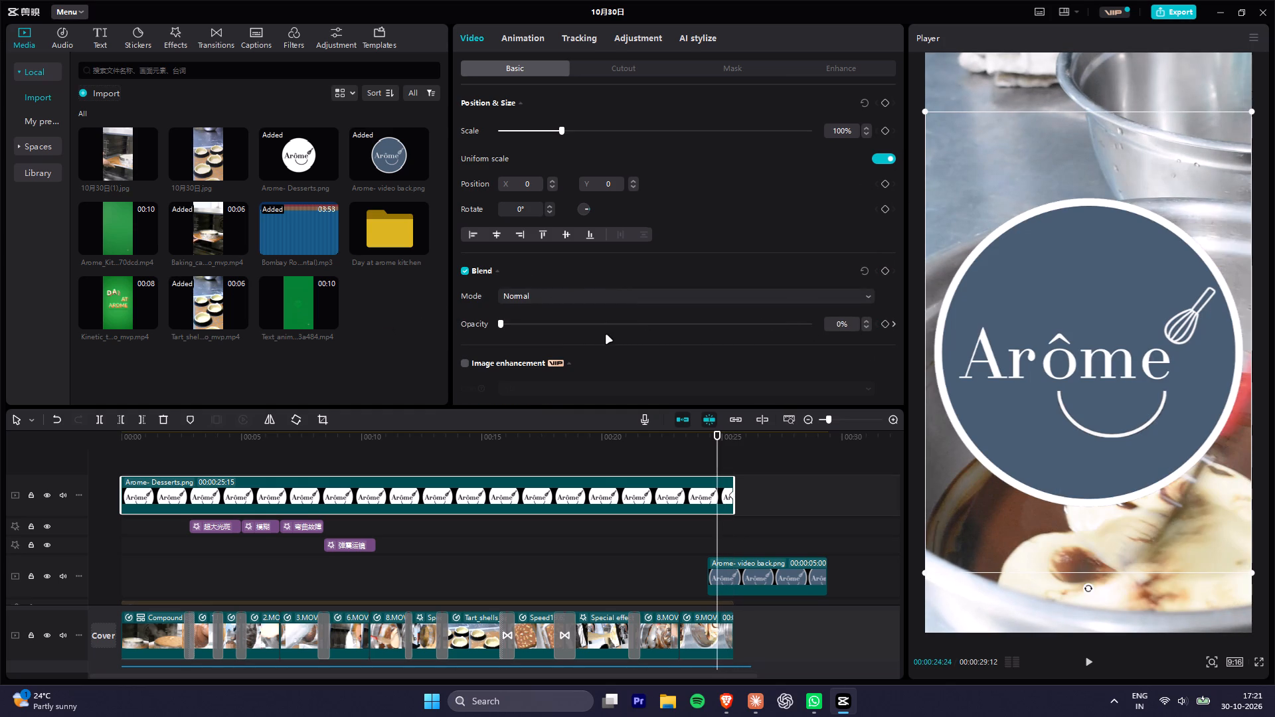
{"action": "left_click_drag", "start_coordinate": [608, 326], "coordinate": [908, 334]}
{"action": "left_click", "coordinate": [703, 442]}
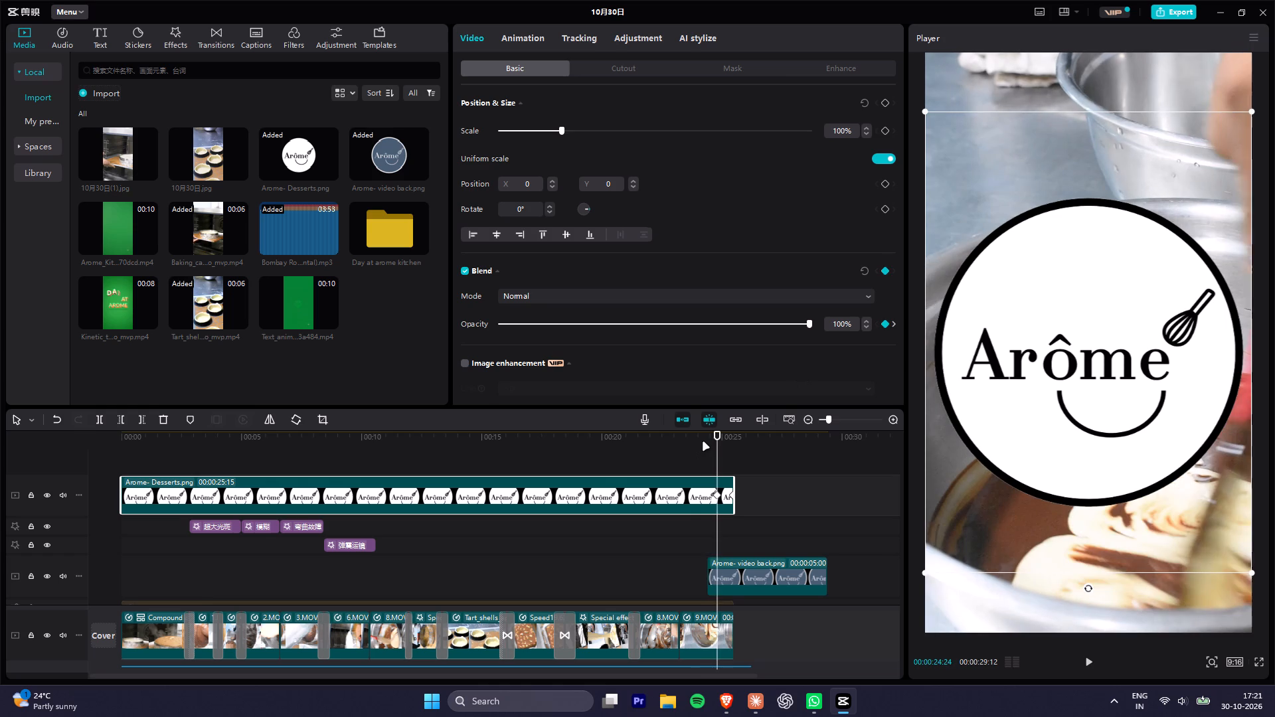
{"action": "left_click", "coordinate": [678, 491]}
Scale the Arome- Desserts.png logo to 15% and place it in the frame's upper right corner at about X 777, Y 1344.
{"action": "left_click_drag", "start_coordinate": [583, 441], "coordinate": [327, 441]}
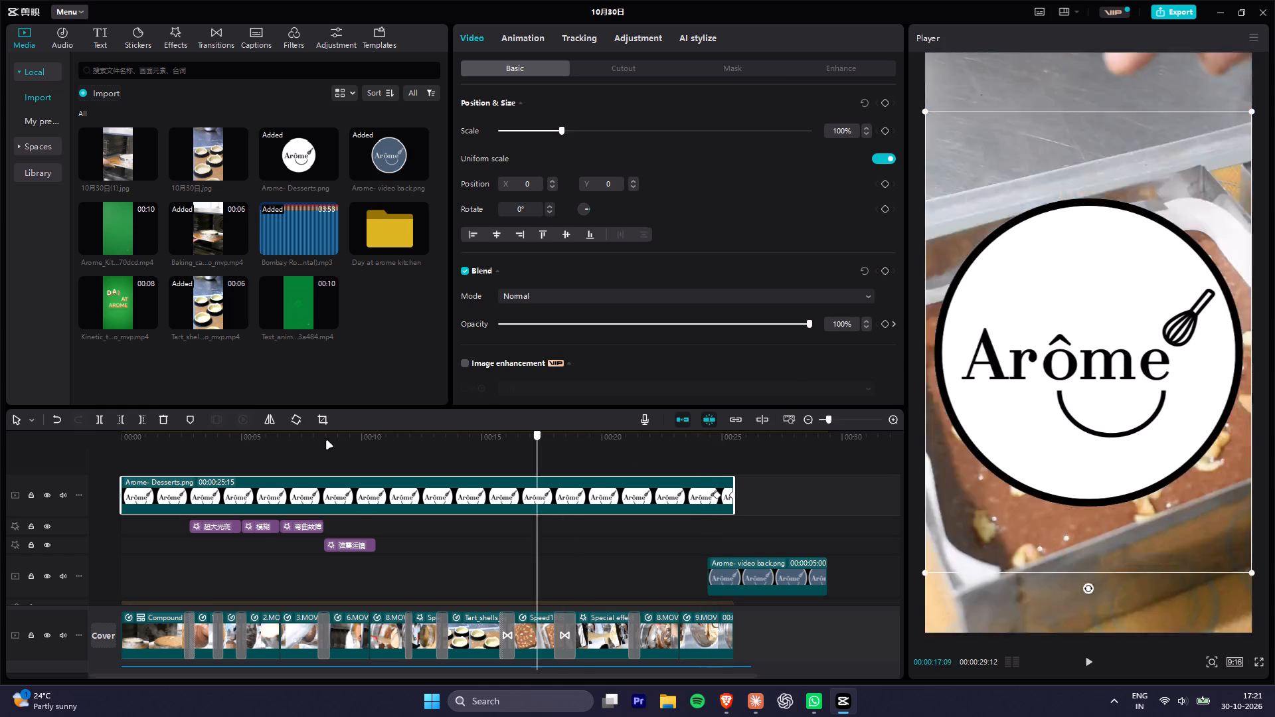
{"action": "left_click_drag", "start_coordinate": [327, 441], "coordinate": [48, 436]}
{"action": "left_click_drag", "start_coordinate": [545, 129], "coordinate": [517, 133]}
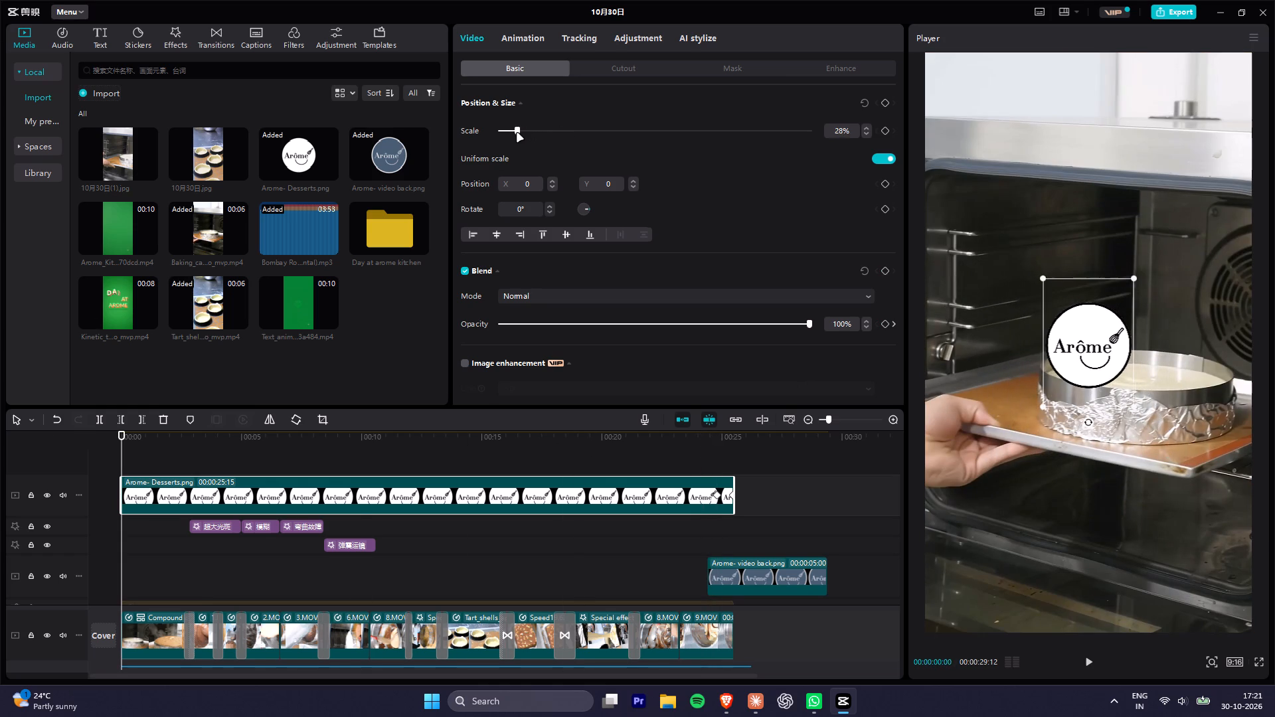
{"action": "left_click_drag", "start_coordinate": [517, 133], "coordinate": [509, 135]}
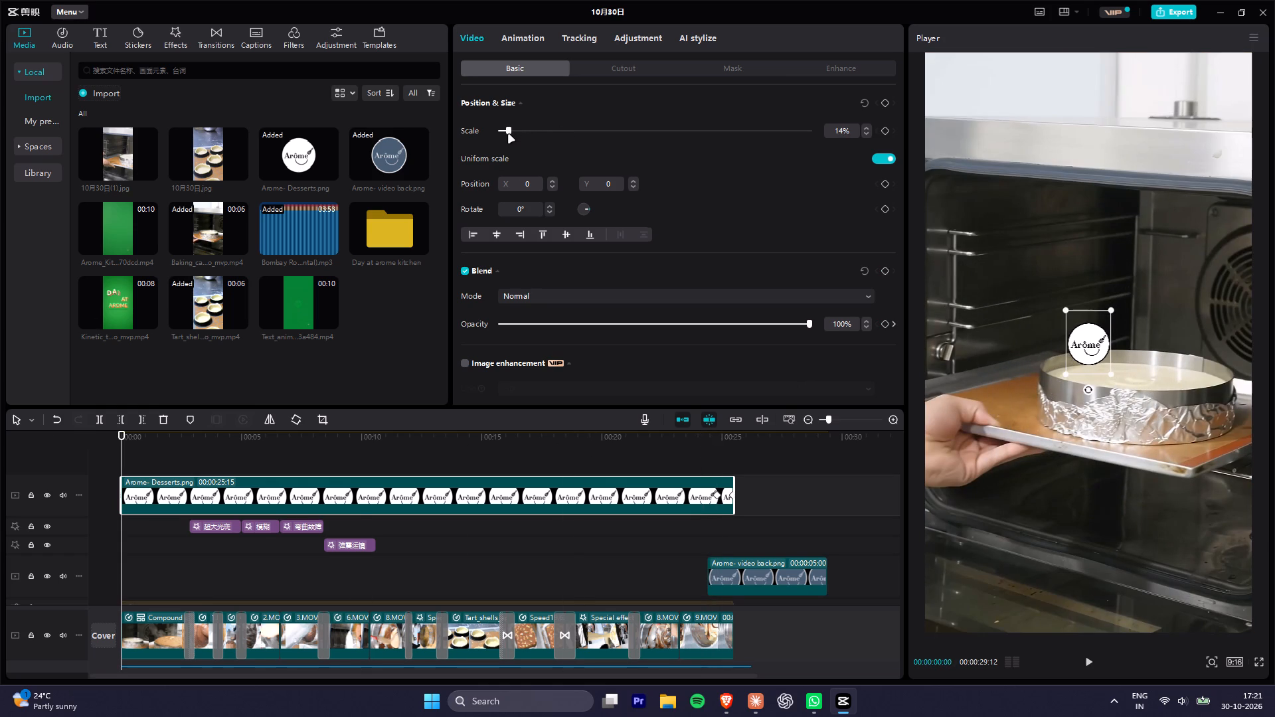
{"action": "left_click_drag", "start_coordinate": [509, 135], "coordinate": [509, 137]}
{"action": "left_click_drag", "start_coordinate": [1084, 351], "coordinate": [1202, 147]}
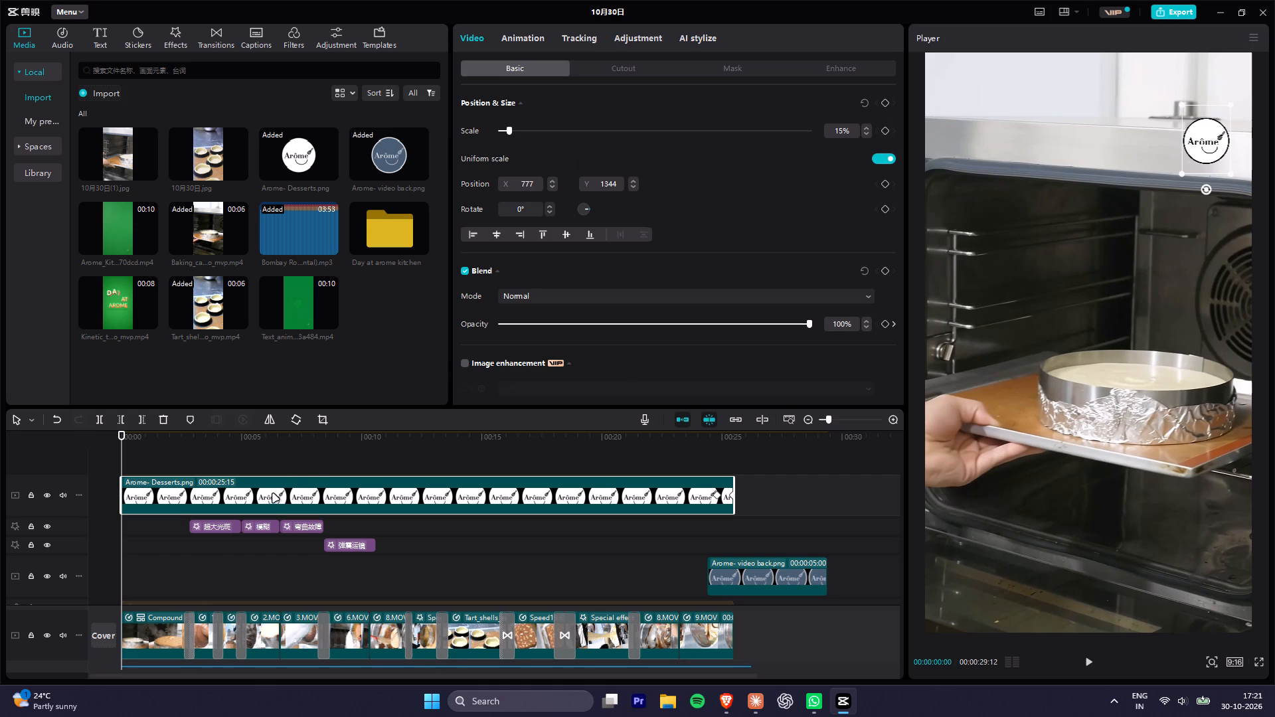
Bring arome vidoe 06.mp4 from the desktop into the timeline at the start, on the overlay track, as a logo placement reference.
{"action": "scroll", "coordinate": [272, 495], "scroll_direction": "down", "scroll_amount": 14, "text": "alt"}
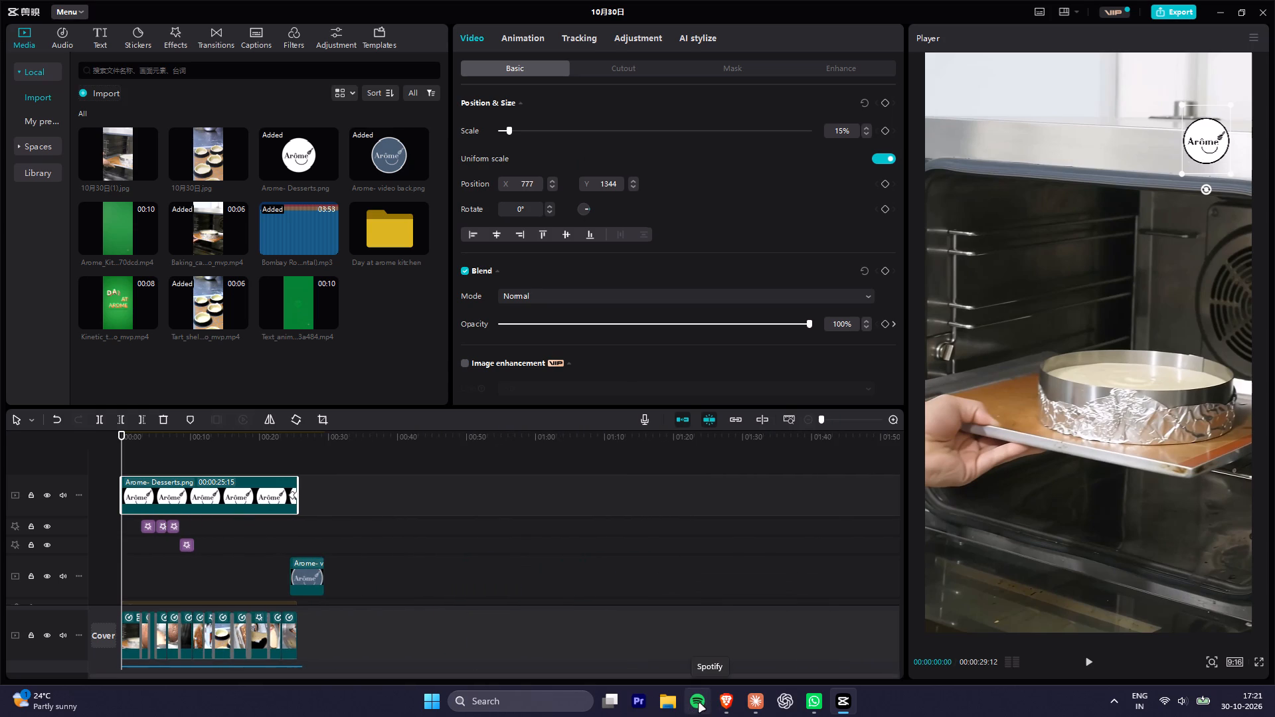
{"action": "left_click", "coordinate": [721, 704]}
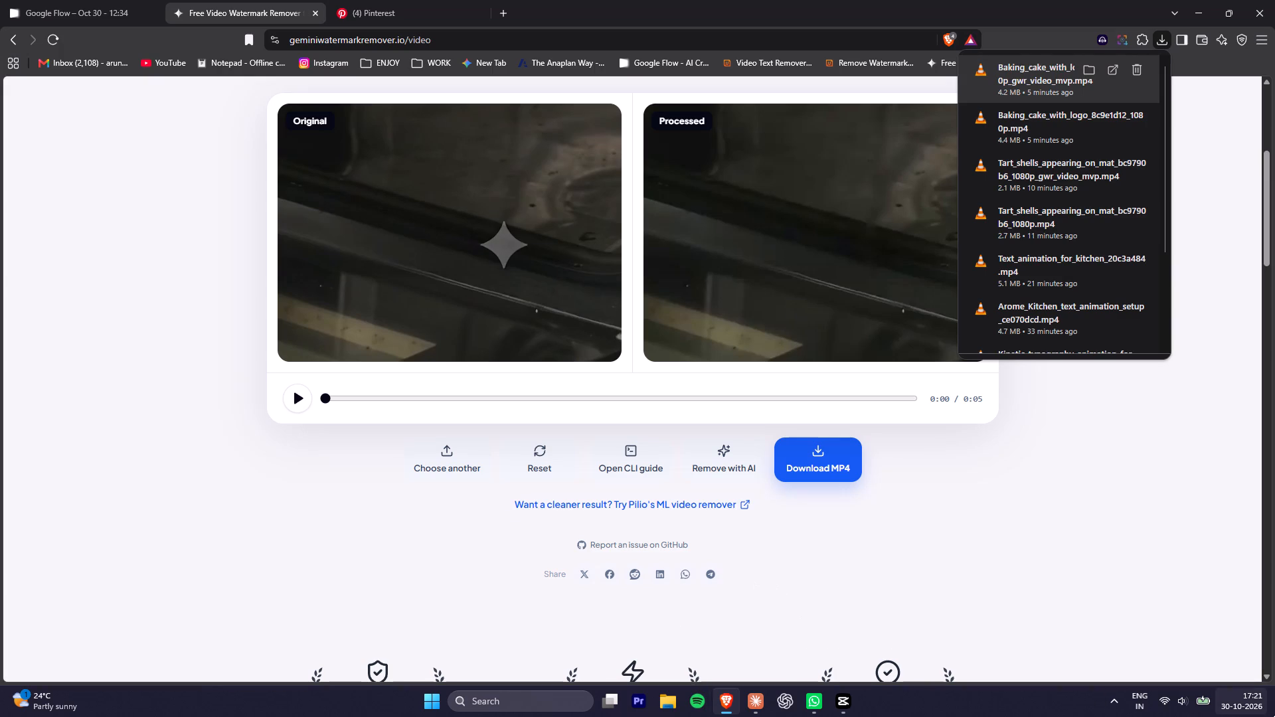
{"action": "left_click", "coordinate": [1274, 716]}
{"action": "left_click", "coordinate": [494, 405]}
{"action": "left_click_drag", "start_coordinate": [23, 553], "coordinate": [559, 459]}
{"action": "key", "text": "alt+Tab"}
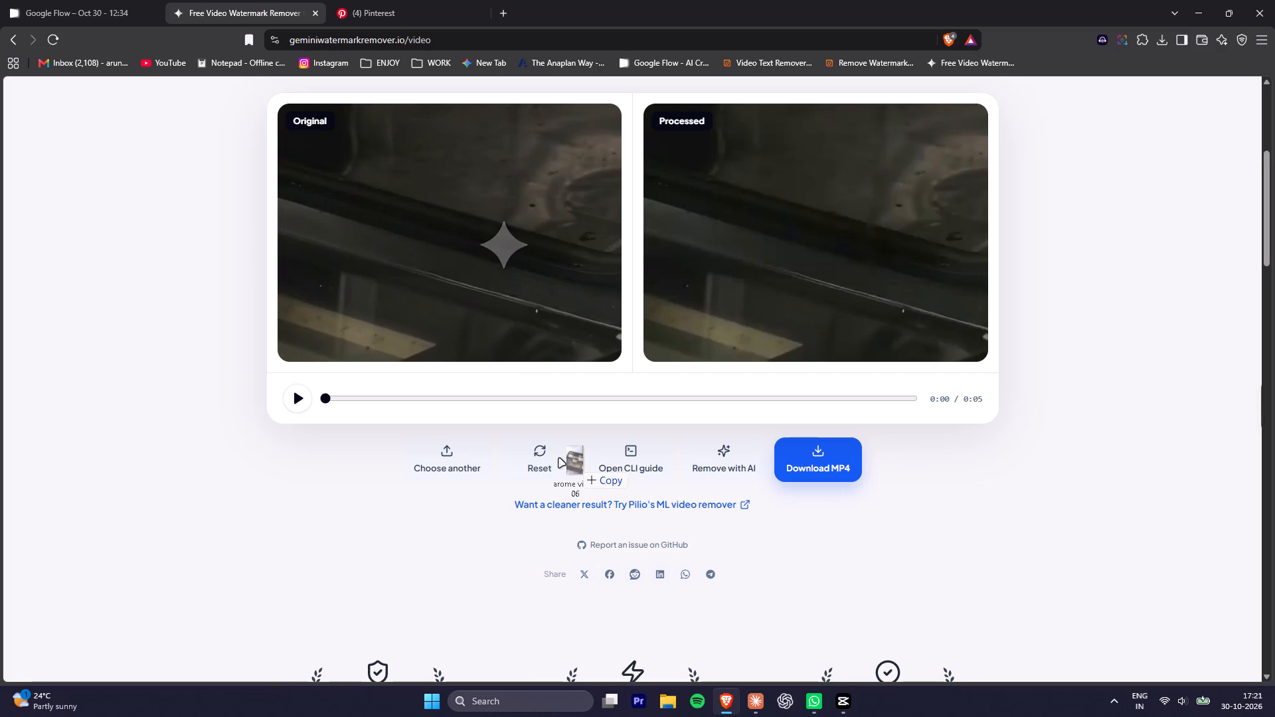
{"action": "left_click_drag", "start_coordinate": [559, 459], "coordinate": [550, 459]}
{"action": "key", "text": "alt+Tab"}
{"action": "key", "text": "alt+Tab"}
{"action": "key", "text": "alt+Tab"}
{"action": "key", "text": "alt+Tab"}
{"action": "key", "text": "alt+Tab"}
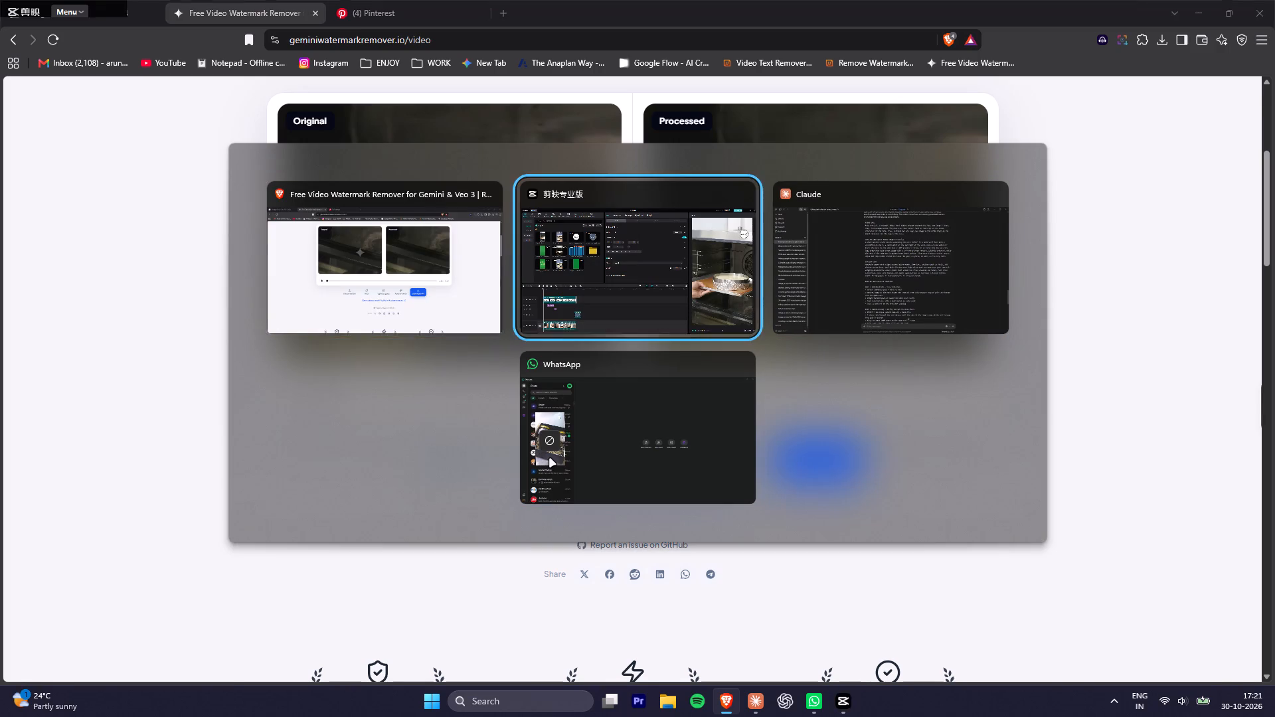
{"action": "left_click_drag", "start_coordinate": [550, 459], "coordinate": [458, 497]}
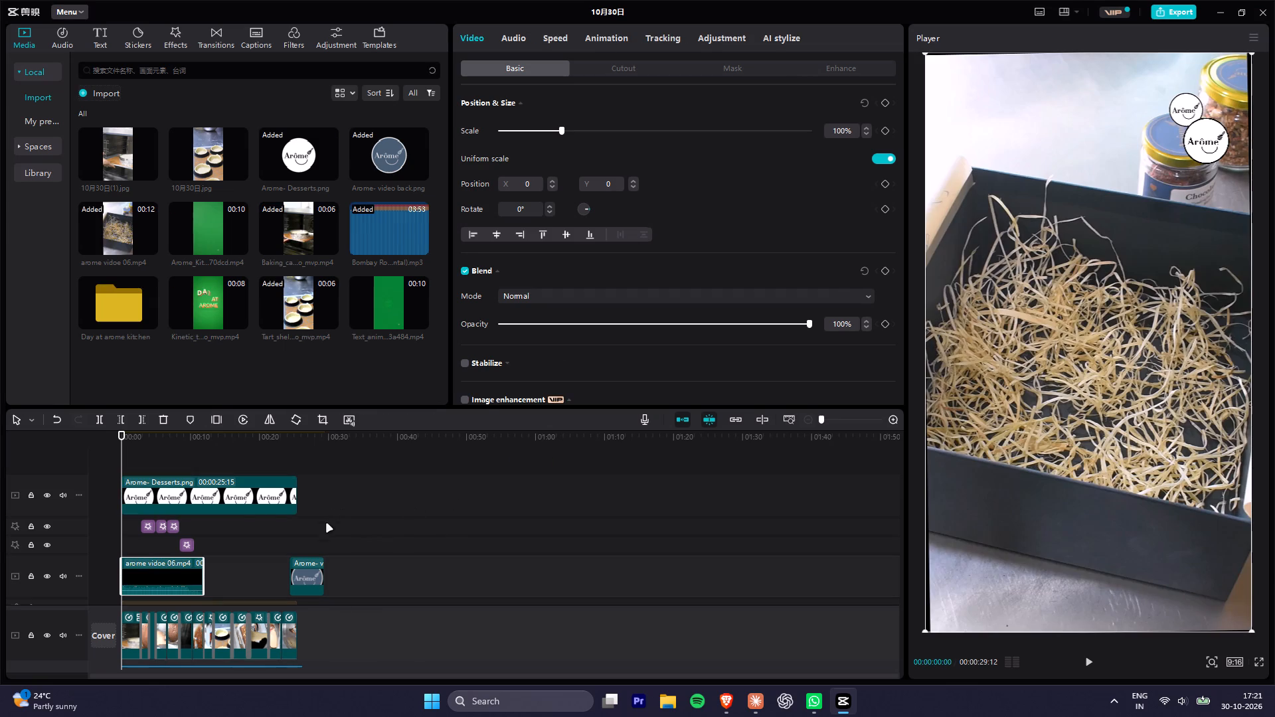
Scale the Arome- Desserts.png logo to 12% and move it exactly over the logo in arome vidoe 06.mp4.
{"action": "left_click_drag", "start_coordinate": [135, 436], "coordinate": [148, 435]}
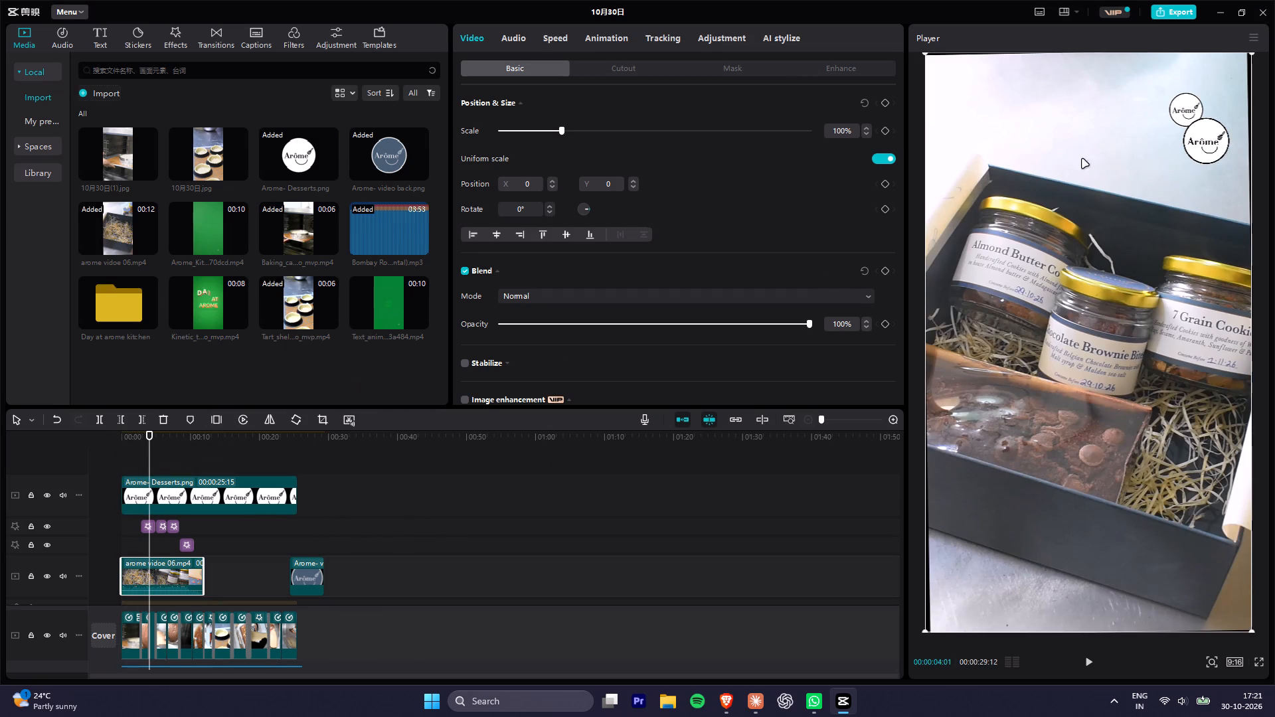
{"action": "left_click", "coordinate": [1206, 158]}
{"action": "left_click", "coordinate": [1207, 137]}
{"action": "left_click", "coordinate": [215, 493]}
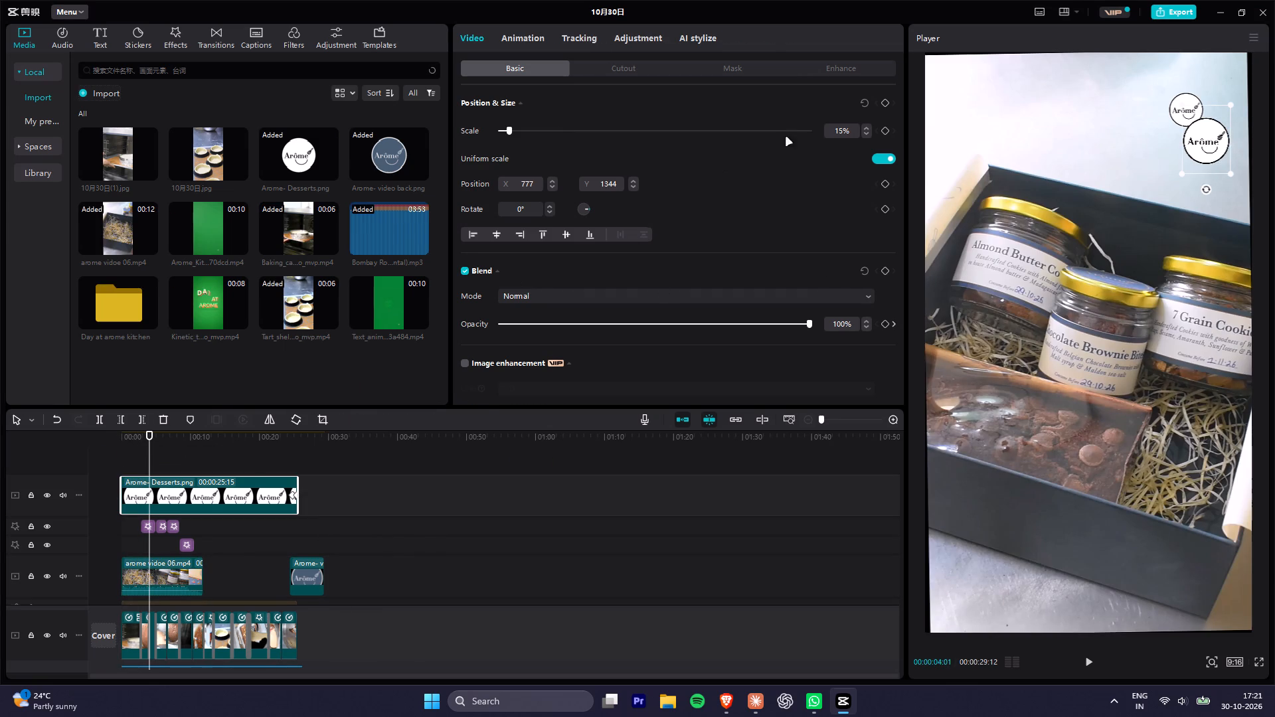
{"action": "triple_click", "coordinate": [866, 131]}
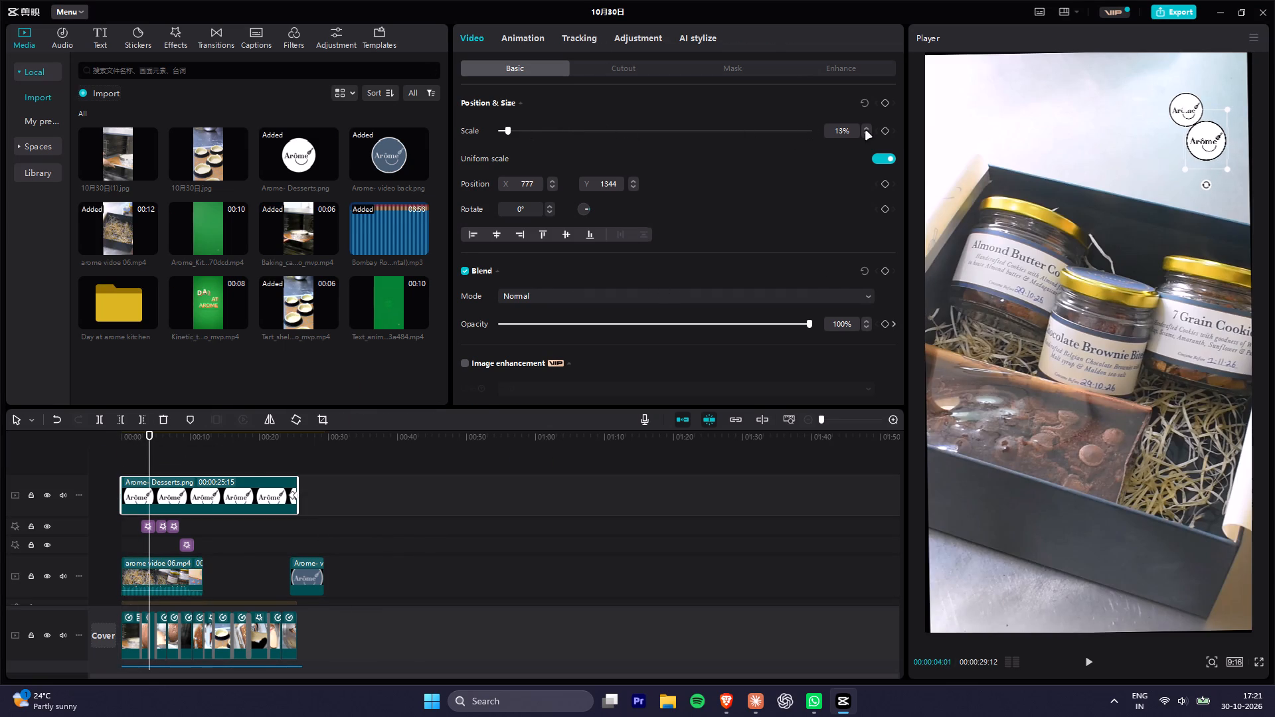
{"action": "left_click", "coordinate": [1205, 148]}
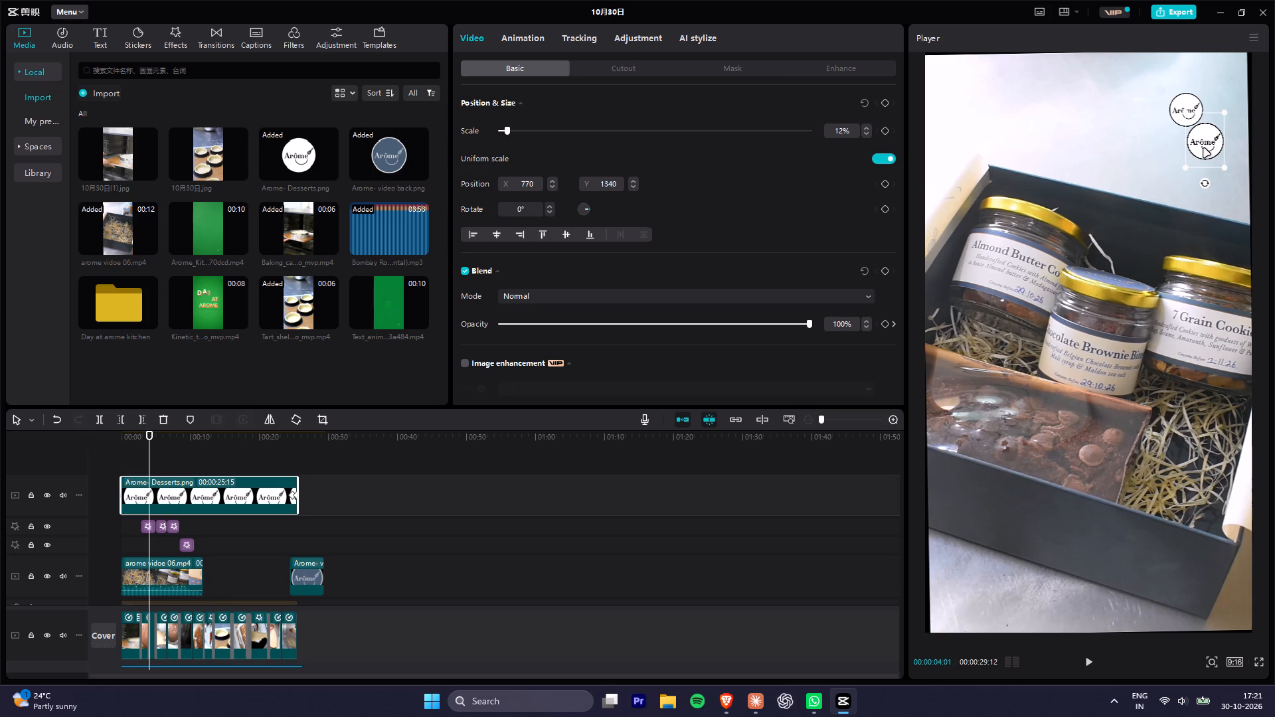
{"action": "left_click_drag", "start_coordinate": [1206, 147], "coordinate": [1189, 118]}
{"action": "left_click_drag", "start_coordinate": [1189, 118], "coordinate": [1189, 118]}
Move arome vidoe 06.mp4 to end with the montage, on the track directly below the Arome- video back.png closing logo.
{"action": "left_click", "coordinate": [168, 572]}
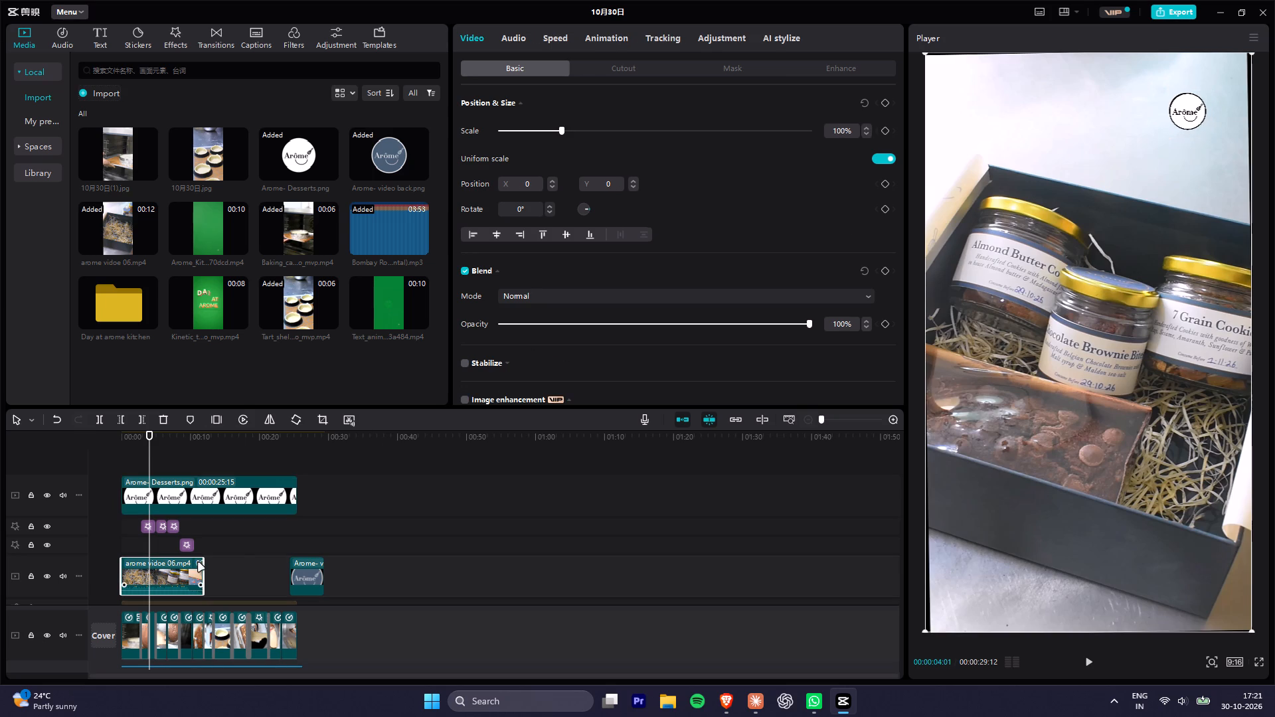
{"action": "left_click_drag", "start_coordinate": [285, 439], "coordinate": [192, 475]}
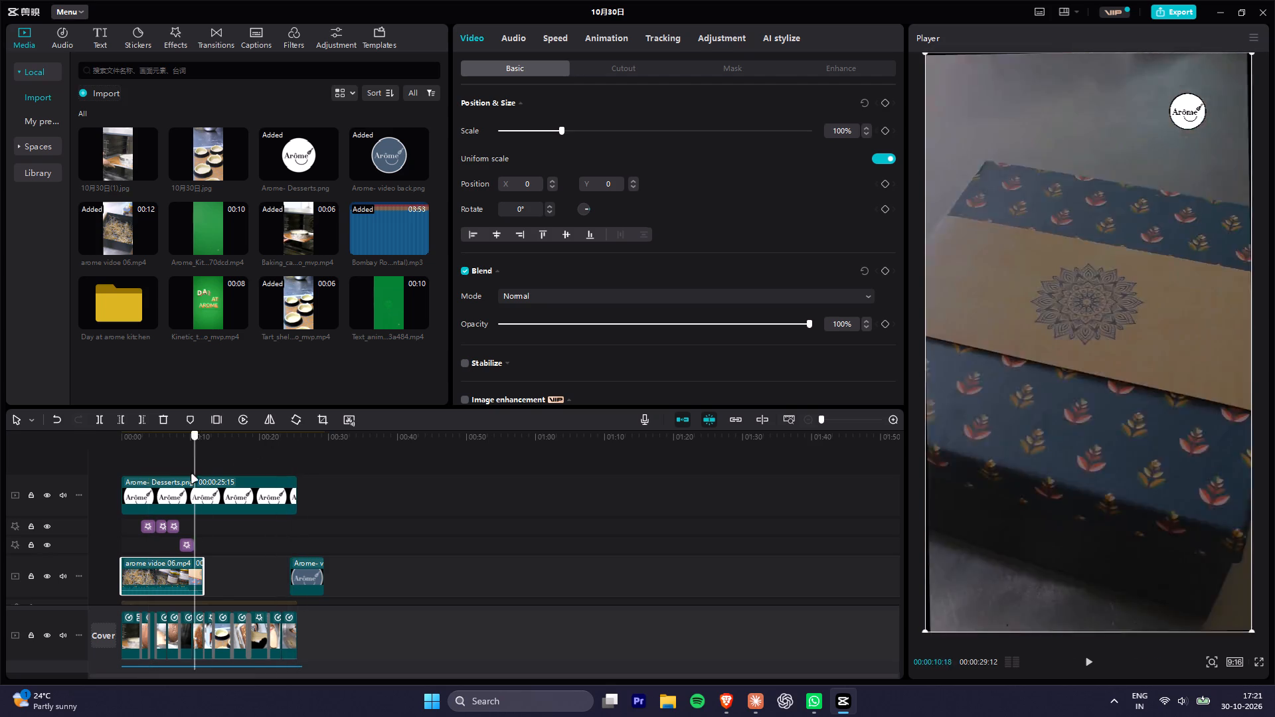
{"action": "left_click_drag", "start_coordinate": [192, 475], "coordinate": [187, 477]}
{"action": "left_click_drag", "start_coordinate": [165, 576], "coordinate": [279, 533]}
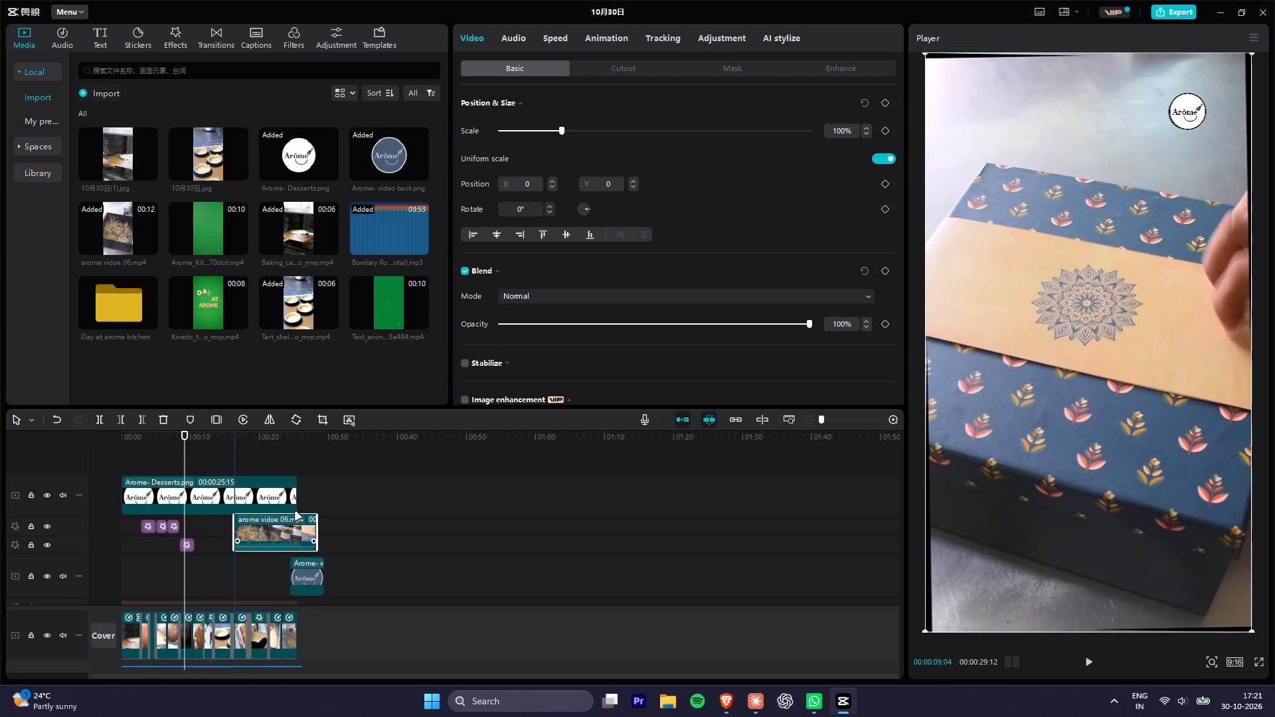
{"action": "left_click_drag", "start_coordinate": [308, 452], "coordinate": [312, 446]}
{"action": "left_click", "coordinate": [311, 439]}
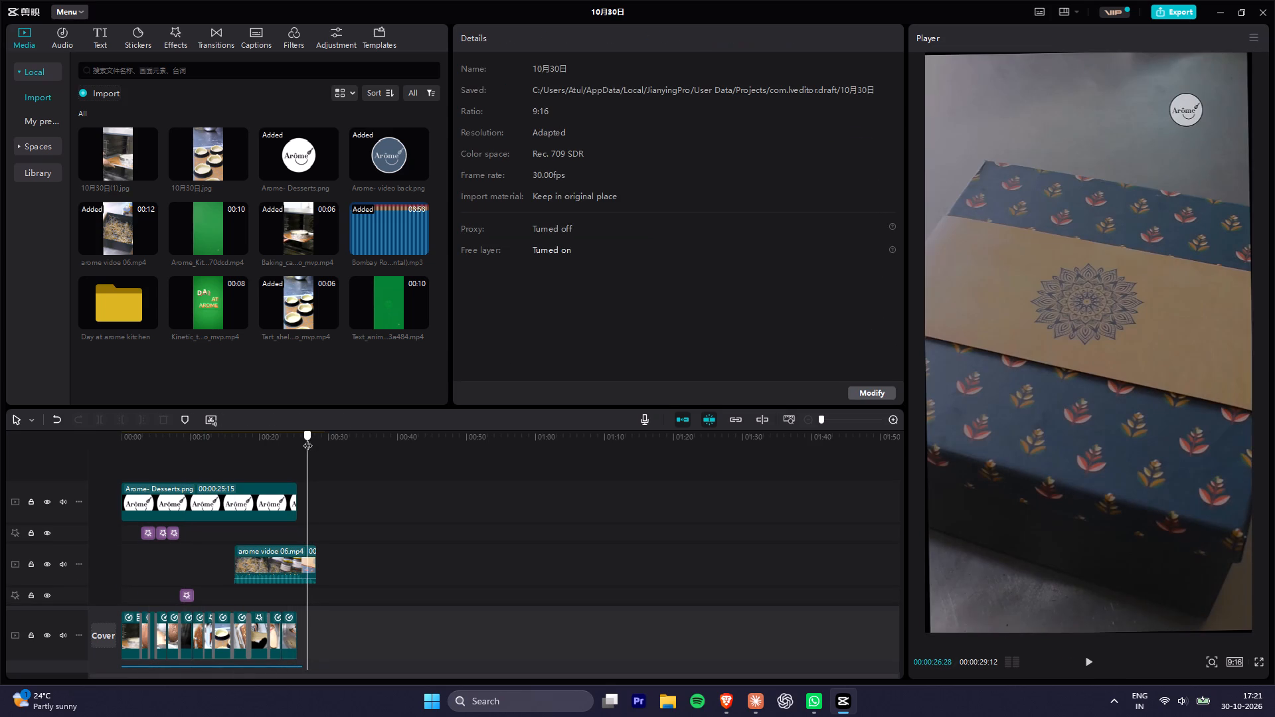
{"action": "key", "text": "Right"}
{"action": "key", "text": "Right"}
{"action": "key", "text": "Right"}
{"action": "key", "text": "Right"}
{"action": "key", "text": "Right"}
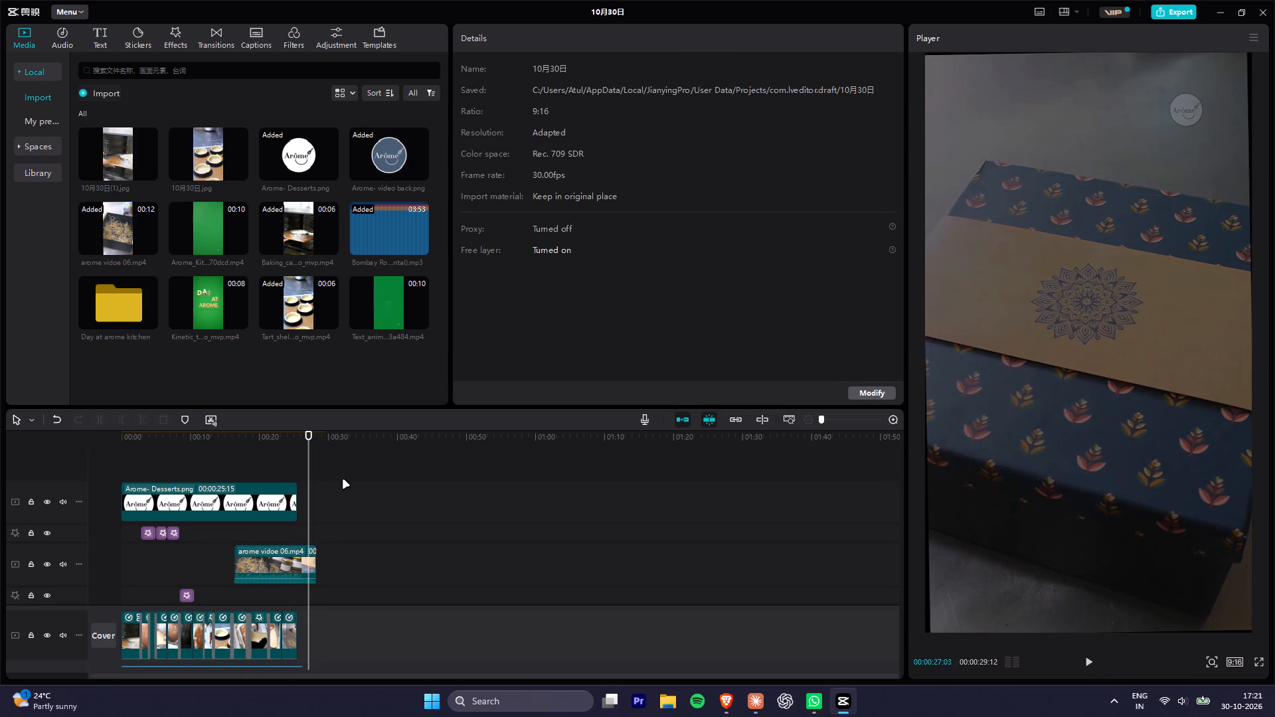
{"action": "scroll", "coordinate": [343, 484], "scroll_direction": "down", "scroll_amount": 15}
{"action": "scroll", "coordinate": [411, 580], "scroll_direction": "up", "scroll_amount": 4}
{"action": "scroll", "coordinate": [417, 578], "scroll_direction": "down", "scroll_amount": 5}
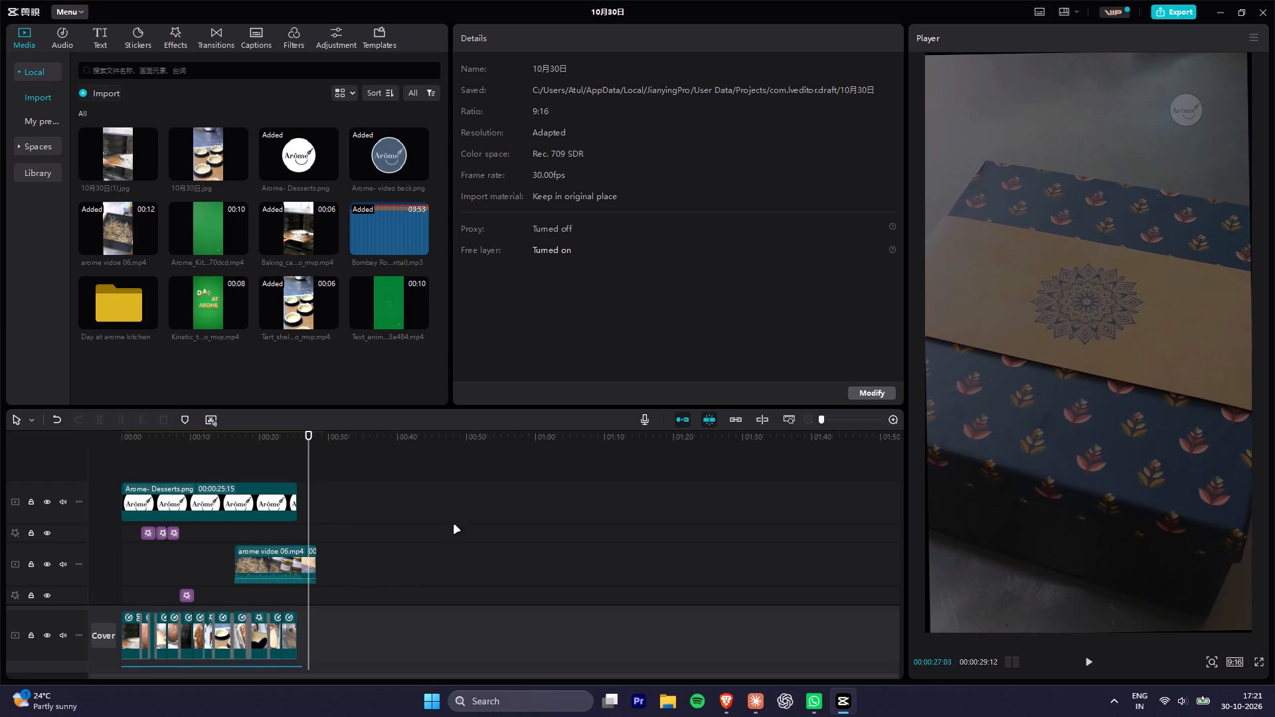
{"action": "left_click", "coordinate": [454, 525]}
{"action": "scroll", "coordinate": [394, 528], "scroll_direction": "down", "scroll_amount": 4}
{"action": "scroll", "coordinate": [355, 540], "scroll_direction": "down", "scroll_amount": 3, "text": "shift"}
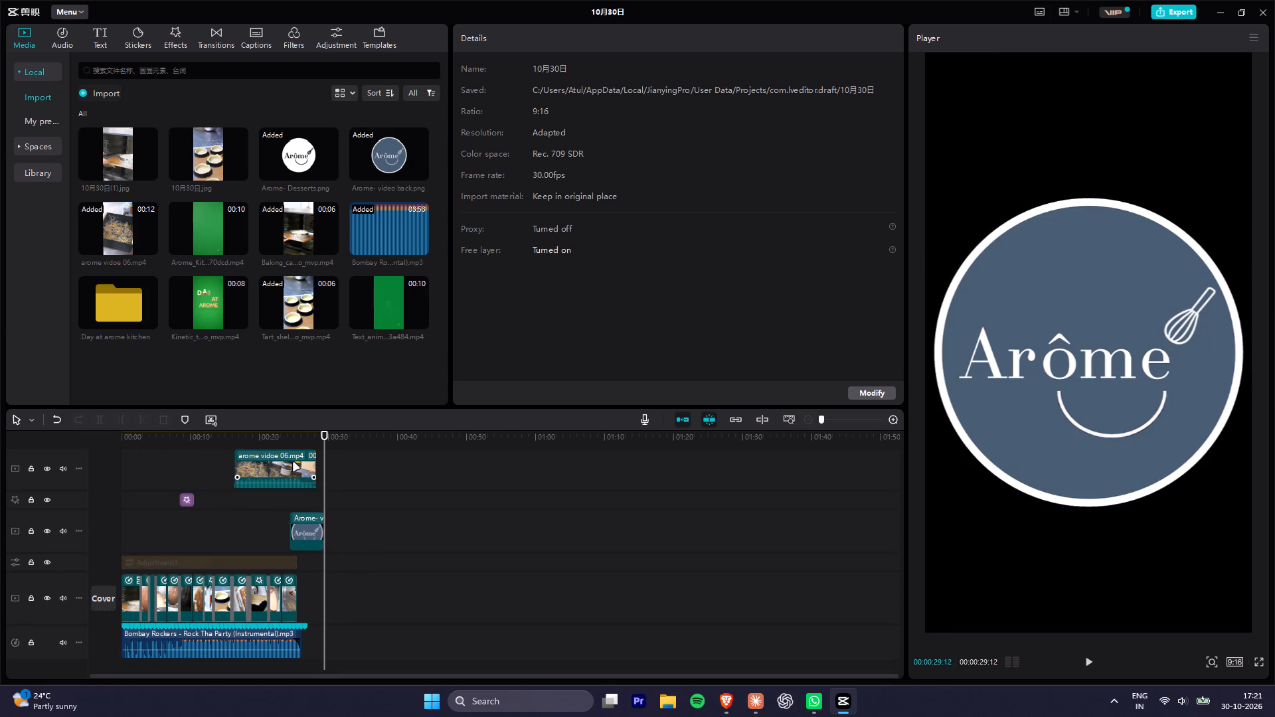
{"action": "left_click_drag", "start_coordinate": [294, 463], "coordinate": [278, 558]}
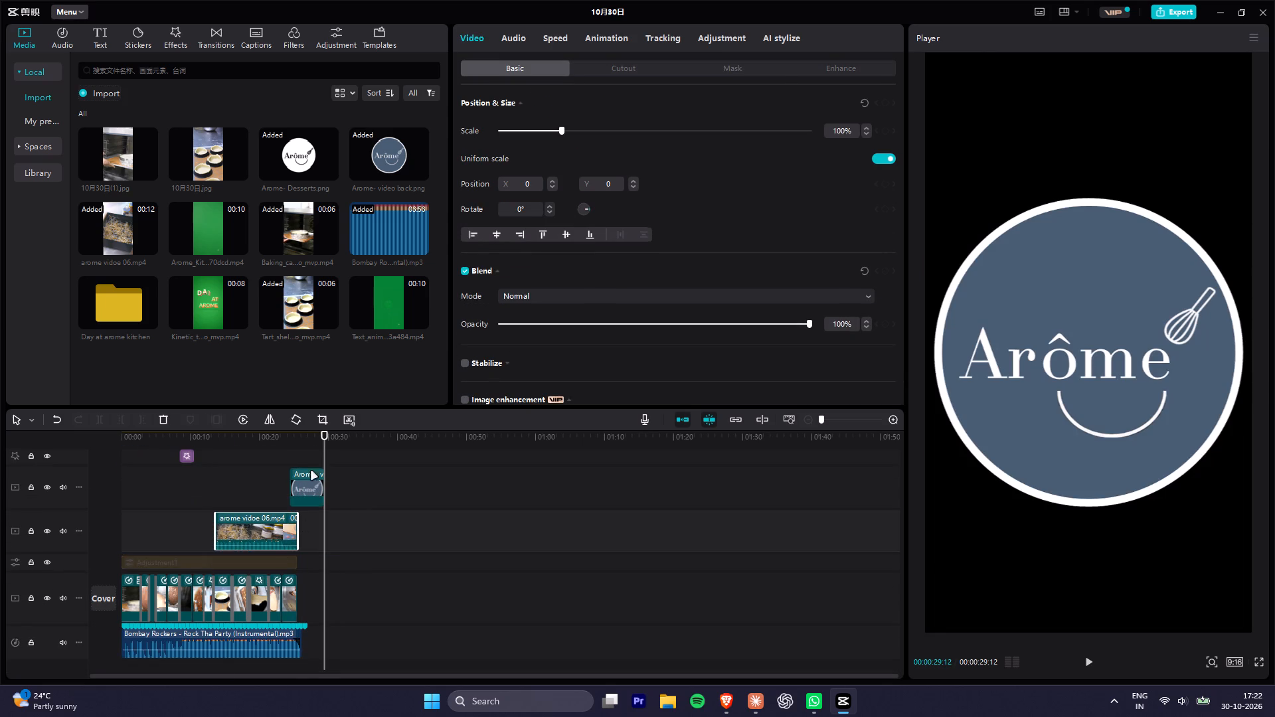
Scale the Arome- video back.png logo to 28% to match the closing logo in arome vidoe 06.mp4.
{"action": "left_click", "coordinate": [294, 438]}
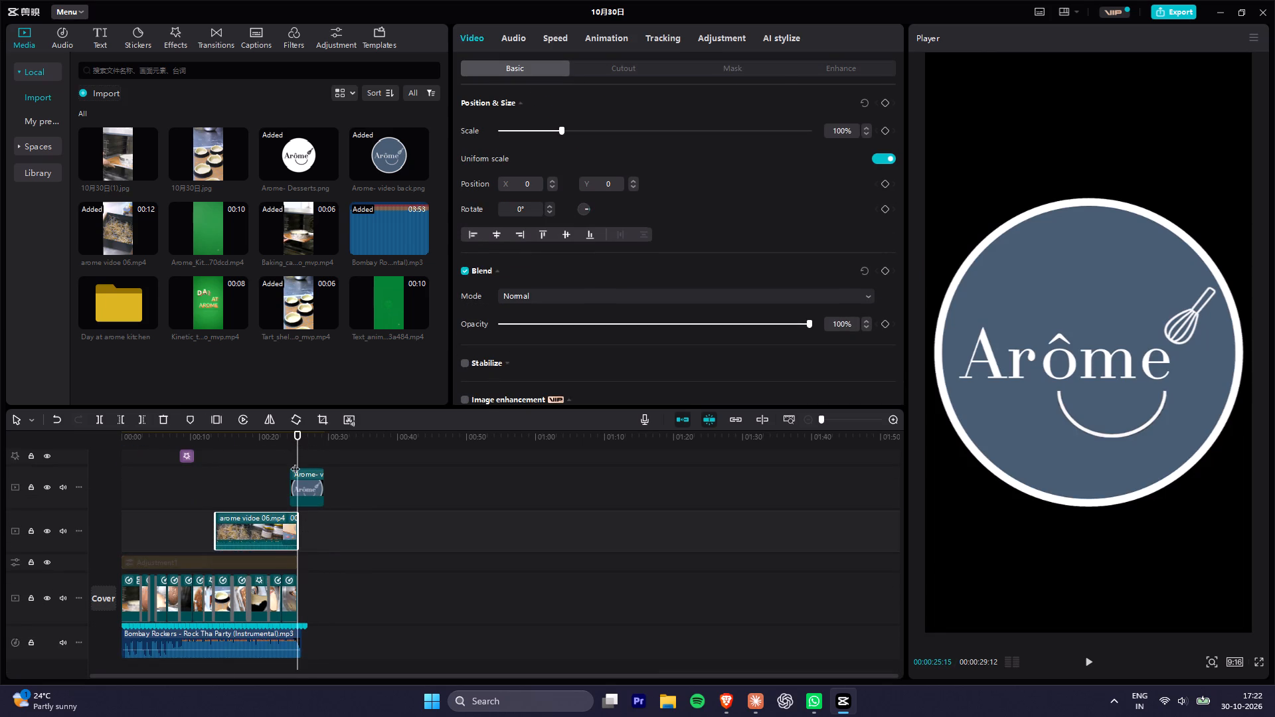
{"action": "left_click", "coordinate": [311, 486]}
{"action": "left_click_drag", "start_coordinate": [546, 134], "coordinate": [540, 135]}
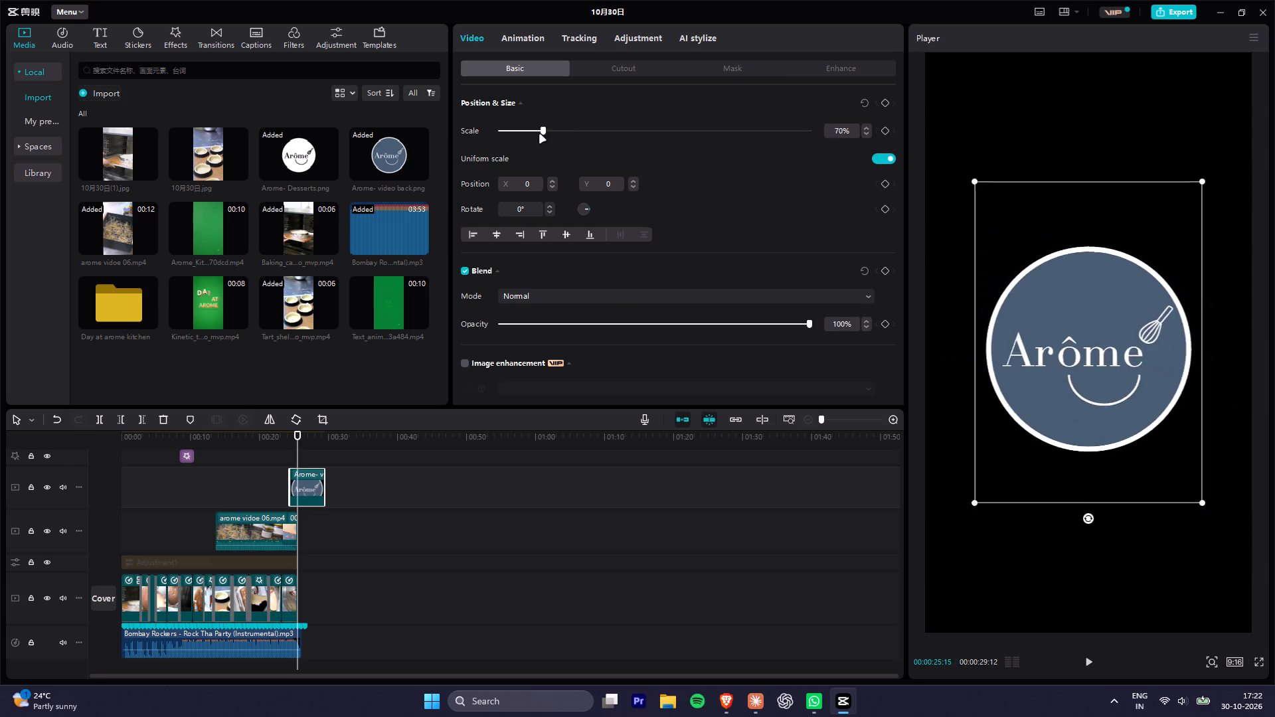
{"action": "left_click_drag", "start_coordinate": [540, 135], "coordinate": [507, 131]}
{"action": "key", "text": "Left"}
{"action": "key", "text": "Left"}
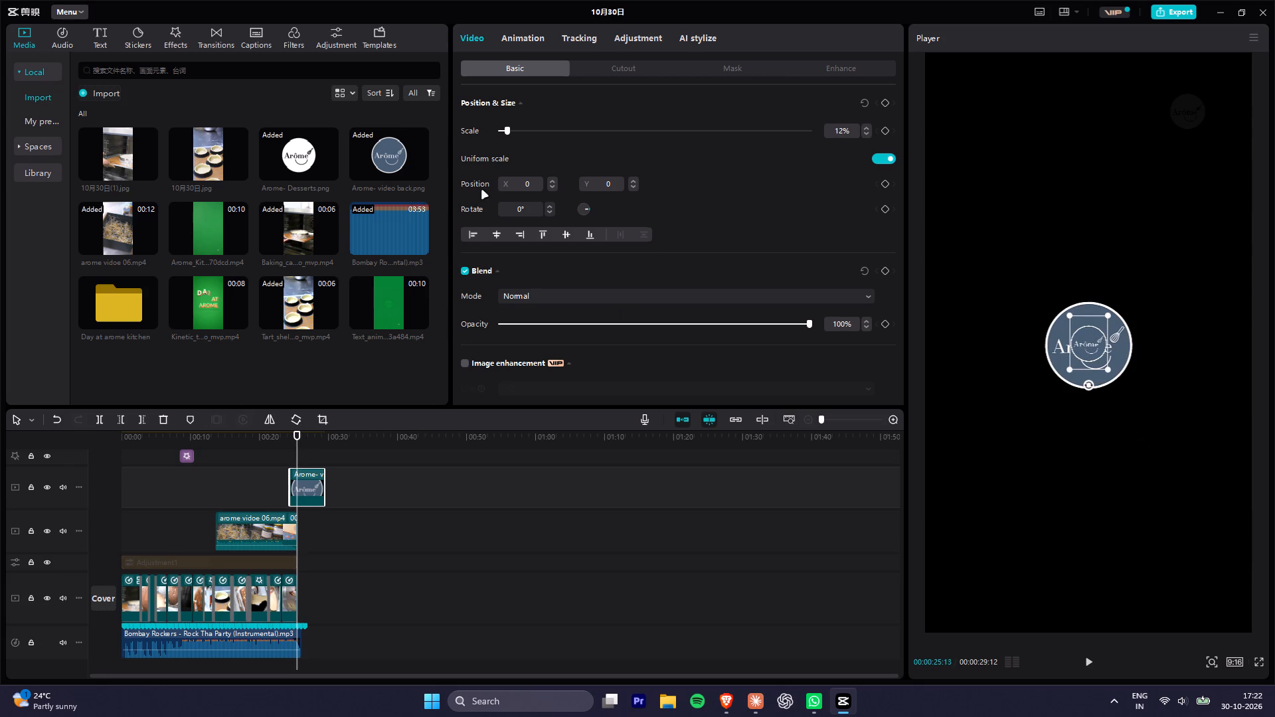
{"action": "left_click", "coordinate": [513, 127]}
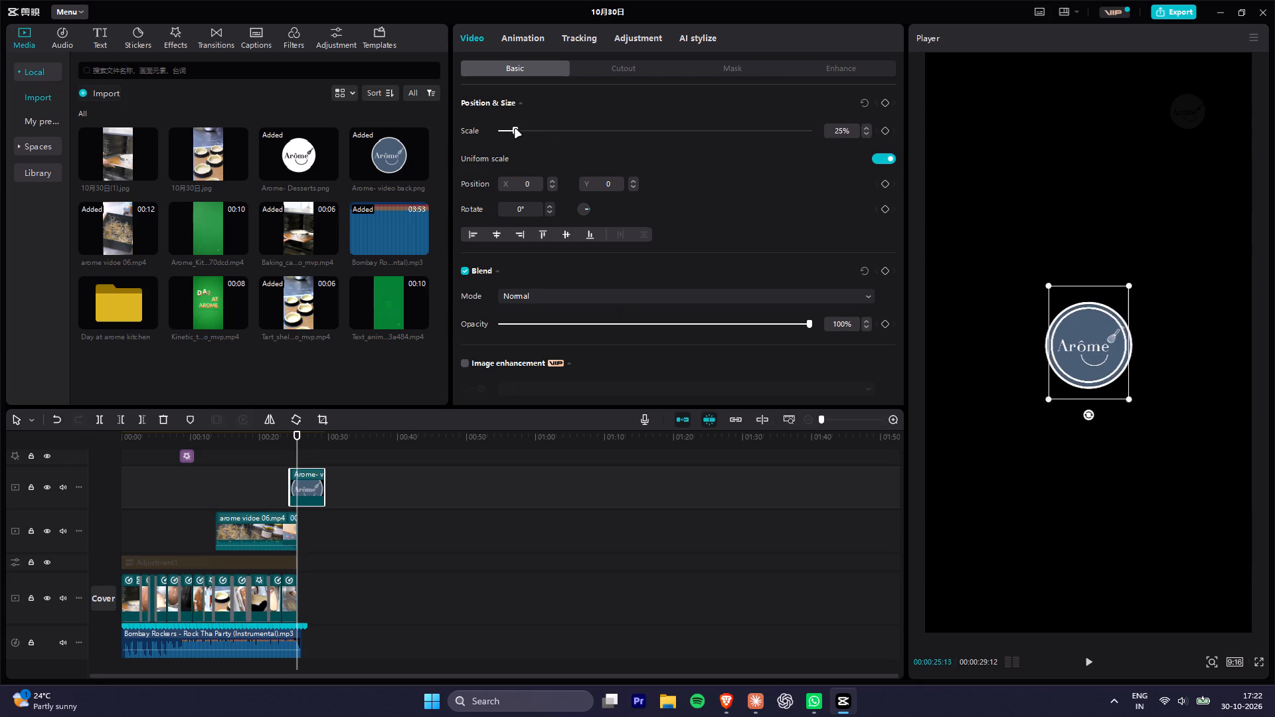
Delete the arome vidoe 06.mp4 reference clip from the timeline.
{"action": "left_click", "coordinate": [265, 533]}
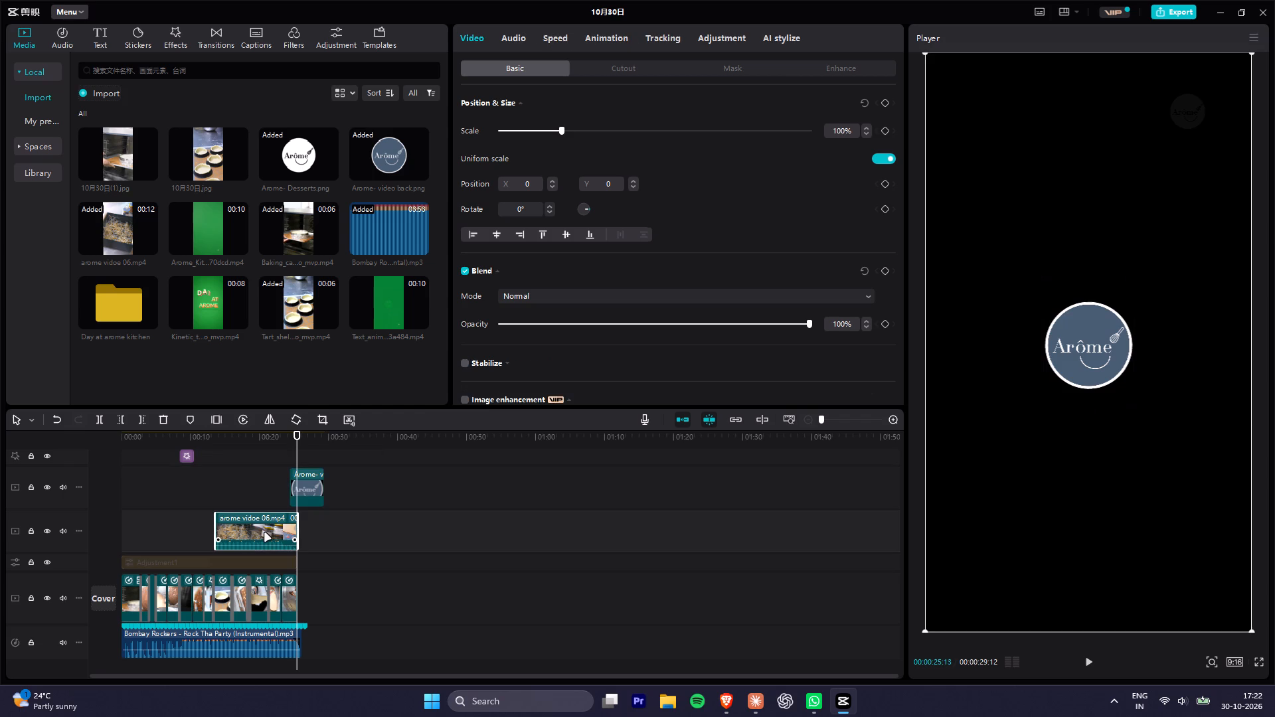
{"action": "key", "text": "Delete"}
Play back the montage's ending to check the corner logo and the closing logo.
{"action": "left_click_drag", "start_coordinate": [281, 435], "coordinate": [272, 439]}
{"action": "left_click_drag", "start_coordinate": [292, 428], "coordinate": [299, 430]}
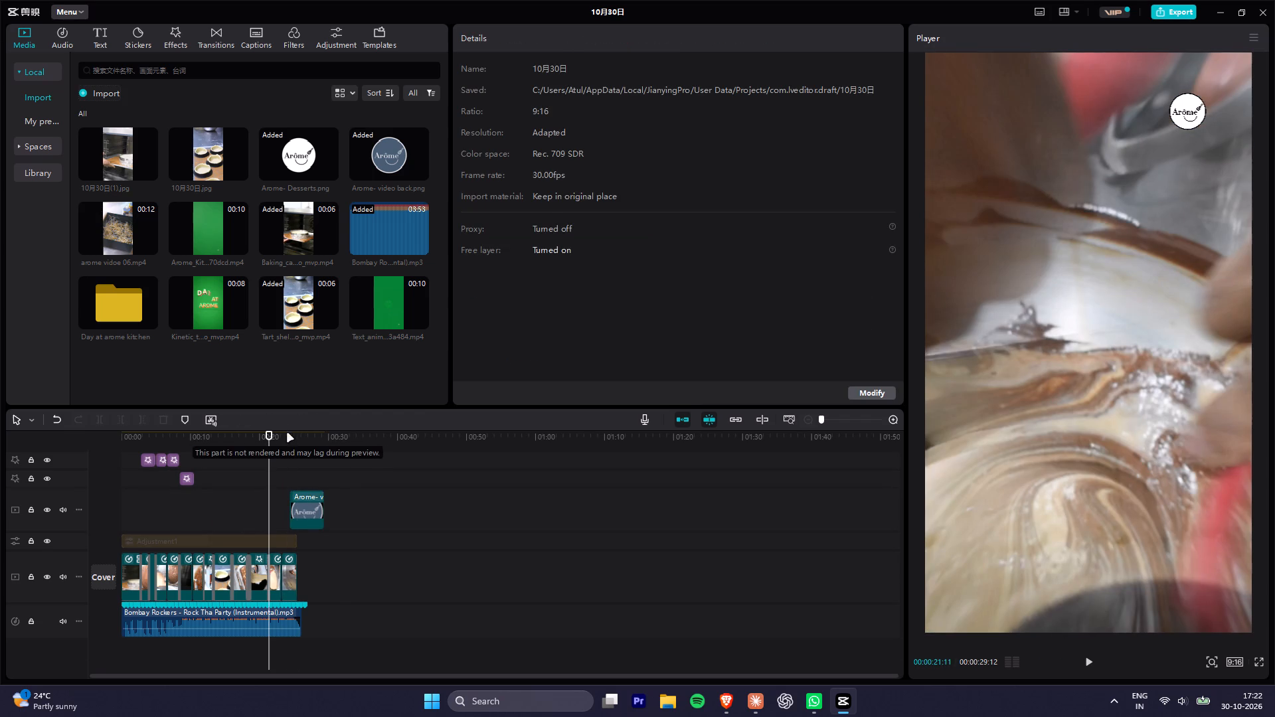
{"action": "left_click", "coordinate": [288, 434]}
{"action": "scroll", "coordinate": [336, 527], "scroll_direction": "up", "scroll_amount": 12}
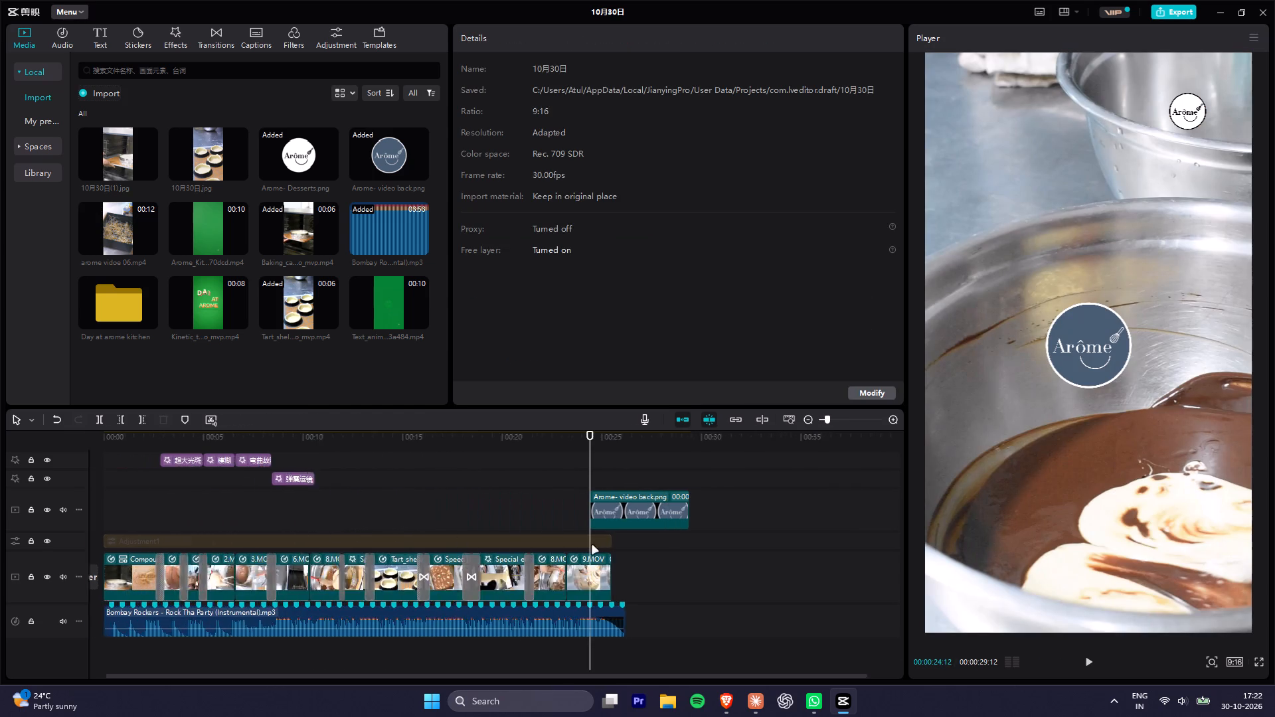
{"action": "scroll", "coordinate": [592, 546], "scroll_direction": "up", "scroll_amount": 20}
{"action": "scroll", "coordinate": [592, 546], "scroll_direction": "up", "scroll_amount": 3}
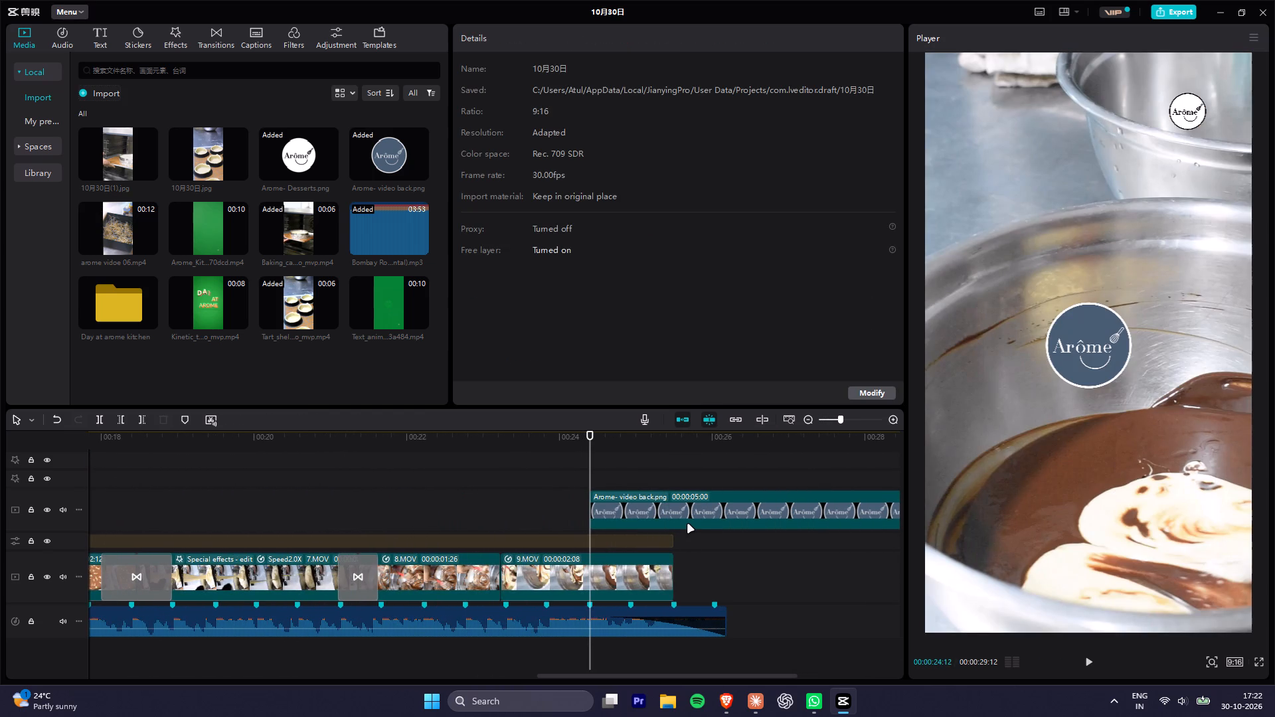
{"action": "key", "text": "space"}
{"action": "key", "text": "space"}
{"action": "key", "text": "space"}
{"action": "key", "text": "space"}
Split the Arome- video back.png logo at the end of the music, 00:00:26:06, and delete the remainder.
{"action": "left_click", "coordinate": [832, 515]}
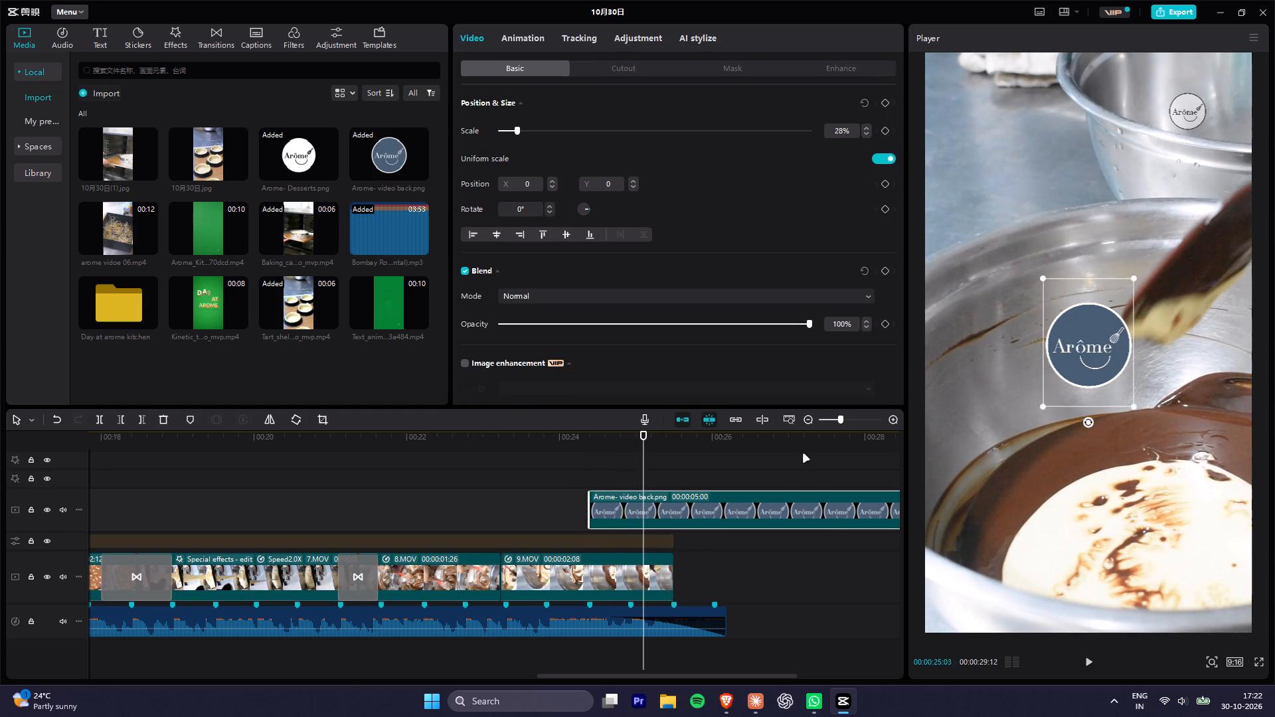
{"action": "left_click_drag", "start_coordinate": [781, 438], "coordinate": [734, 455]}
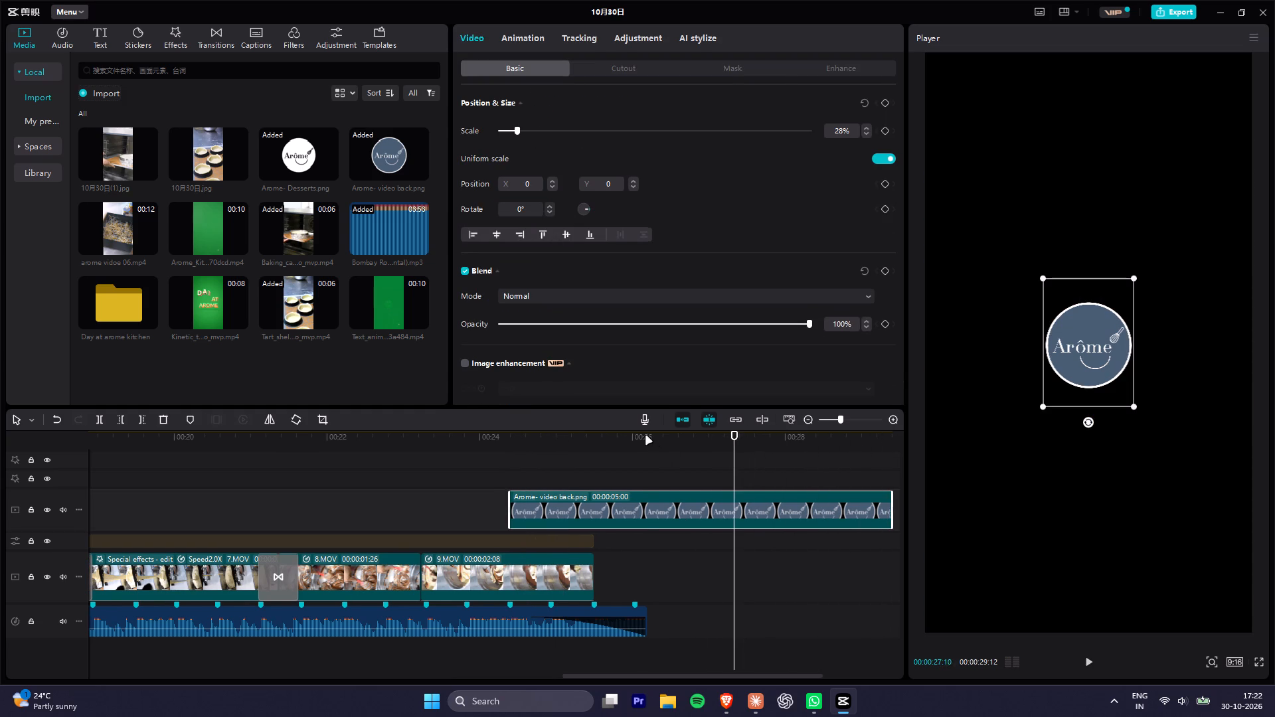
{"action": "left_click", "coordinate": [646, 436]}
{"action": "left_click", "coordinate": [685, 516]}
{"action": "key", "text": "ctrl+b"}
{"action": "left_click", "coordinate": [685, 516]}
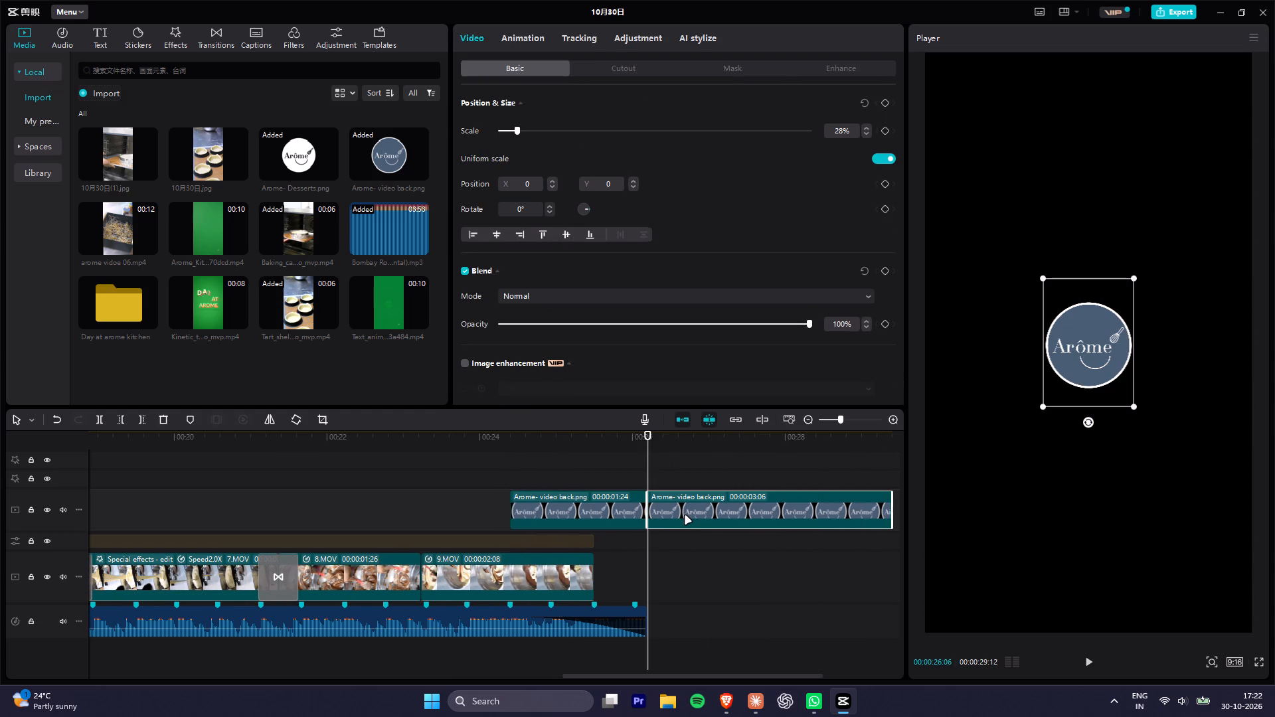
{"action": "key", "text": "Delete"}
Shift the Arome- video back.png clip to start at about 00:00:25:01 and shorten its end to about 00:00:26:09.
{"action": "left_click", "coordinate": [584, 574]}
{"action": "left_click", "coordinate": [601, 433]}
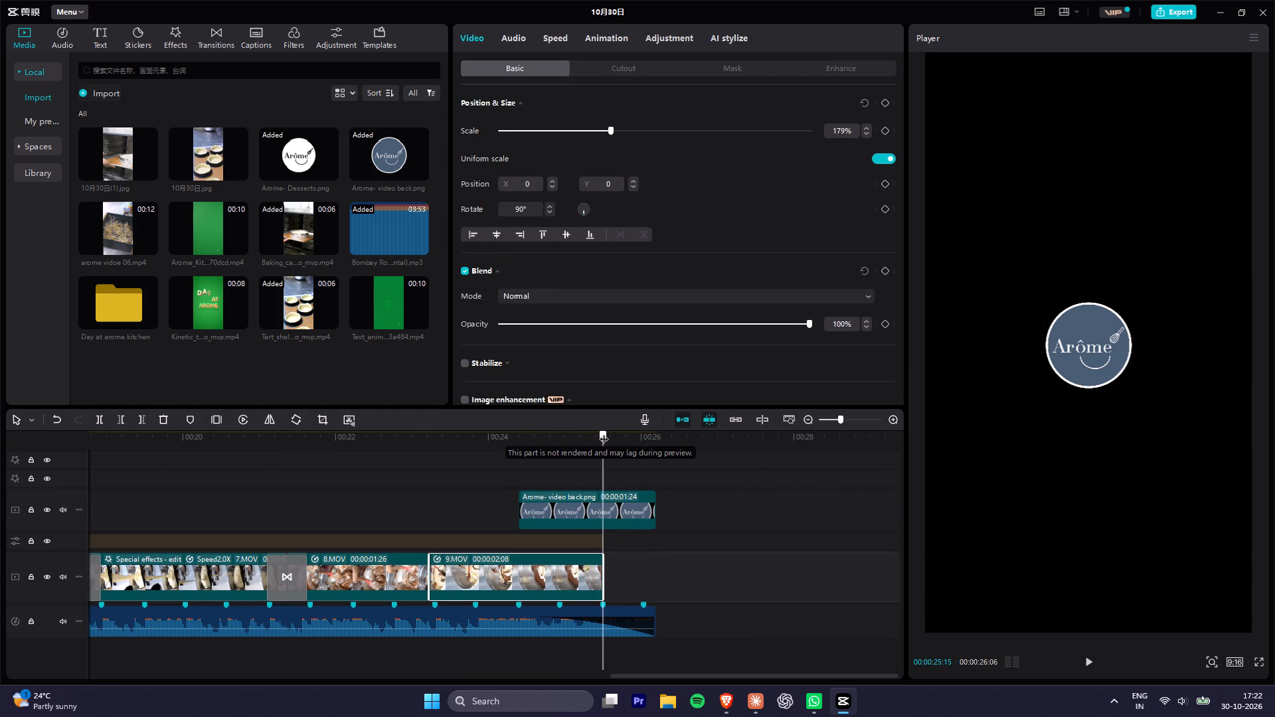
{"action": "left_click_drag", "start_coordinate": [630, 512], "coordinate": [675, 511]}
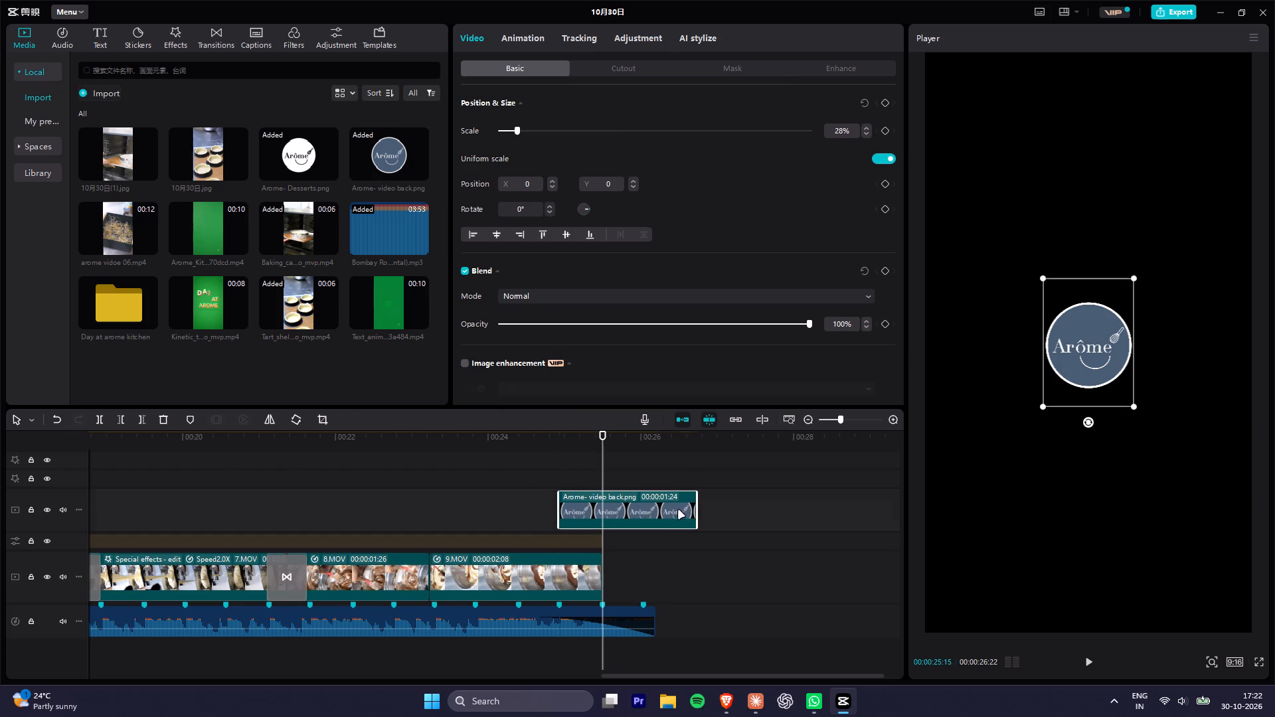
{"action": "left_click_drag", "start_coordinate": [696, 510], "coordinate": [657, 517]}
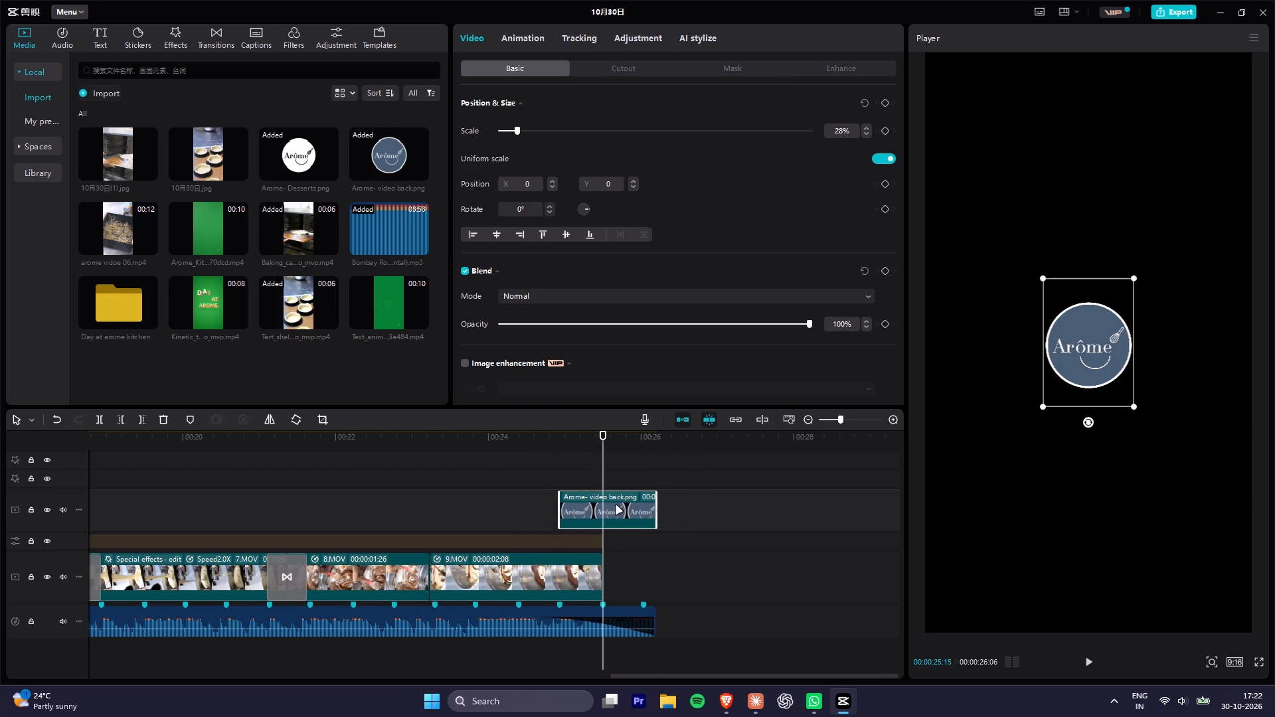
{"action": "left_click_drag", "start_coordinate": [616, 506], "coordinate": [623, 508]}
Fade in the Arome- video back.png logo with opacity keyframes, 0% at 00:00:25:01 and 100% at 00:00:25:08, and move the second keyframe slightly later.
{"action": "left_click_drag", "start_coordinate": [562, 431], "coordinate": [566, 437]}
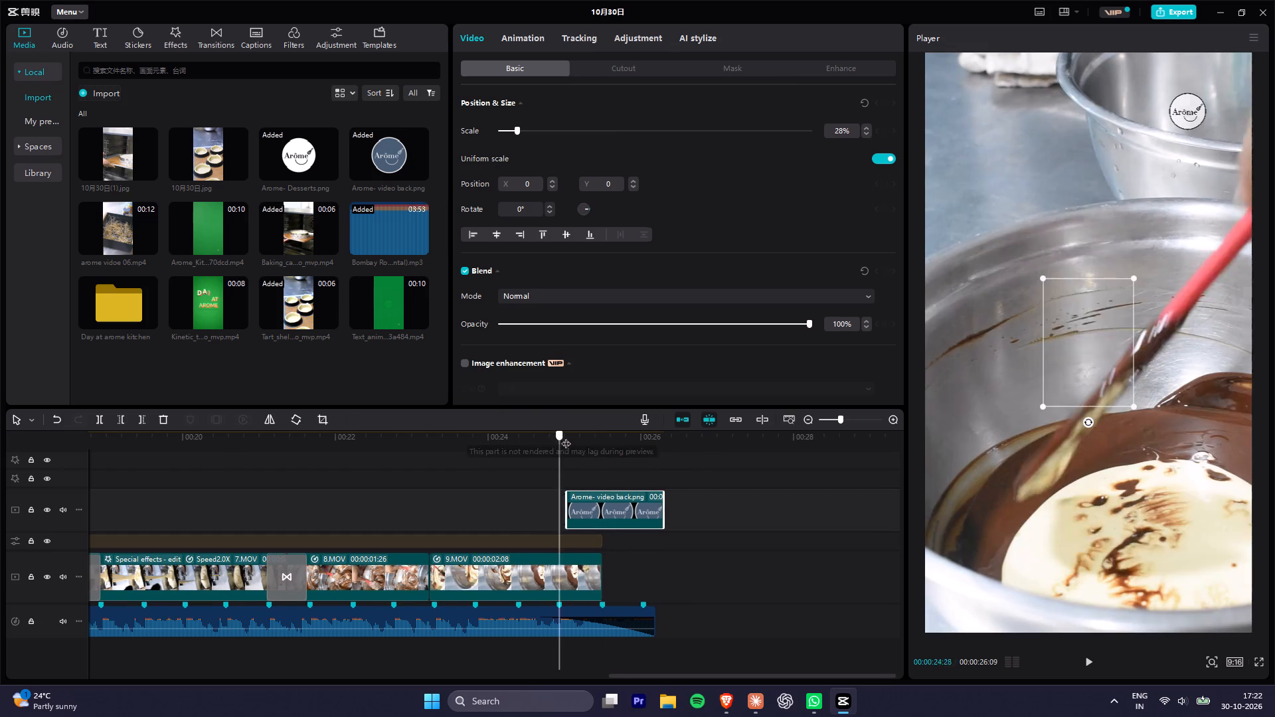
{"action": "left_click_drag", "start_coordinate": [566, 437], "coordinate": [568, 439]}
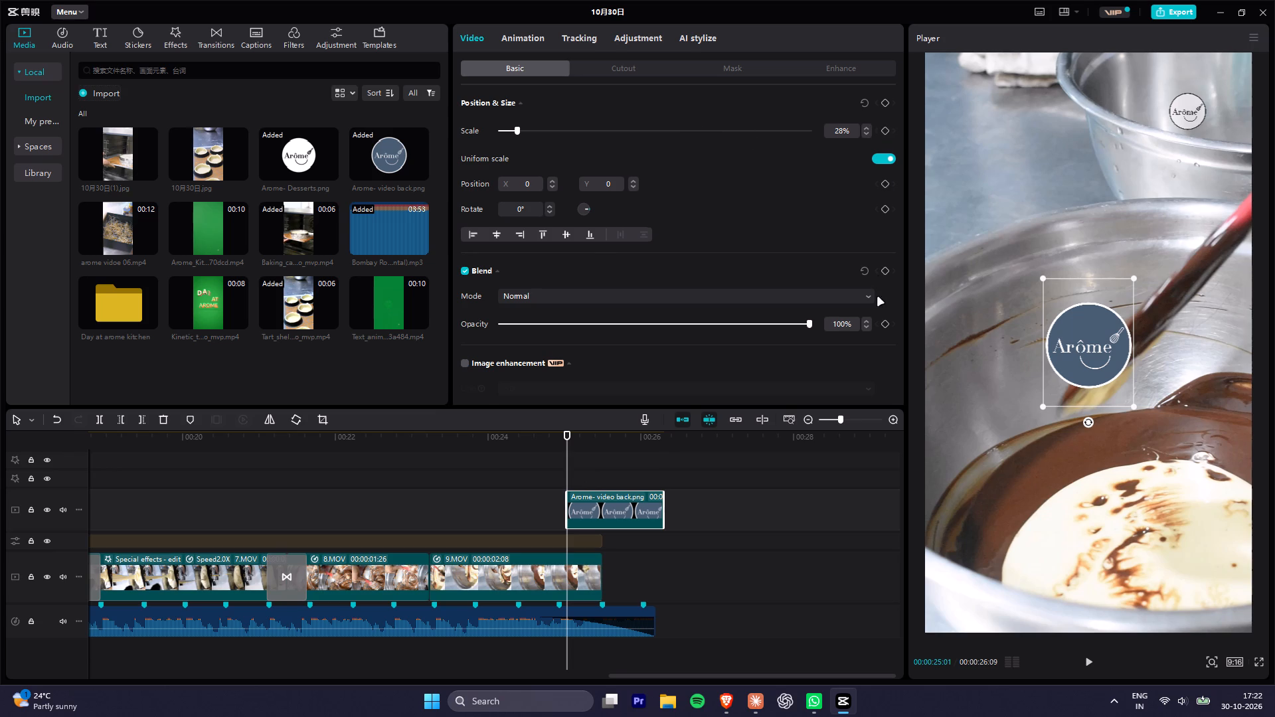
{"action": "left_click", "coordinate": [887, 324]}
{"action": "left_click_drag", "start_coordinate": [740, 321], "coordinate": [351, 323]}
{"action": "key", "text": "shift+Right"}
{"action": "key", "text": "Right"}
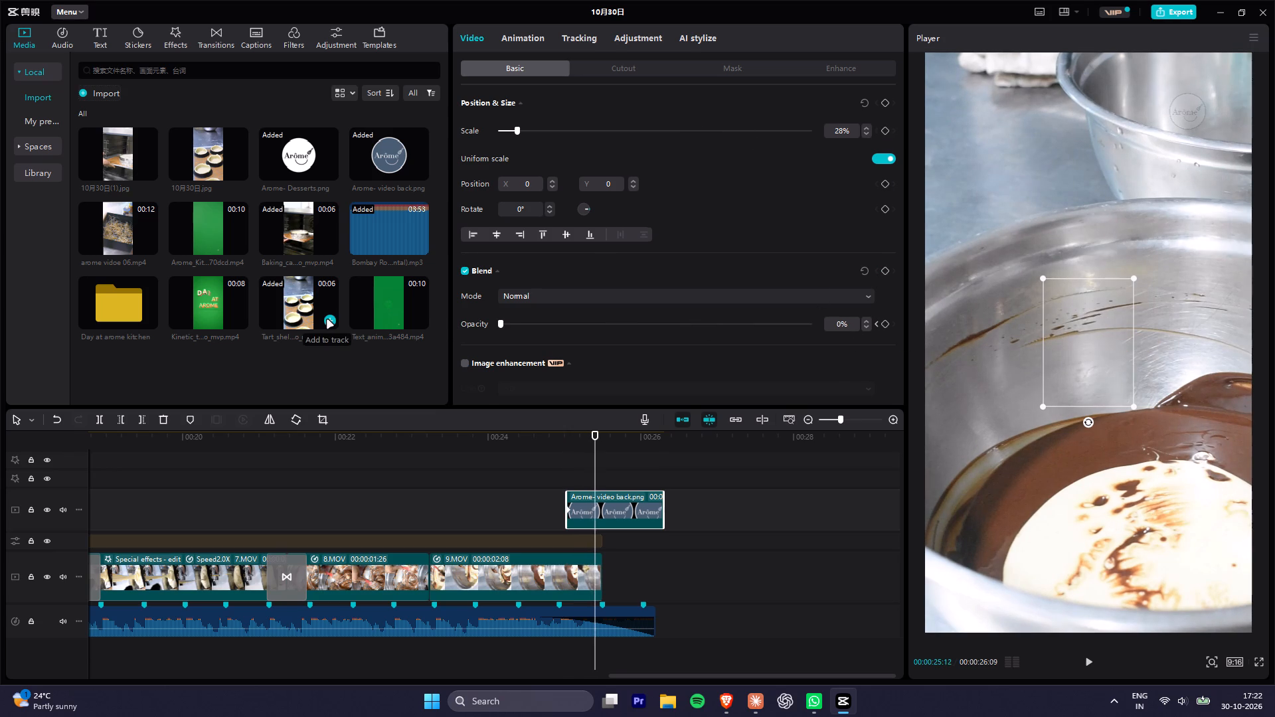
{"action": "key", "text": "Left"}
{"action": "key", "text": "Left"}
{"action": "key", "text": "Left"}
{"action": "key", "text": "Left"}
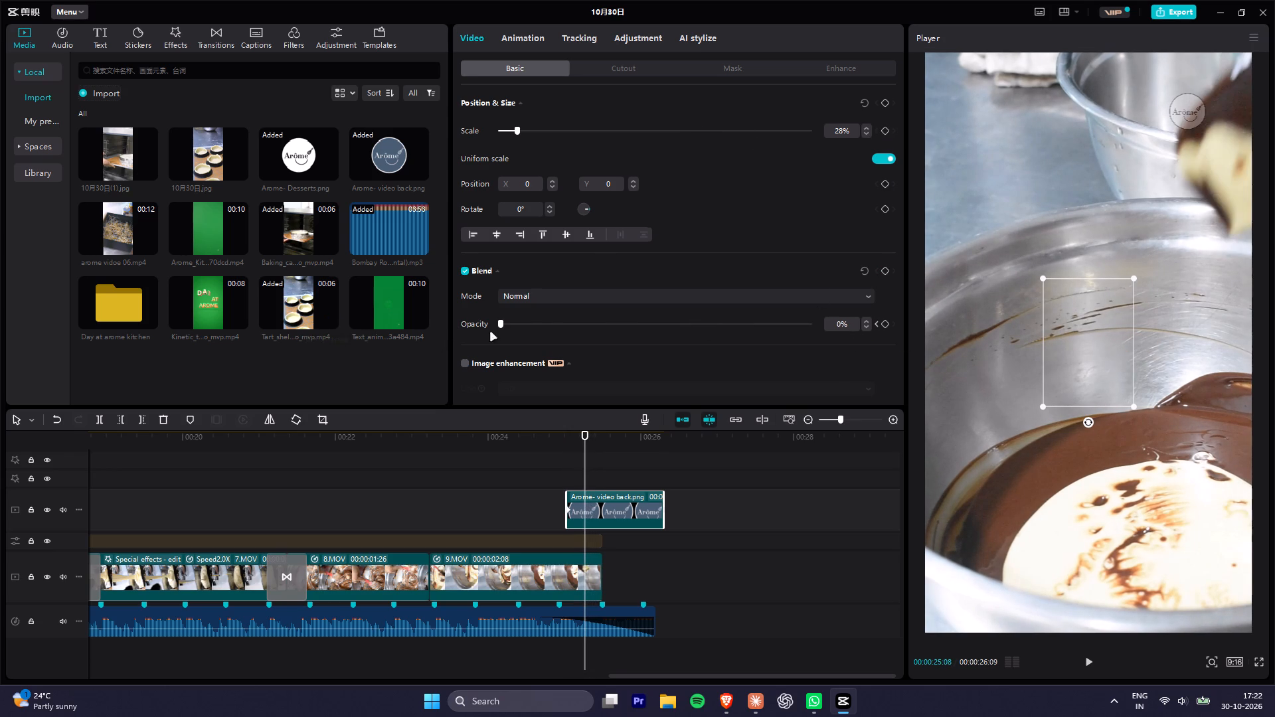
{"action": "left_click_drag", "start_coordinate": [552, 324], "coordinate": [946, 341]}
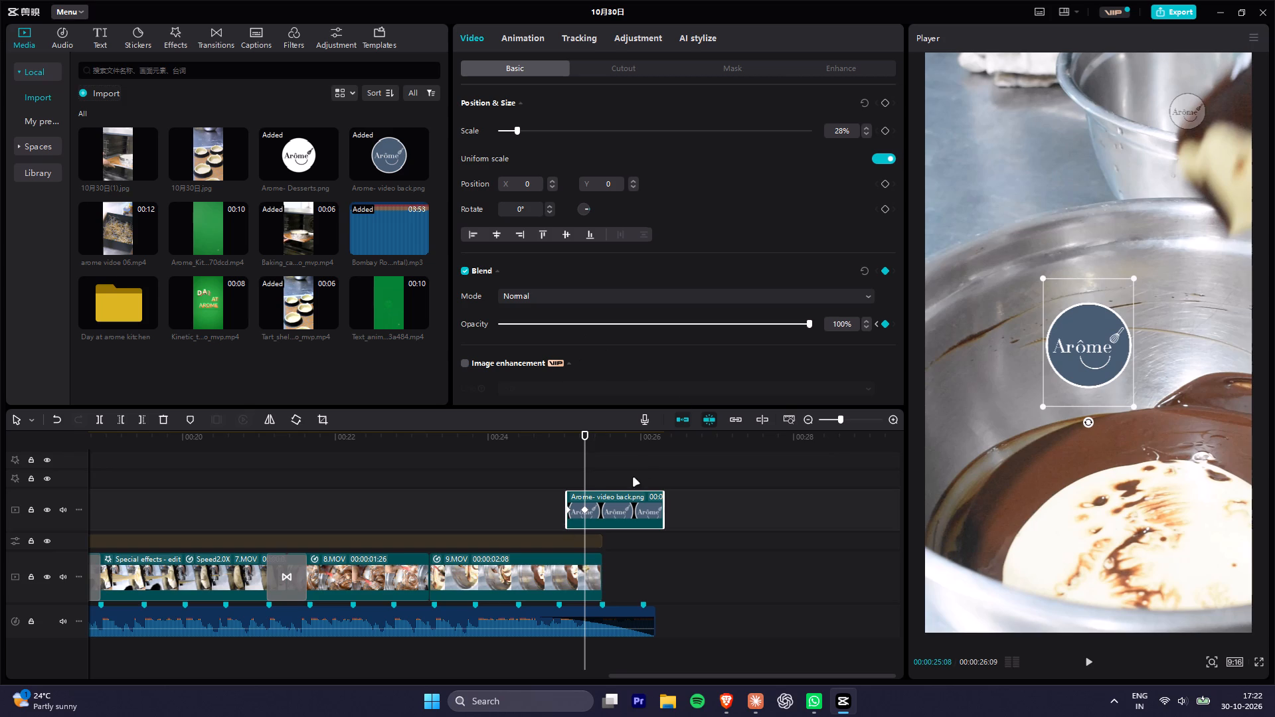
{"action": "left_click_drag", "start_coordinate": [584, 511], "coordinate": [595, 513]}
Shift the Arome- video back.png clip to start at about 00:00:25:08 and play back the logo transition.
{"action": "left_click_drag", "start_coordinate": [627, 507], "coordinate": [641, 508]}
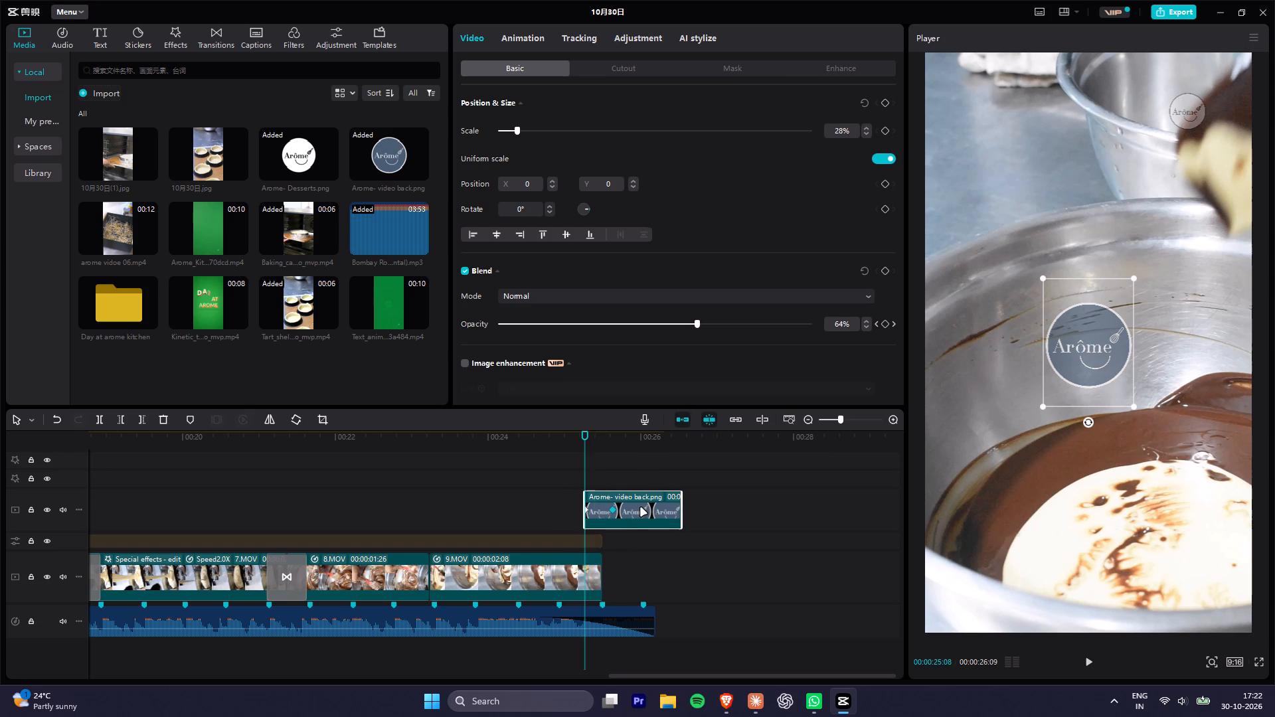
{"action": "left_click_drag", "start_coordinate": [641, 508], "coordinate": [643, 508]}
{"action": "left_click", "coordinate": [561, 439]}
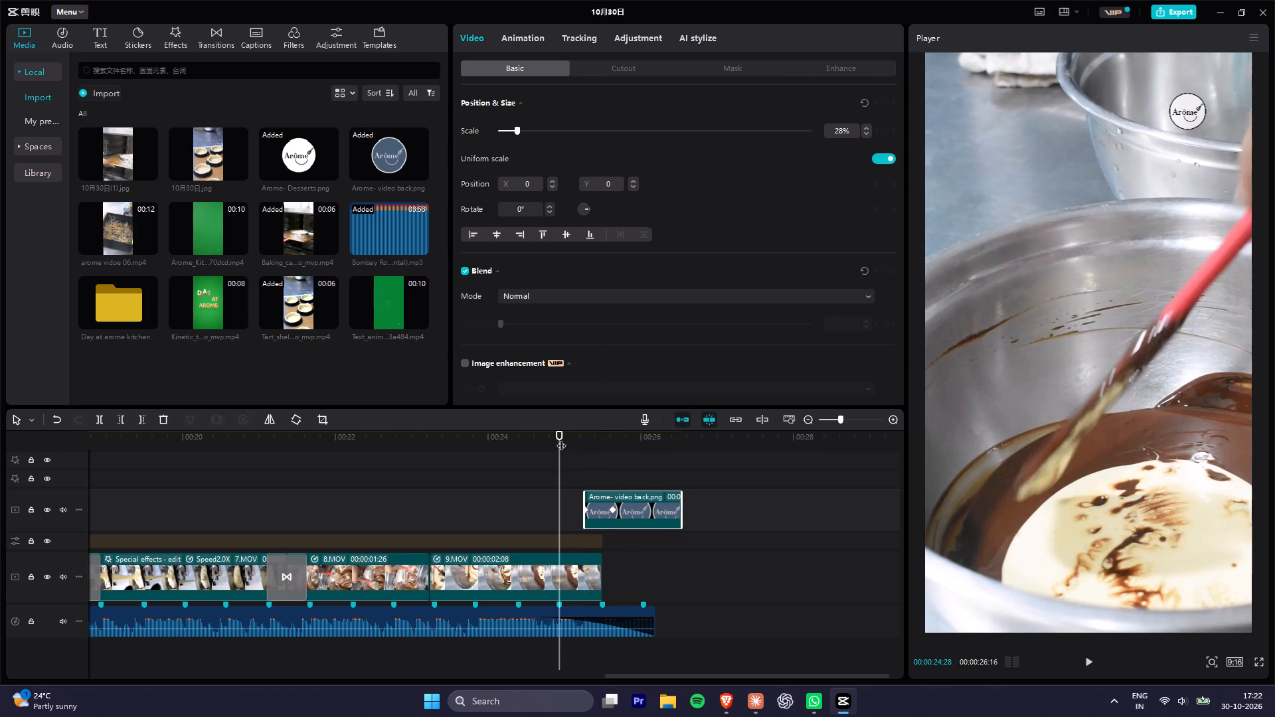
{"action": "key", "text": "space"}
{"action": "key", "text": "space"}
Keyframe the opacity of the last clip, 9.MOV, from 100% at 00:00:25:03 to 0% at 00:00:25:15 so it fades out.
{"action": "left_click", "coordinate": [580, 566]}
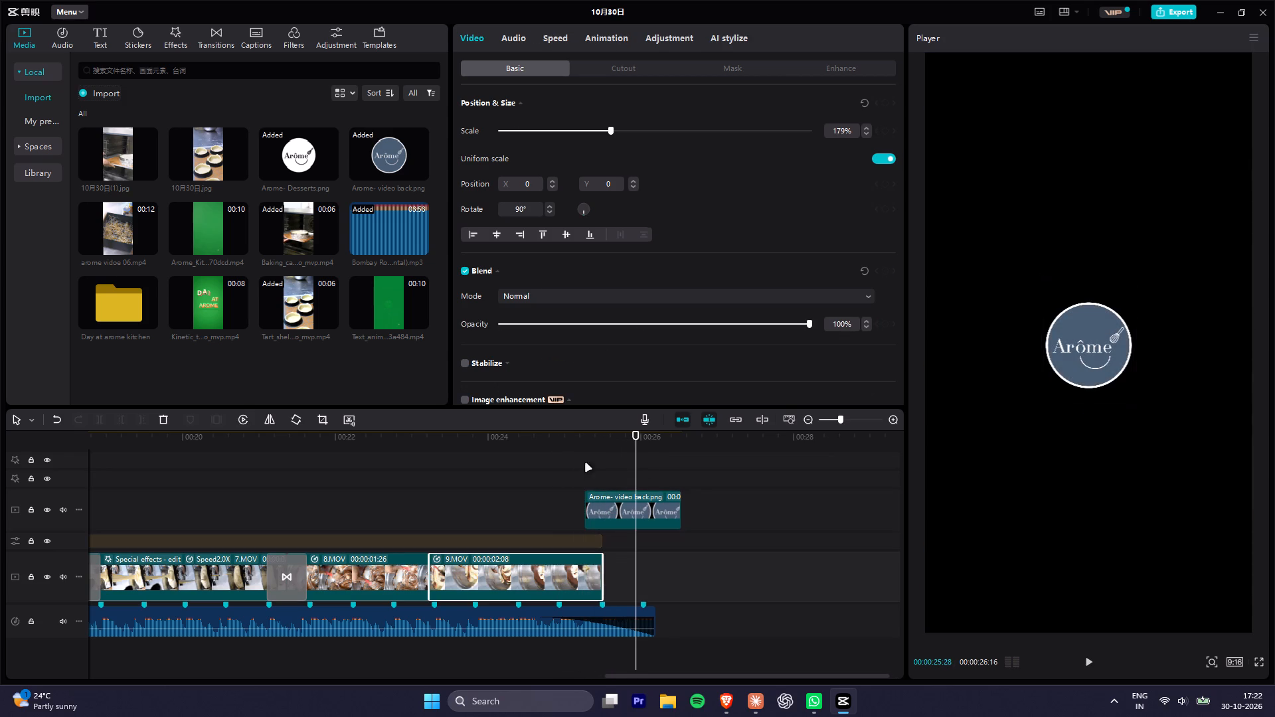
{"action": "left_click_drag", "start_coordinate": [588, 436], "coordinate": [599, 441]}
{"action": "left_click", "coordinate": [562, 573]}
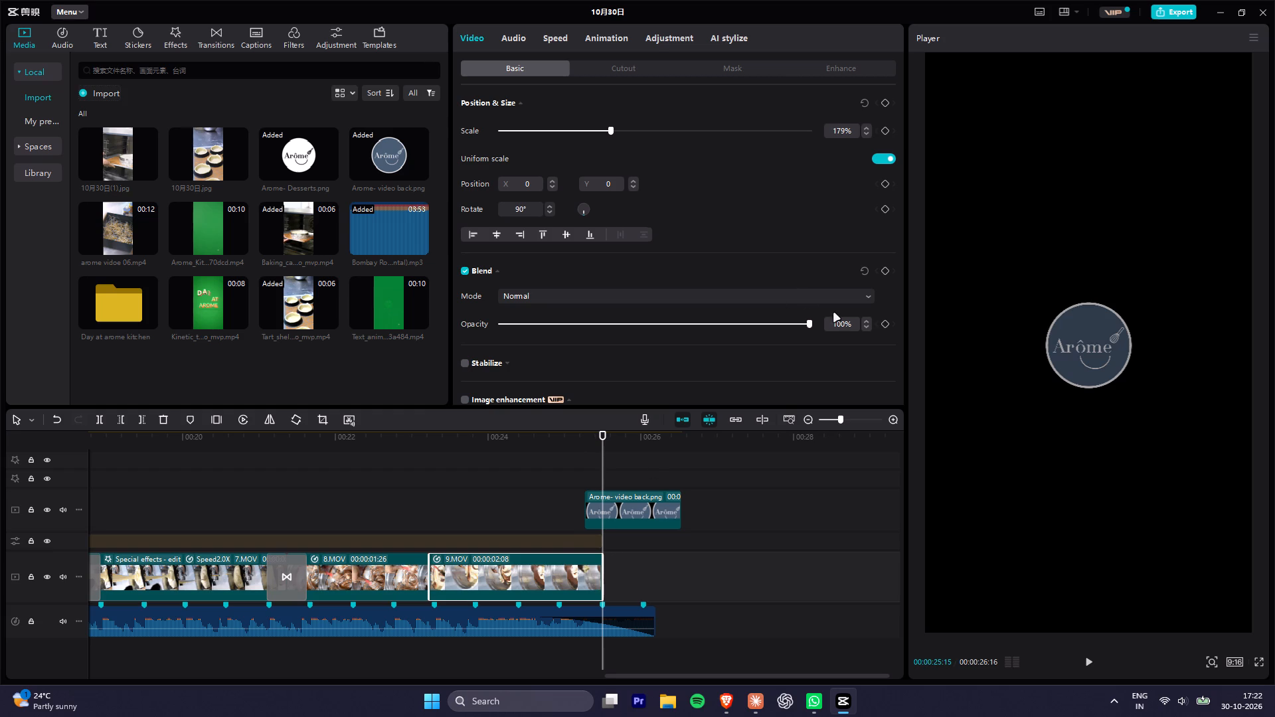
{"action": "left_click", "coordinate": [886, 327]}
{"action": "left_click_drag", "start_coordinate": [797, 325], "coordinate": [424, 322]}
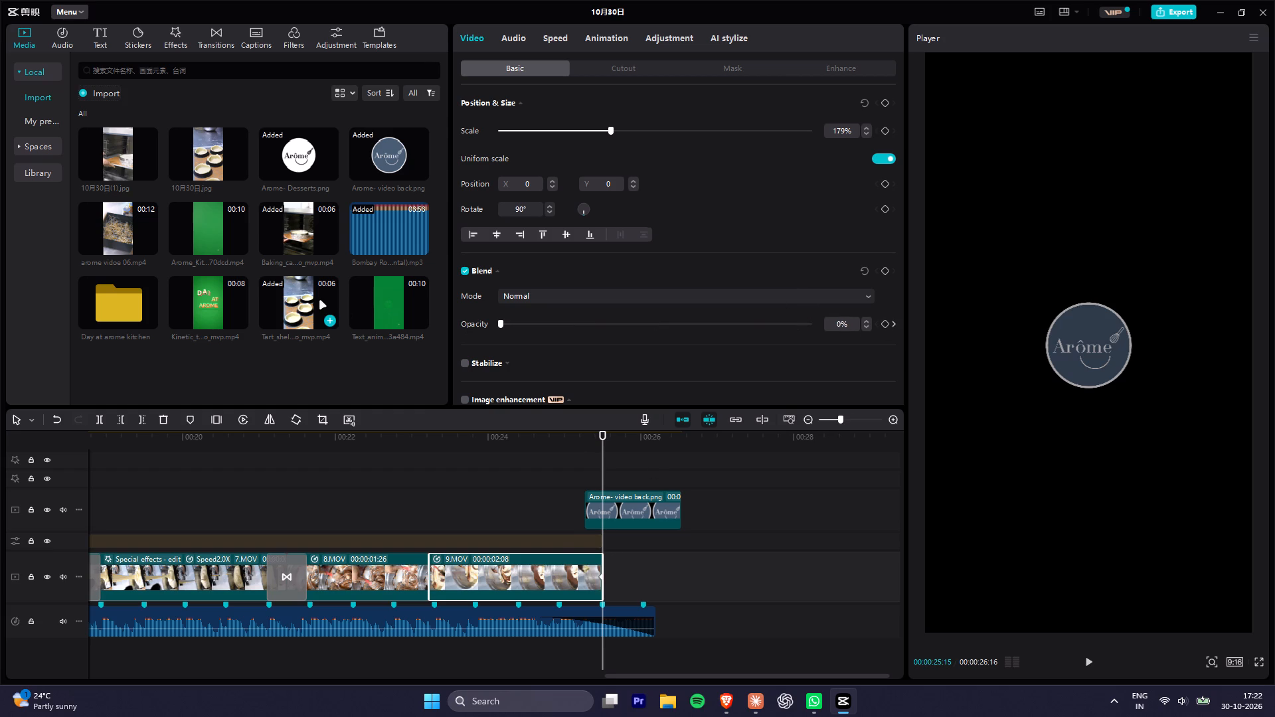
{"action": "key", "text": "shift+Left"}
{"action": "key", "text": "Right"}
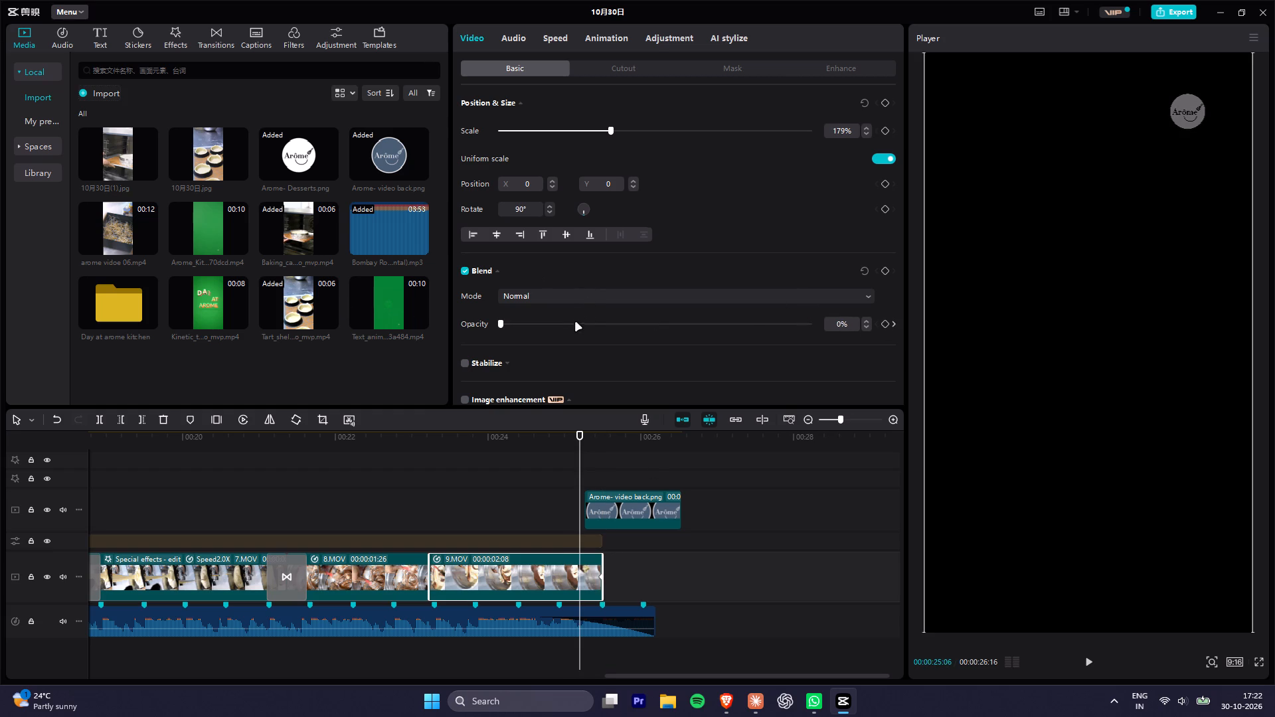
{"action": "key", "text": "Left"}
{"action": "key", "text": "Left"}
{"action": "key", "text": "Left"}
{"action": "left_click_drag", "start_coordinate": [582, 327], "coordinate": [905, 340]}
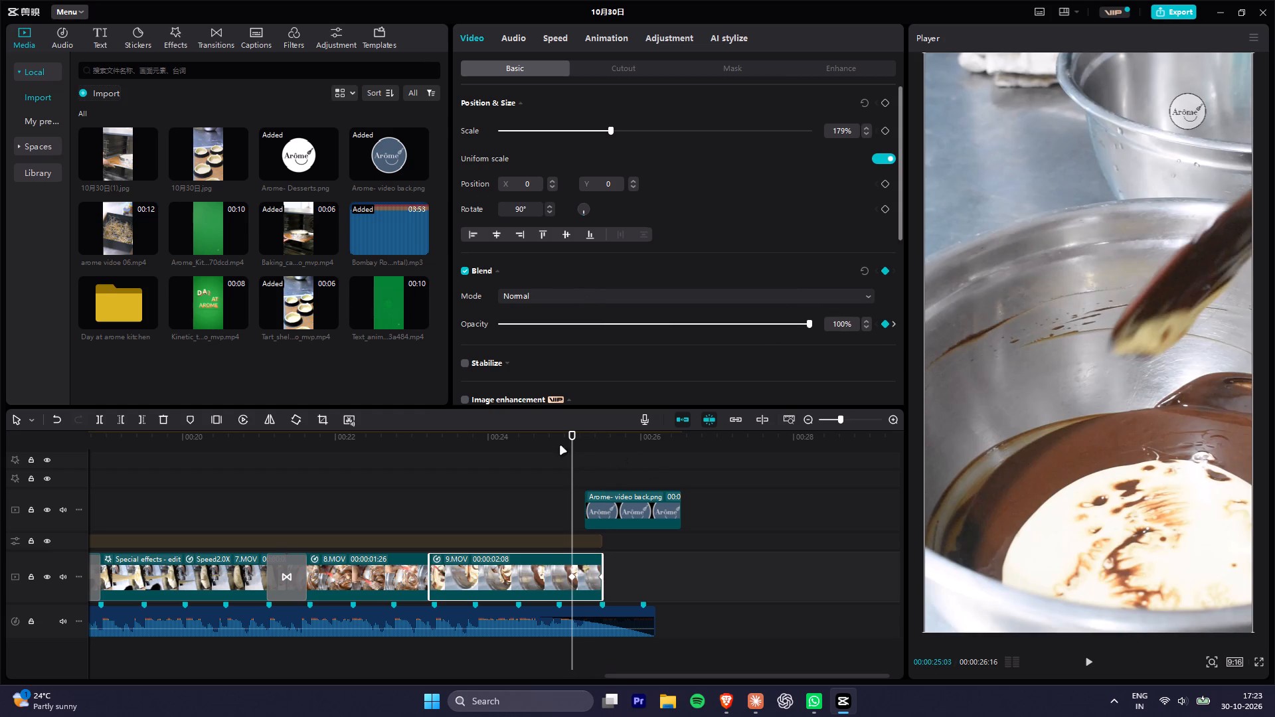
Trim the end of the closing Arome- video back.png clip to about 00:00:26:06, in line with the music's end.
{"action": "left_click", "coordinate": [558, 445]}
{"action": "key", "text": "space"}
{"action": "key", "text": "space"}
{"action": "scroll", "coordinate": [574, 467], "scroll_direction": "down", "scroll_amount": 4, "text": "alt"}
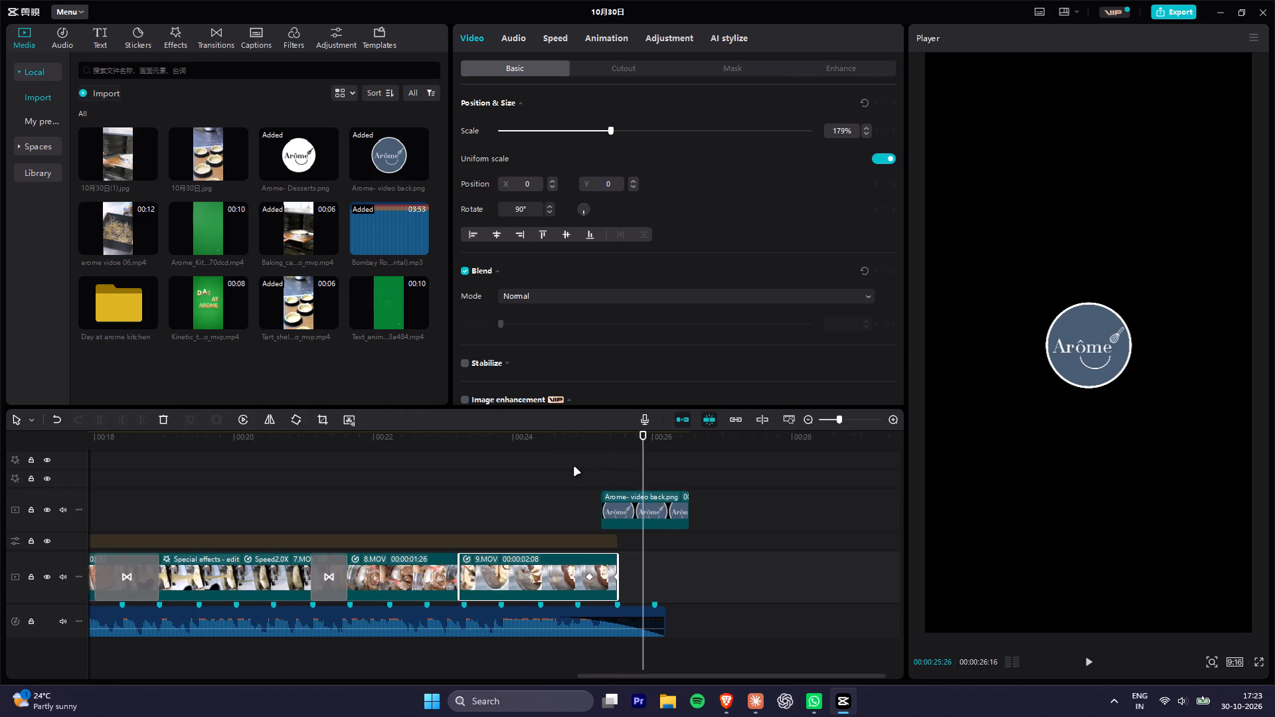
{"action": "left_click_drag", "start_coordinate": [687, 503], "coordinate": [668, 507]}
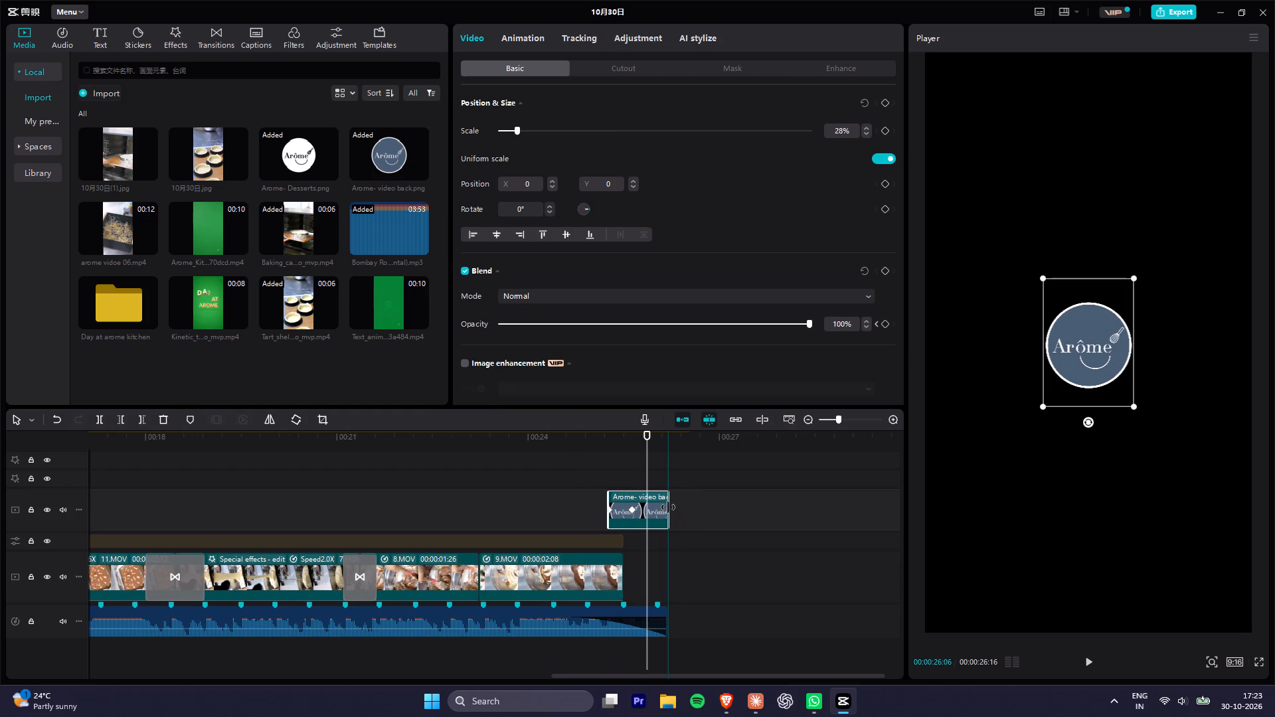
{"action": "left_click_drag", "start_coordinate": [668, 507], "coordinate": [667, 507]}
Play back the closing logo section to check its trimmed ending.
{"action": "left_click", "coordinate": [604, 435]}
{"action": "key", "text": "space"}
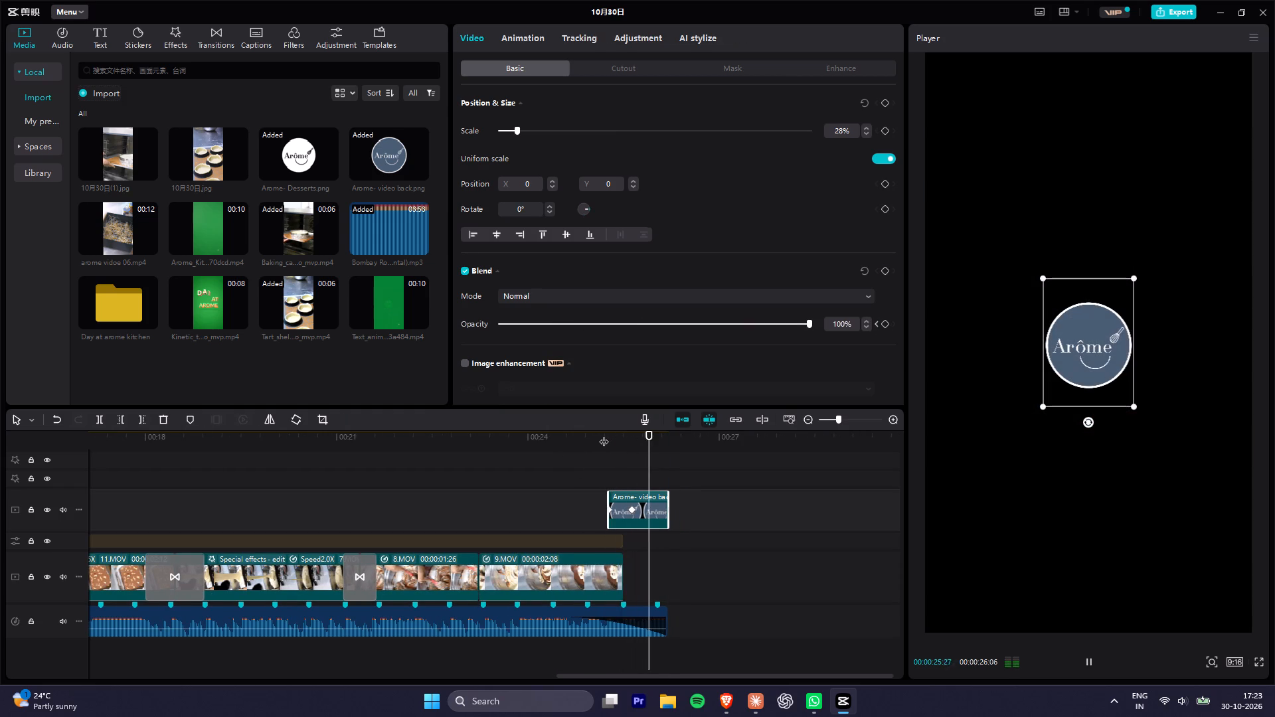
{"action": "scroll", "coordinate": [632, 449], "scroll_direction": "down", "scroll_amount": 20, "text": "alt"}
{"action": "scroll", "coordinate": [632, 449], "scroll_direction": "down", "scroll_amount": 1, "text": "alt"}
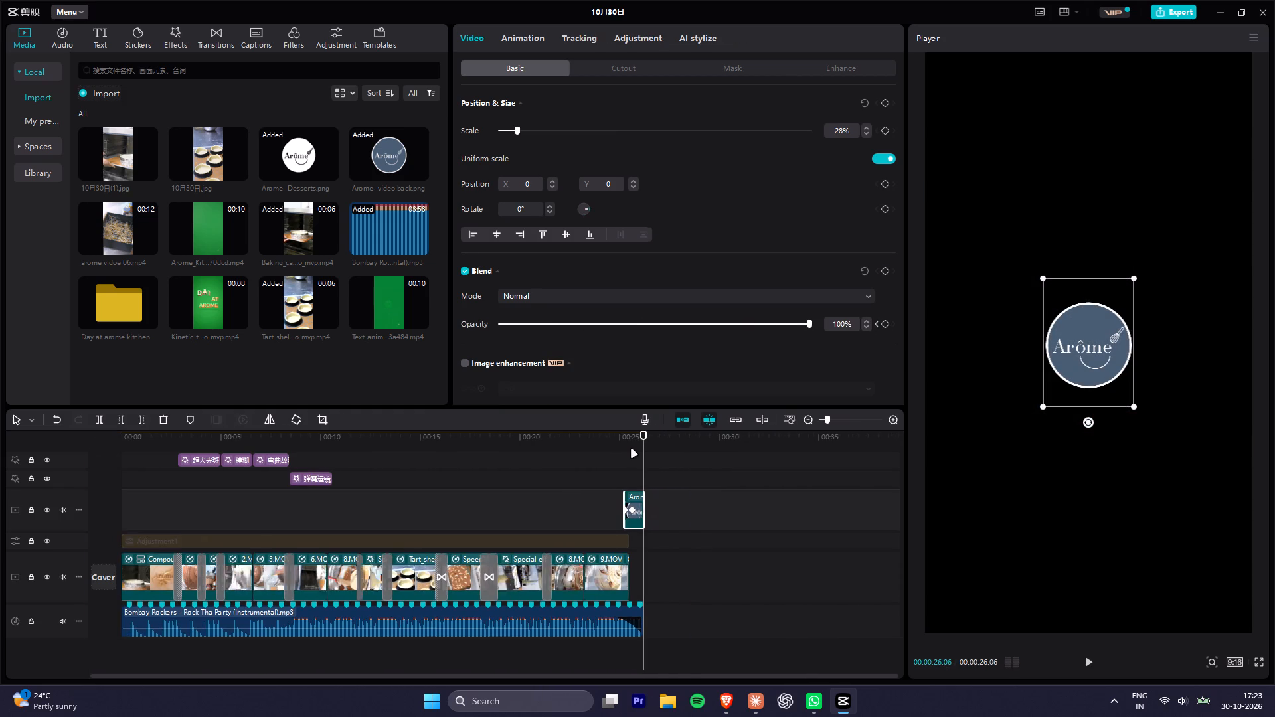
{"action": "left_click_drag", "start_coordinate": [631, 434], "coordinate": [669, 447]}
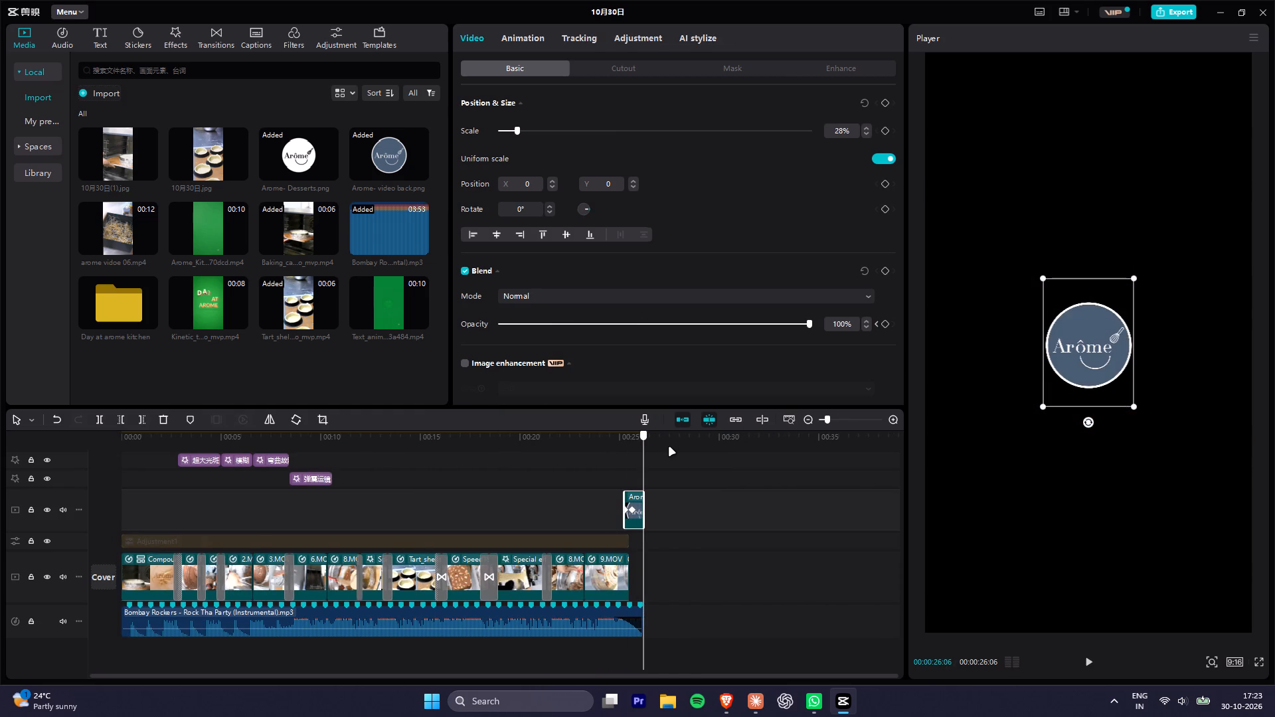
Play back the opening cake shots in Compound clip1 from the start of the timeline, pausing to check them.
{"action": "key", "text": "space"}
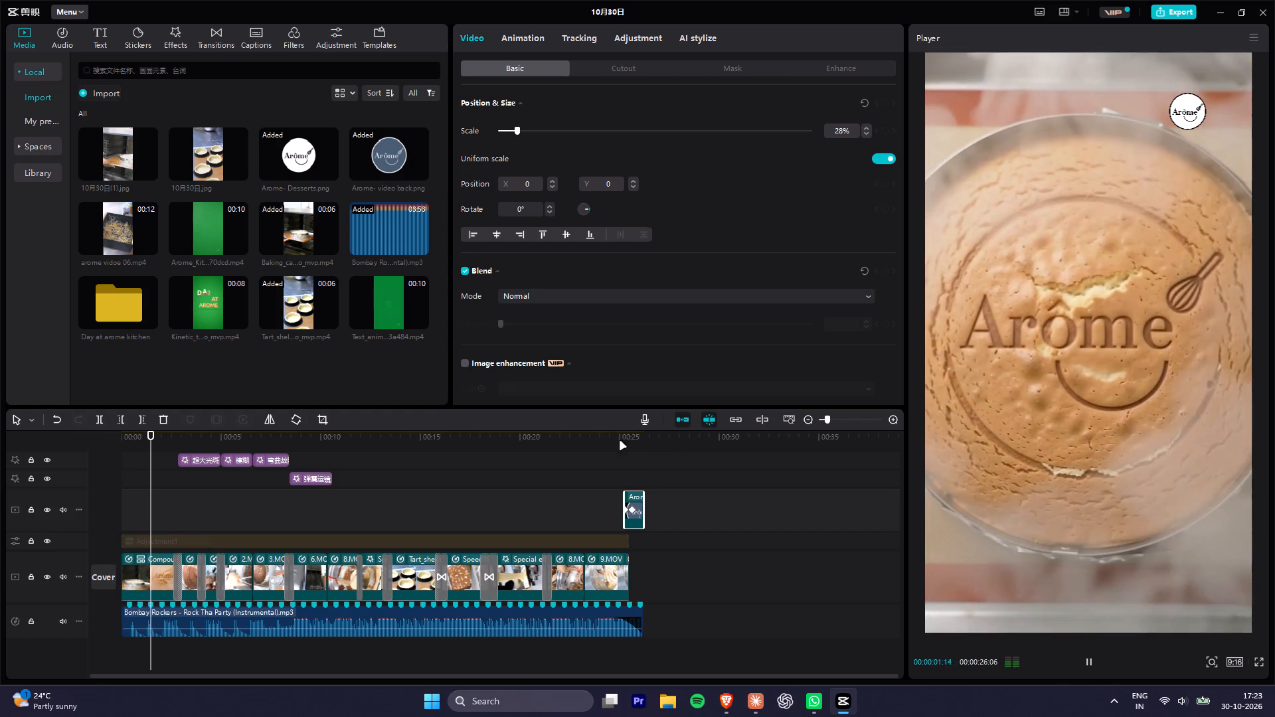
{"action": "key", "text": "space"}
{"action": "left_click_drag", "start_coordinate": [238, 434], "coordinate": [72, 438]}
{"action": "scroll", "coordinate": [189, 471], "scroll_direction": "up", "scroll_amount": 13, "text": "alt"}
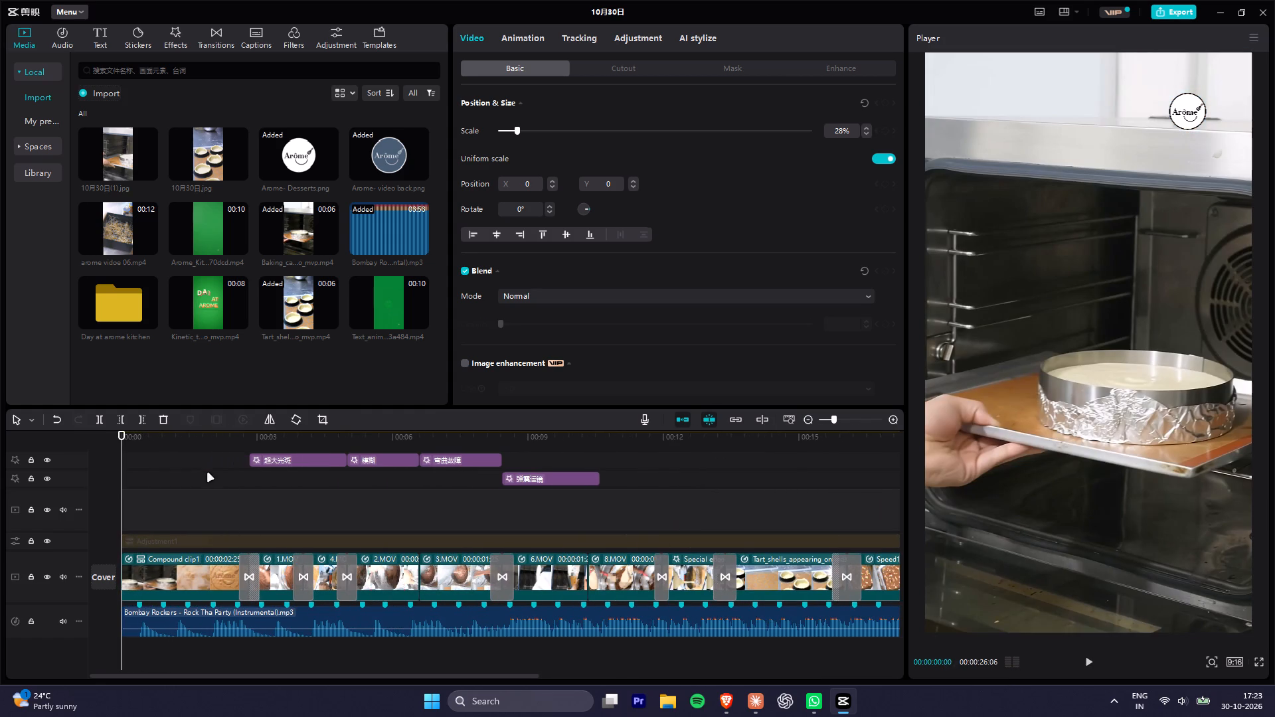
{"action": "left_click", "coordinate": [188, 558]}
{"action": "key", "text": "space"}
{"action": "key", "text": "space"}
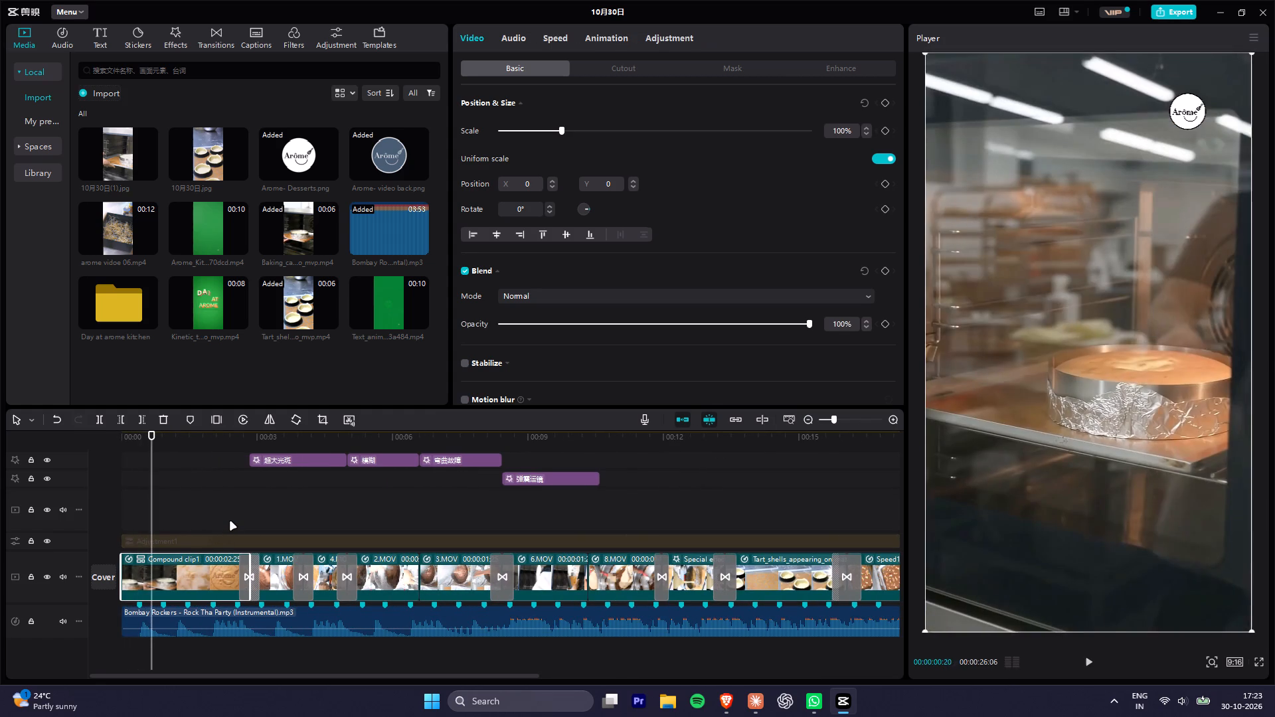
{"action": "key", "text": "space"}
{"action": "key", "text": "space"}
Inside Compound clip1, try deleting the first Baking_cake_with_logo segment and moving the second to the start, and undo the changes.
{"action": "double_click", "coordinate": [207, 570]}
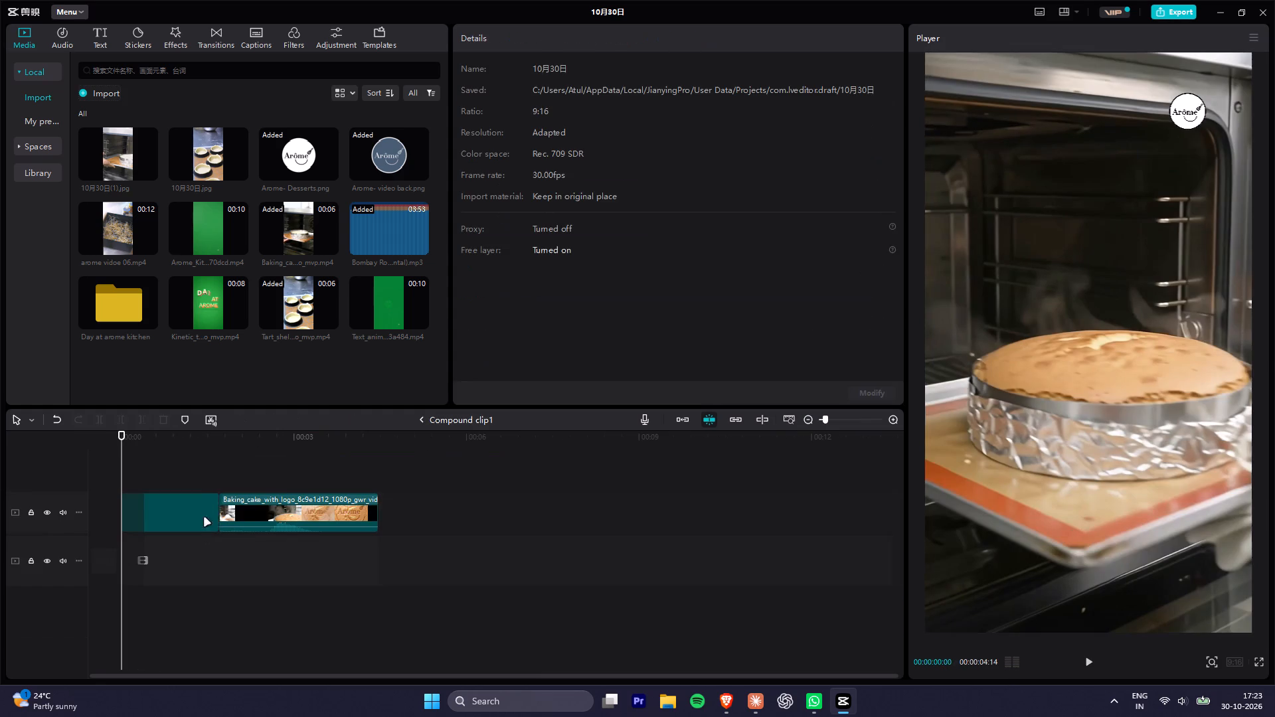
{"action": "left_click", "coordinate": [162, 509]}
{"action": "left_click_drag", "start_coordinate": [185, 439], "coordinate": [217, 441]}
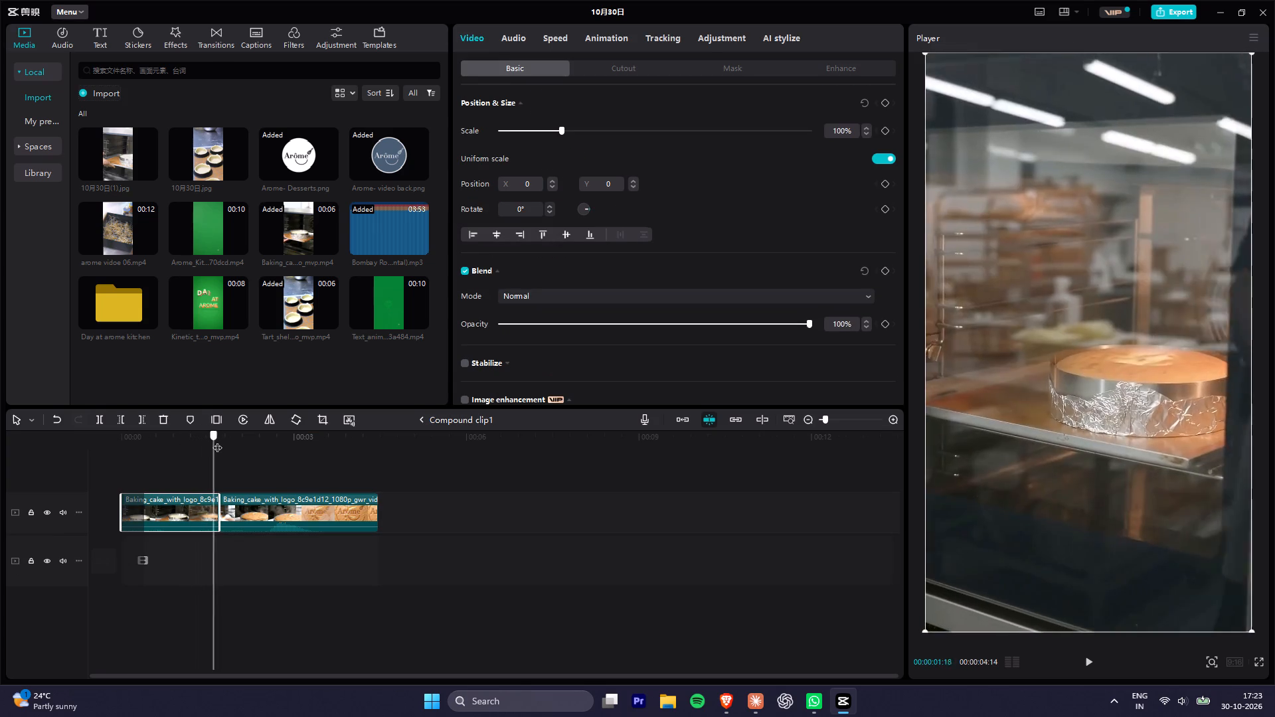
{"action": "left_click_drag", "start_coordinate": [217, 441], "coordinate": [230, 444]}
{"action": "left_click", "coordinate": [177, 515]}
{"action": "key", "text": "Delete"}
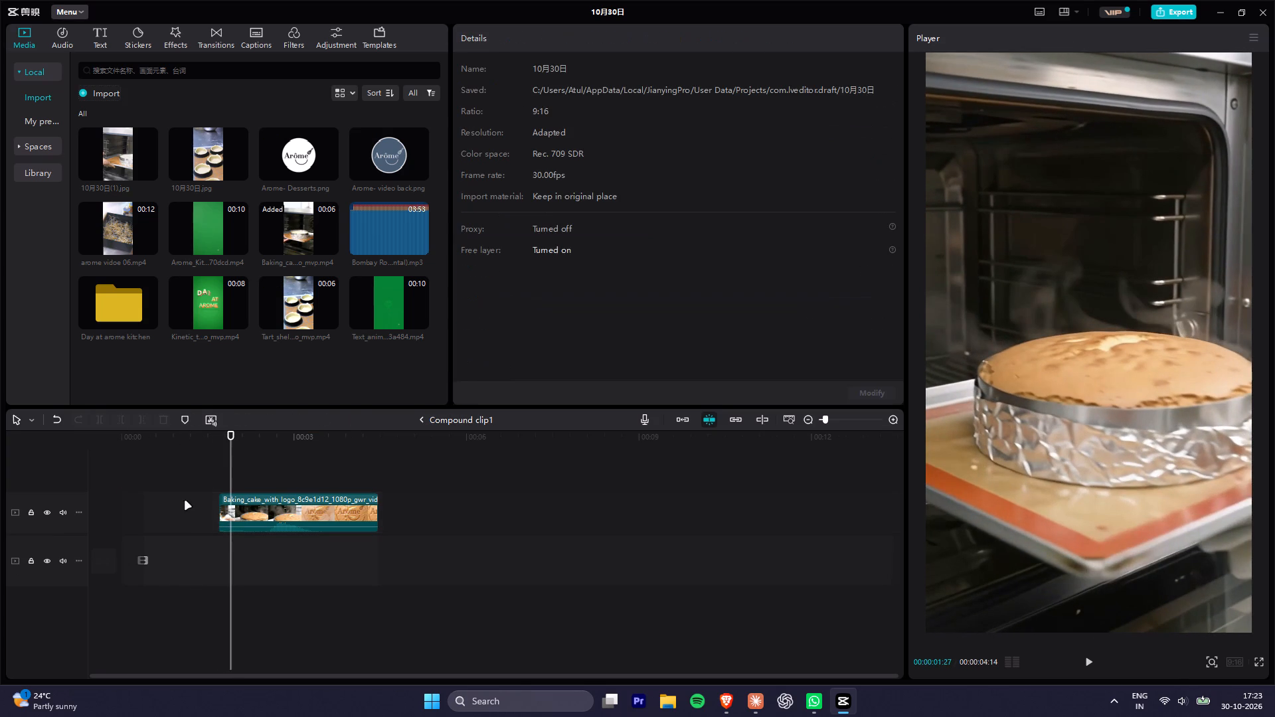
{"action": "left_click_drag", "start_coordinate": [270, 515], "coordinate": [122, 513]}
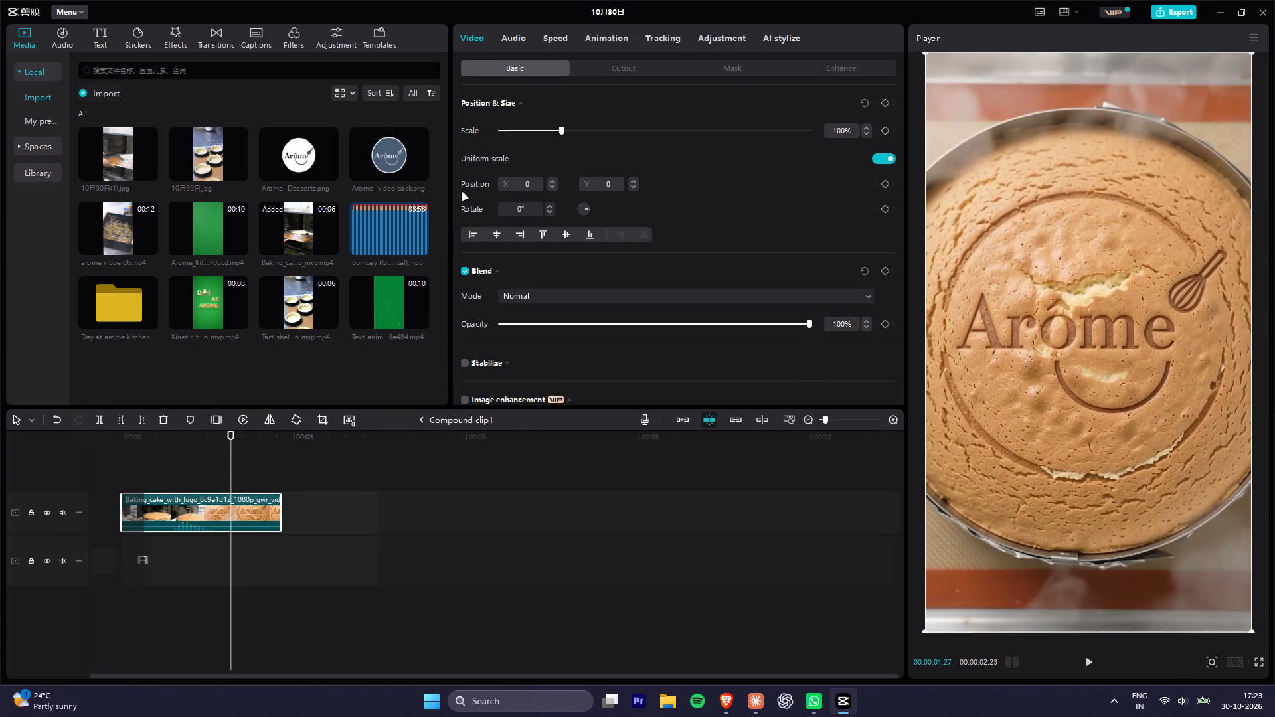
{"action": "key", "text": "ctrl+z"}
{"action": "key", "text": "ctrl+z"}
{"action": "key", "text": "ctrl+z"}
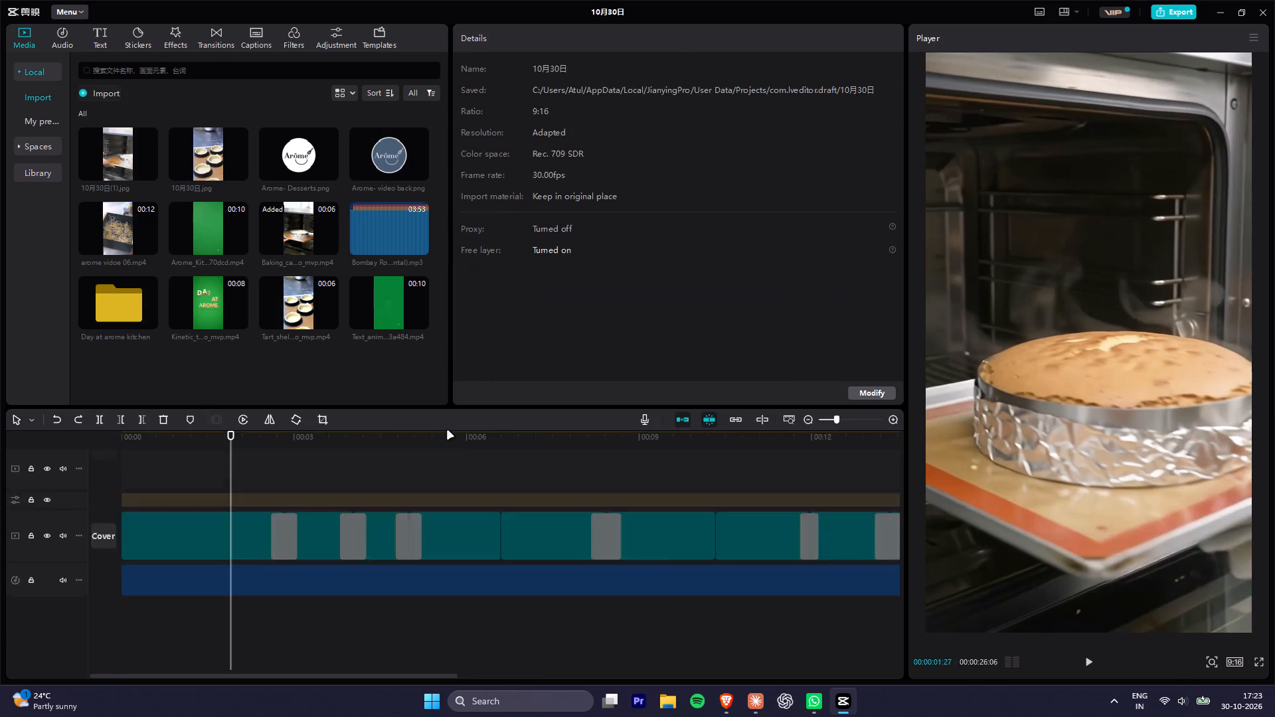
Play back the whole montage from the beginning to the closing logo, and return the playhead to the start.
{"action": "left_click_drag", "start_coordinate": [157, 443], "coordinate": [63, 444]}
{"action": "key", "text": "space"}
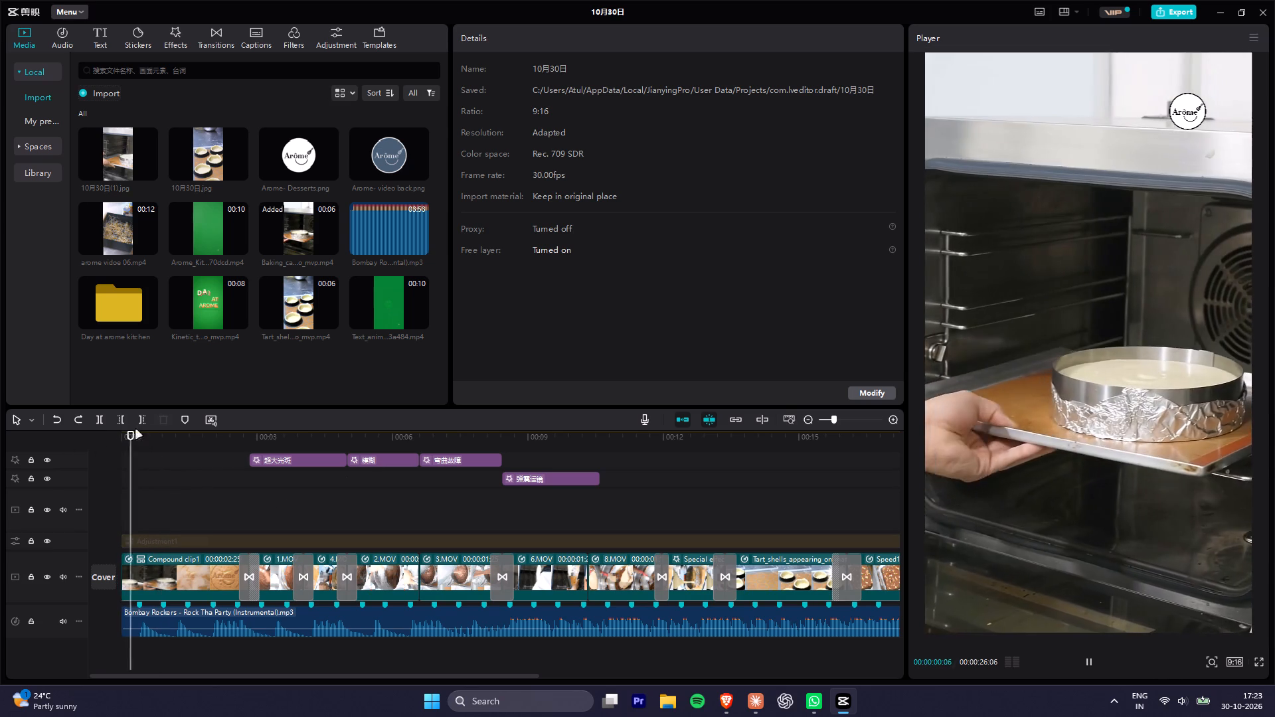
{"action": "key", "text": "space"}
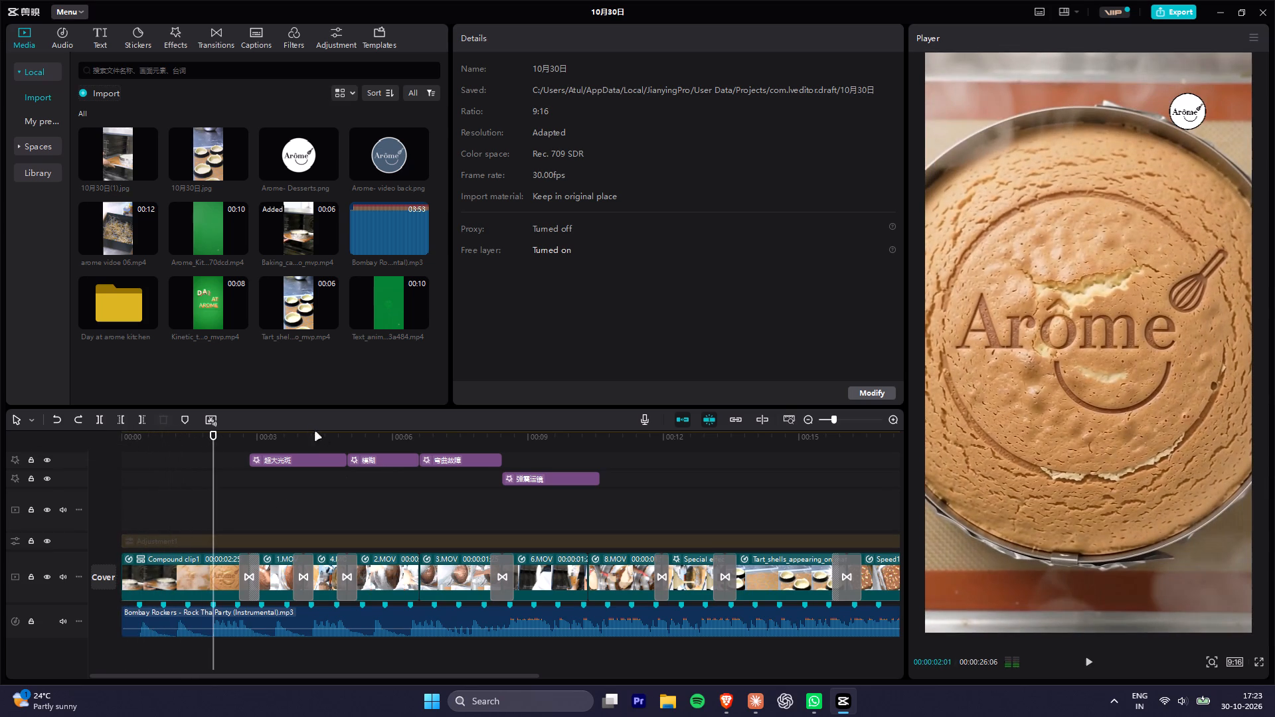
{"action": "scroll", "coordinate": [370, 472], "scroll_direction": "down", "scroll_amount": 4, "text": "alt"}
{"action": "scroll", "coordinate": [302, 478], "scroll_direction": "down", "scroll_amount": 3, "text": "alt"}
{"action": "key", "text": "space"}
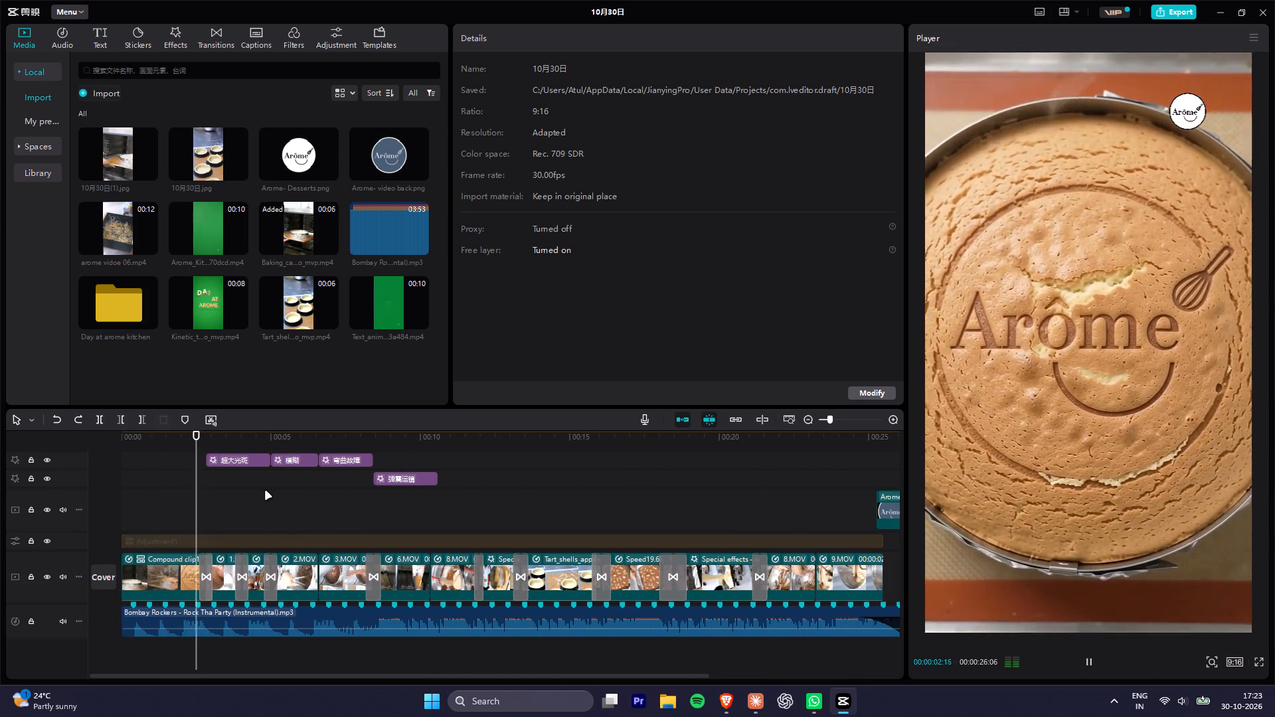
{"action": "scroll", "coordinate": [292, 476], "scroll_direction": "down", "scroll_amount": 4, "text": "alt"}
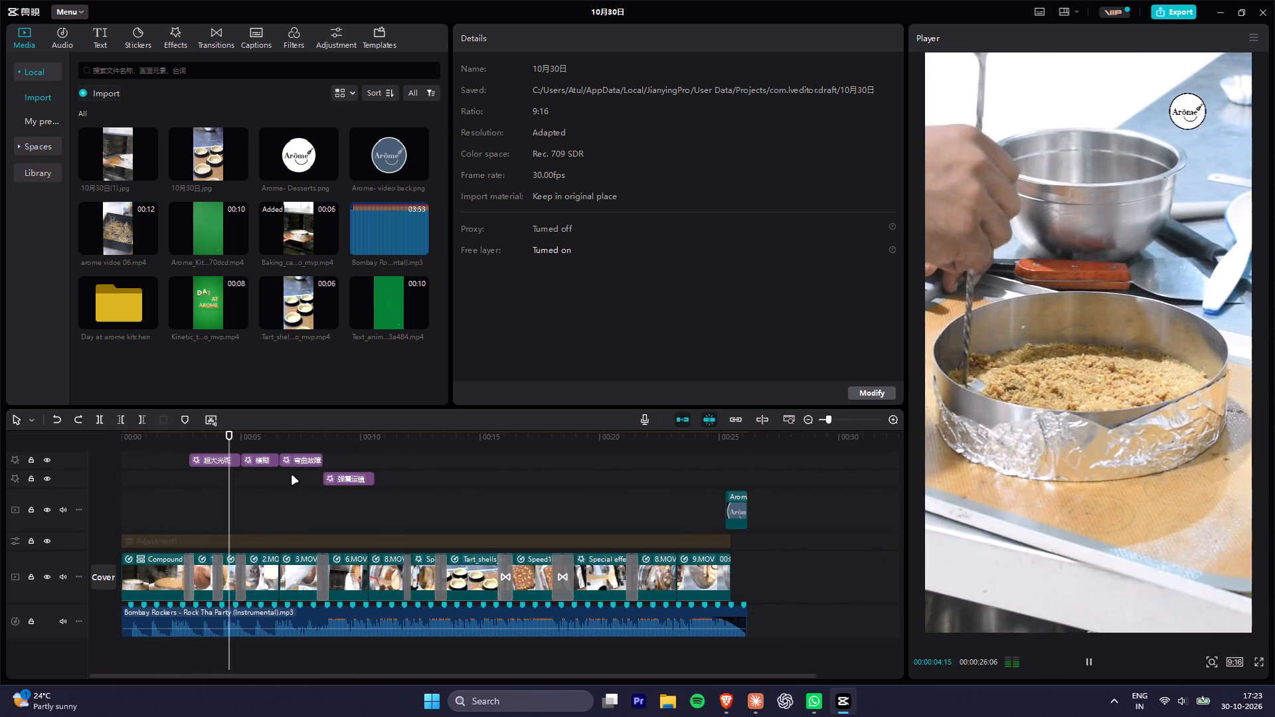
{"action": "scroll", "coordinate": [292, 476], "scroll_direction": "down", "scroll_amount": 2, "text": "alt"}
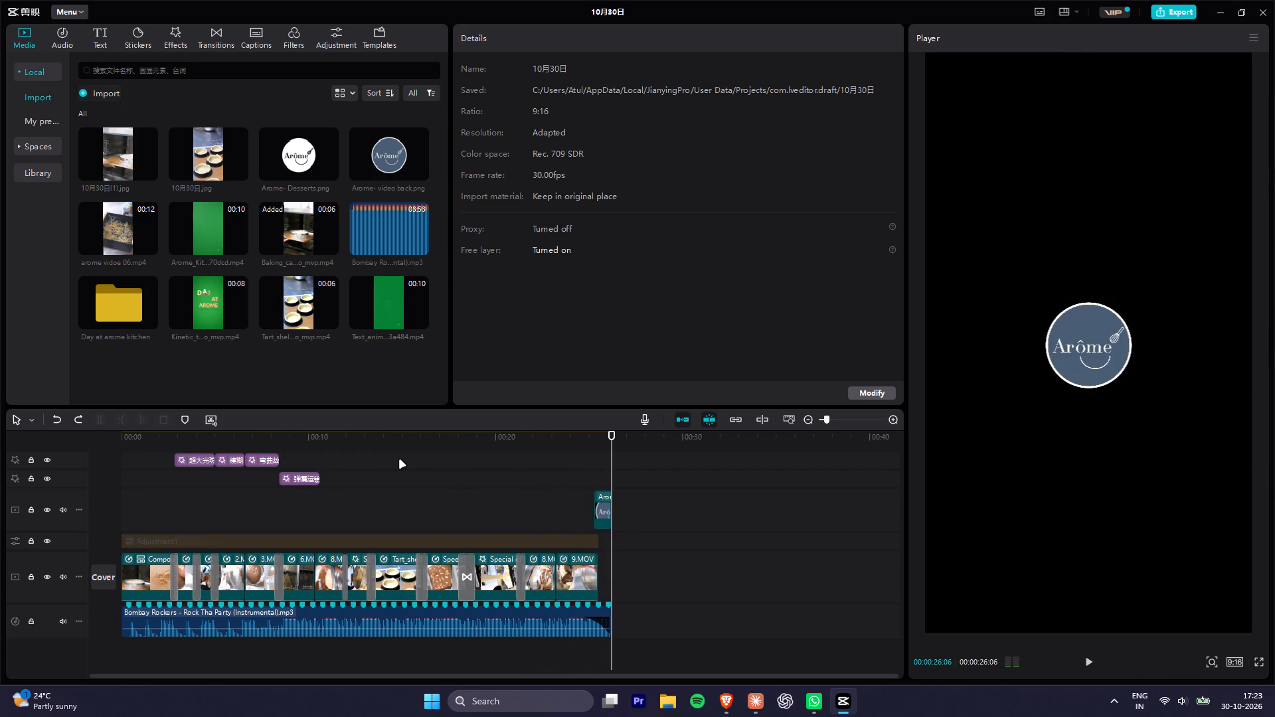
{"action": "left_click_drag", "start_coordinate": [533, 441], "coordinate": [0, 441]}
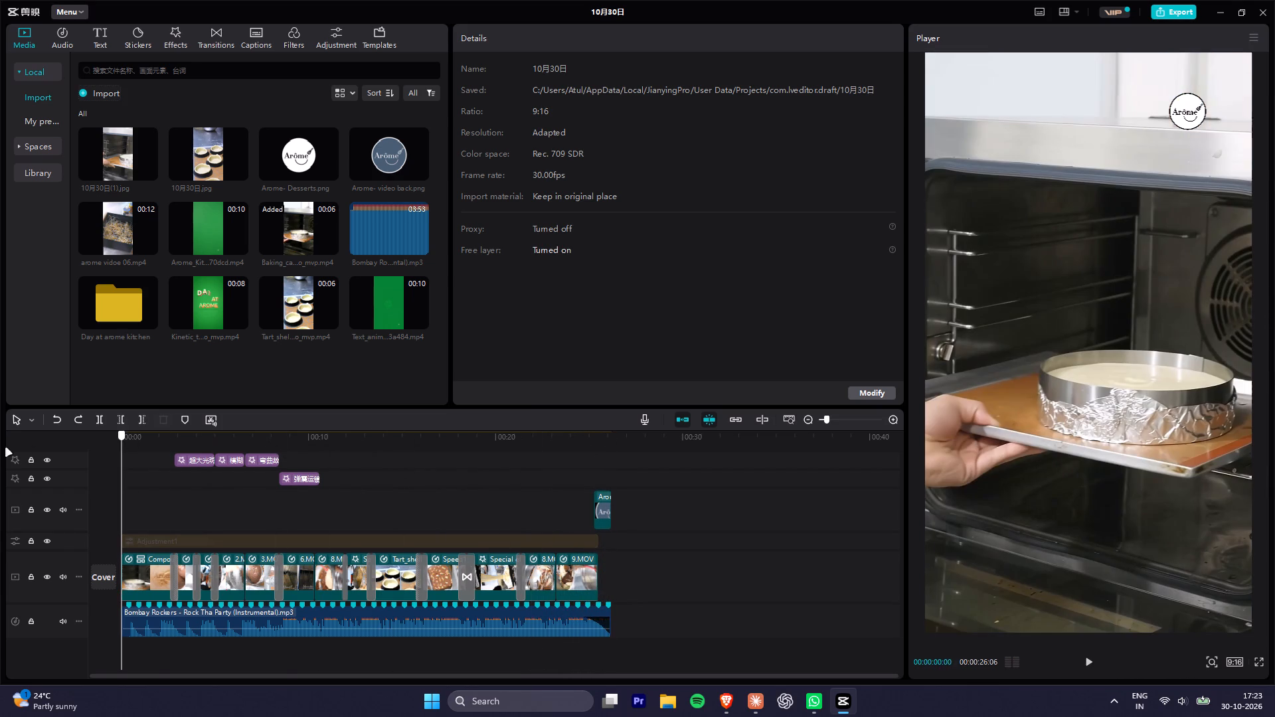
{"action": "scroll", "coordinate": [309, 513], "scroll_direction": "down", "scroll_amount": 8, "text": "alt"}
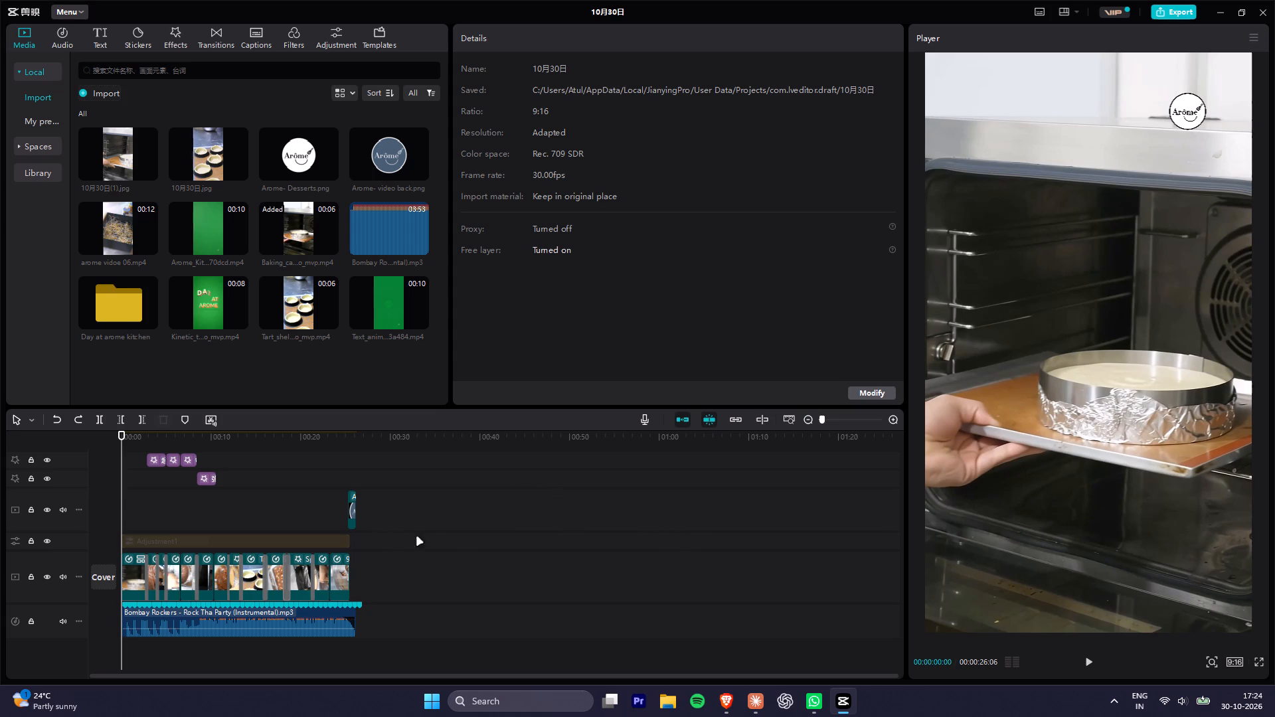
In FxSound, switch the audio output to 1 - BenQ GW2790 (2- AMD High Definition Audio Device) and return to the editor.
{"action": "left_click", "coordinate": [1104, 702]}
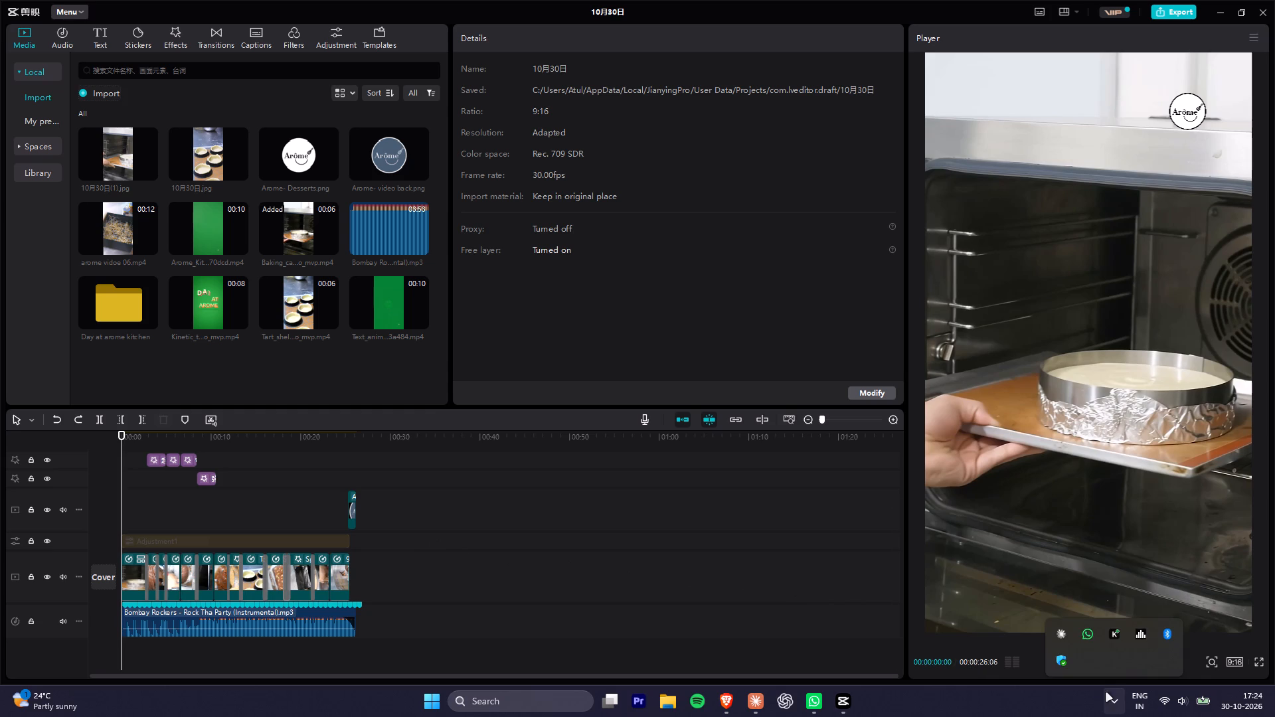
{"action": "left_click", "coordinate": [1143, 637]}
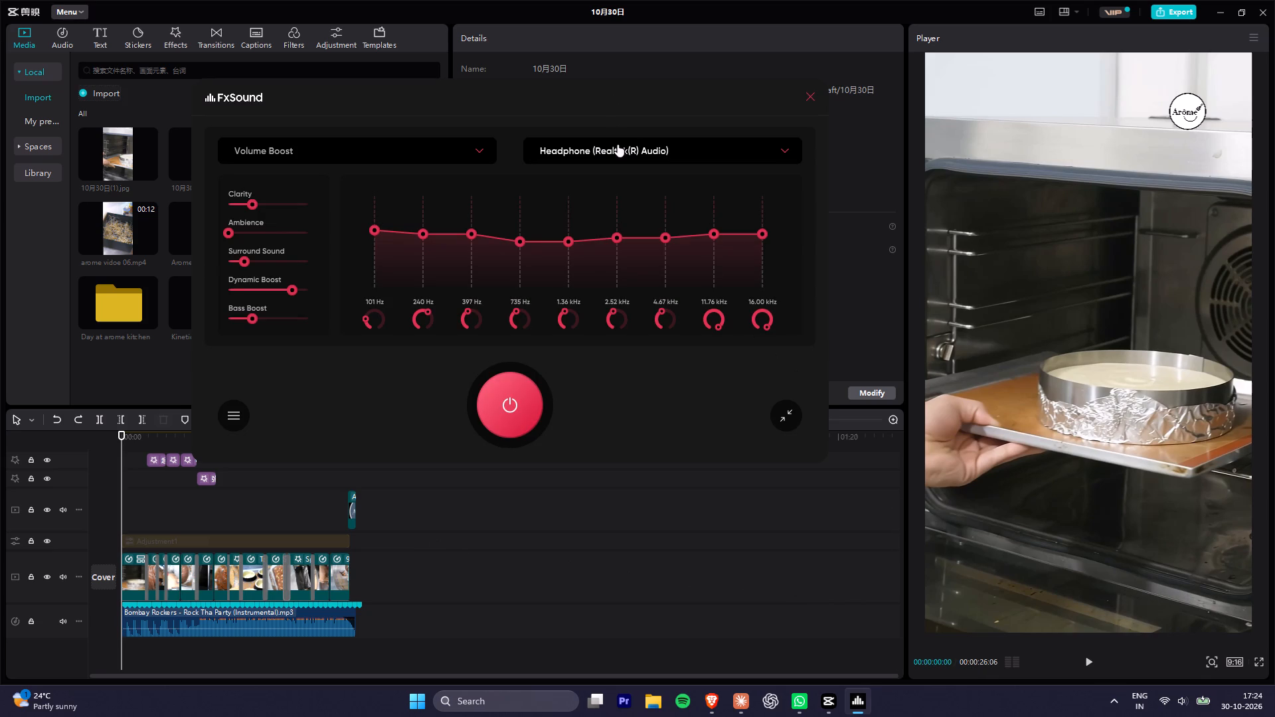
{"action": "left_click", "coordinate": [618, 145]}
{"action": "left_click", "coordinate": [594, 199]}
{"action": "left_click", "coordinate": [551, 551]}
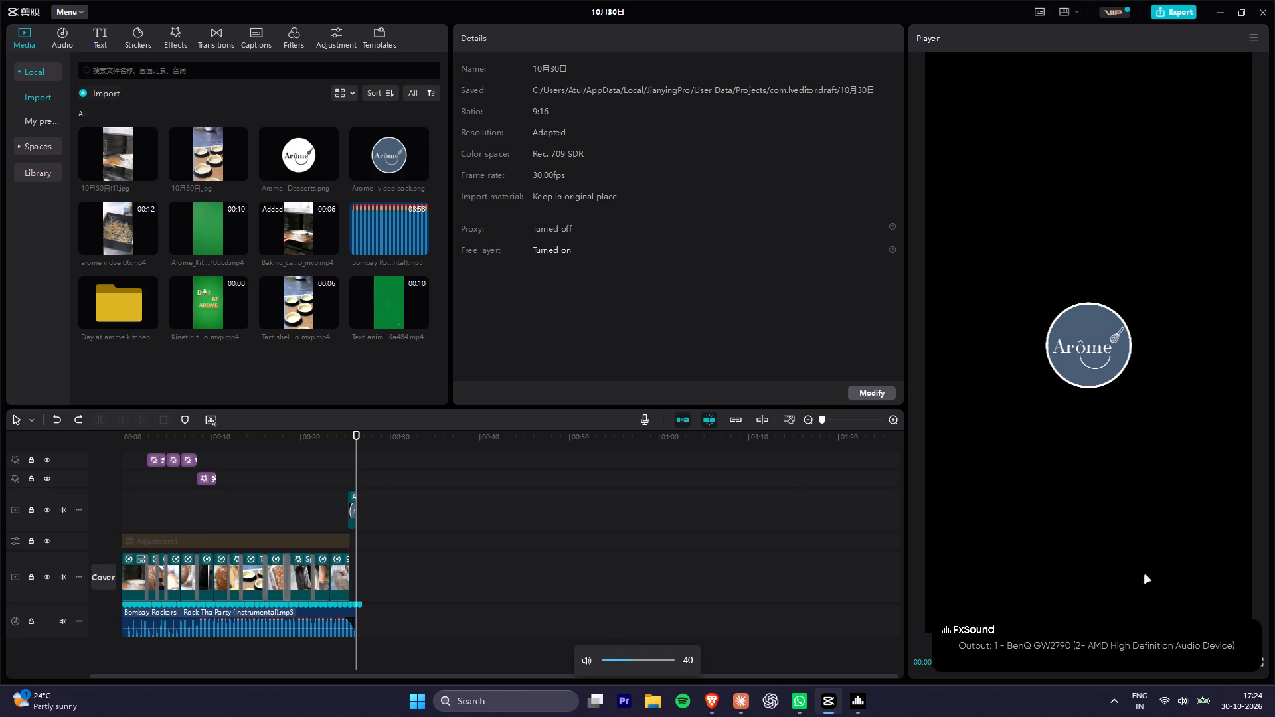
{"action": "left_click", "coordinate": [774, 523]}
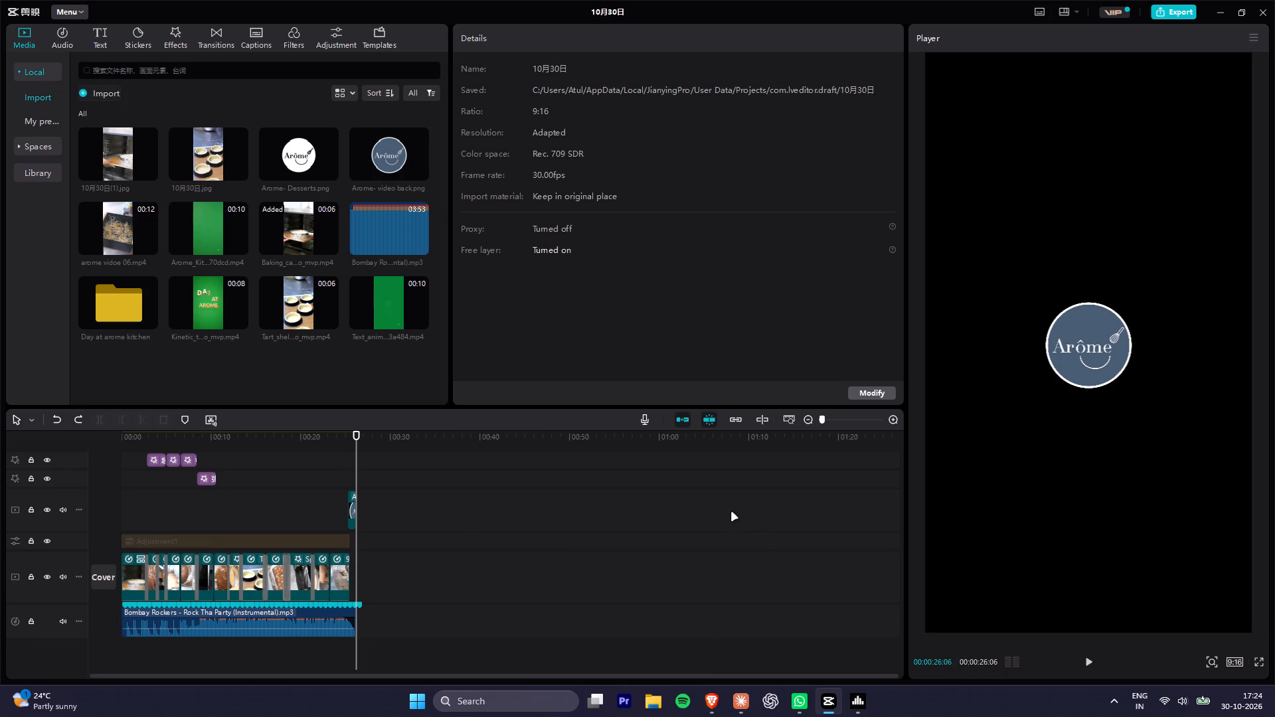
Preview the montage full-screen from 00:00:00:00, examining the opening oven shots and rewinding to the start.
{"action": "left_click", "coordinate": [1259, 663]}
{"action": "left_click_drag", "start_coordinate": [614, 653], "coordinate": [536, 656]}
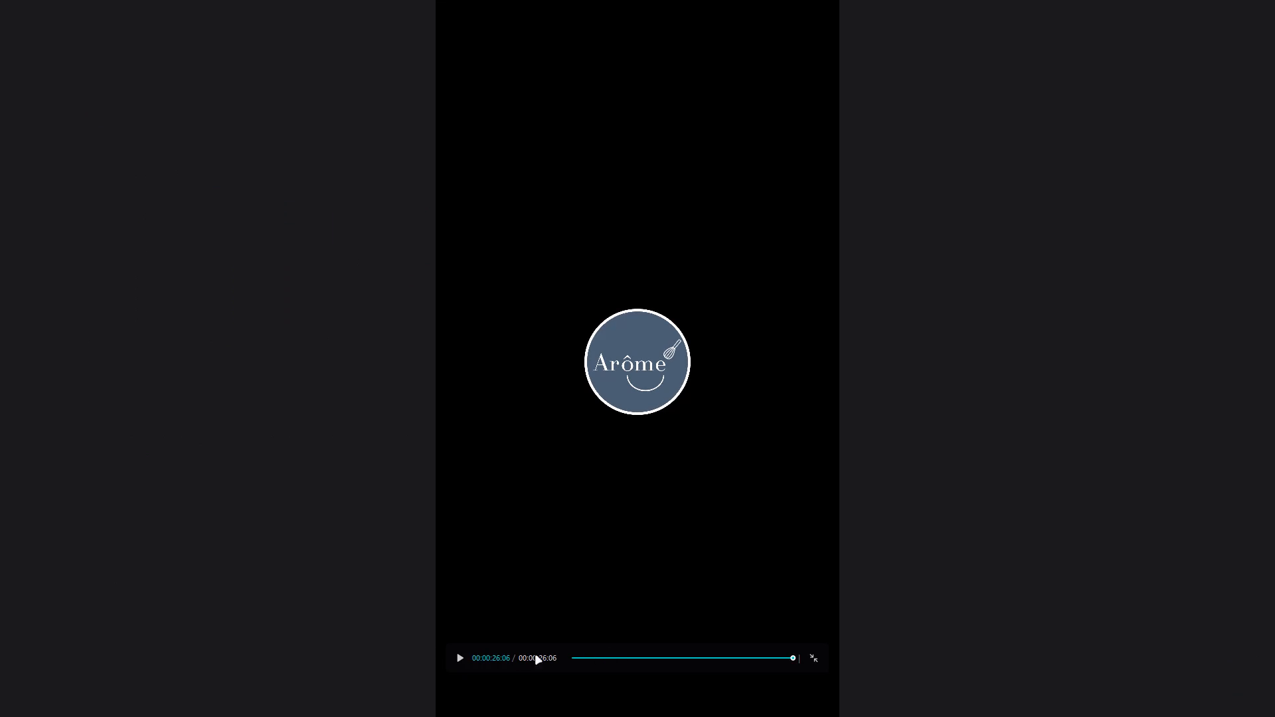
{"action": "left_click_drag", "start_coordinate": [536, 656], "coordinate": [513, 657]}
{"action": "left_click_drag", "start_coordinate": [586, 657], "coordinate": [473, 657]}
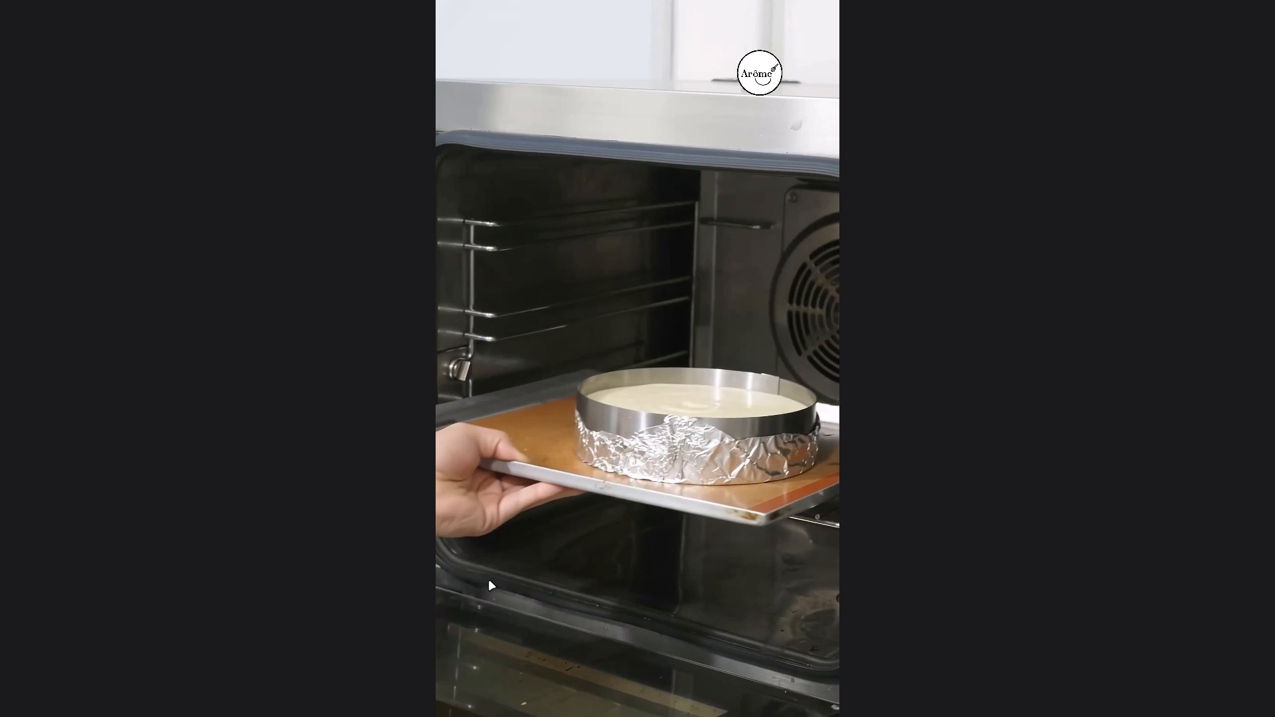
{"action": "key", "text": "space"}
{"action": "key", "text": "space"}
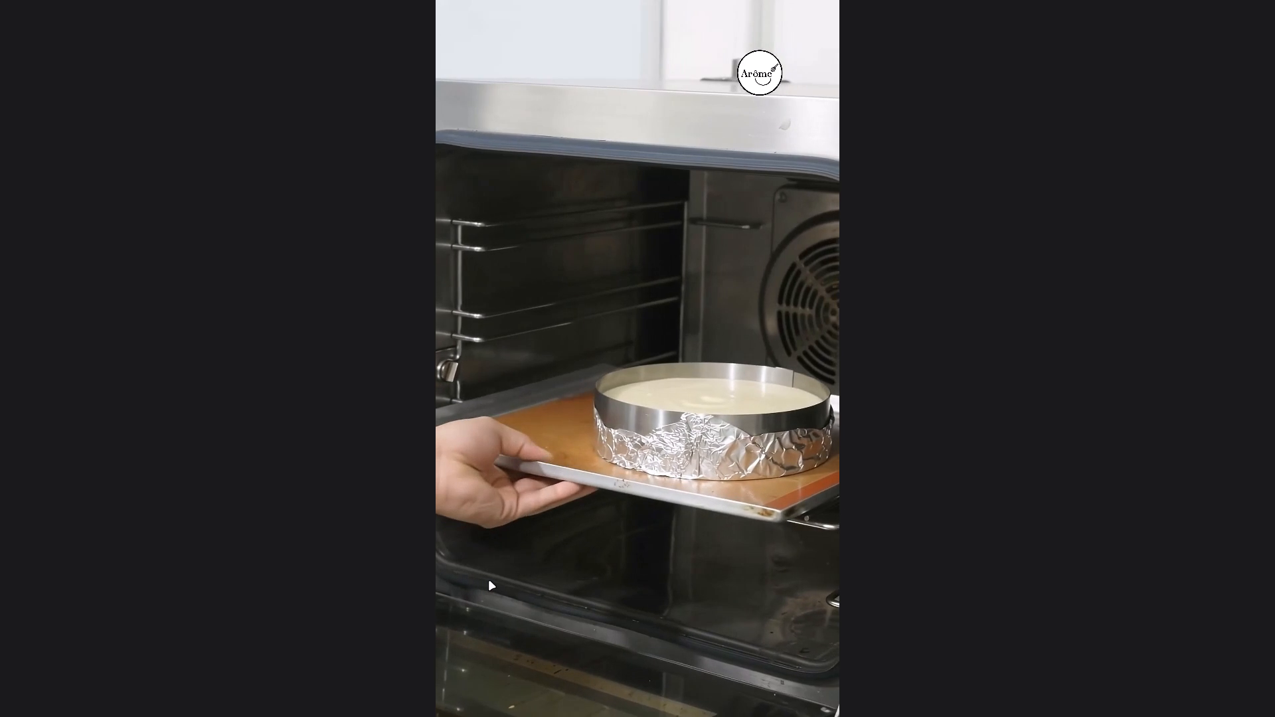
{"action": "key", "text": "space"}
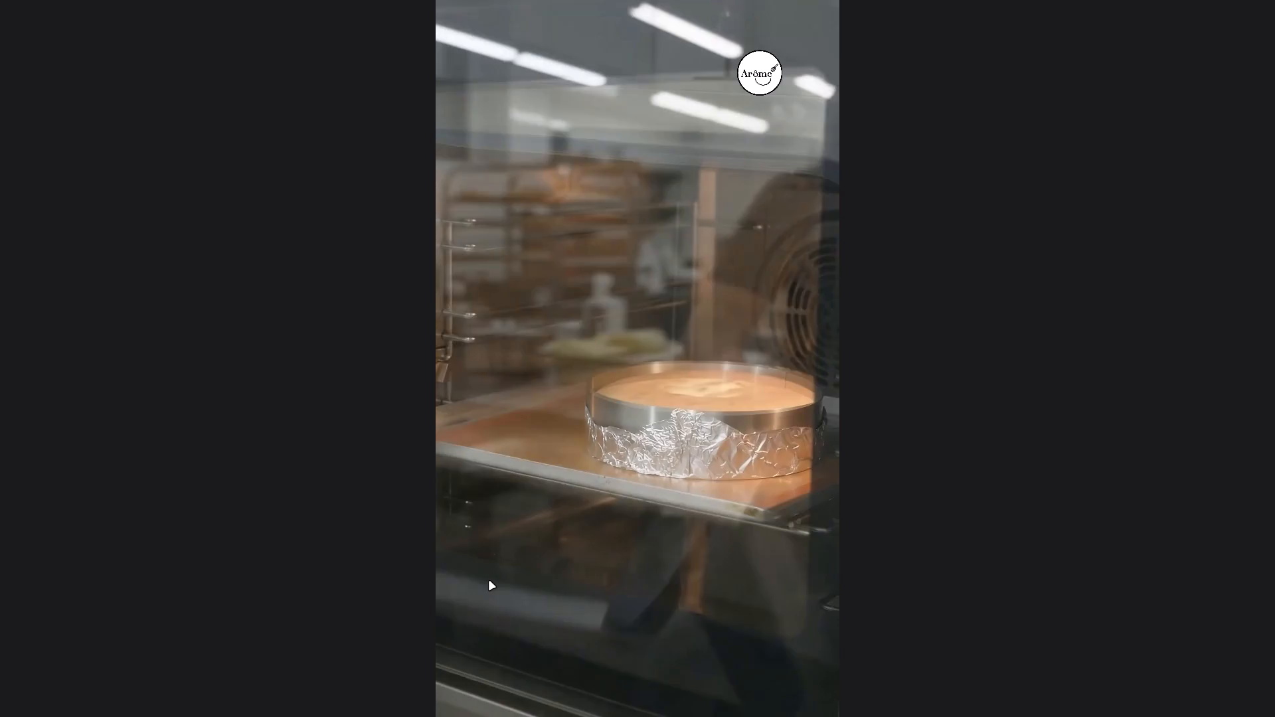
{"action": "key", "text": "space"}
{"action": "key", "text": "Left"}
{"action": "key", "text": "Left"}
{"action": "key", "text": "Left"}
{"action": "key", "text": "Left"}
{"action": "key", "text": "Left"}
{"action": "key", "text": "Left"}
{"action": "key", "text": "Left"}
{"action": "key", "text": "Left"}
{"action": "key", "text": "Left"}
{"action": "key", "text": "Left"}
{"action": "key", "text": "Left"}
{"action": "key", "text": "Left"}
{"action": "key", "text": "Left"}
{"action": "key", "text": "Left"}
{"action": "key", "text": "Left"}
{"action": "key", "text": "Left"}
{"action": "key", "text": "Left"}
{"action": "key", "text": "Left"}
{"action": "key", "text": "Left"}
{"action": "key", "text": "Left"}
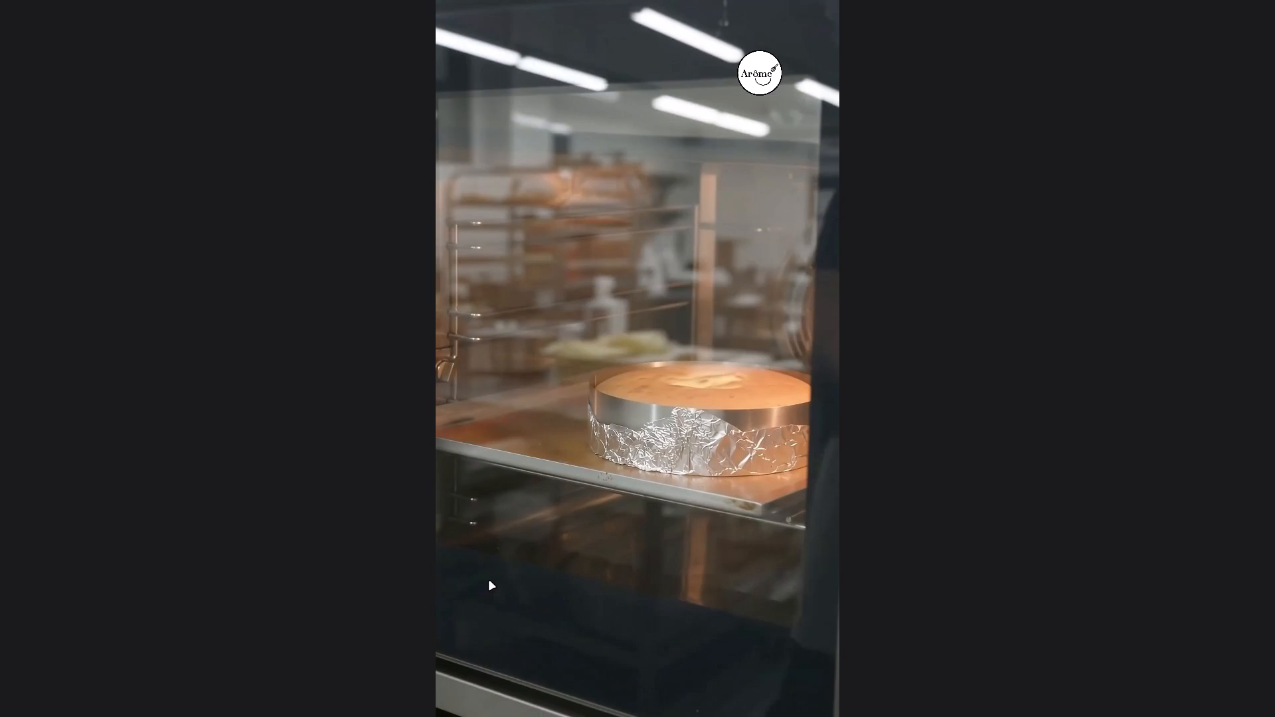
{"action": "left_click", "coordinate": [590, 572]}
{"action": "left_click_drag", "start_coordinate": [577, 656], "coordinate": [505, 662]}
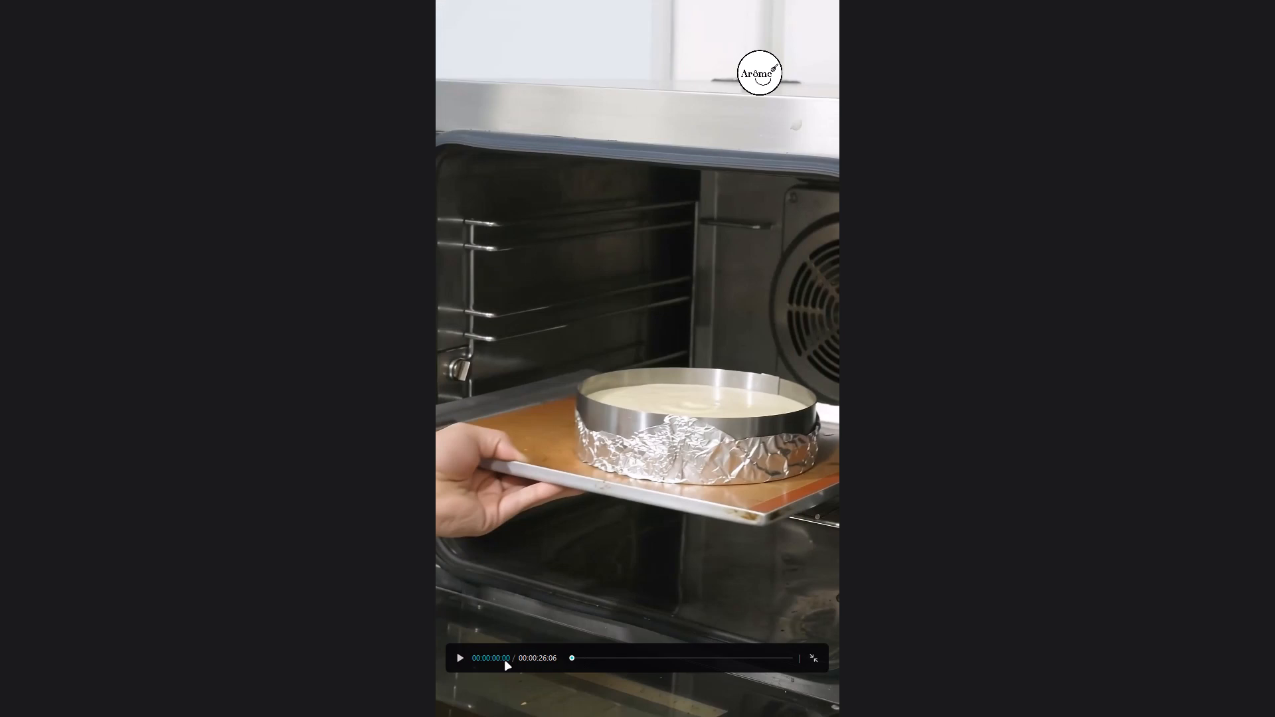